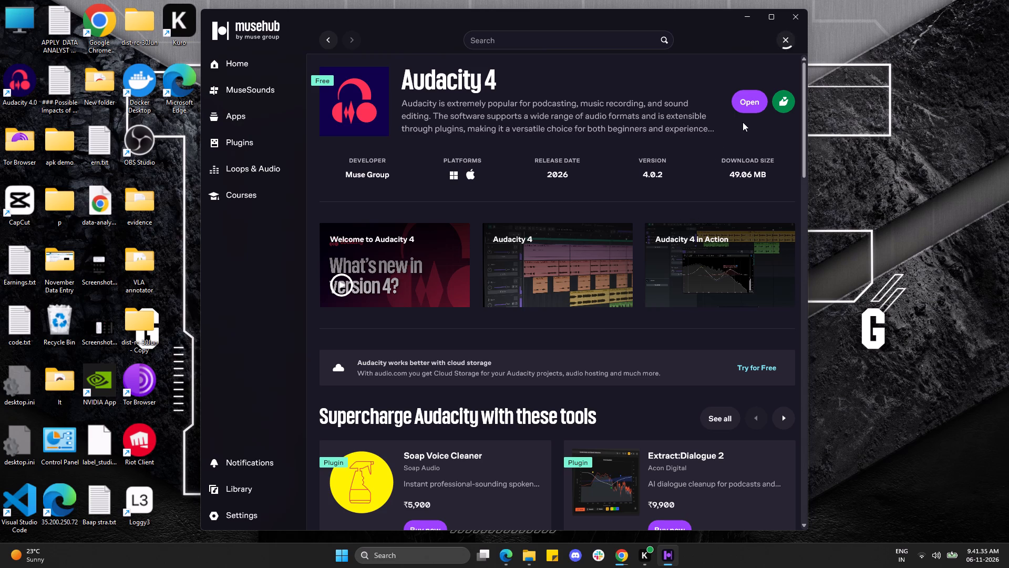
Launch Audacity 4 from its MuseHub product page.
left_click(750, 99)
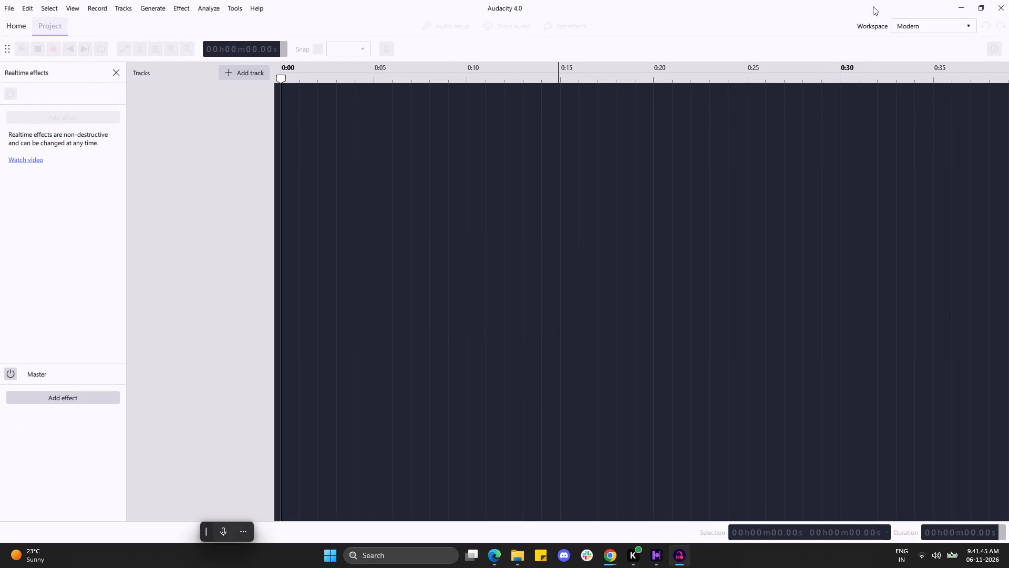
Minimize the Audacity window to get back to MuseHub and the desktop.
left_click(966, 3)
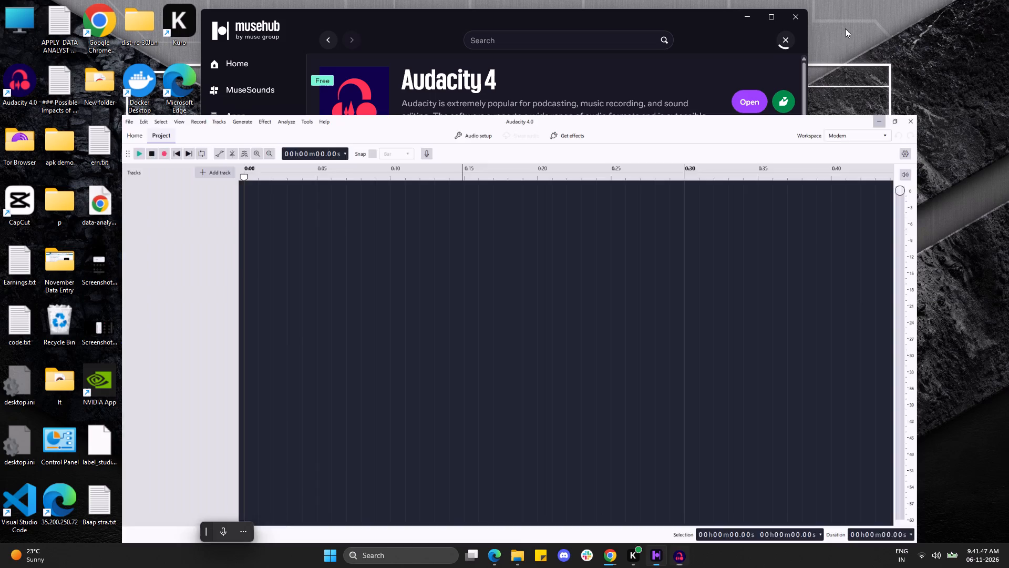
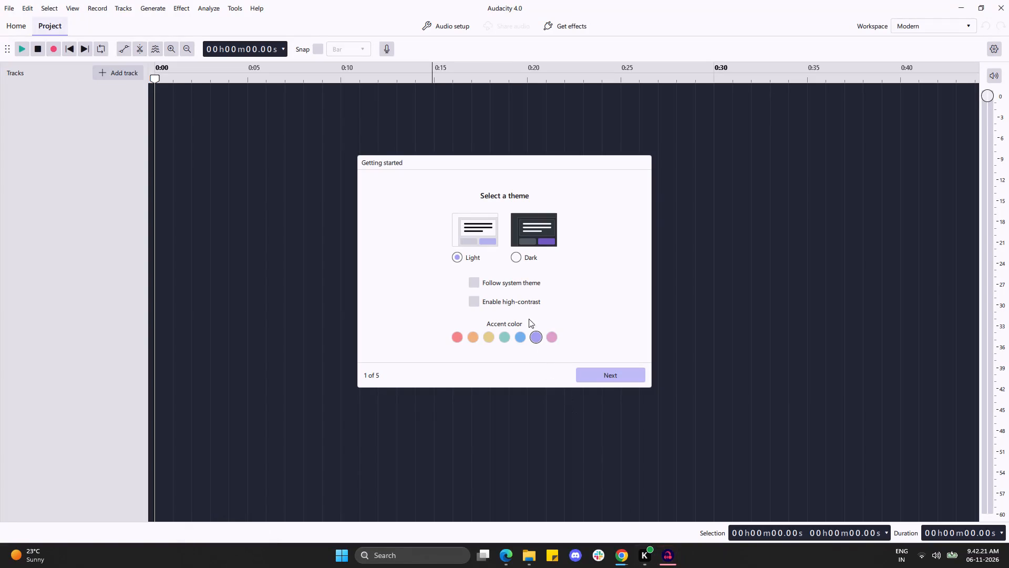
Configure the getting-started setup with the Dark theme, Colorful clip visualization and the Modern workspace layout.
left_click(514, 259)
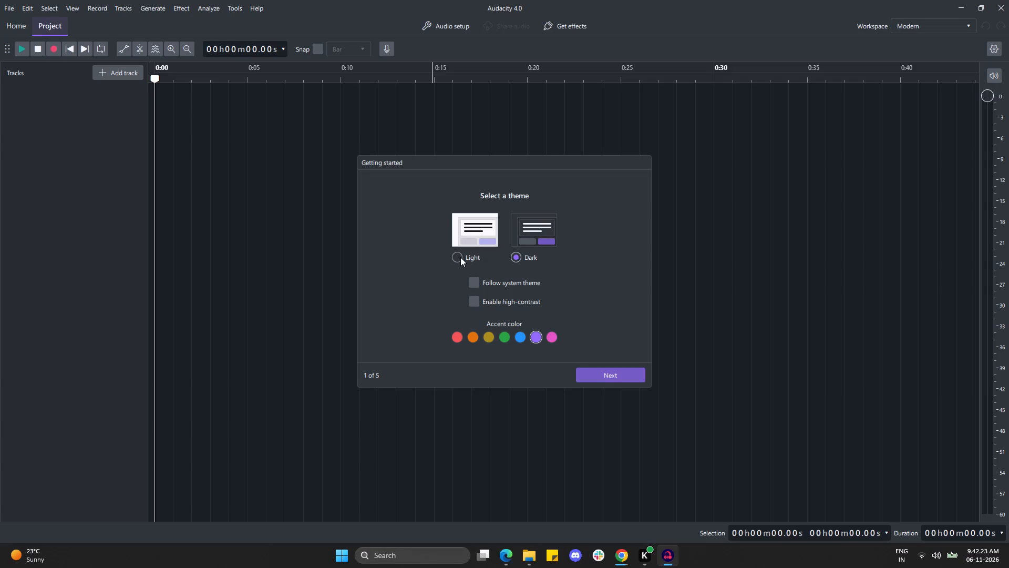
left_click(616, 377)
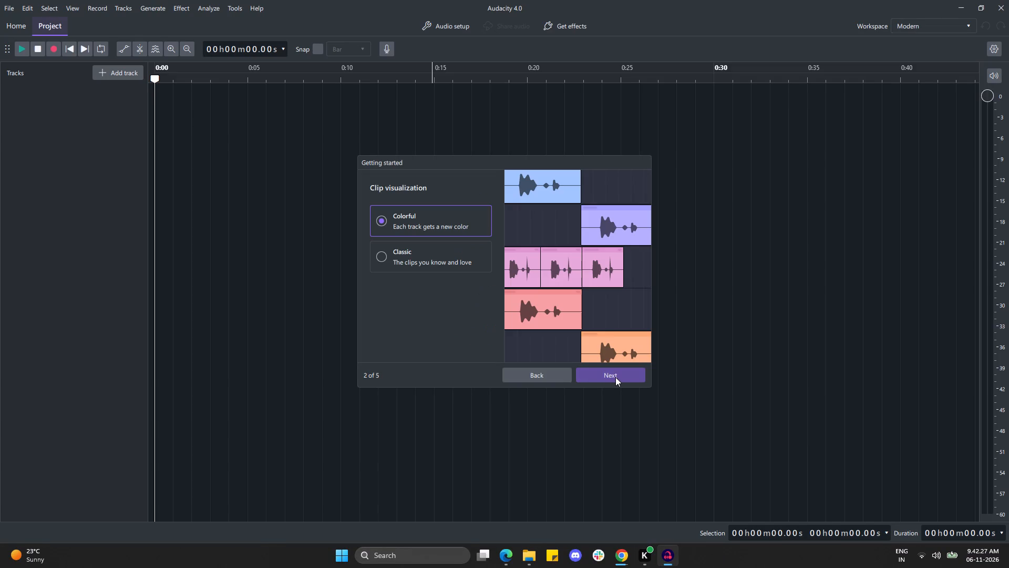
left_click(601, 378)
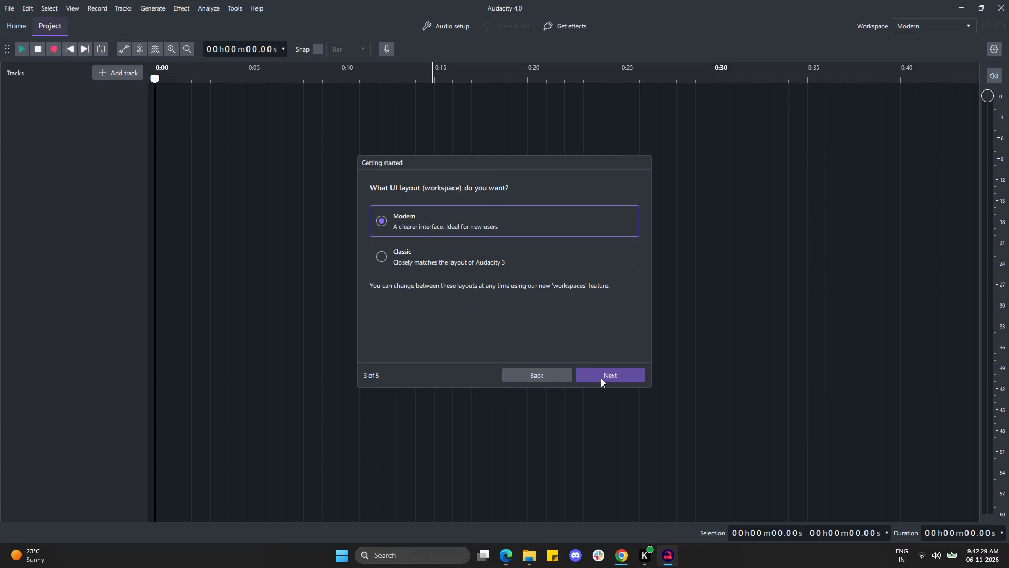
left_click(601, 378)
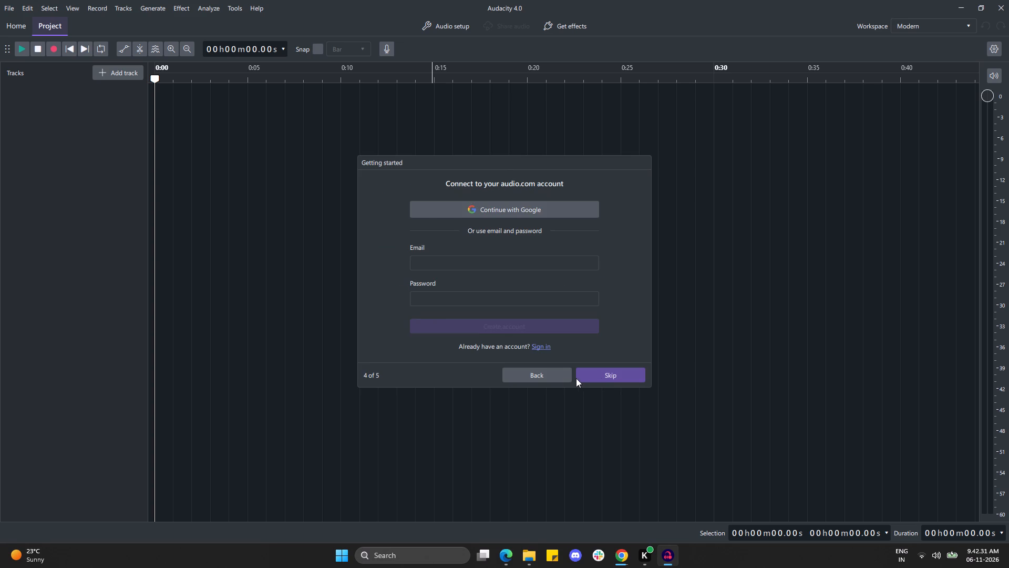
Skip connecting an audio.com account in the getting-started setup.
left_click(599, 375)
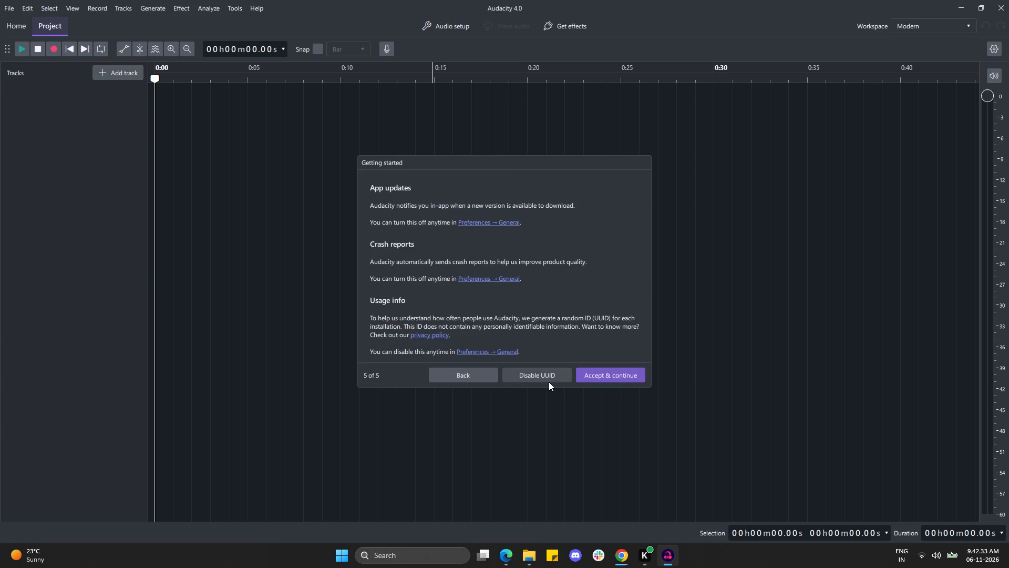
Accept the app updates, crash reports and usage info terms to complete the getting-started setup.
left_click(596, 379)
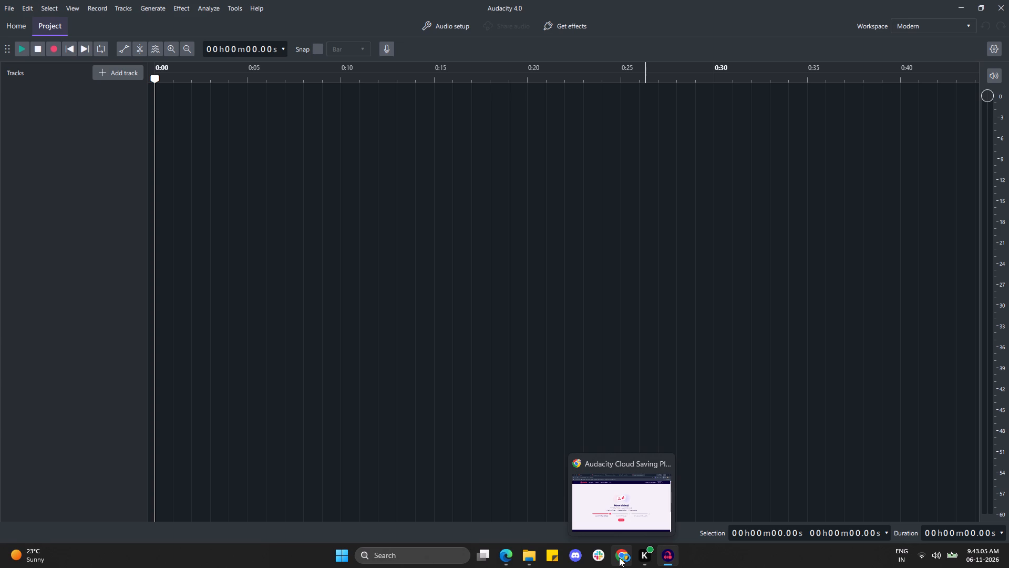
Switch to Chrome and replace all the unpinned tabs, including the Audacity post-download page, with one new blank tab.
left_click(615, 564)
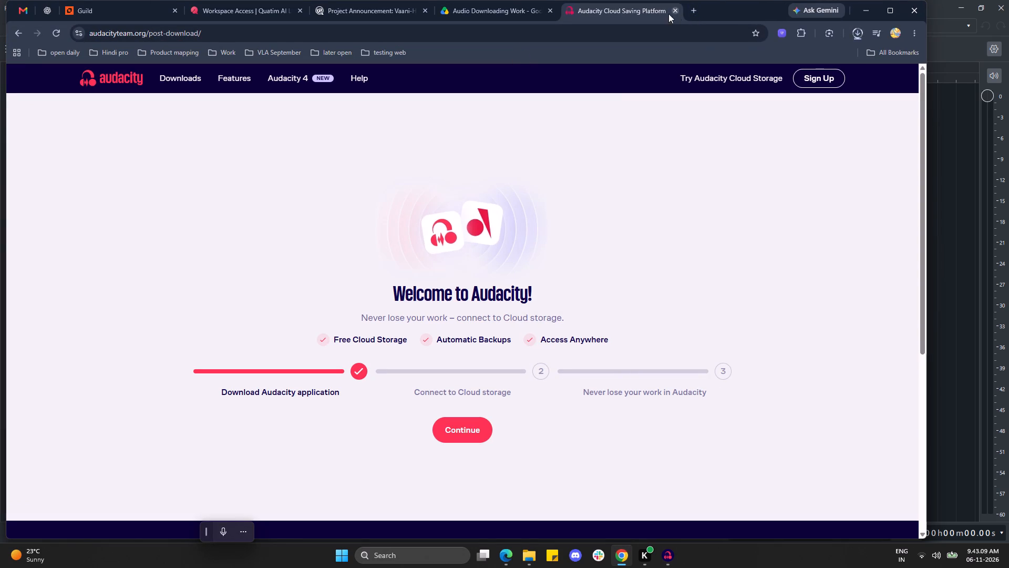
double_click(175, 14)
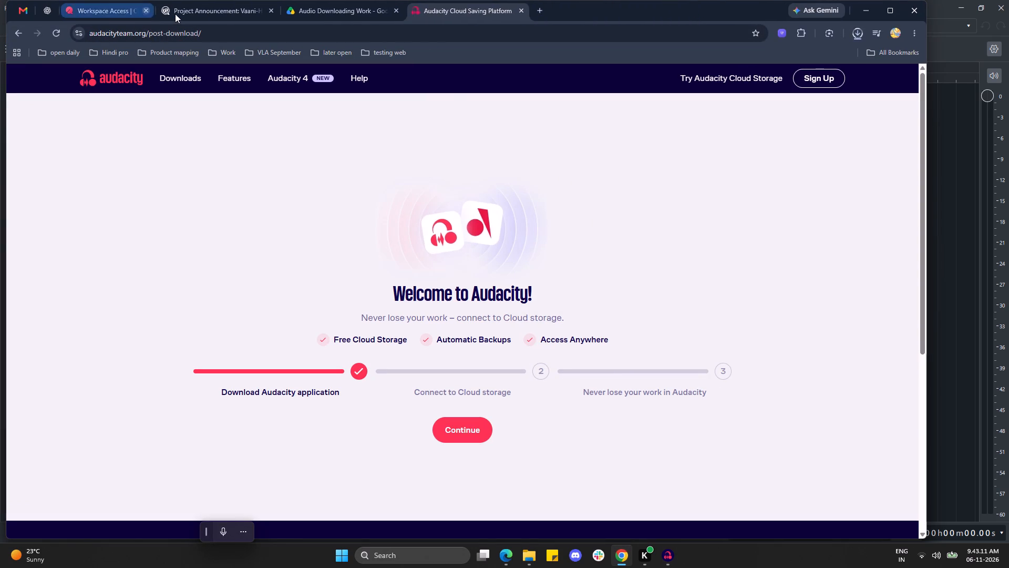
left_click(175, 14)
left_click(175, 14)
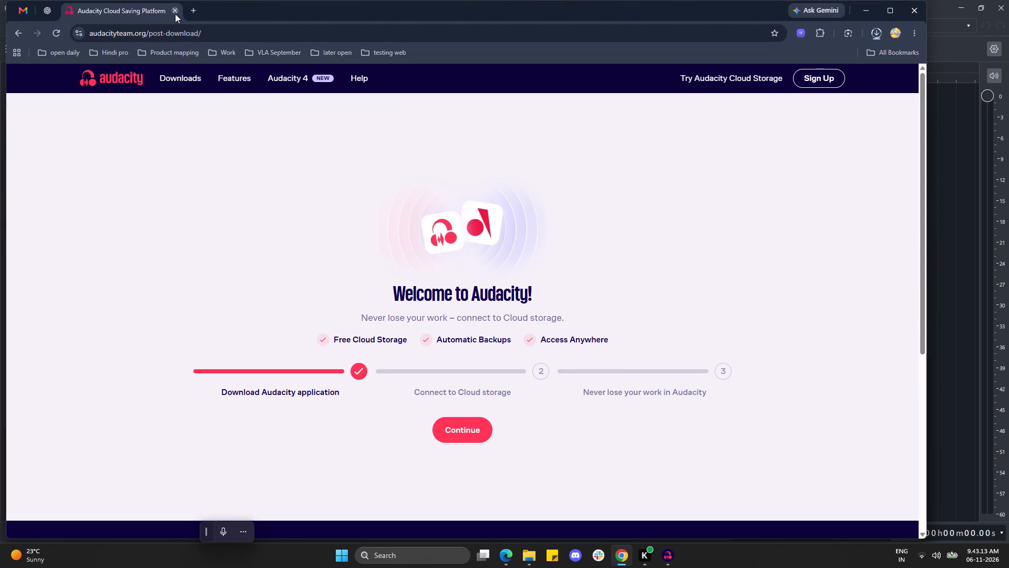
left_click(188, 12)
left_click(176, 11)
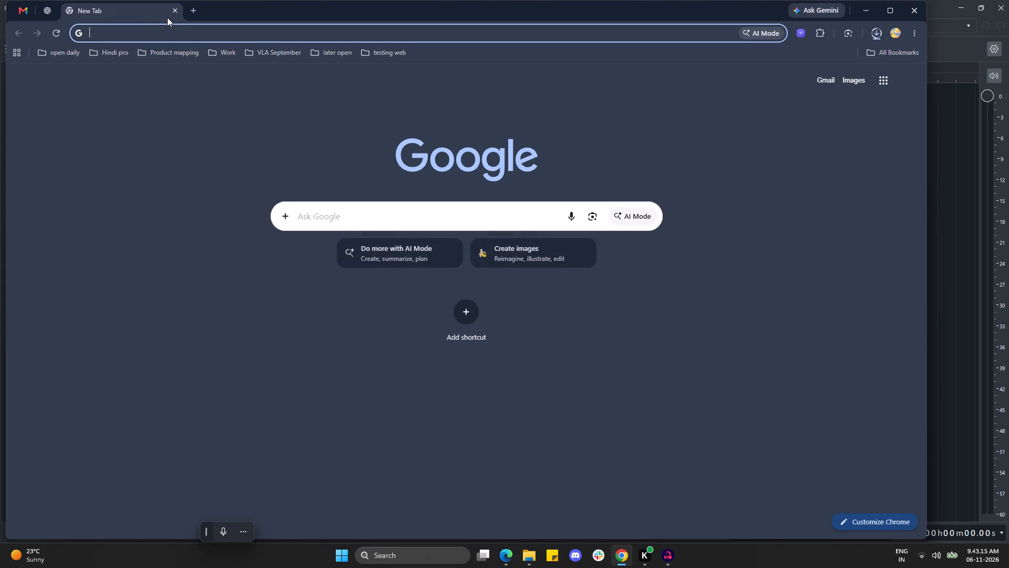
Open WhatsApp Web at web.whatsapp.com in the new tab.
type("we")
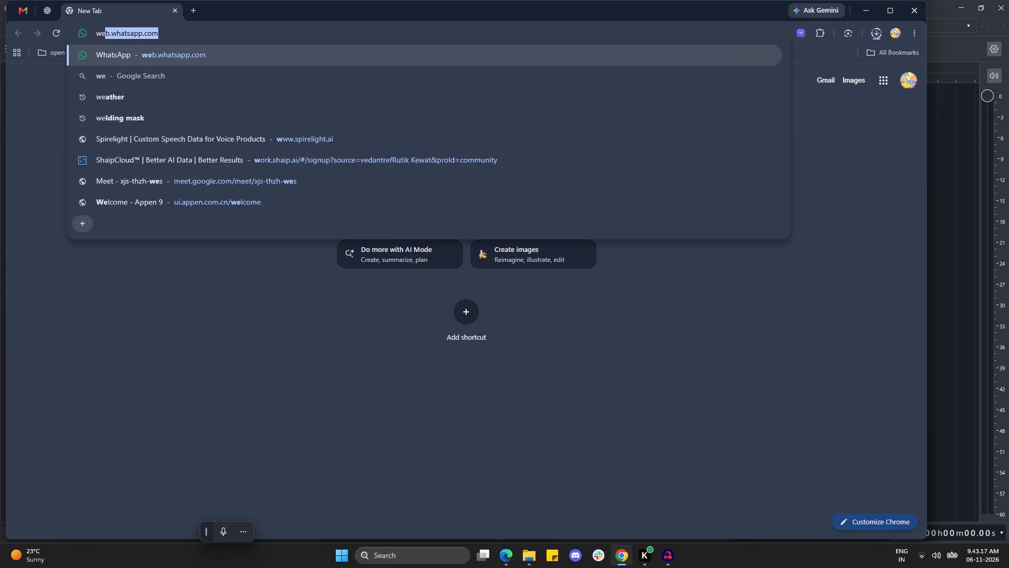
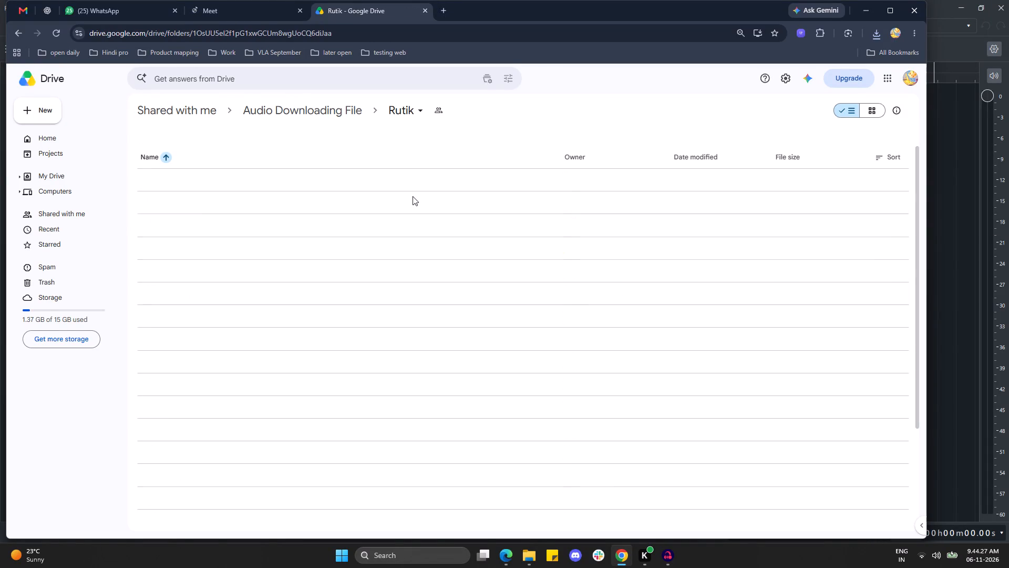
Look through the MP3 files in the shared Rutik folder on Google Drive.
scroll(413, 196, "down", 10)
scroll(414, 196, "up", 5)
scroll(0, 77, "up", 1)
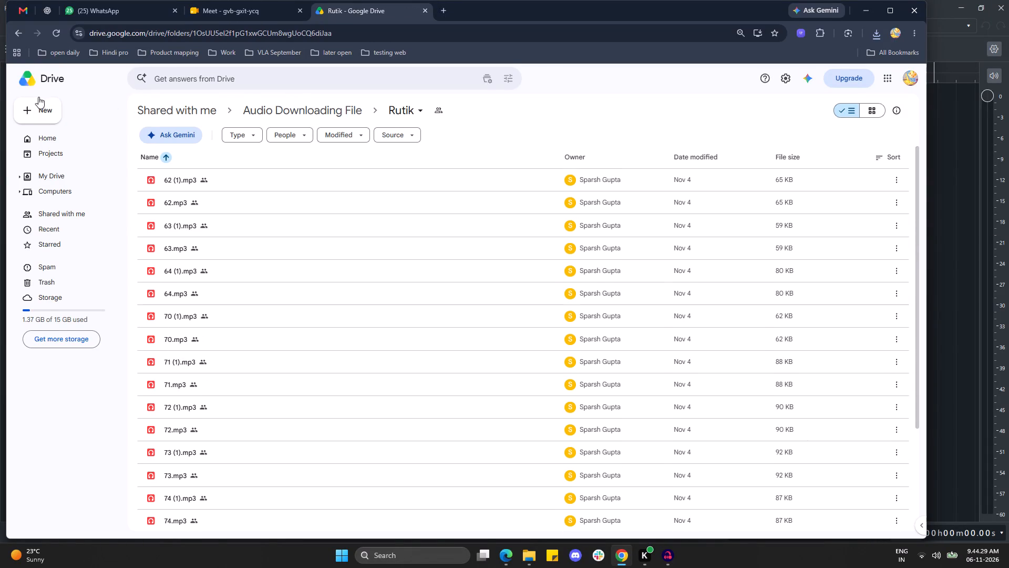
left_click(16, 36)
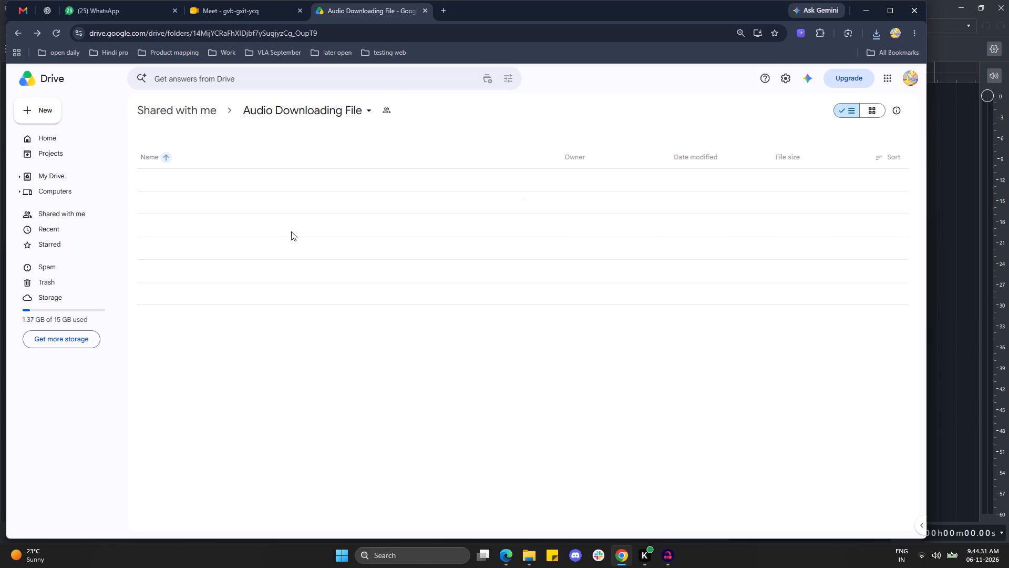
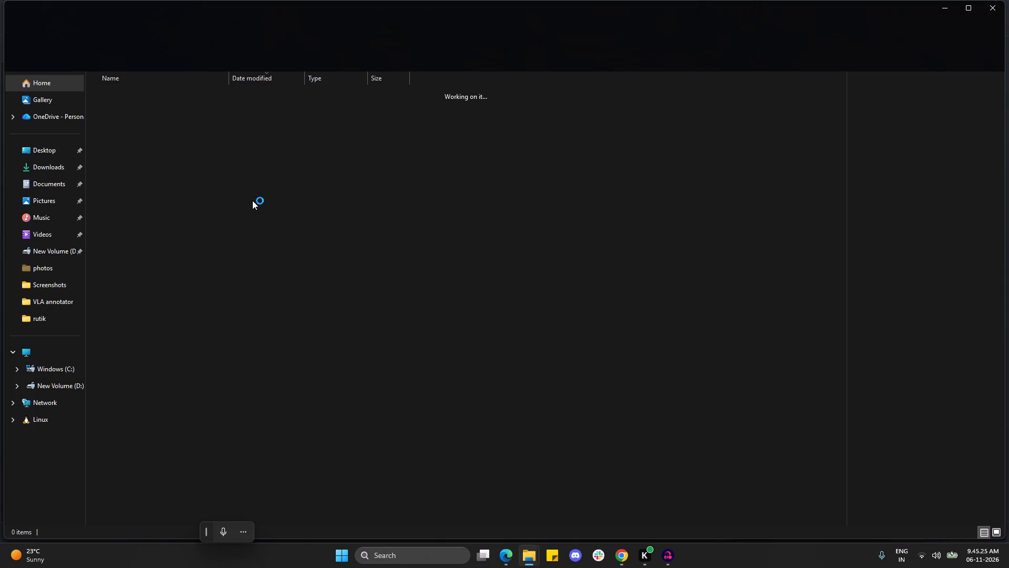
Permanently delete the ten duplicate MP3 files marked "(1)", from 62 (1) to 76 (1), in the extracted Rutik folder and minimize its window.
double_click(157, 113)
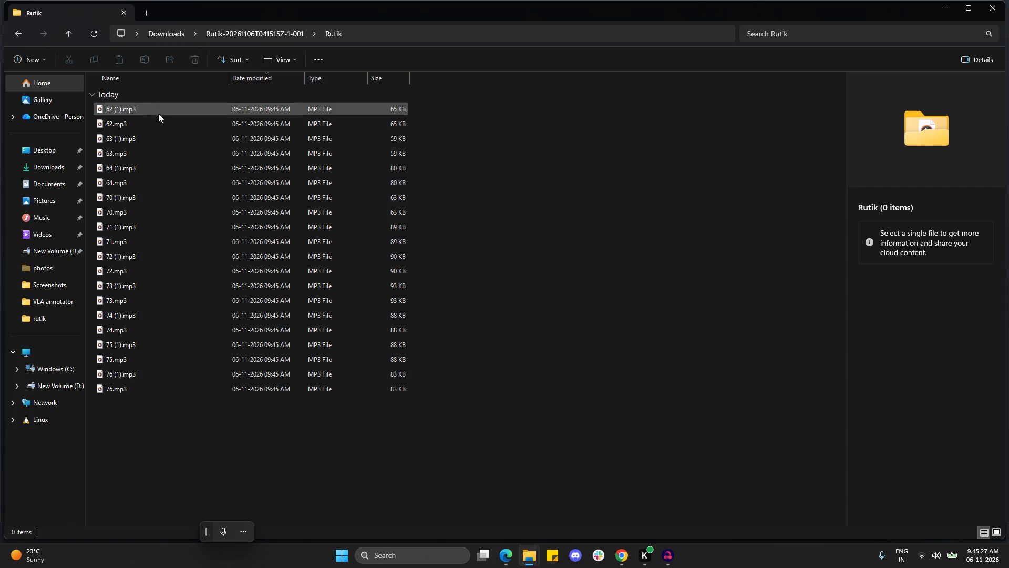
left_click(190, 112)
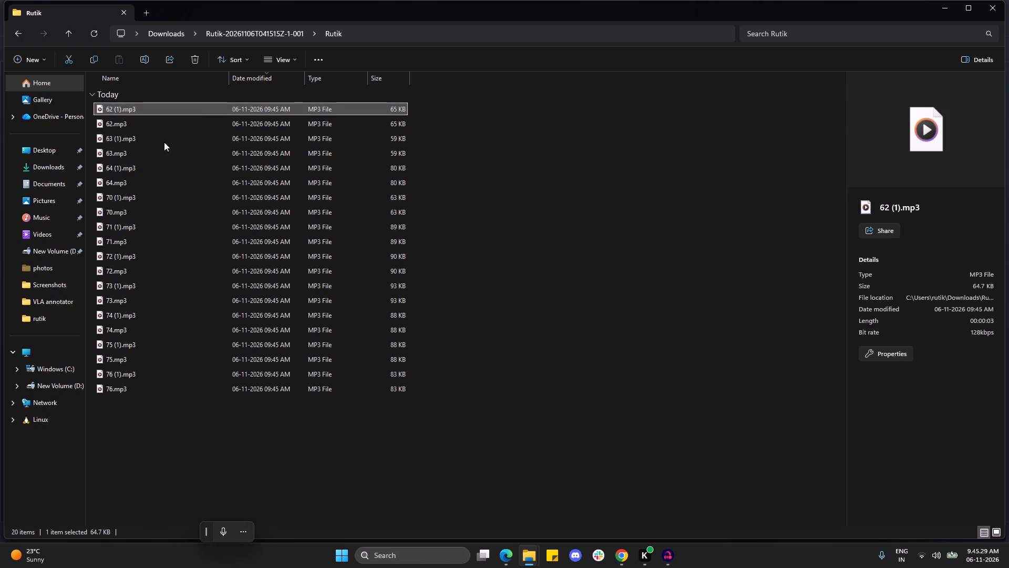
left_click(162, 137, "ctrl")
left_click(158, 168, "ctrl")
left_click(155, 196, "ctrl")
left_click(153, 228, "ctrl")
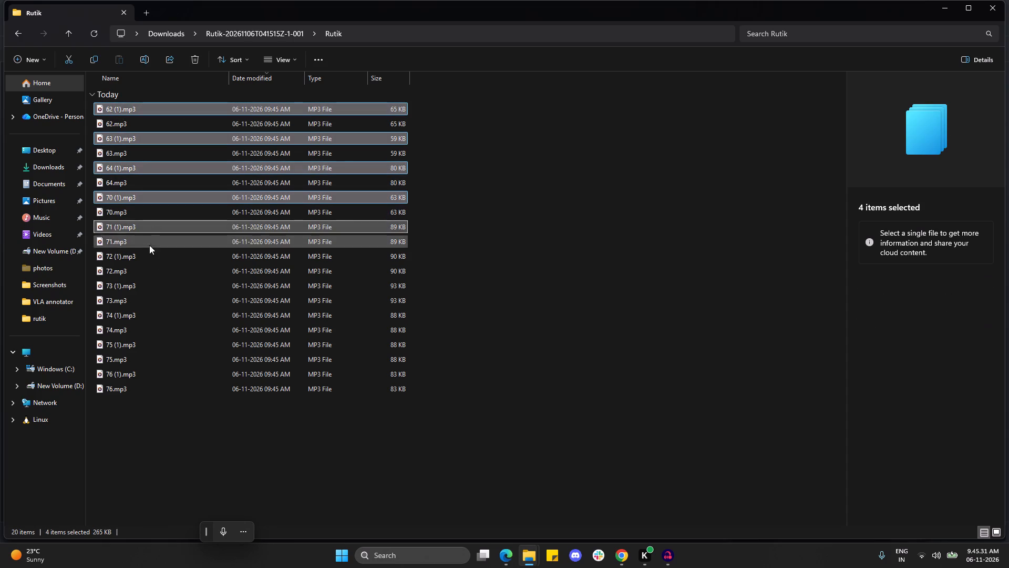
left_click(146, 259, "ctrl")
left_click(141, 286, "ctrl")
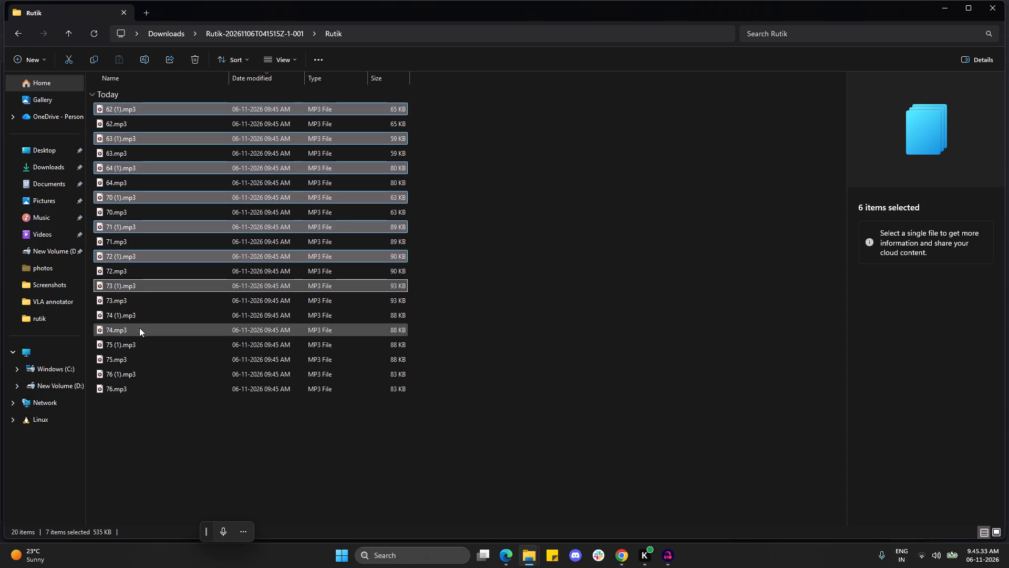
left_click(140, 318, "ctrl")
left_click(135, 347, "ctrl")
left_click(133, 376, "ctrl")
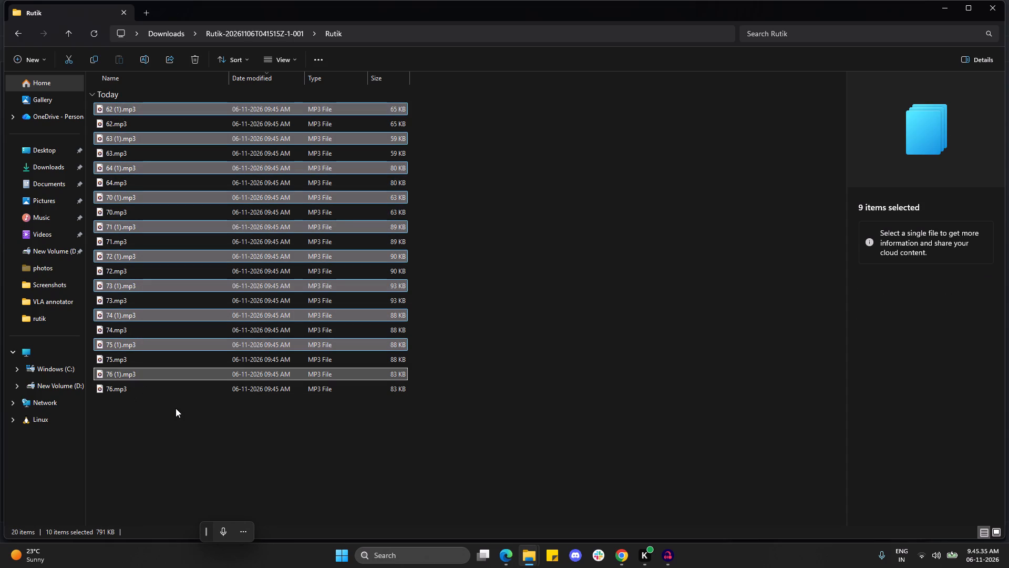
key("shift+Delete")
key("Return")
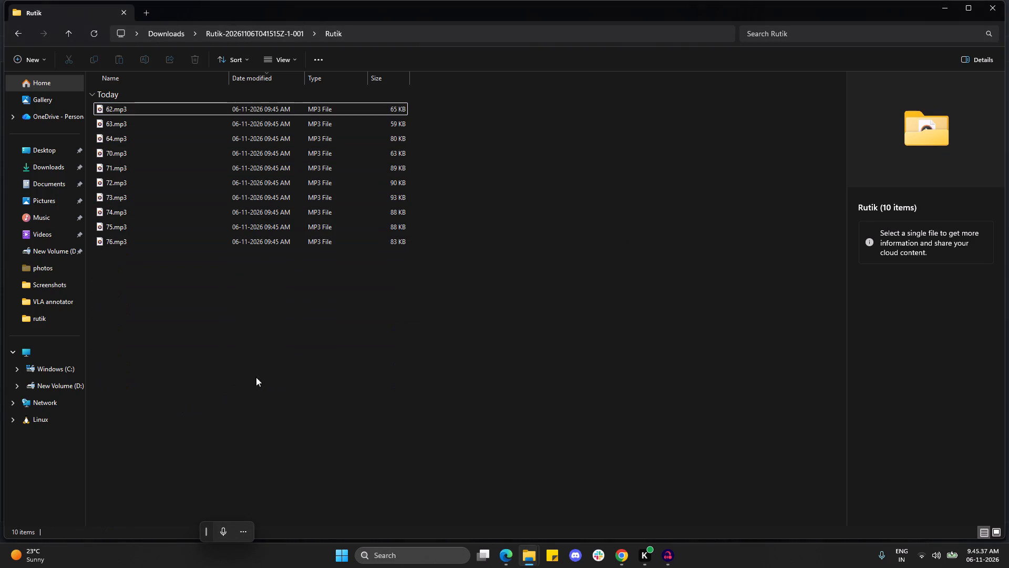
left_click(270, 366)
scroll(591, 284, "up", 3)
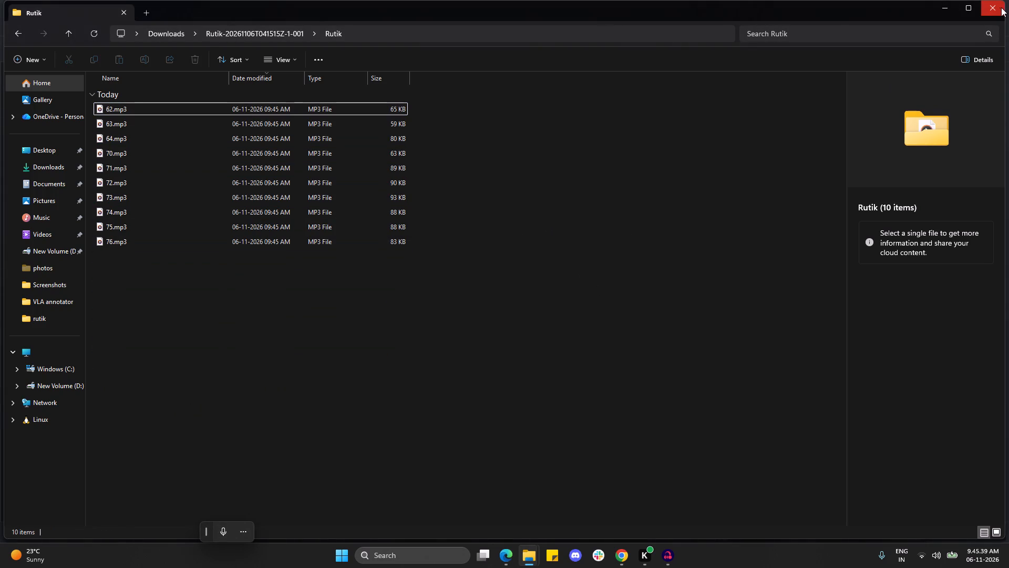
left_click(941, 11)
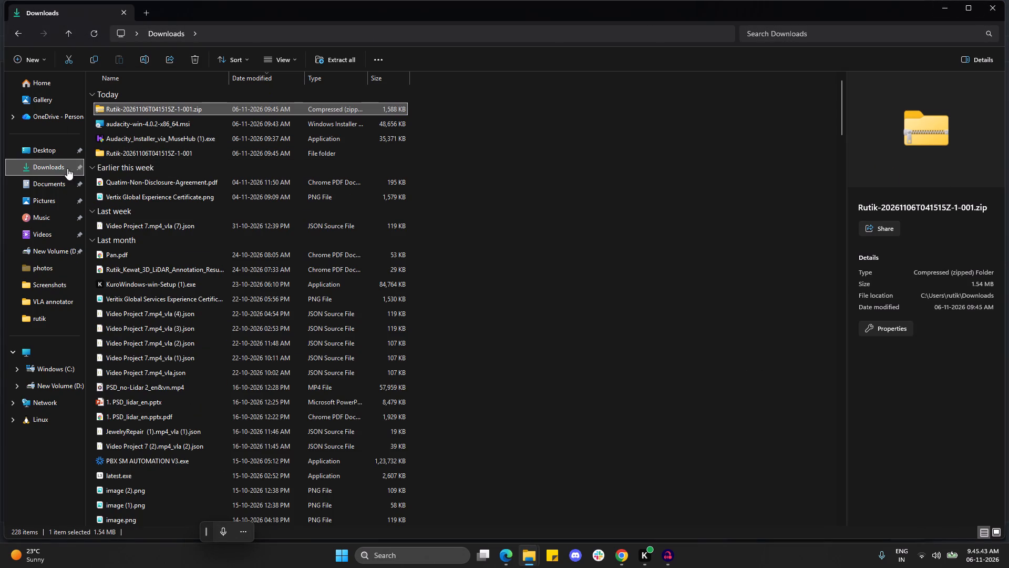
Permanently delete the downloaded Rutik-20261106T041515Z-1-001.zip archive from the Downloads folder.
left_click(197, 112)
key("shift+Delete")
key("Return")
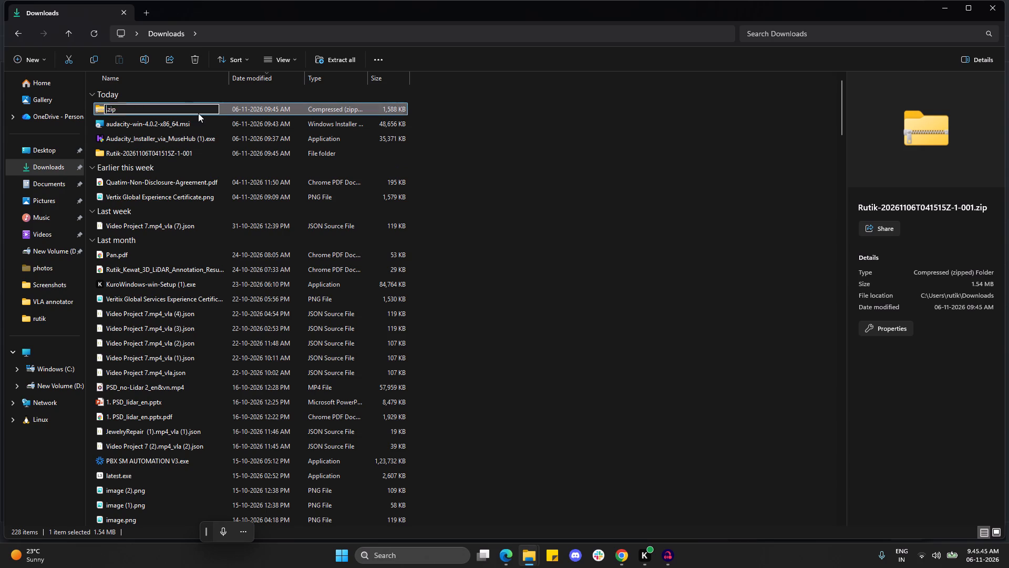
left_click(247, 116)
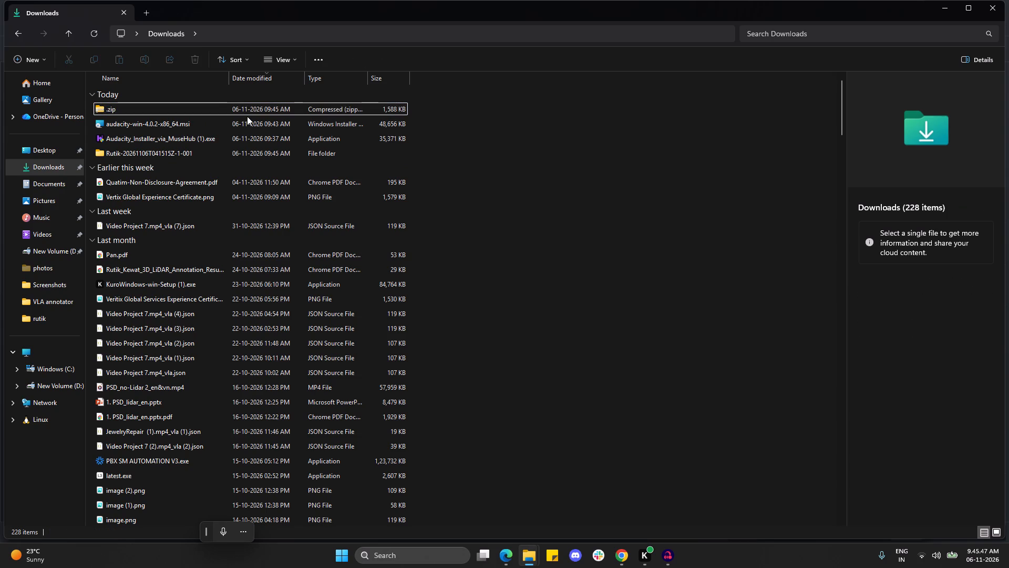
left_click(251, 110)
key("shift+Delete")
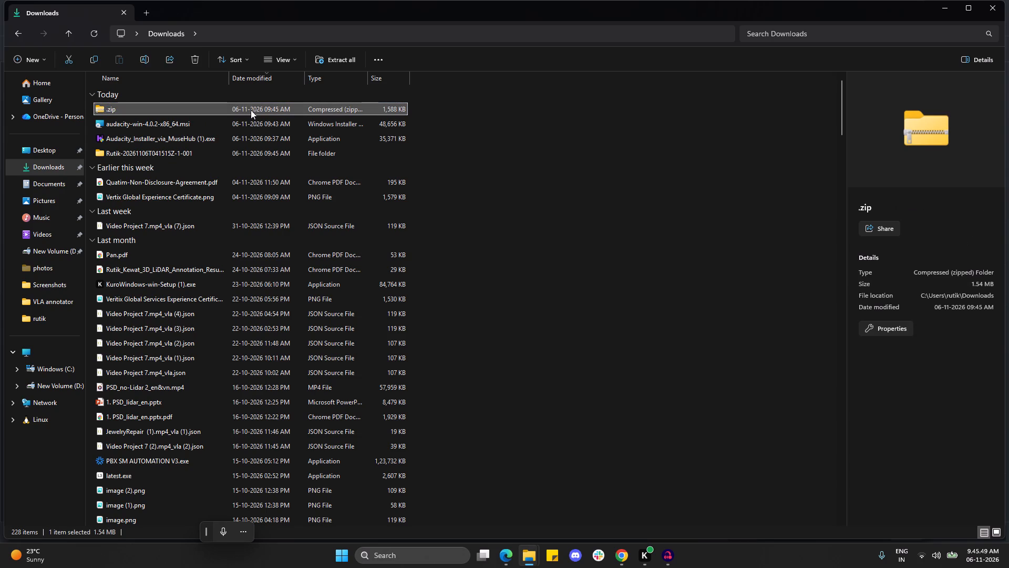
key("Return")
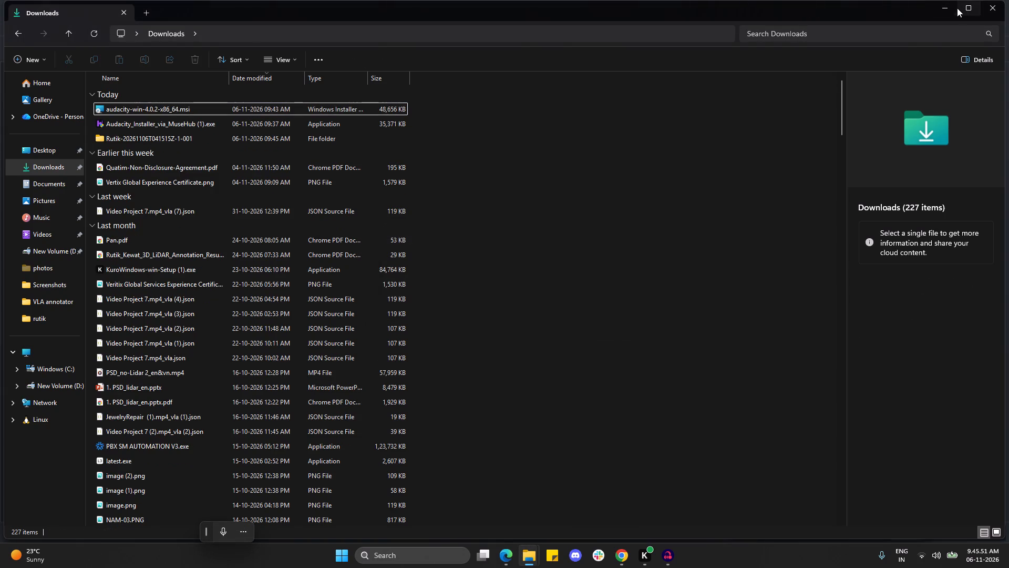
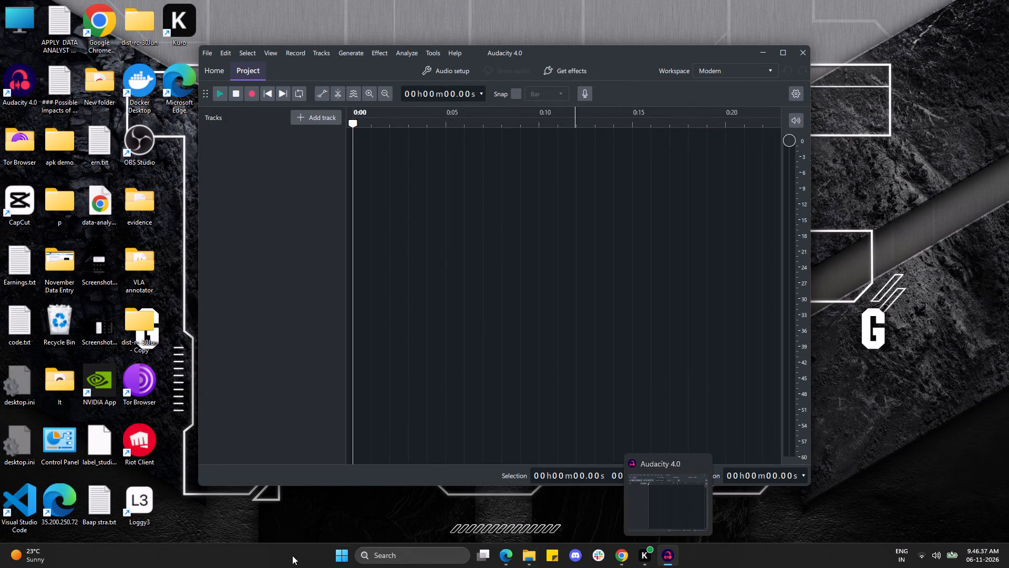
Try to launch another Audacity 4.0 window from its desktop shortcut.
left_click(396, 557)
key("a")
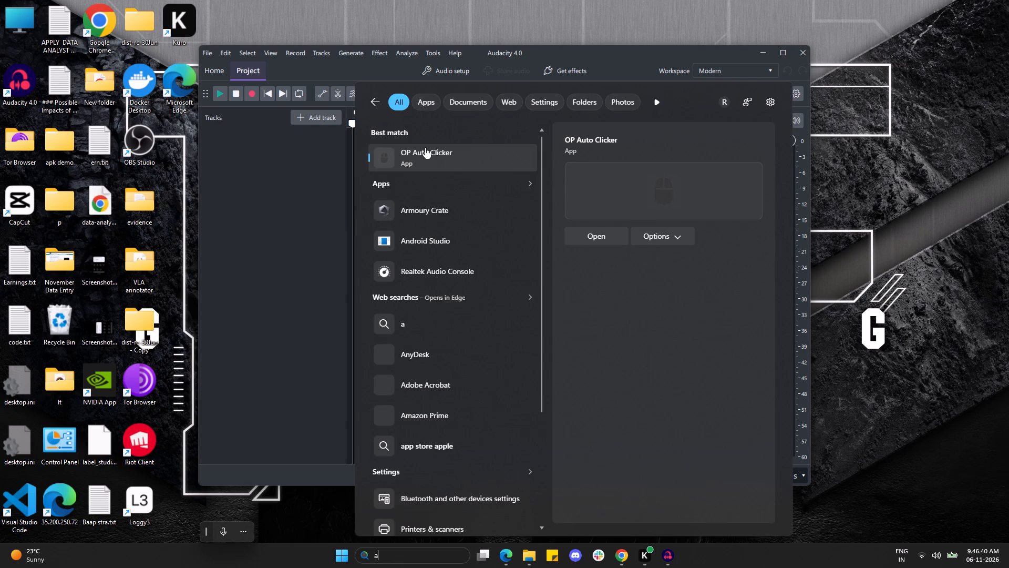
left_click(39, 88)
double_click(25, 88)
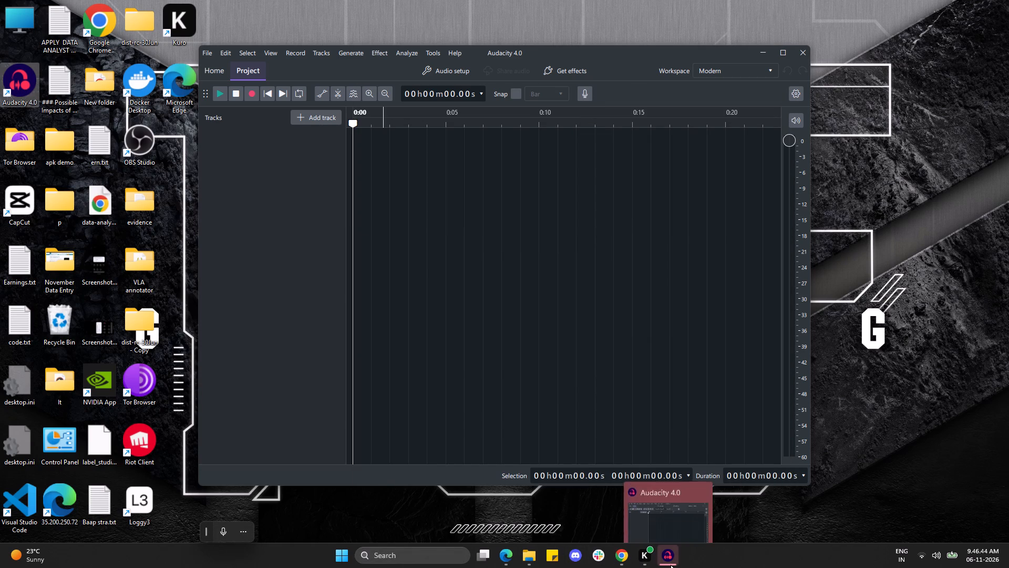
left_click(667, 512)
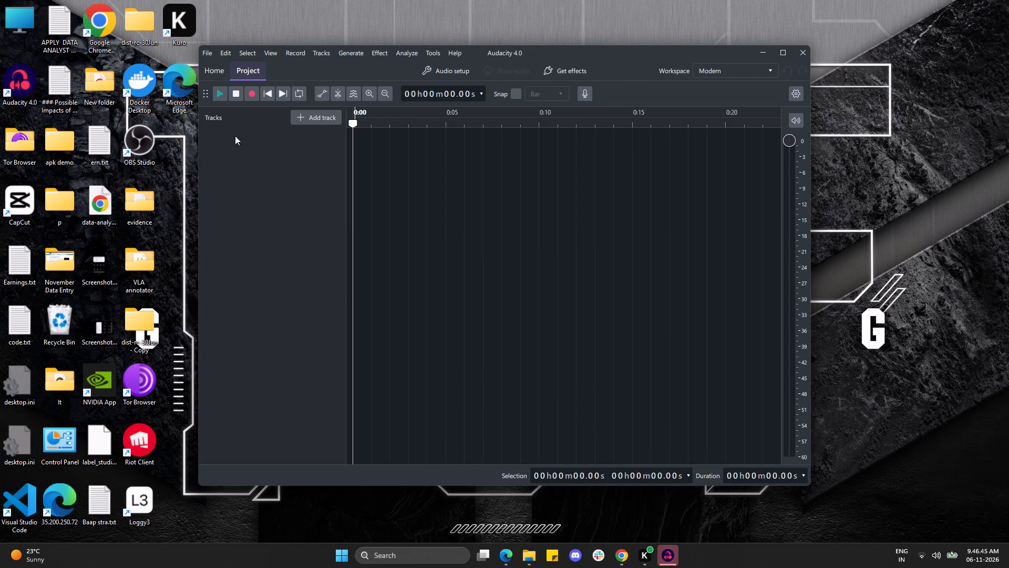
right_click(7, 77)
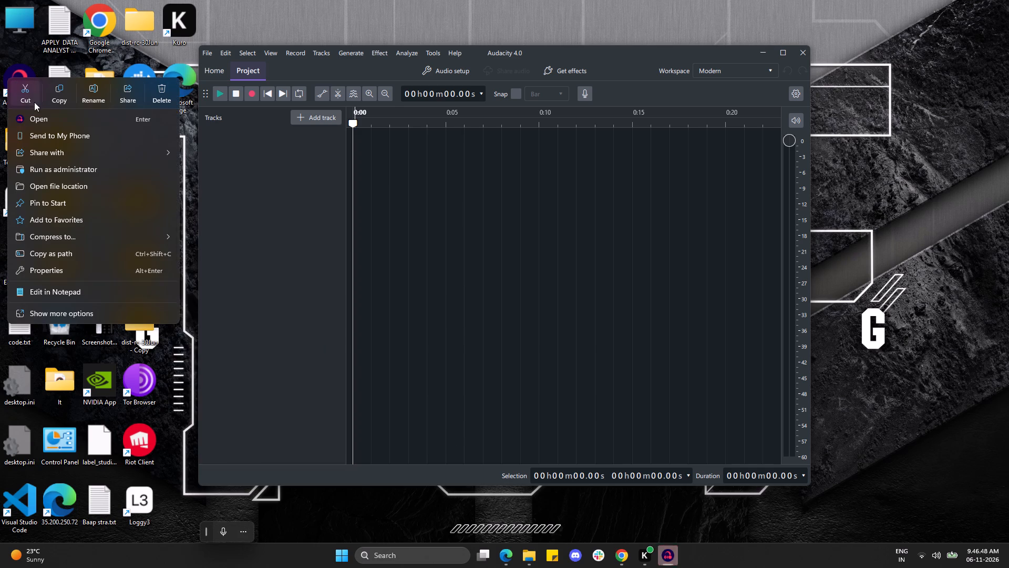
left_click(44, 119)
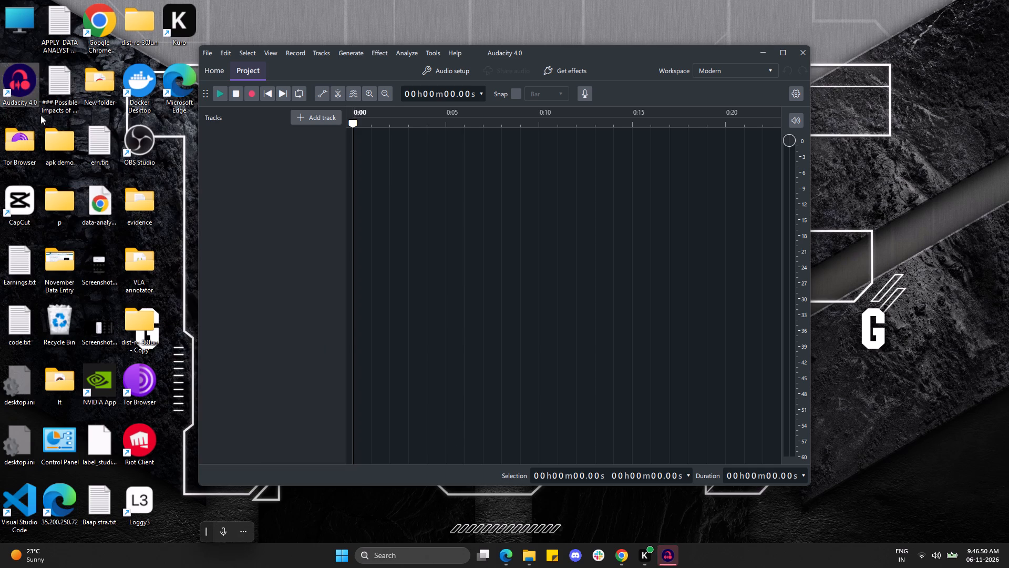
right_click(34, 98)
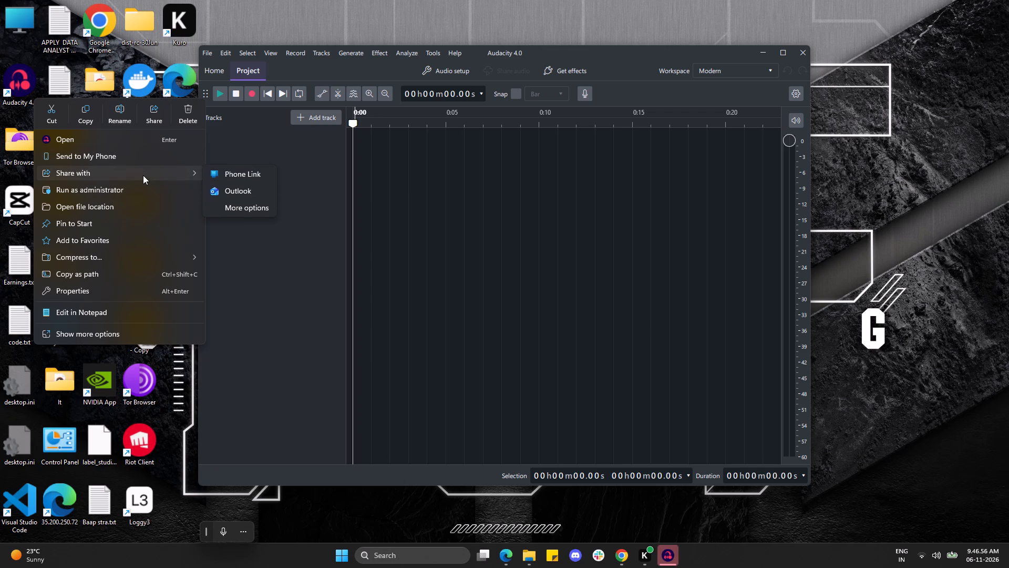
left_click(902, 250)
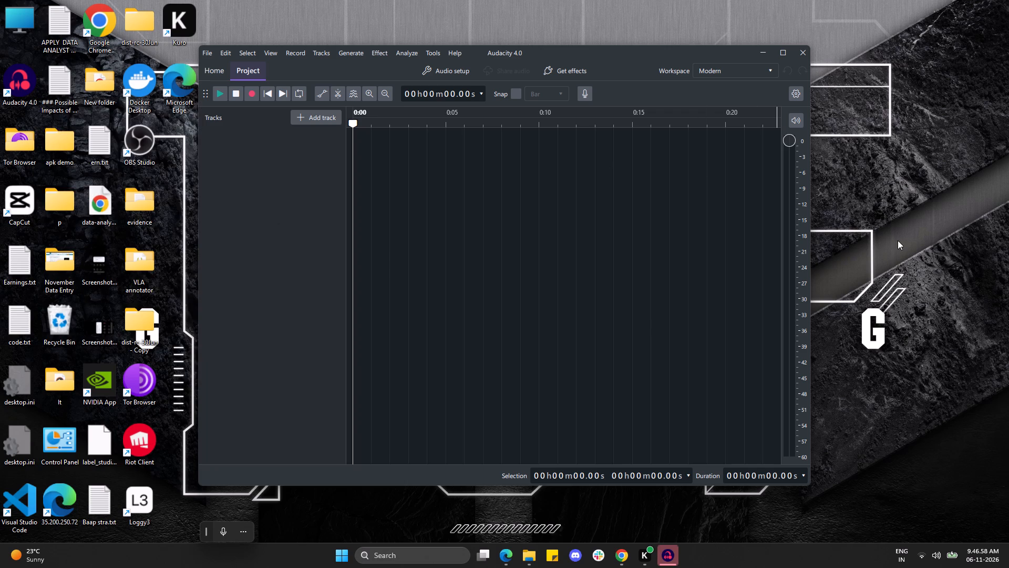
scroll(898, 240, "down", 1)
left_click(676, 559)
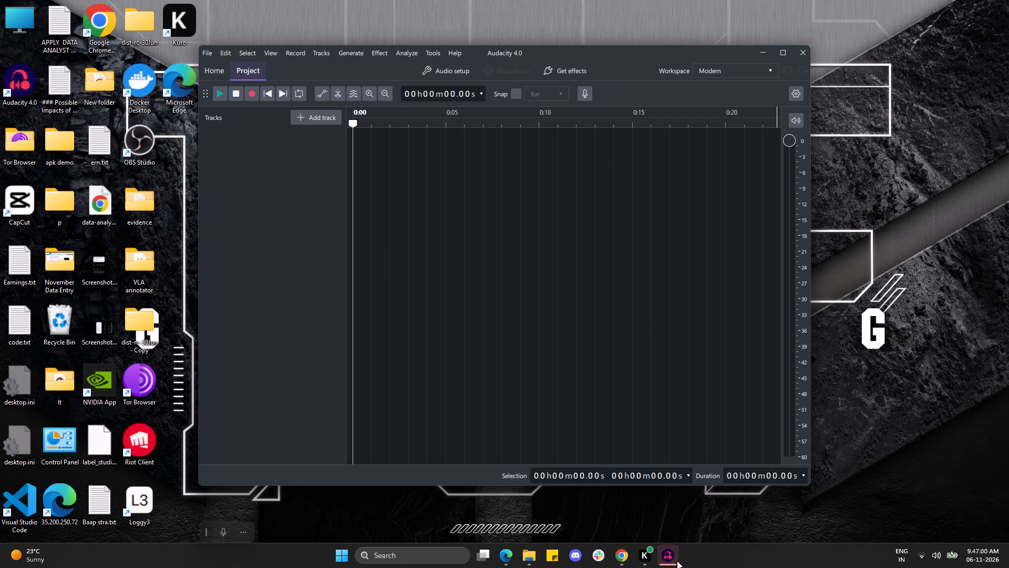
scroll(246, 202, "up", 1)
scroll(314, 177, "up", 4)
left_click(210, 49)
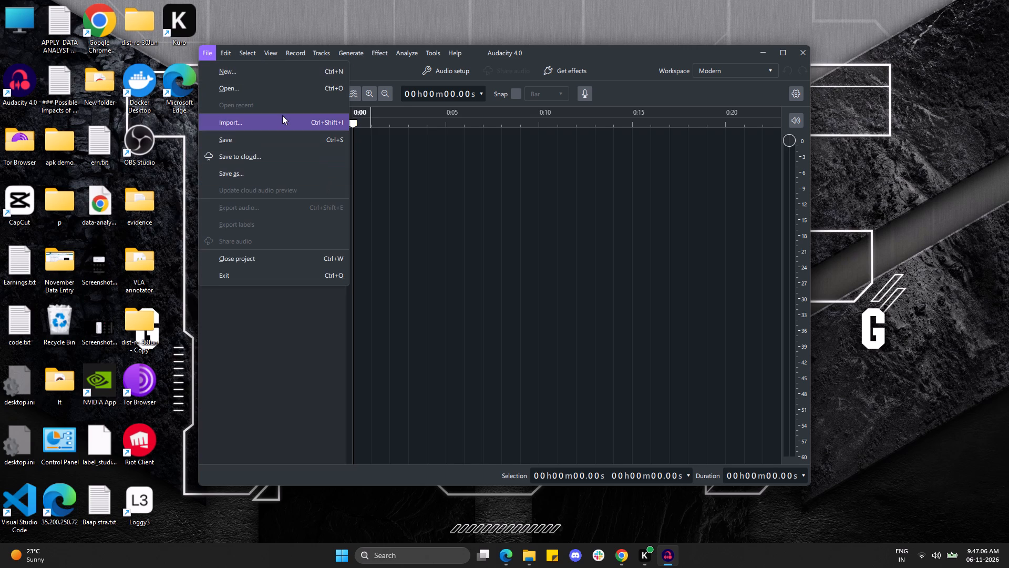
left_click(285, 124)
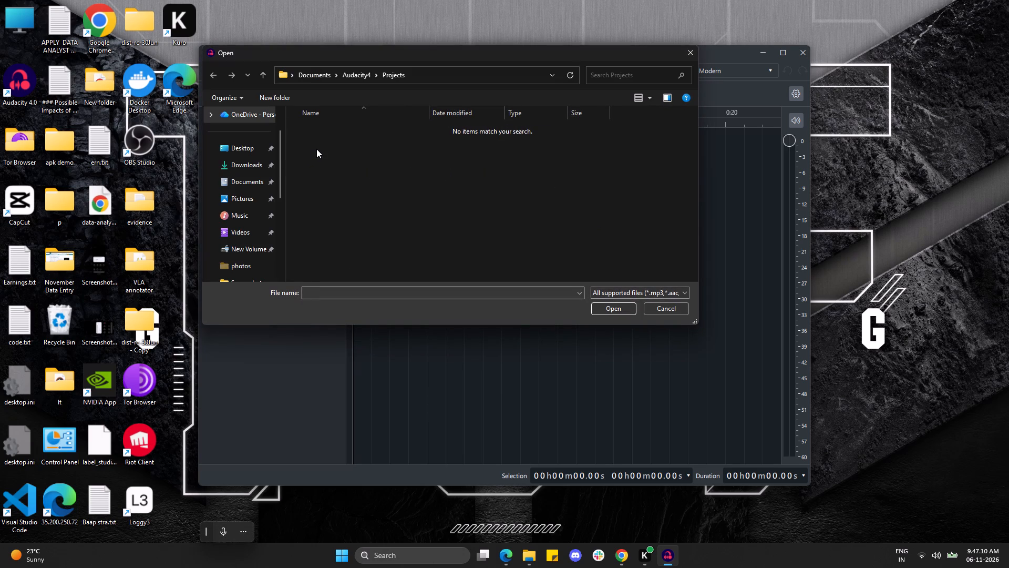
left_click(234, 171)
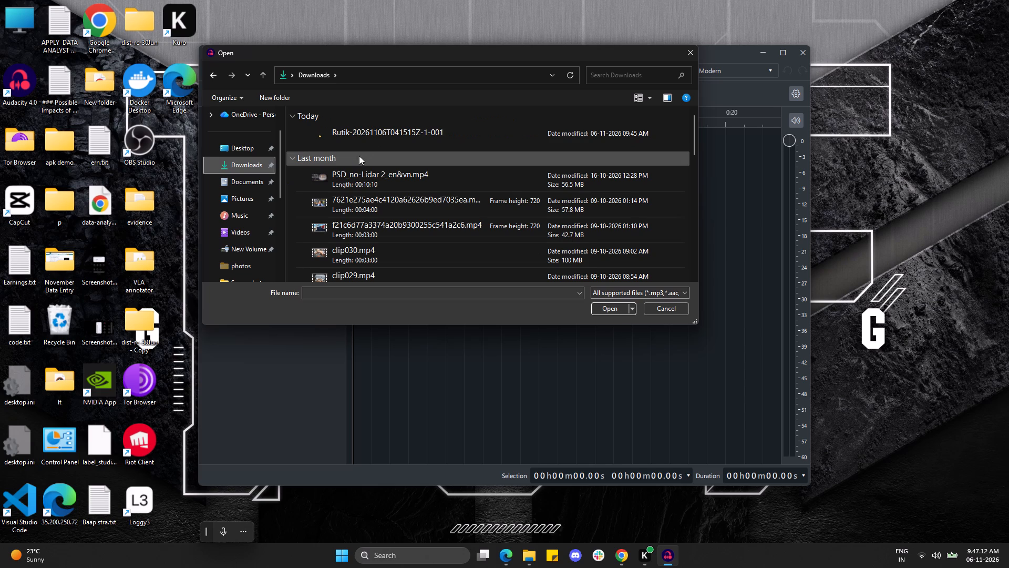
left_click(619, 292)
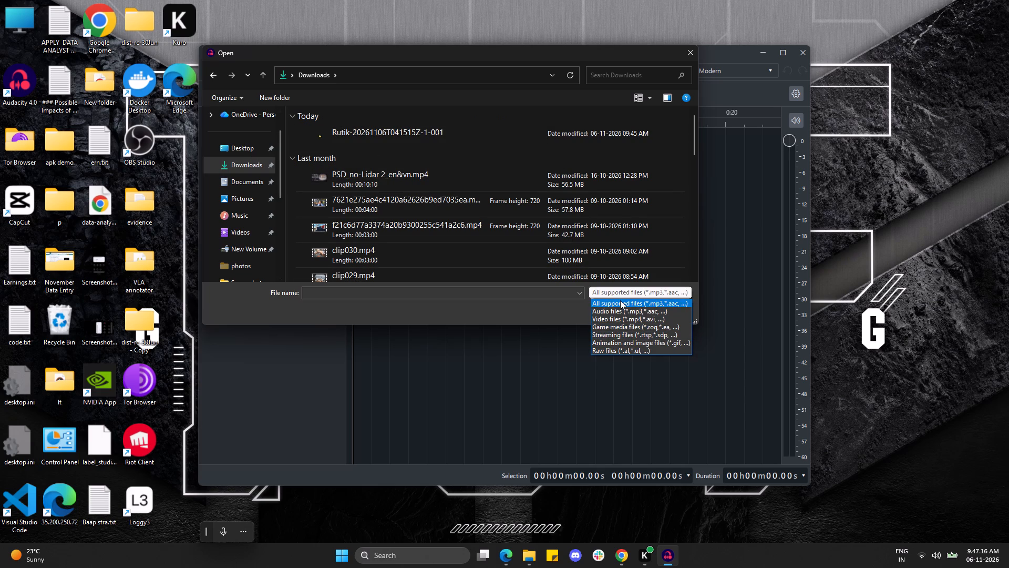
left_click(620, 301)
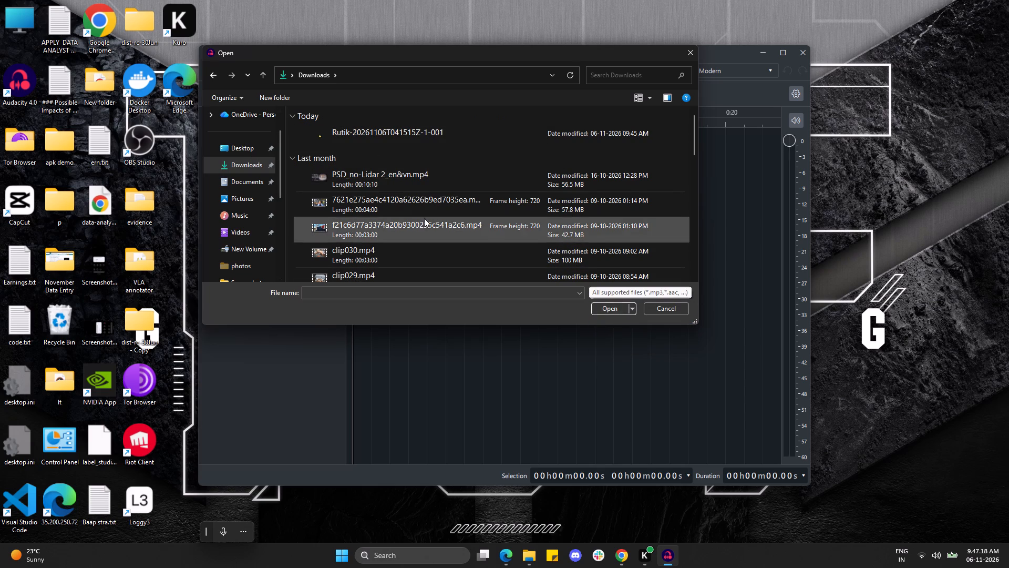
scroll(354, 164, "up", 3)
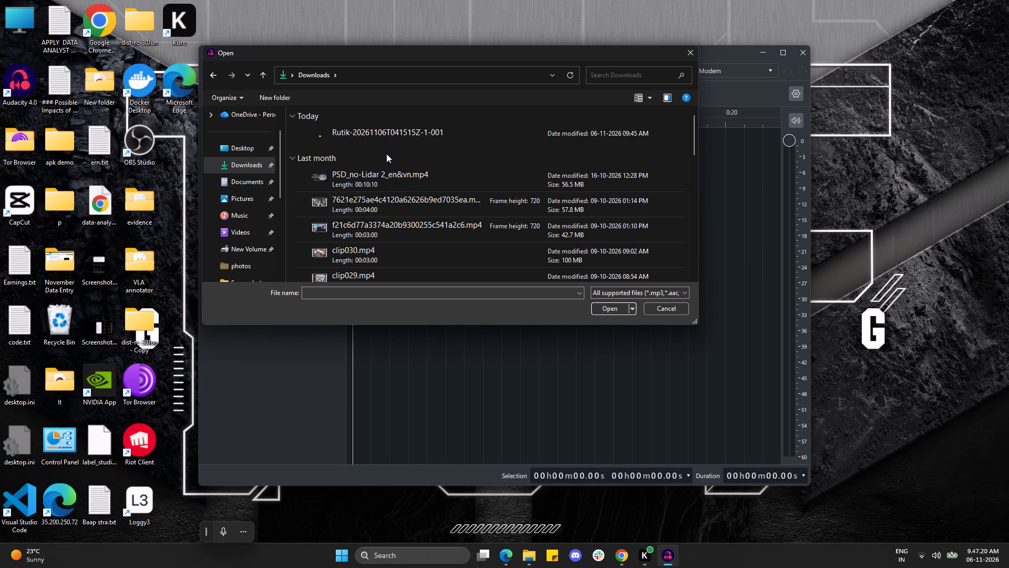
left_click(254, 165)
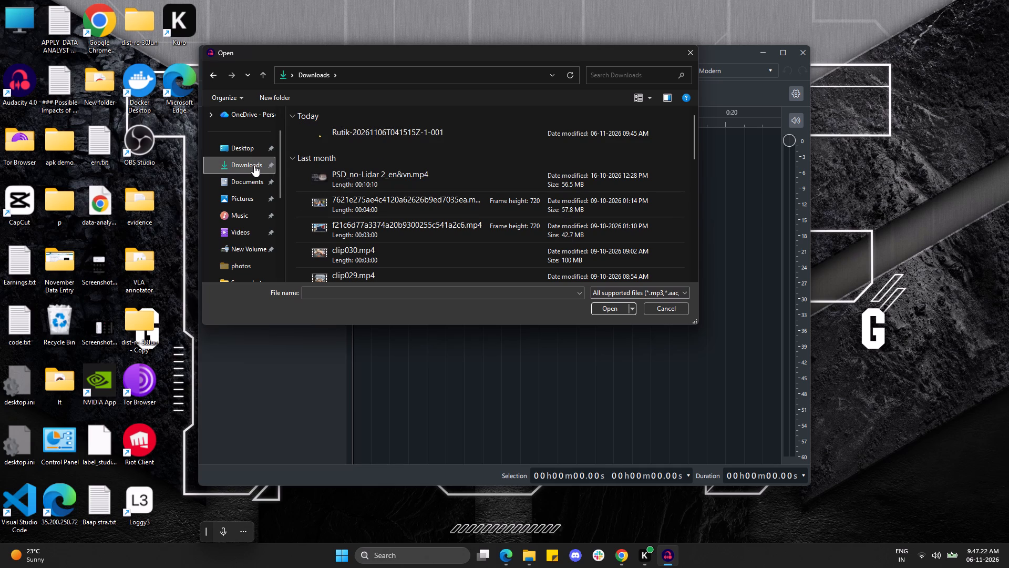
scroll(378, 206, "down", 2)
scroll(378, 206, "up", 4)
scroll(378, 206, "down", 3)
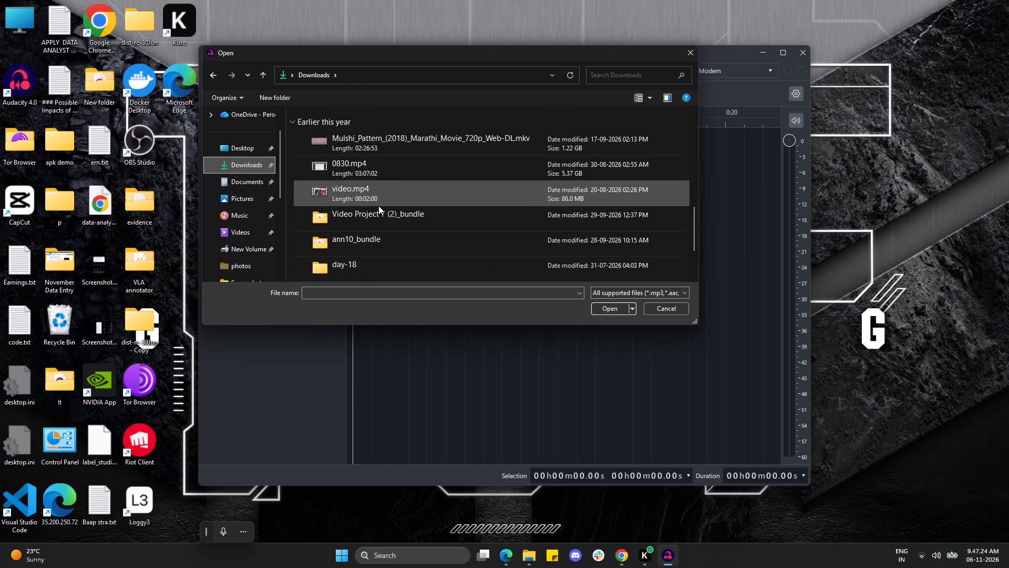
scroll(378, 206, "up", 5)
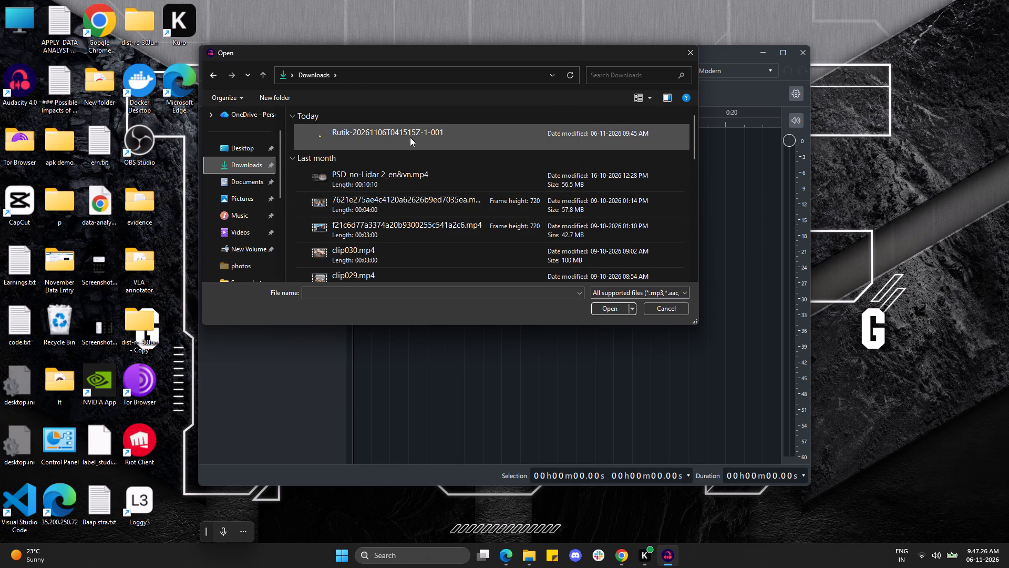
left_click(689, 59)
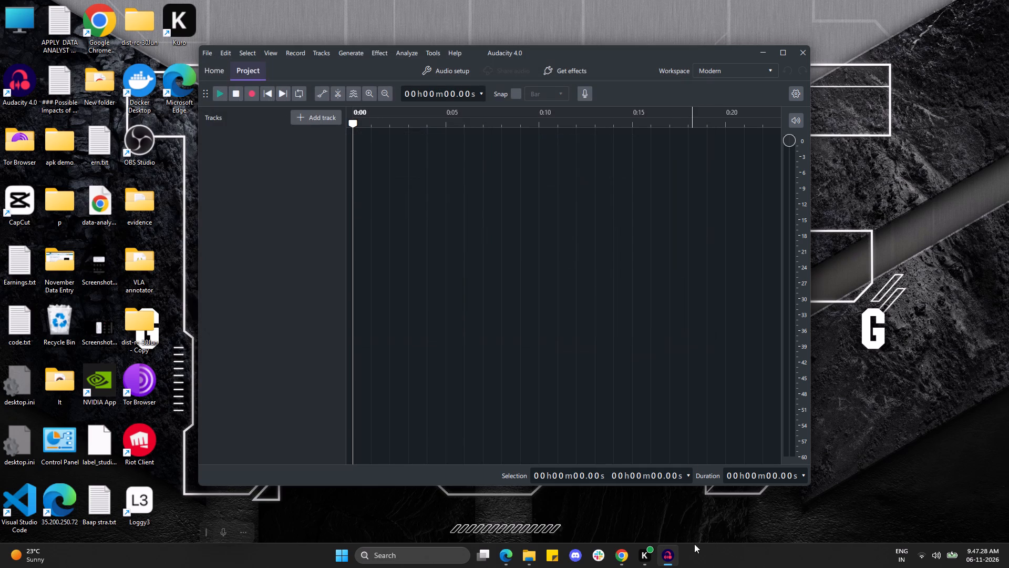
Rename the extracted Rutik-20261106T041515Z-1-001 folder in Downloads as Rutik and minimize the window.
left_click(528, 554)
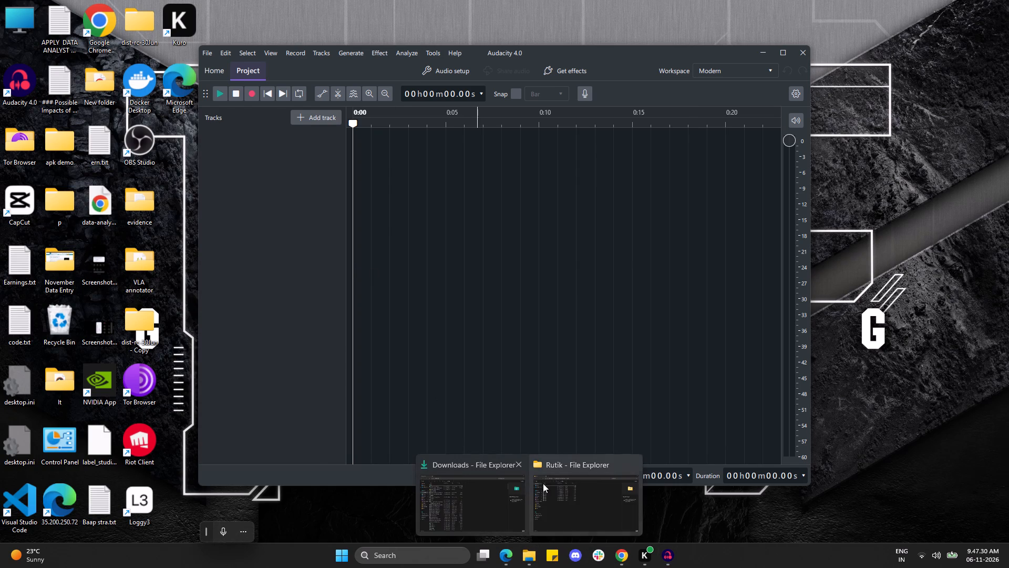
left_click(564, 480)
left_click(174, 32)
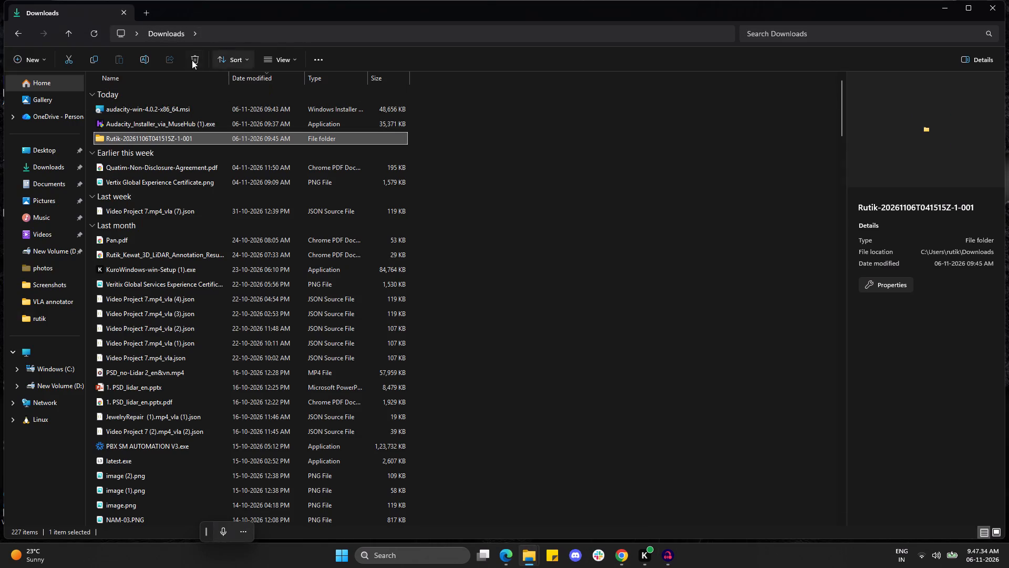
left_click(150, 59)
left_click(199, 139)
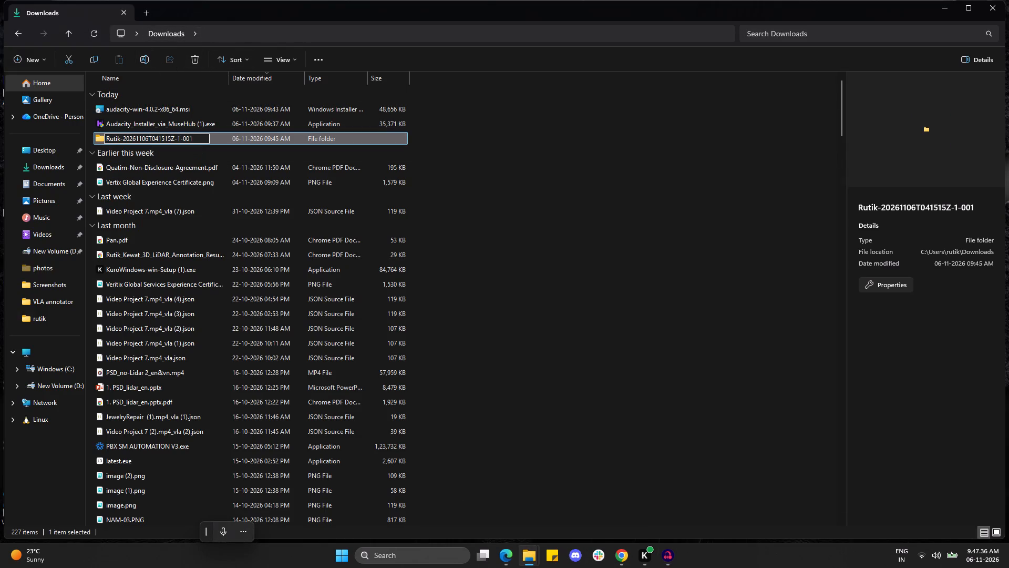
left_click_drag(198, 139, 126, 143)
key("BackSpace")
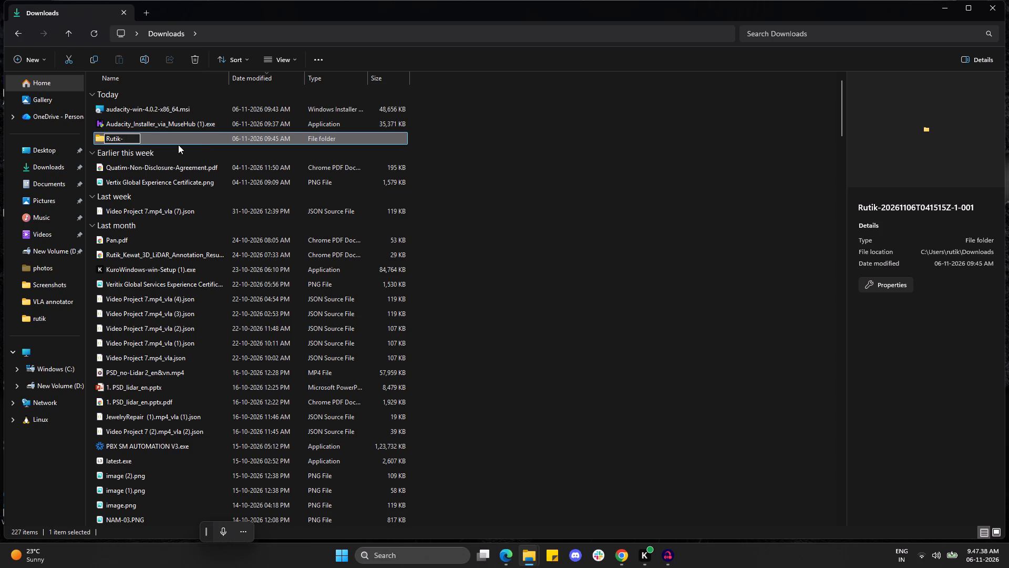
key("BackSpace")
key("Return")
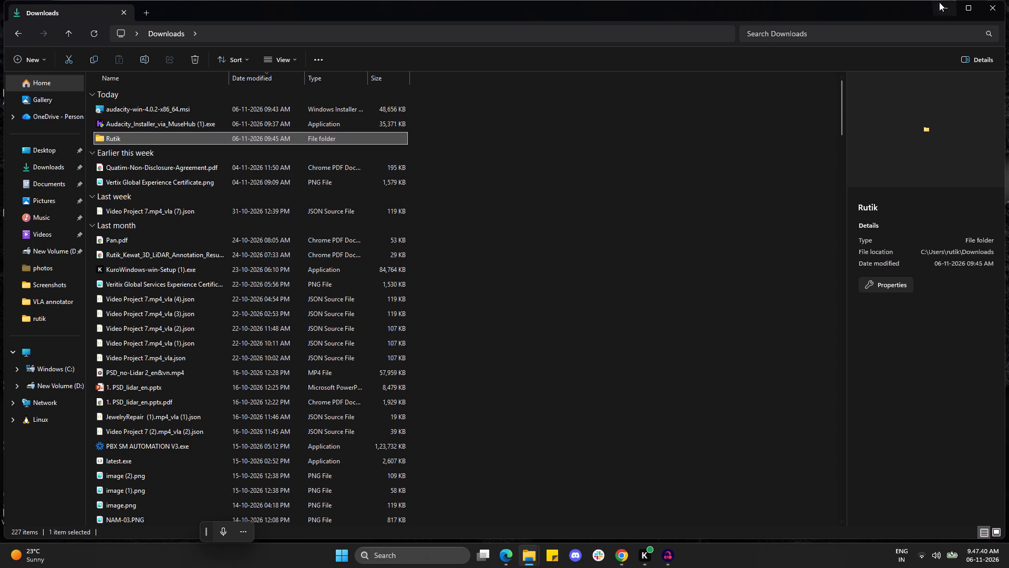
left_click(941, 3)
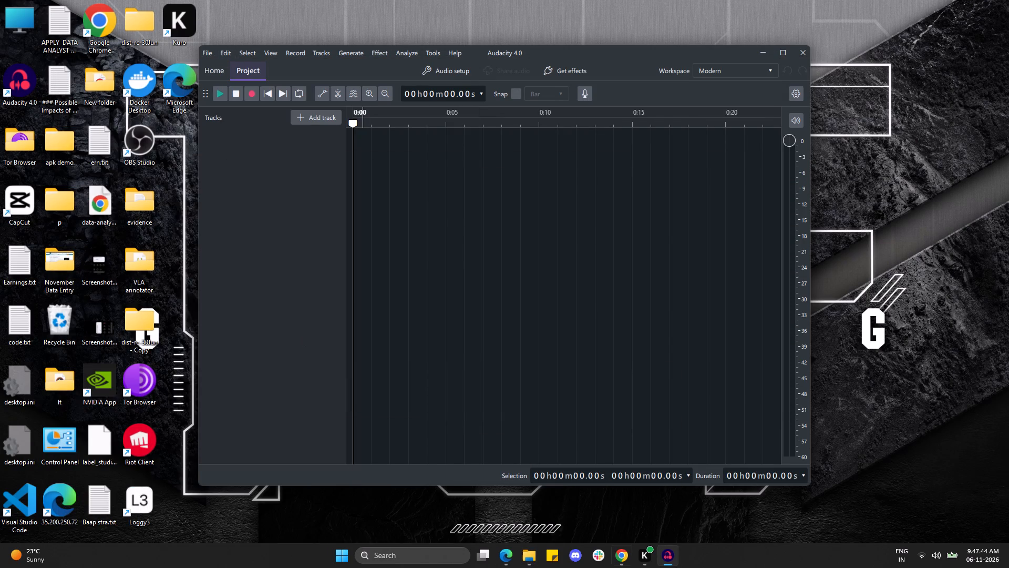
Close the duplicate Downloads window in File Explorer.
left_click(523, 554)
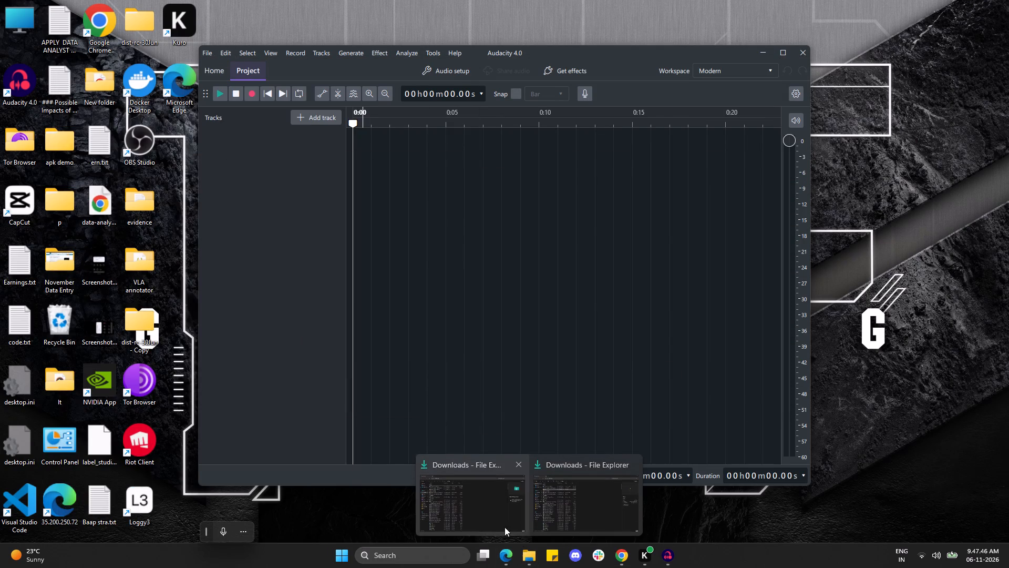
left_click(515, 470)
Bring up the Downloads window and create a new folder in it named batch 1.
left_click(540, 535)
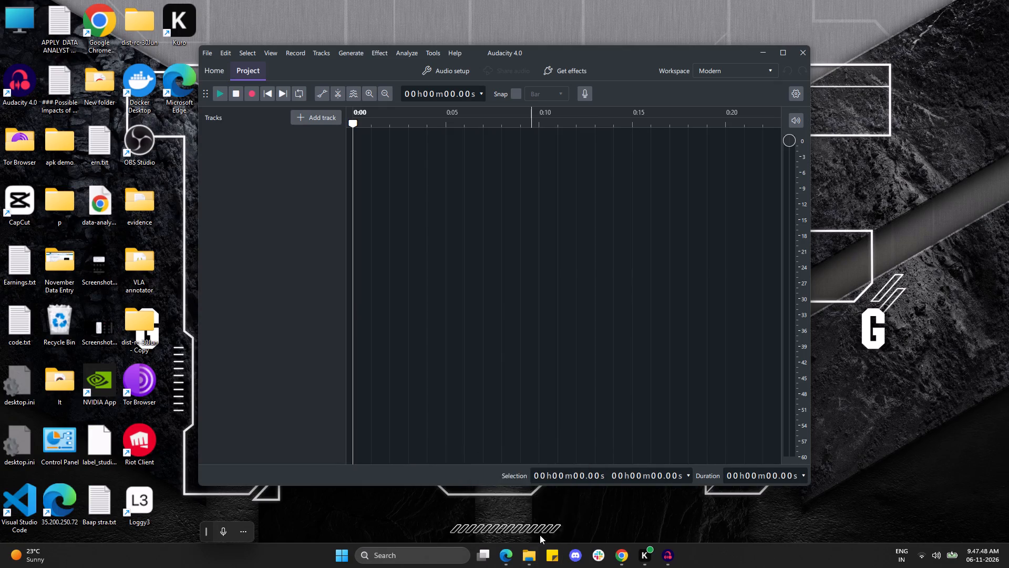
left_click(450, 104)
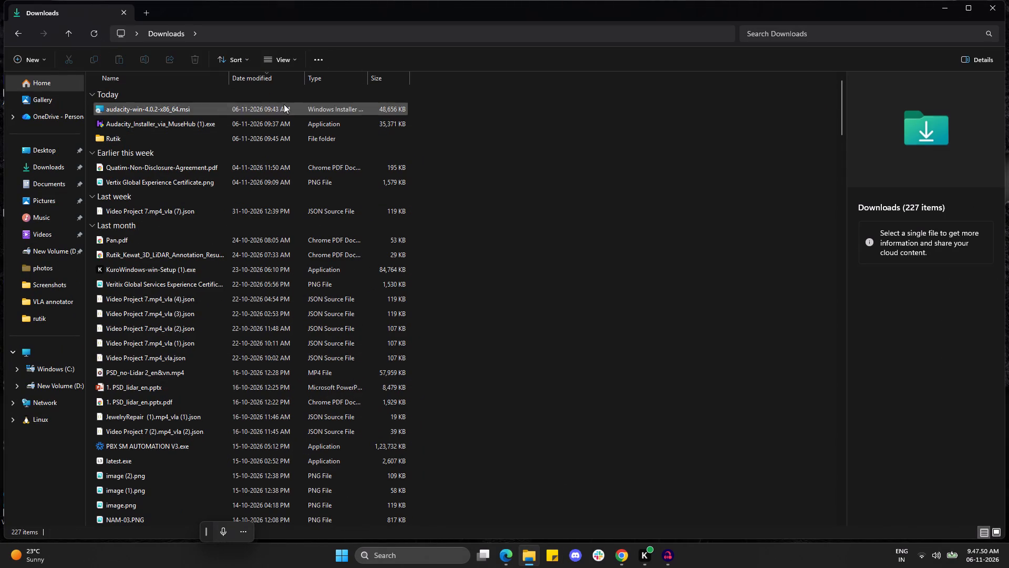
left_click(30, 60)
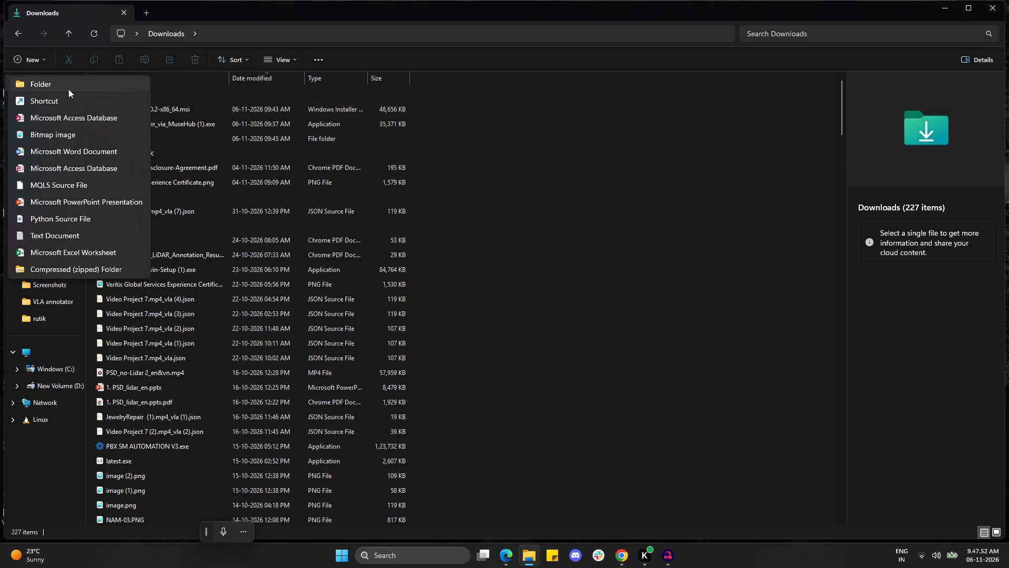
left_click(68, 89)
type("submissi")
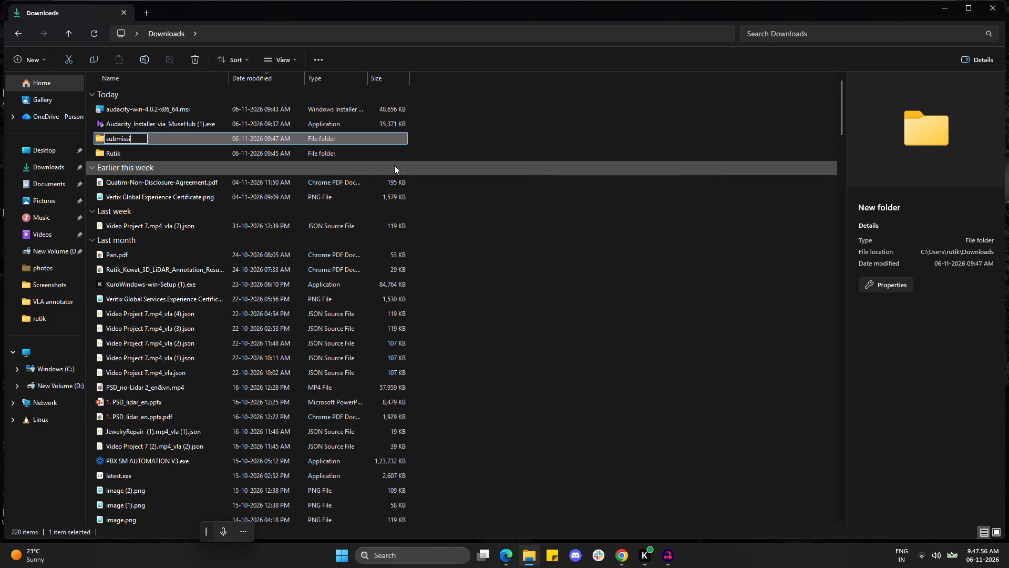
type("tion")
key("BackSpace")
key("BackSpace")
key("BackSpace")
key("BackSpace")
key("BackSpace")
key("BackSpace")
key("BackSpace")
key("BackSpace")
key("BackSpace")
key("BackSpace")
key("BackSpace")
key("BackSpace")
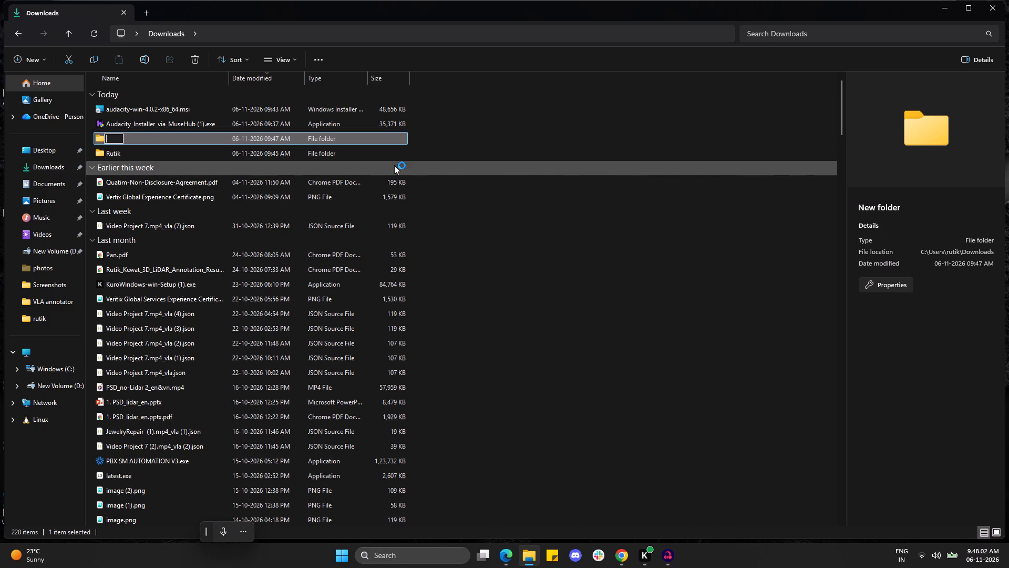
type("batch")
key("space")
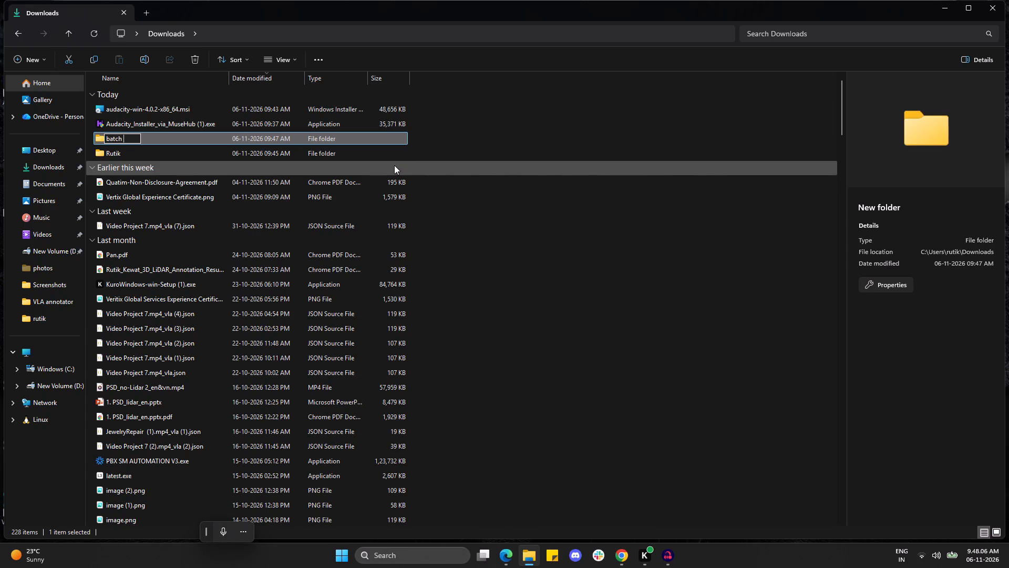
key("1")
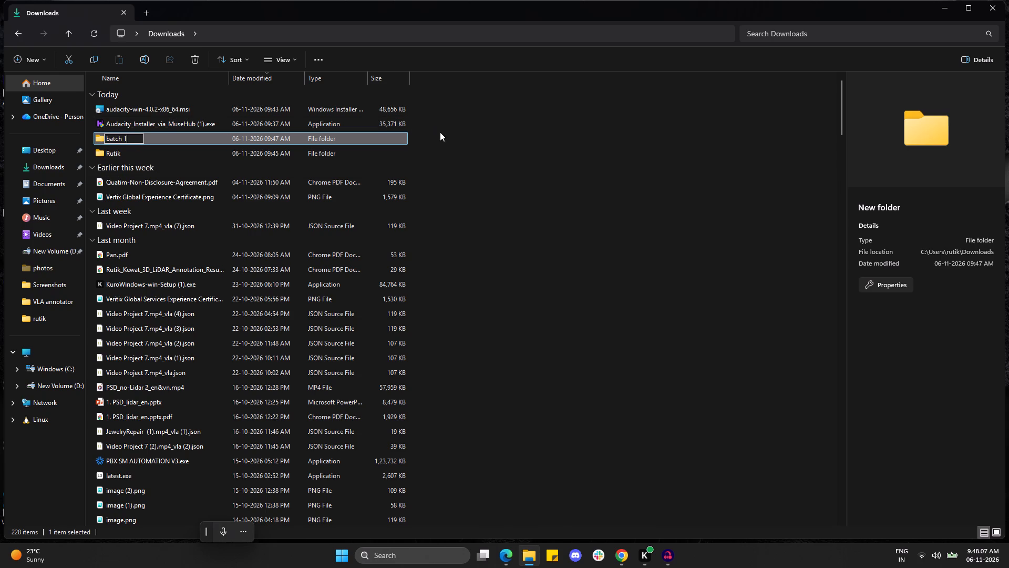
left_click(440, 141)
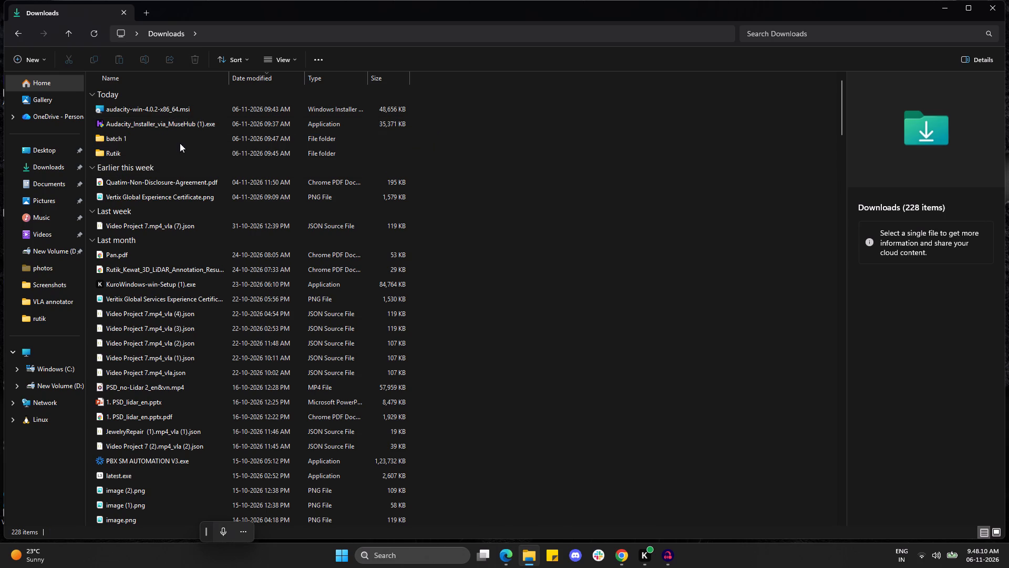
Rename the batch 1 folder as batch 1 submission and minimize the Downloads window.
left_click(180, 143)
left_click(141, 59)
left_click(135, 135)
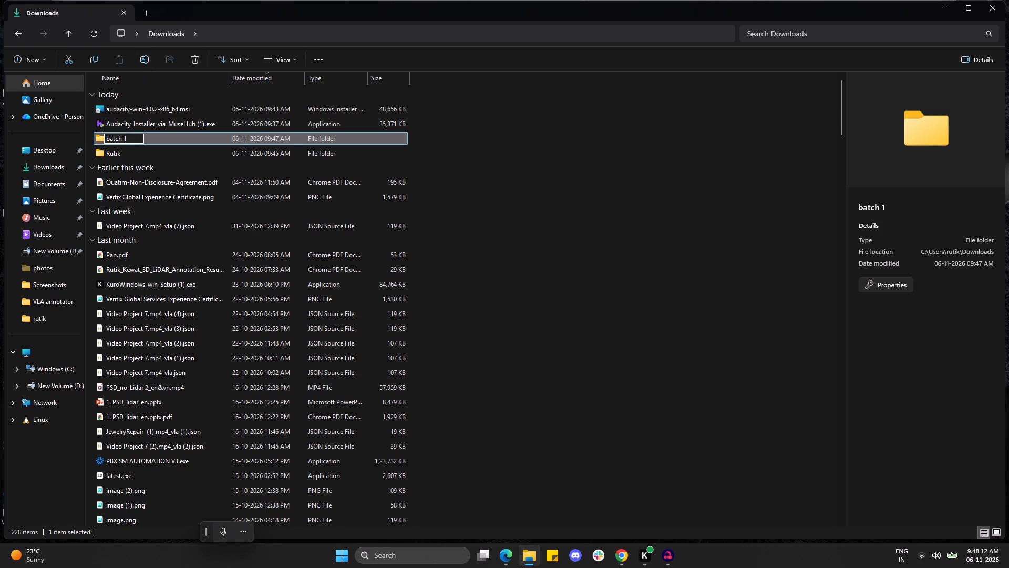
key("space")
type("submission")
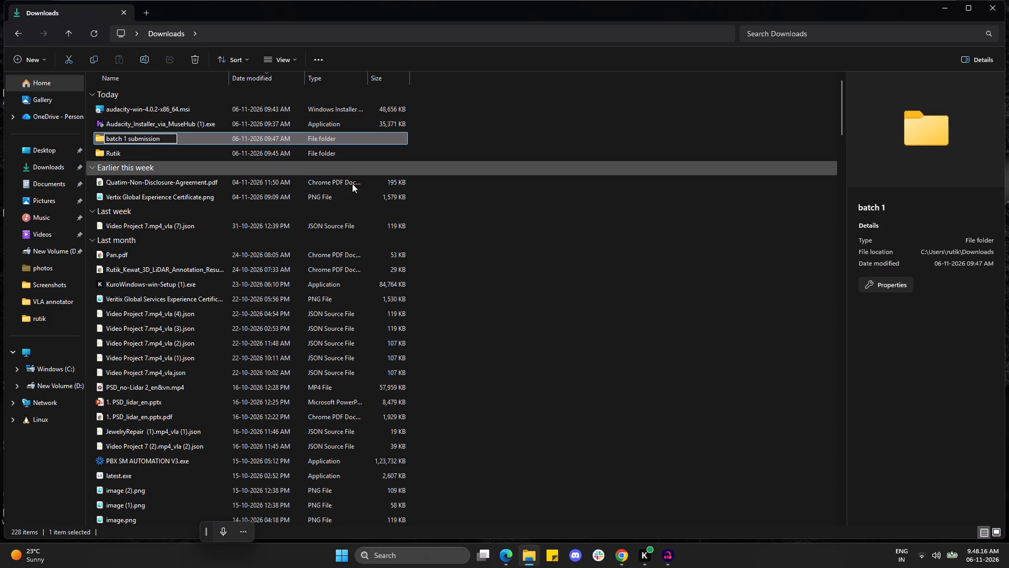
left_click(639, 267)
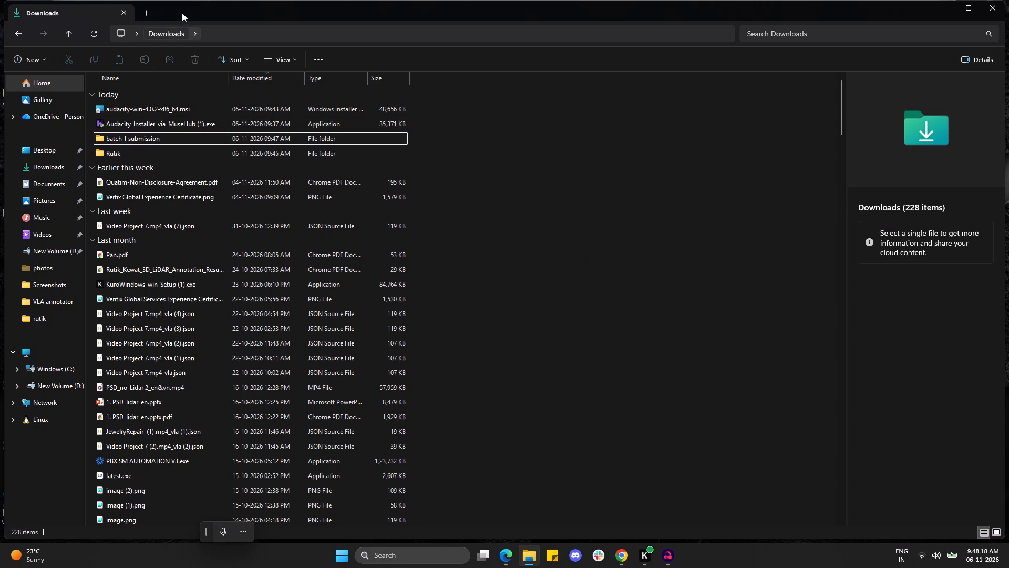
left_click(931, 11)
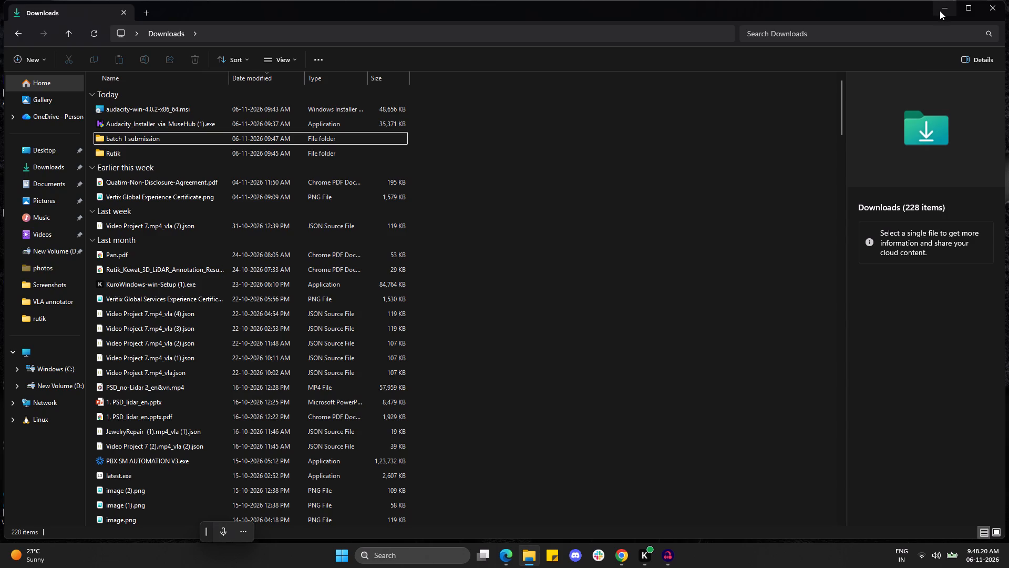
left_click(940, 11)
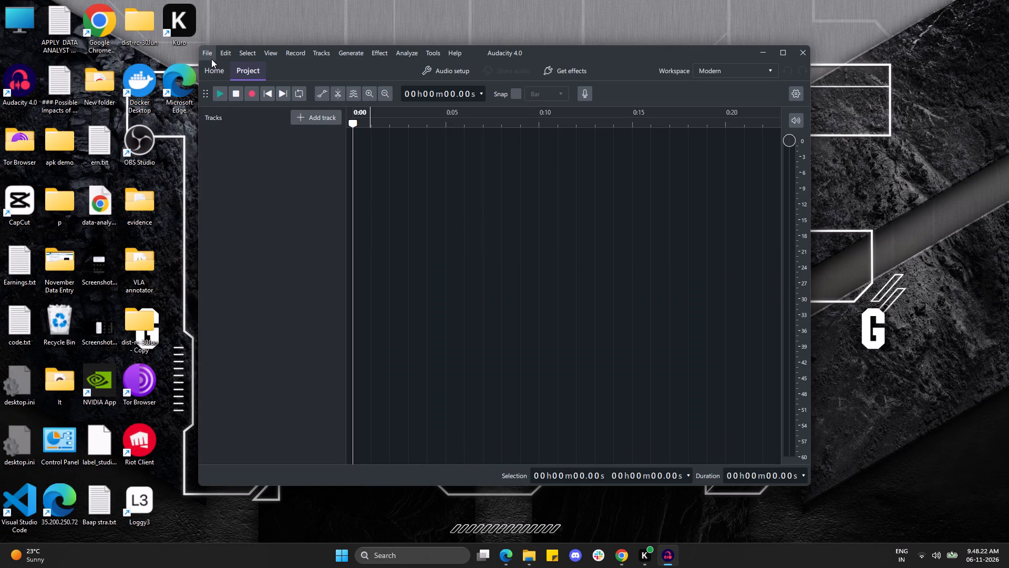
Import 62.mp3 from the inner Rutik folder in Downloads into the empty Audacity project.
left_click(207, 55)
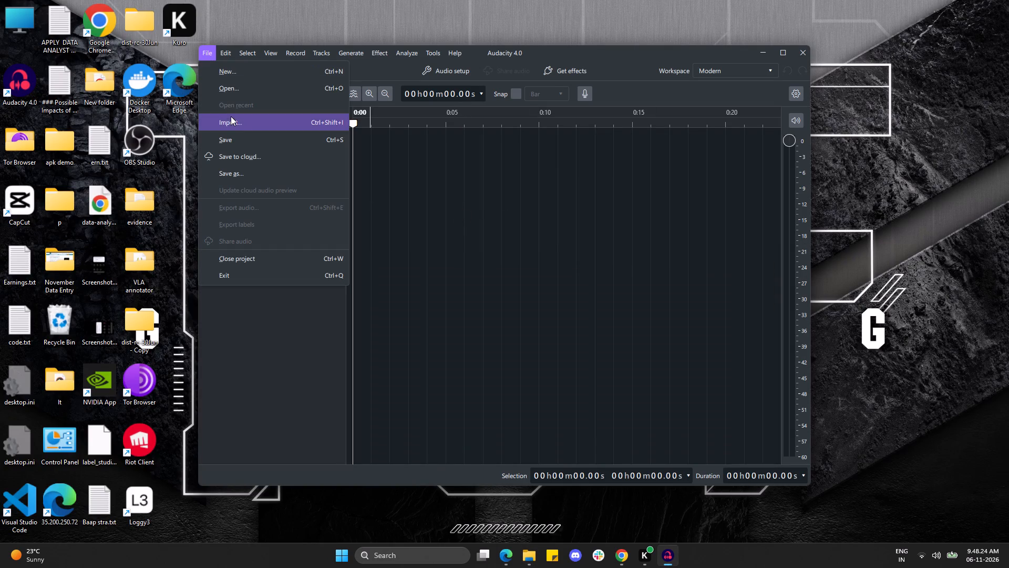
left_click(240, 122)
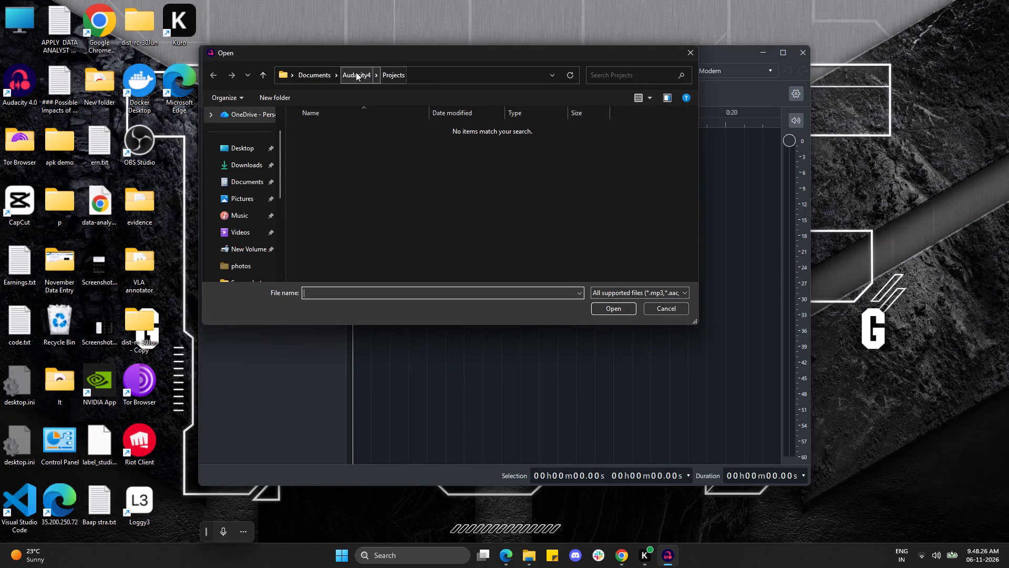
left_click(353, 72)
left_click(305, 75)
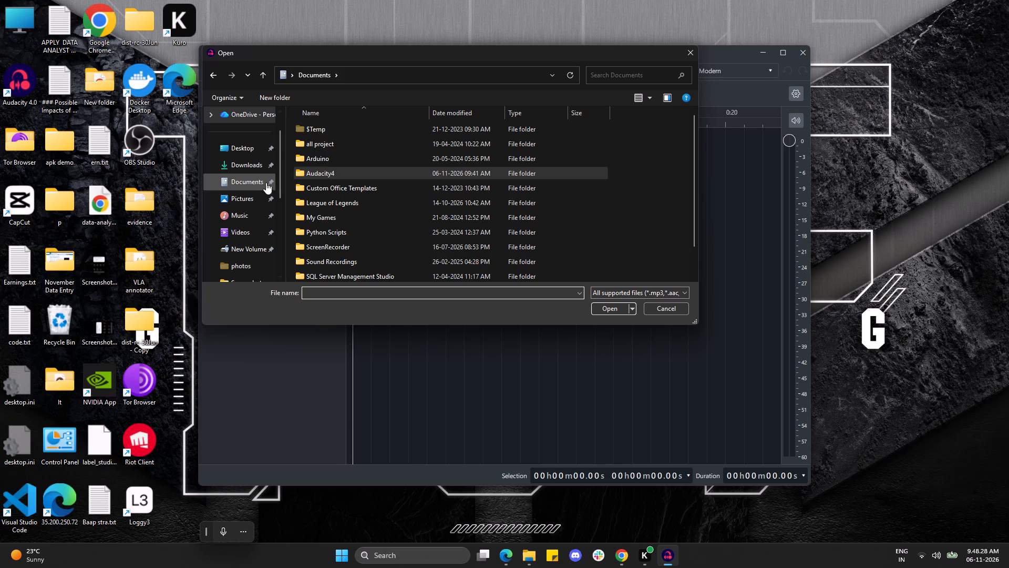
left_click(241, 163)
double_click(367, 162)
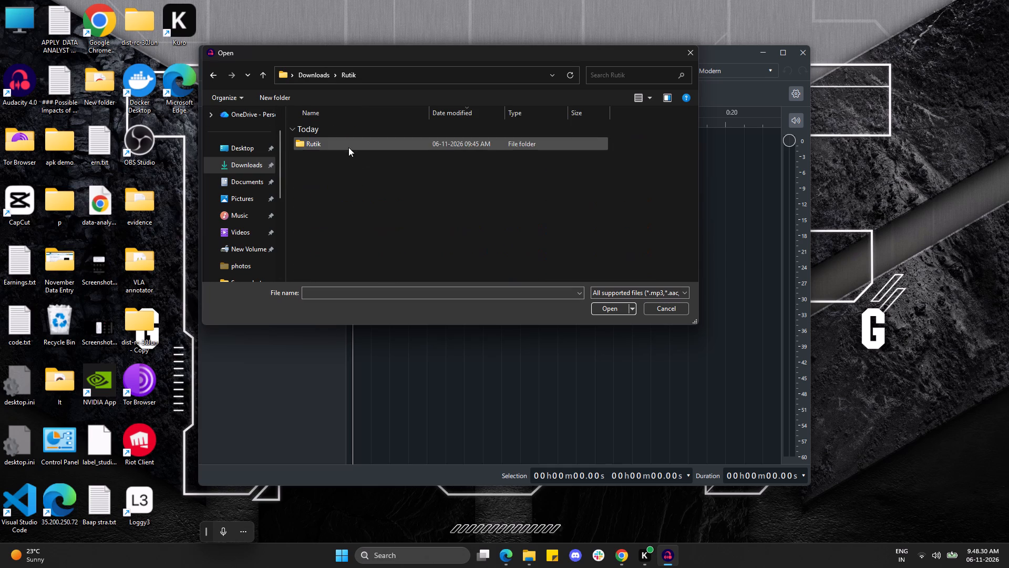
double_click(343, 145)
left_click(345, 145)
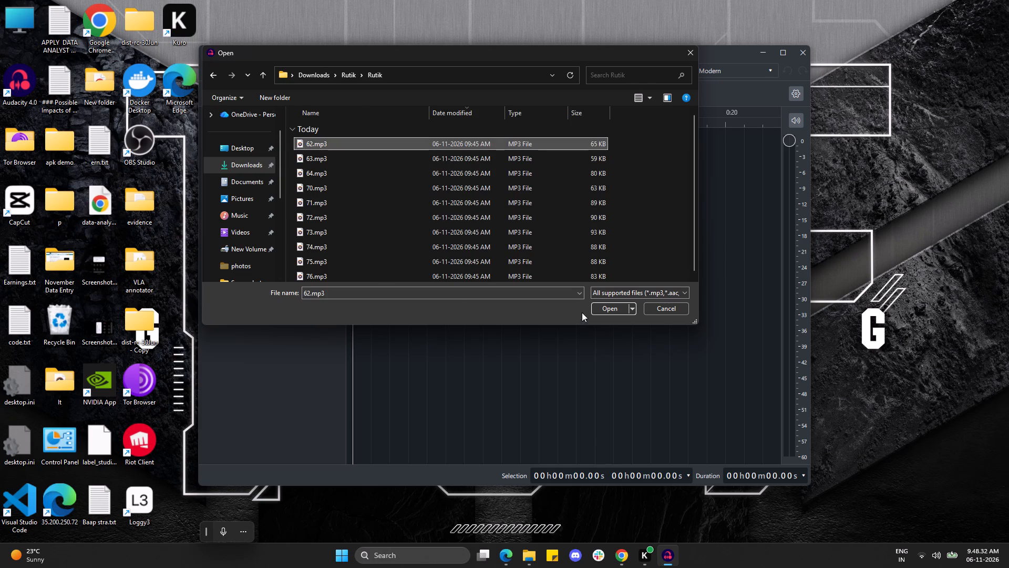
left_click(606, 314)
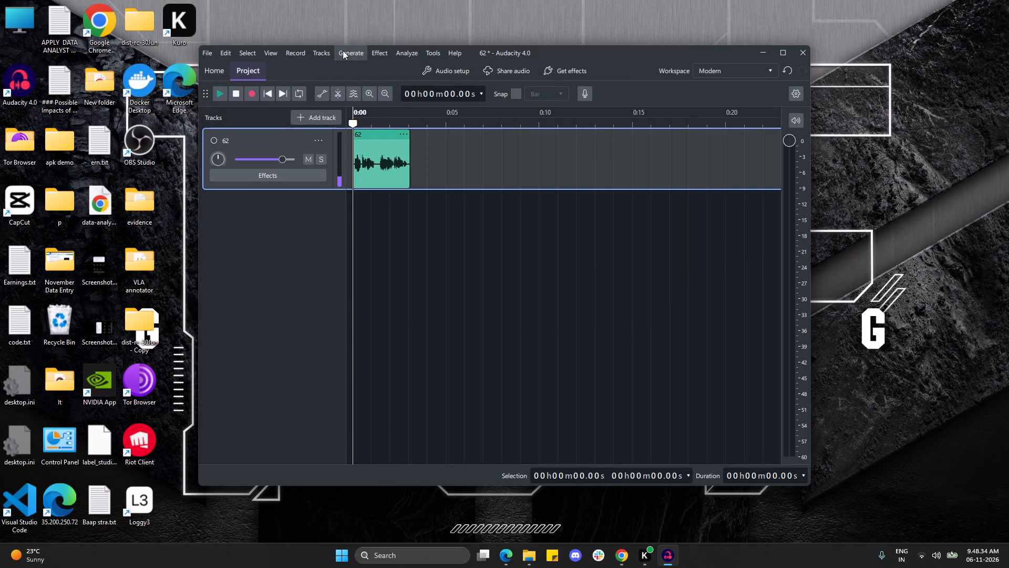
Generate 0.500 s of silence at the very start of track 62.
left_click_drag(352, 128, 331, 128)
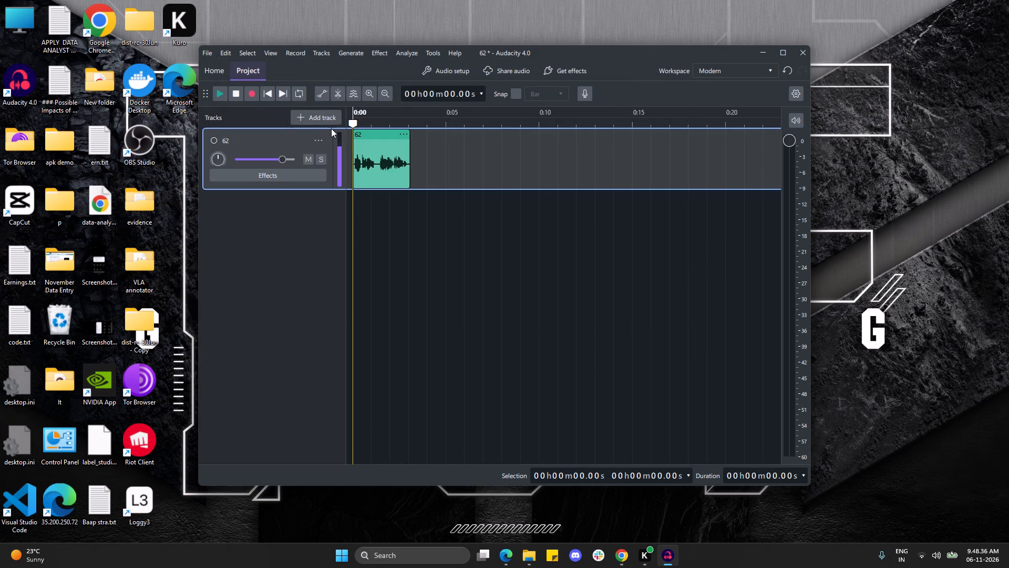
left_click(341, 53)
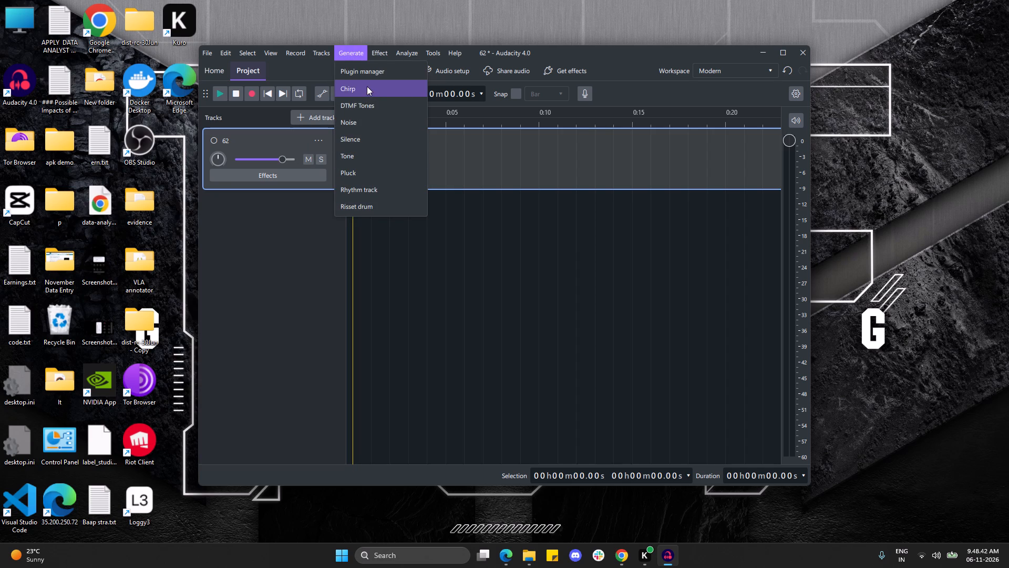
left_click(372, 135)
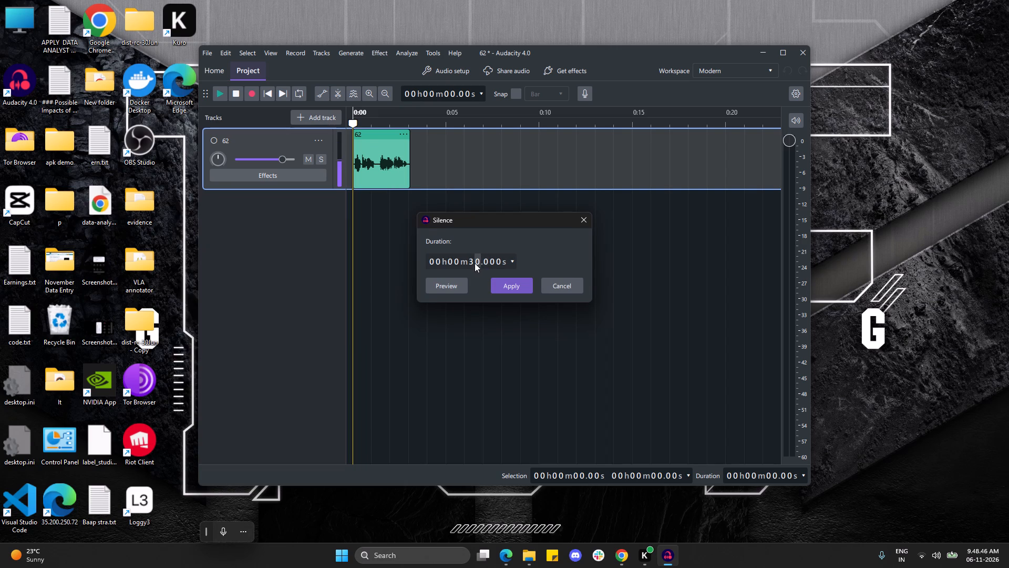
left_click(472, 263)
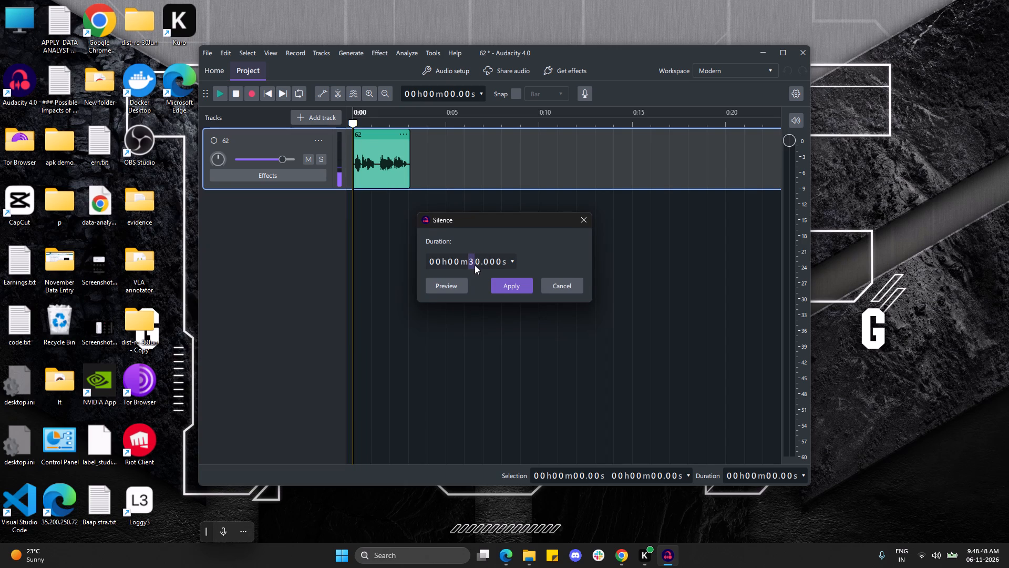
key("0")
left_click(485, 263)
key("5")
left_click(519, 287)
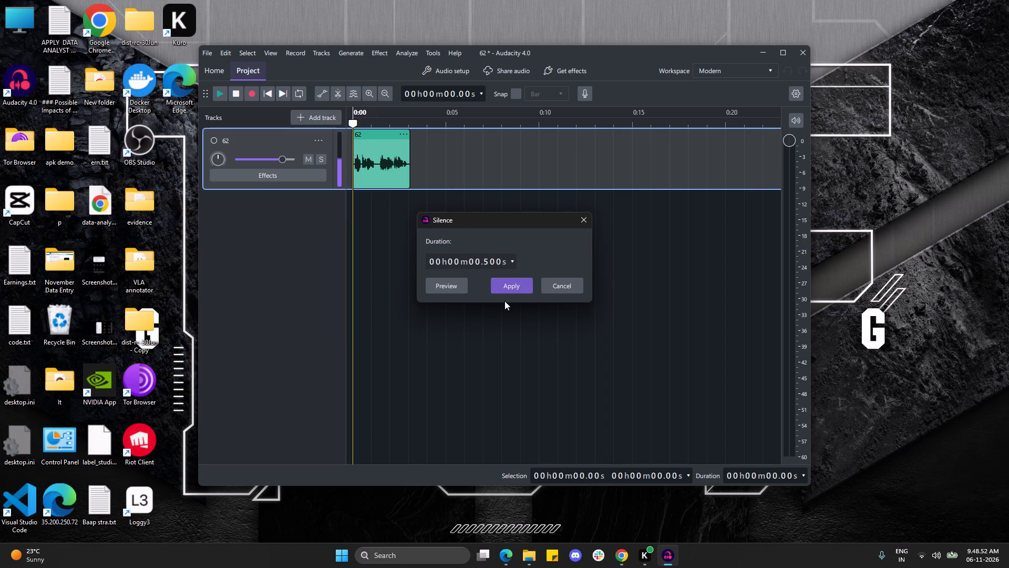
left_click(510, 290)
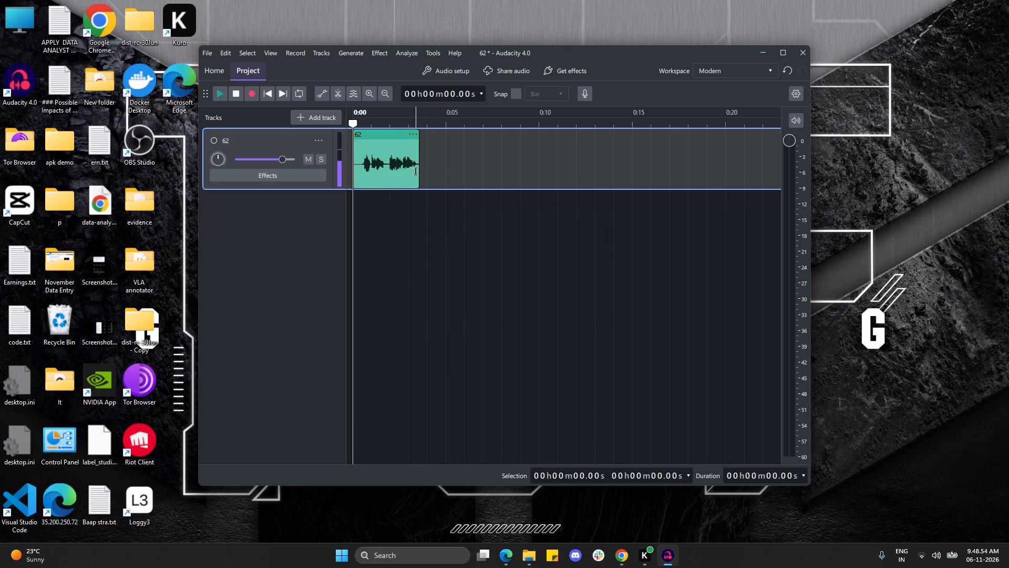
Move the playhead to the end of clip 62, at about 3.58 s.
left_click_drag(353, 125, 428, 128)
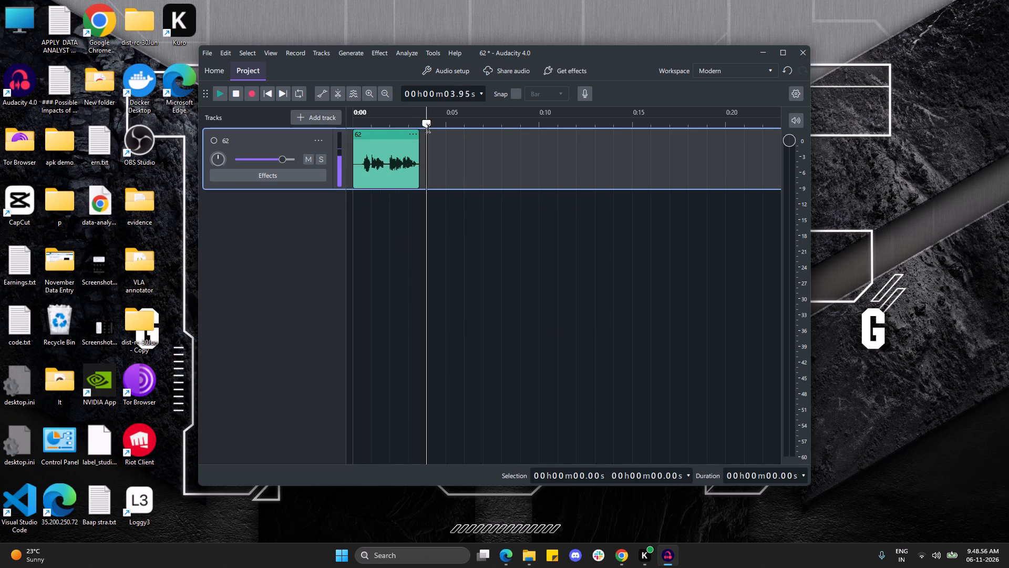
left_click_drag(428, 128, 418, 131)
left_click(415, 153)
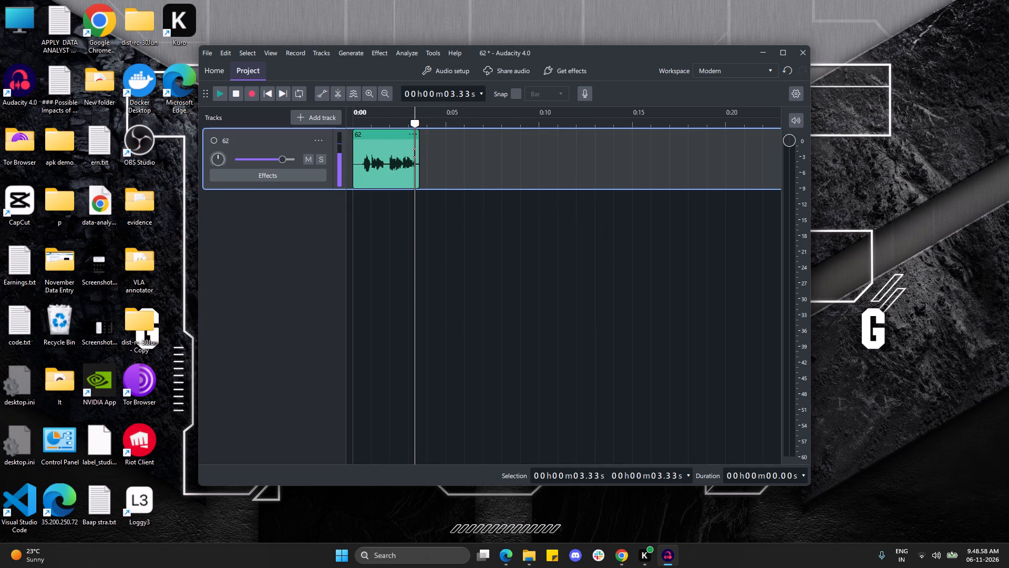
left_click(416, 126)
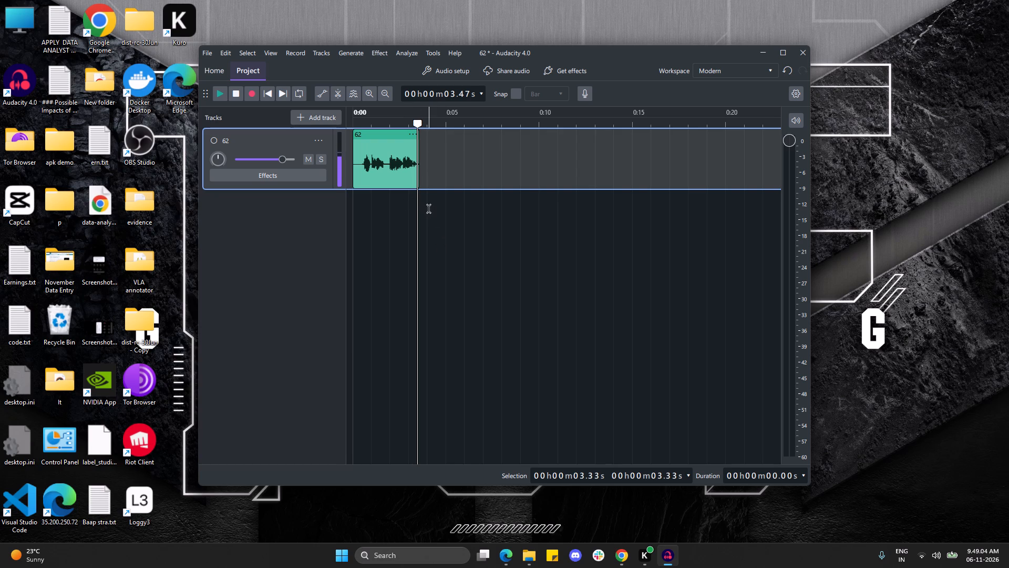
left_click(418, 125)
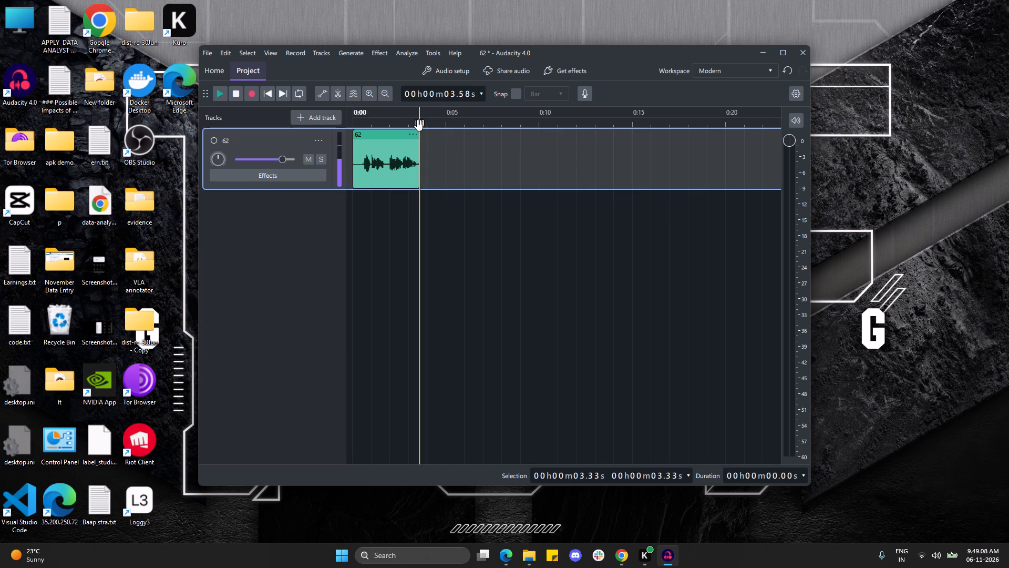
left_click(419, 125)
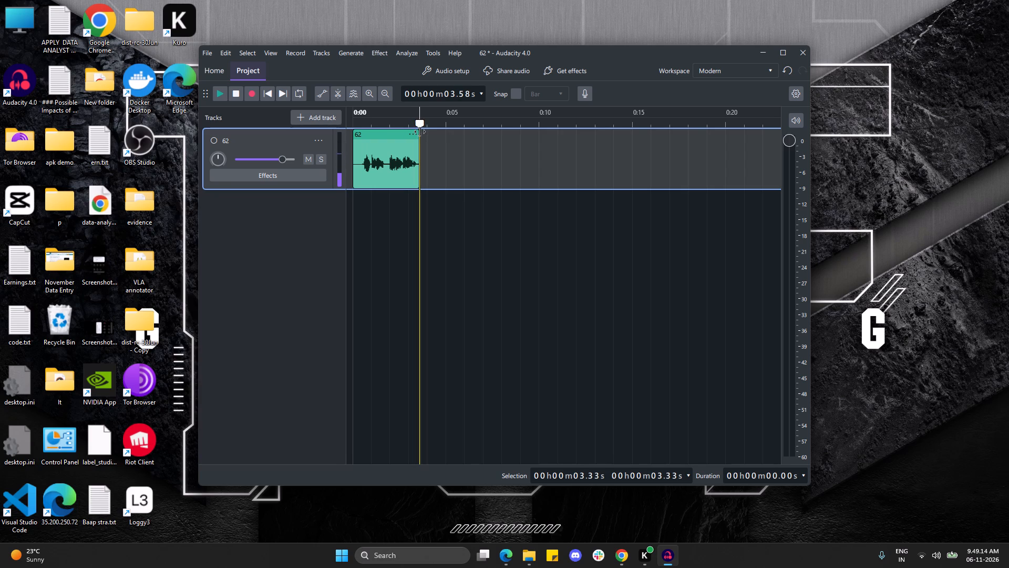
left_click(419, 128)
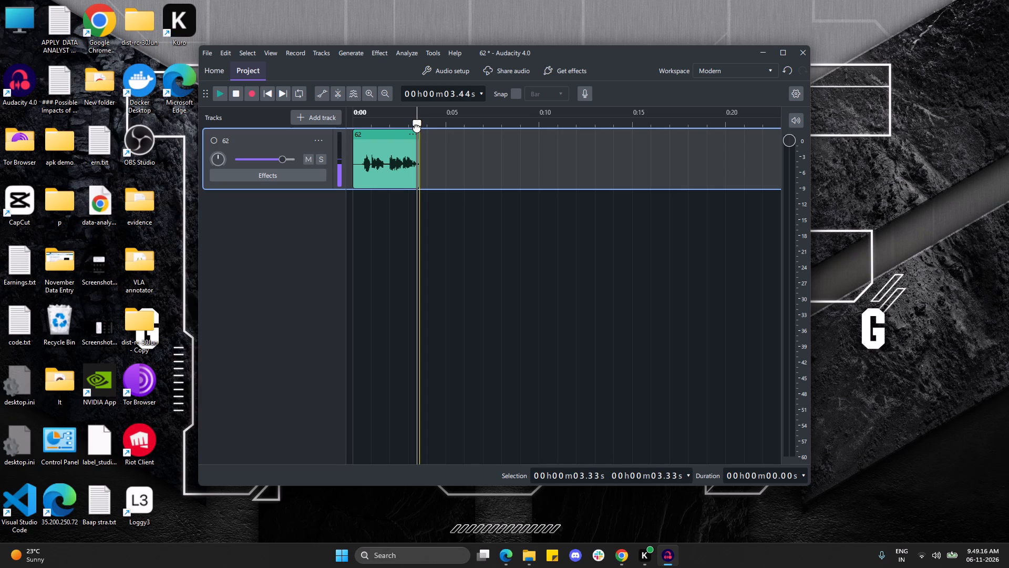
Move the playhead back to where the speech begins in clip 62, at about 0.56 s.
left_click_drag(420, 125, 386, 131)
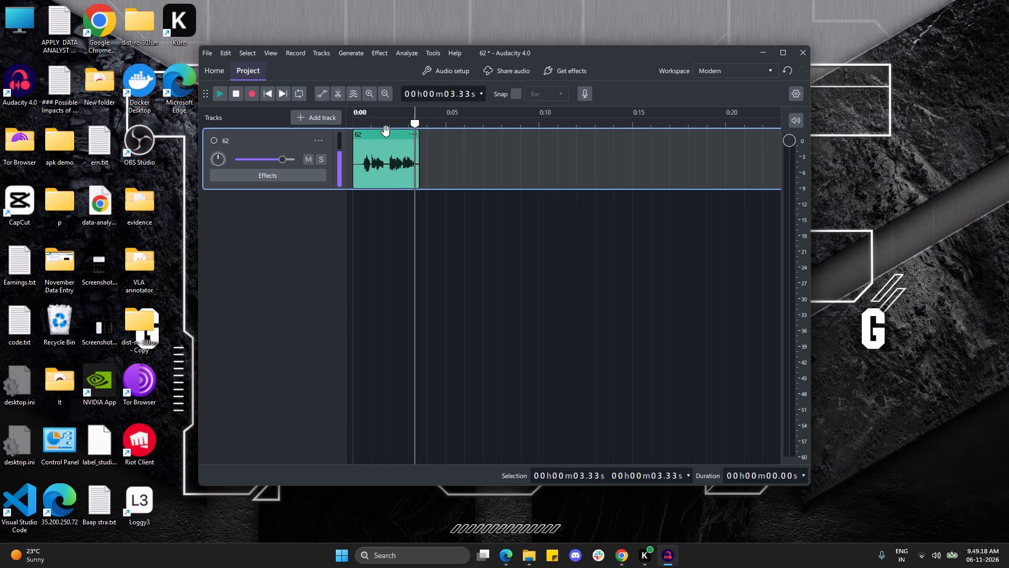
left_click_drag(386, 131, 342, 132)
left_click(365, 170)
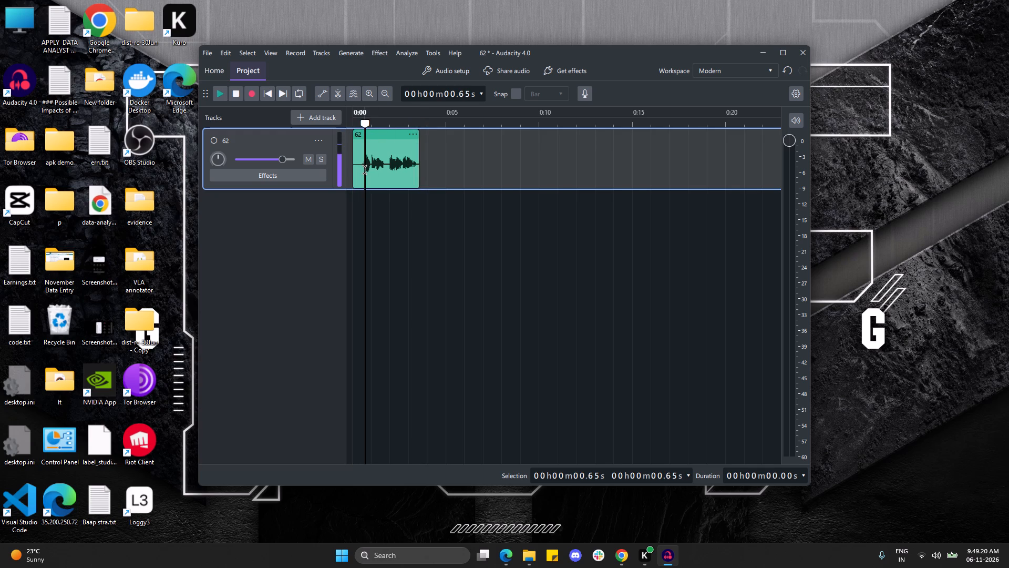
left_click_drag(364, 128, 361, 128)
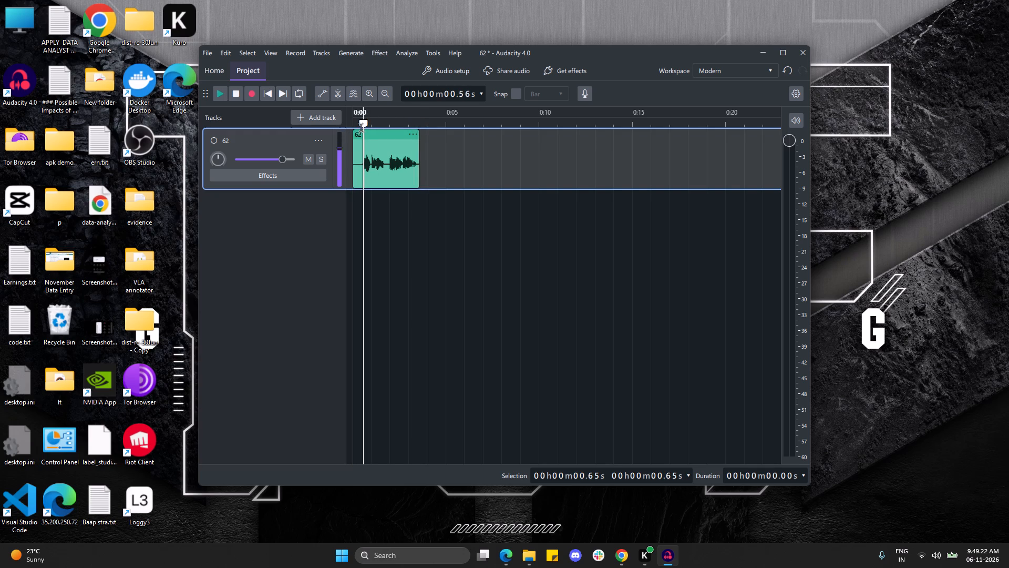
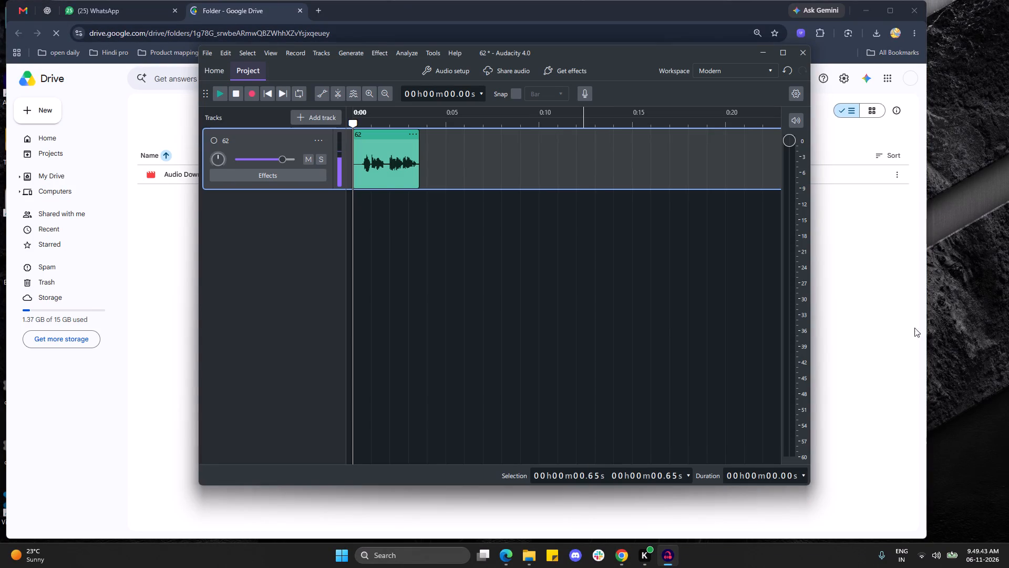
Switch from Audacity to Chrome, where the shared Audio Downloading Work folder is open in Google Drive.
left_click(867, 302)
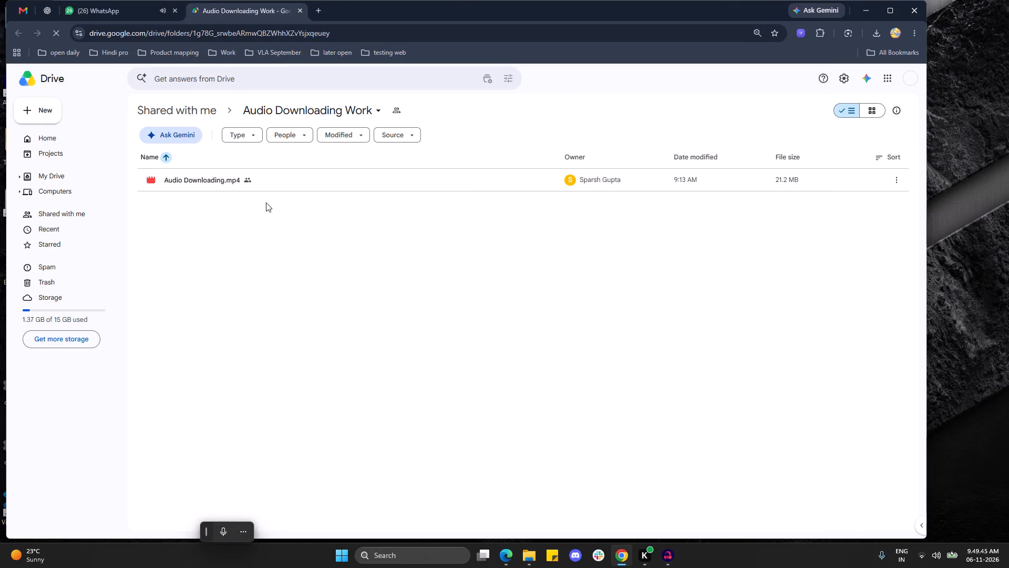
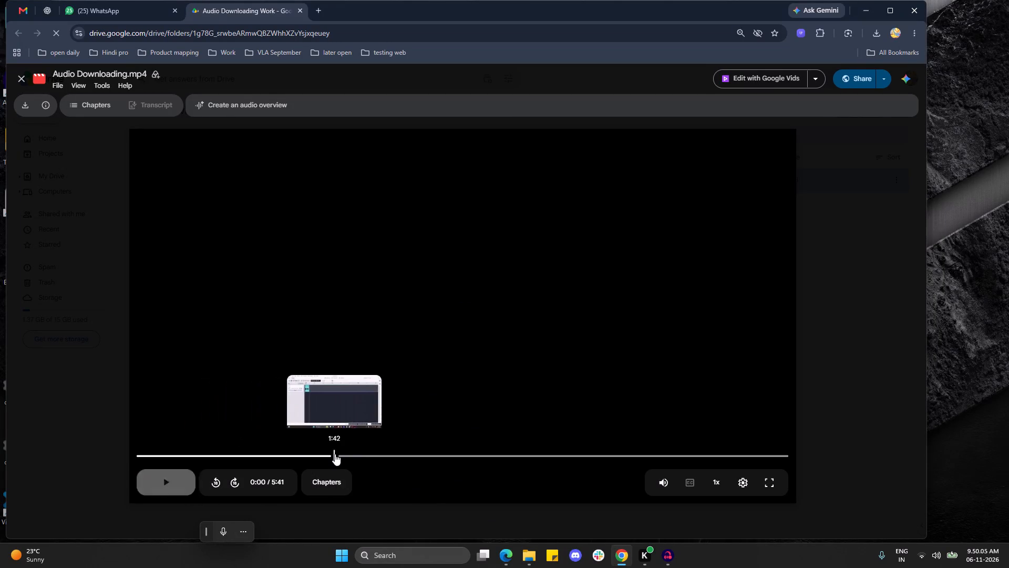
Start playing the Audio Downloading.mp4 video and bring up its video quality options.
left_click(163, 488)
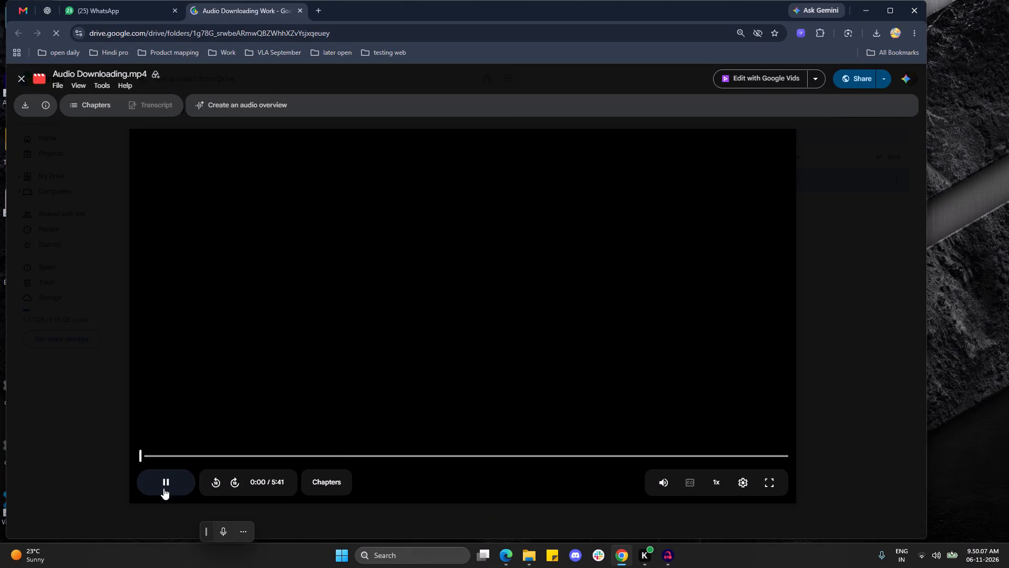
left_click(746, 482)
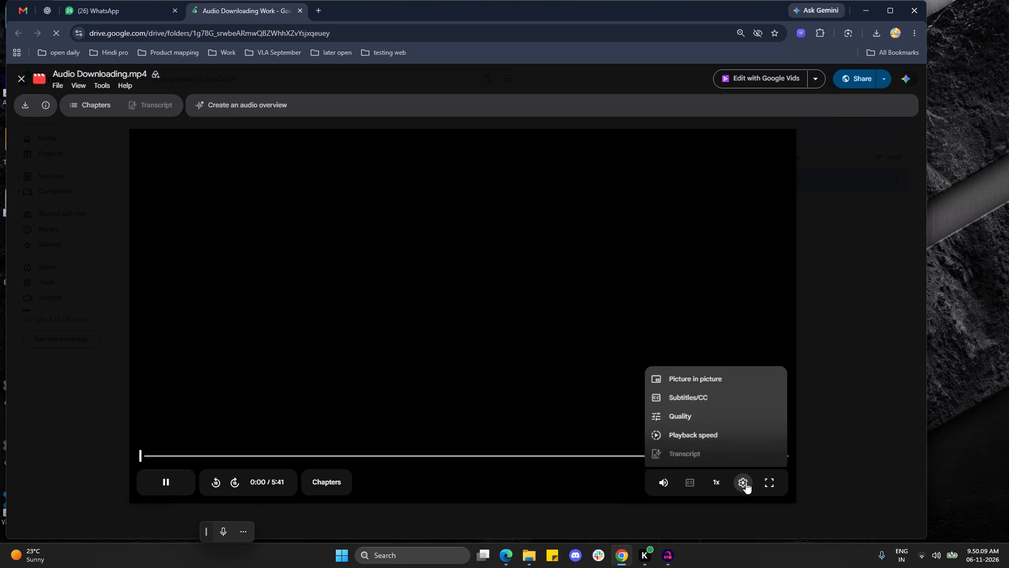
left_click(713, 414)
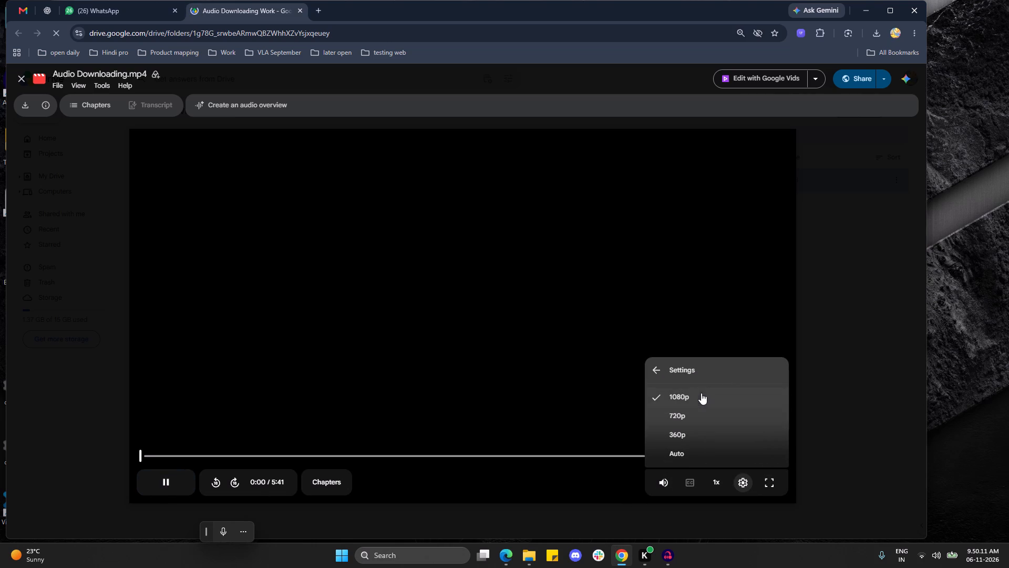
Reopen Audio Downloading.mp4 in Drive and review its silence-padding part, skipping to about 1:32 and about 1:53.
left_click(876, 434)
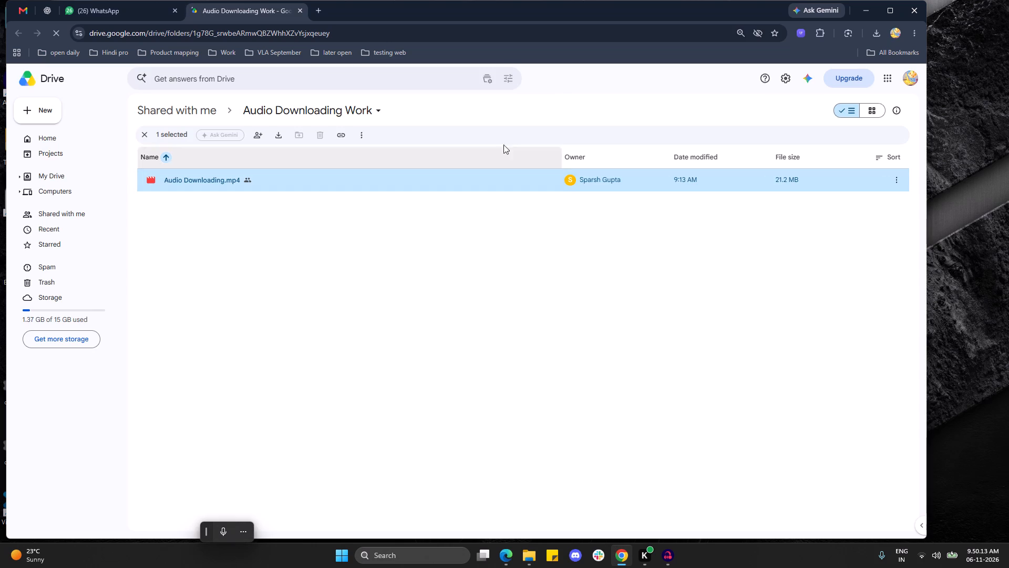
double_click(211, 182)
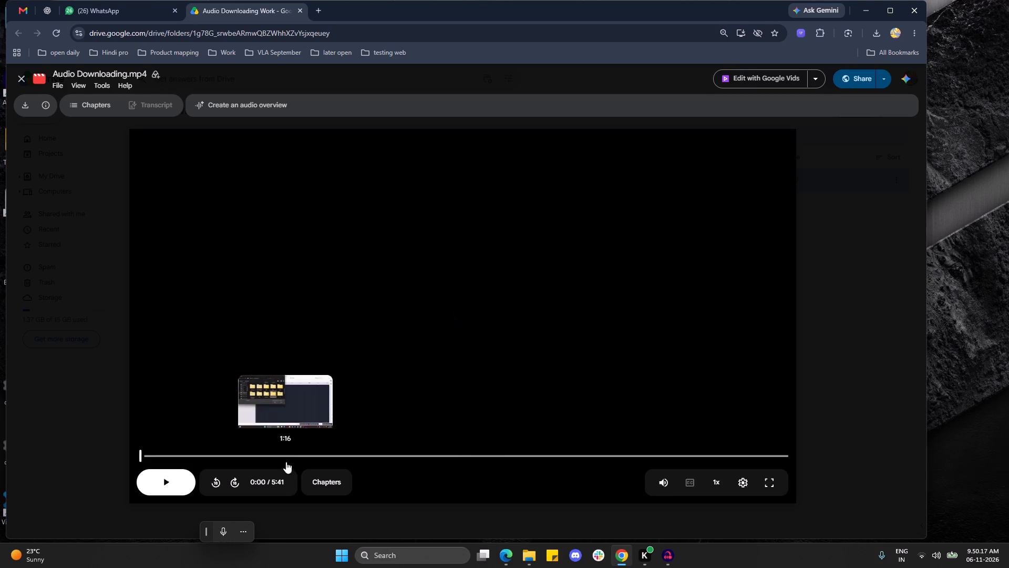
left_click(173, 479)
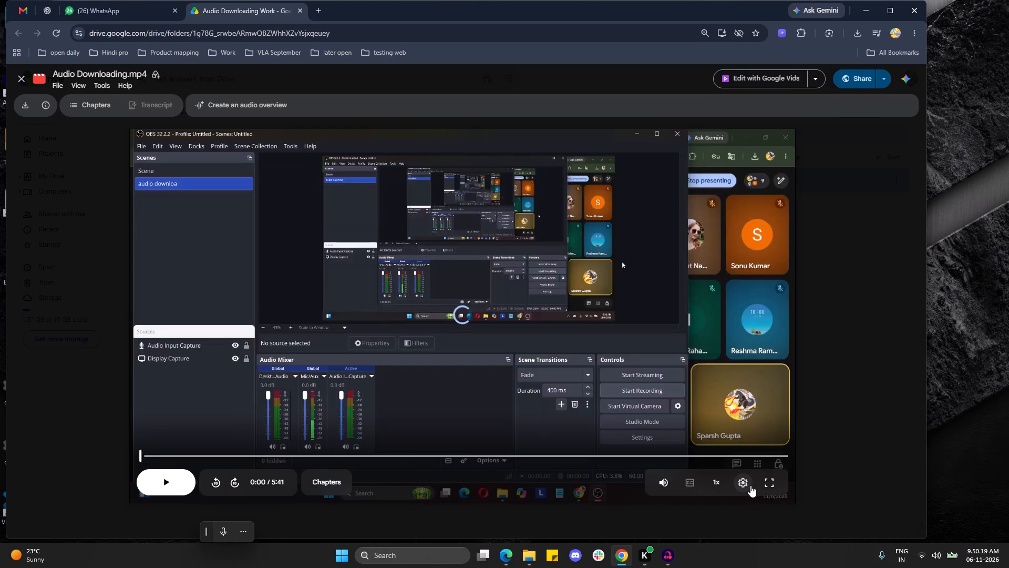
left_click(750, 485)
left_click(718, 420)
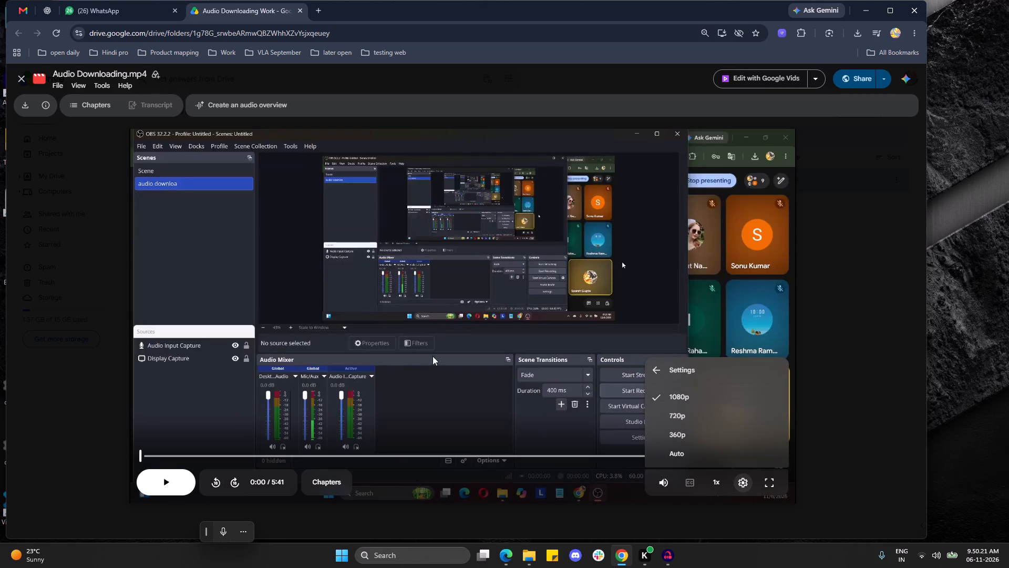
left_click(393, 366)
left_click(324, 398)
left_click(310, 410)
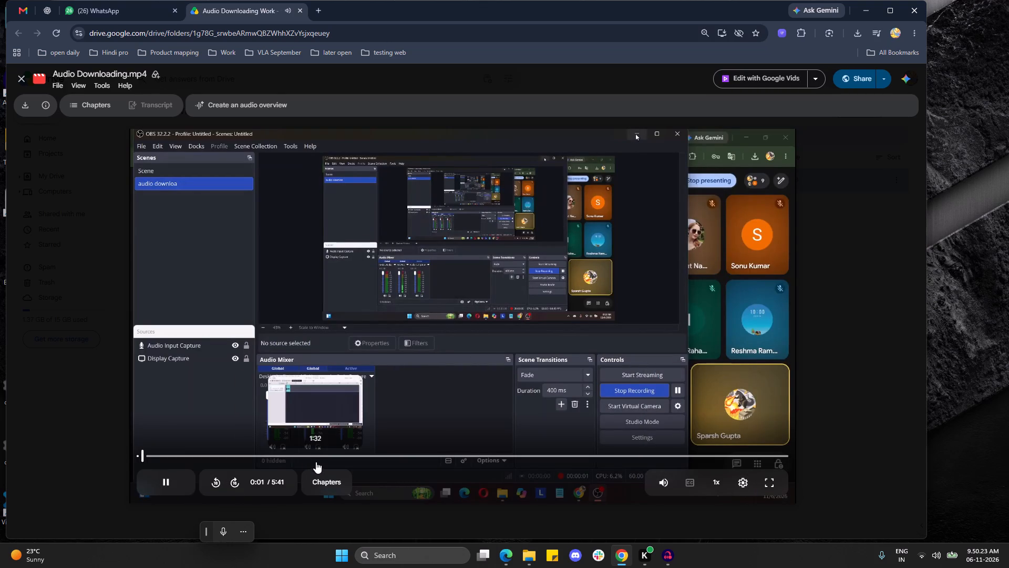
left_click(317, 461)
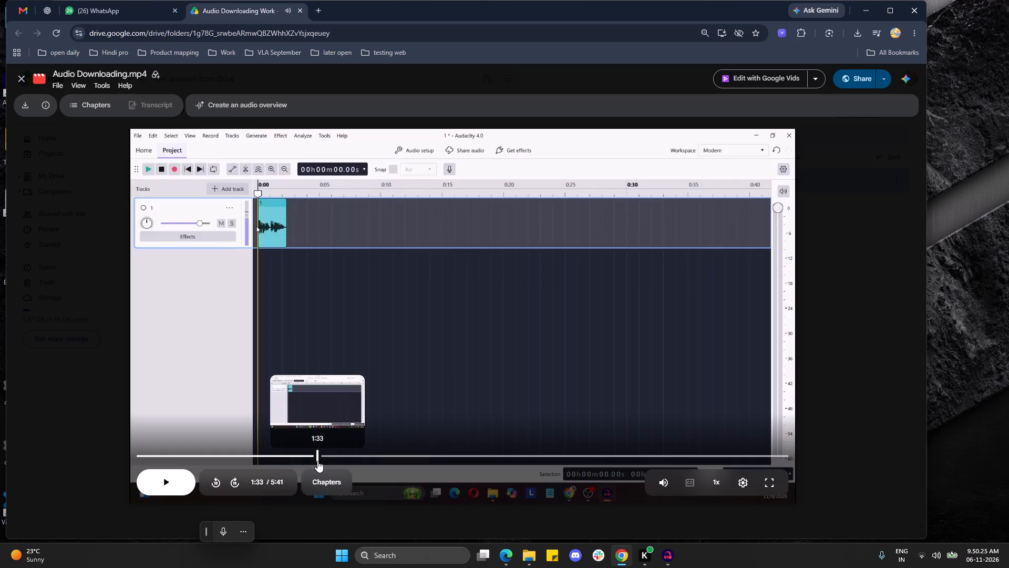
left_click(355, 460)
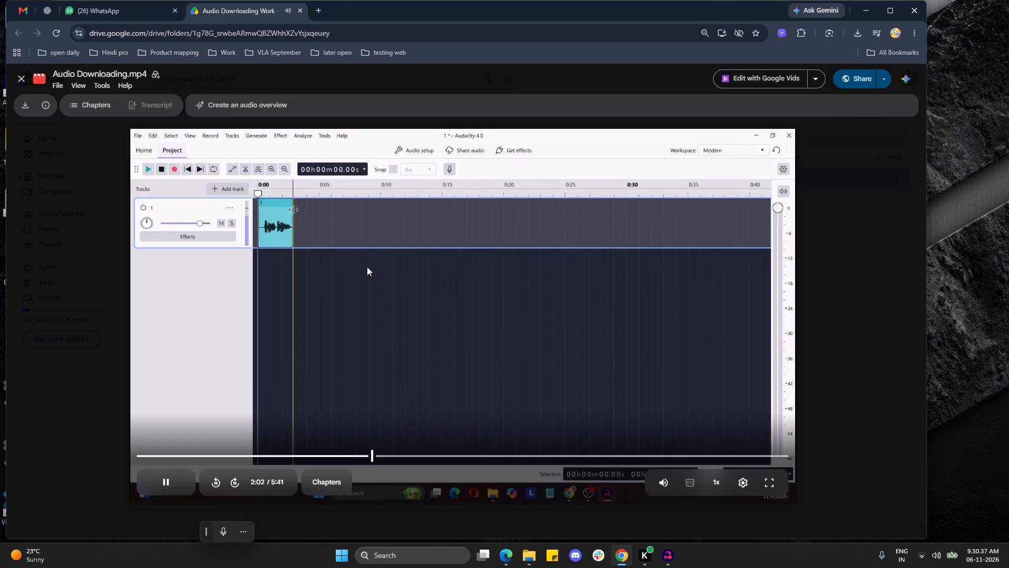
left_click(485, 370)
Switch to Audacity and generate 0.500 s of silence at the end of clip 62, at about 3.58 s.
left_click(667, 556)
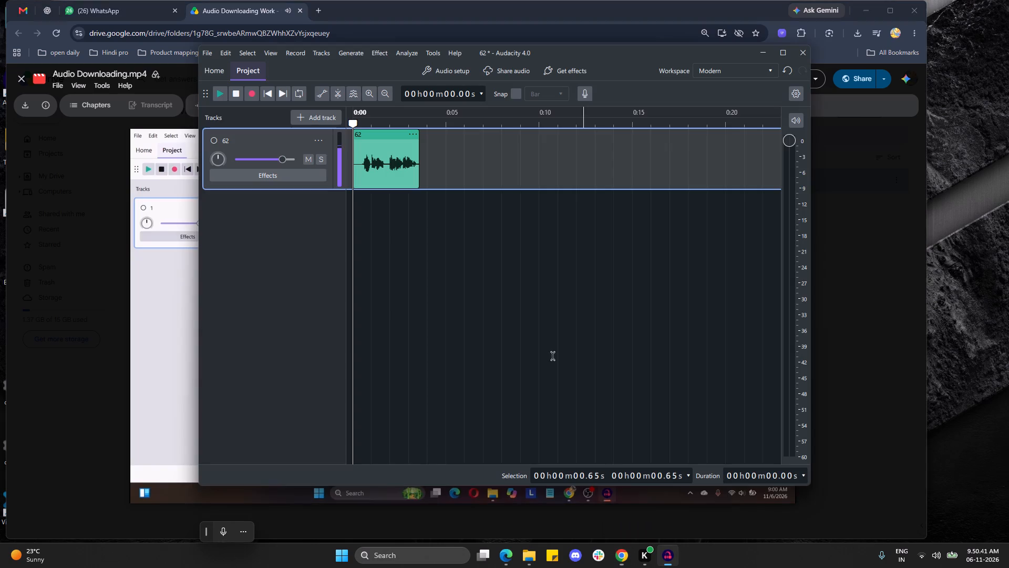
left_click(419, 155)
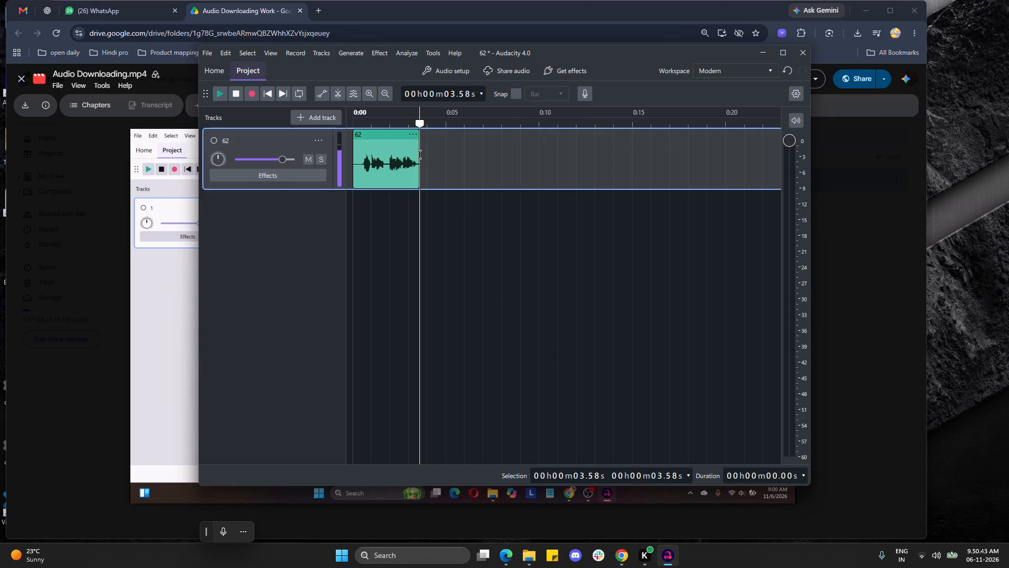
left_click(349, 56)
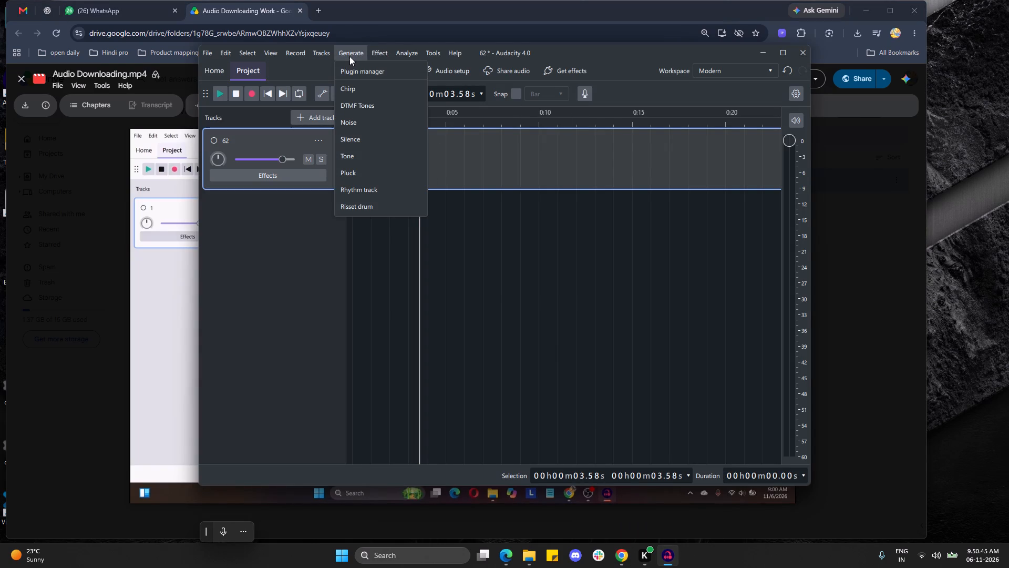
left_click(361, 136)
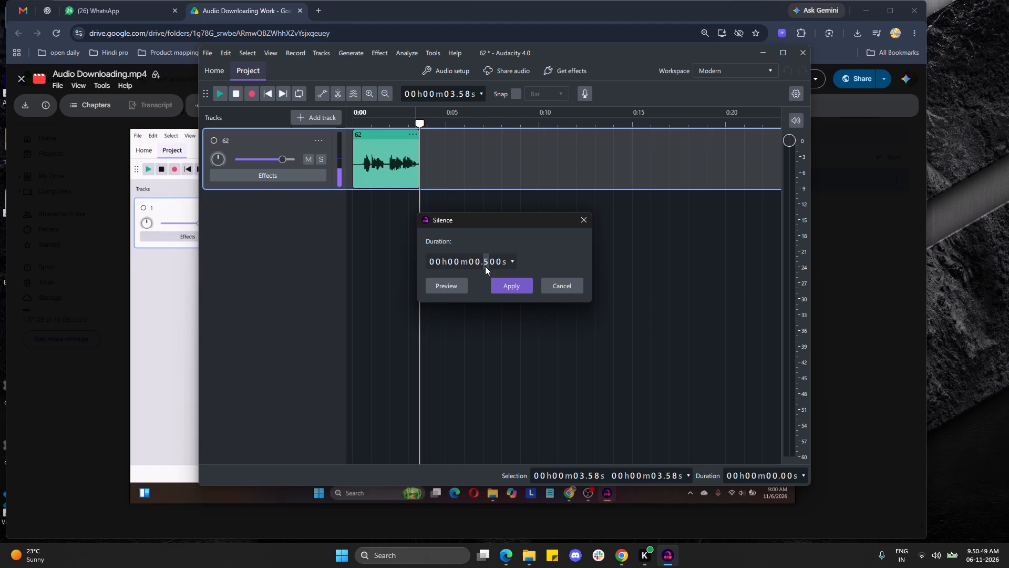
left_click(514, 289)
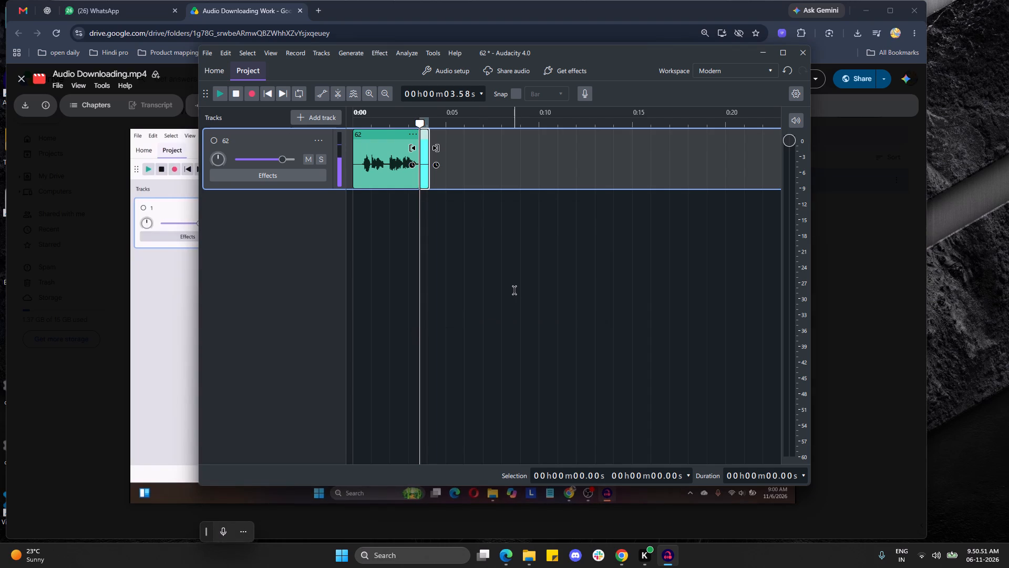
Start an audio export of the project and choose the batch 1 submission folder in Downloads as its destination.
left_click(214, 54)
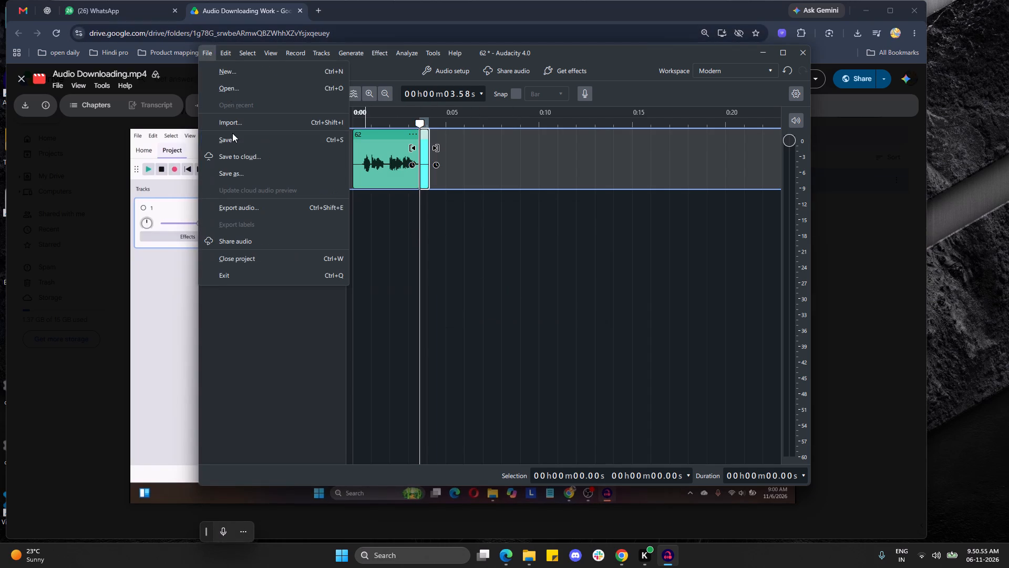
left_click(243, 344)
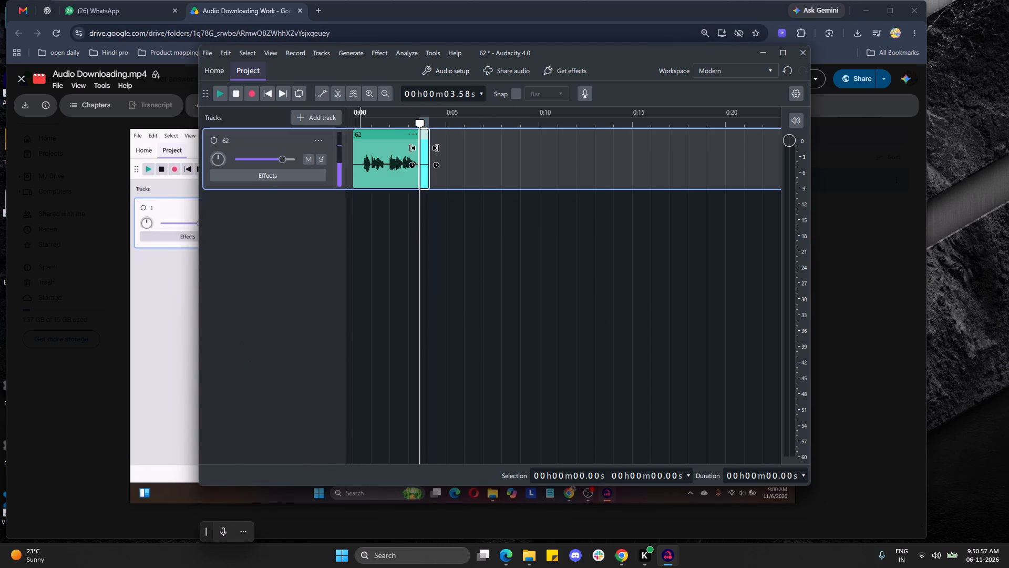
left_click(210, 53)
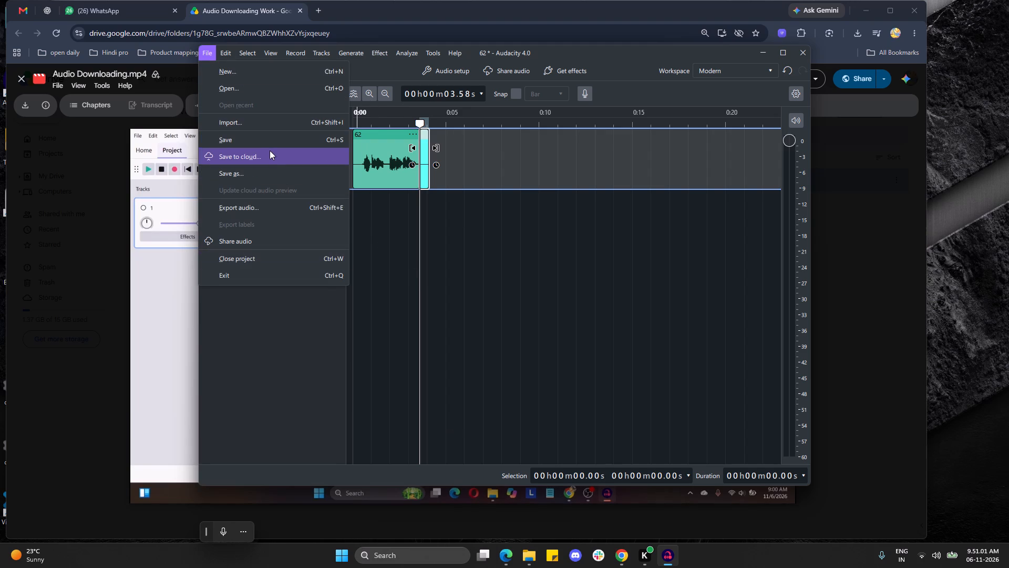
left_click(272, 214)
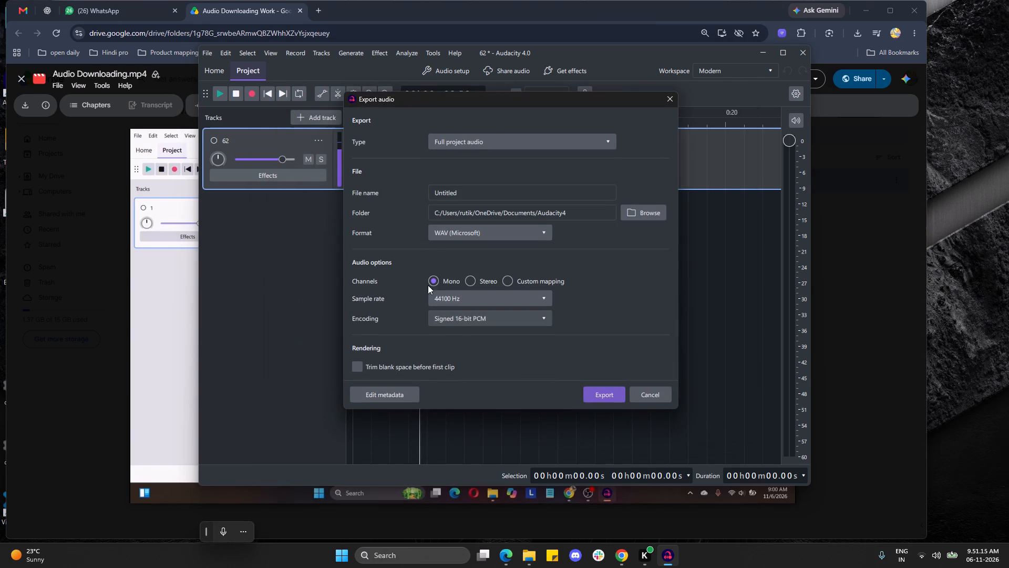
left_click(660, 216)
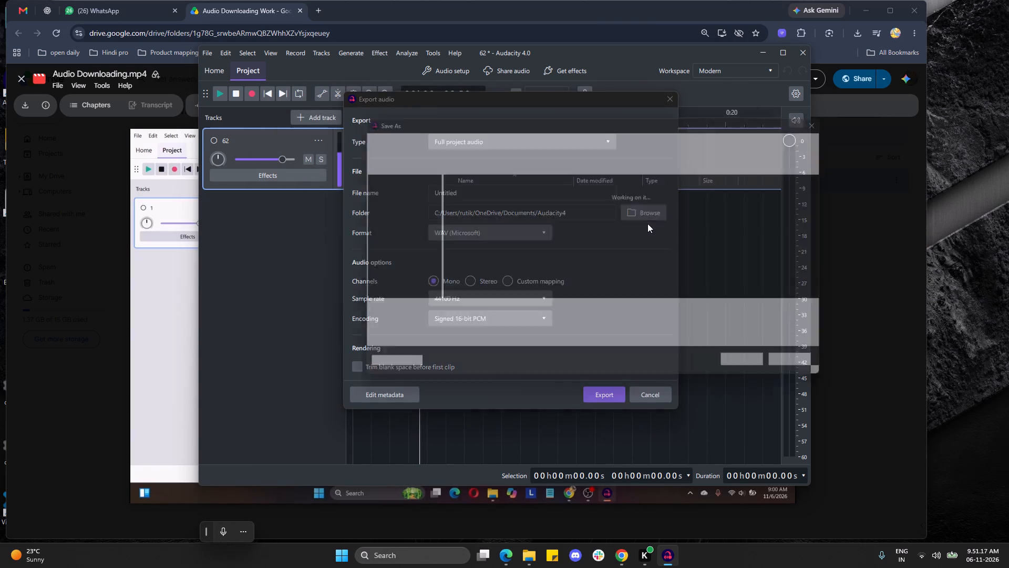
left_click(464, 139)
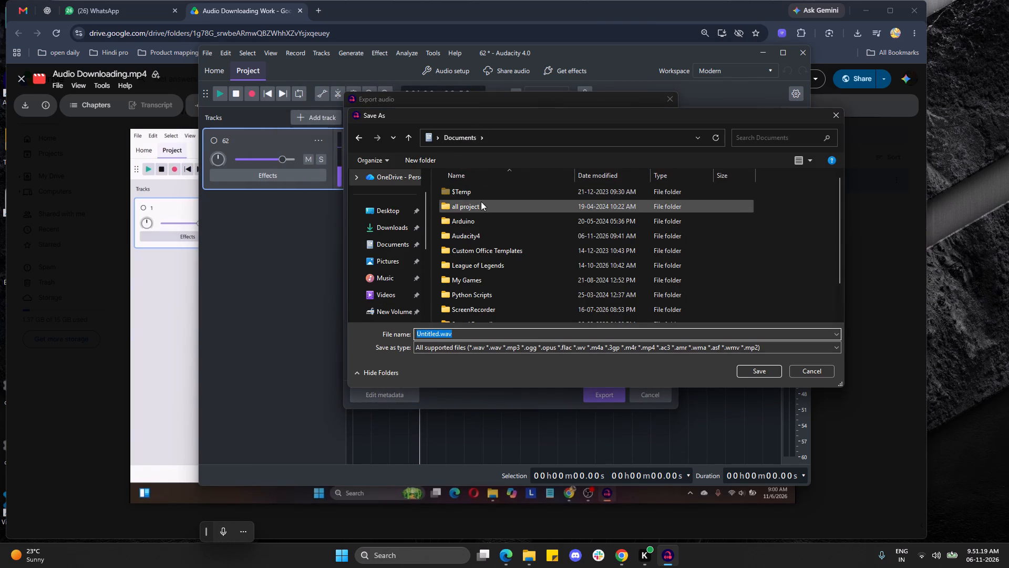
left_click(384, 221)
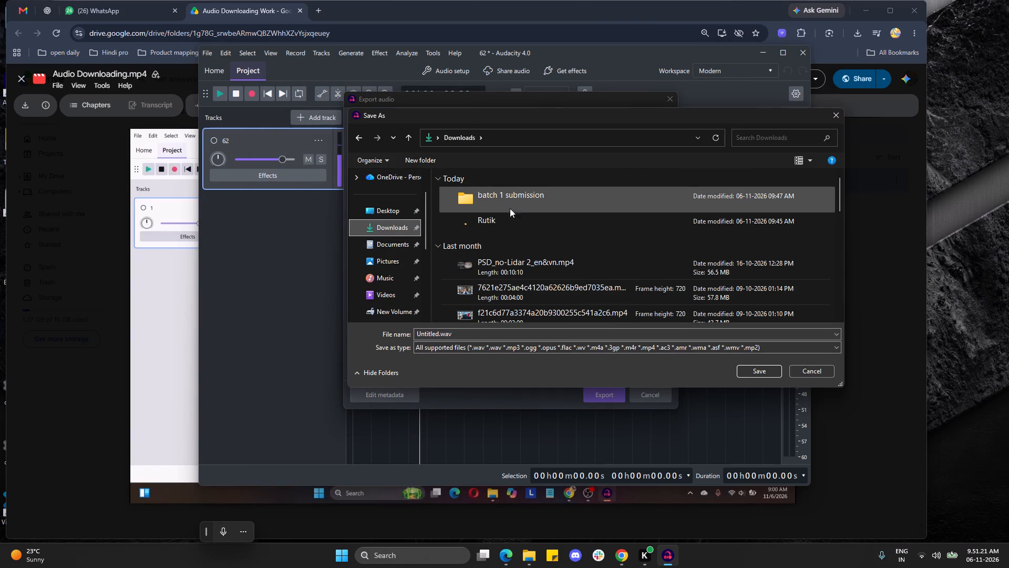
double_click(517, 205)
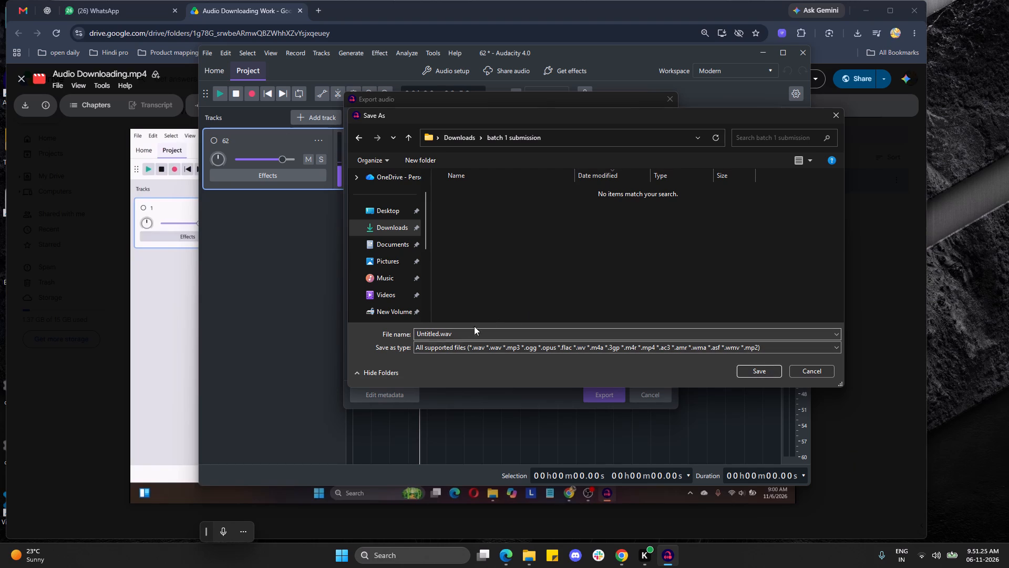
Name the export file TL_SP_1_62.wav and save that name and destination for the export.
left_click_drag(438, 332, 423, 332)
left_click(430, 334)
left_click_drag(438, 335, 402, 336)
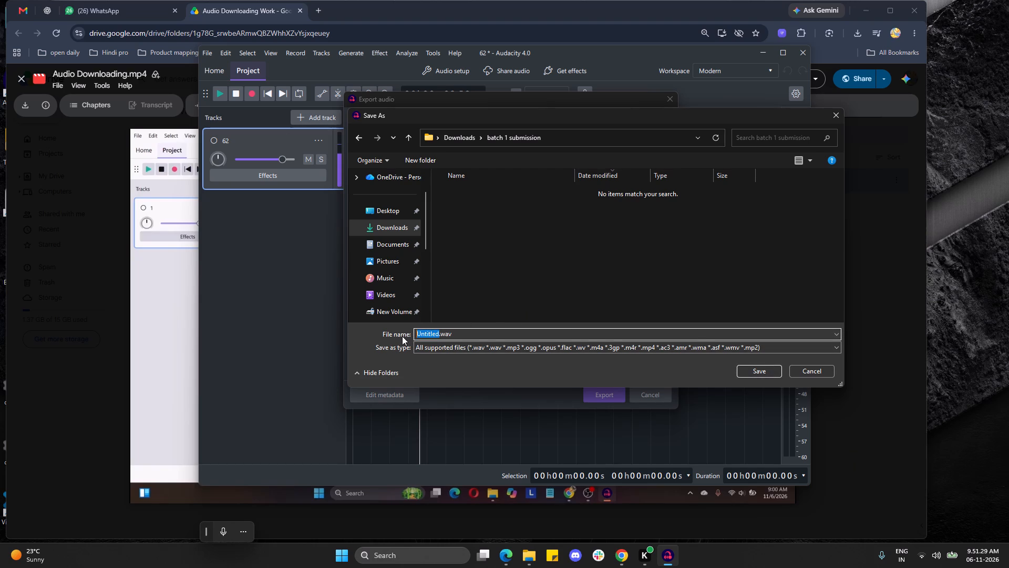
type("RL")
key("BackSpace")
key("BackSpace")
type("TL_")
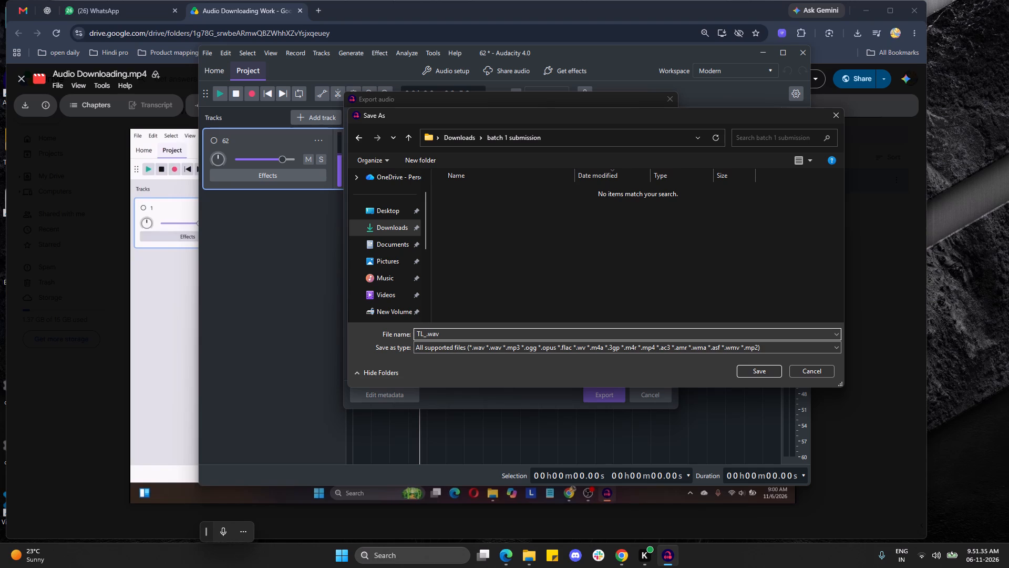
key("shift+s")
key("shift+p")
left_click_drag(486, 104, 503, 164)
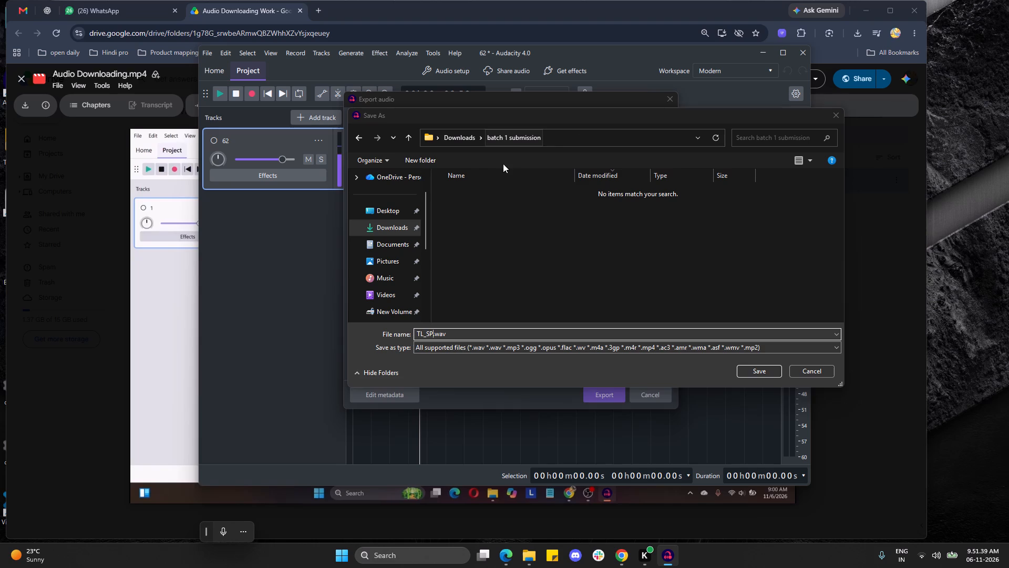
left_click_drag(503, 164, 506, 163)
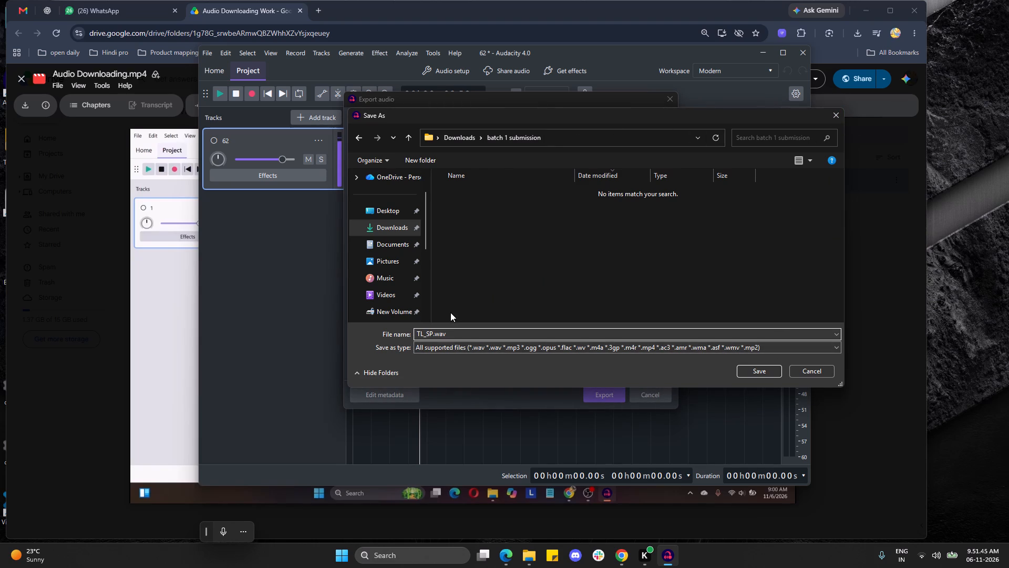
key("shift+underscore")
key("1")
key("shift+underscore")
type("62")
left_click(759, 371)
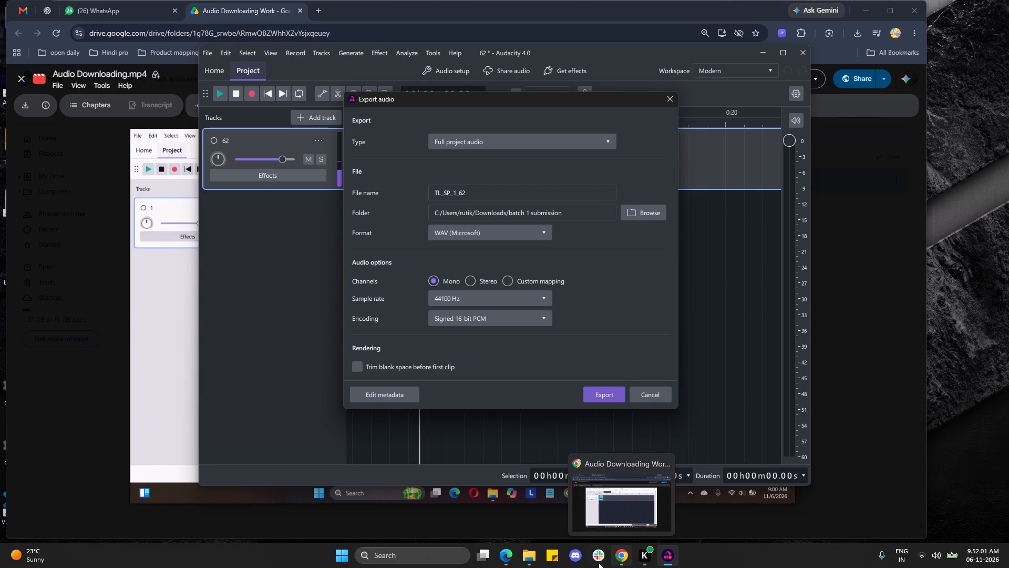
Switch to File Explorer and check the source MP3 files in the inner Rutik folder in Downloads, then return to the export settings.
left_click(530, 559)
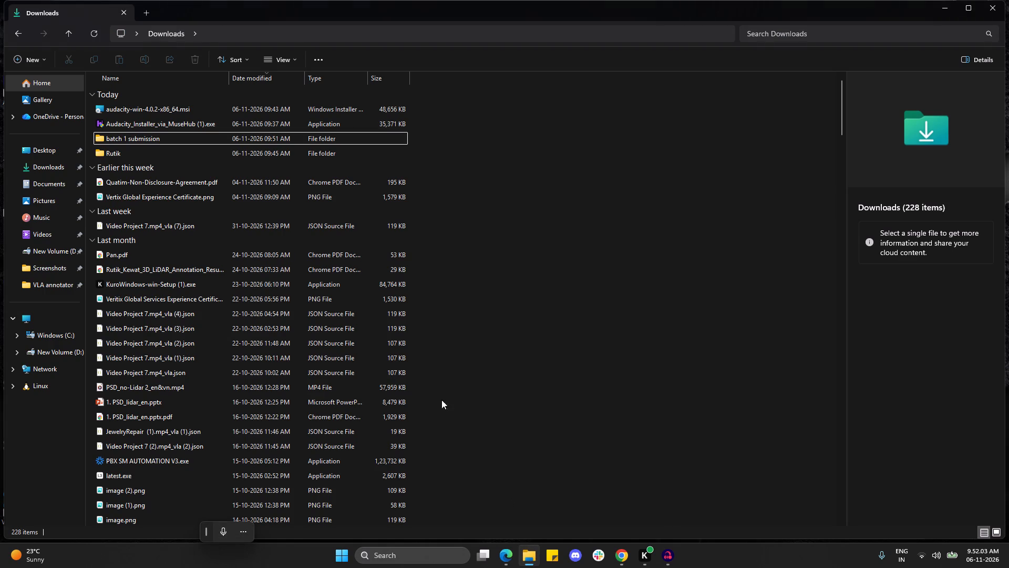
double_click(193, 158)
double_click(188, 112)
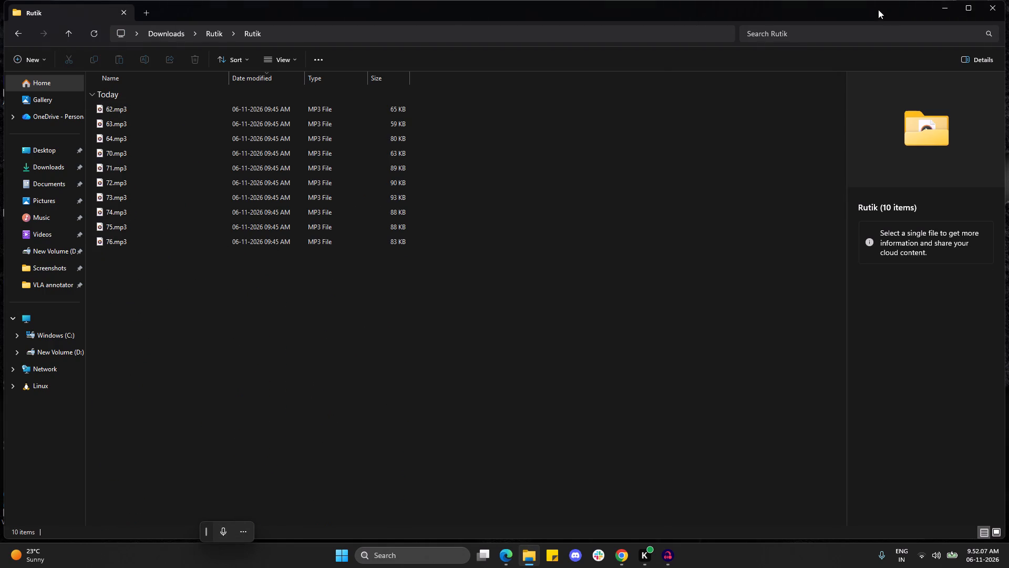
left_click(953, 10)
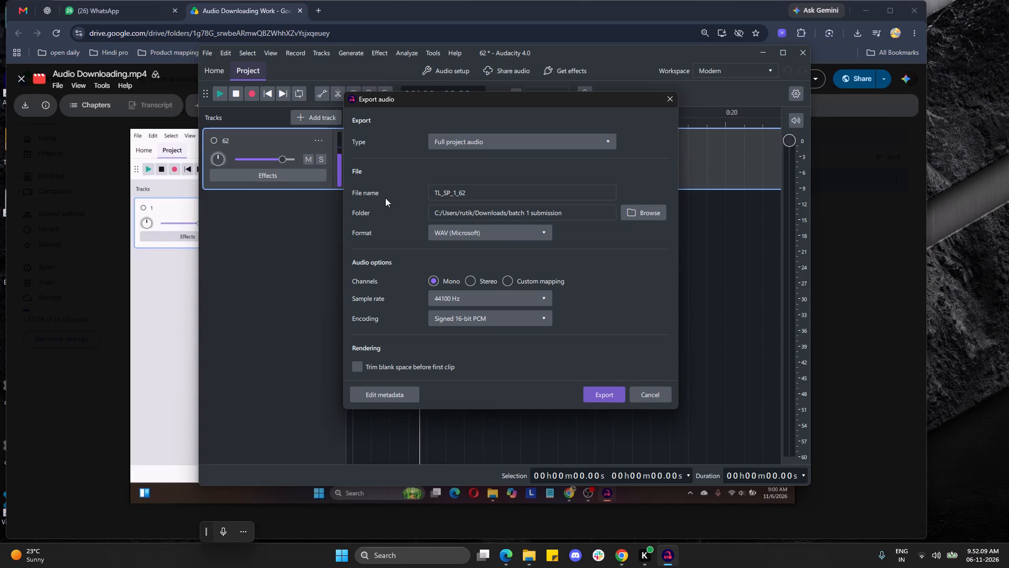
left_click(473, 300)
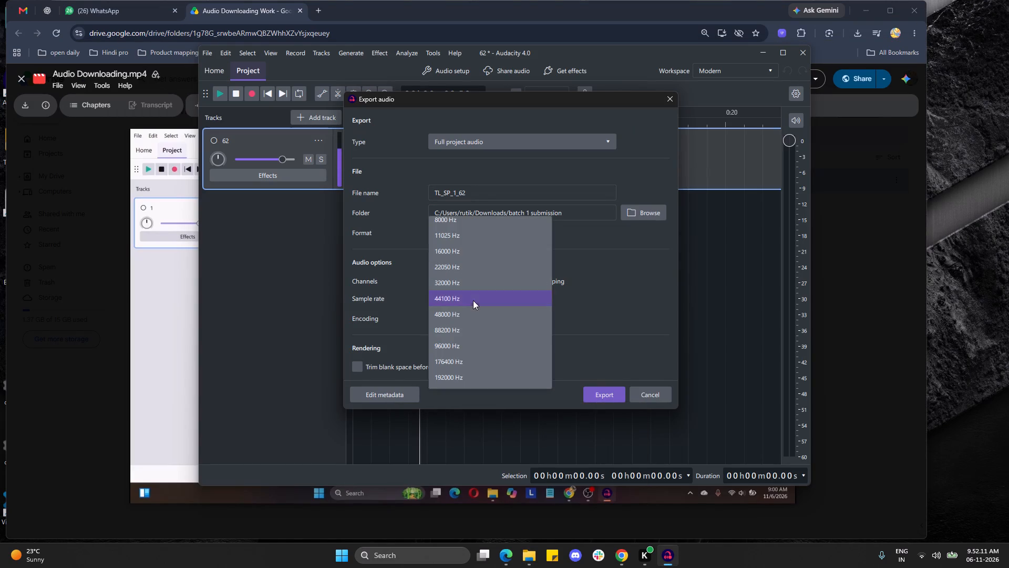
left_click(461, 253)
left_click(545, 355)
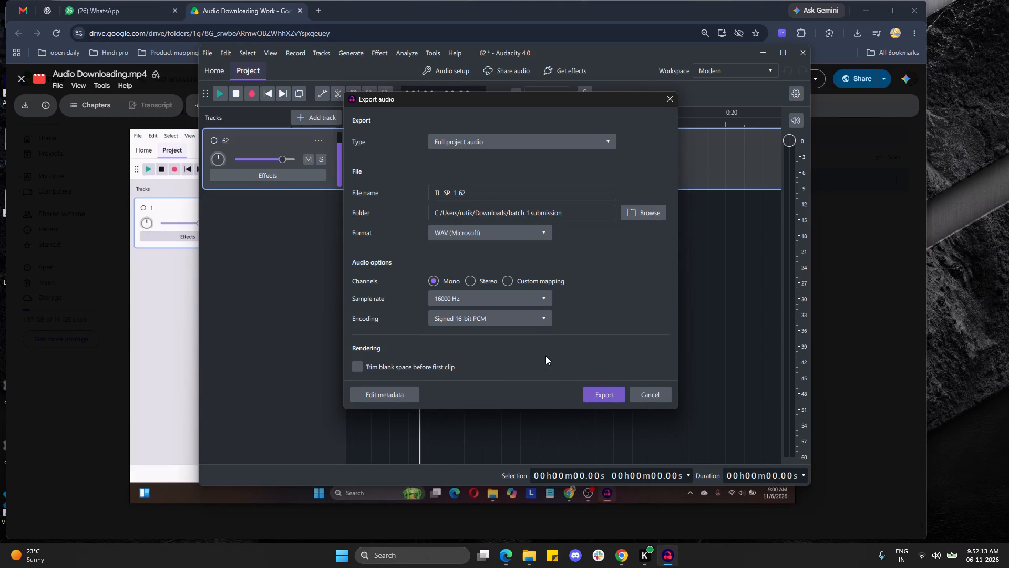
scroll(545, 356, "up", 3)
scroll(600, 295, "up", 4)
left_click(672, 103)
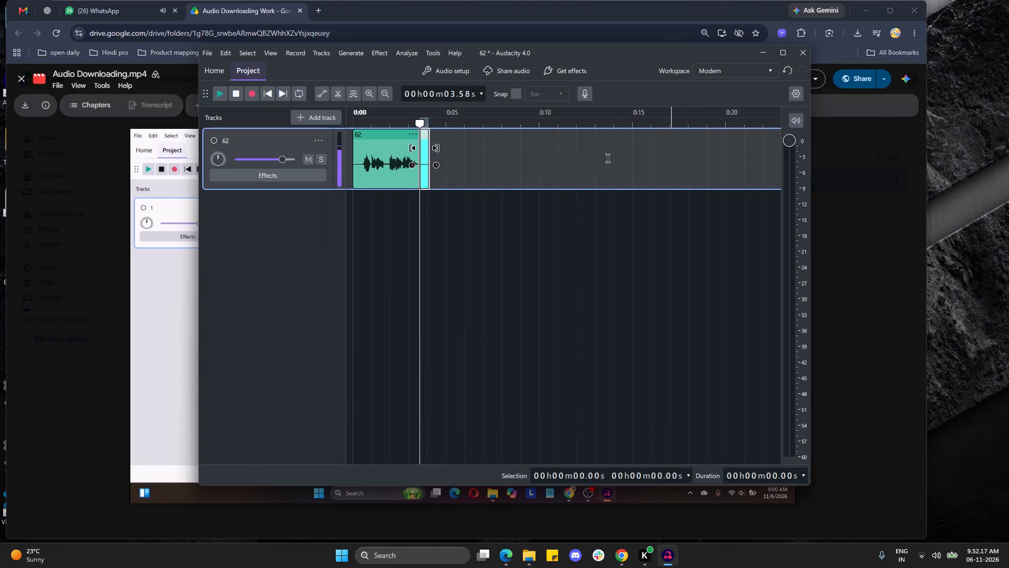
Start a new audio export of the project to the computer and open the sample rate choices.
left_click(210, 57)
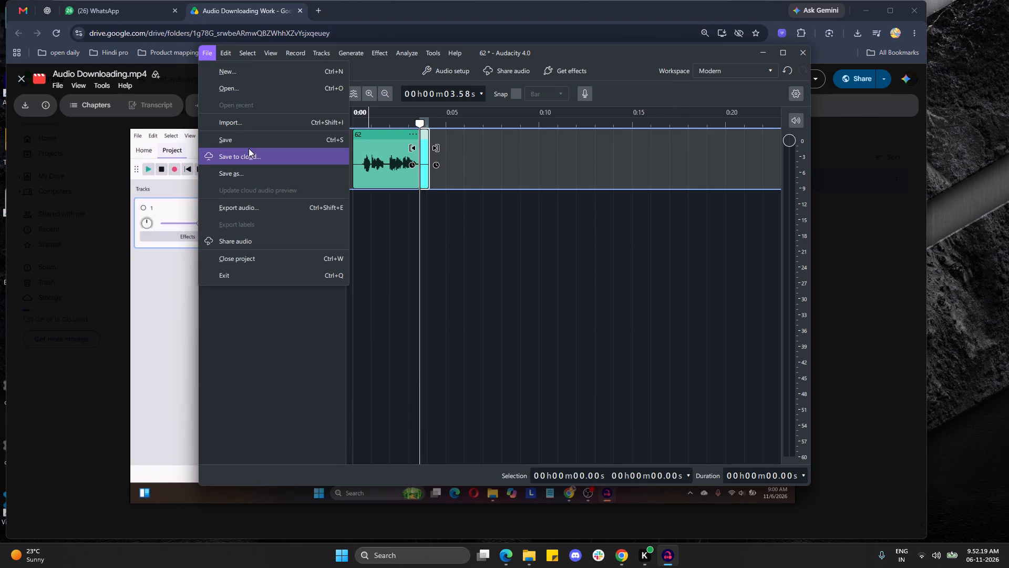
left_click(240, 211)
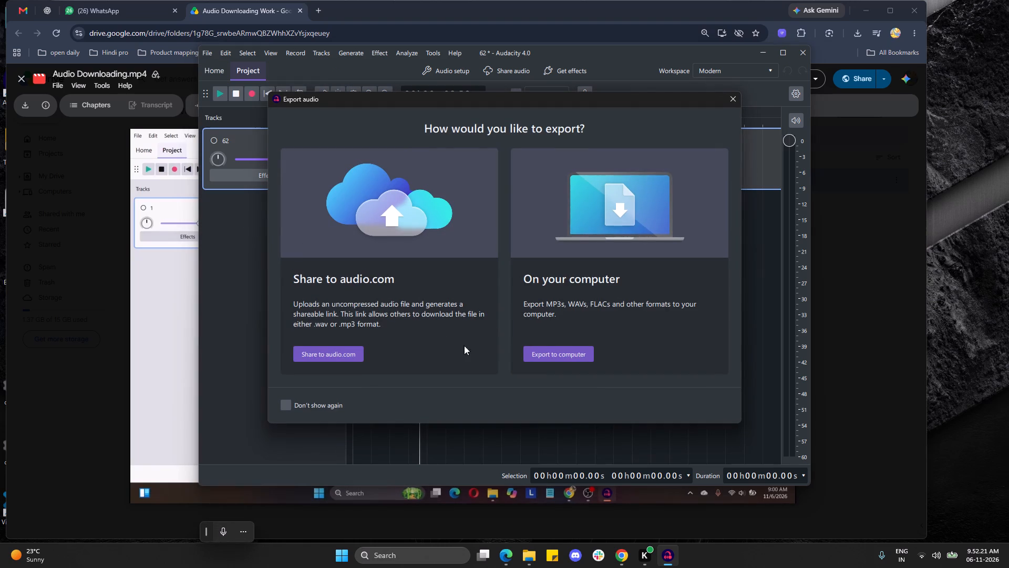
left_click(569, 361)
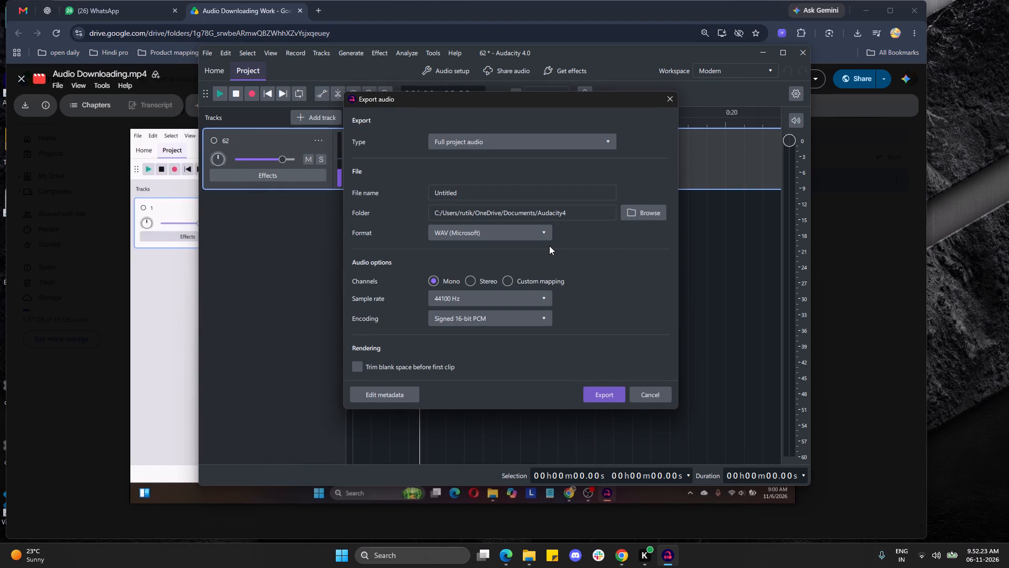
left_click(492, 293)
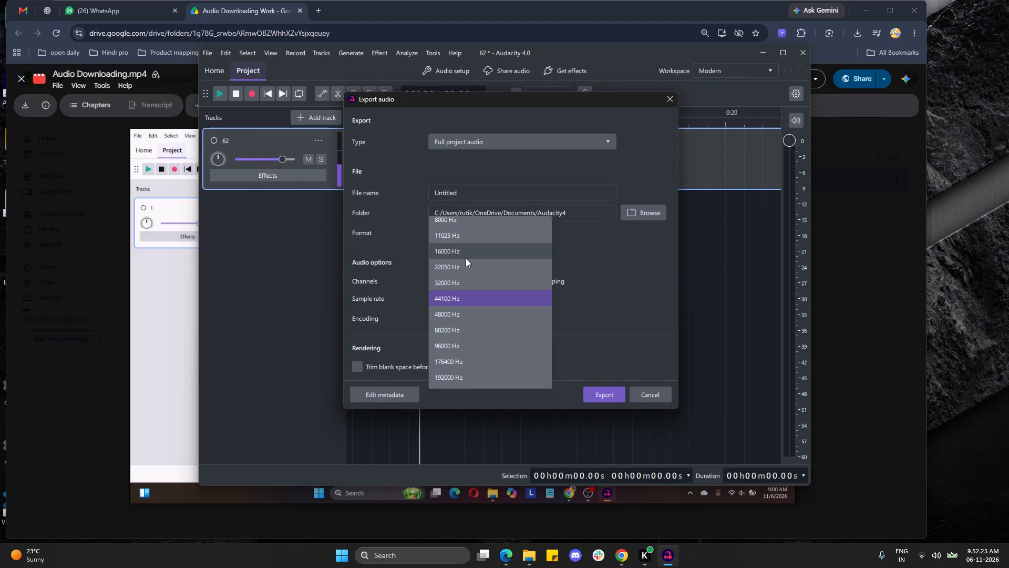
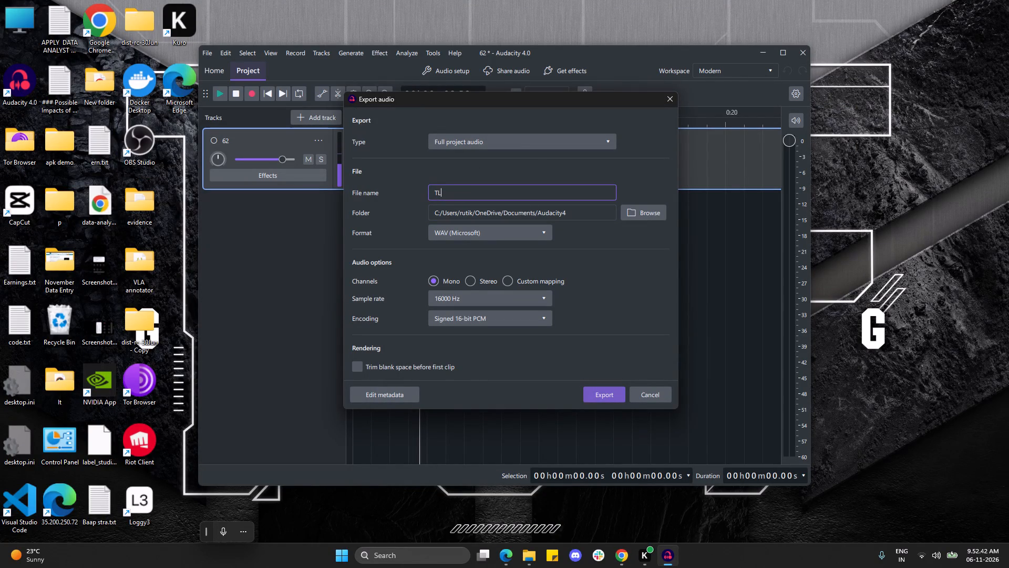
Enter TL_sp_1_ as the opening part of the export file name.
key("shift+underscore")
type("S{")
key("shift+BackSpace")
type("P_")
key("BackSpace")
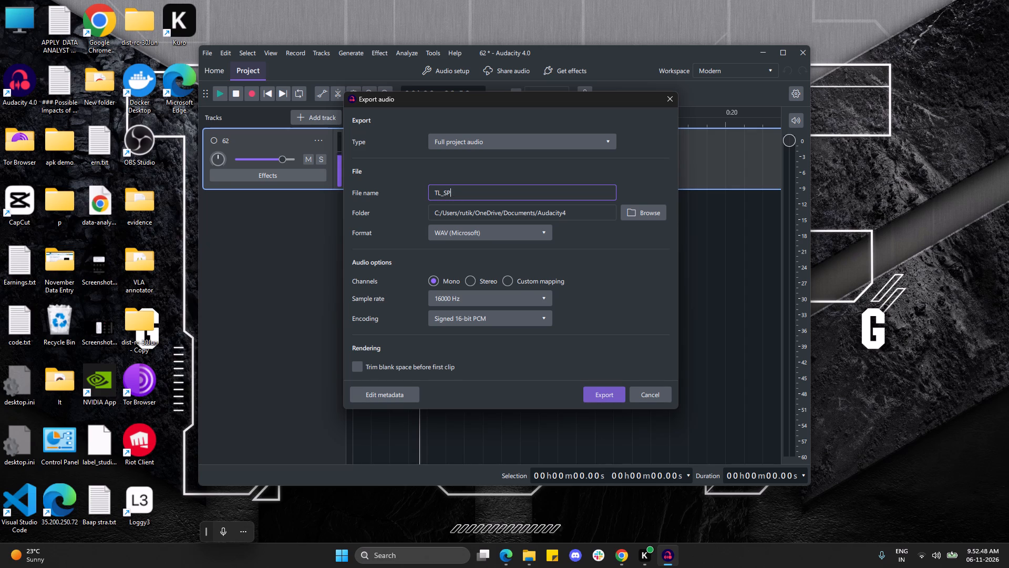
key("BackSpace")
key("BackSpace")
type("sp_")
key("1")
key("shift+underscore")
Copy the prefix TL_sp_1_ from the export file name into a new sticky note and close the older note.
key("ctrl+a")
key("ctrl+c")
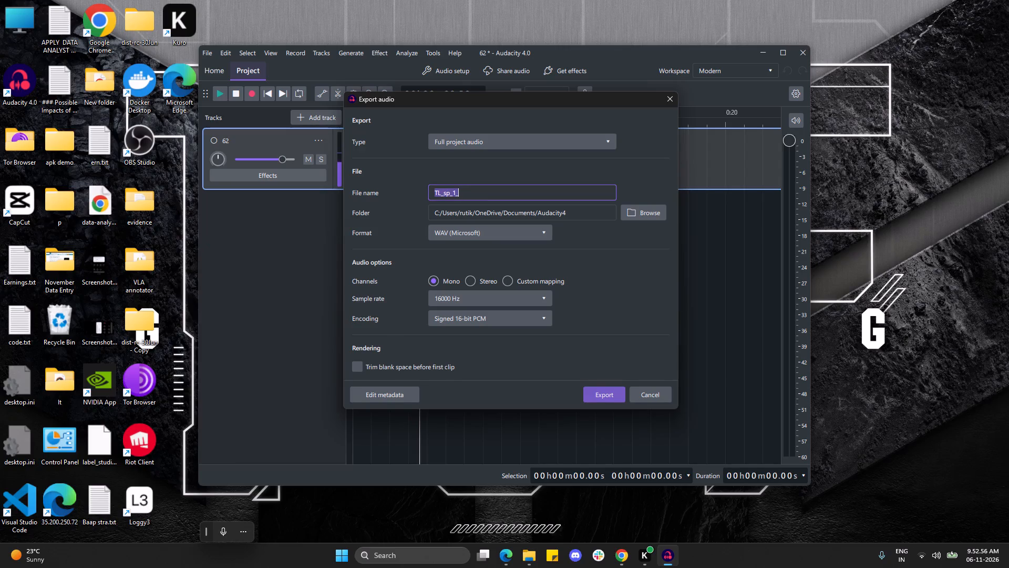
left_click(555, 552)
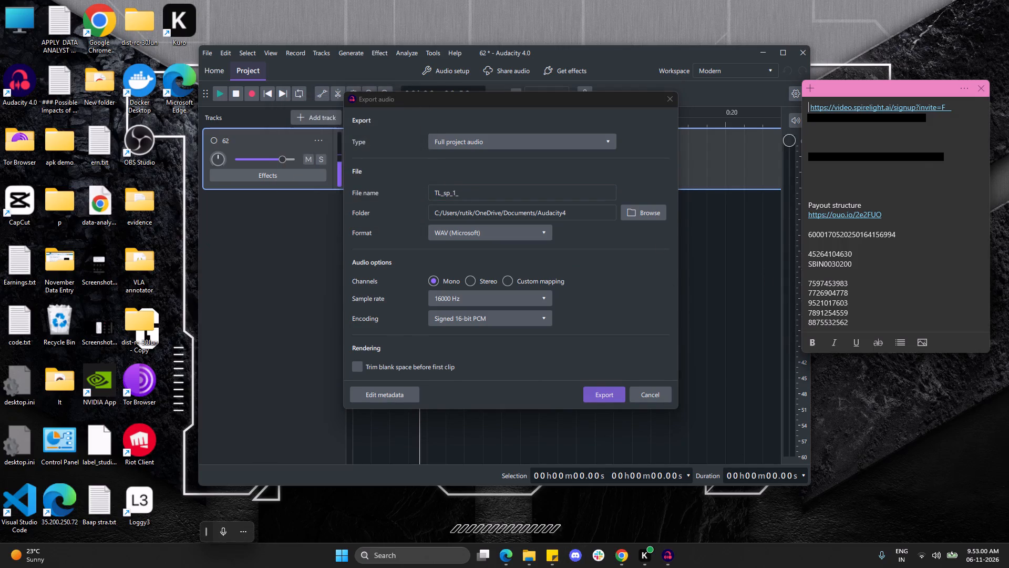
left_click(810, 89)
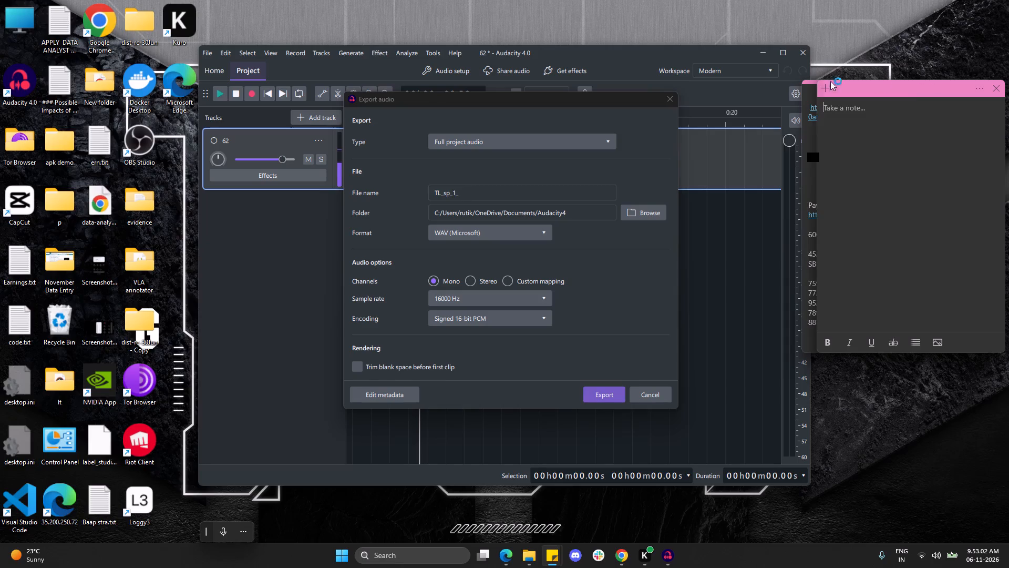
left_click(805, 84)
left_click(982, 90)
left_click(923, 126)
key("ctrl+v")
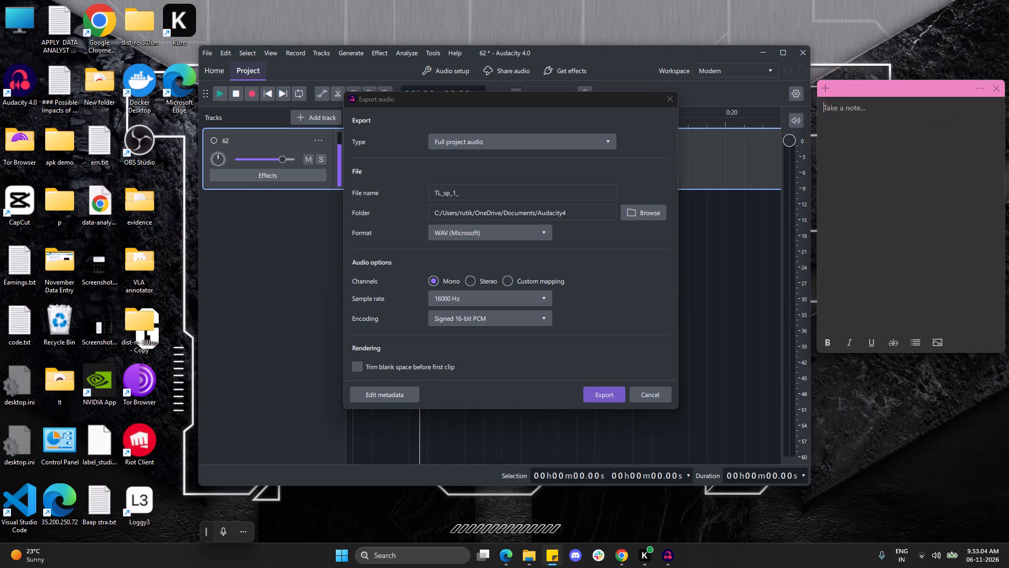
Complete the export file name by adding 62, giving TL_sp_1_62.
left_click(463, 199)
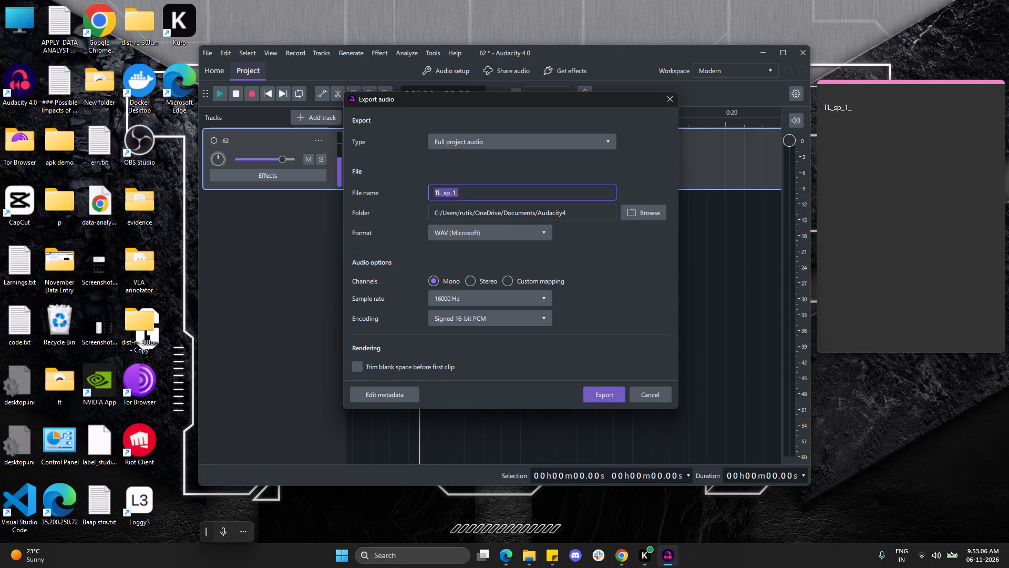
left_click(473, 195)
type("62")
Set the destination to the batch 1 submission folder in Downloads and export the mono 16000 Hz WAV file.
left_click(658, 210)
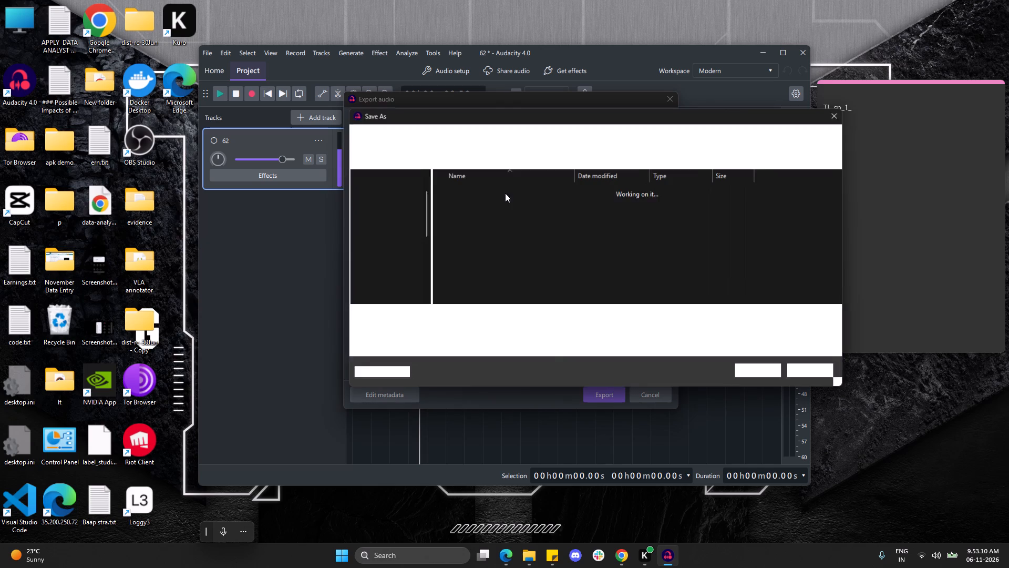
left_click(392, 221)
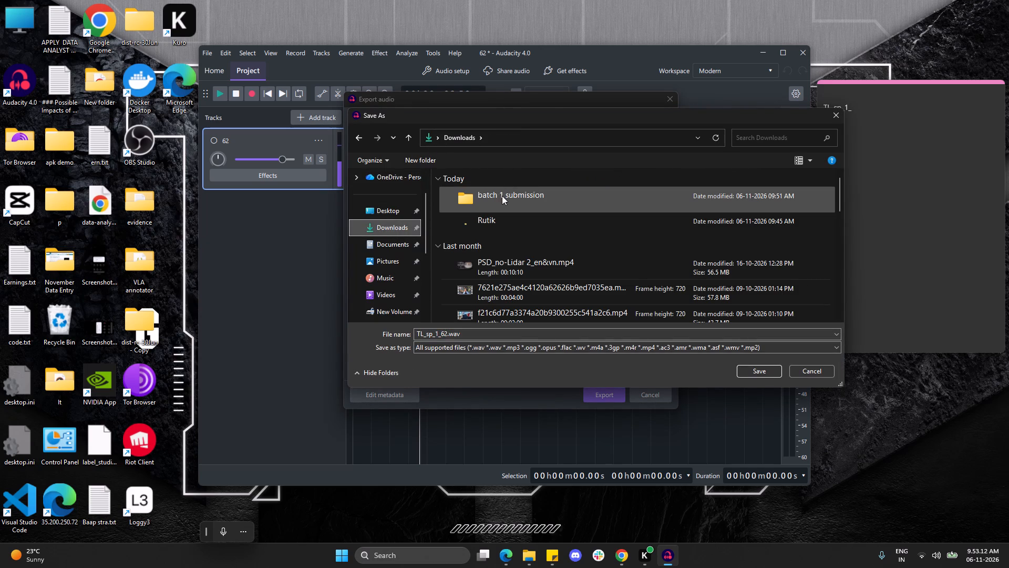
double_click(502, 196)
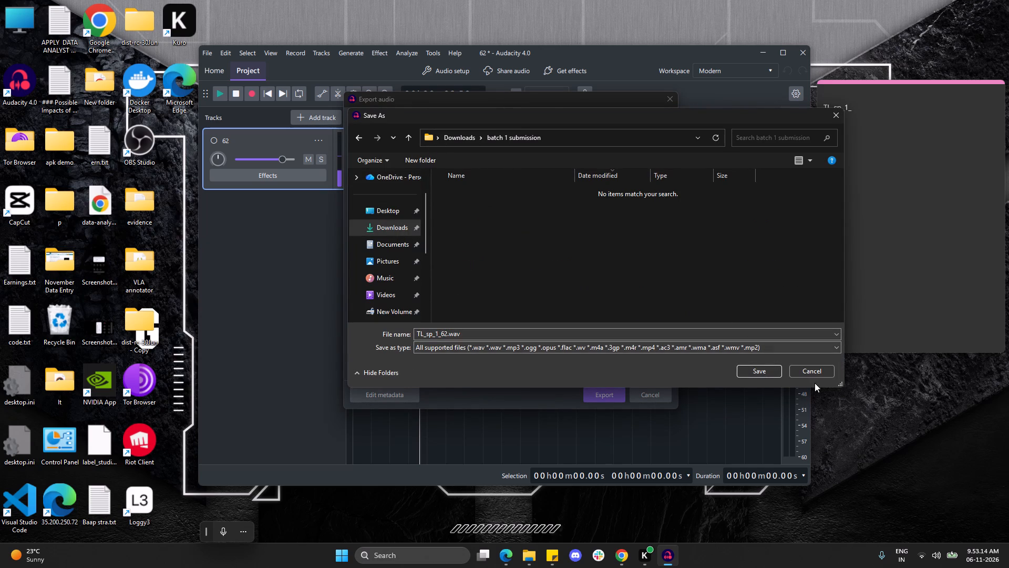
left_click(760, 372)
left_click(613, 395)
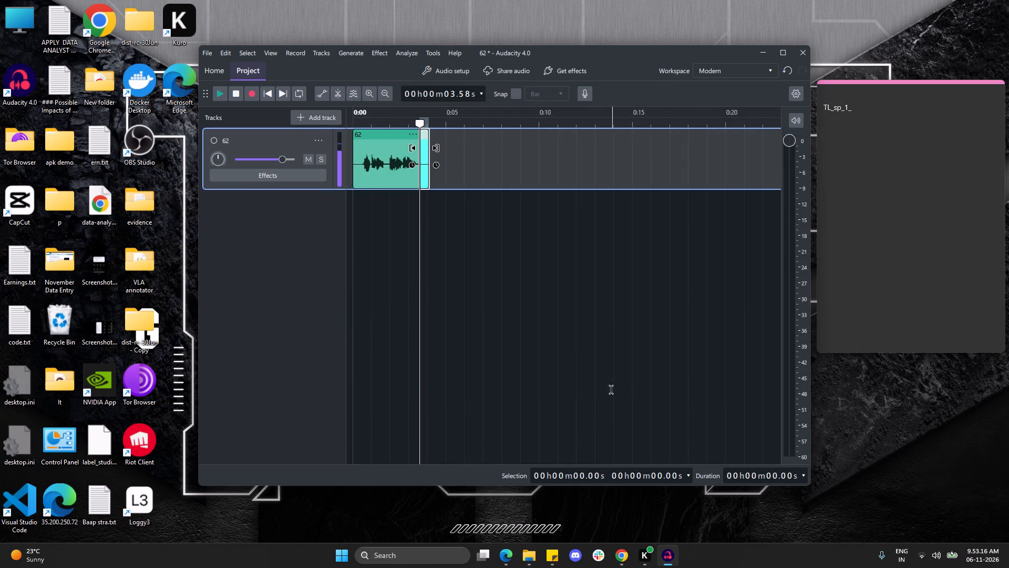
Create three new empty projects in succession, restoring each maximized project window to a smaller floating size.
left_click(208, 55)
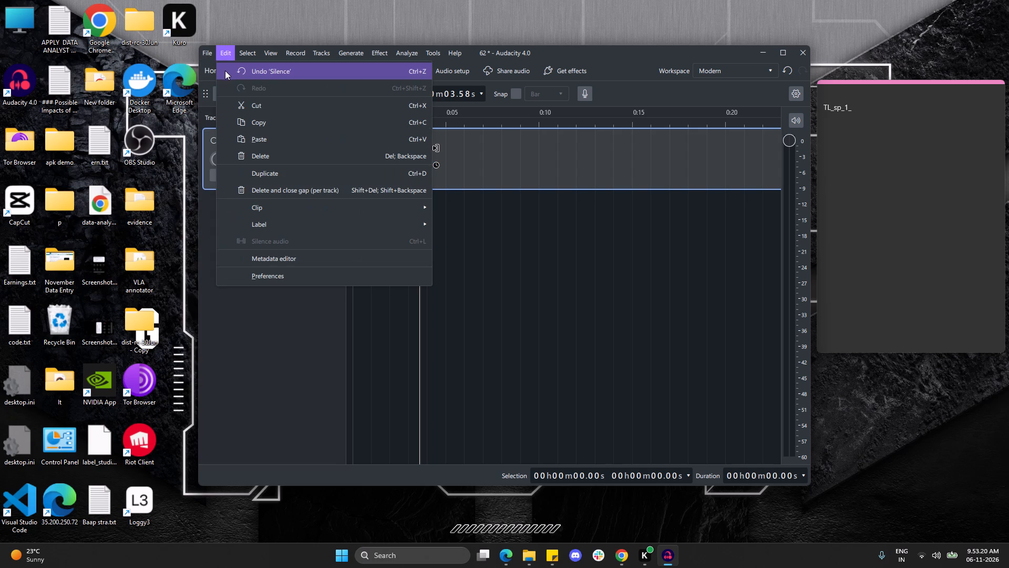
left_click(212, 67)
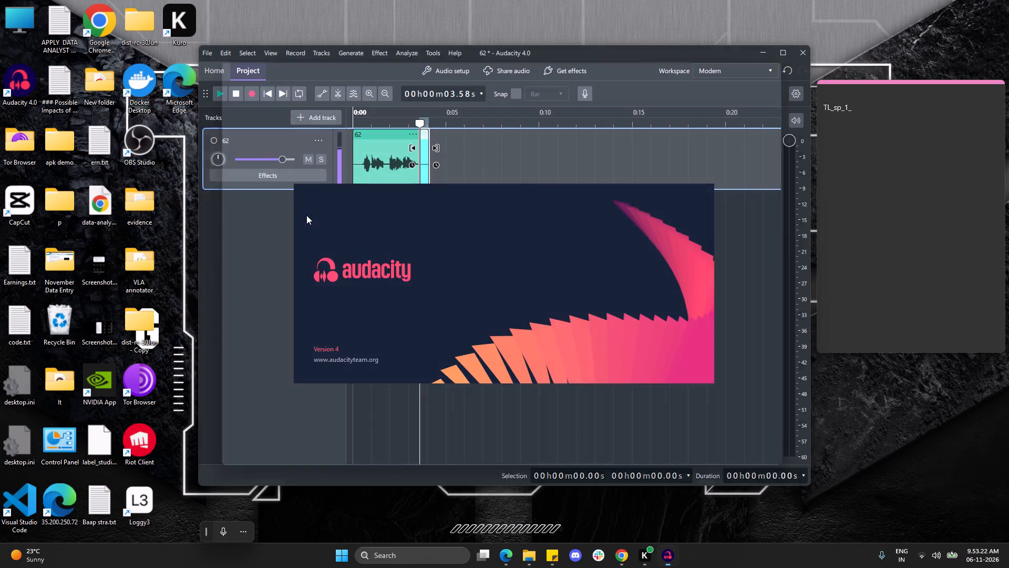
left_click_drag(803, 0, 790, 25)
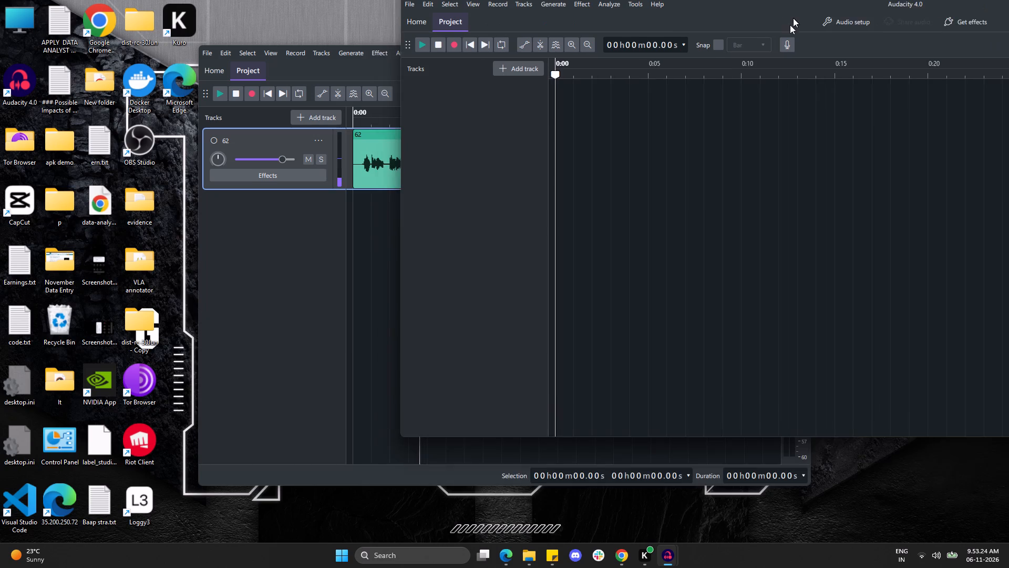
left_click_drag(790, 25, 652, 76)
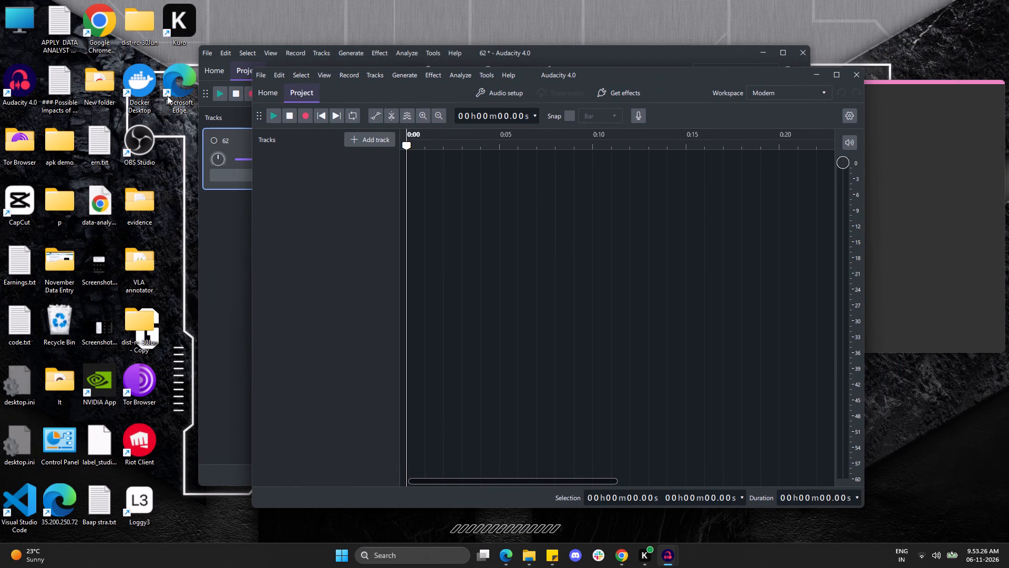
left_click(260, 79)
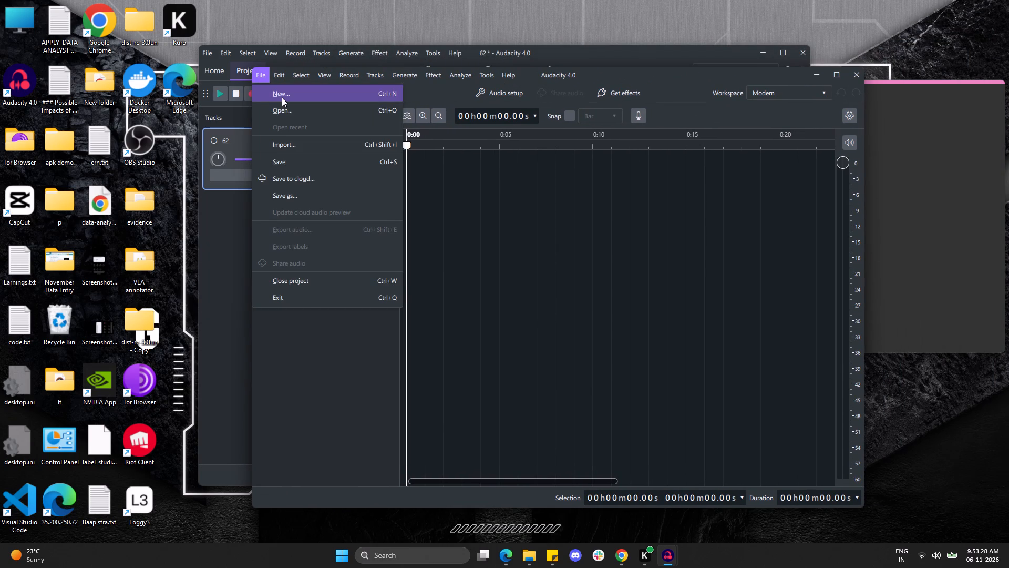
left_click(282, 97)
left_click_drag(459, 10, 460, 23)
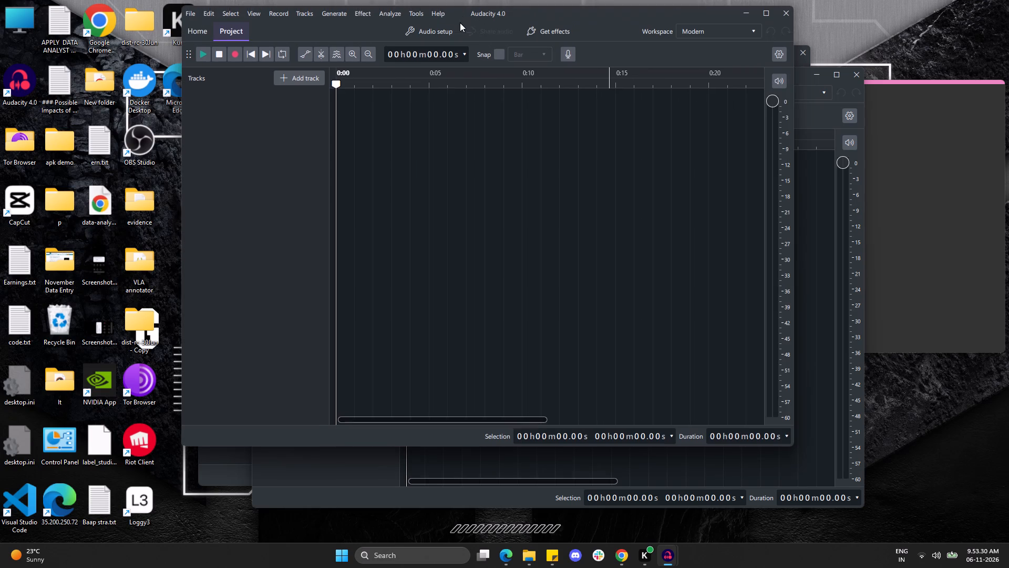
left_click_drag(460, 23, 460, 23)
left_click(191, 11)
left_click(205, 37)
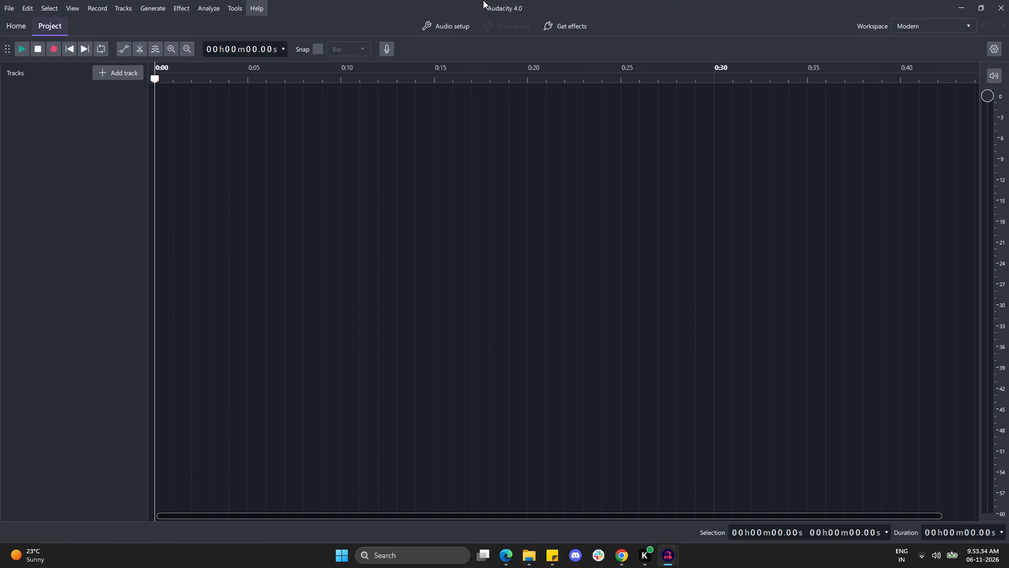
left_click_drag(441, 11, 438, 30)
Create three more new empty projects, restoring each of their windows to a smaller floating size.
left_click(179, 19)
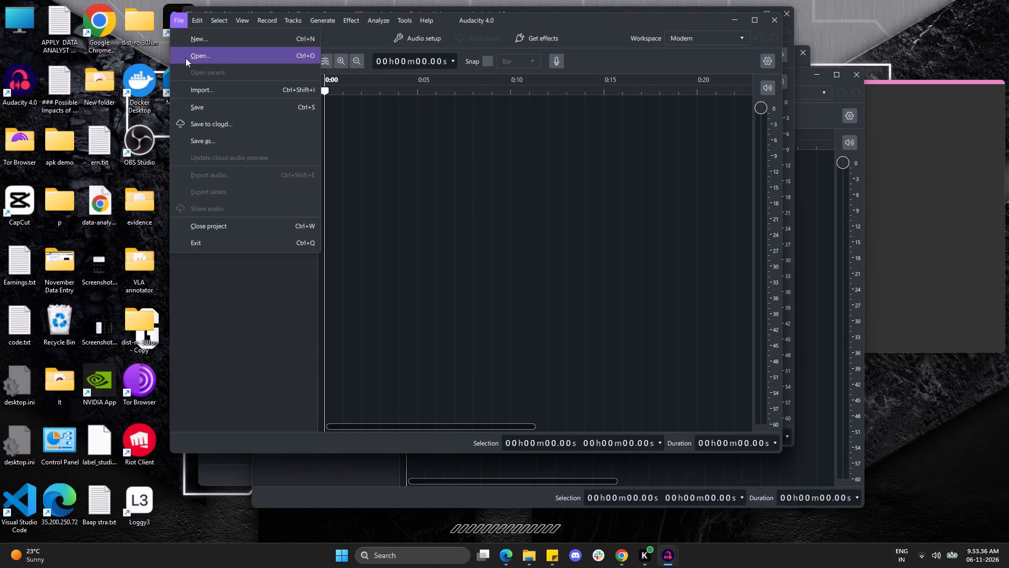
left_click(193, 40)
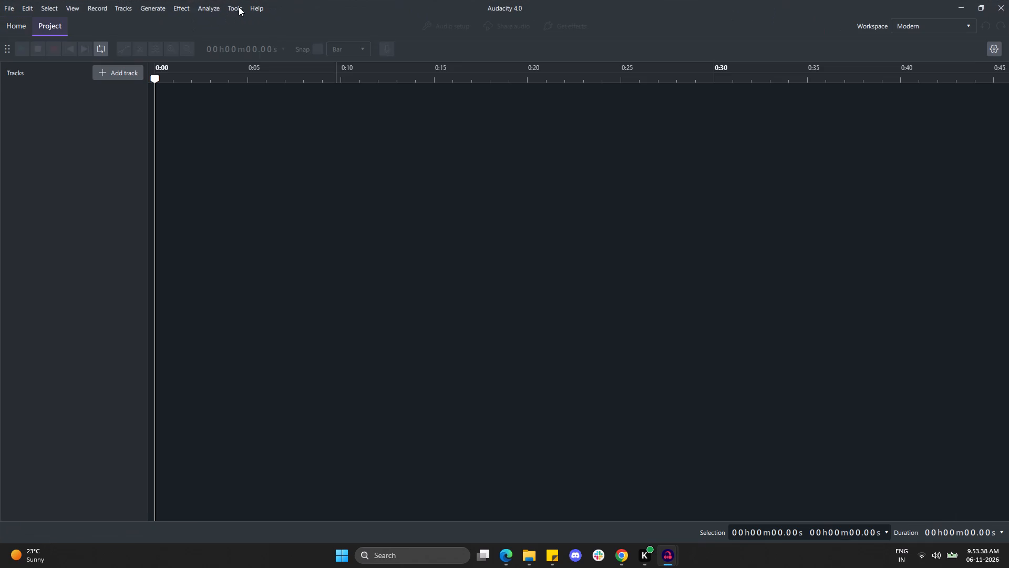
left_click_drag(323, 12, 324, 30)
left_click(135, 25)
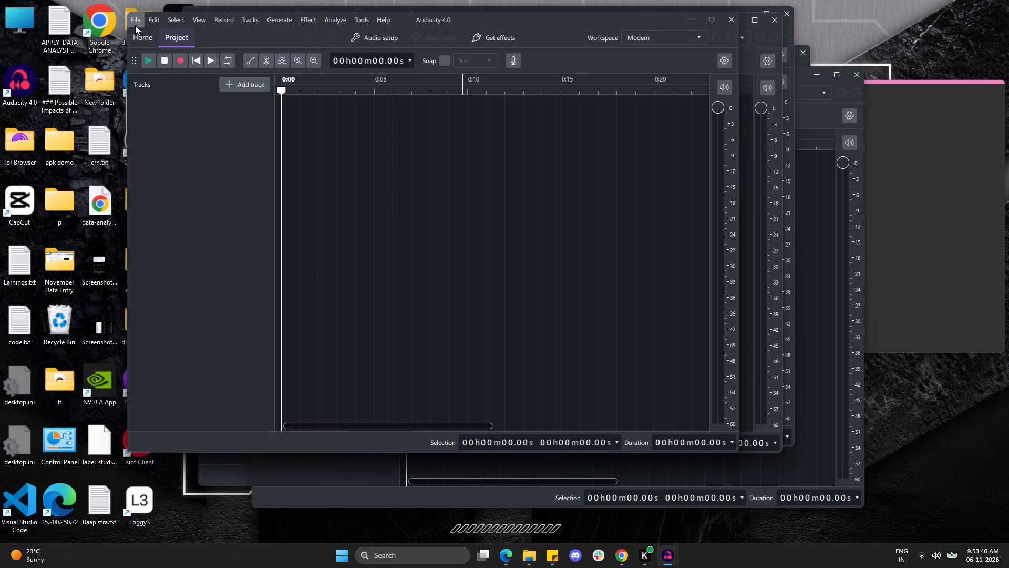
left_click(151, 40)
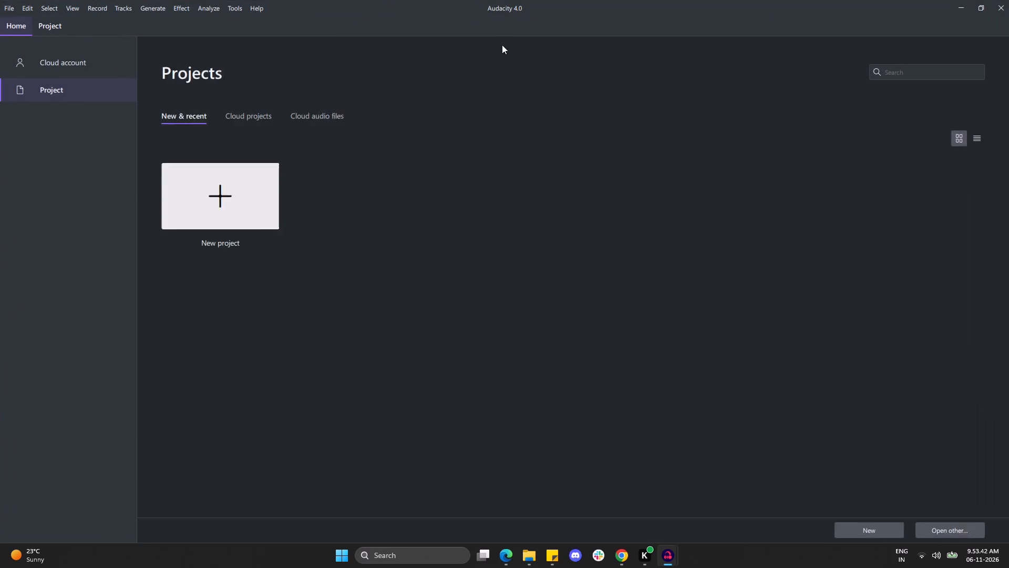
left_click_drag(502, 7, 505, 32)
left_click(209, 25)
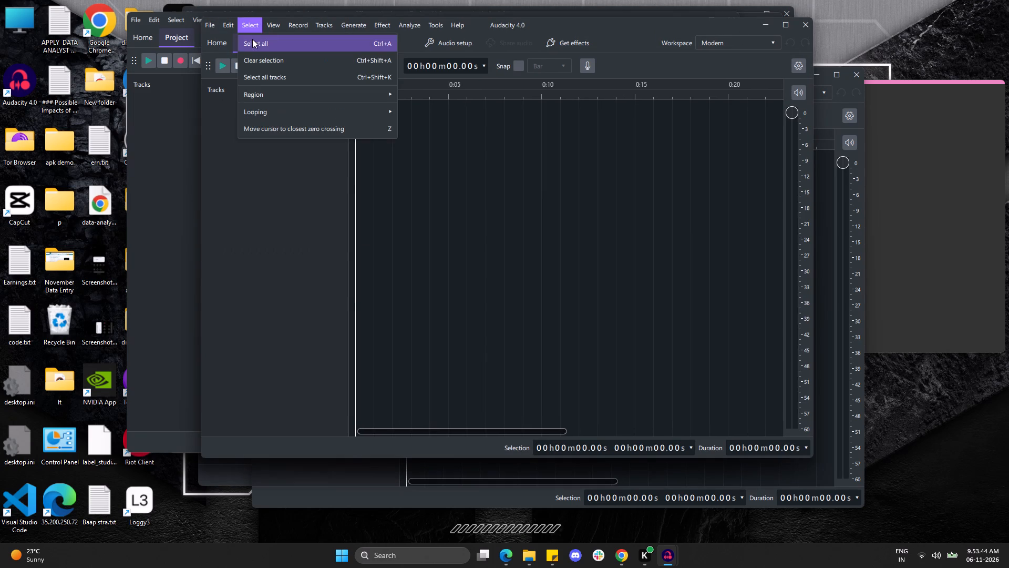
left_click(223, 39)
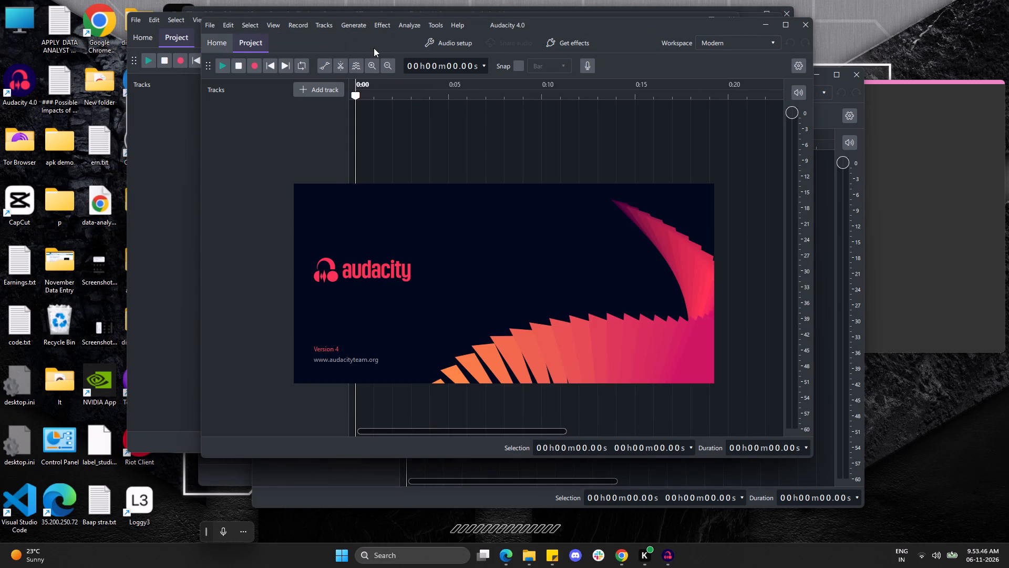
left_click_drag(464, 14, 464, 35)
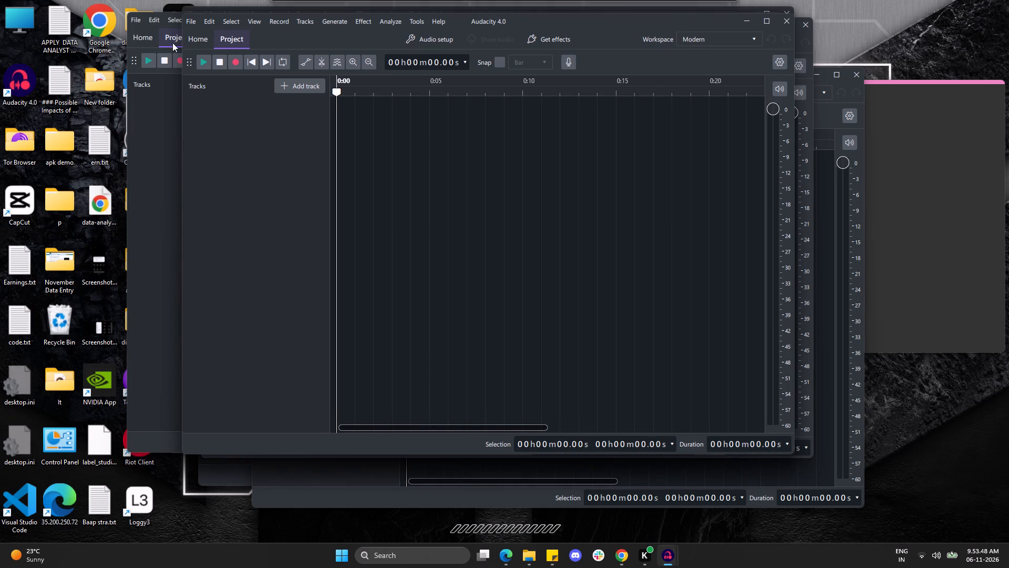
Create another new empty project in its own window.
left_click(189, 23)
left_click(208, 37)
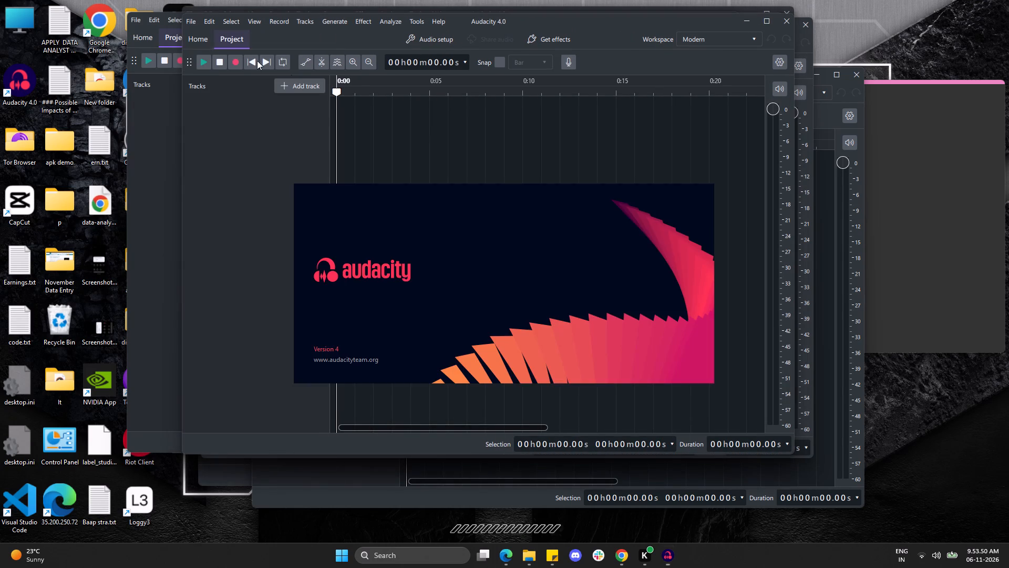
Move the new project's window to the desktop's upper-left corner and shrink it to about a third of the screen's width and half its height.
left_click_drag(342, 8, 589, 50)
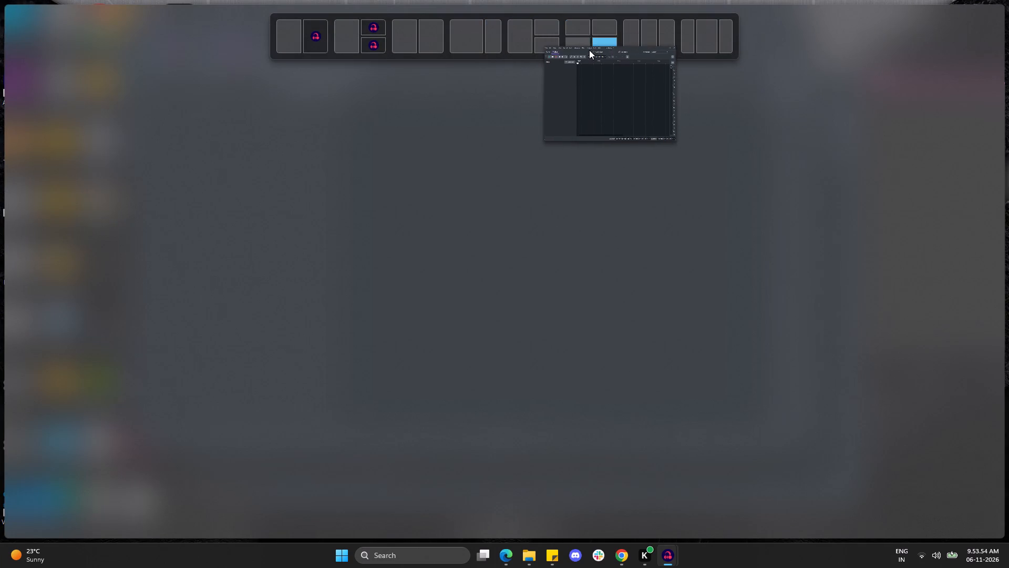
left_click_drag(589, 50, 565, 5)
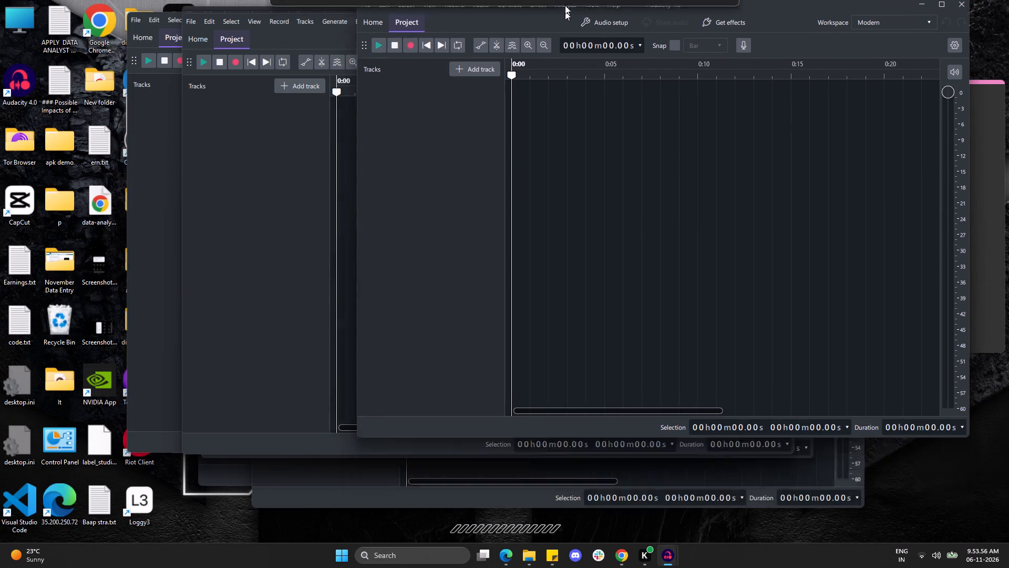
left_click_drag(565, 5, 581, 31)
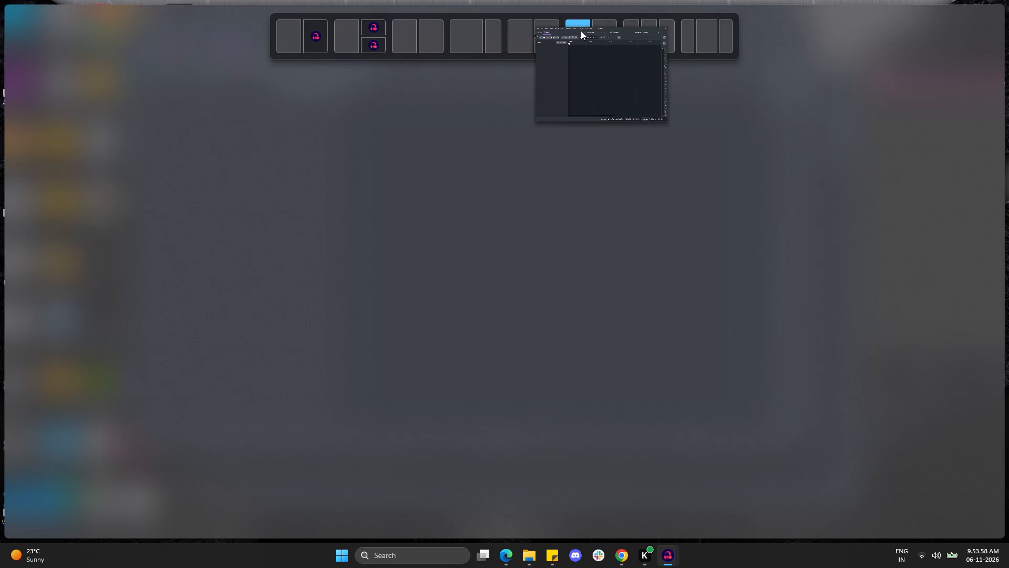
left_click_drag(581, 31, 581, 31)
left_click_drag(581, 31, 173, 15)
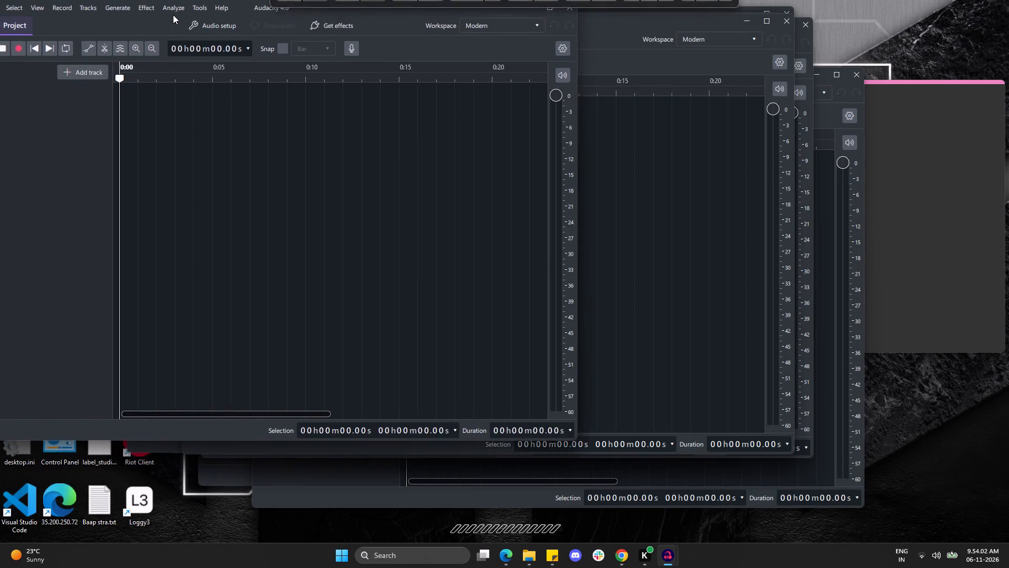
left_click_drag(173, 15, 208, 15)
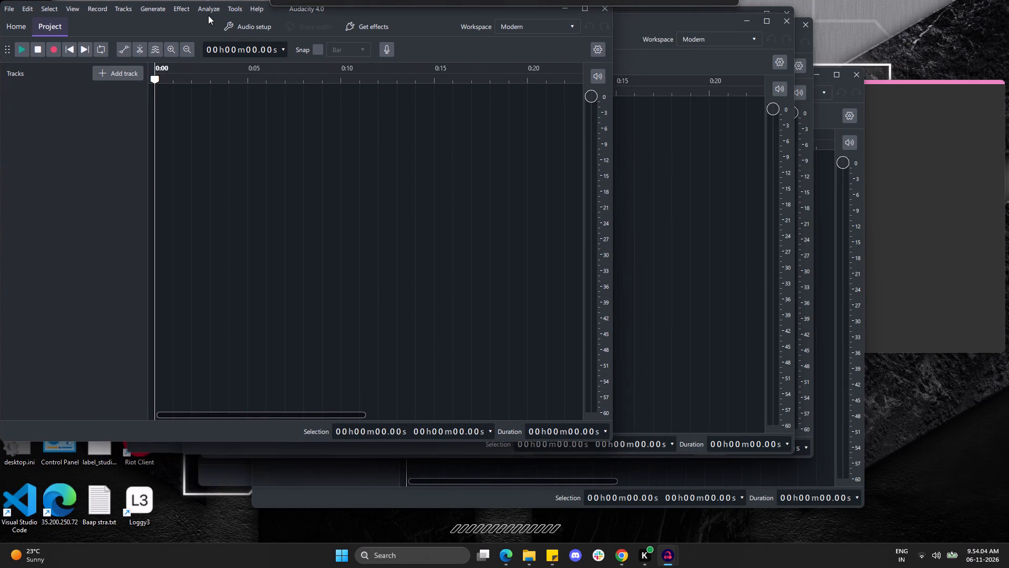
left_click_drag(208, 15, 205, 13)
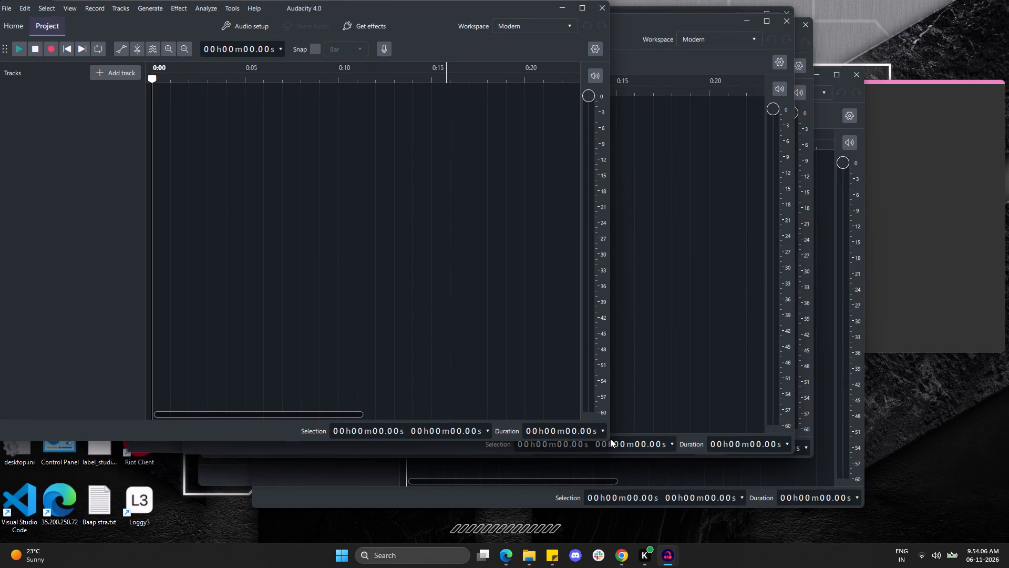
left_click_drag(609, 439, 353, 220)
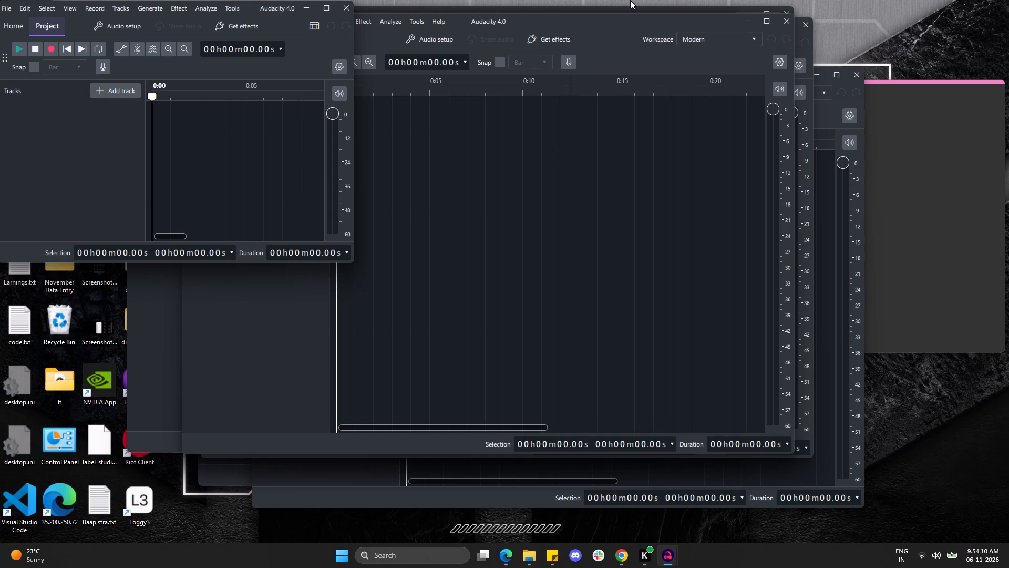
Place a second empty project window beside the small one along the desktop's top edge and shrink it to about half the screen height.
left_click_drag(609, 23, 783, 13)
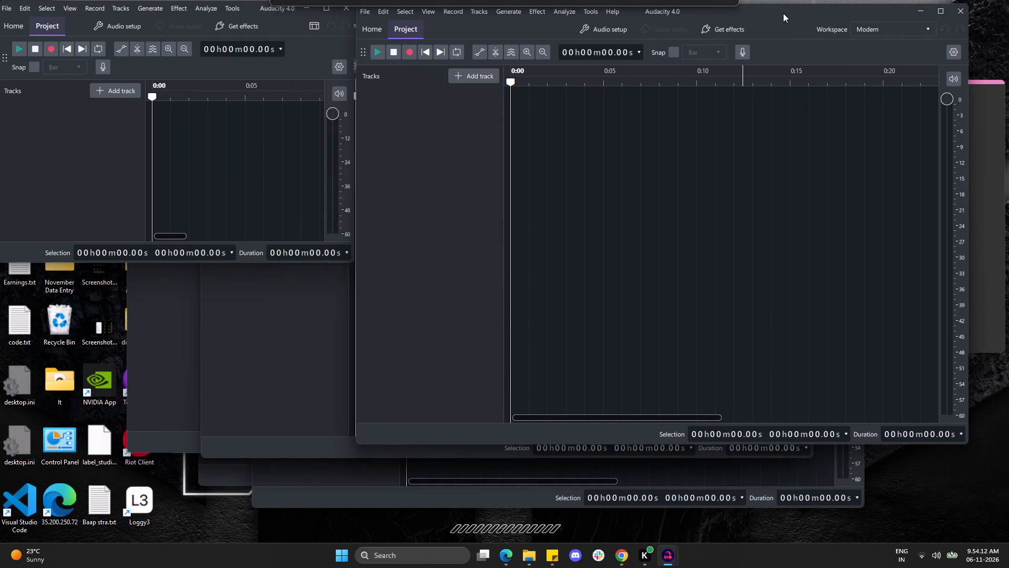
left_click_drag(783, 13, 781, 13)
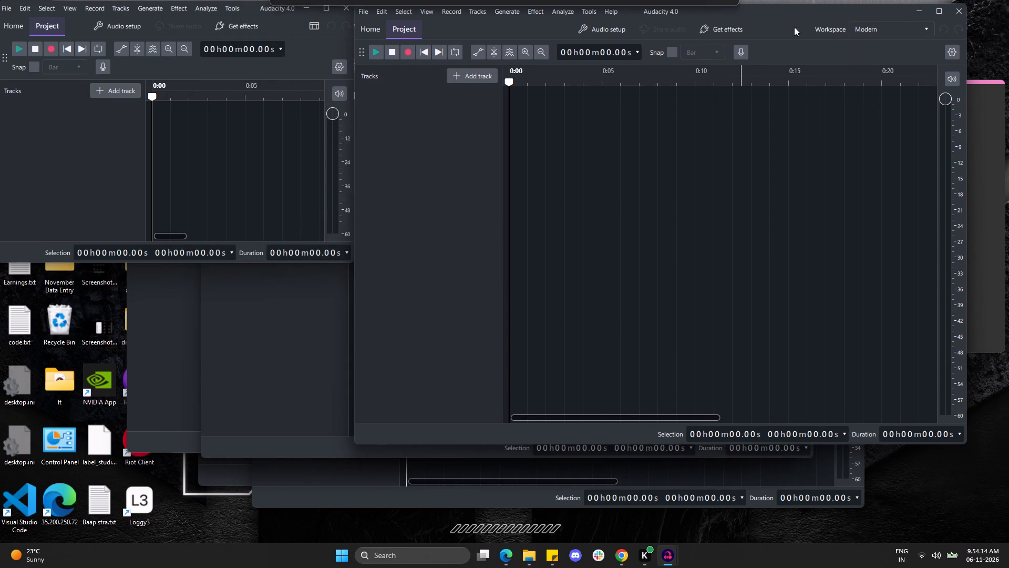
left_click_drag(966, 442, 767, 211)
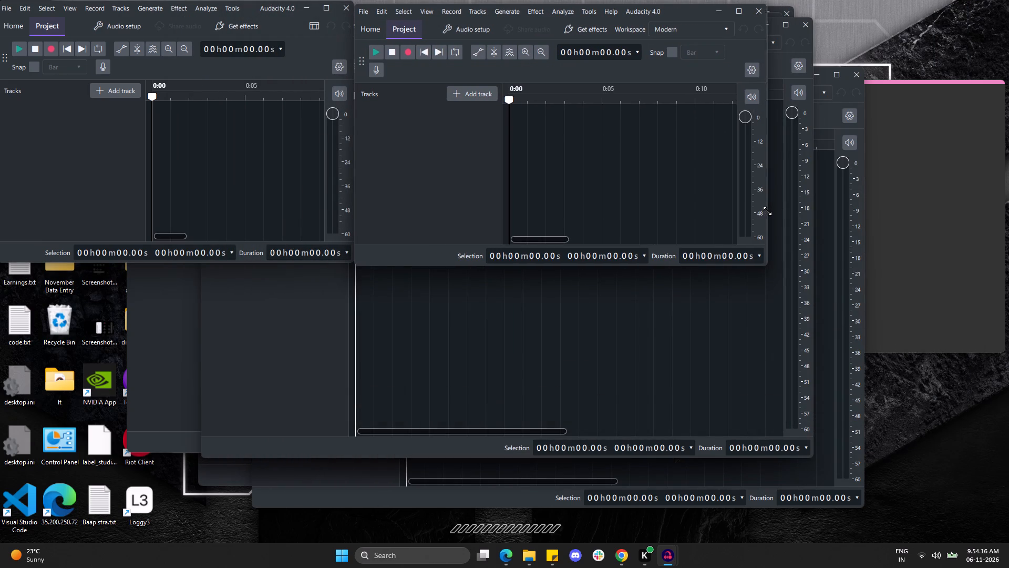
left_click_drag(767, 211, 772, 210)
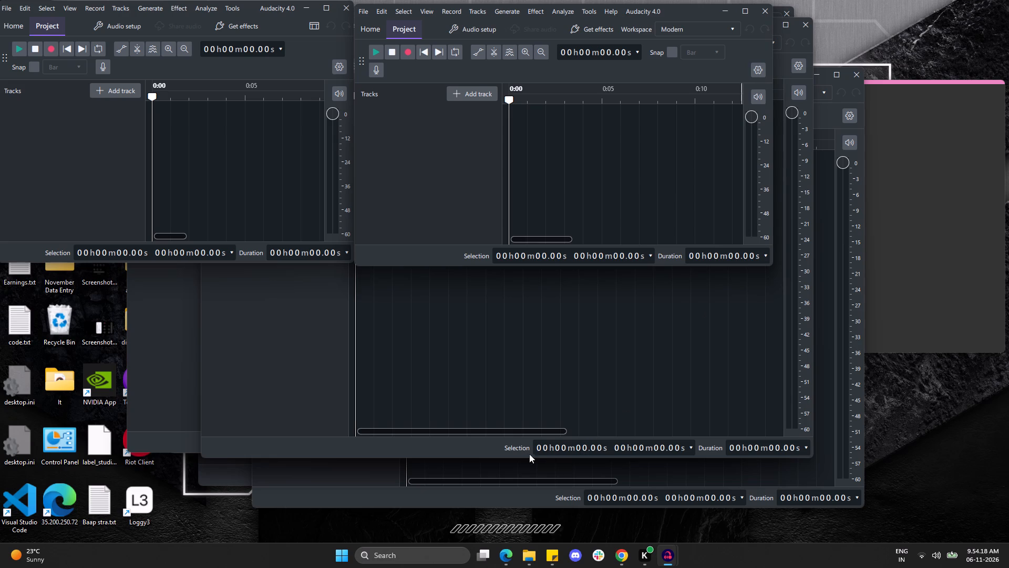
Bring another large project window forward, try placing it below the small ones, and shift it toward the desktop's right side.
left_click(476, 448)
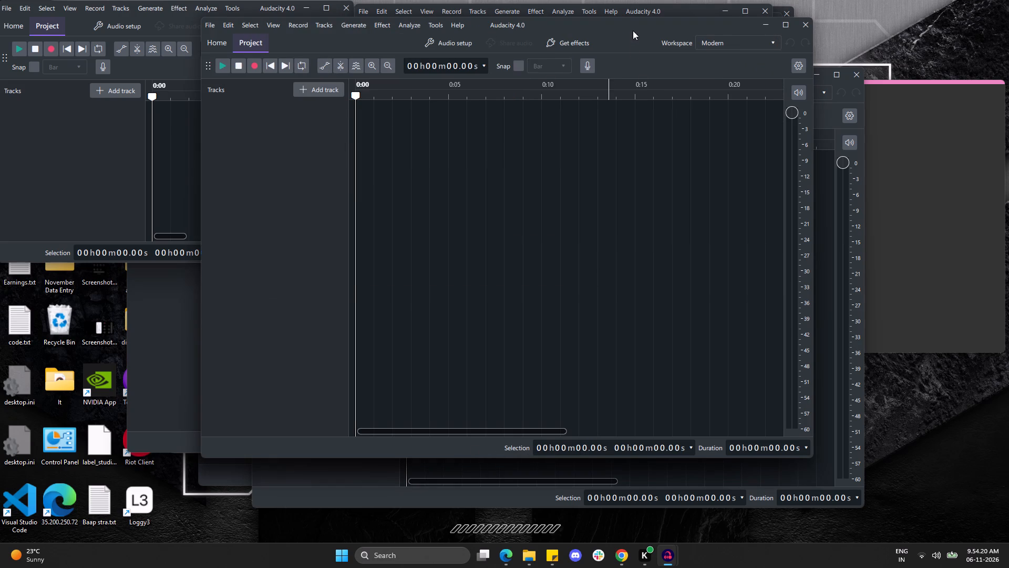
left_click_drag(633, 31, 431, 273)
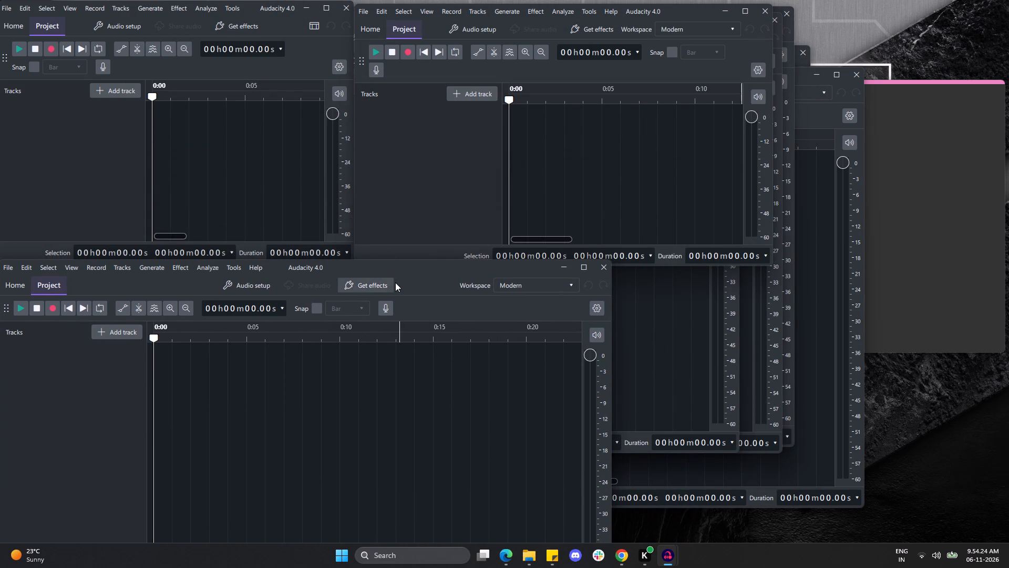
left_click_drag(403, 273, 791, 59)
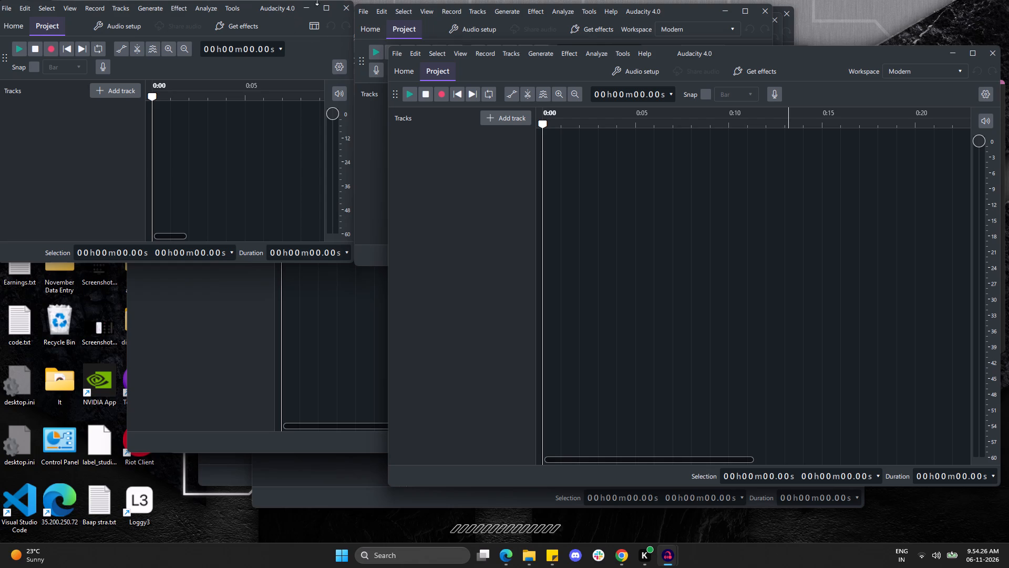
Move the smallest project window down into the desktop's lower-left corner, keeping its compact size.
left_click_drag(248, 6, 249, 116)
left_click(254, 3)
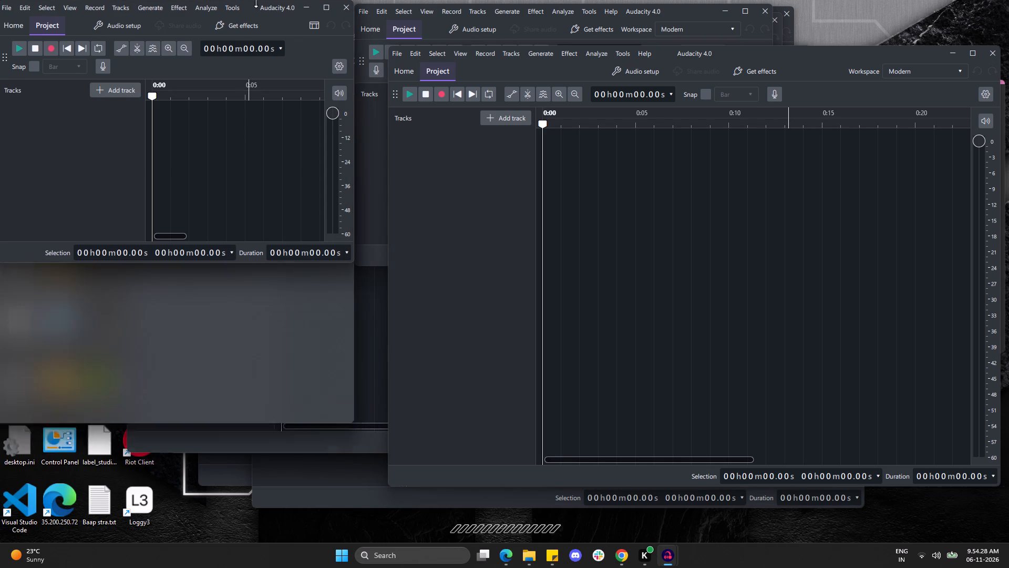
left_click_drag(253, 7, 313, 60)
left_click_drag(340, 31, 376, 41)
left_click_drag(255, 11, 265, 17)
left_click_drag(280, 6, 287, 12)
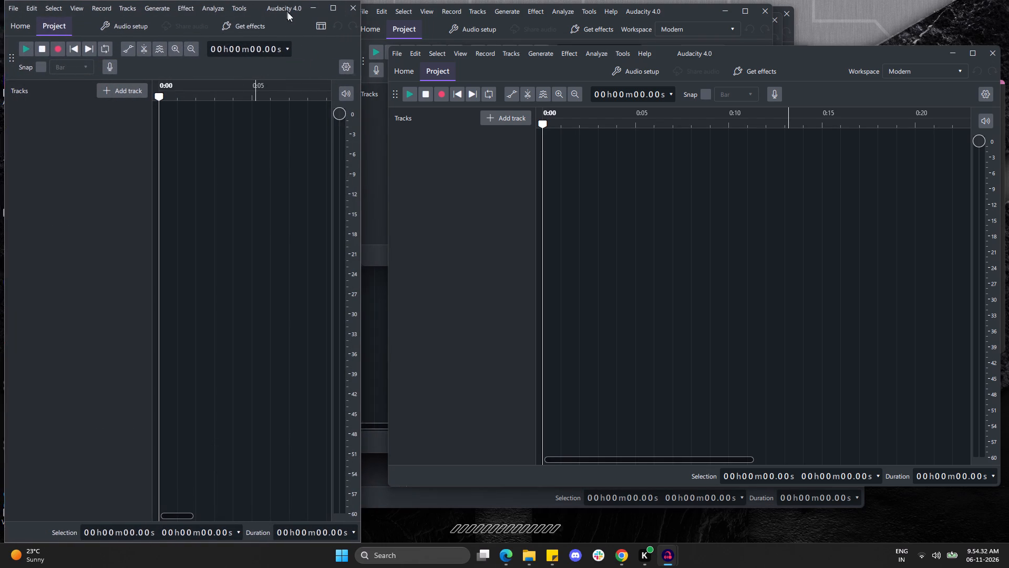
left_click_drag(287, 12, 300, 311)
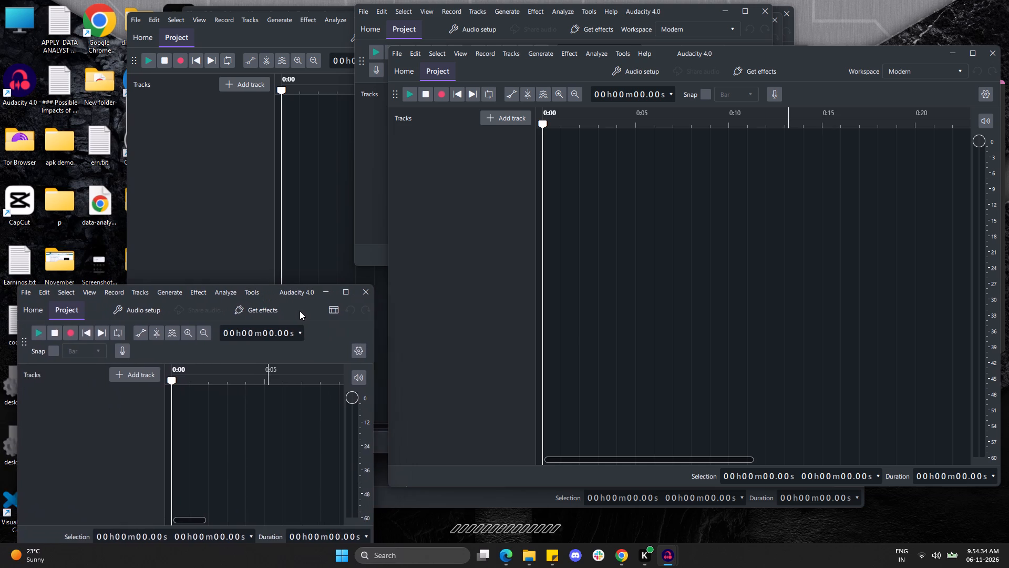
left_click_drag(300, 311, 282, 308)
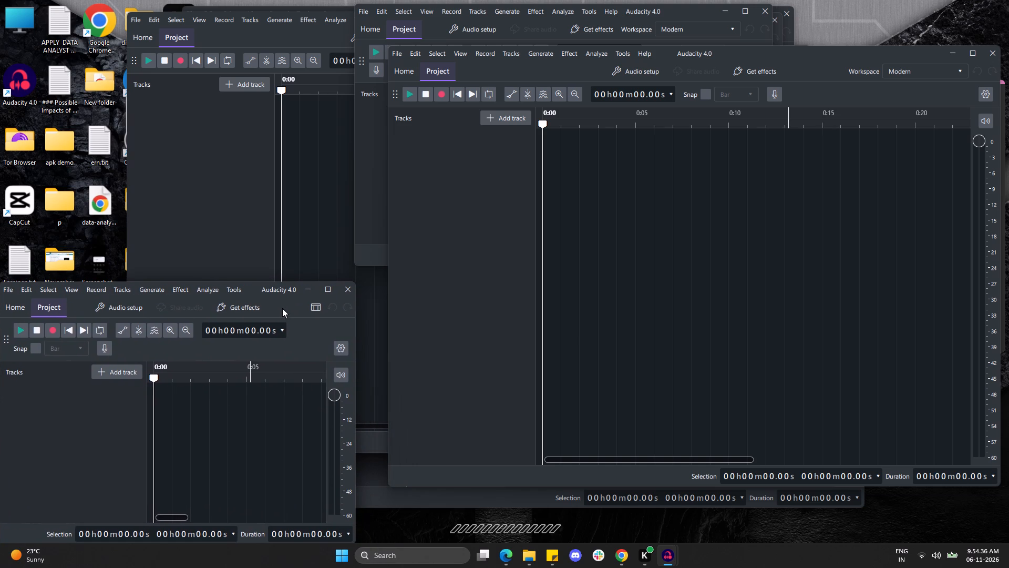
left_click_drag(282, 308, 282, 308)
Move the second small project window down beside the one in the lower-left corner and narrow it slightly.
left_click_drag(692, 16, 692, 16)
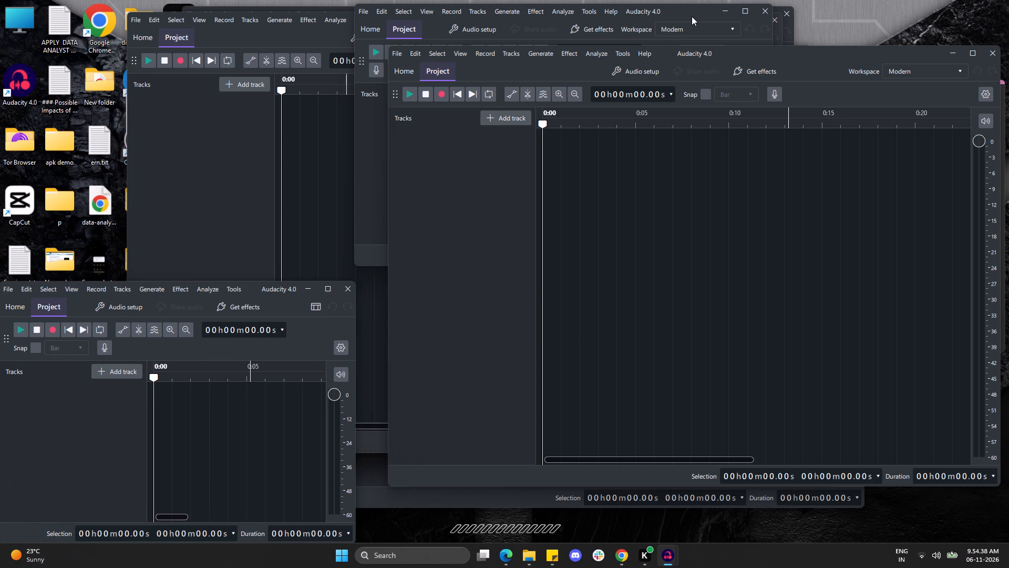
left_click_drag(692, 16, 693, 299)
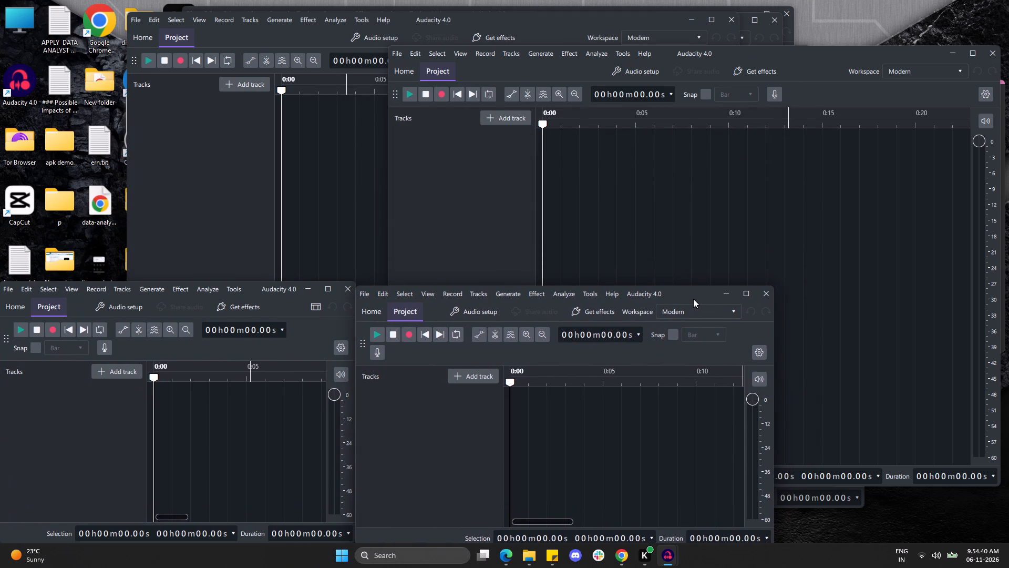
left_click_drag(693, 299, 694, 296)
left_click_drag(774, 302, 761, 302)
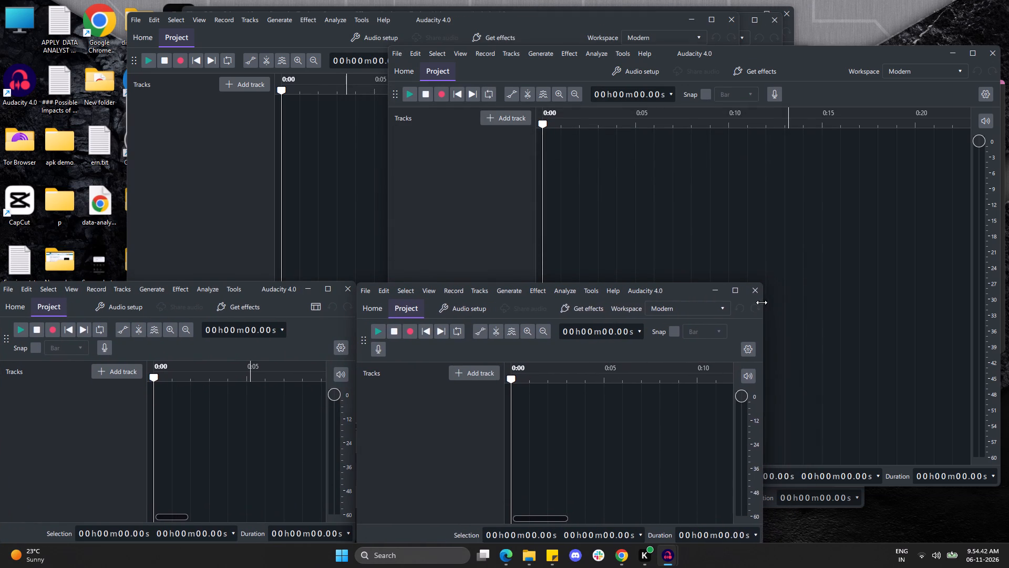
left_click_drag(761, 302, 752, 303)
Close the large empty project window on the desktop's right side without saving its changes.
left_click(992, 54)
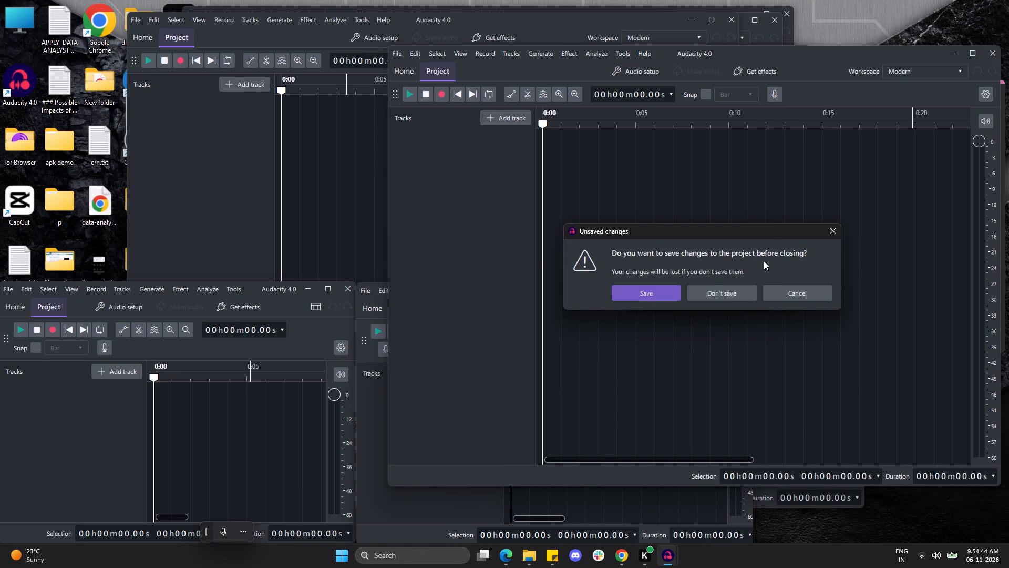
left_click(709, 289)
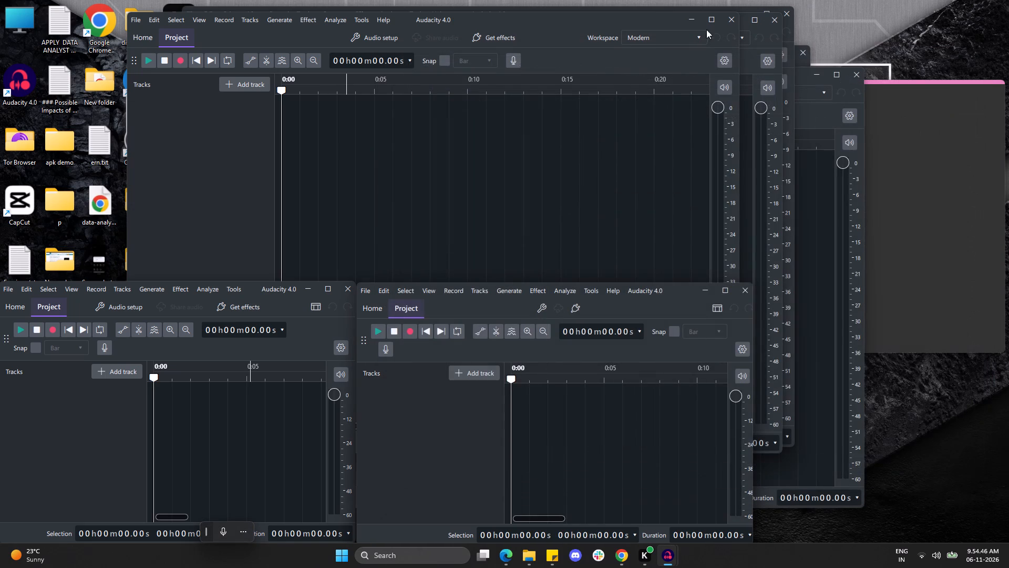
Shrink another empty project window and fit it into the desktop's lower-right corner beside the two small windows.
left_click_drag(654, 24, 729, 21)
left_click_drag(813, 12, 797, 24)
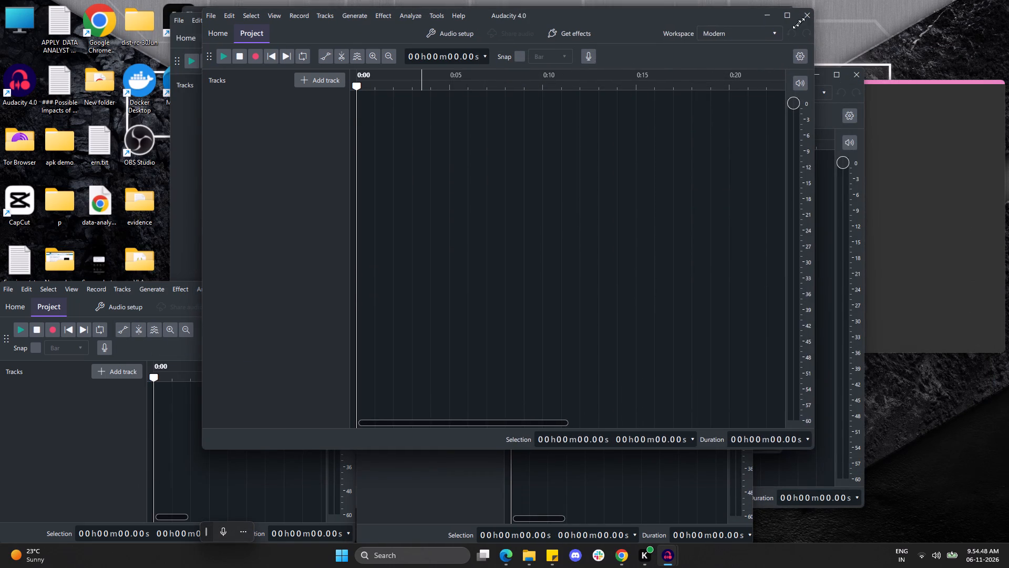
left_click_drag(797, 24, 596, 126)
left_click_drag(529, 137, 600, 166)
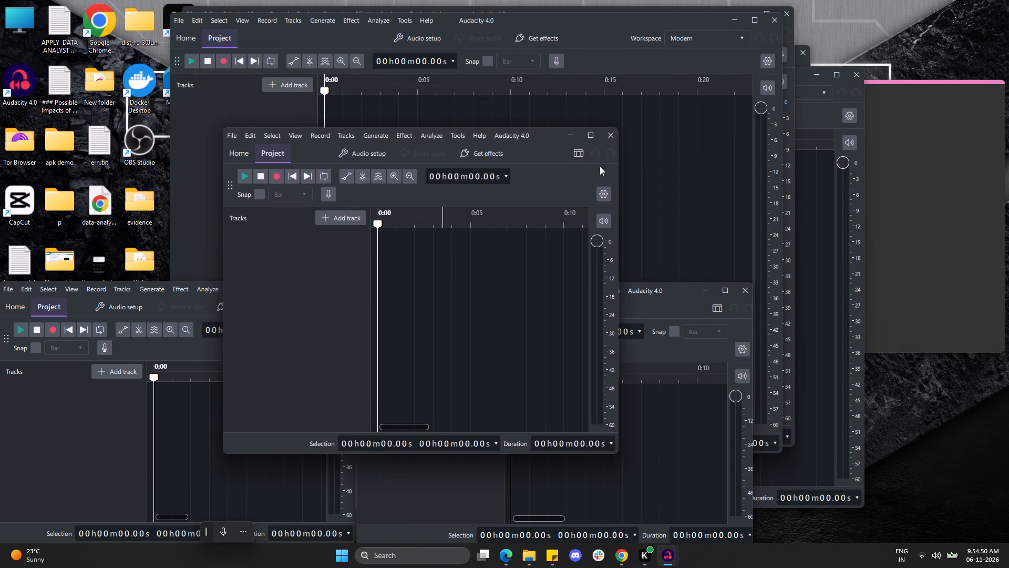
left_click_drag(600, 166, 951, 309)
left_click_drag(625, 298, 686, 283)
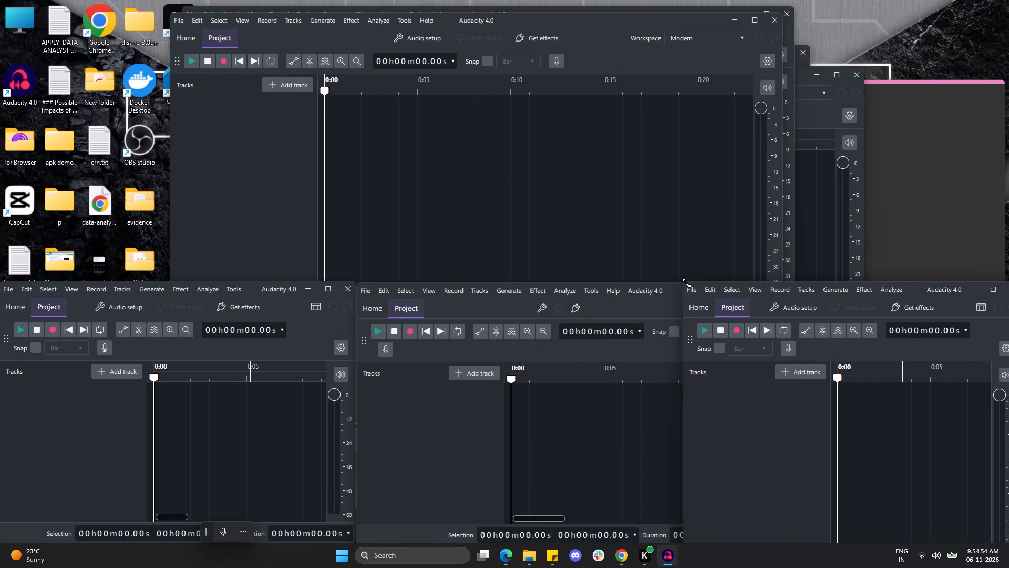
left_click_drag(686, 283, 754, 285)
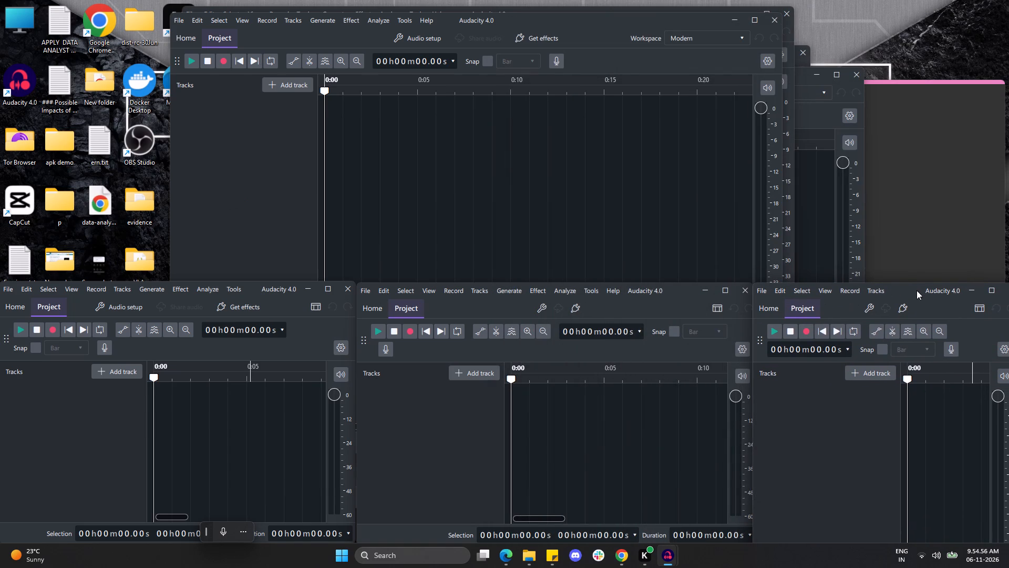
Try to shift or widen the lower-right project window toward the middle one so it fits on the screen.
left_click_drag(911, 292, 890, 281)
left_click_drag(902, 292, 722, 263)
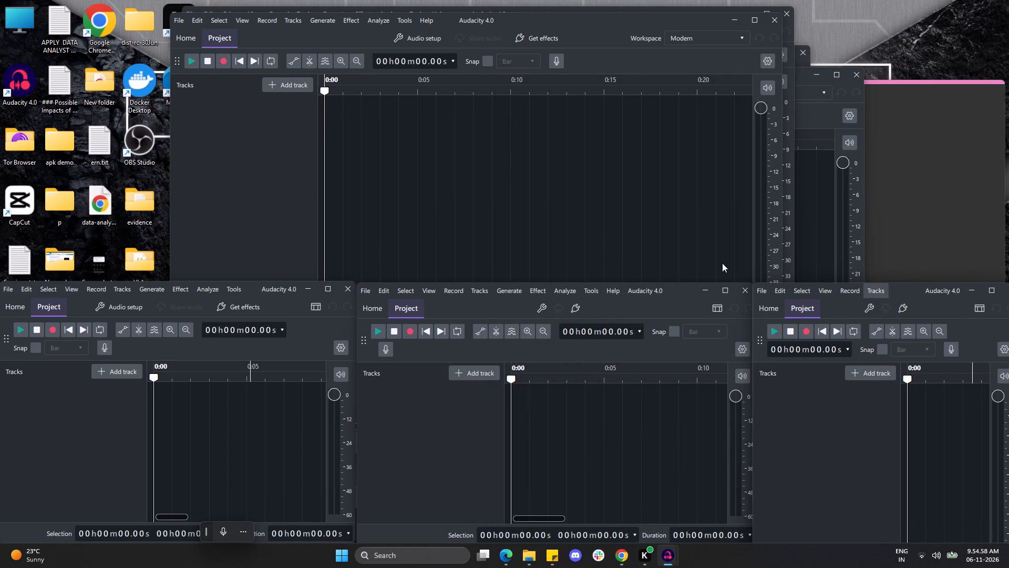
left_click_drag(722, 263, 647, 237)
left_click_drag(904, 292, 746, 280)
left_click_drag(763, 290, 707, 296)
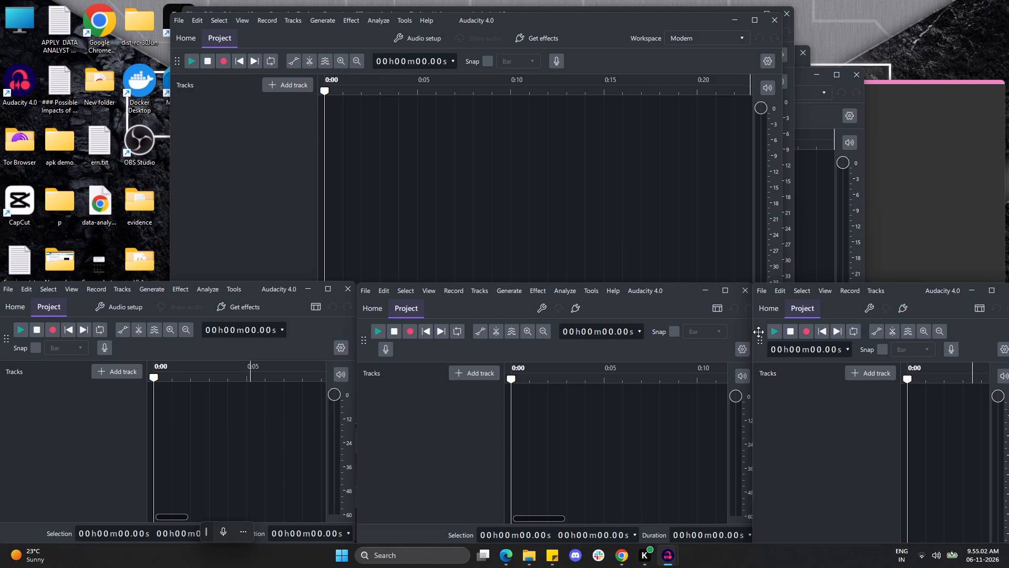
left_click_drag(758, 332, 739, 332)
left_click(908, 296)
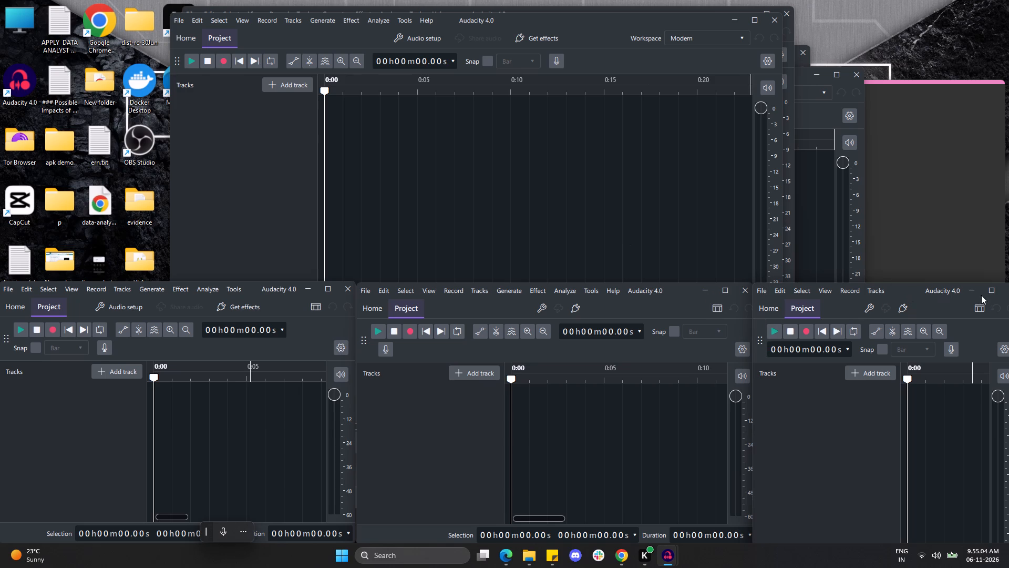
Maximize the lower-right project window and close that project without saving its changes.
left_click(991, 295)
left_click(996, 10)
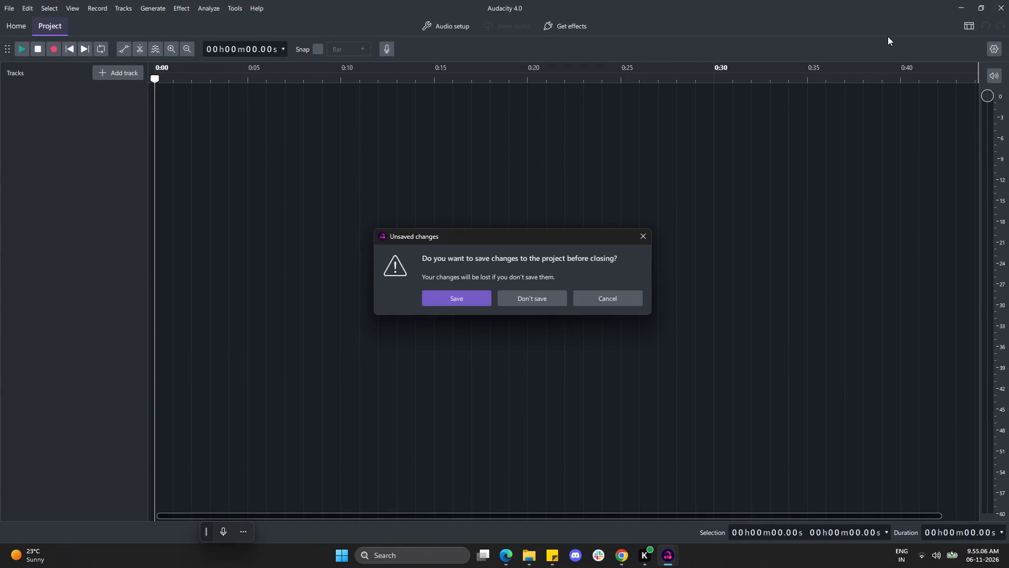
left_click(522, 296)
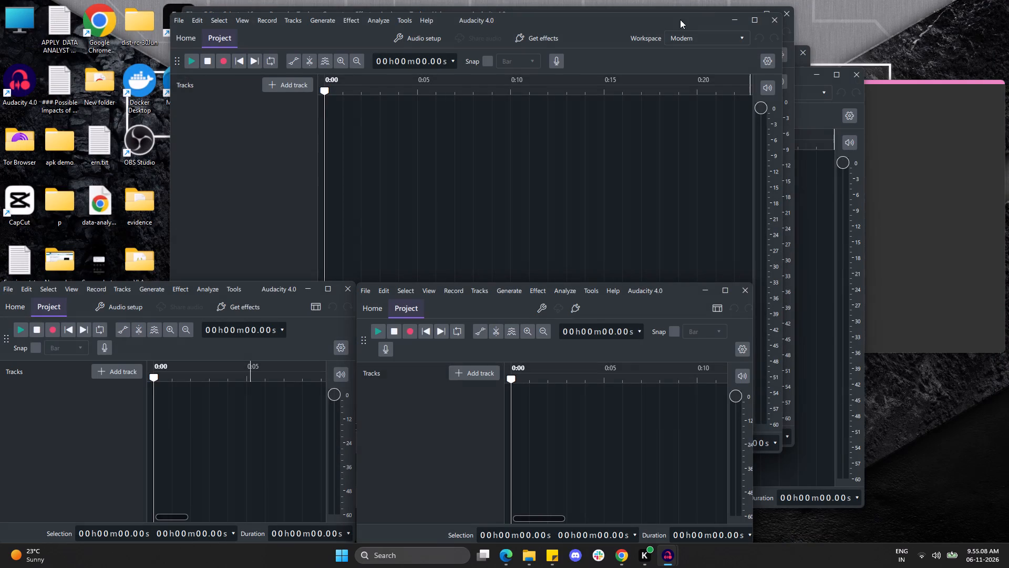
Close the two overlapping empty project windows at the top of the desktop without saving their changes.
left_click(777, 19)
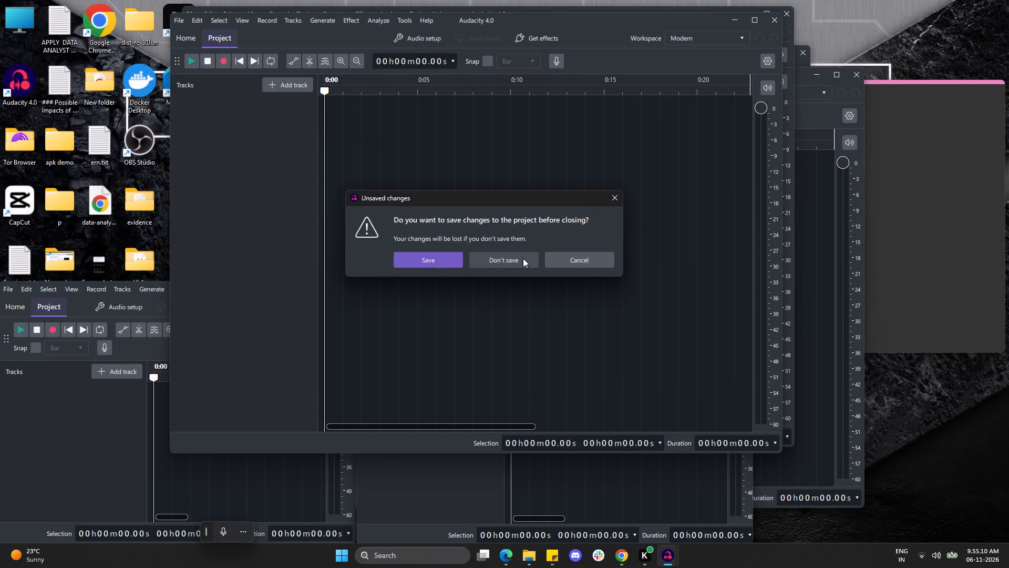
left_click(520, 259)
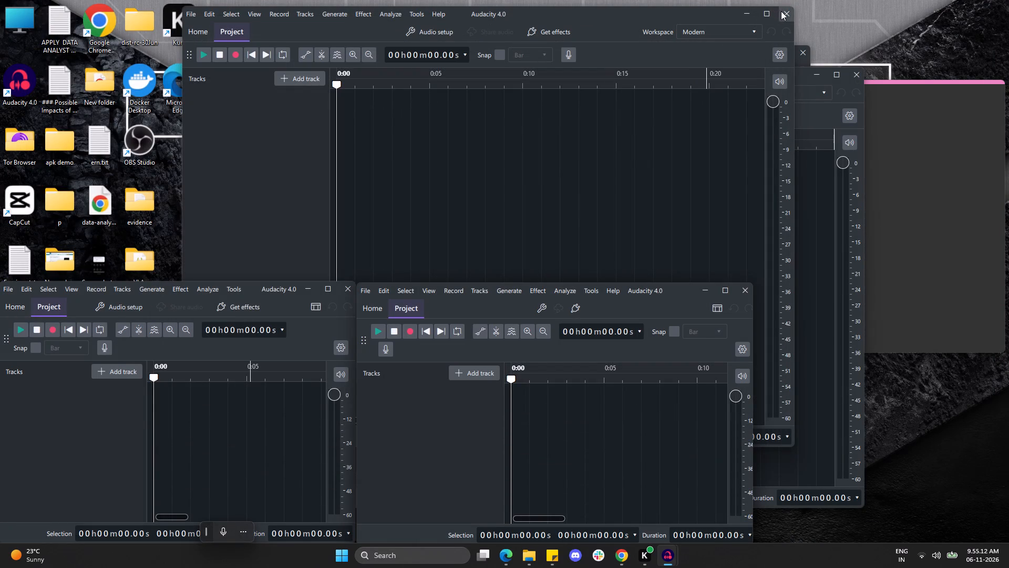
left_click(781, 11)
left_click(509, 257)
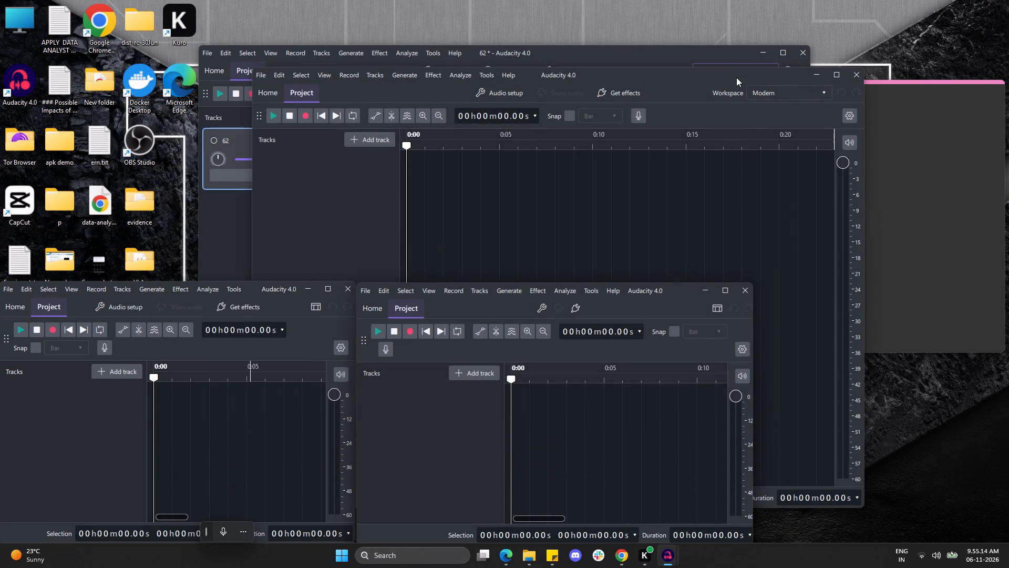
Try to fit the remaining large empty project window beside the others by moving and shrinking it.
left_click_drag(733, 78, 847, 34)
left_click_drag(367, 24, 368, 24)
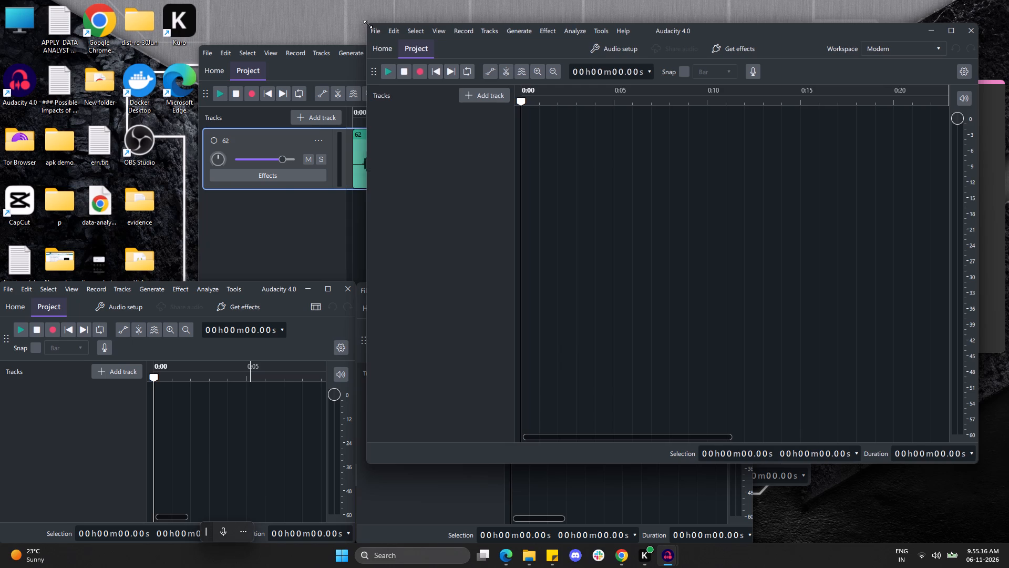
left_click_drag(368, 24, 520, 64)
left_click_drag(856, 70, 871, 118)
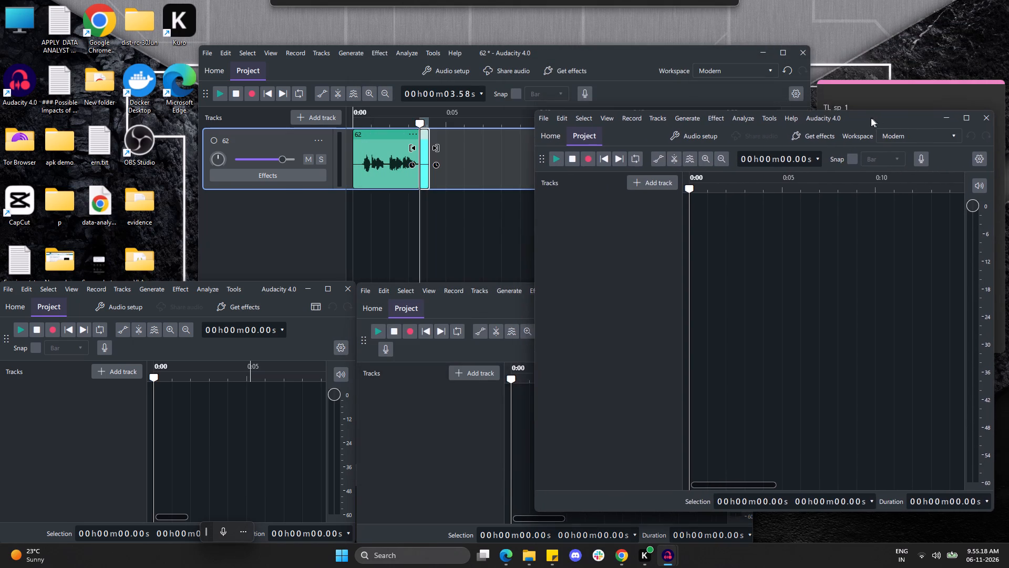
Tile the three empty project windows and project 62 in a two-by-two grid, with project 62 in the lower-right quarter.
left_click_drag(871, 118, 519, 24)
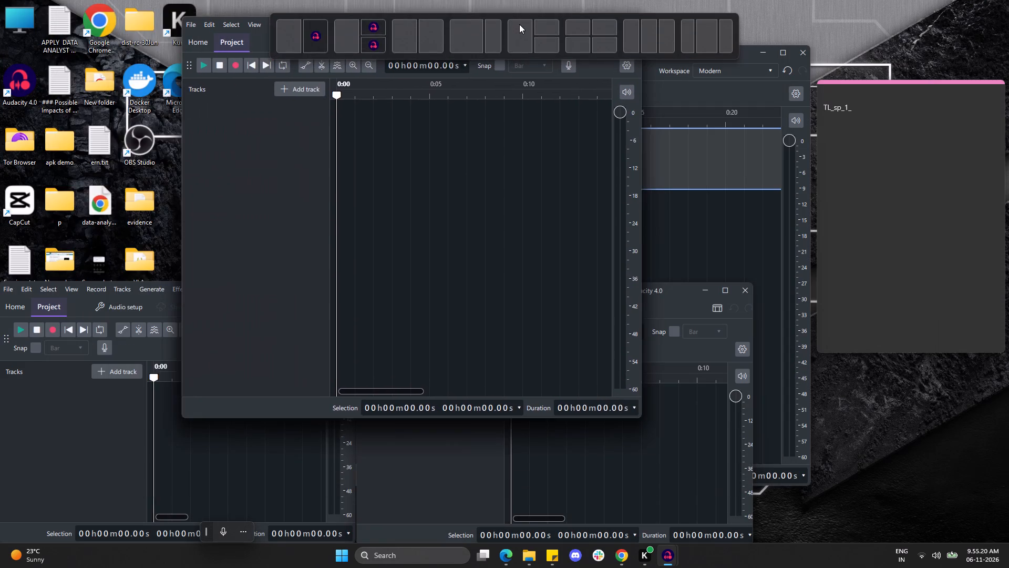
left_click_drag(519, 24, 585, 35)
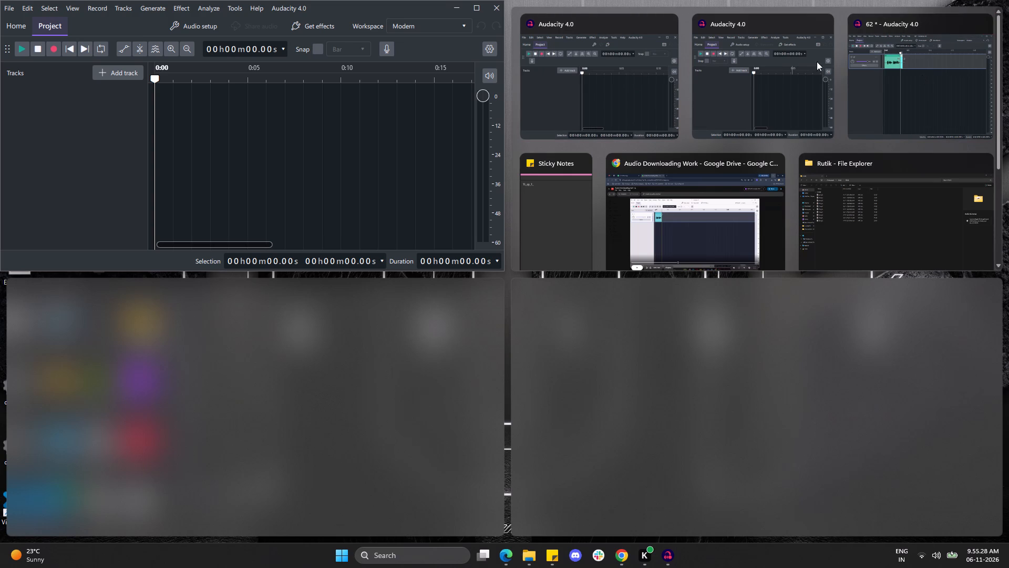
left_click(800, 63)
left_click(153, 381)
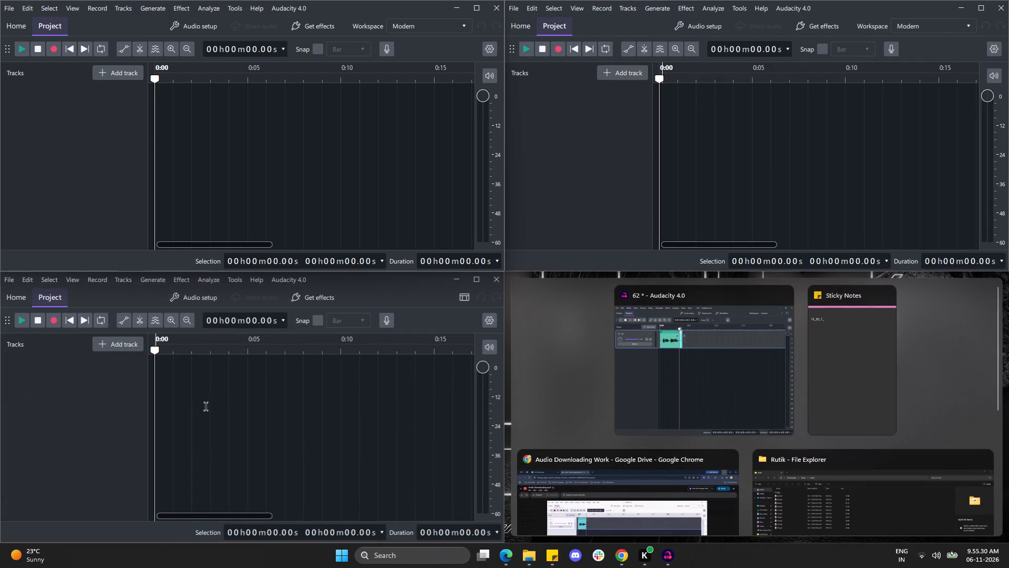
left_click(743, 384)
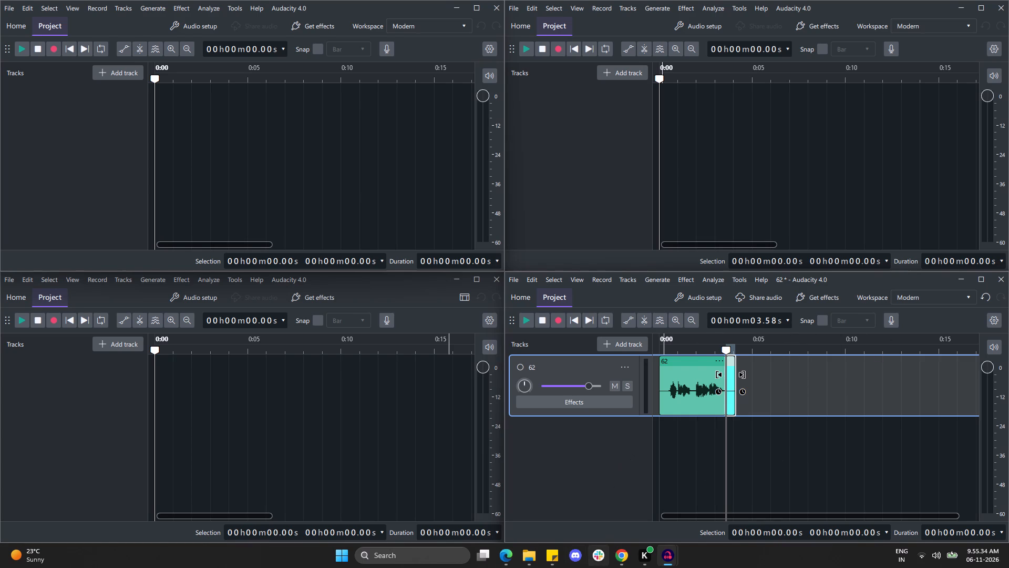
Check the contents of the batch 1 submission folder under Downloads in File Explorer, then return to the tiled Audacity windows.
left_click(535, 555)
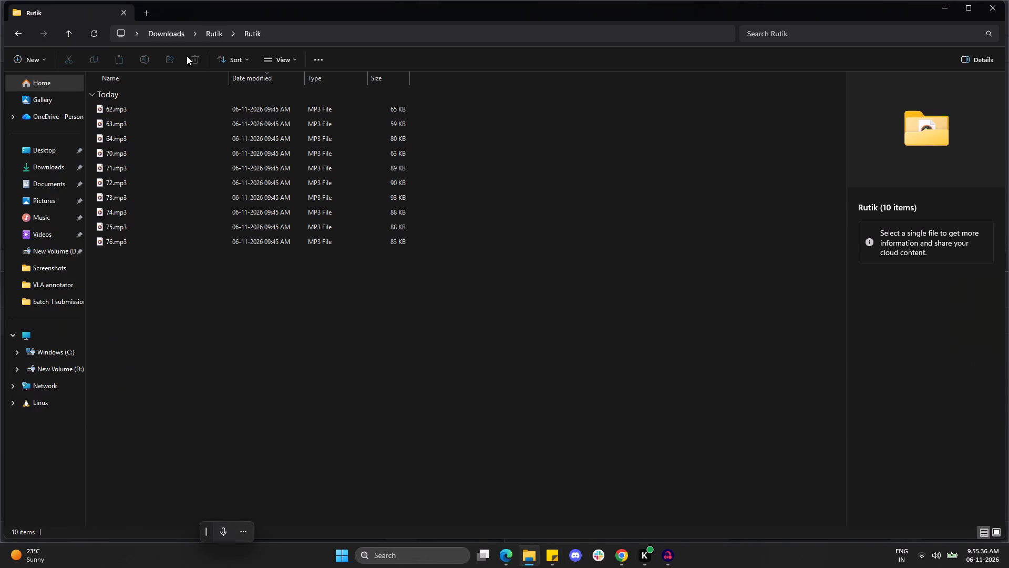
left_click(213, 39)
double_click(172, 27)
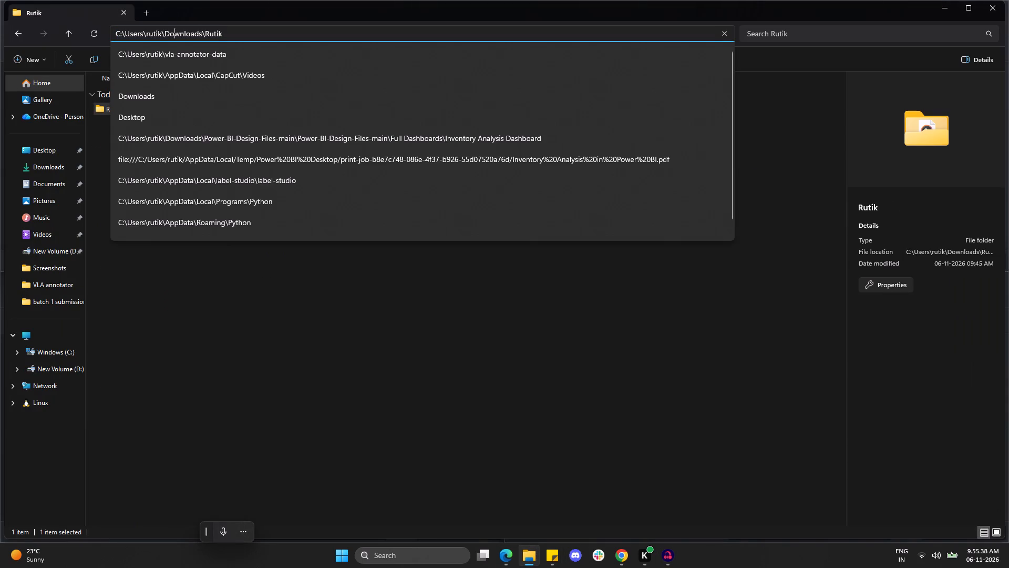
left_click(179, 323)
left_click(167, 37)
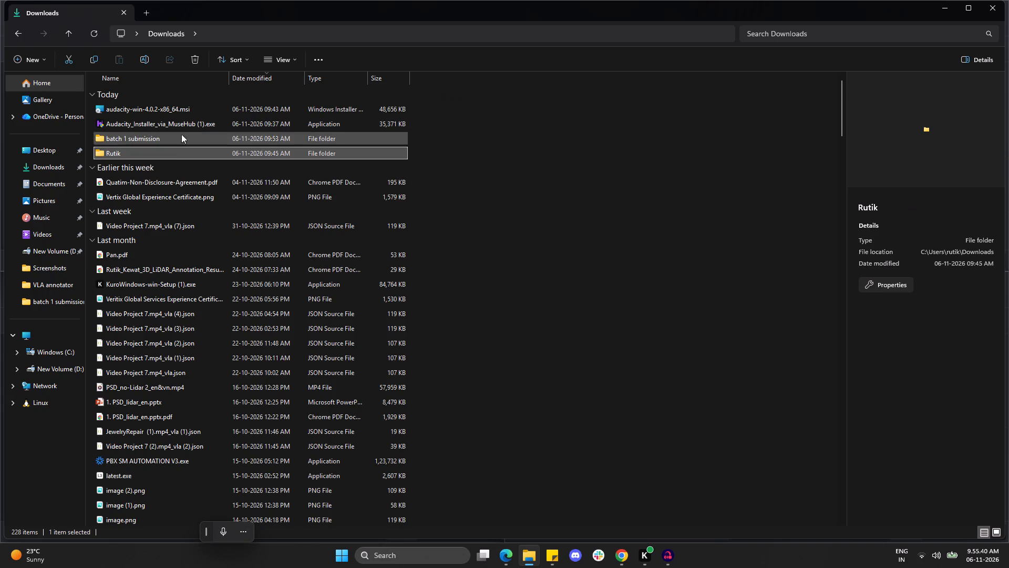
double_click(182, 136)
left_click(268, 146)
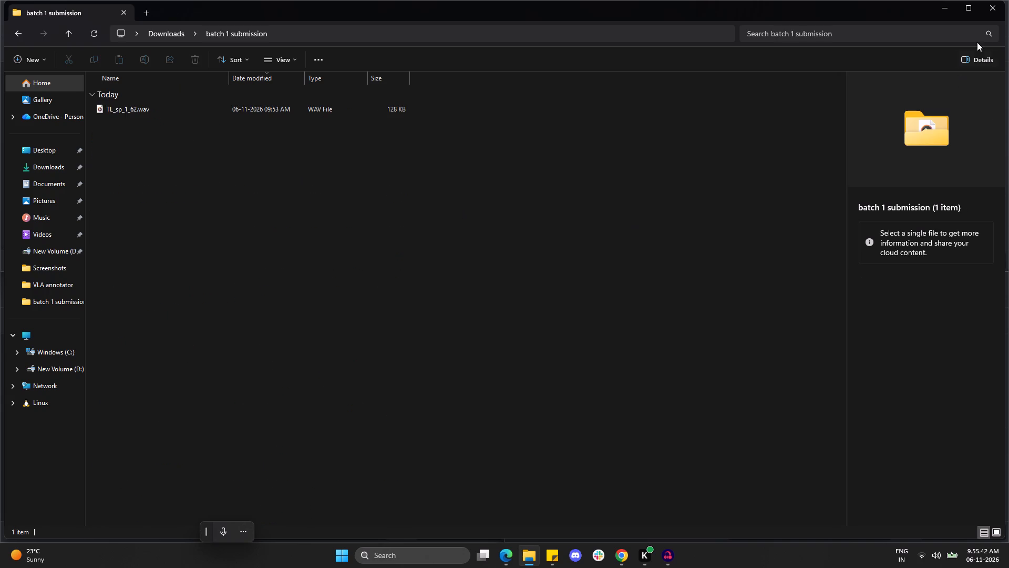
left_click(947, 12)
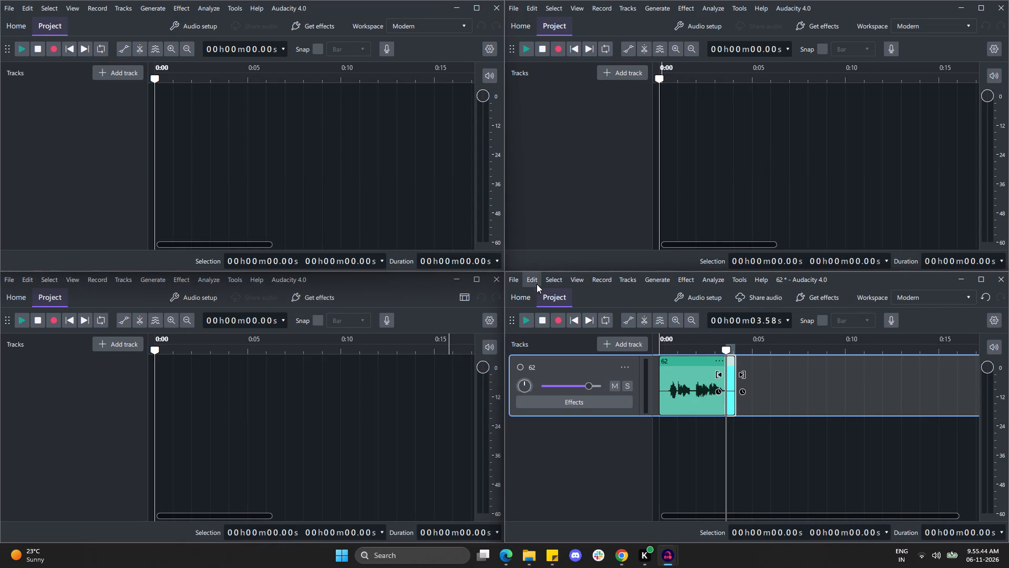
Create a new empty project from project 62's window and restore the new window down from full-screen size.
left_click(517, 285)
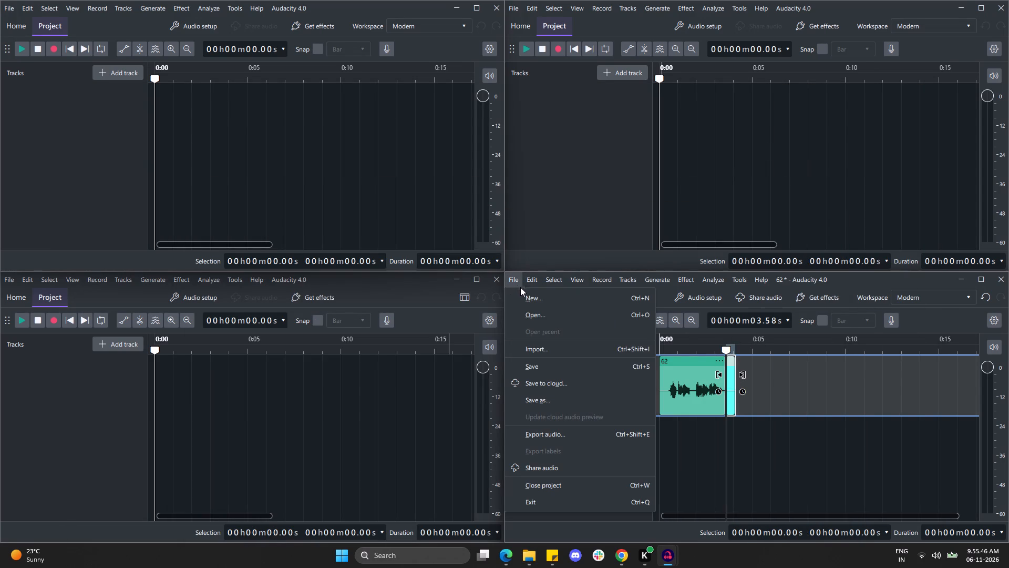
left_click(545, 305)
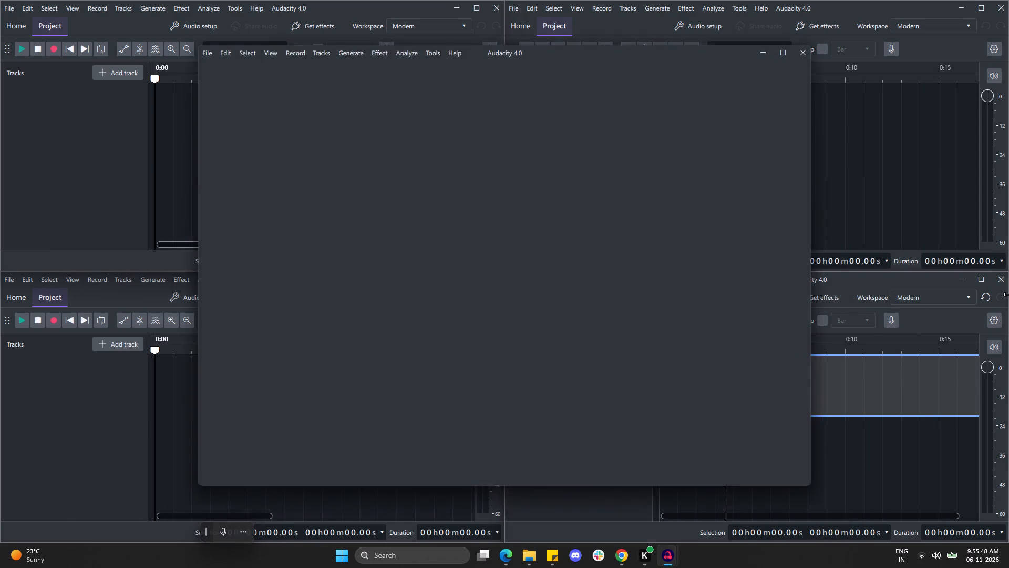
left_click(979, 6)
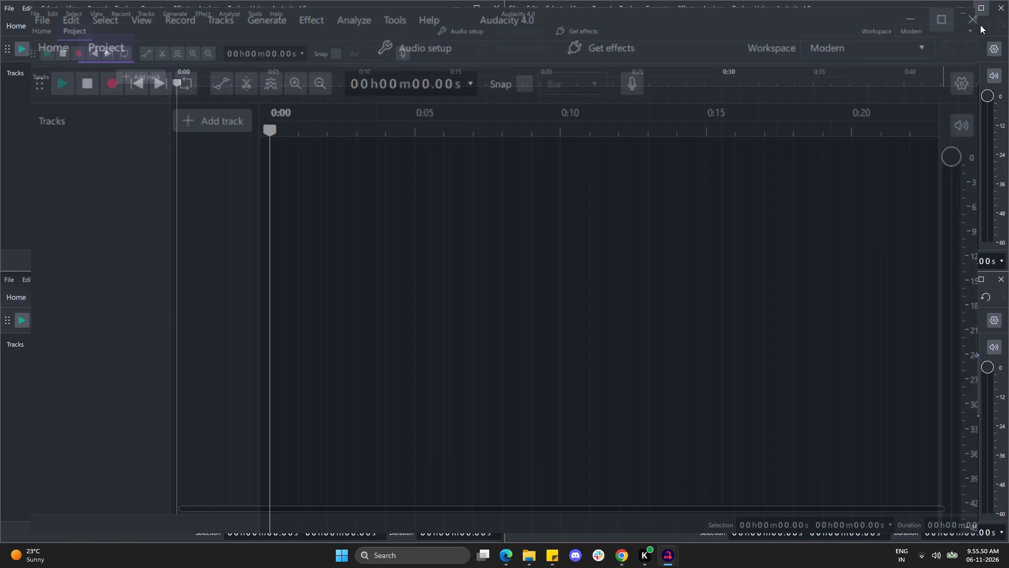
Start closing project 62 in the lower-right window.
left_click(1002, 278)
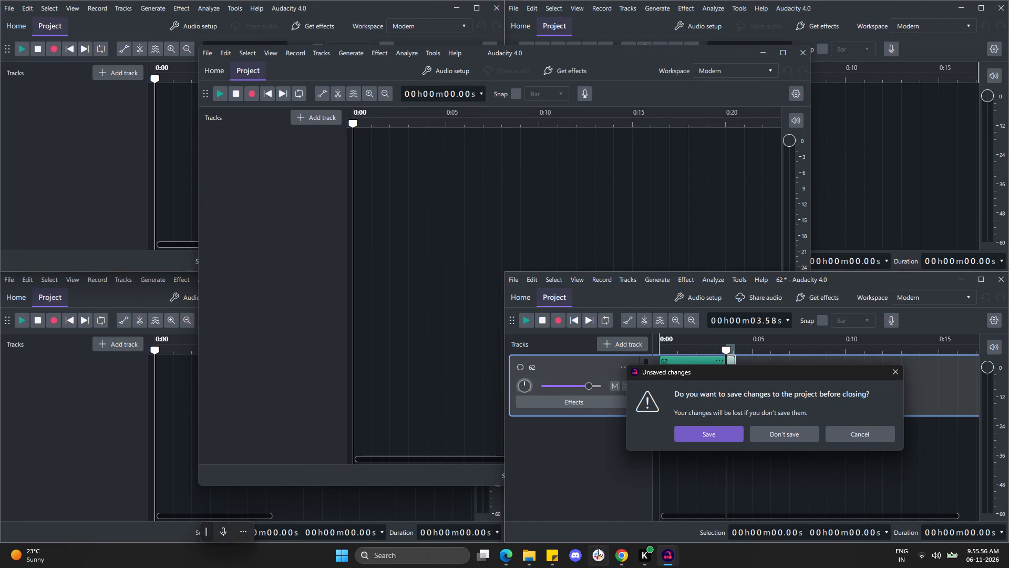
Switch to Chrome and skim forward through Audio Downloading.mp4 to examine the export settings and how the next file is handled.
left_click(622, 555)
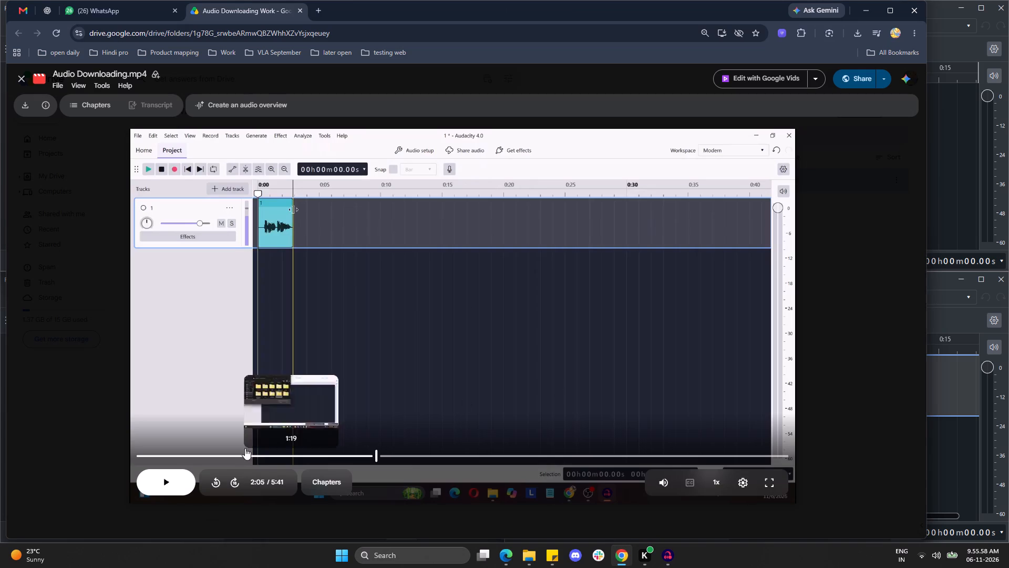
left_click(169, 484)
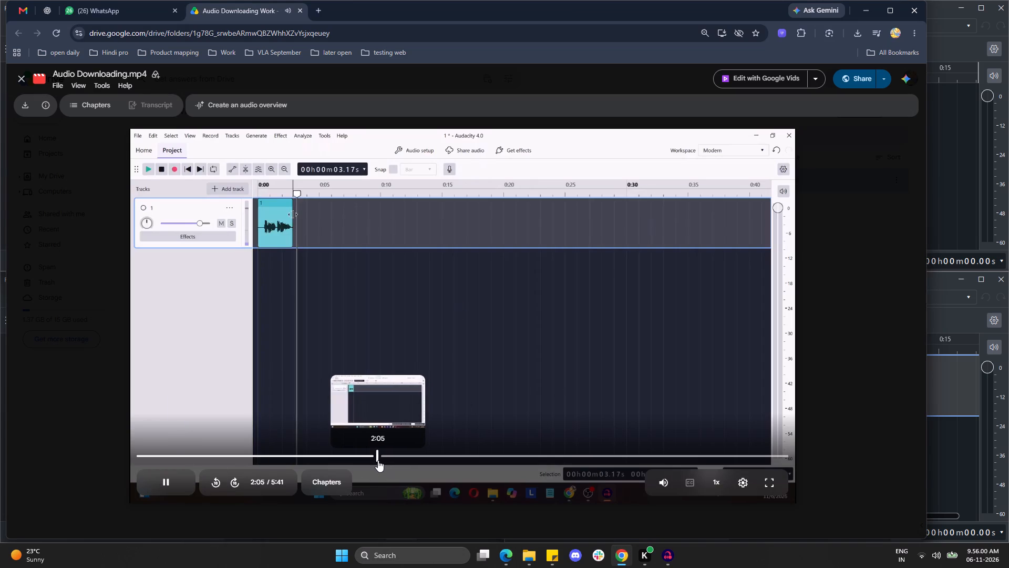
left_click(236, 488)
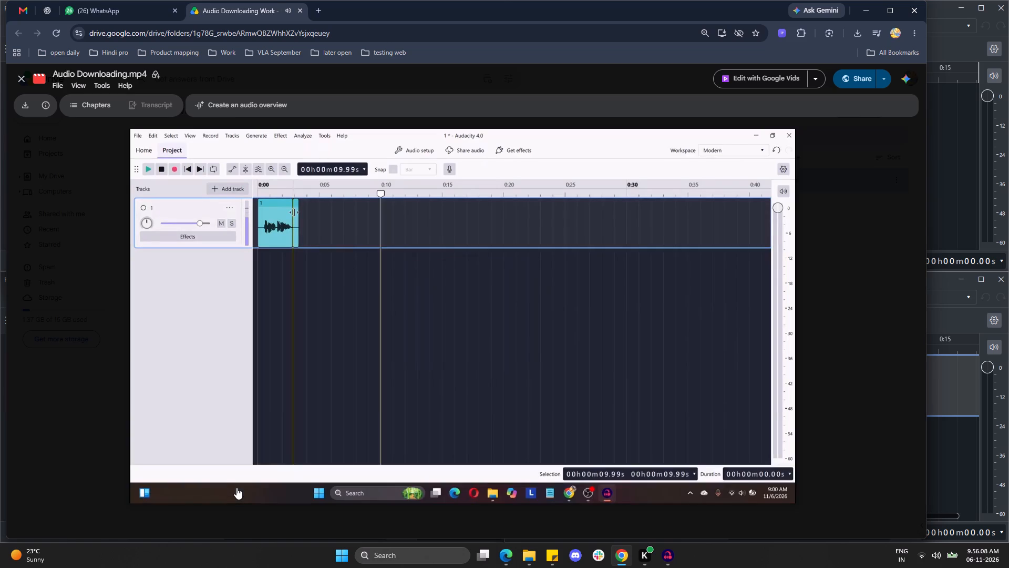
left_click(235, 485)
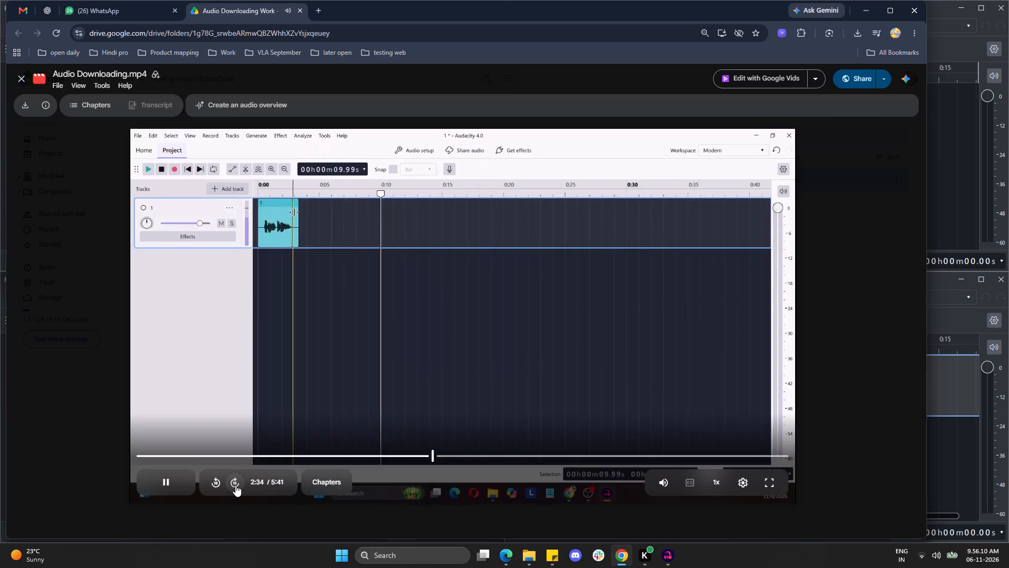
left_click(236, 485)
left_click(238, 485)
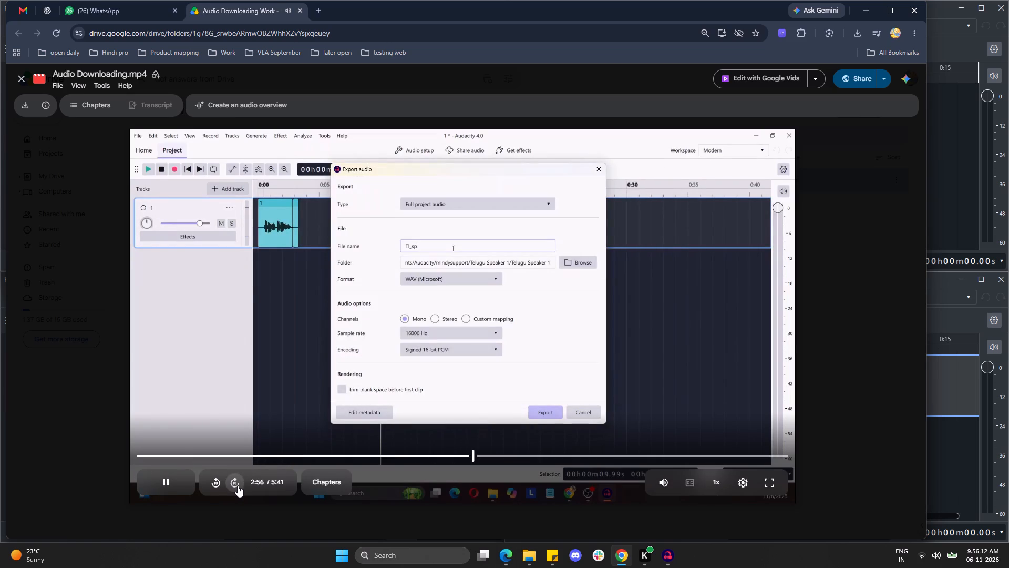
left_click(238, 485)
double_click(238, 485)
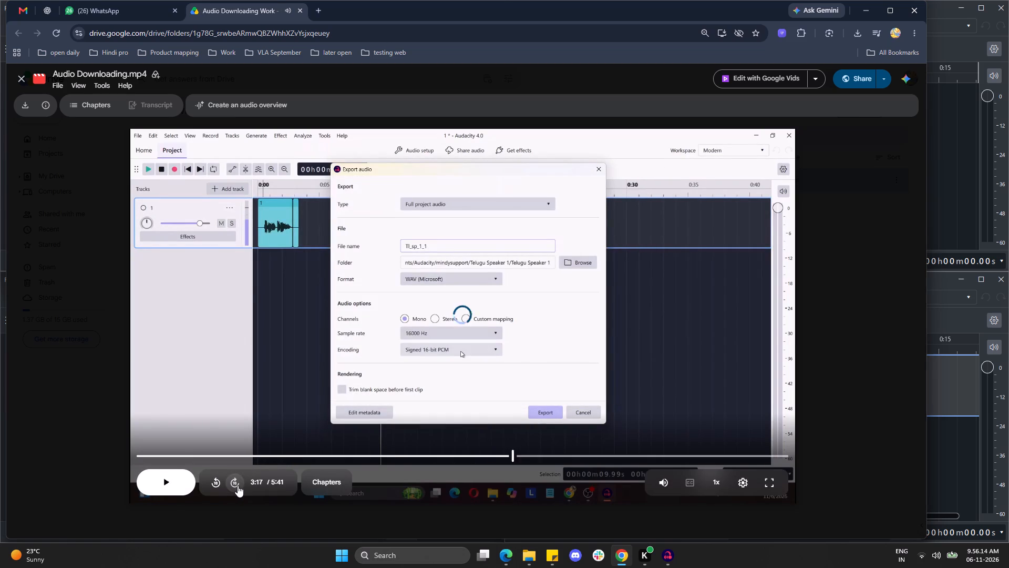
left_click(238, 485)
left_click(238, 485)
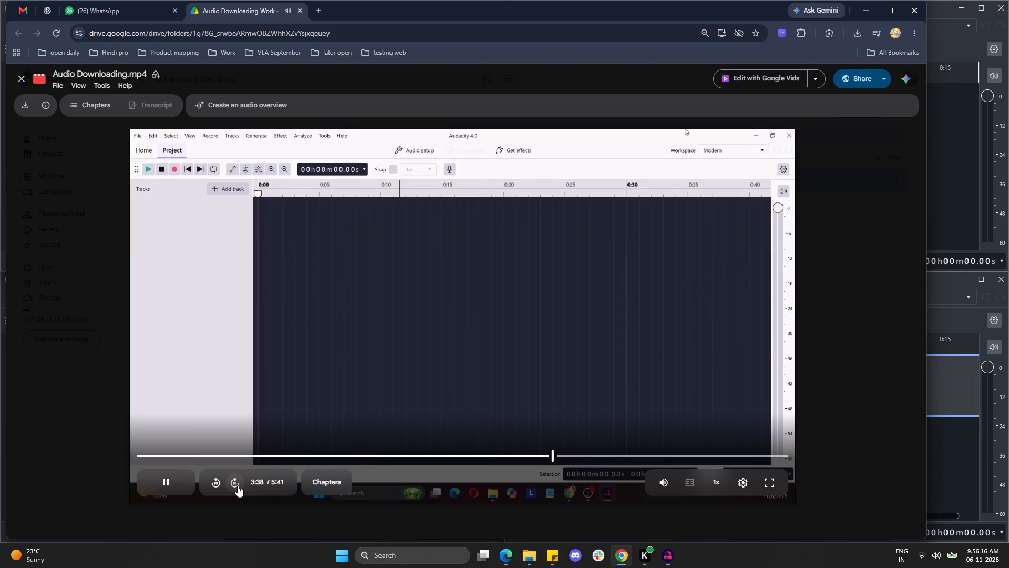
left_click(238, 485)
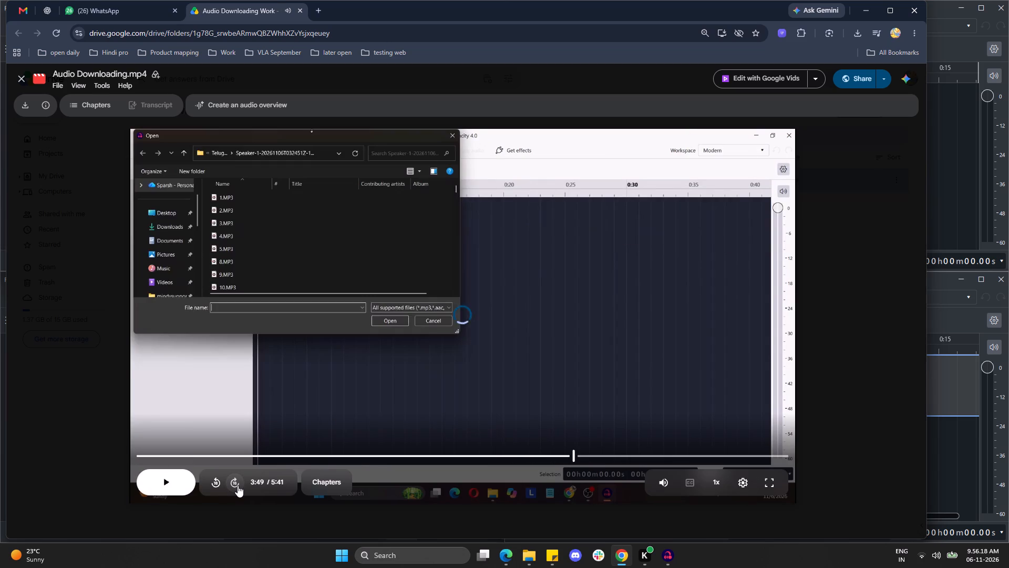
left_click(231, 483)
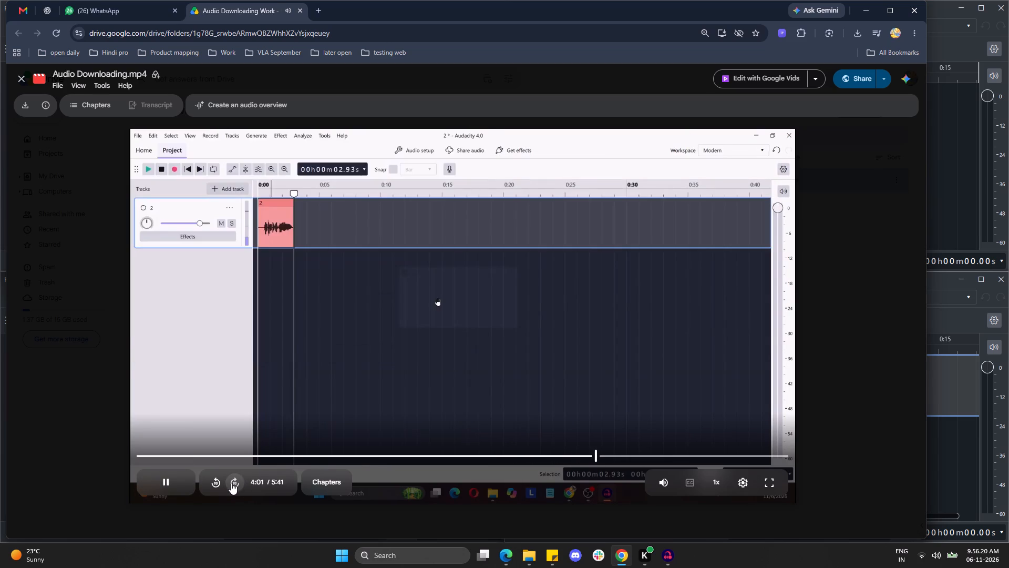
left_click(231, 483)
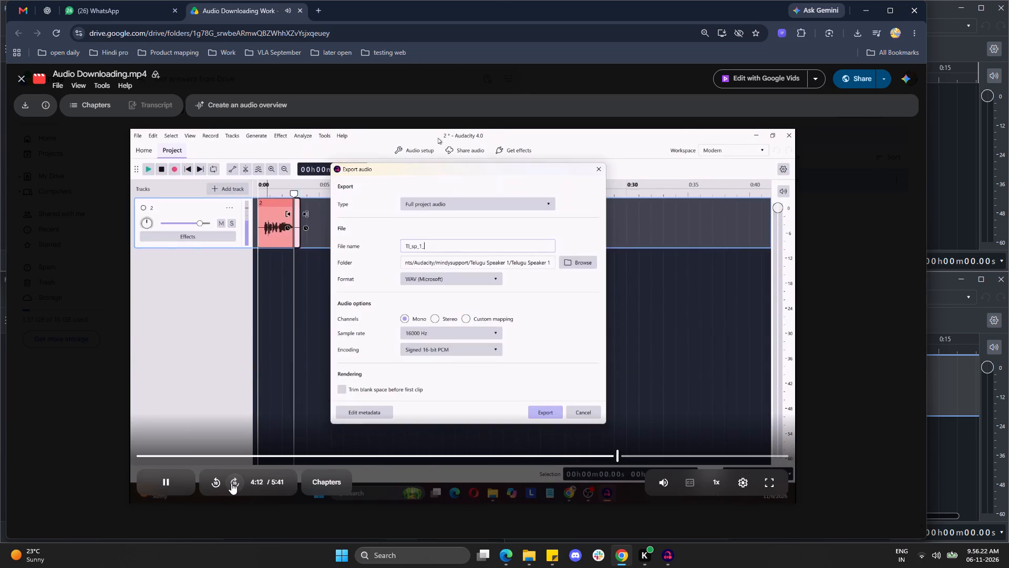
Rewind the tutorial video to the part after the first export and review how the next project is started.
triple_click(209, 485)
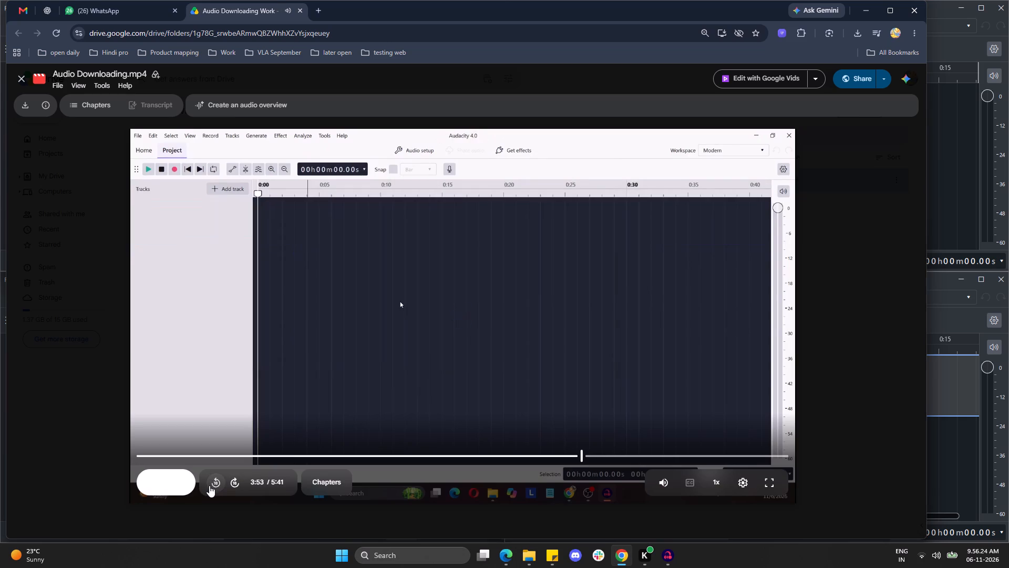
left_click(209, 485)
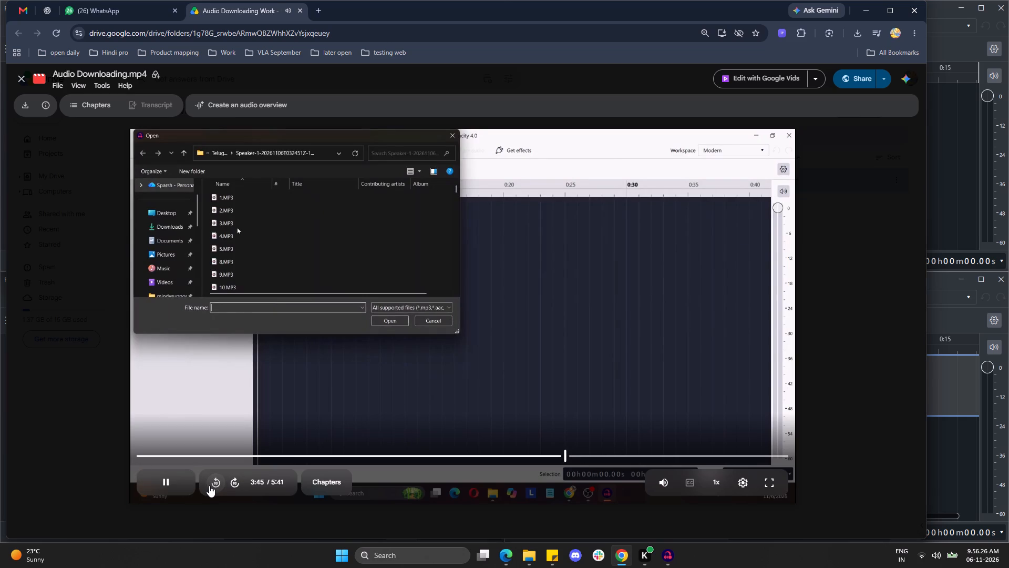
left_click(209, 485)
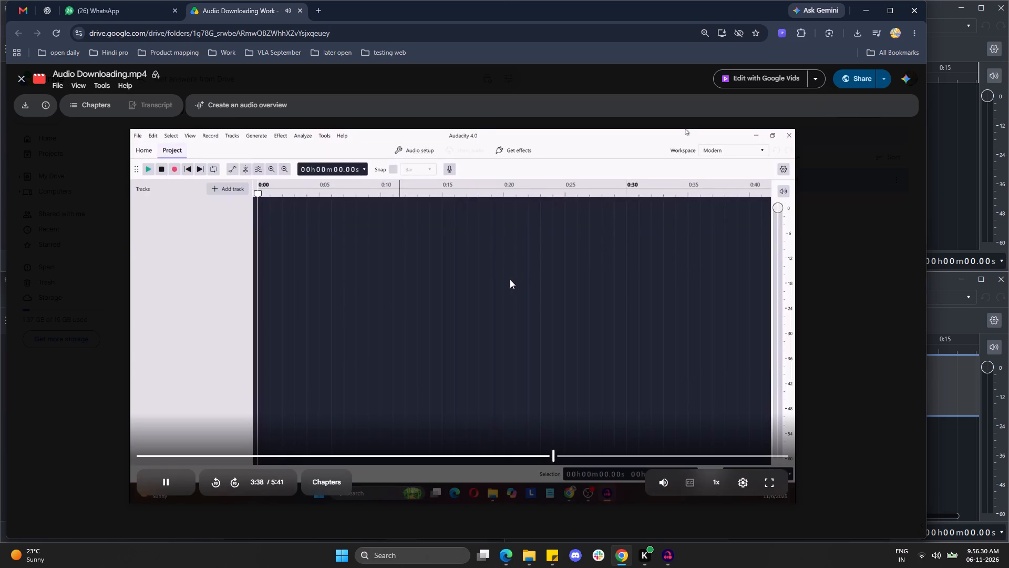
triple_click(214, 491)
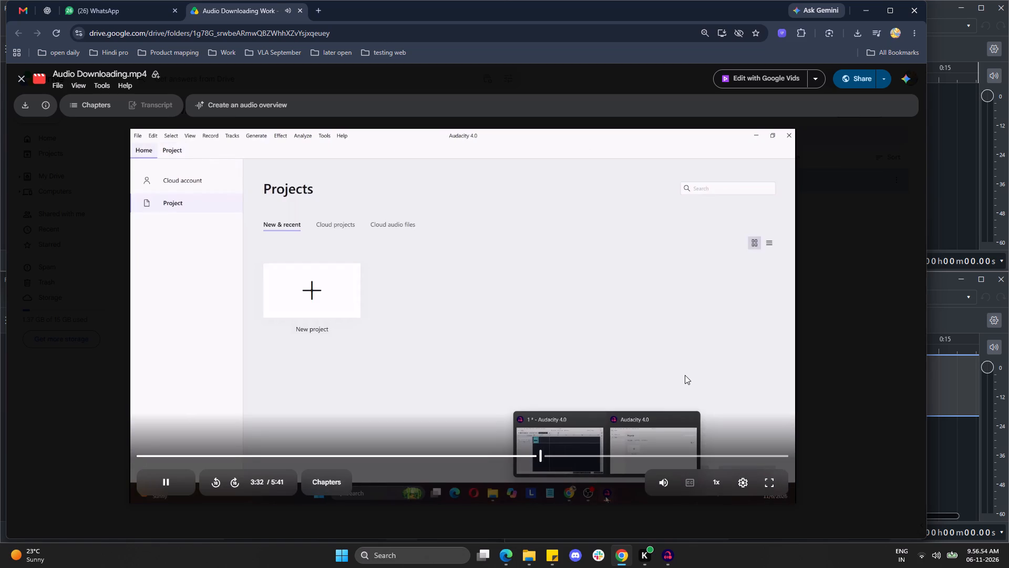
left_click(685, 375)
left_click(862, 8)
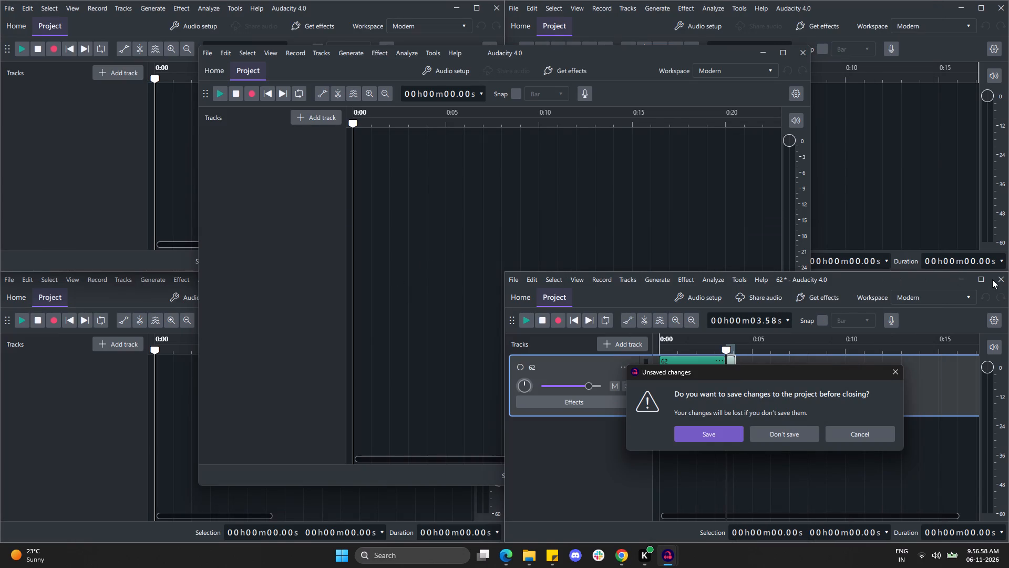
left_click(619, 551)
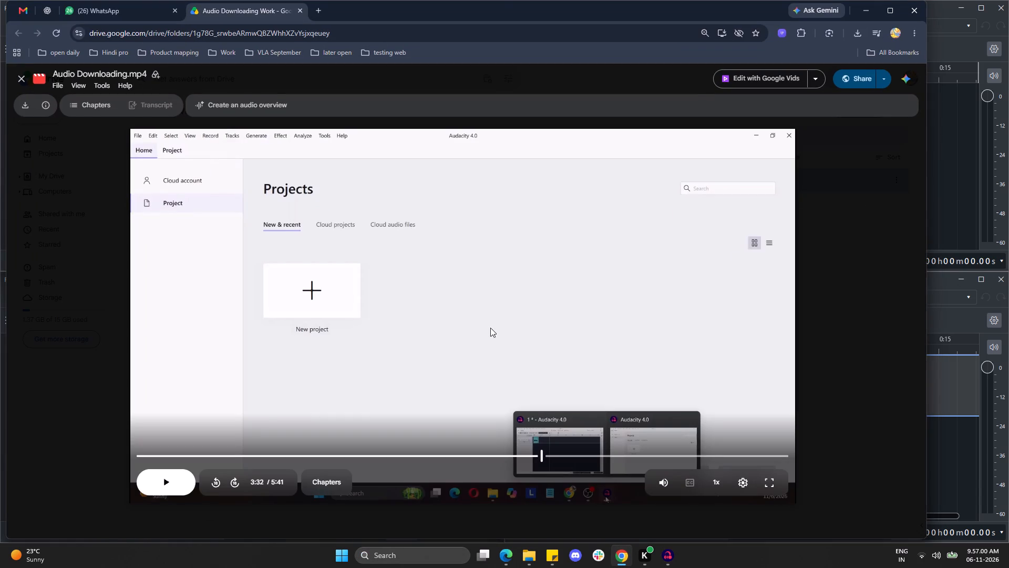
left_click(488, 322)
left_click(488, 322)
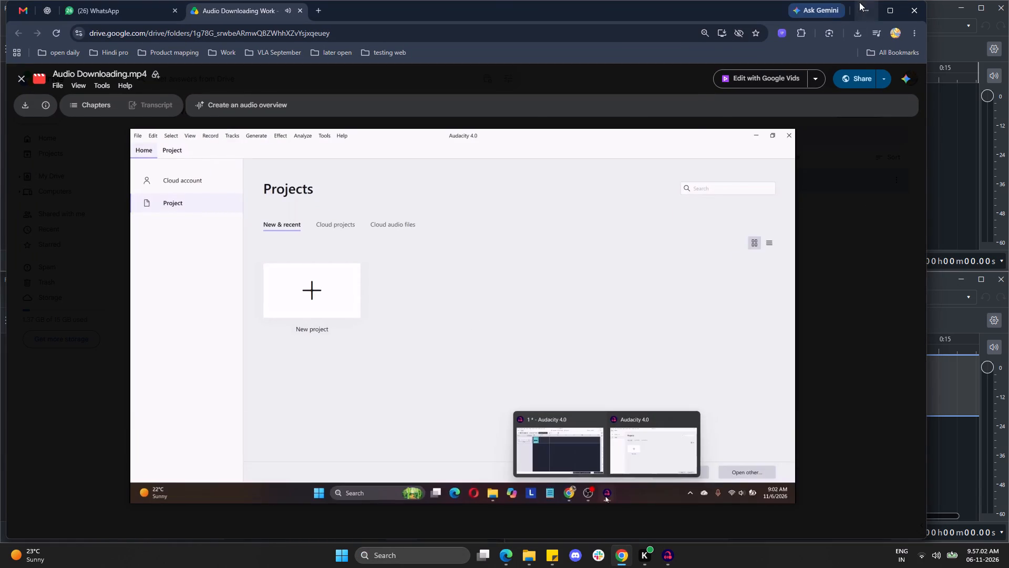
Return to Audacity from the tutorial video and finish closing project 62.
left_click(862, 4)
left_click(787, 438)
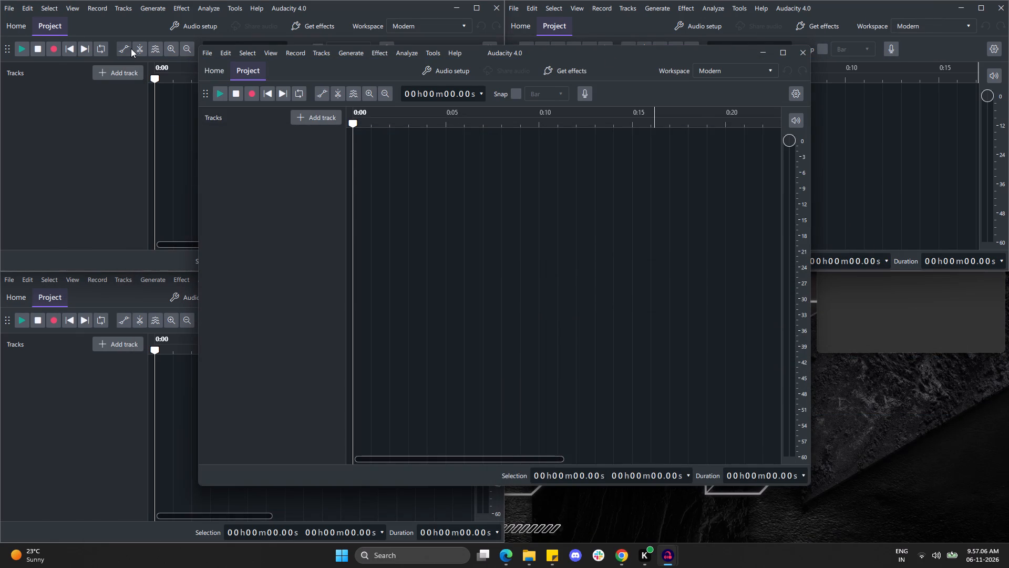
Snap the floating empty project window into the lower-right quarter to complete the four-window layout.
left_click_drag(641, 55, 734, 145)
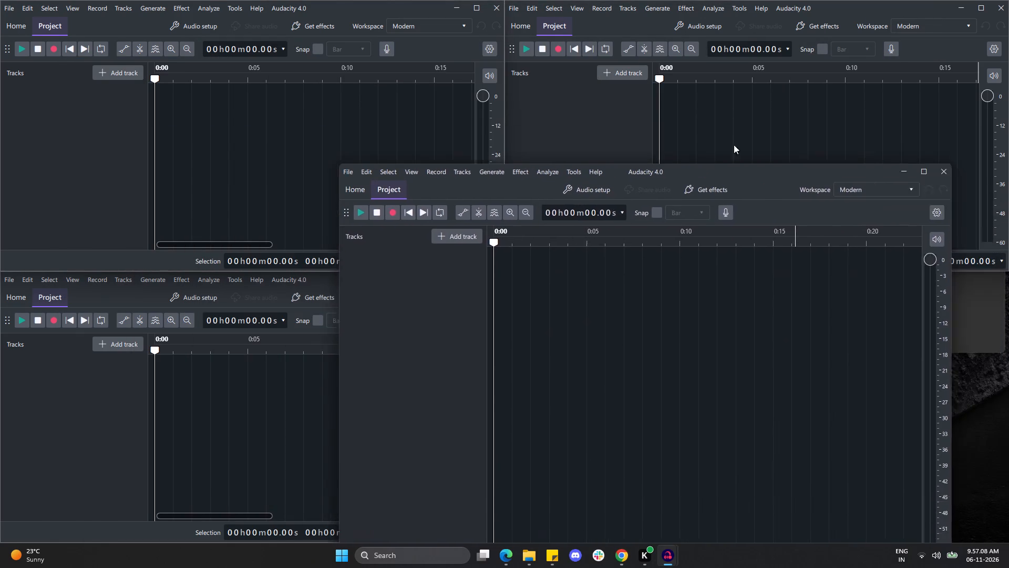
left_click_drag(734, 145, 599, 52)
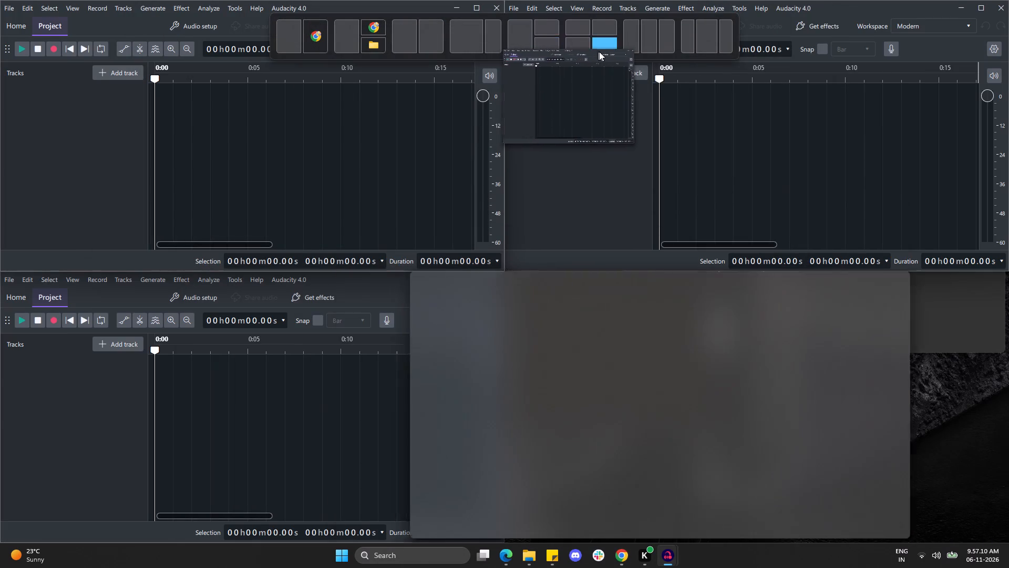
left_click_drag(599, 52, 600, 52)
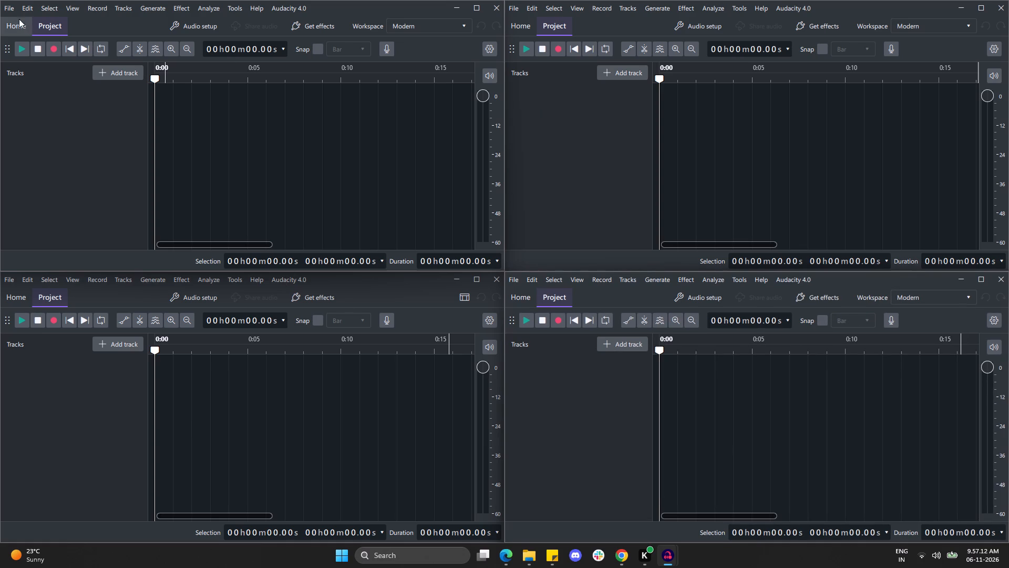
Import 63.mp3 from the Rutik downloads folder into the upper-left empty project.
left_click(3, 6)
left_click(4, 9)
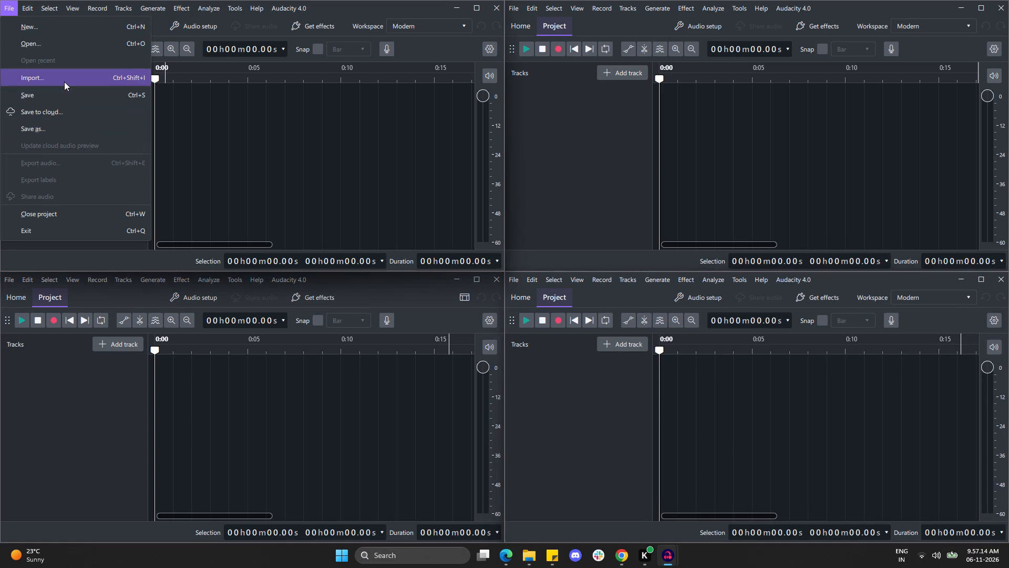
left_click(64, 82)
left_click(178, 110)
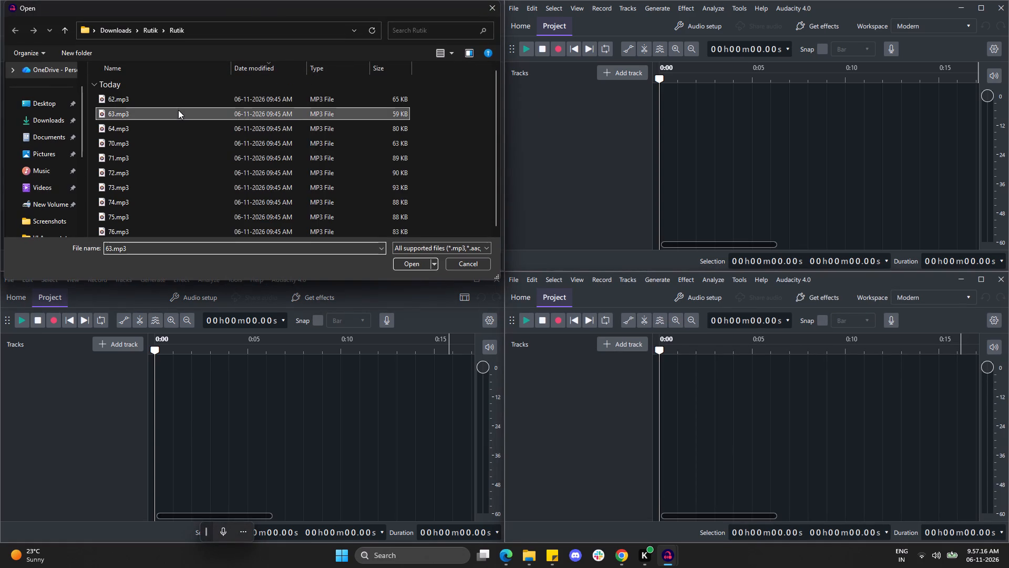
left_click(411, 263)
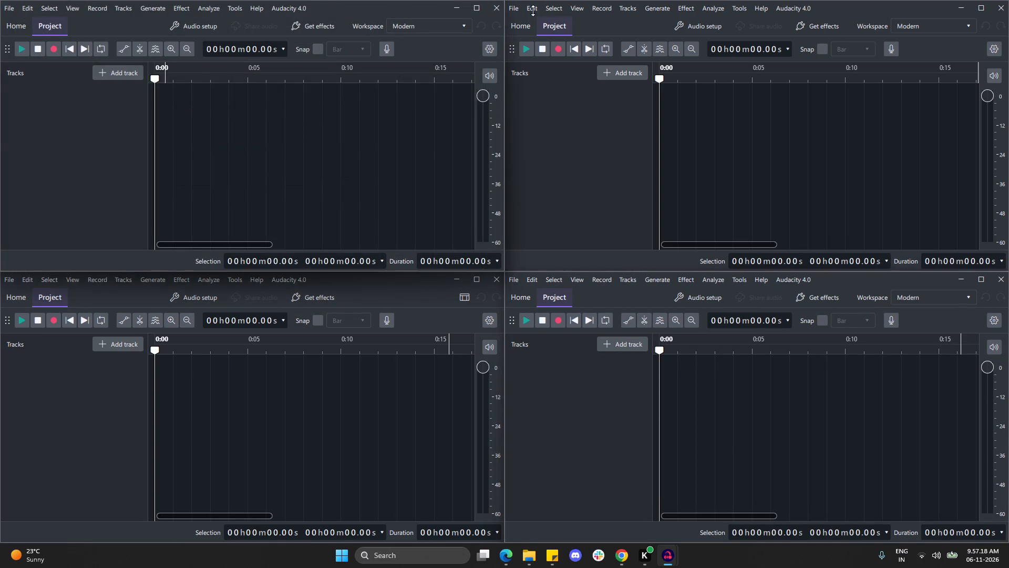
Import 64.mp3 from the Rutik downloads folder into the upper-right empty project.
left_click(514, 12)
left_click(563, 80)
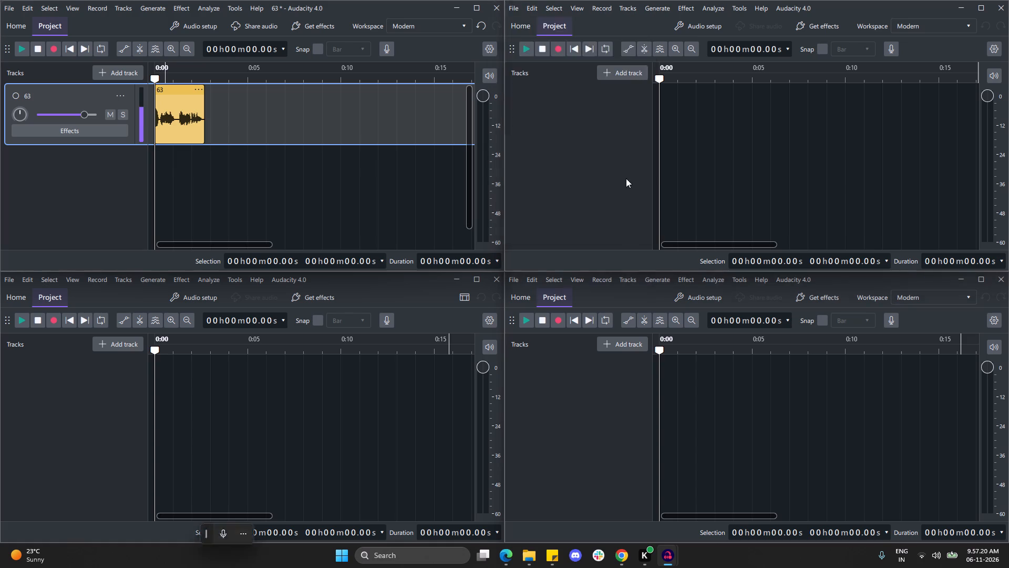
left_click(640, 127)
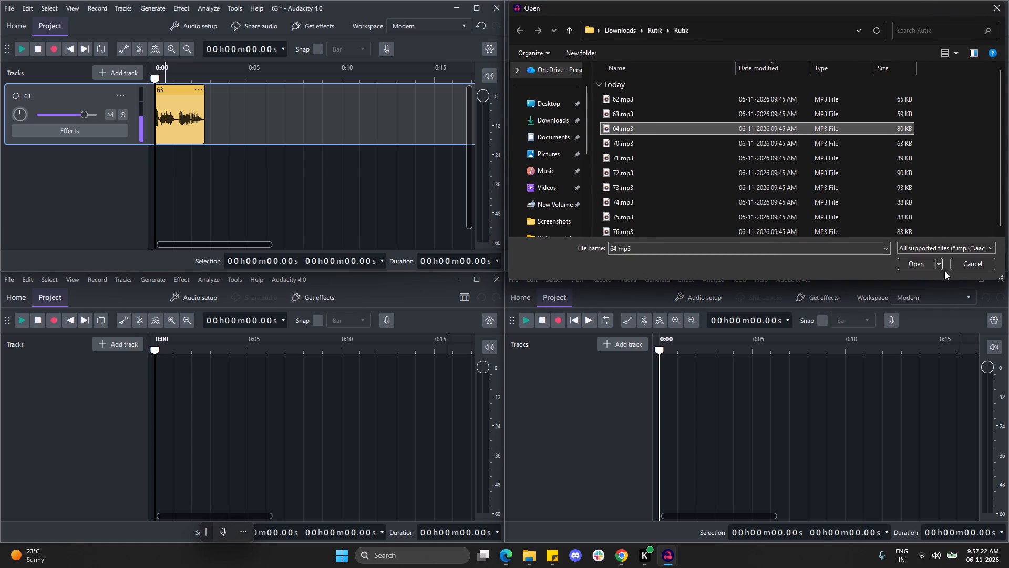
left_click(921, 265)
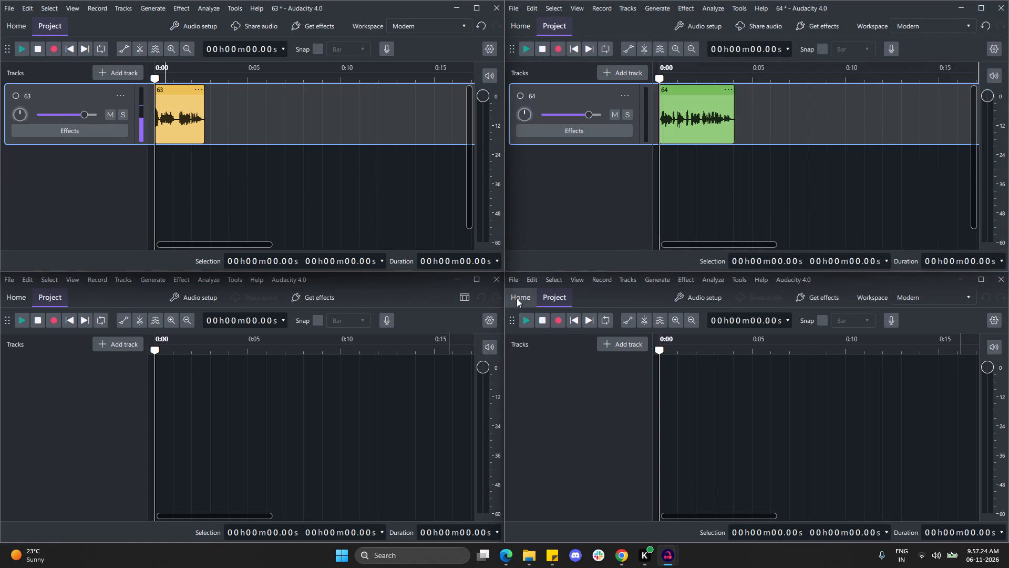
Import 71.mp3 from the Rutik downloads folder into the lower-right empty project.
left_click(517, 285)
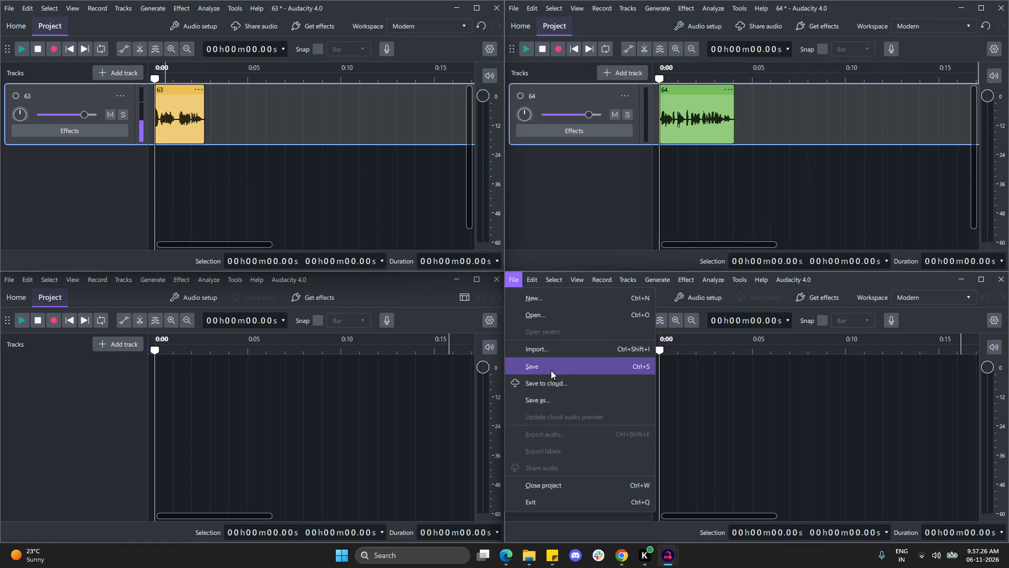
left_click(554, 352)
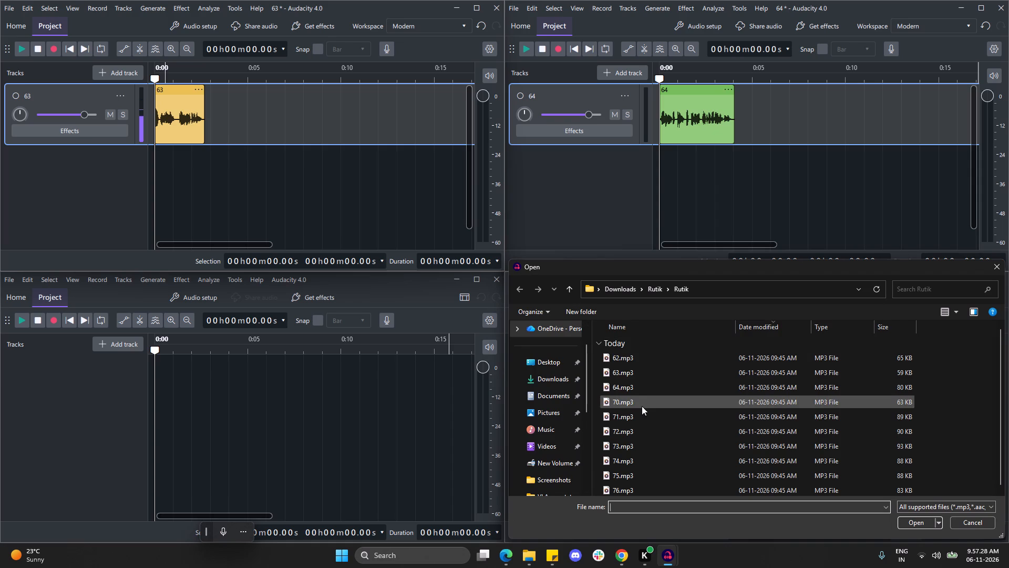
left_click(645, 411)
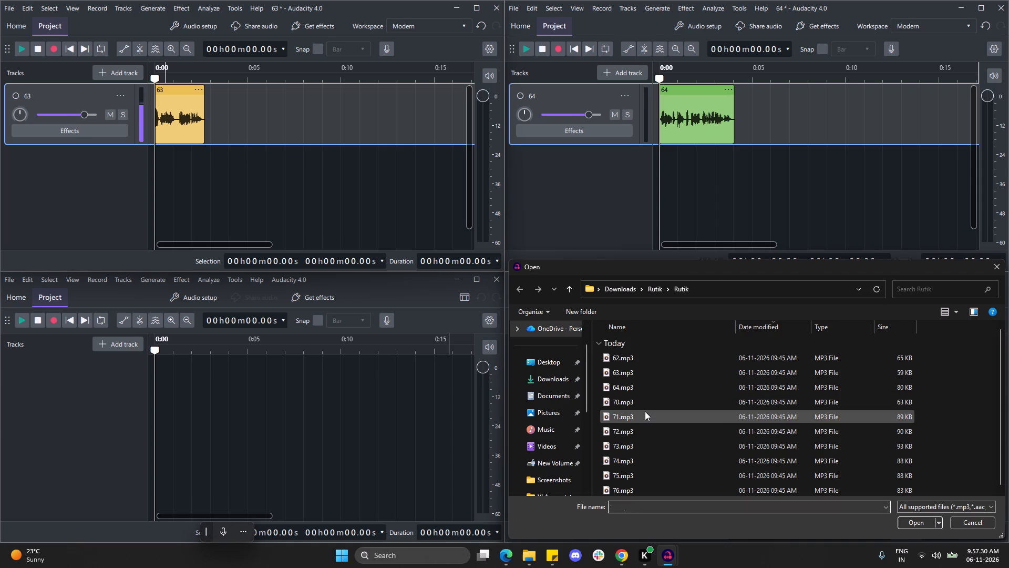
left_click(904, 520)
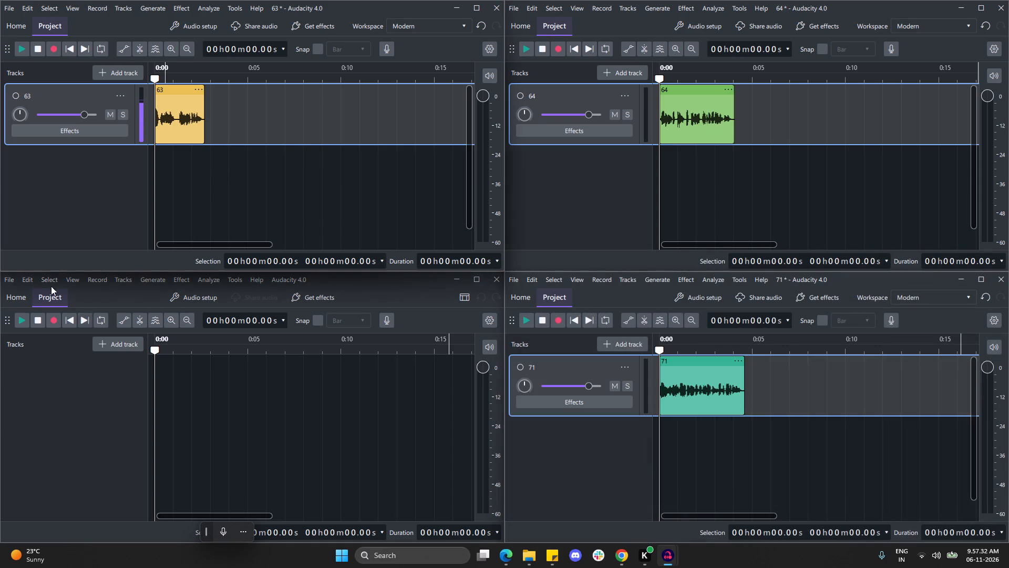
Import 70.mp3 from the Rutik downloads folder into the lower-left empty project.
left_click(13, 279)
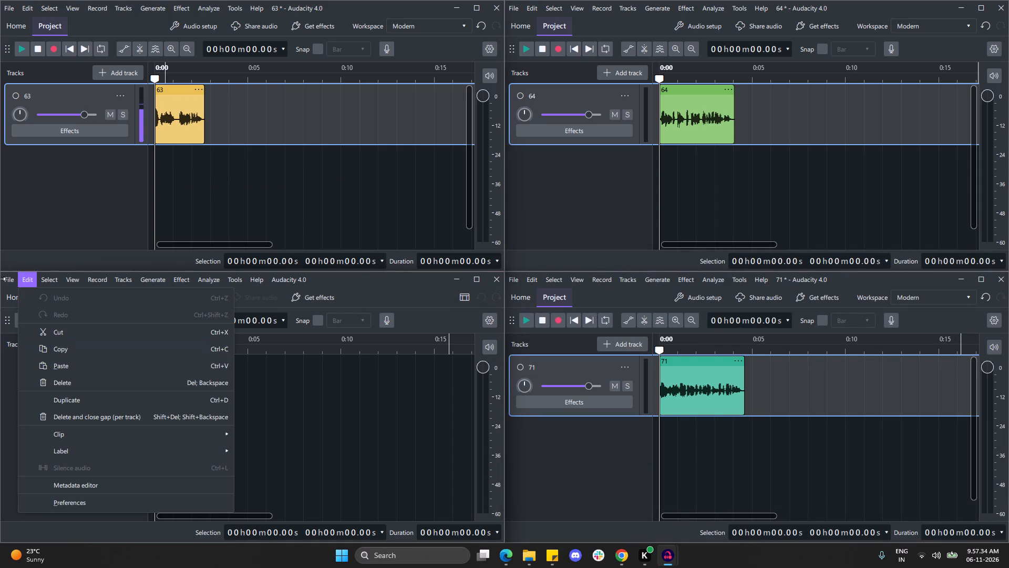
left_click(39, 351)
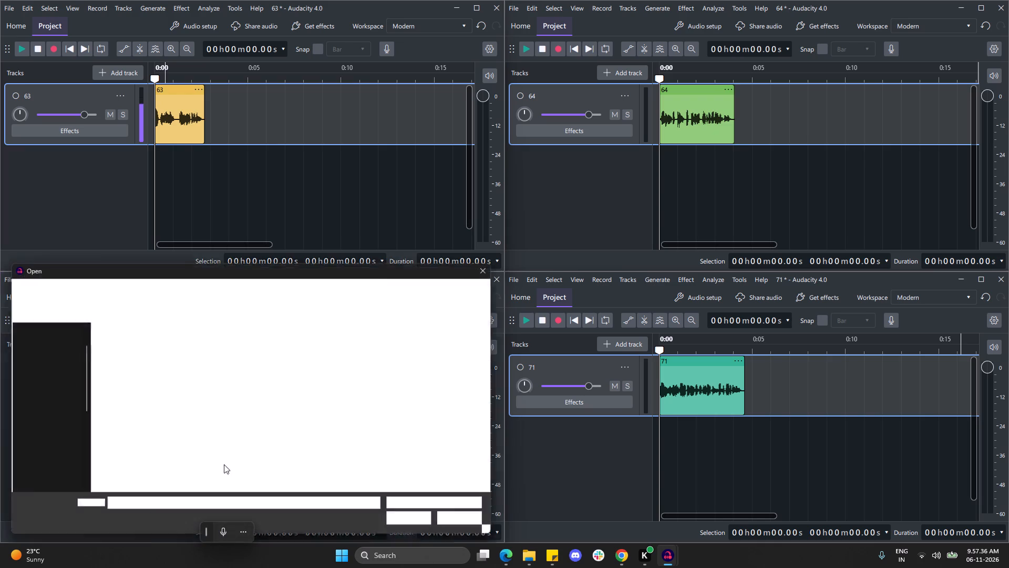
left_click(166, 404)
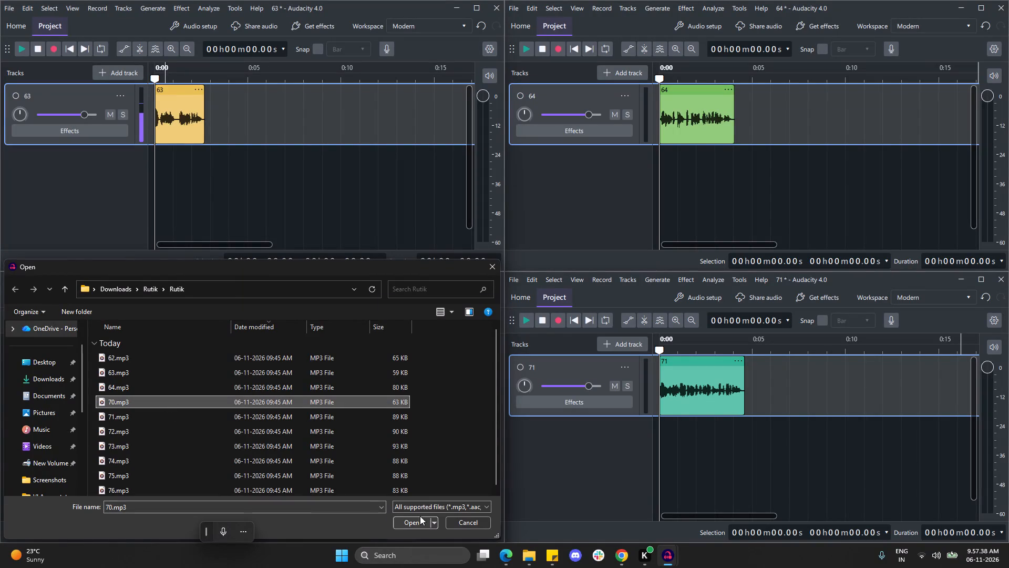
left_click(414, 522)
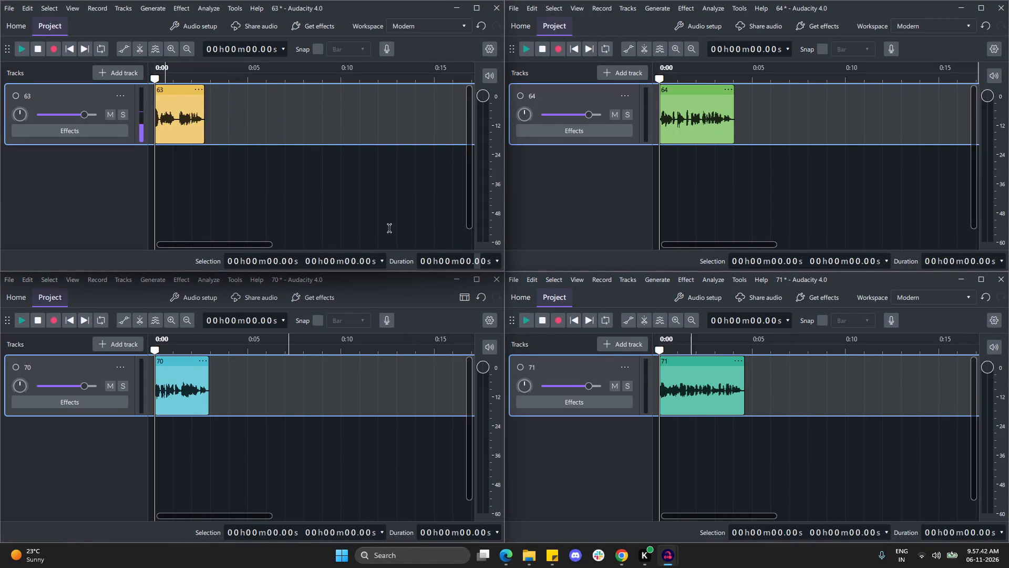
Generate 0.500 s of silence at the start and at the end of clip 63.
left_click(142, 12)
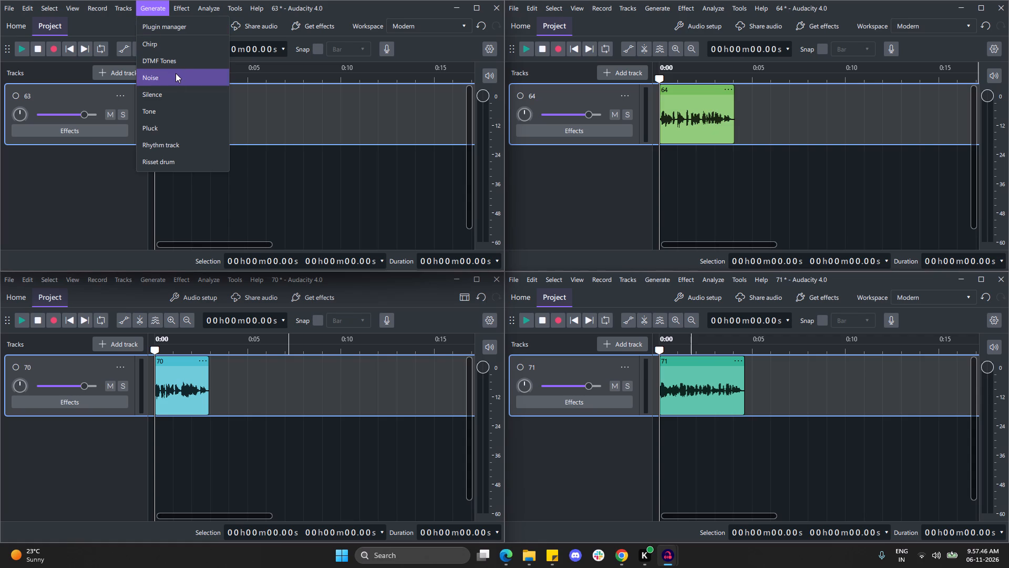
left_click(171, 88)
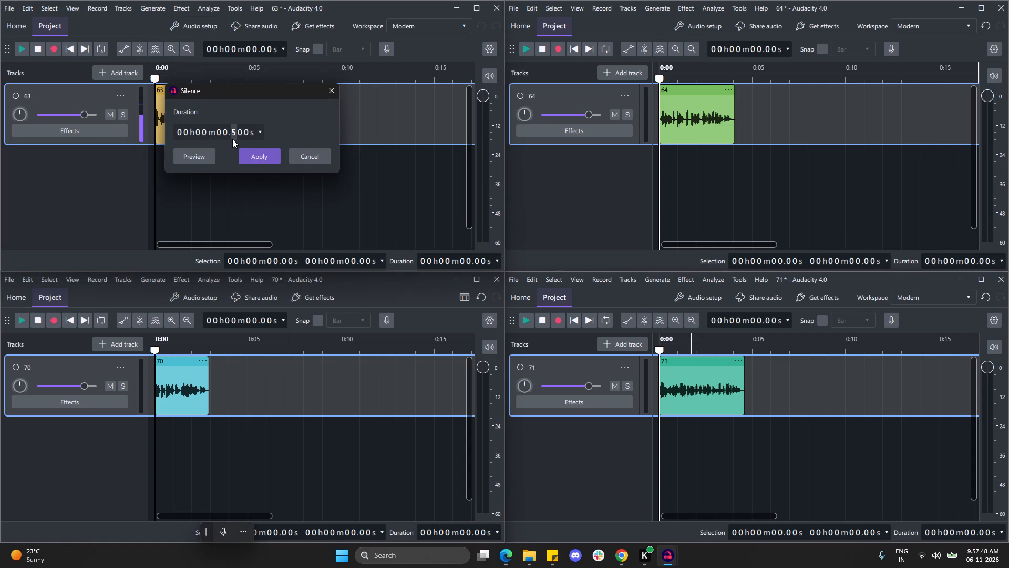
left_click(268, 160)
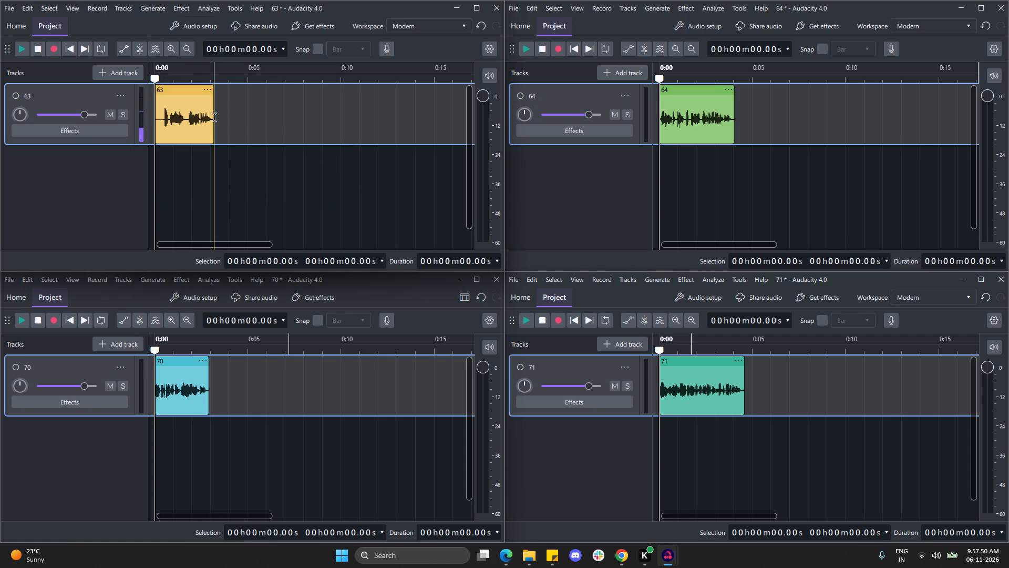
left_click(213, 117)
left_click(158, 15)
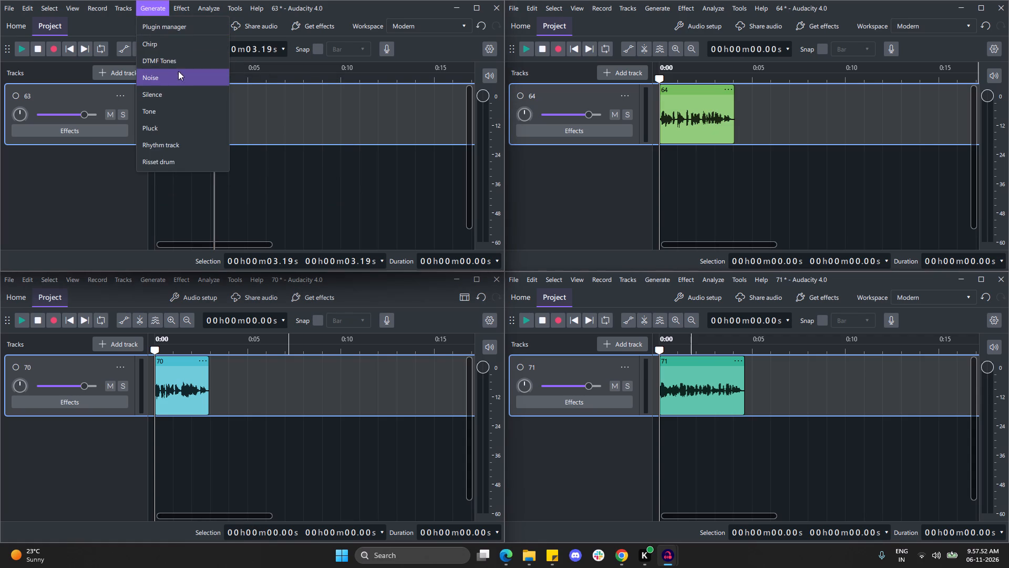
left_click(178, 93)
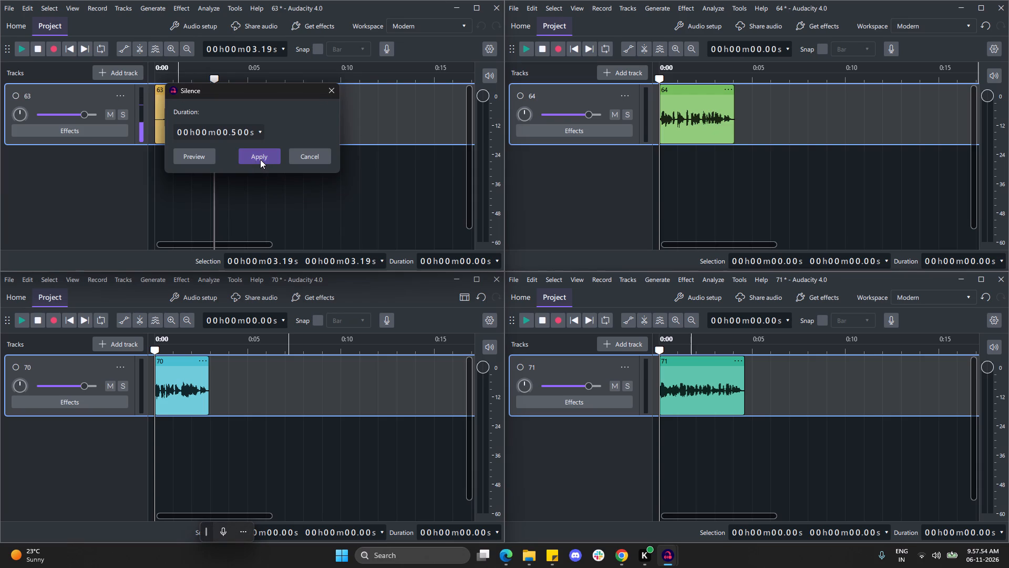
left_click(260, 159)
Generate 0.500 s of silence at the start and at the end of clip 64.
left_click(664, 8)
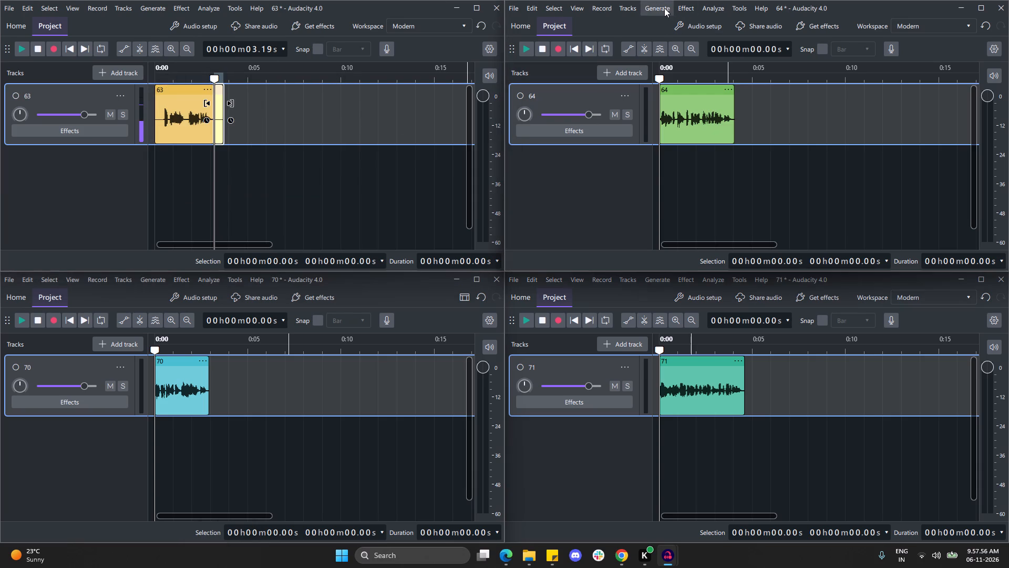
left_click(686, 93)
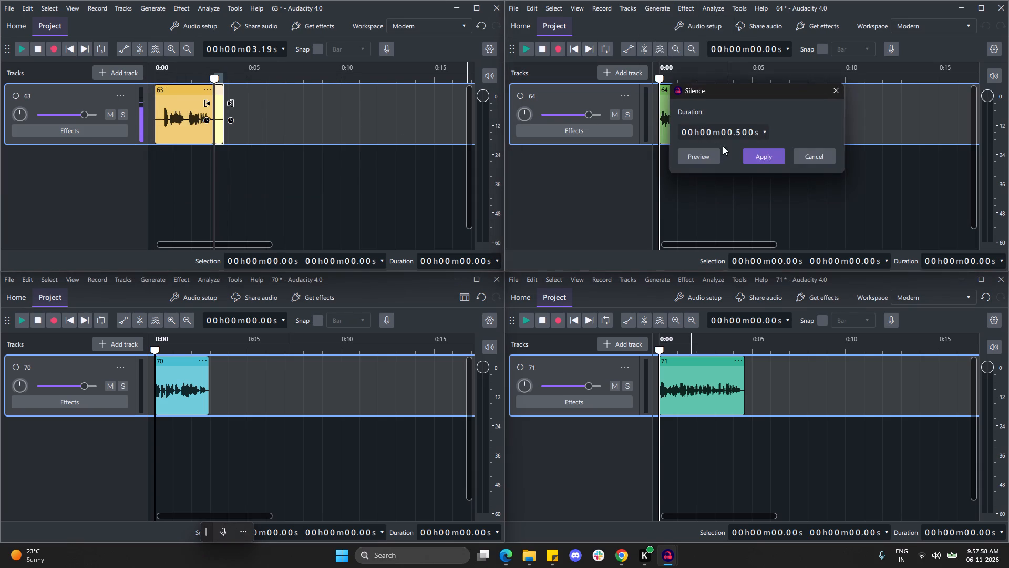
left_click(773, 158)
left_click(743, 121)
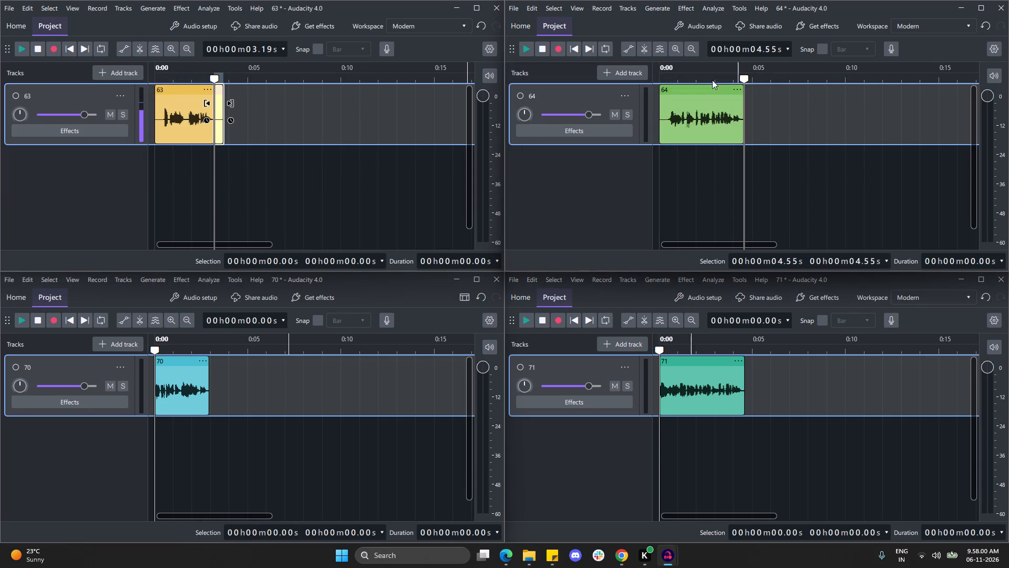
left_click(651, 8)
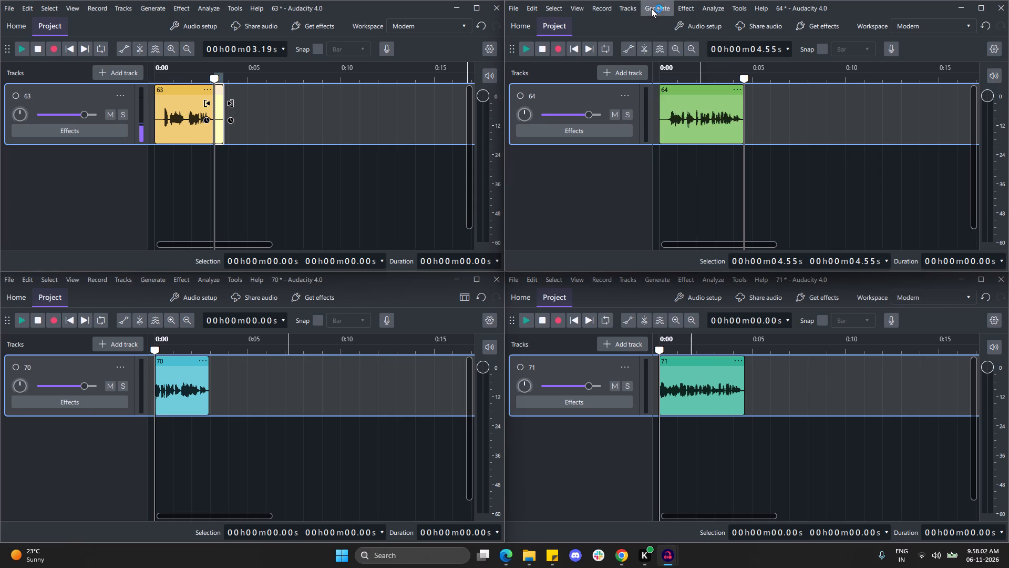
left_click(686, 88)
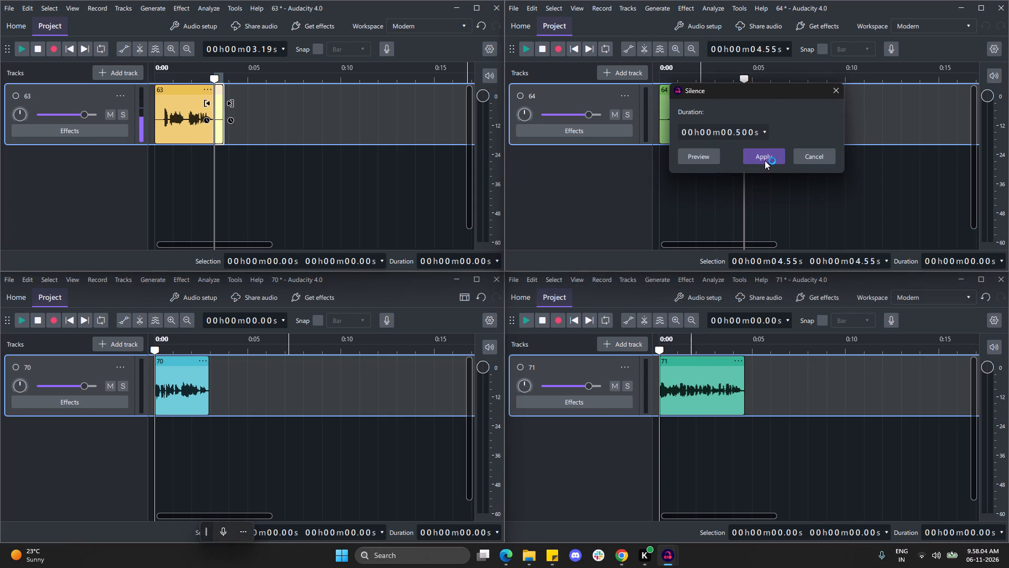
left_click(765, 160)
Generate 0.500 s of silence at the start and at the end of clip 71.
left_click(654, 280)
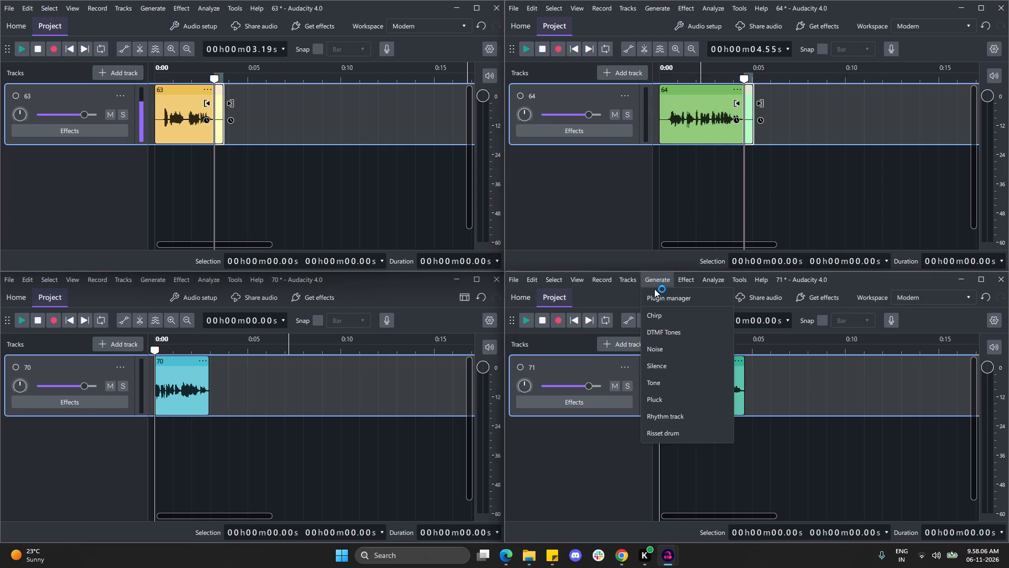
left_click(676, 367)
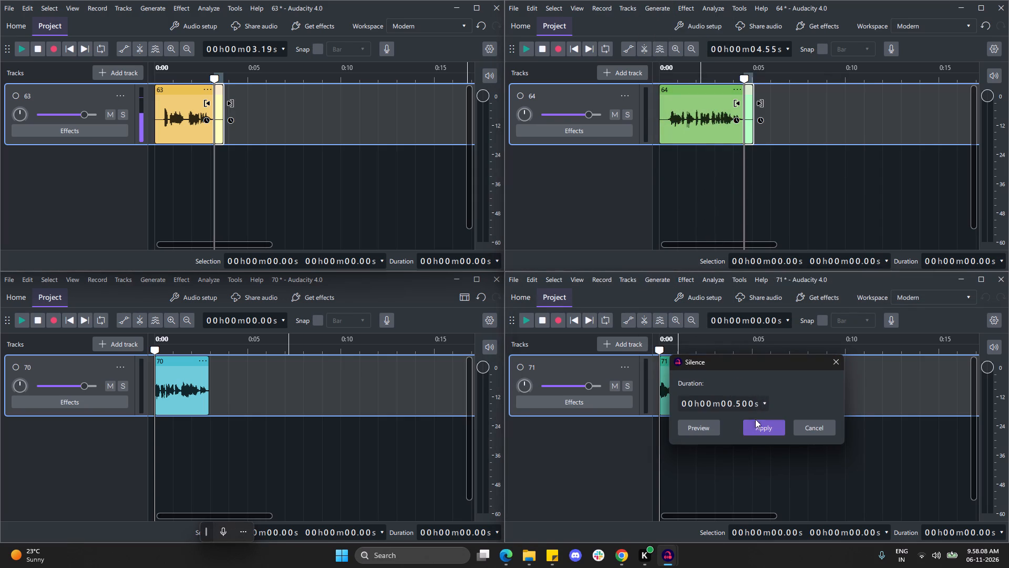
left_click(755, 425)
left_click(753, 397)
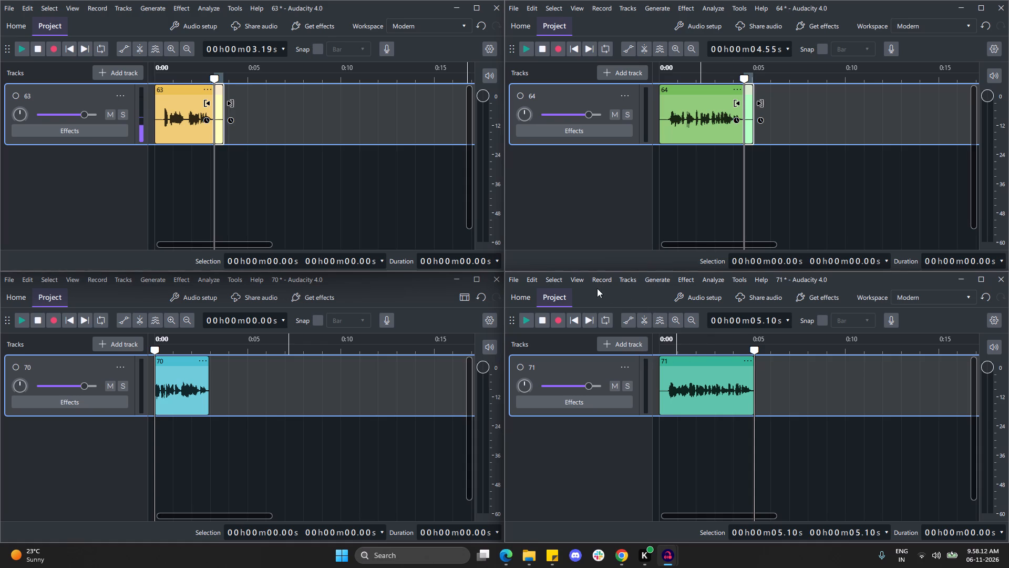
left_click(656, 279)
left_click(667, 364)
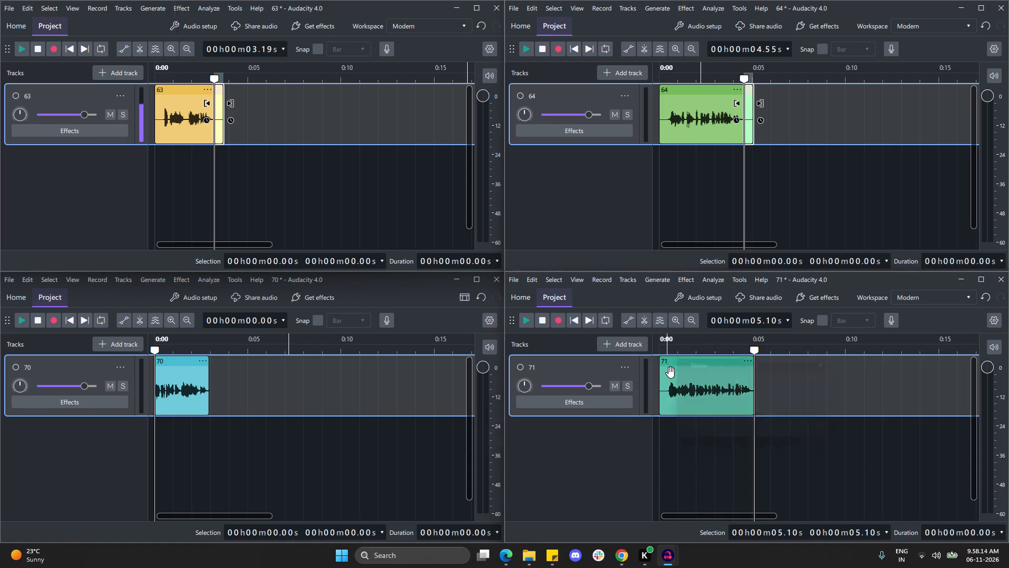
left_click(761, 429)
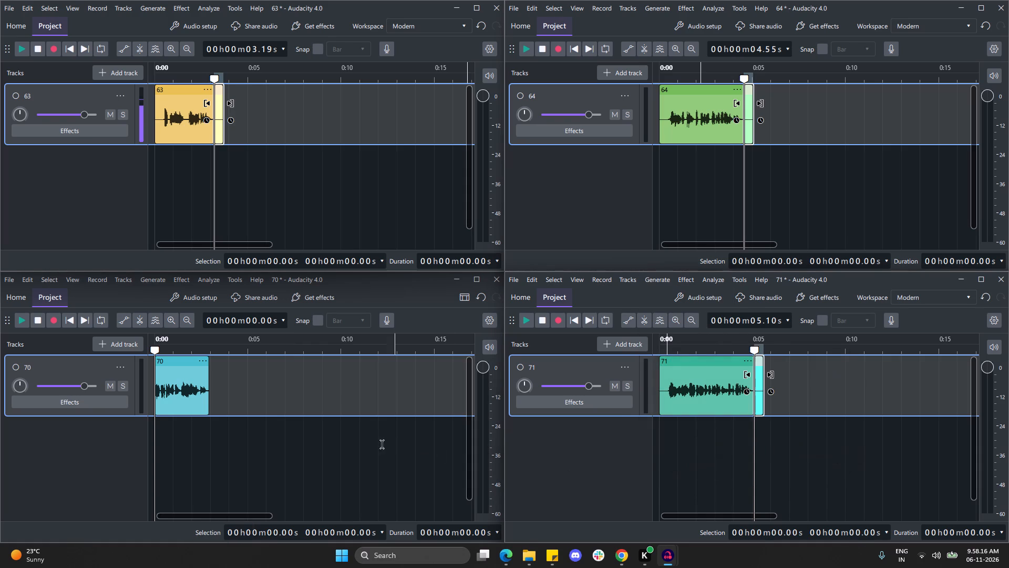
Generate 0.500 s of silence at the start of clip 70.
left_click(160, 279)
left_click(171, 359)
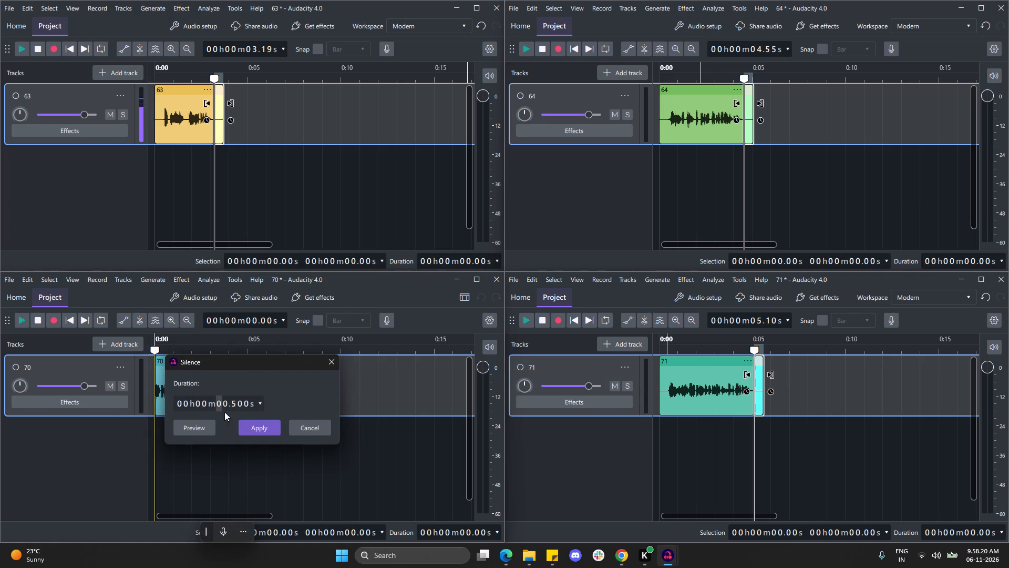
left_click(253, 432)
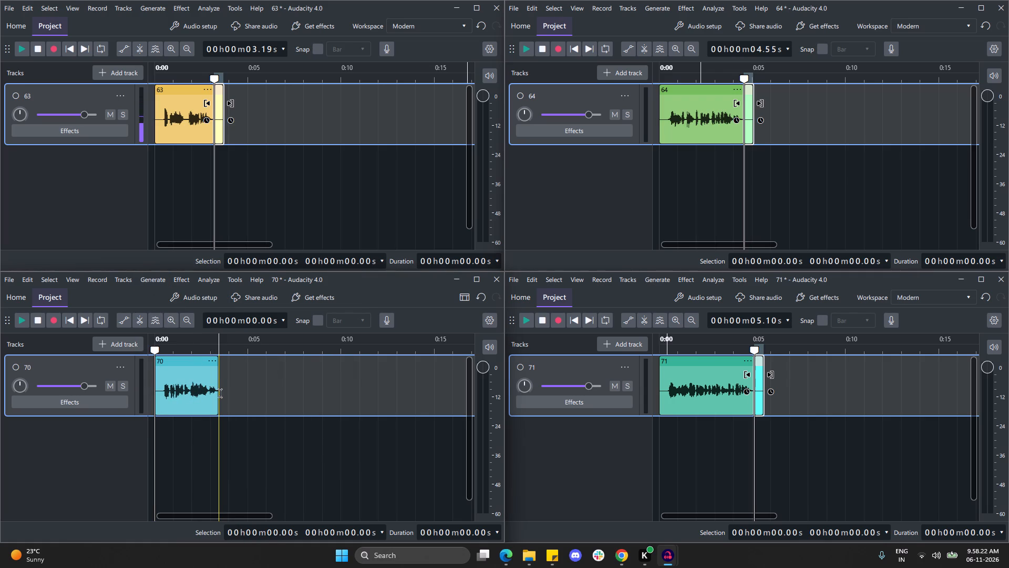
Generate 0.500 s of silence at the end of clip 70.
left_click(220, 393)
left_click(152, 280)
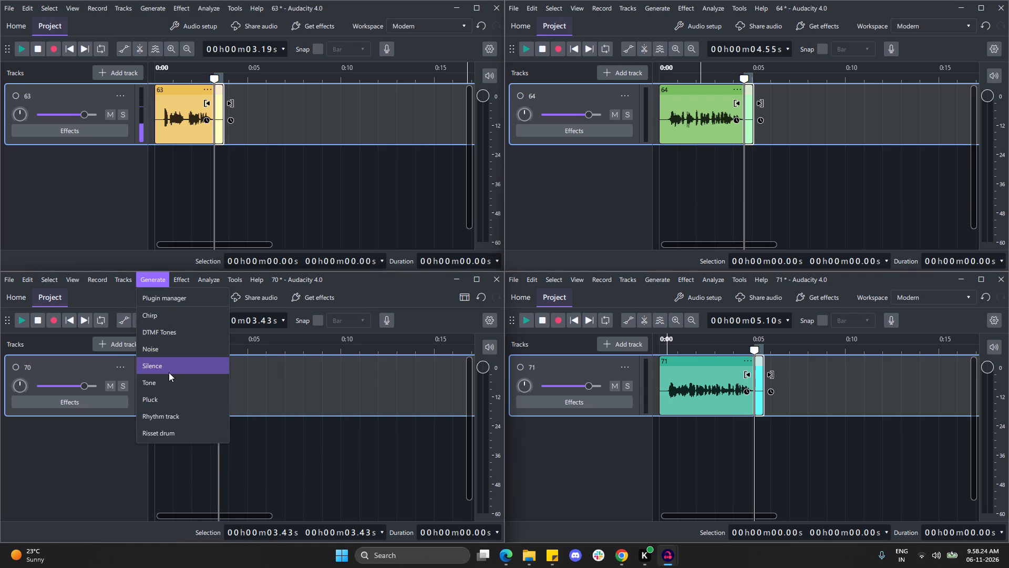
left_click(170, 370)
left_click(258, 434)
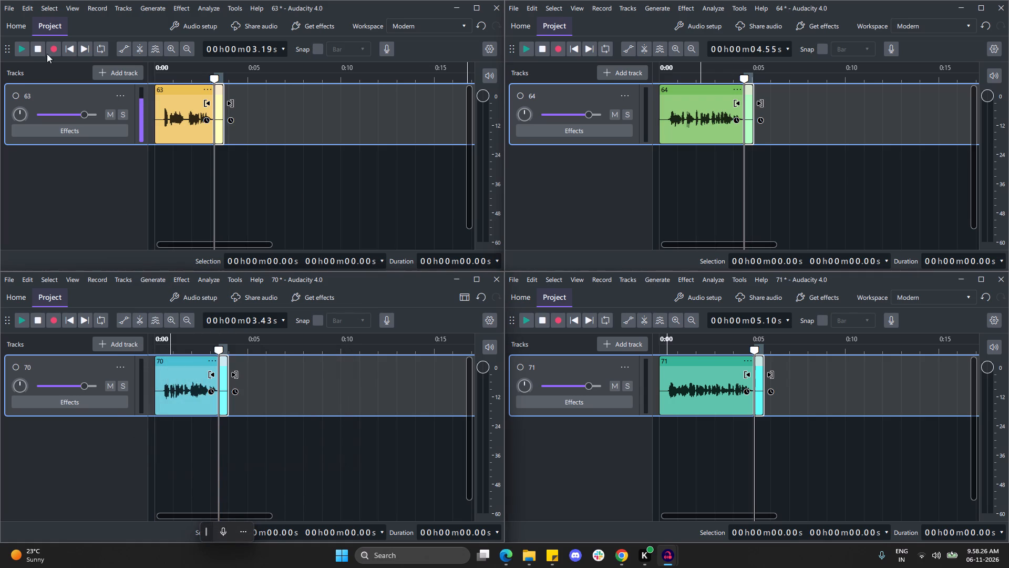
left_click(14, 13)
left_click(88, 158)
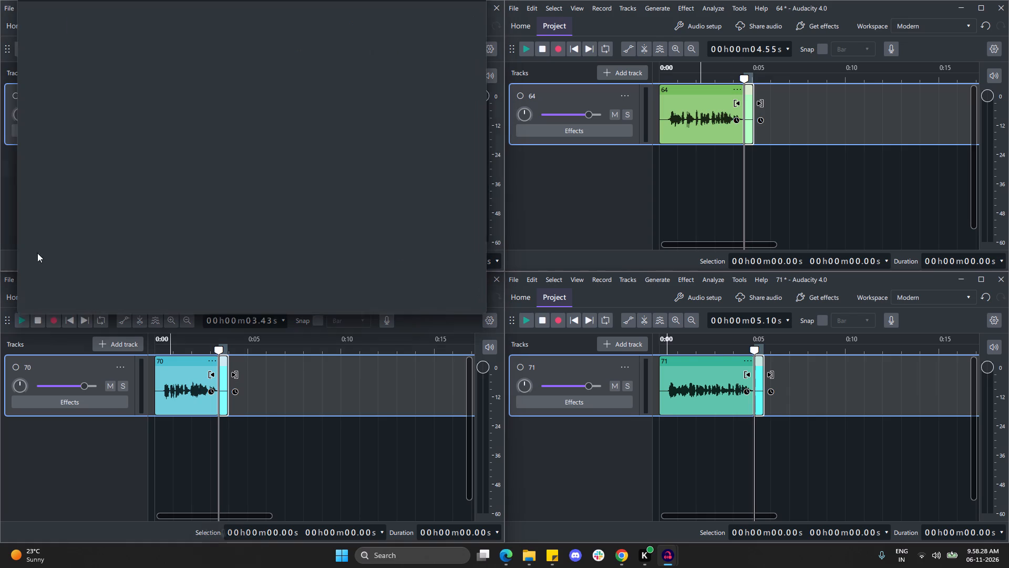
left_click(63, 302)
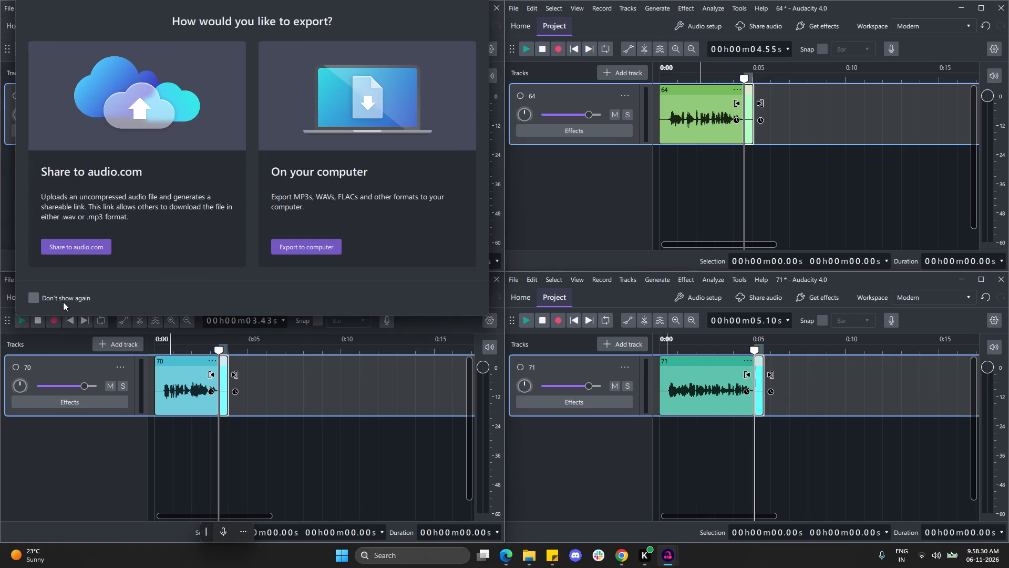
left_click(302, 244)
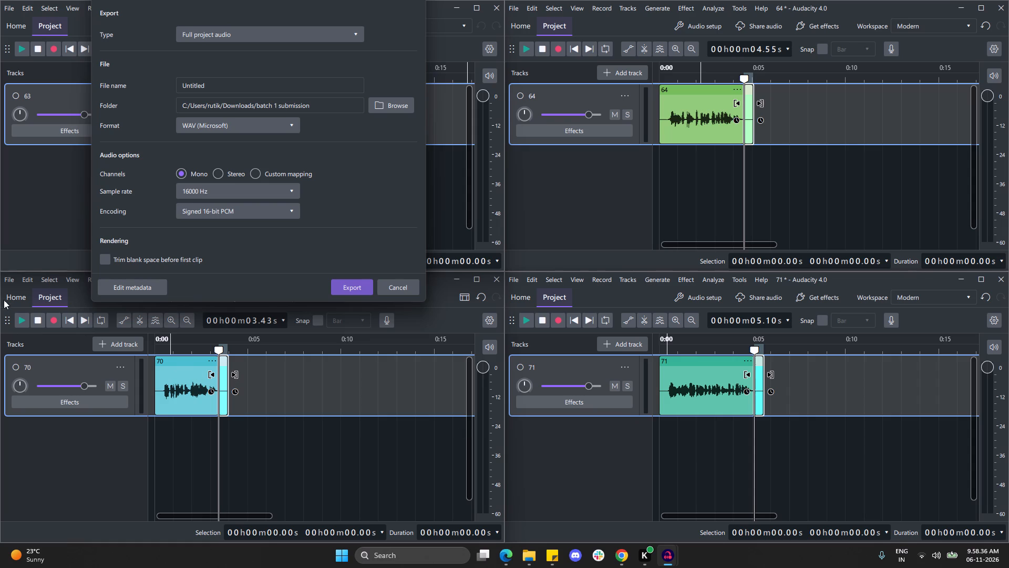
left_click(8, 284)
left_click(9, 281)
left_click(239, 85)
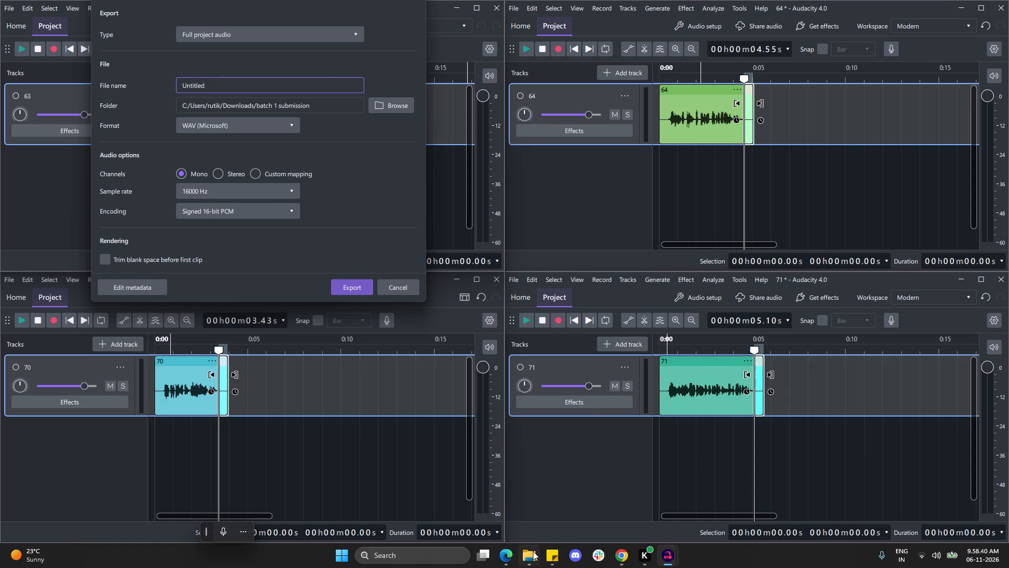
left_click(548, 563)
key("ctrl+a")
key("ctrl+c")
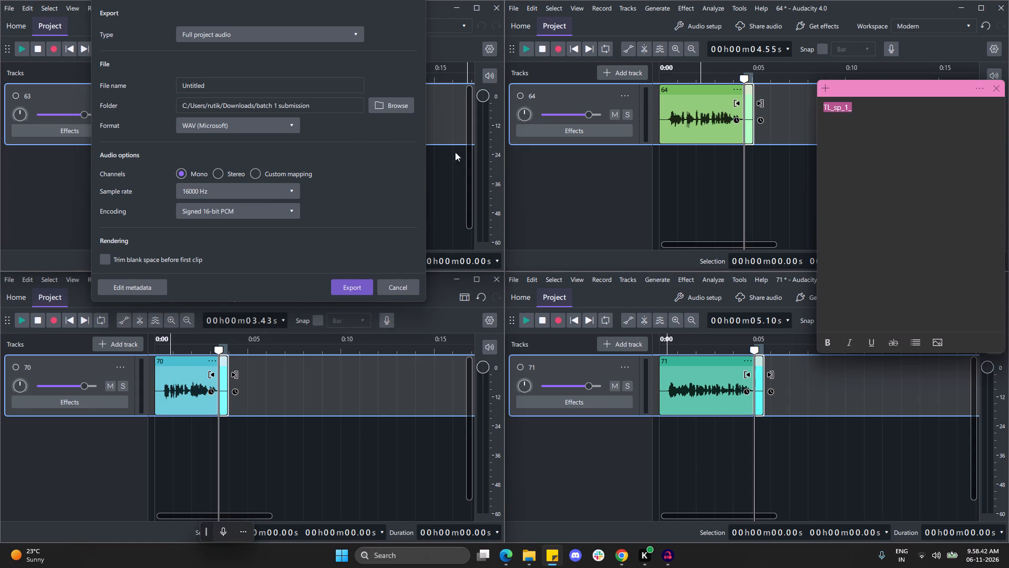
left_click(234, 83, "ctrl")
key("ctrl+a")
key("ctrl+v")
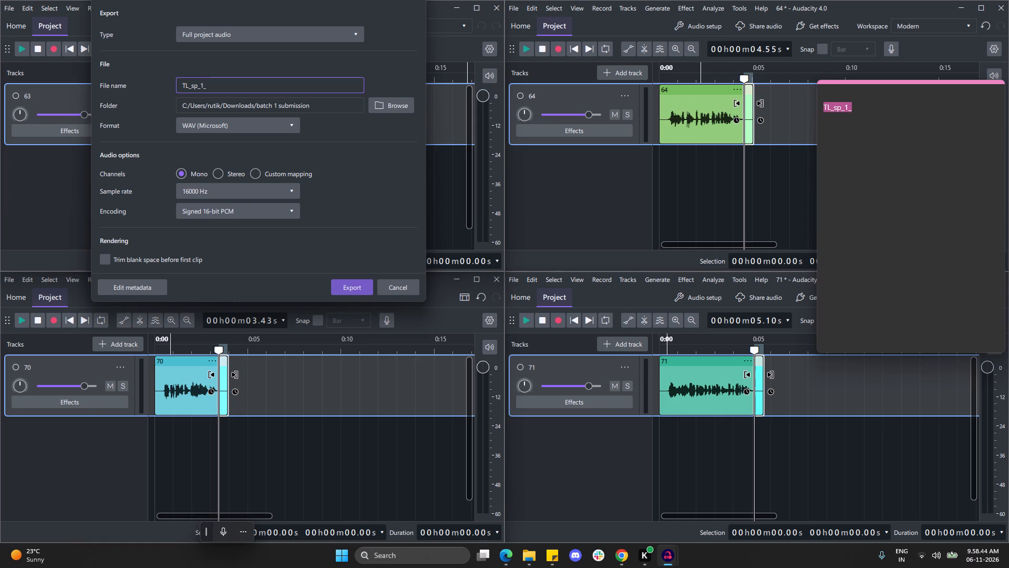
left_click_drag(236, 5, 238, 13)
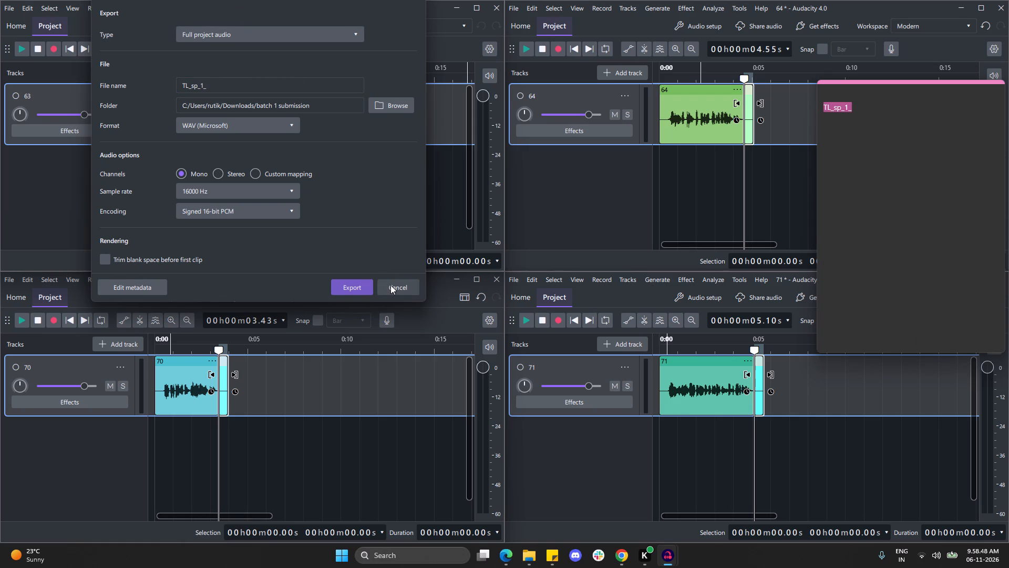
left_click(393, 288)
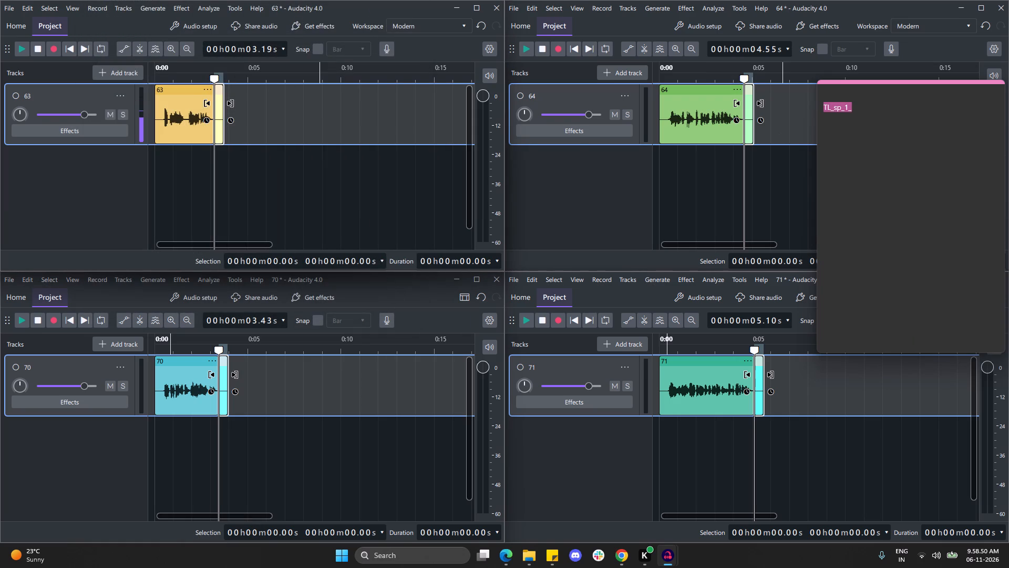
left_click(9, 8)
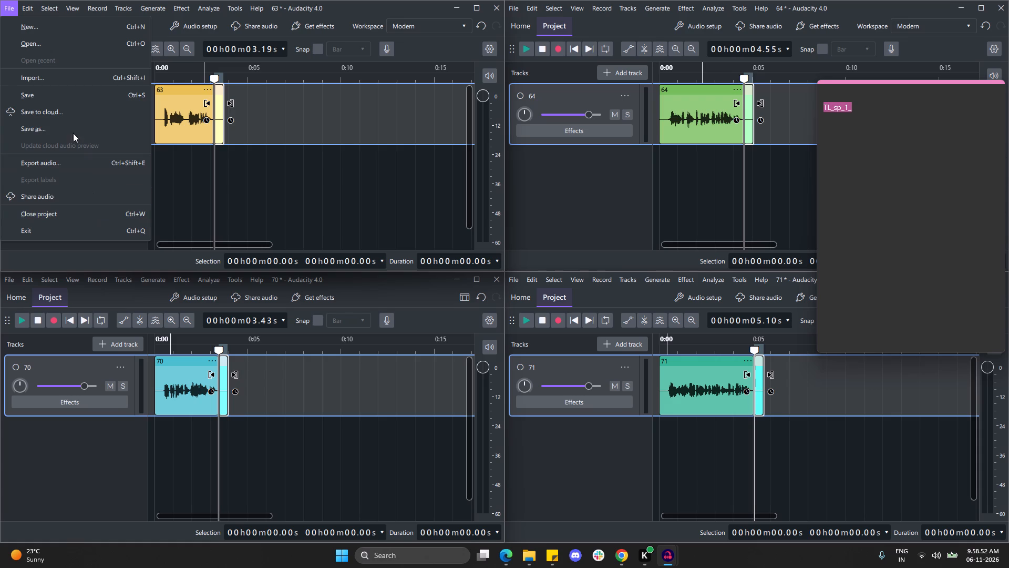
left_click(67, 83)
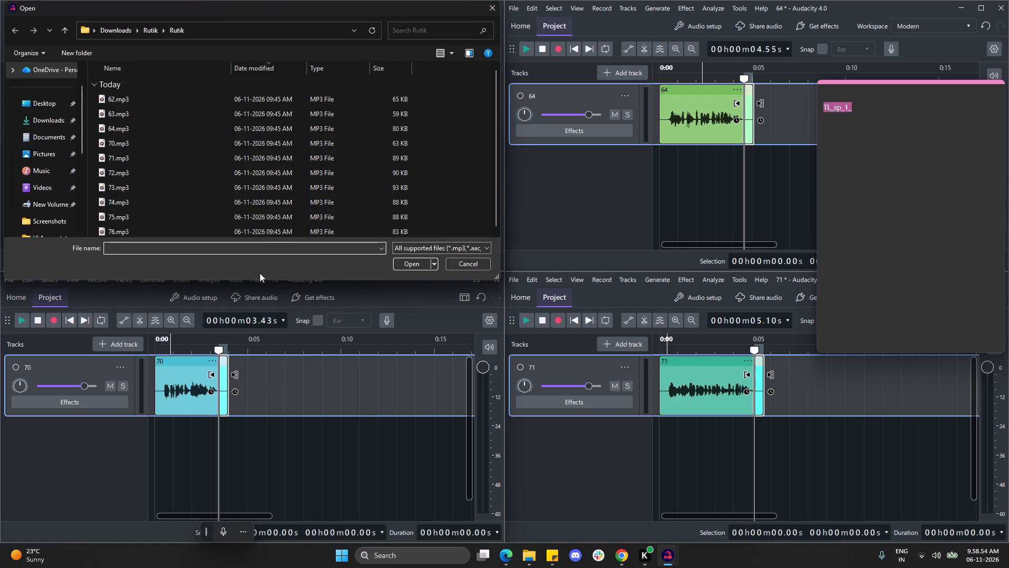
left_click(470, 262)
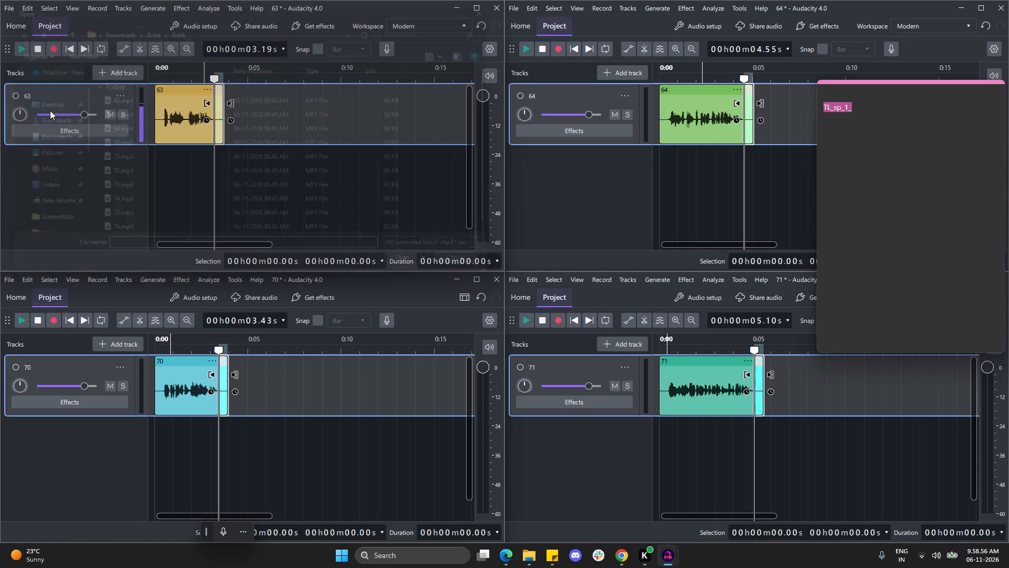
Open the audio export for project 63.
left_click(13, 5)
left_click(61, 165)
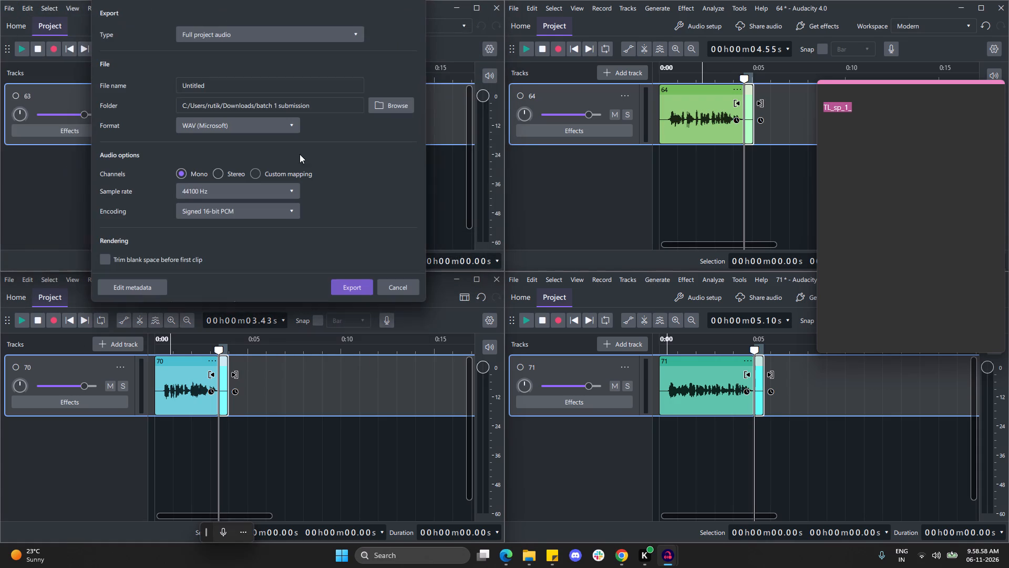
Name the project 63 export TL_sp_1_63, set its sample rate to 16000 Hz, and export it.
left_click(226, 85, "ctrl")
key("ctrl+a")
key("ctrl+v")
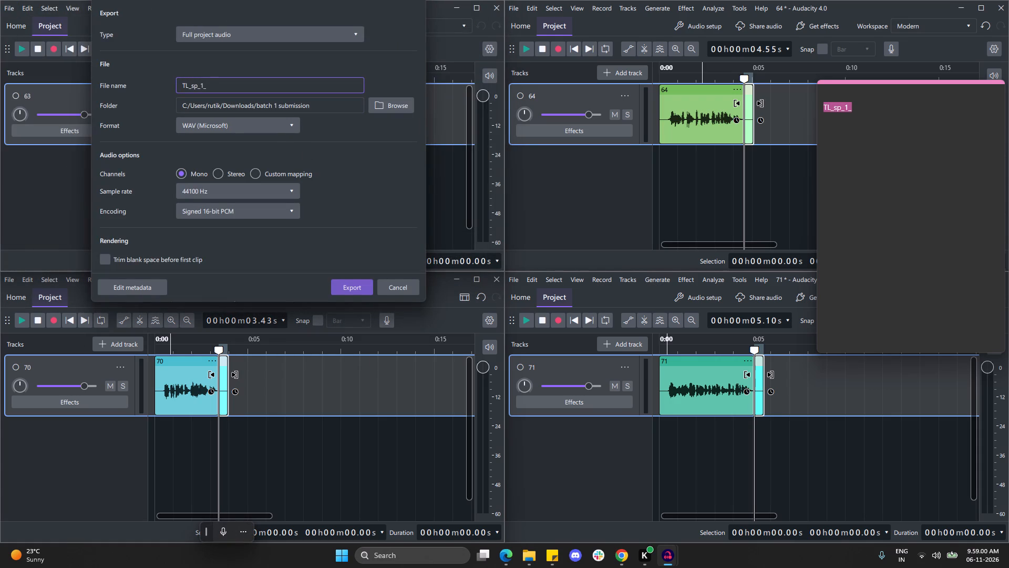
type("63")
left_click(235, 195)
left_click(212, 141)
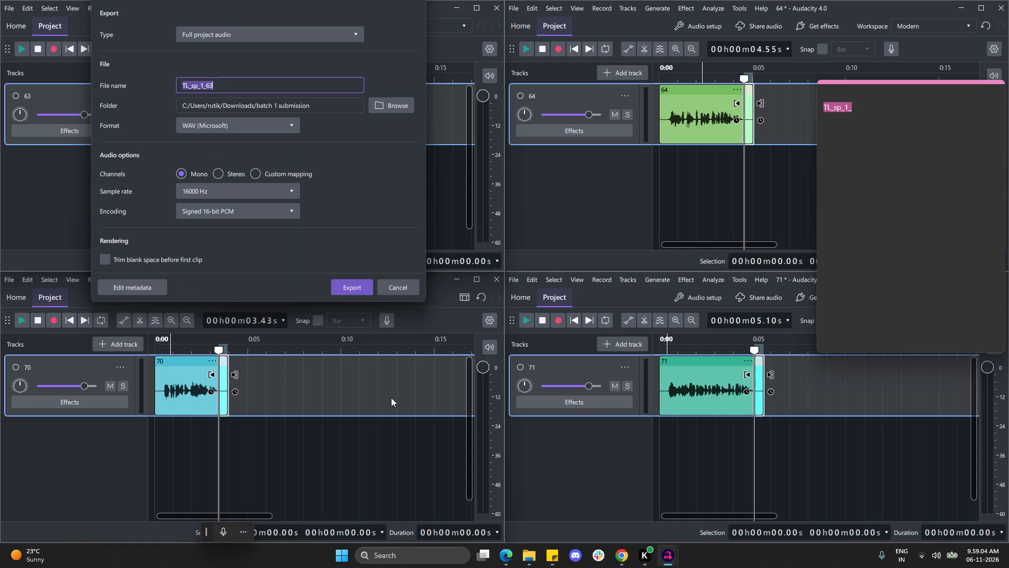
left_click(355, 291)
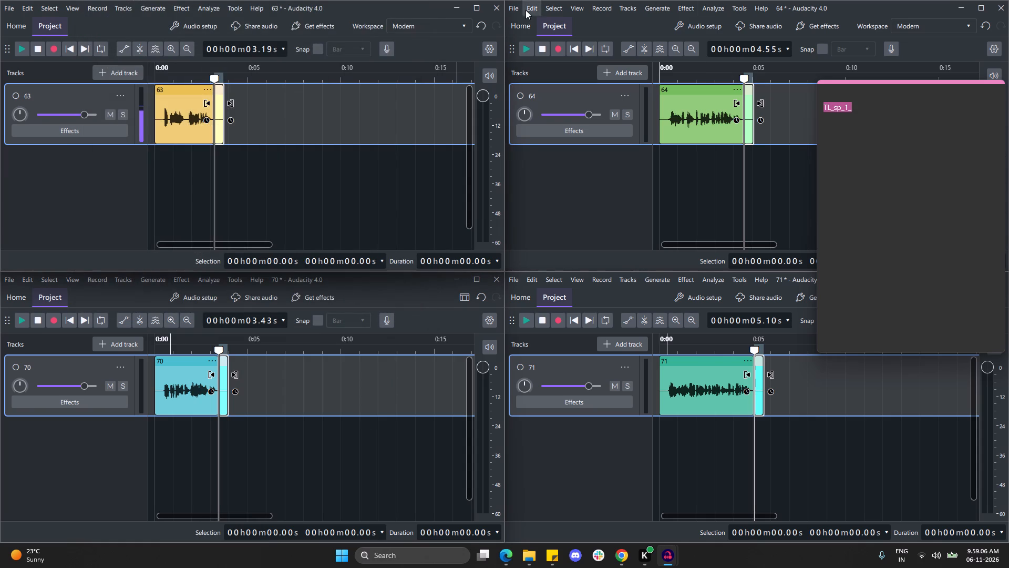
Export project 64 as TL_sp_1_64 with a 16000 Hz sample rate.
left_click(512, 8)
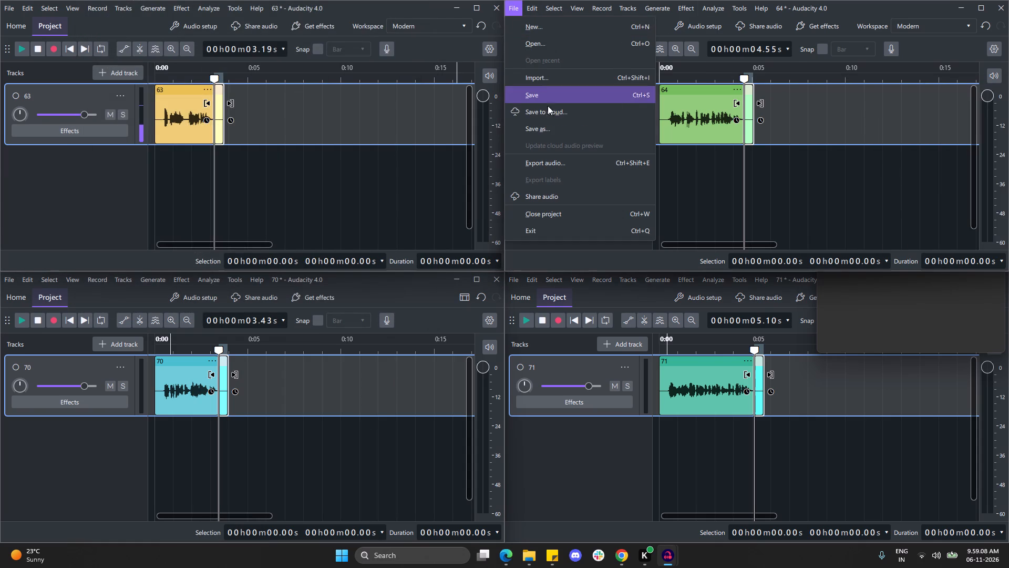
left_click(554, 166)
left_click(715, 83, "ctrl")
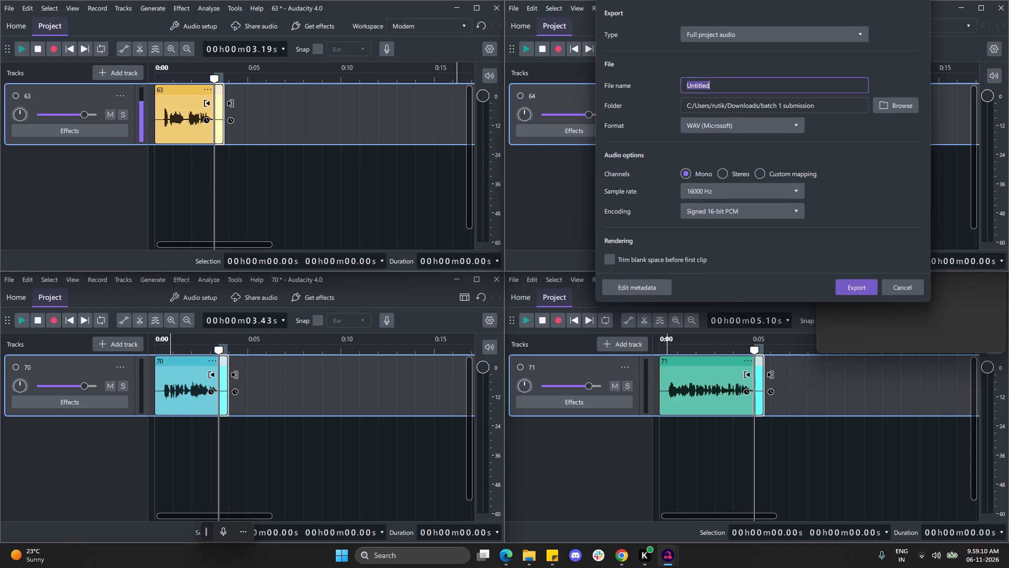
key("ctrl+a")
key("ctrl+v")
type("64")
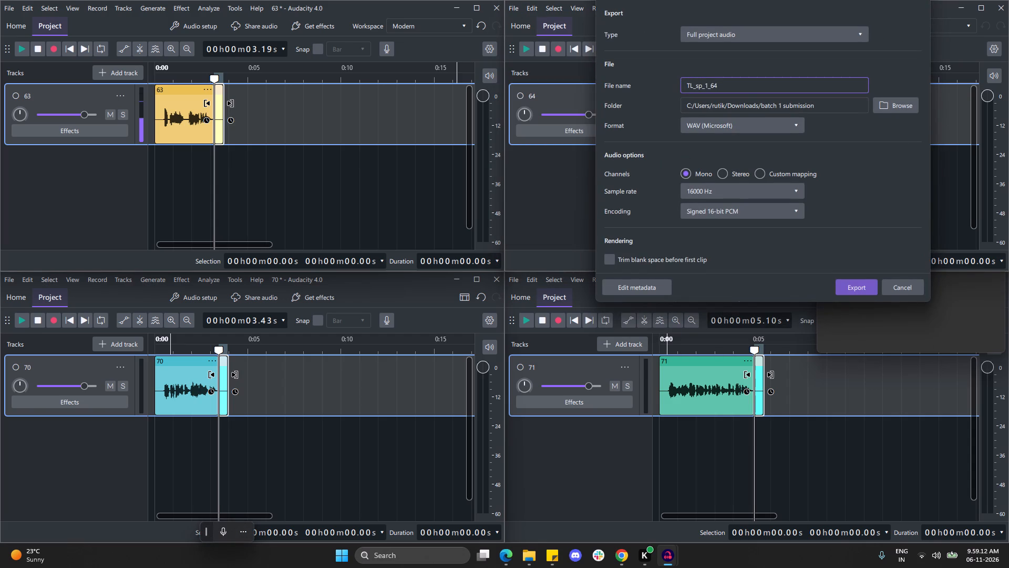
left_click(738, 188)
left_click(728, 192)
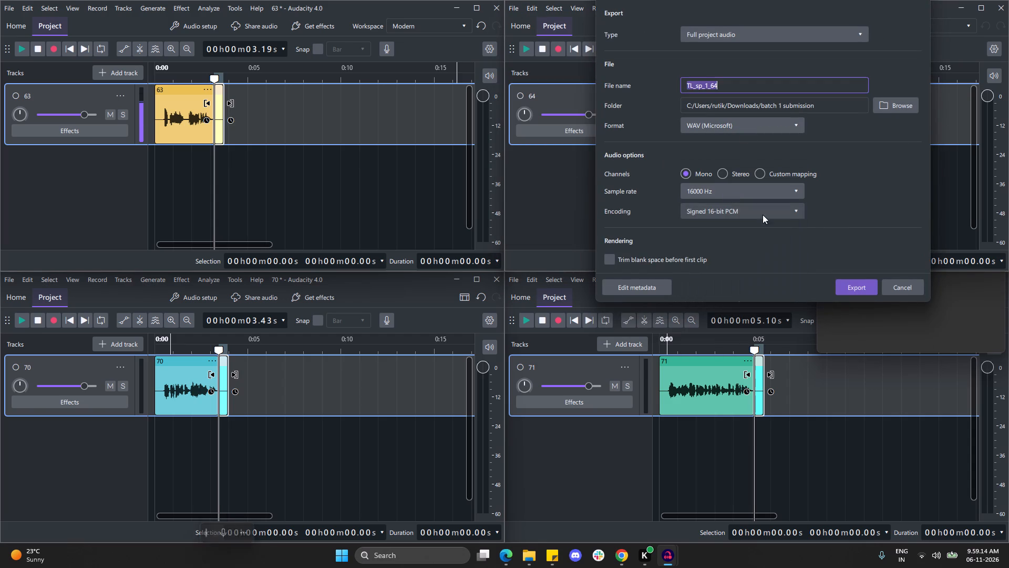
scroll(856, 217, "down", 3)
left_click(858, 289)
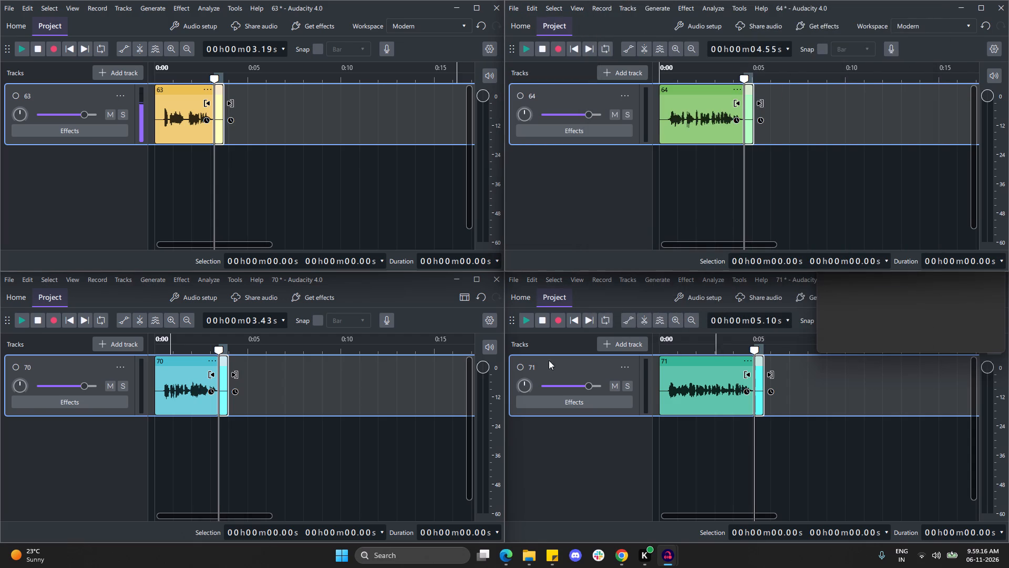
Export the audio of project 70 under the file name TL_sp_1_70.
left_click(8, 277)
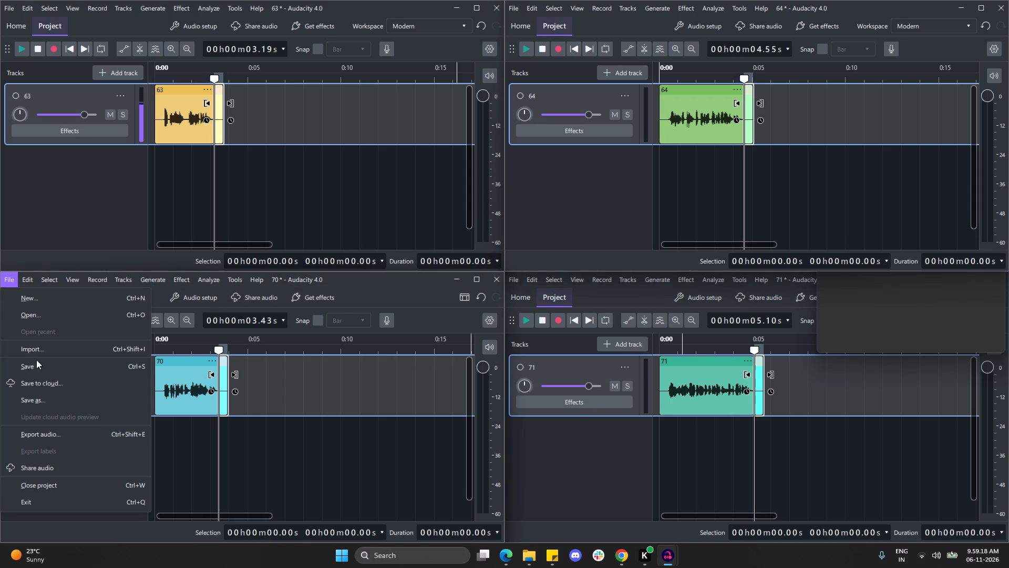
left_click(60, 434)
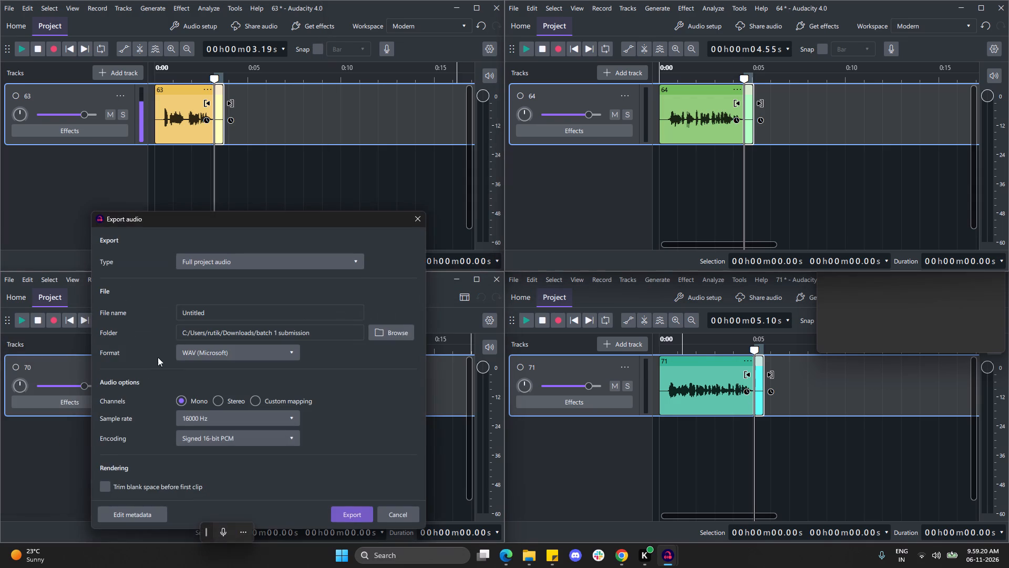
left_click(214, 315, "ctrl")
key("ctrl+a")
key("ctrl+v")
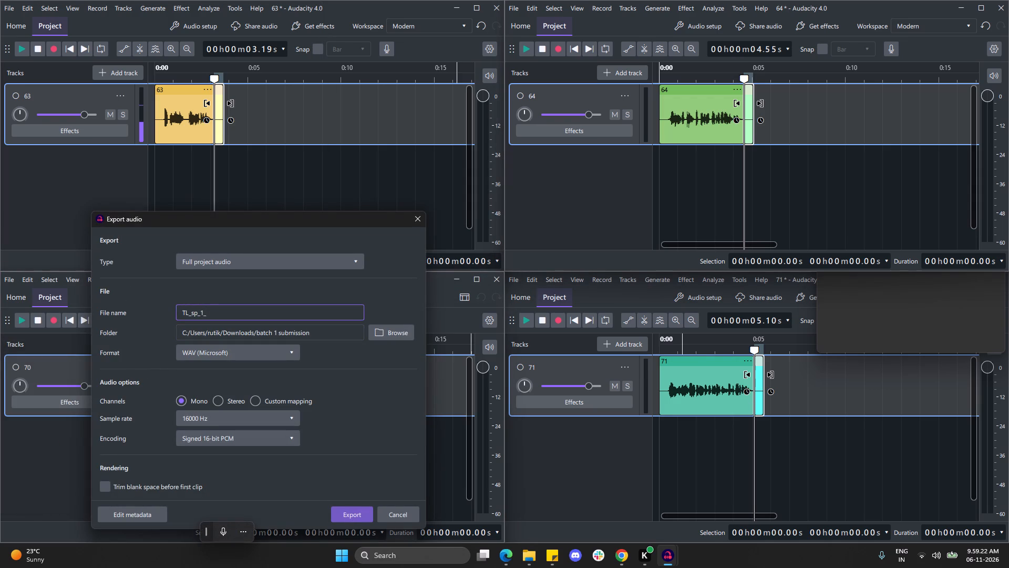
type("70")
left_click(347, 515)
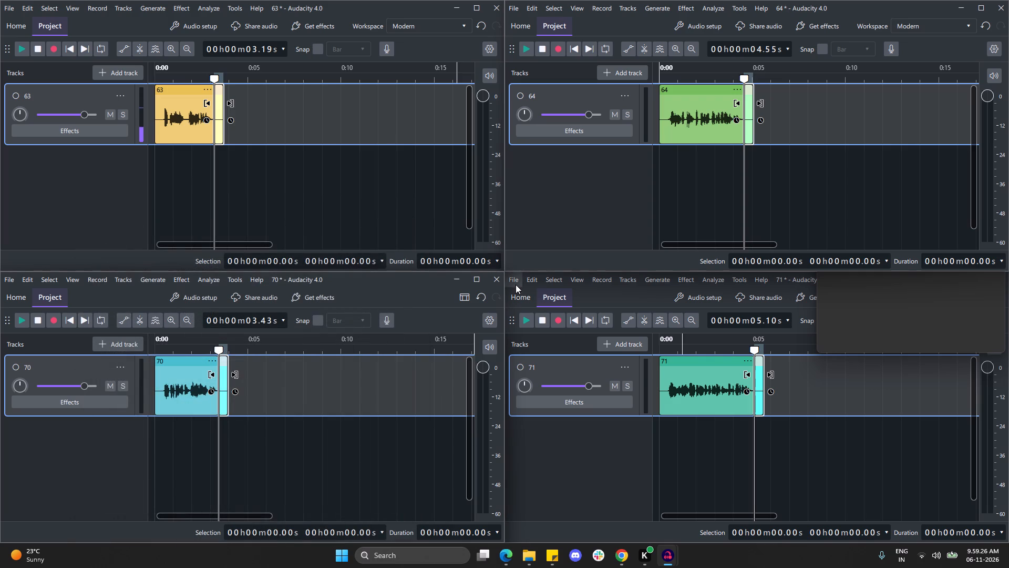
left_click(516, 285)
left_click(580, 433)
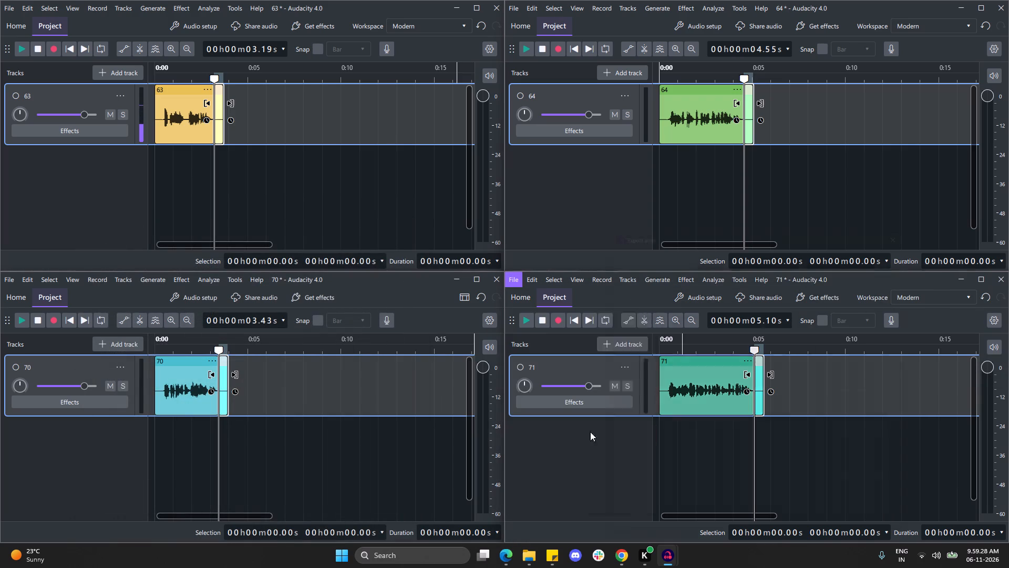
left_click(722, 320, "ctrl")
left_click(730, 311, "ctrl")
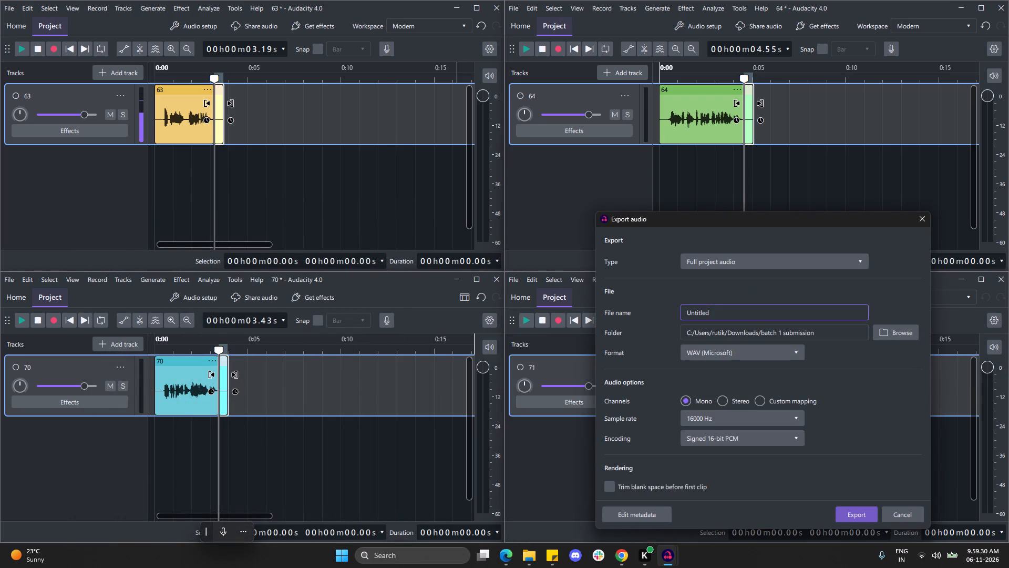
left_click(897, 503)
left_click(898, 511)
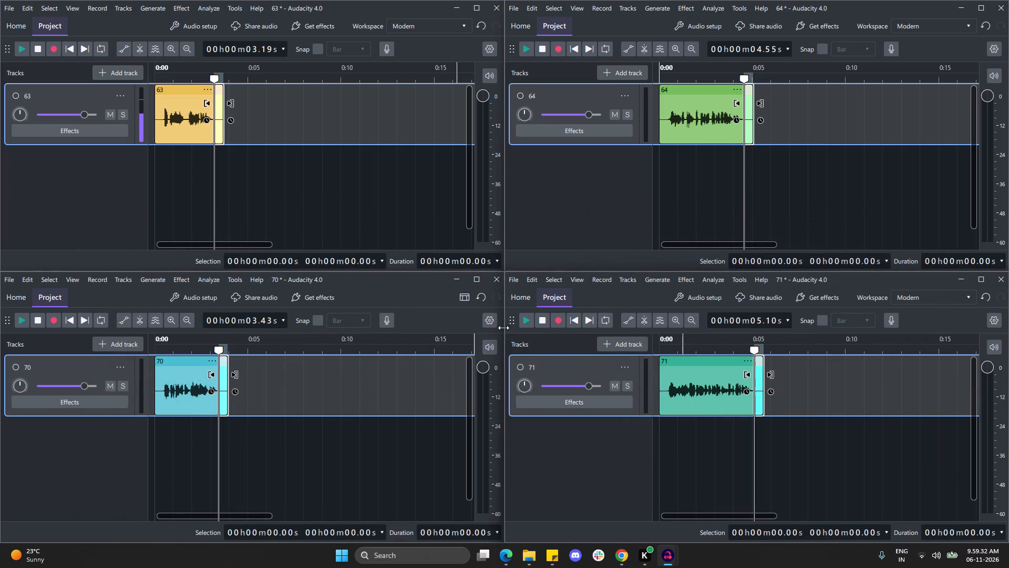
Export project 71 as TL_sp_1_71 with the sample rate set to 16000 Hz.
left_click(511, 281)
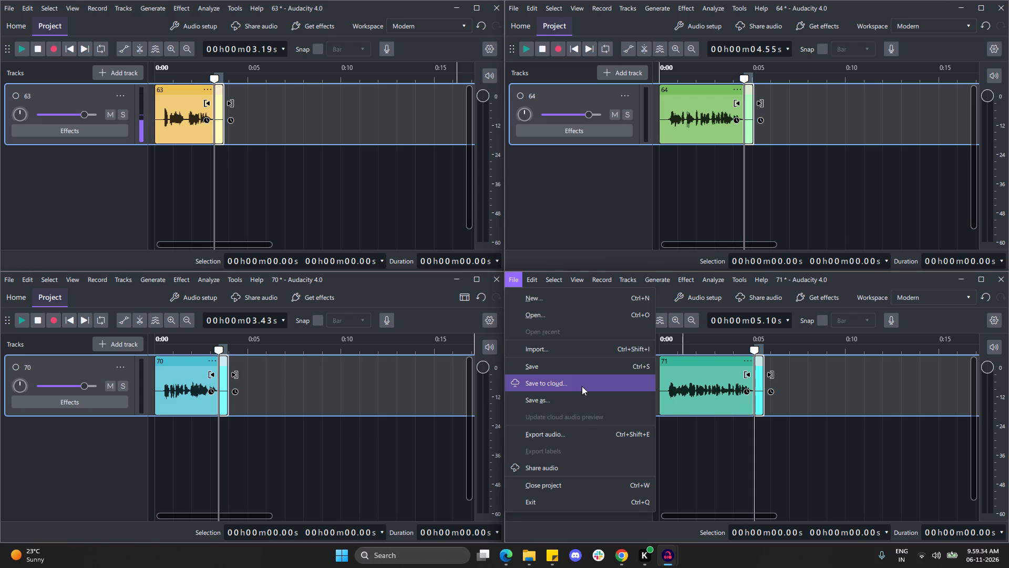
left_click(580, 428)
key("ctrl+a")
key("ctrl+v")
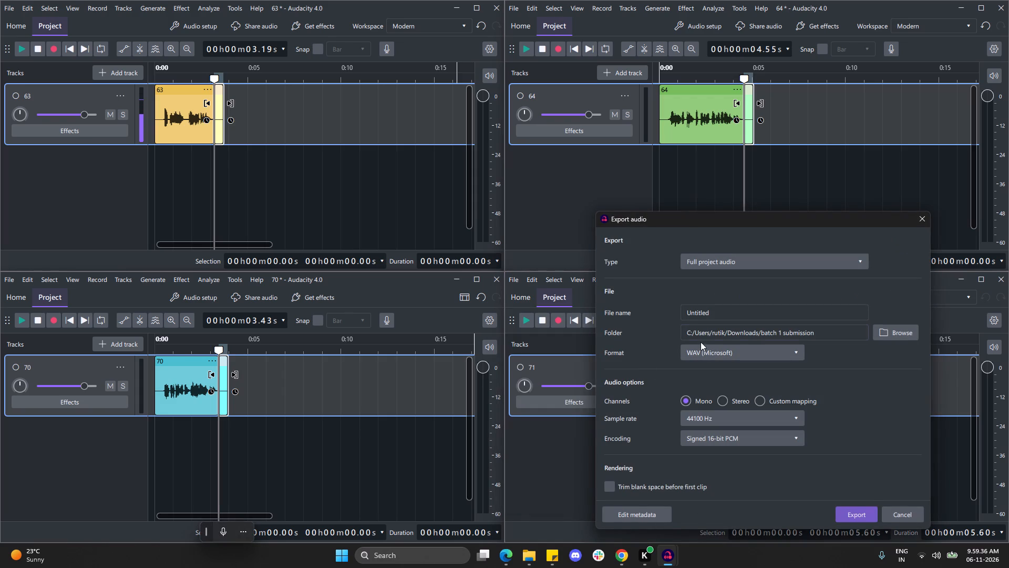
left_click(725, 309, "ctrl")
key("ctrl+a")
key("ctrl+v")
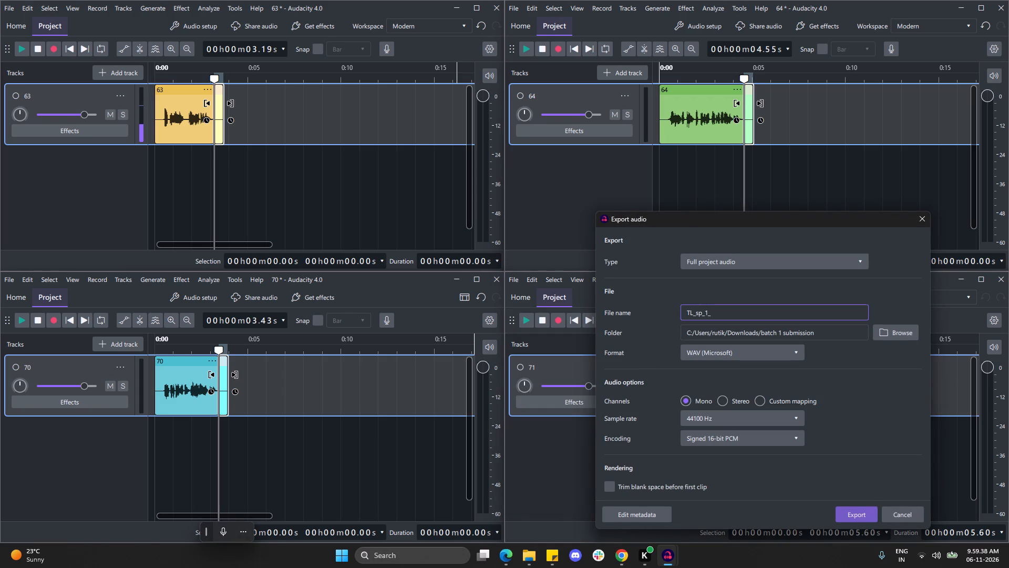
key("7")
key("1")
left_click(760, 412)
left_click(723, 374)
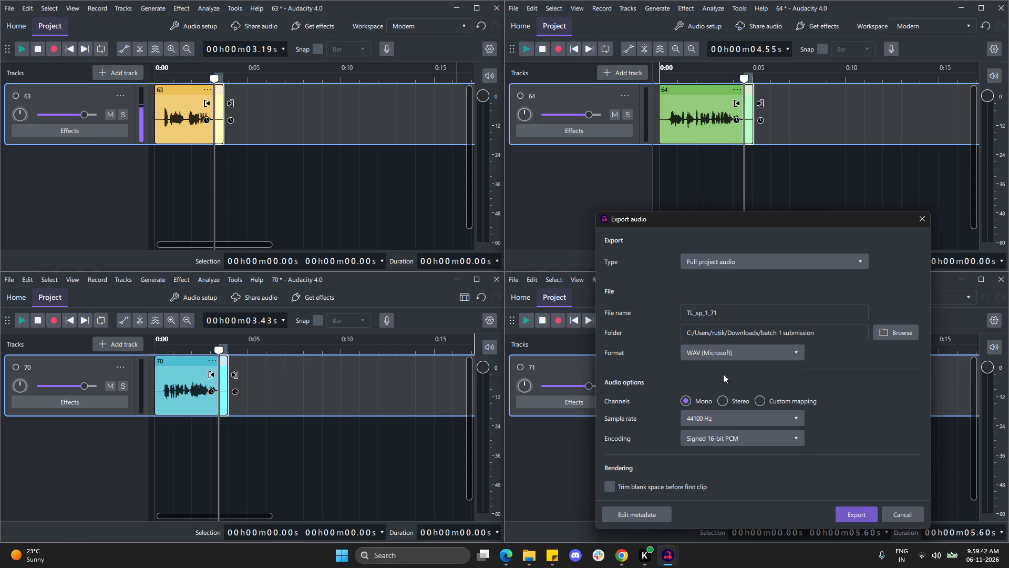
left_click(854, 516)
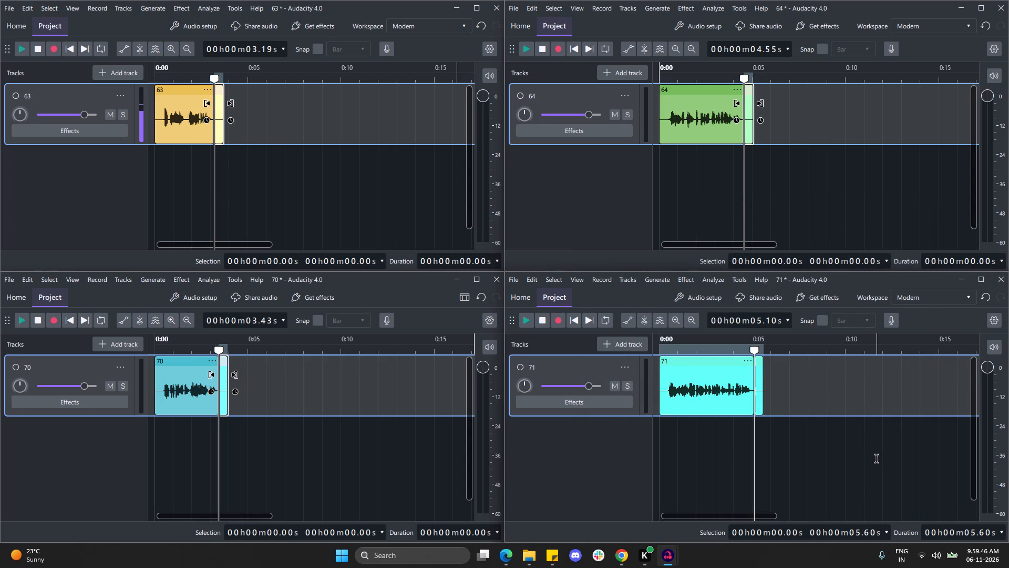
Switch to File Explorer and check the exported WAV files in the batch 1 submission folder.
scroll(878, 457, "down", 4)
scroll(878, 457, "up", 3)
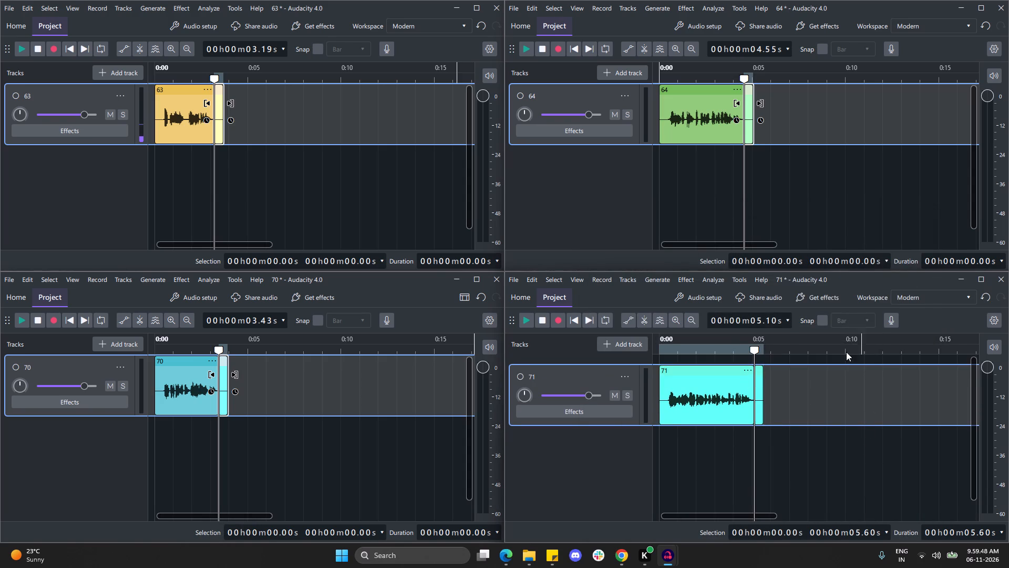
left_click(529, 561)
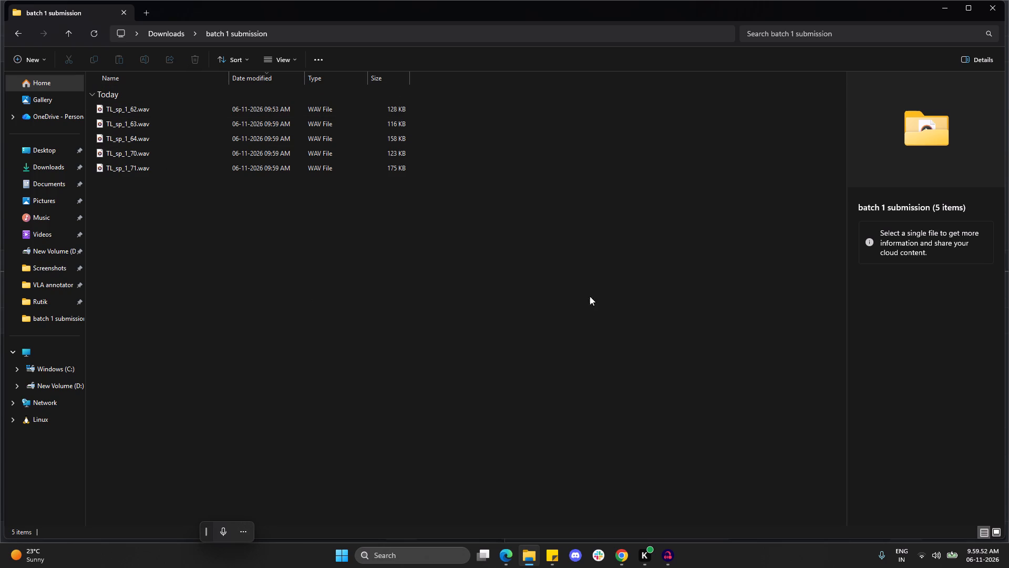
Minimise the batch 1 submission folder and close projects 63, 70 and 64 without saving their changes.
left_click_drag(599, 296, 608, 295)
left_click(938, 8)
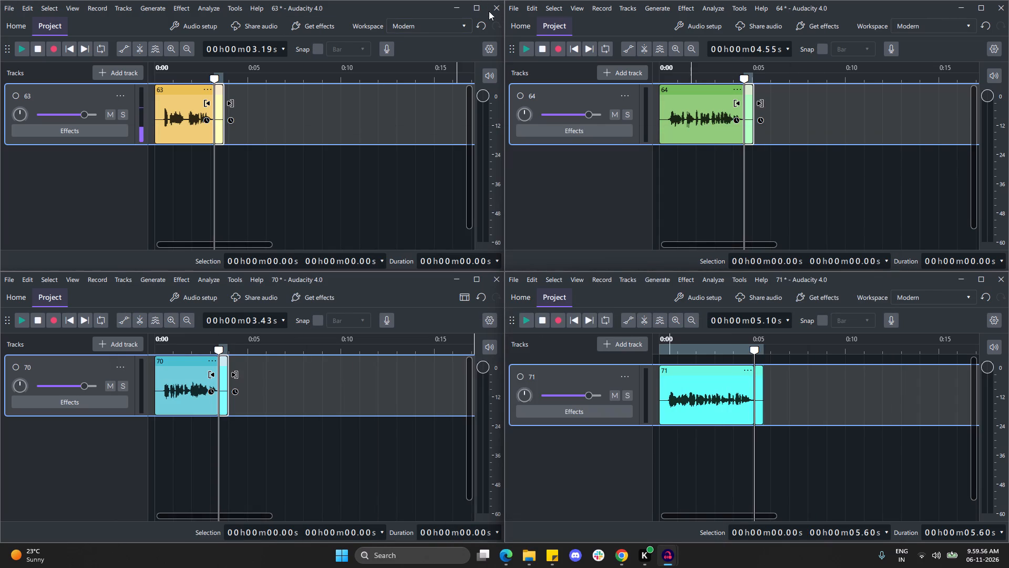
left_click(492, 11)
left_click(279, 163)
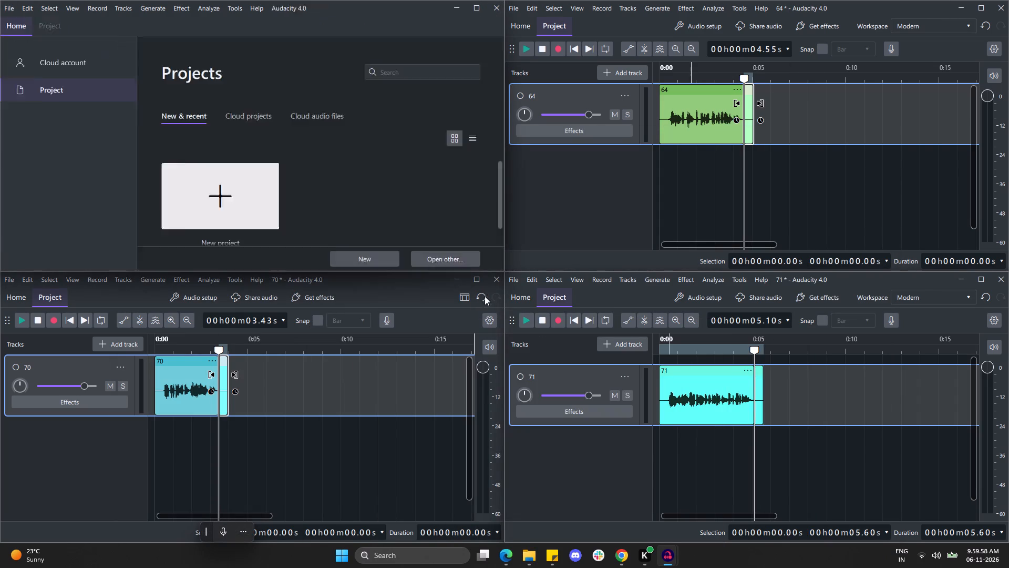
left_click(492, 282)
left_click(272, 430)
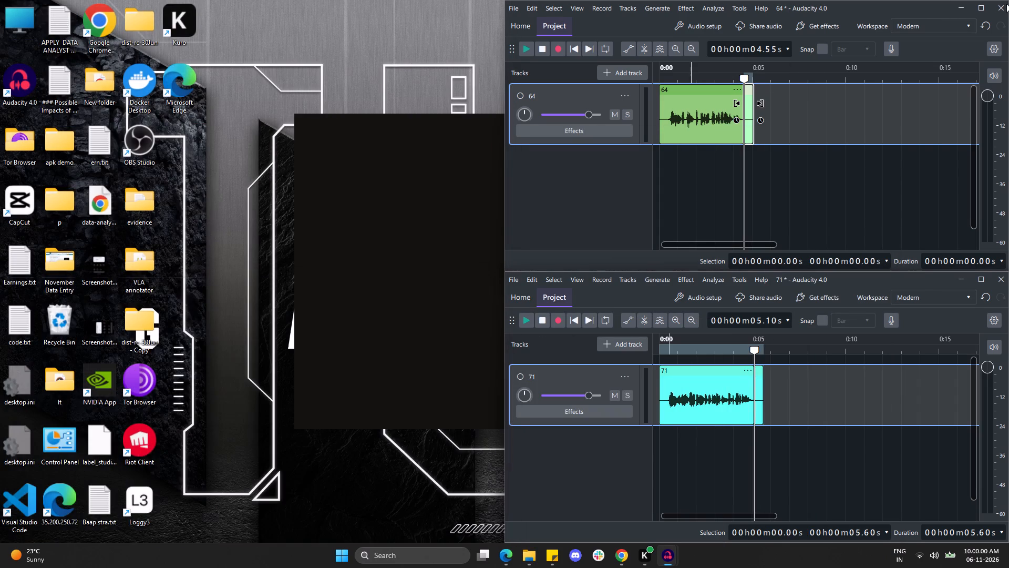
left_click(1004, 7)
left_click(796, 163)
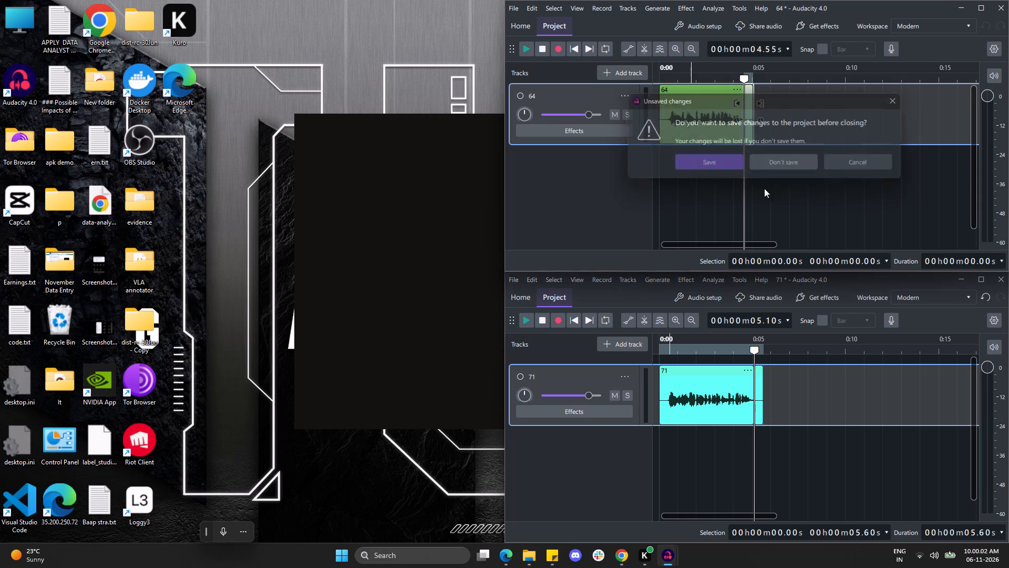
Create four new empty Audacity project windows.
left_click(516, 286)
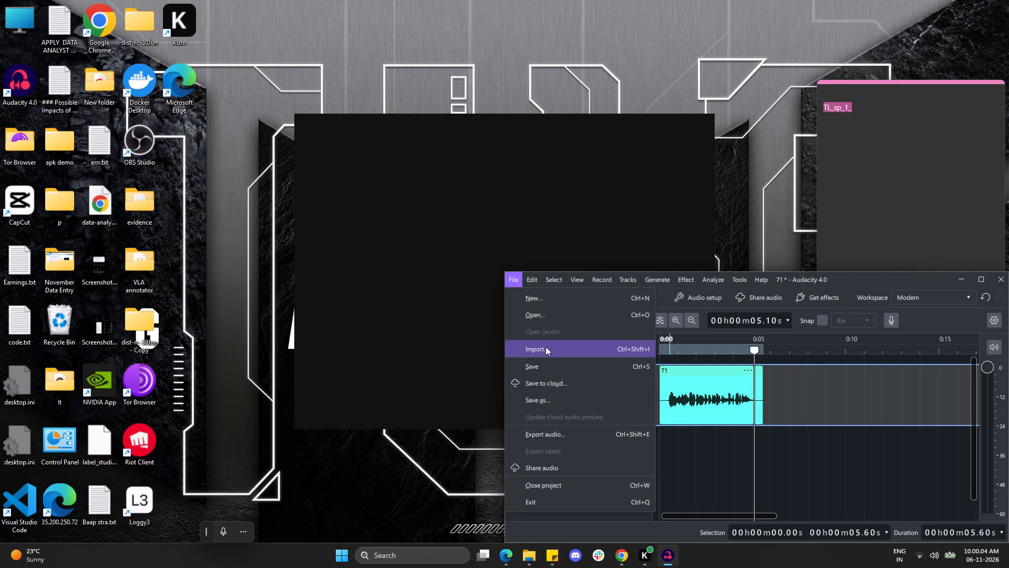
left_click(545, 301)
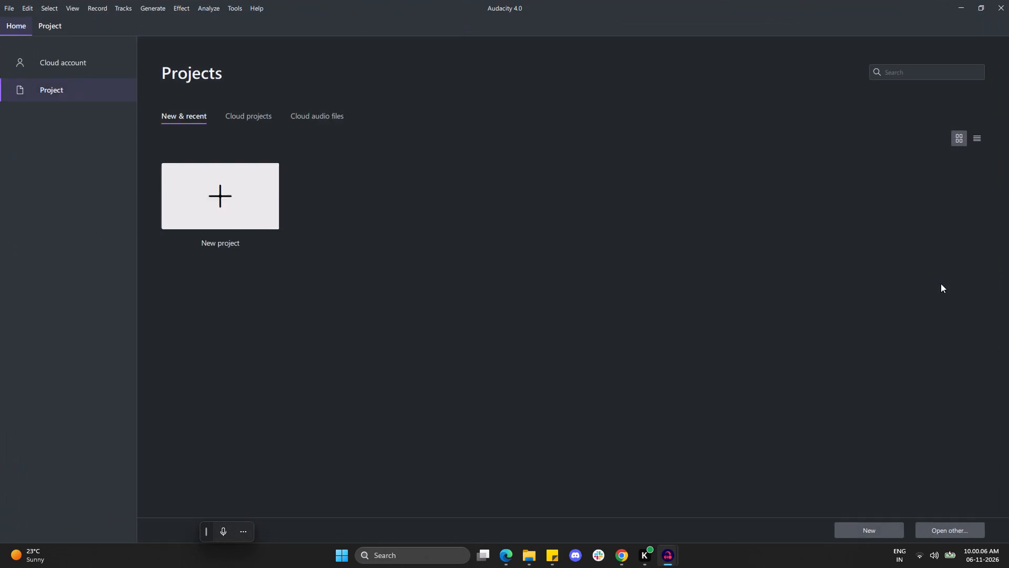
left_click(5, 5)
left_click(25, 29)
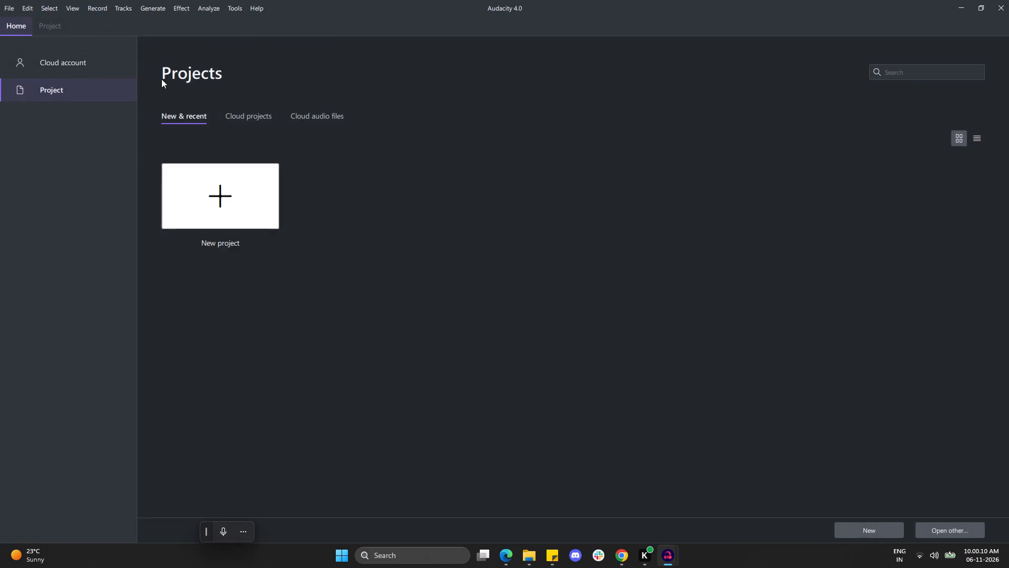
left_click(8, 5)
left_click(35, 31)
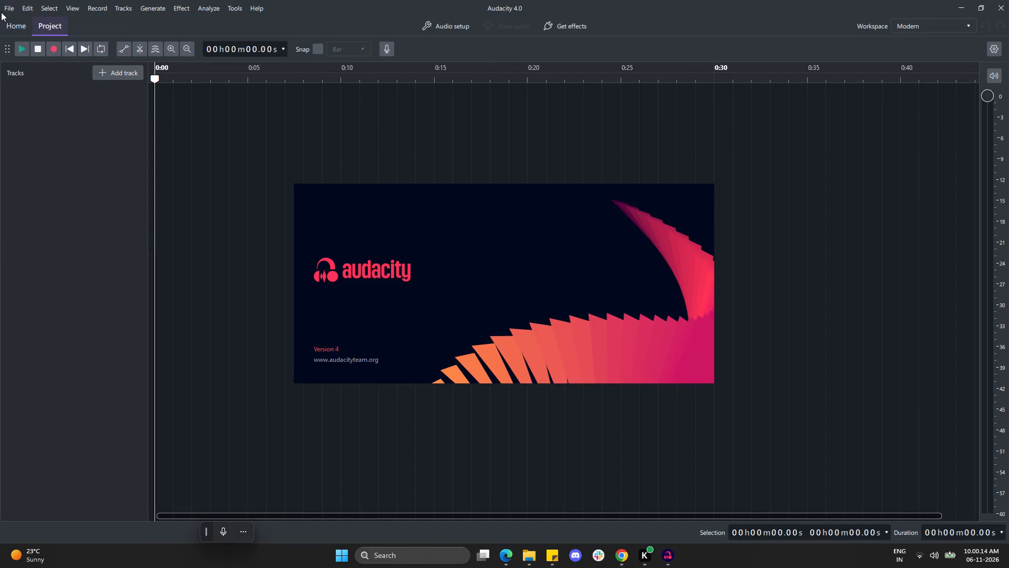
left_click(4, 8)
left_click(20, 28)
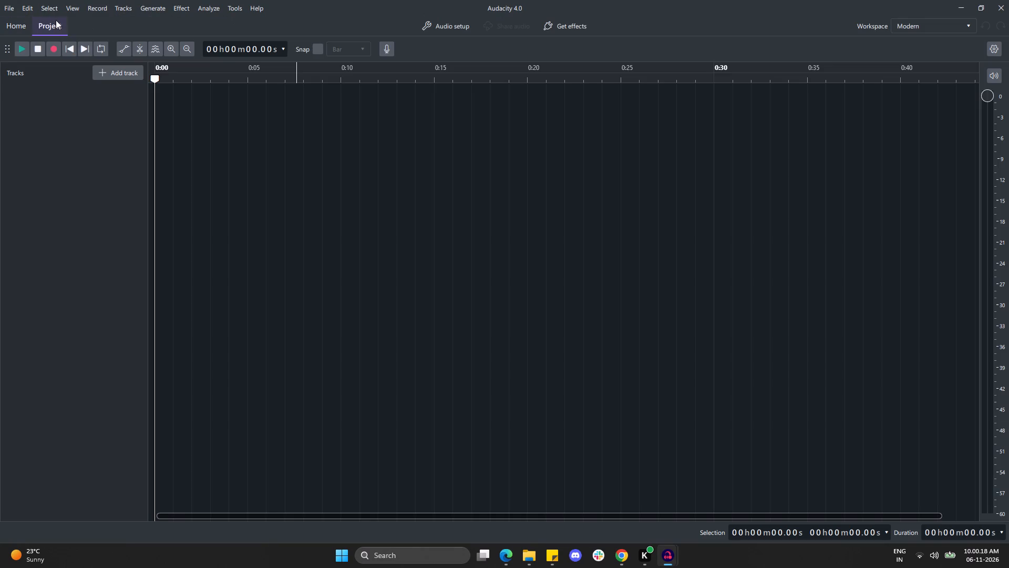
Tile two of the empty project windows side by side across the upper half of the screen.
left_click_drag(491, 7, 437, 0)
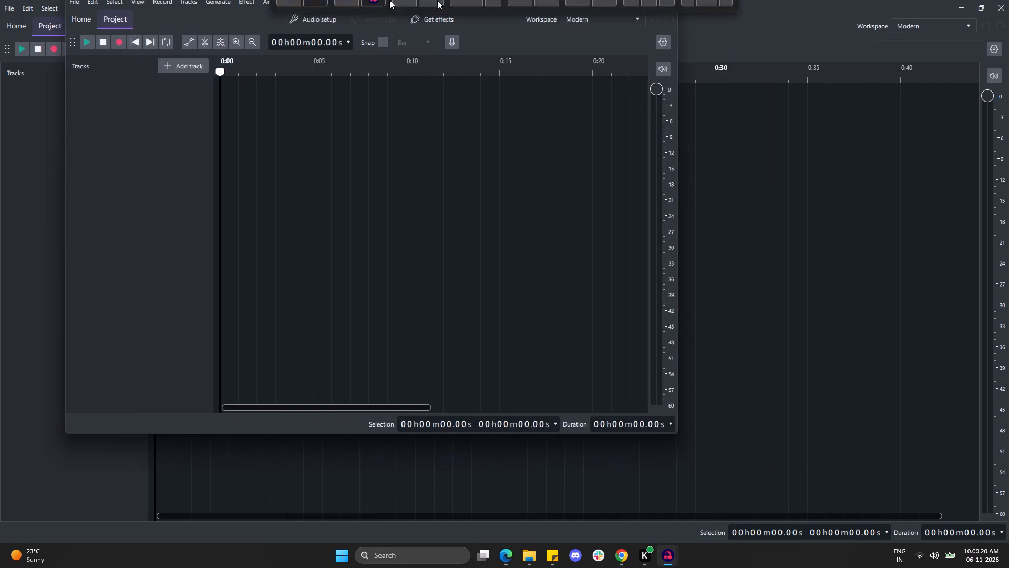
left_click_drag(437, 0, 591, 32)
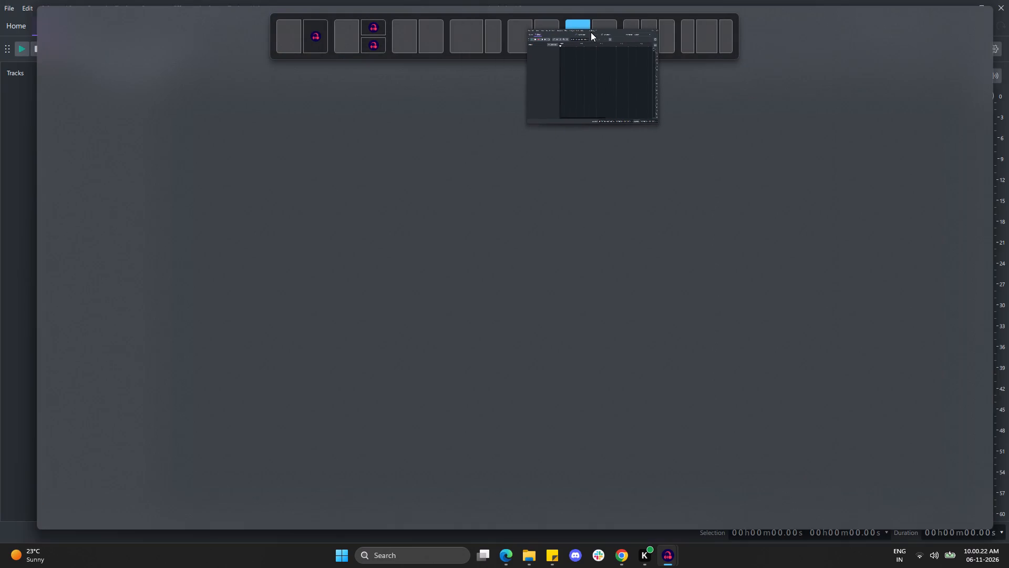
left_click_drag(532, 8, 609, 90)
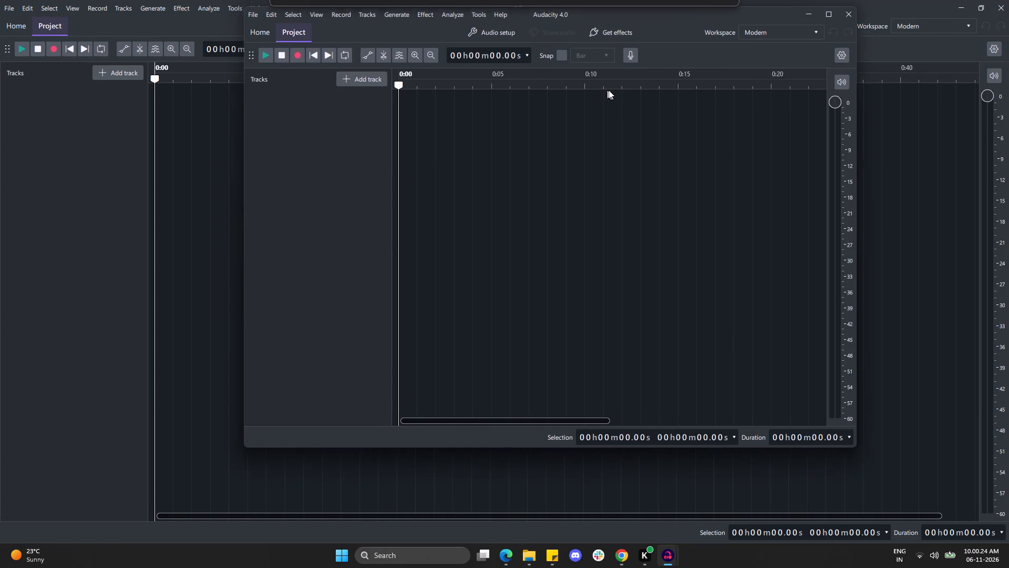
left_click_drag(609, 90, 581, 27)
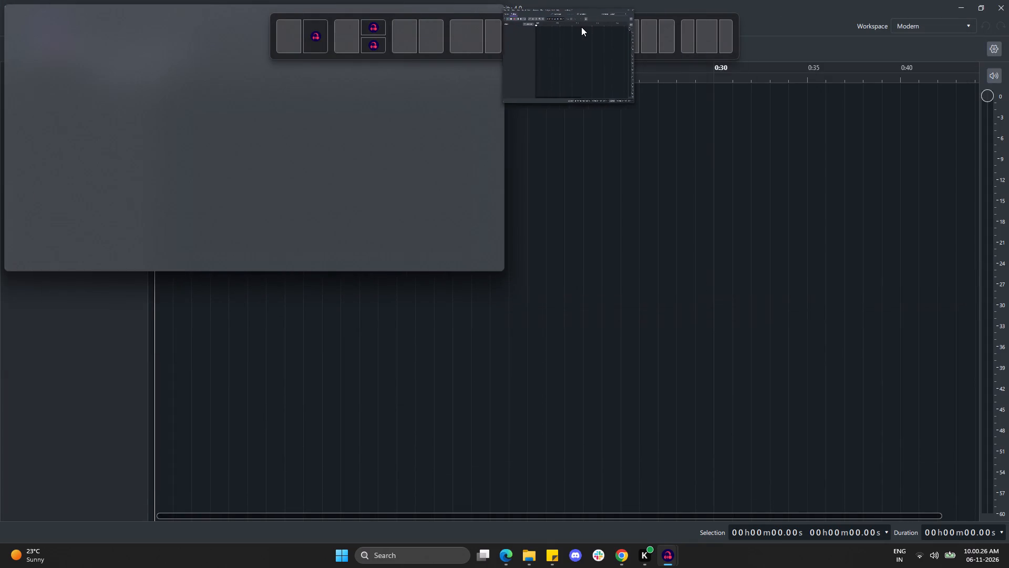
left_click_drag(581, 27, 612, 20)
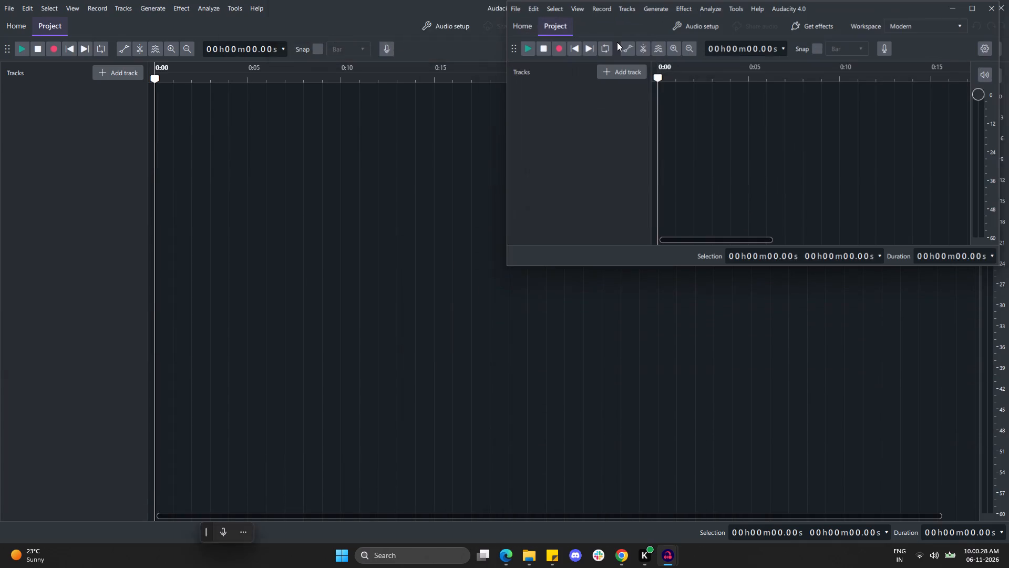
left_click(66, 76)
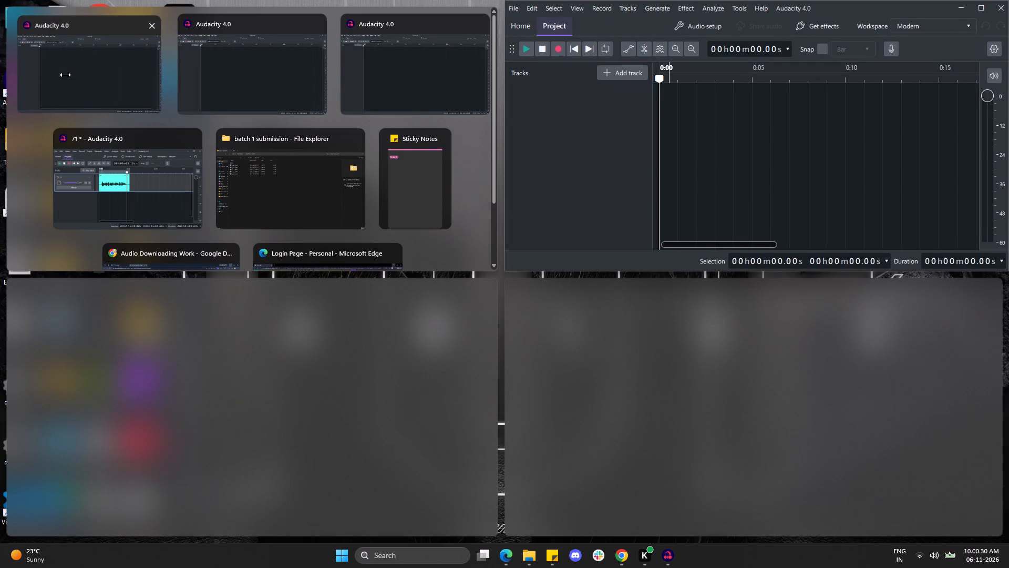
left_click_drag(600, 11, 569, 34)
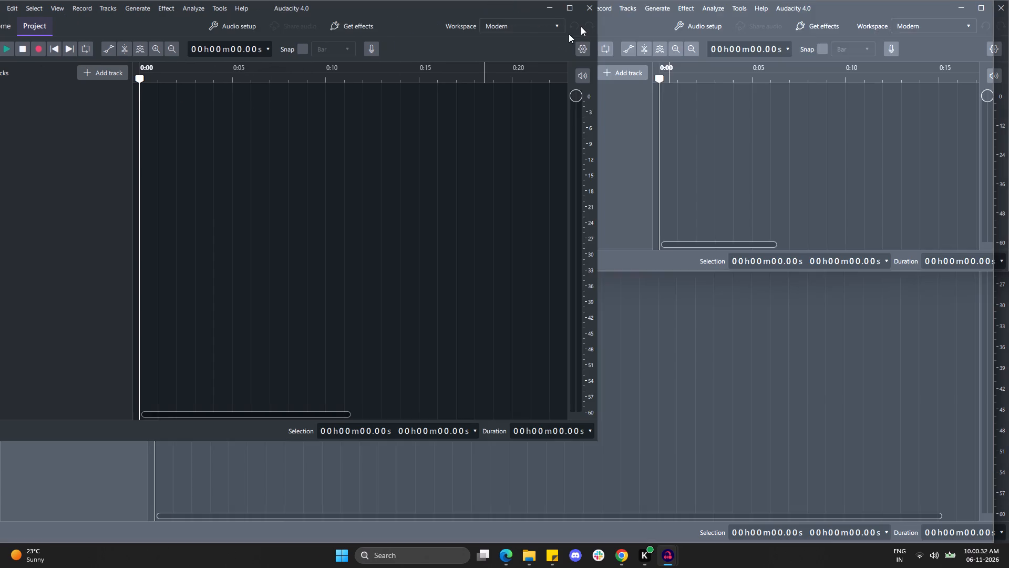
left_click_drag(569, 34, 533, 39)
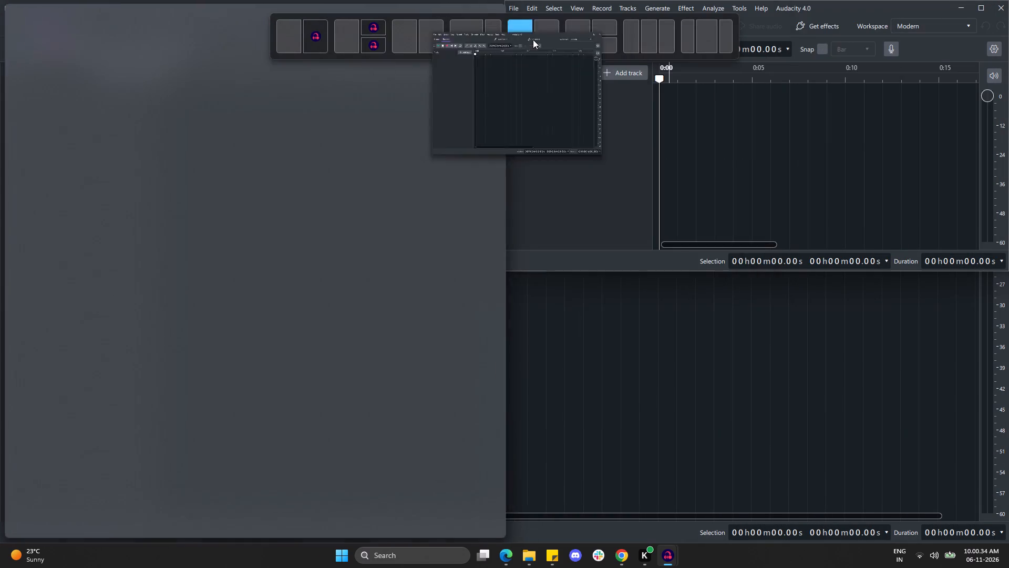
left_click_drag(533, 39, 586, 29)
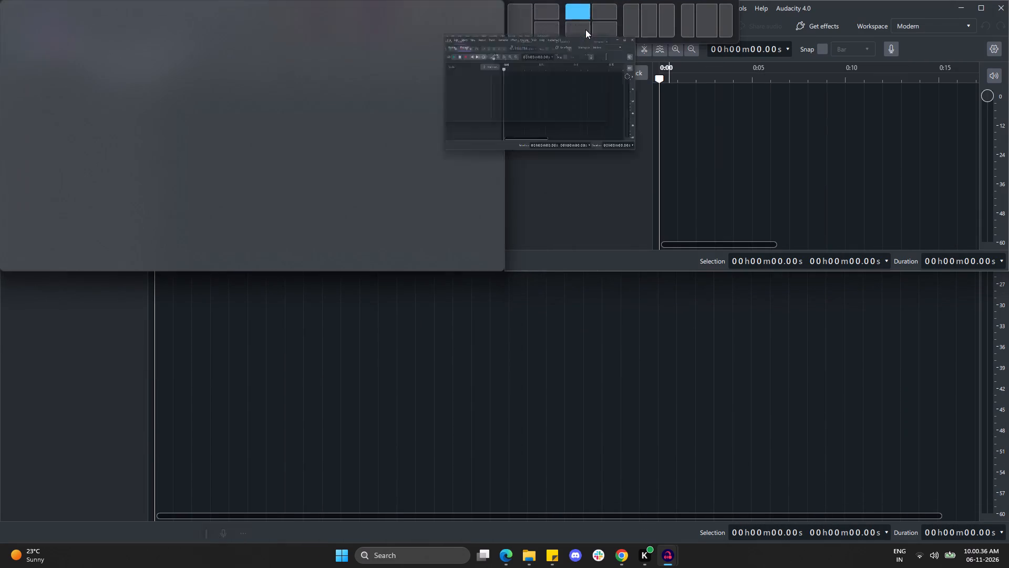
Tile the other two empty project windows across the lower half of the screen to complete a two-by-two grid.
left_click(152, 338)
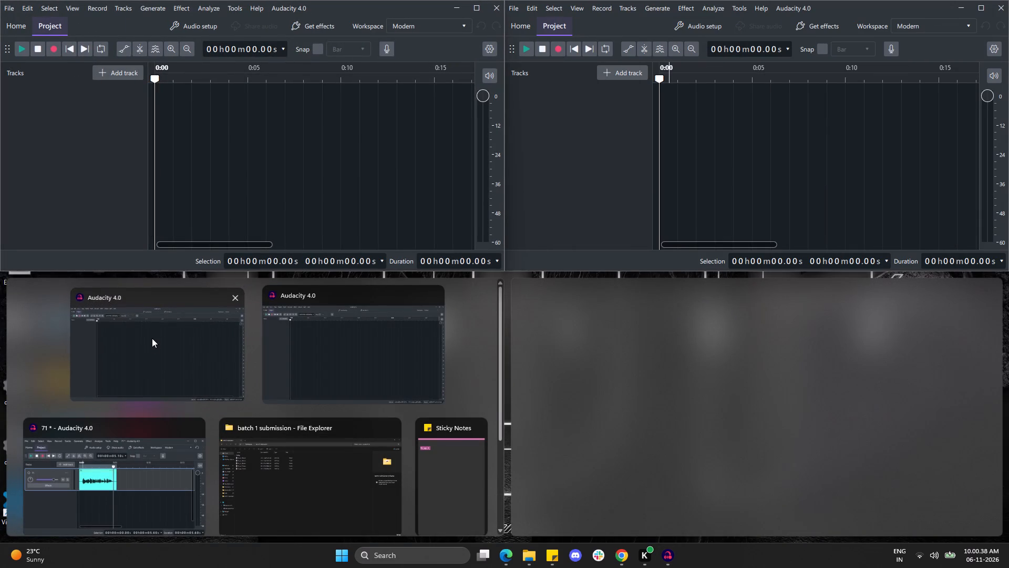
left_click_drag(480, 9, 488, 14)
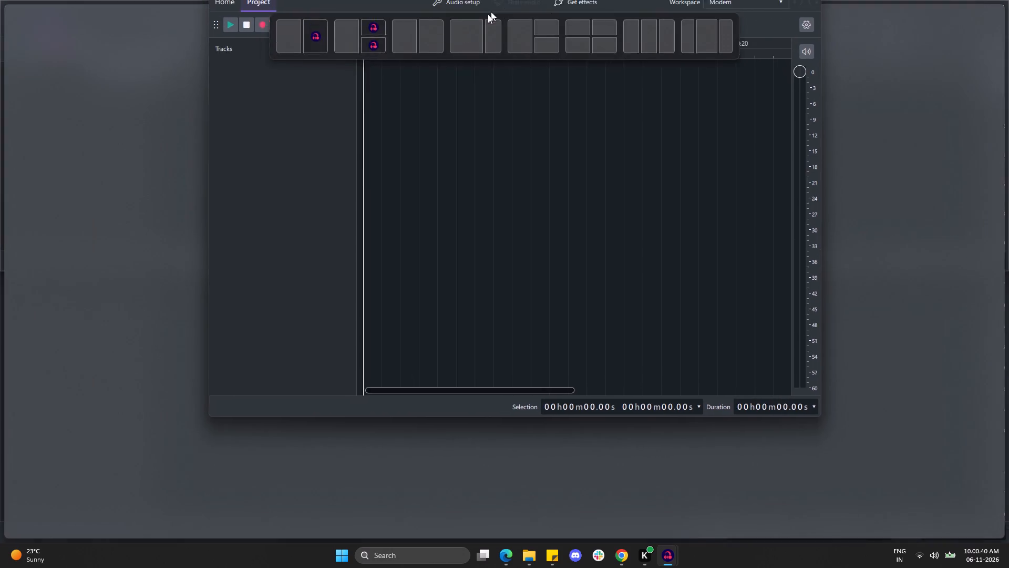
left_click_drag(488, 14, 583, 56)
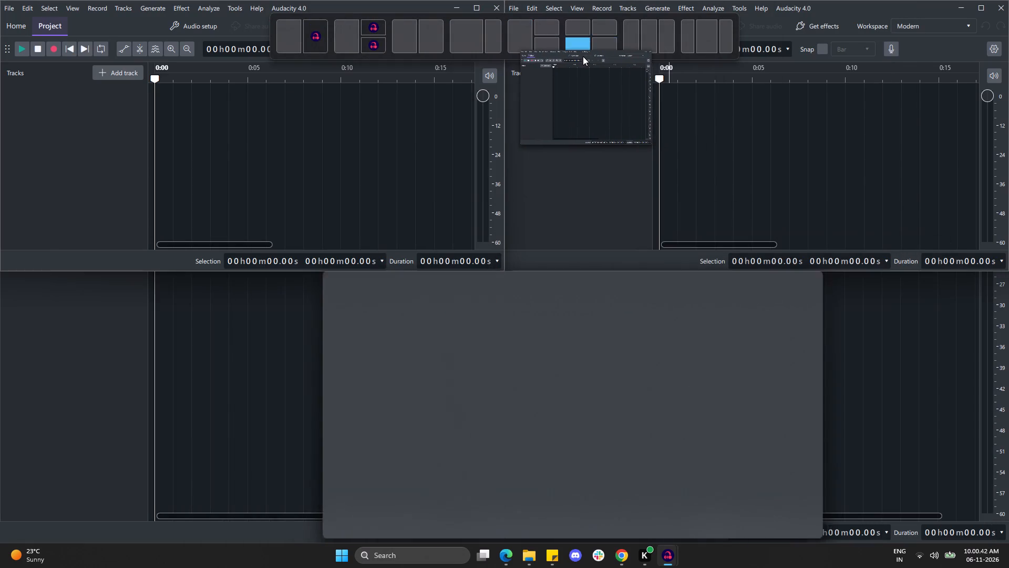
left_click_drag(583, 56, 582, 56)
left_click(716, 344)
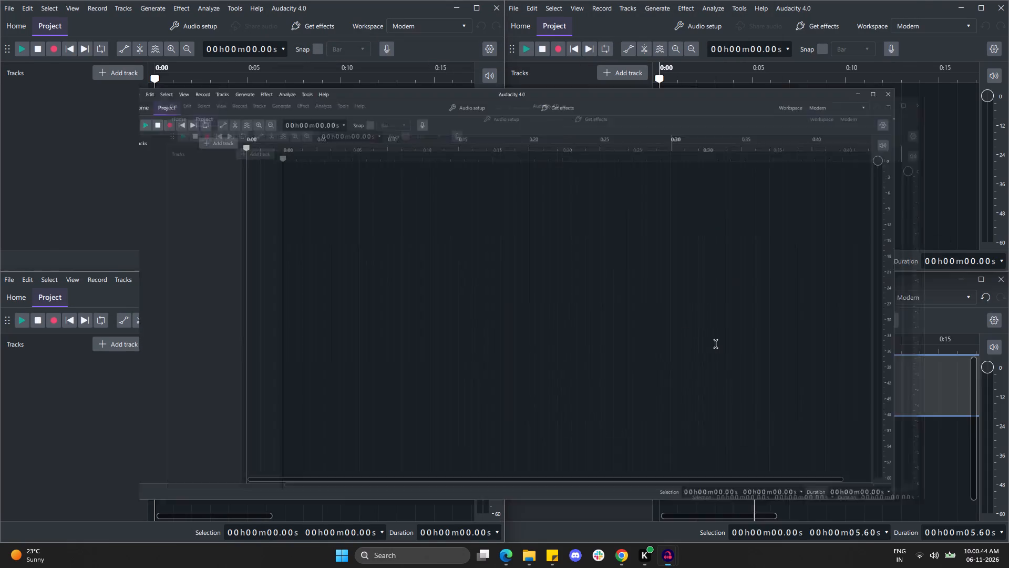
left_click_drag(563, 9, 531, 32)
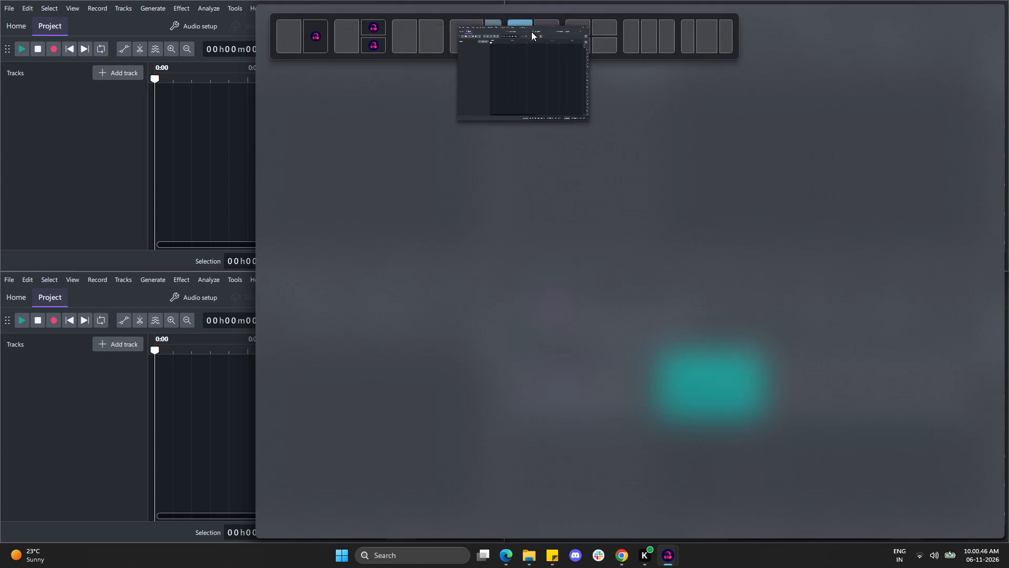
left_click_drag(531, 32, 611, 43)
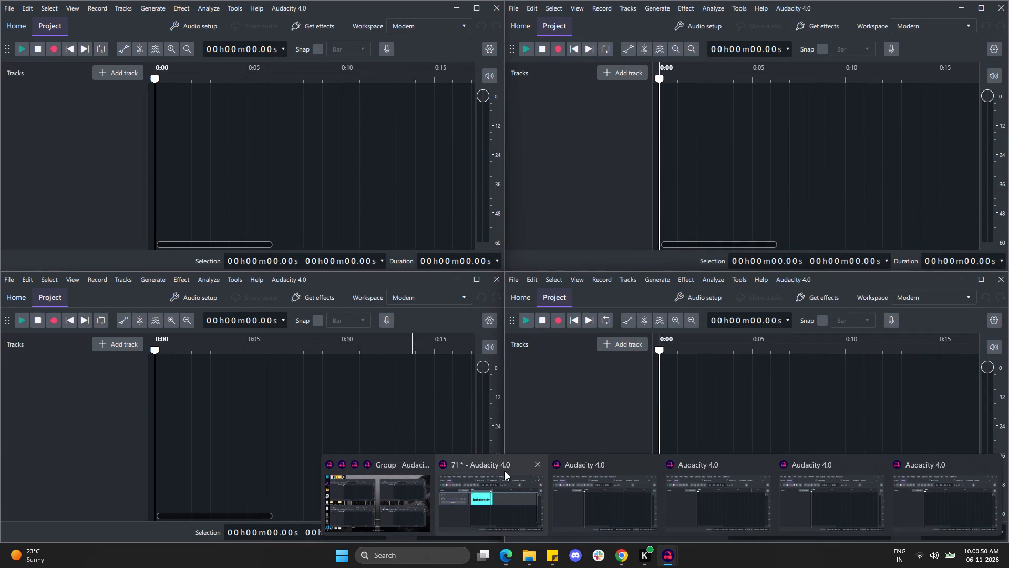
Close project 71 without saving its changes.
left_click(534, 469)
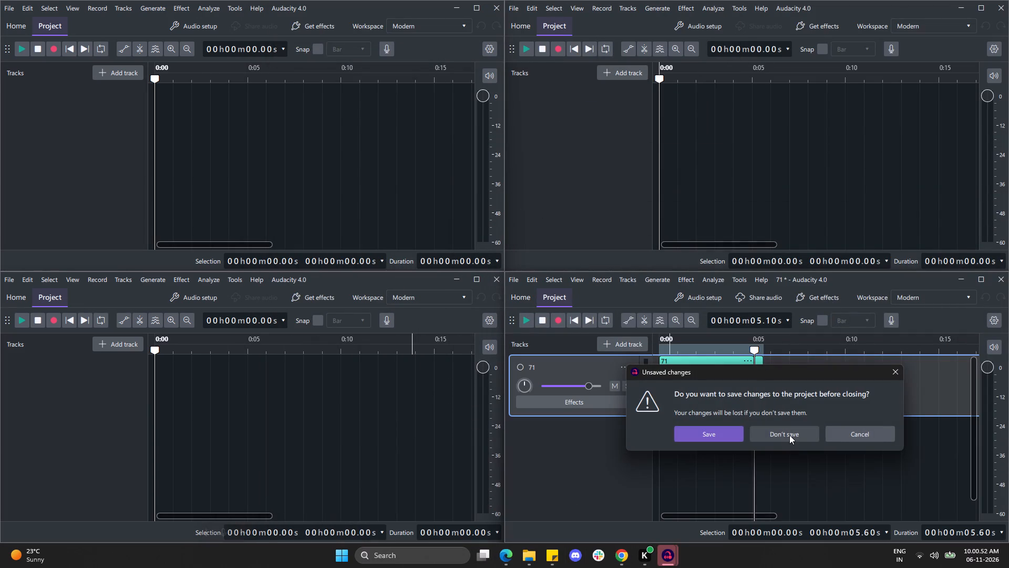
left_click(789, 435)
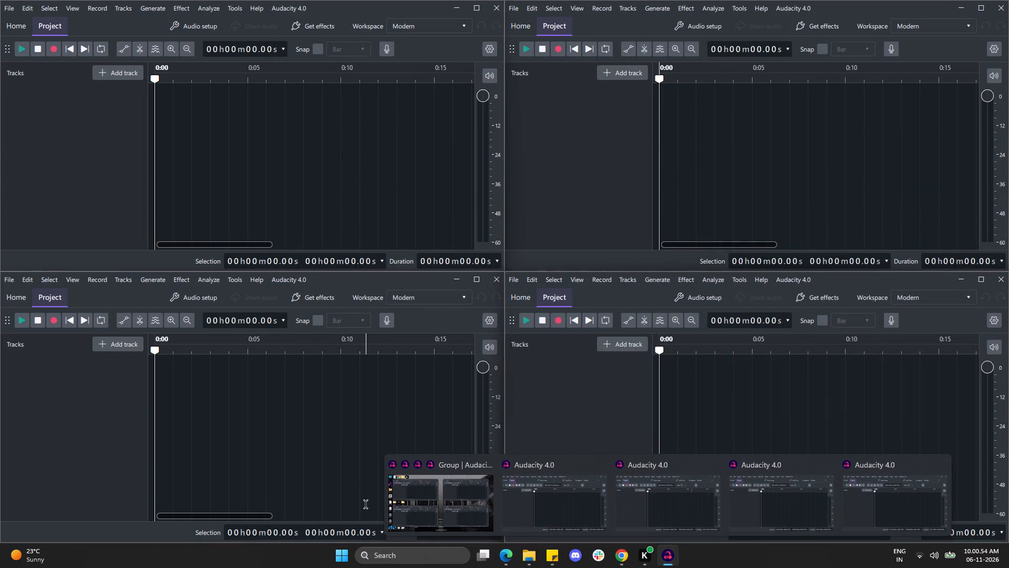
Bring the tiled group forward and import 72.mp3 from the Downloads subfolder into each of the two upper-row projects.
left_click(466, 501)
left_click(28, 99)
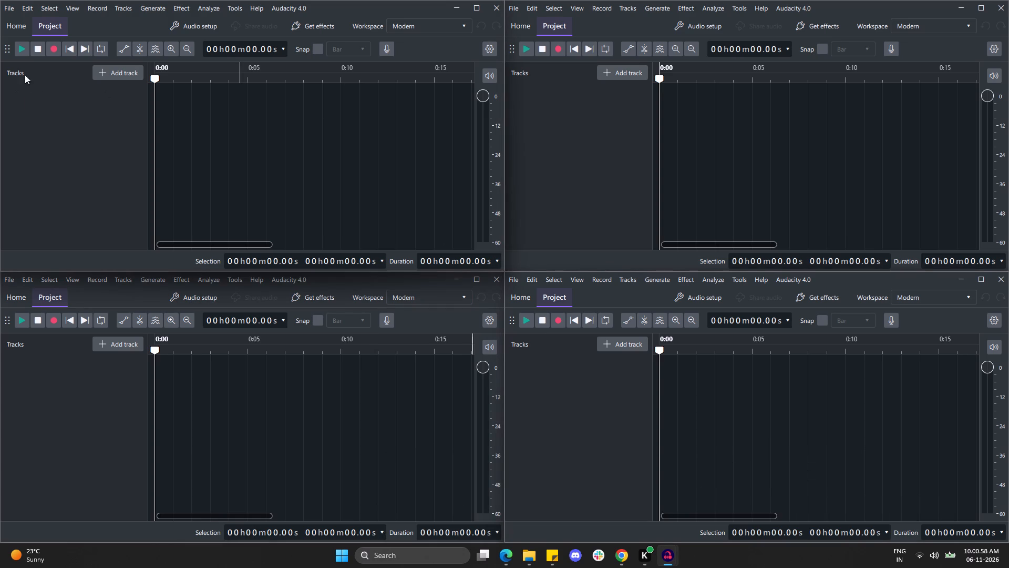
left_click(11, 14)
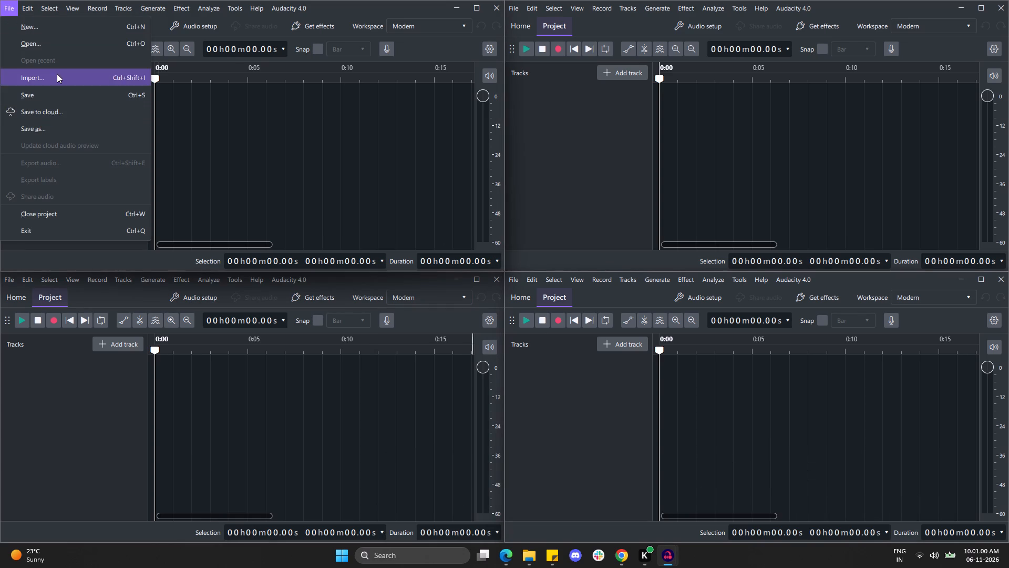
left_click(57, 74)
left_click(197, 173)
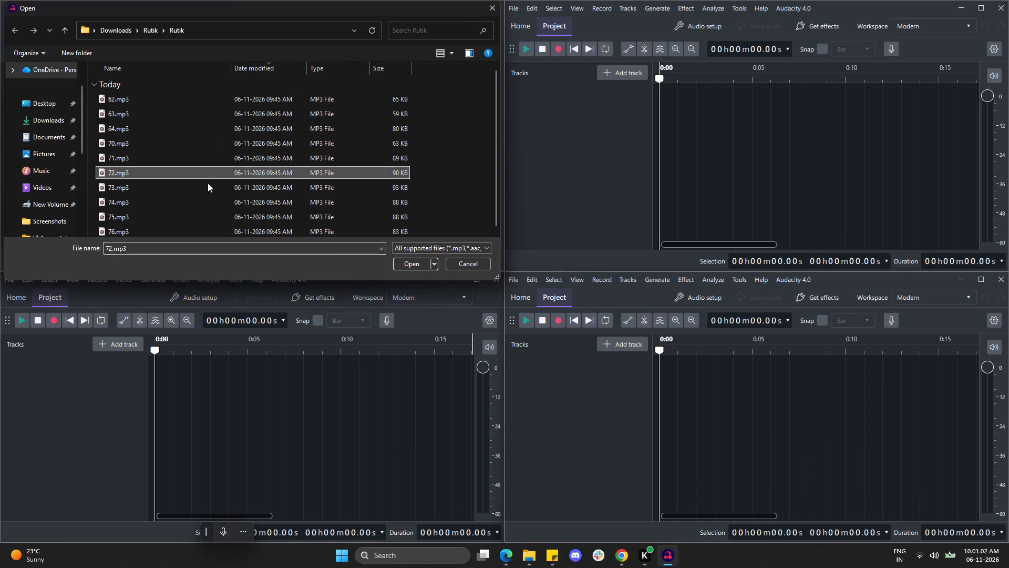
left_click(417, 264)
left_click(515, 9)
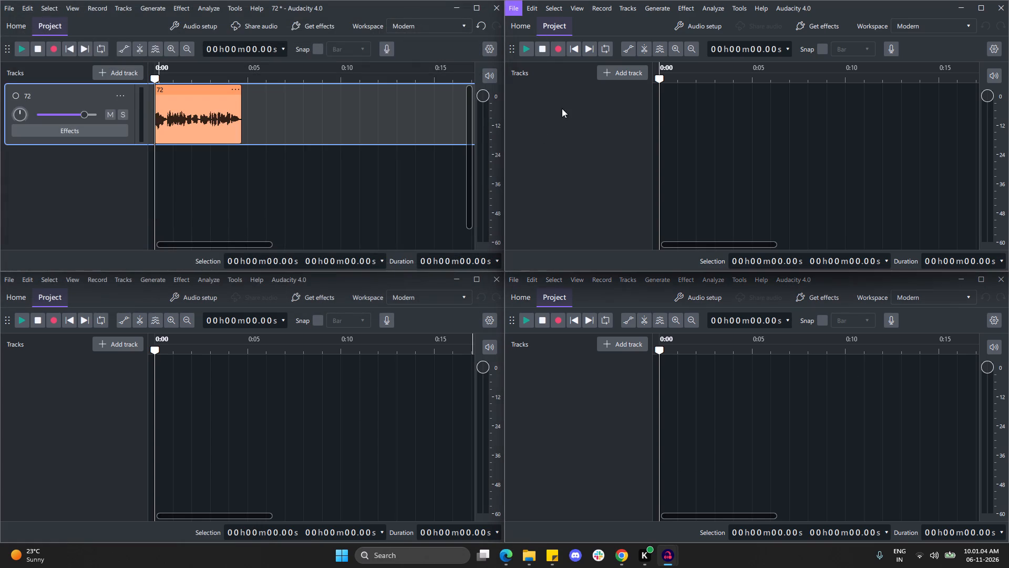
left_click(563, 71)
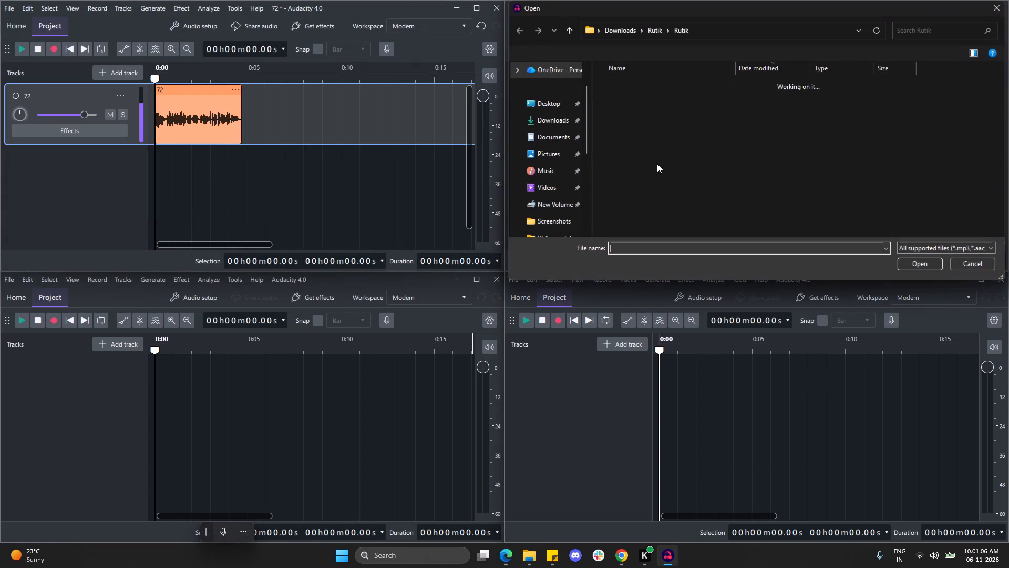
left_click(653, 170)
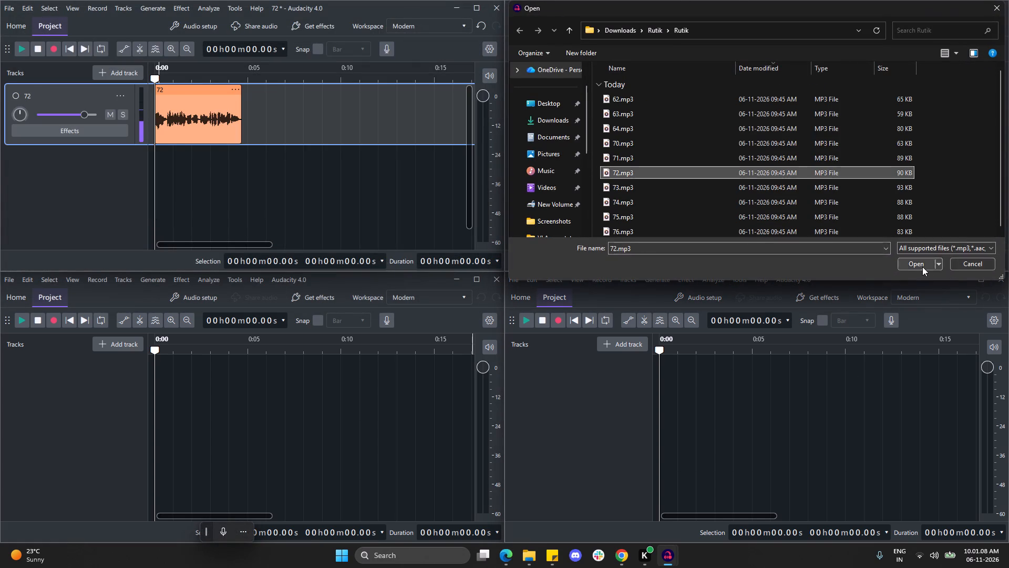
left_click(922, 267)
Import 73.mp3 and 74.mp3 into the two lower-row projects, one file per project.
left_click(6, 283)
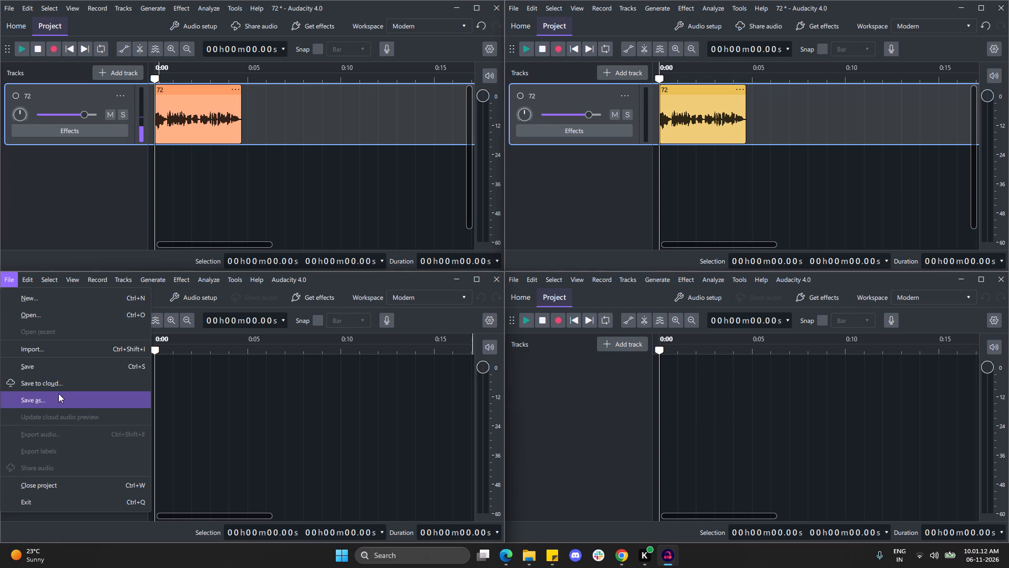
left_click(76, 348)
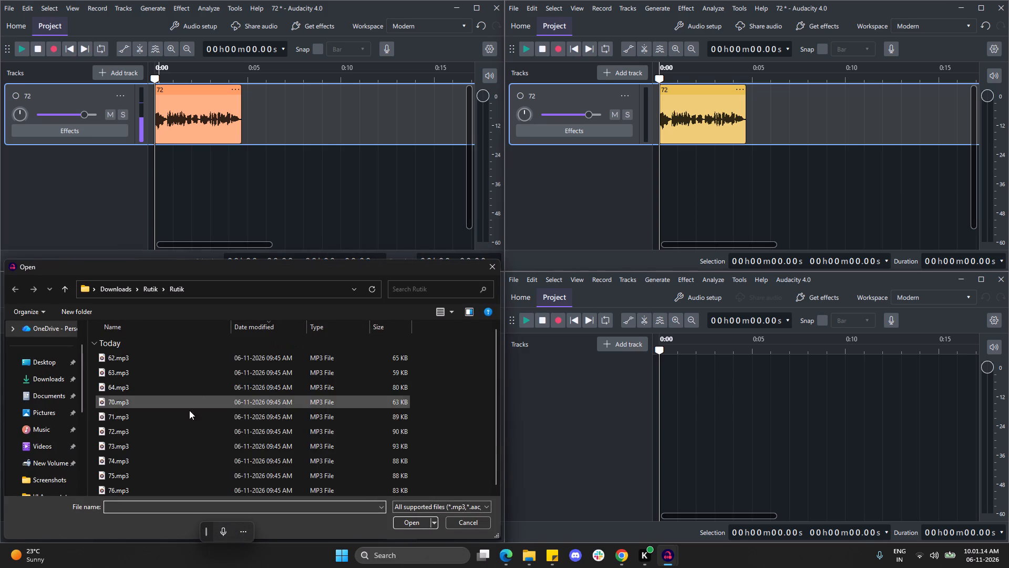
left_click(174, 448)
left_click(418, 524)
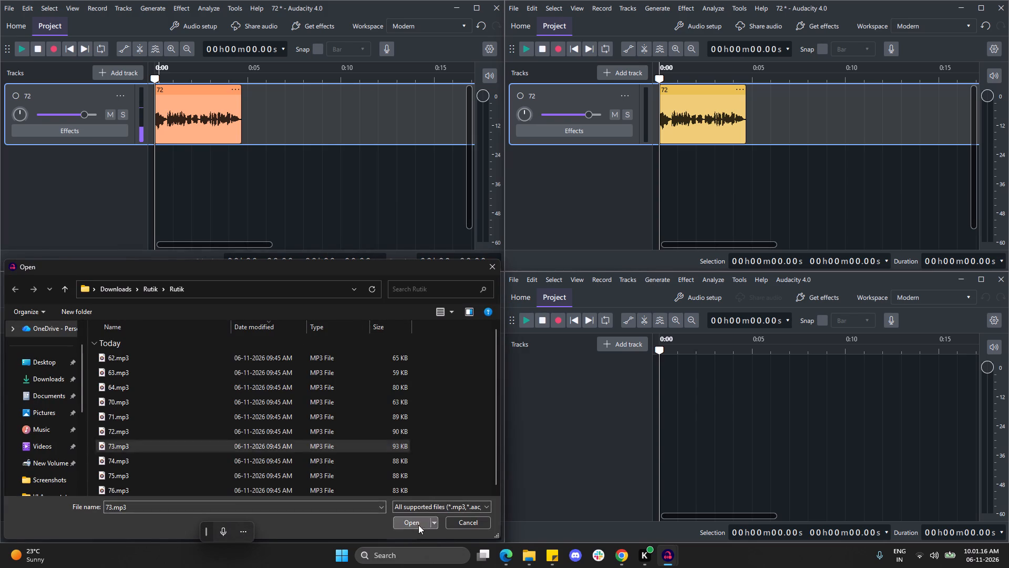
left_click(515, 279)
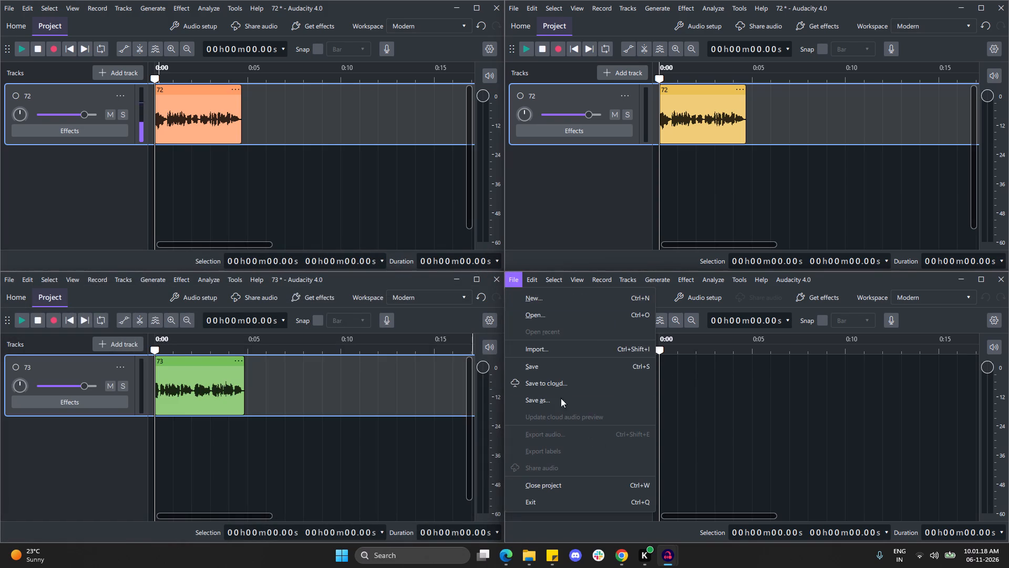
left_click(557, 354)
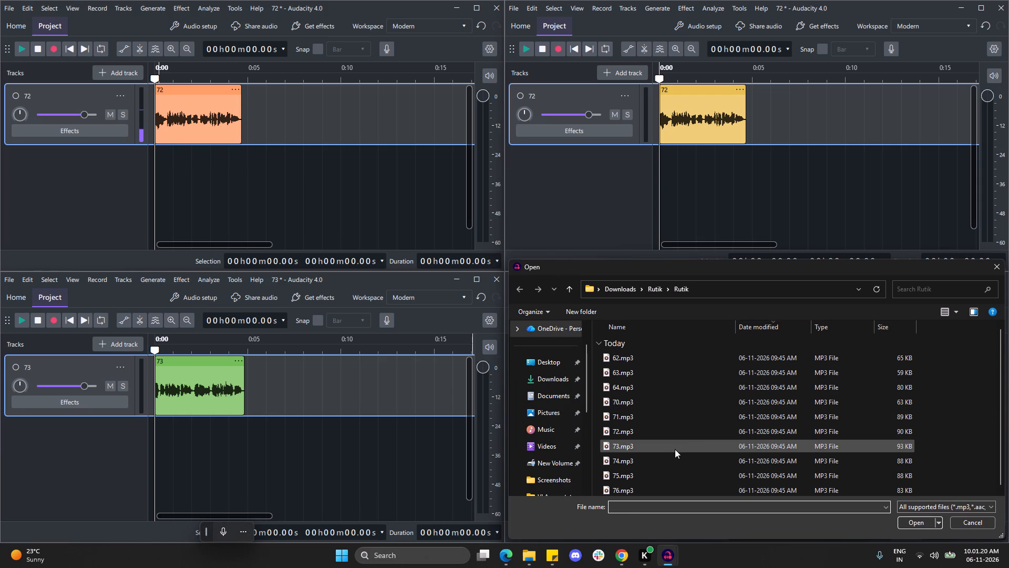
left_click(672, 458)
left_click(922, 523)
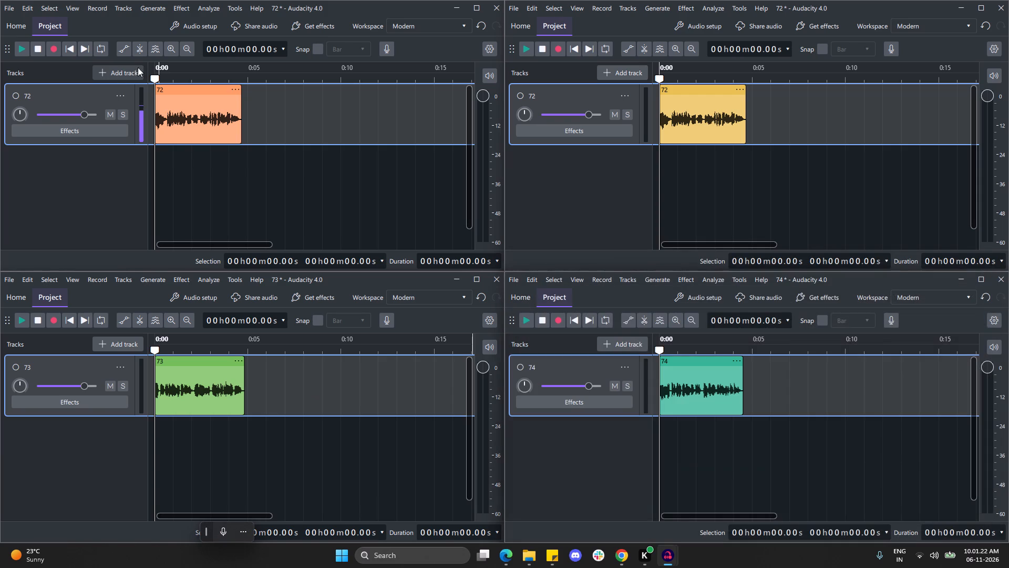
Generate 0.500 s of silence at the start and at the end of clip 72 in the first project.
left_click(159, 11)
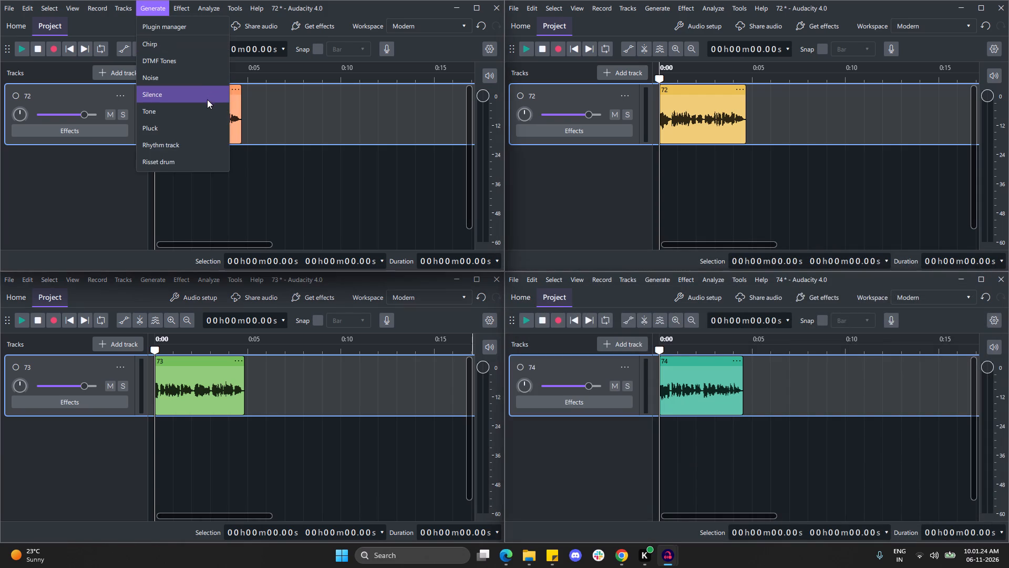
left_click(206, 99)
left_click(267, 157)
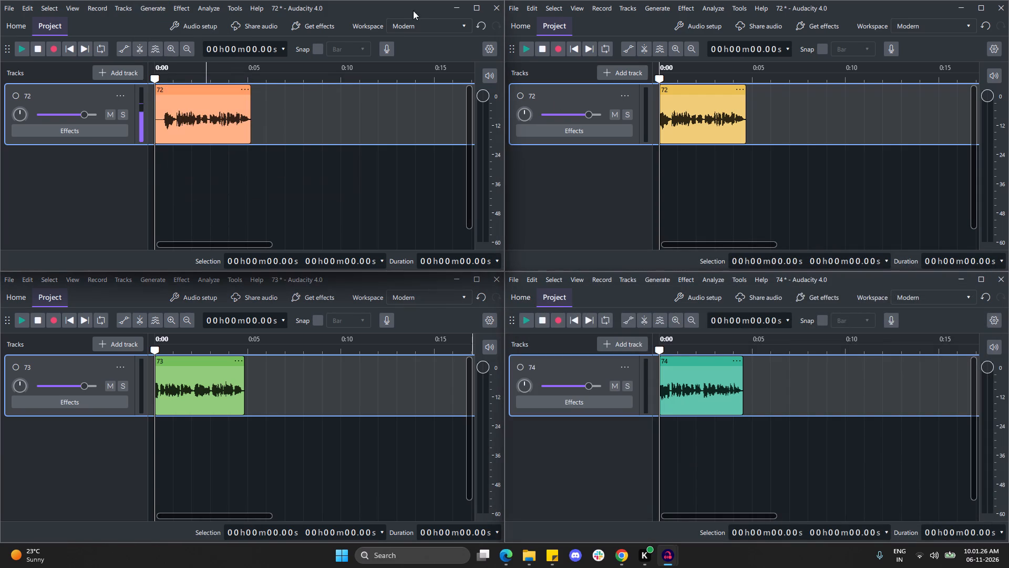
left_click(253, 106)
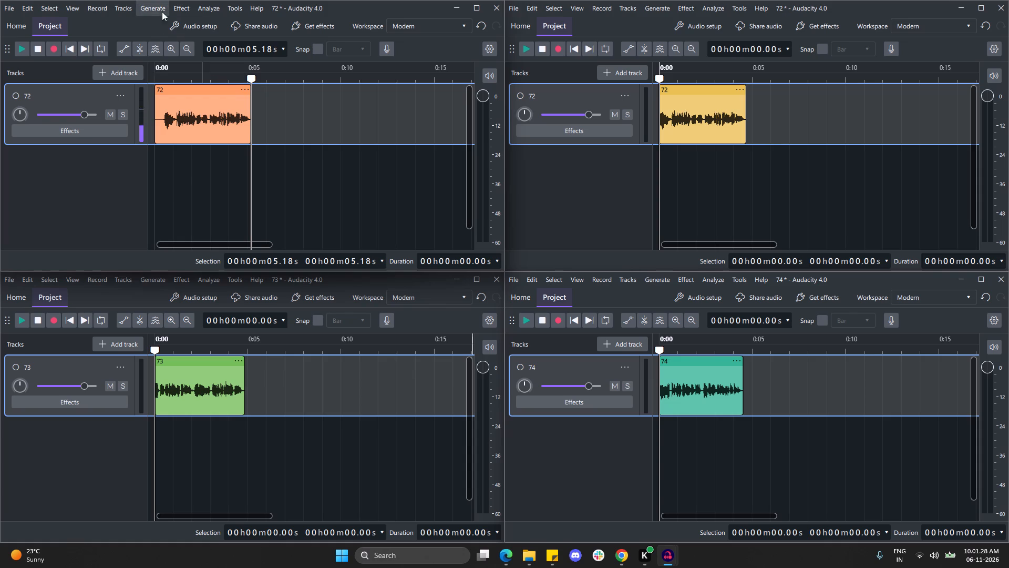
left_click(157, 9)
left_click(191, 97)
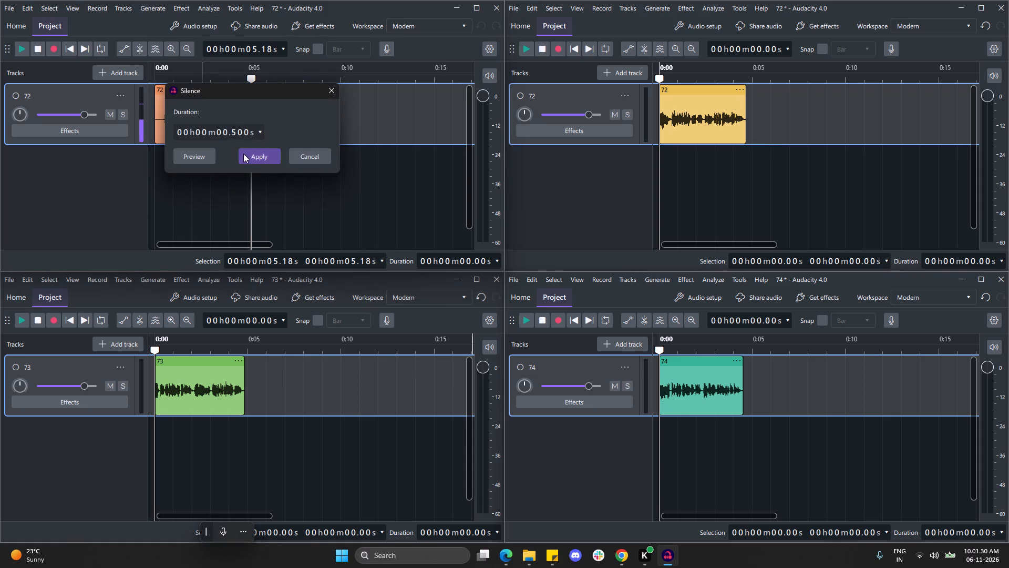
left_click(252, 155)
Generate 0.500 s of silence at the start of clip 72 in the second project.
left_click(652, 6)
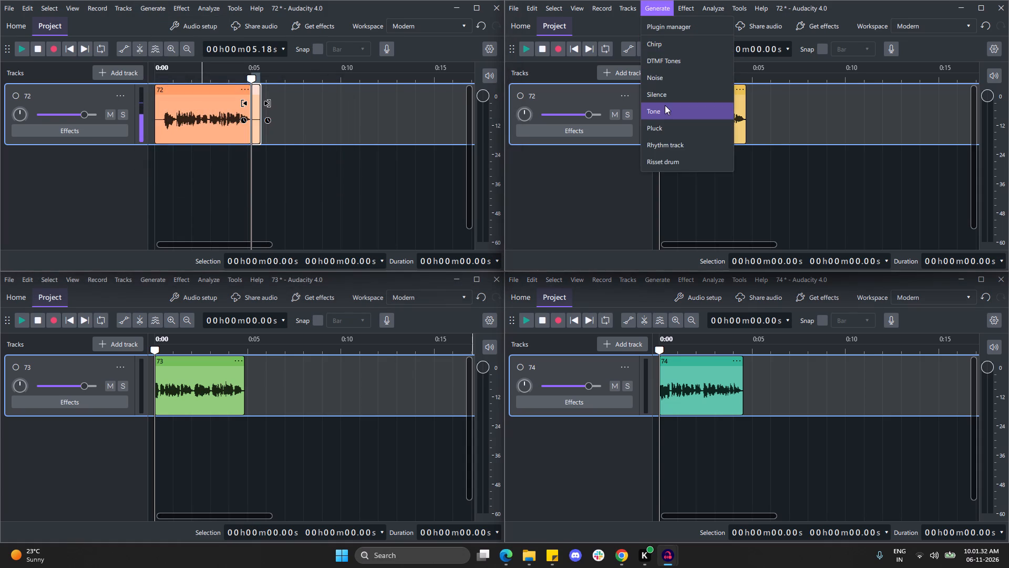
left_click(666, 96)
left_click(766, 154)
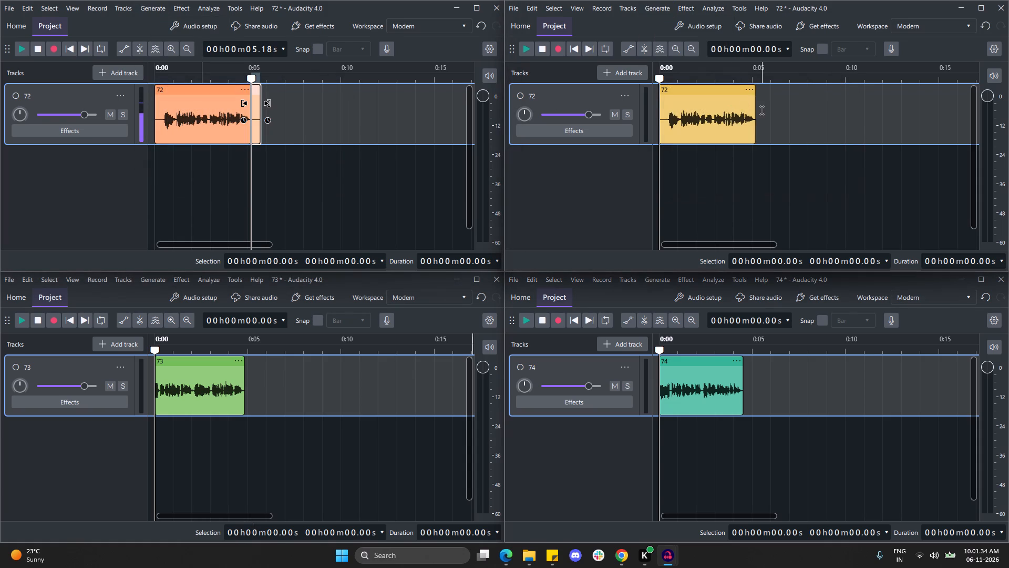
Generate 0.500 s of silence at the end of clip 72 in the second project.
left_click(757, 114)
left_click(608, 8)
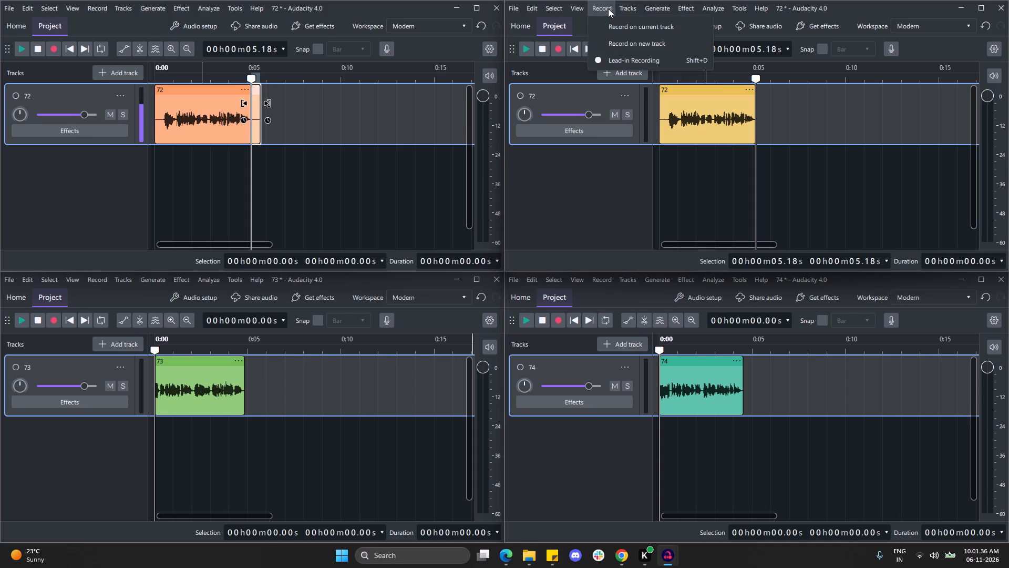
left_click(656, 6)
left_click(658, 8)
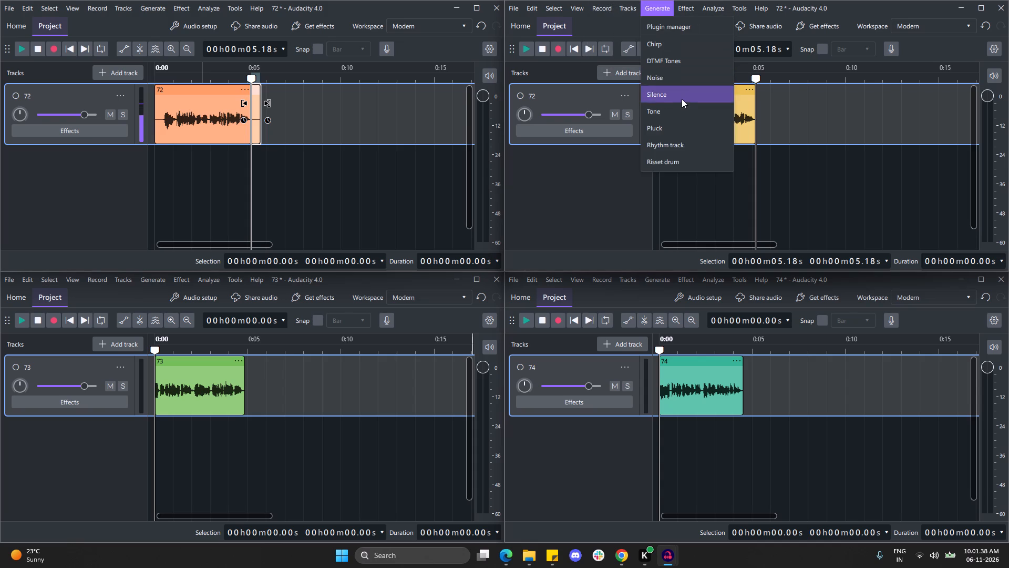
left_click(682, 100)
left_click(764, 158)
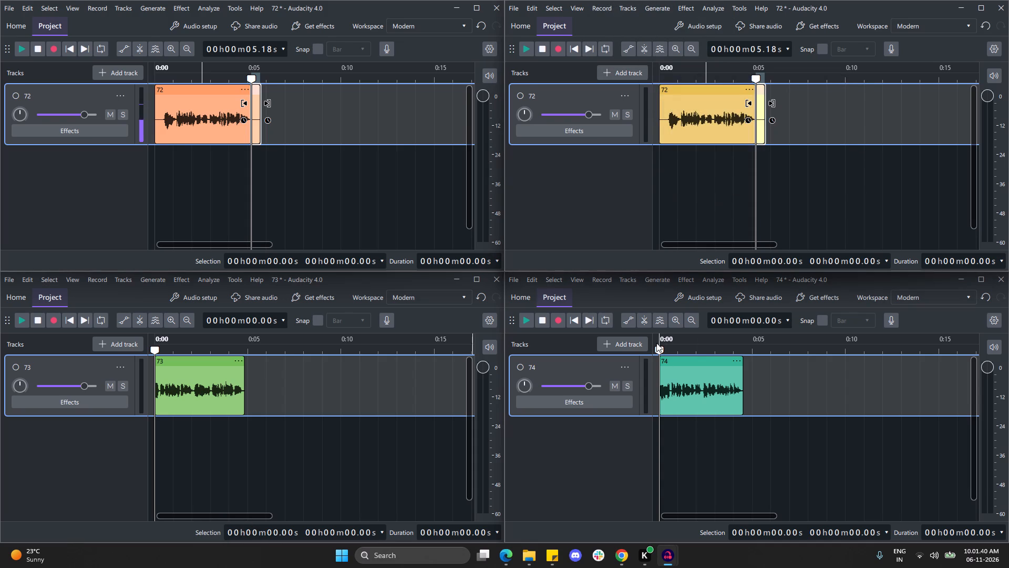
Generate 0.500 s of silence at the start and at the end of clip 74 in its project.
left_click(646, 278)
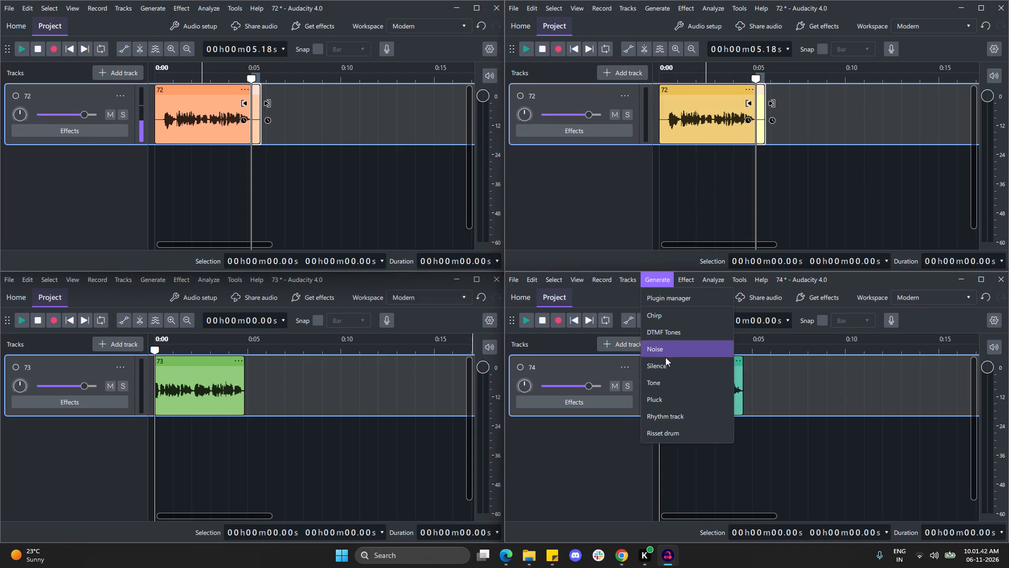
left_click(665, 362)
left_click(772, 428)
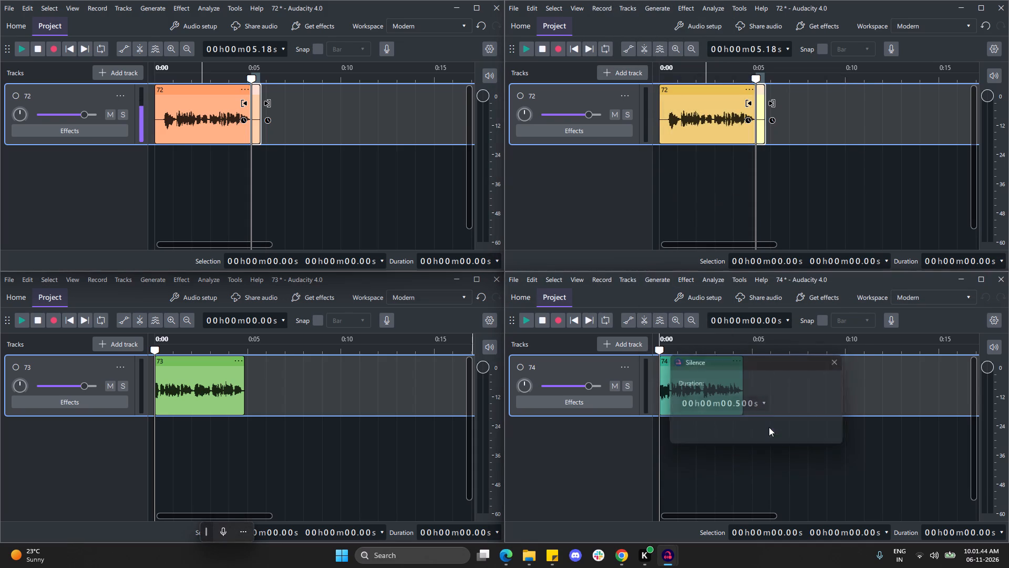
left_click(753, 395)
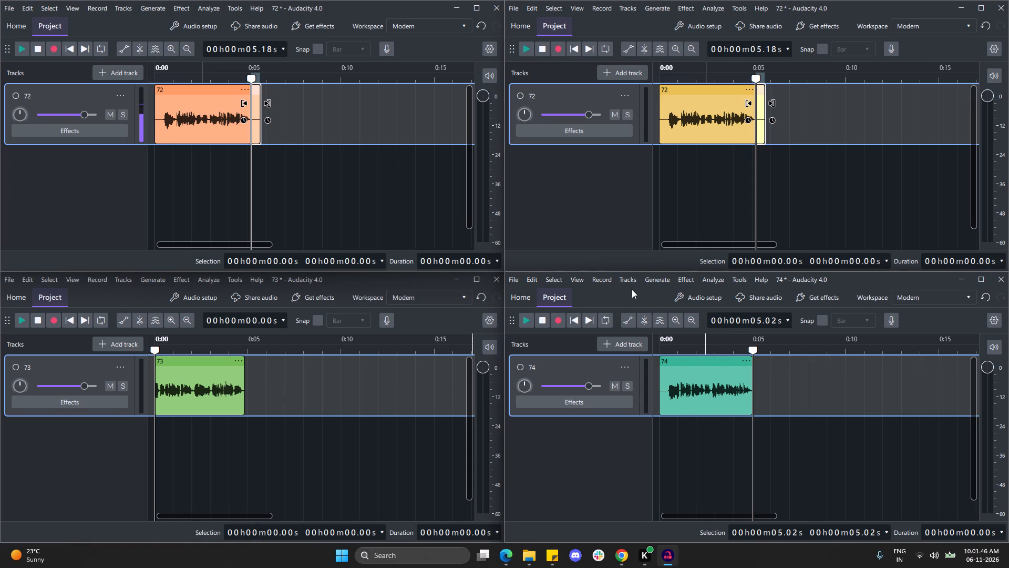
left_click(669, 280)
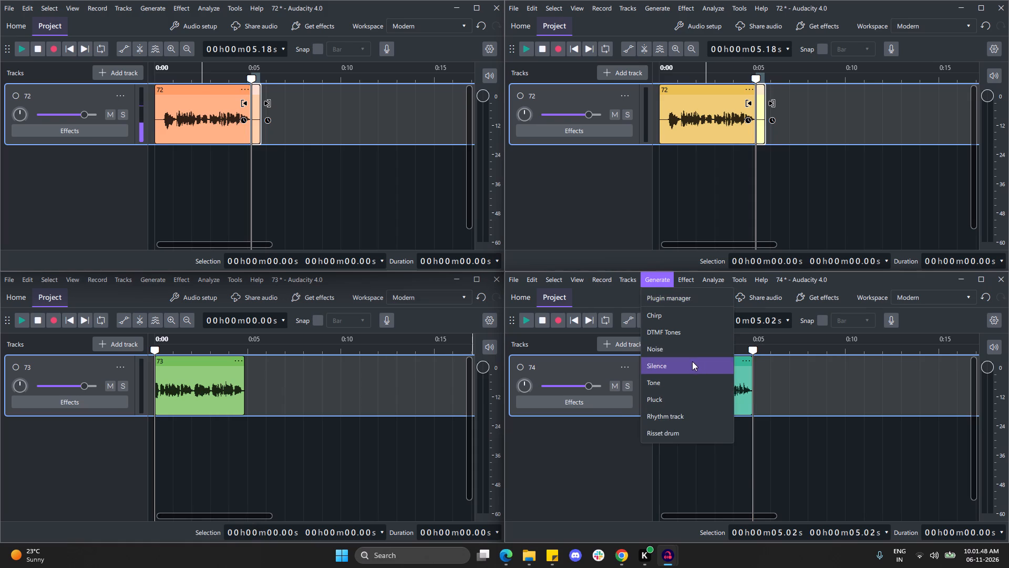
left_click(692, 361)
left_click(782, 429)
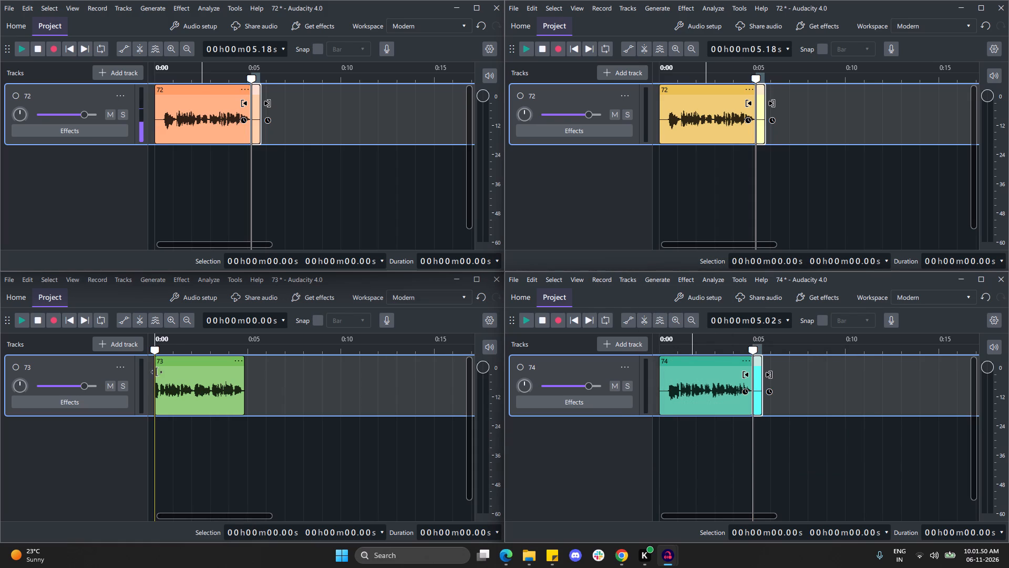
Generate 0.500 s of silence at the start and at the end of clip 73 in its project.
left_click(161, 277)
left_click(179, 363)
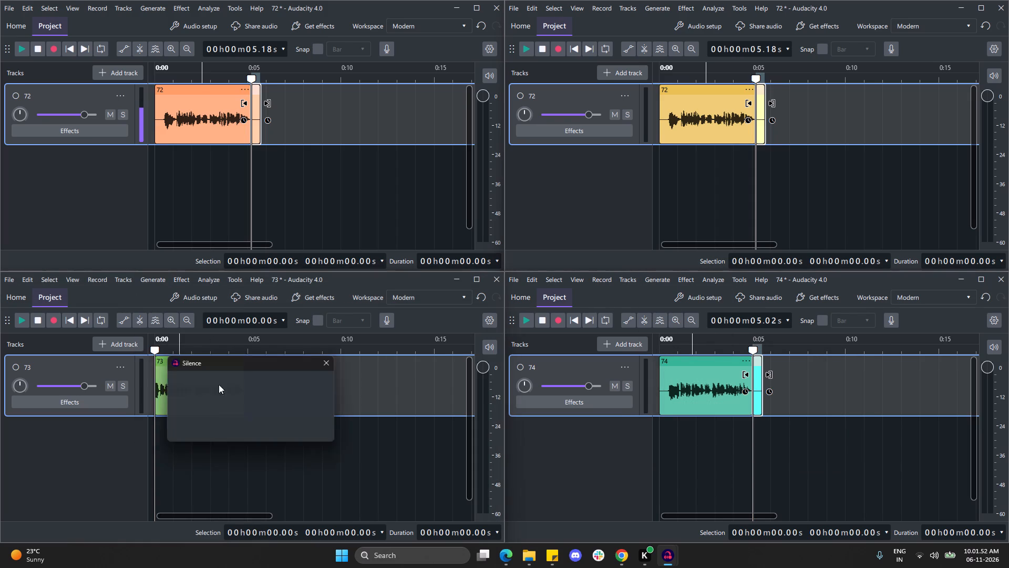
left_click(269, 430)
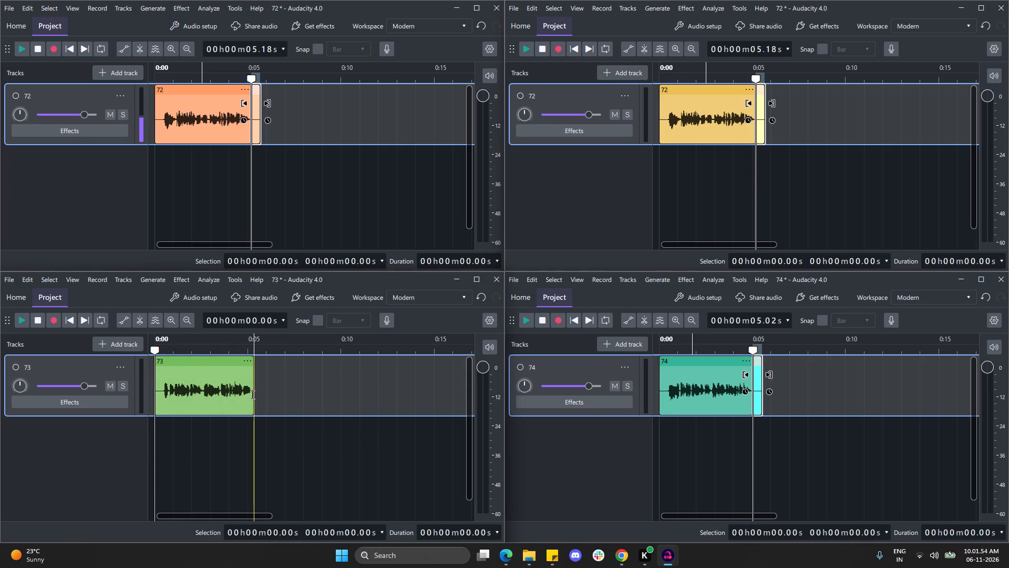
left_click(253, 395)
left_click(142, 285)
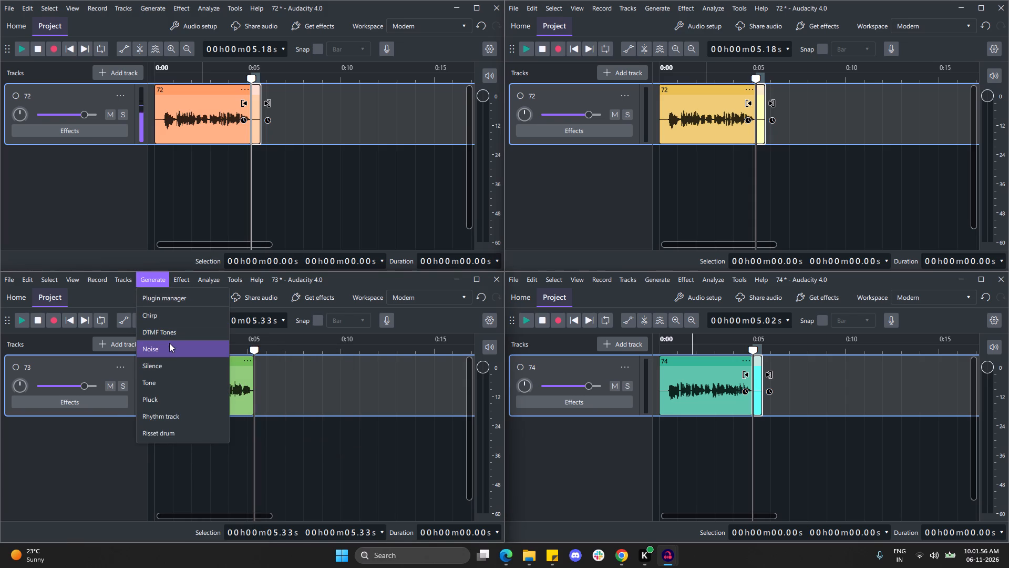
left_click(170, 363)
left_click(264, 433)
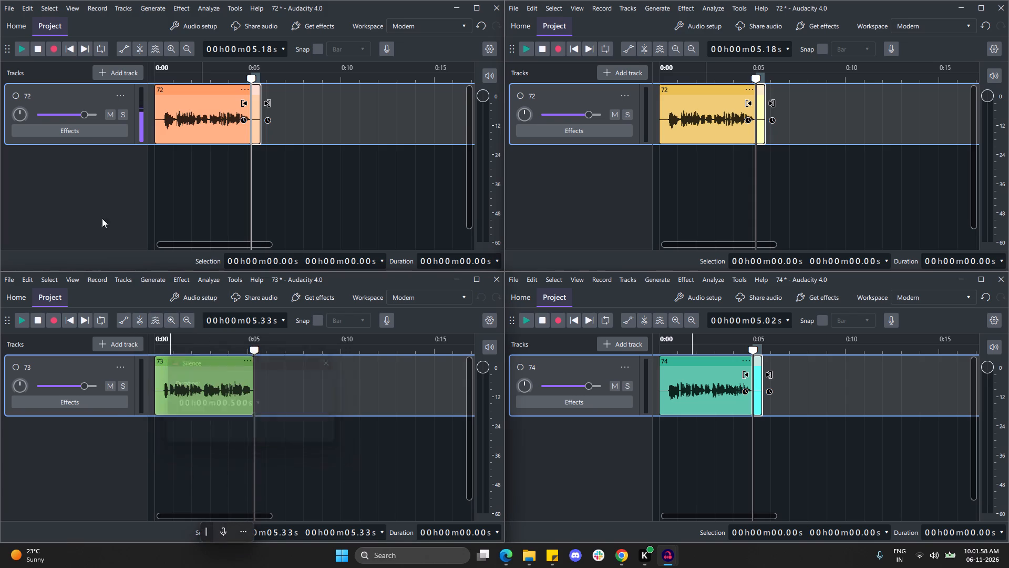
Export the first project's clip 72 as a mono 16000 Hz WAV file named TL_sp_1_72 in the batch 1 submission folder.
left_click(15, 7)
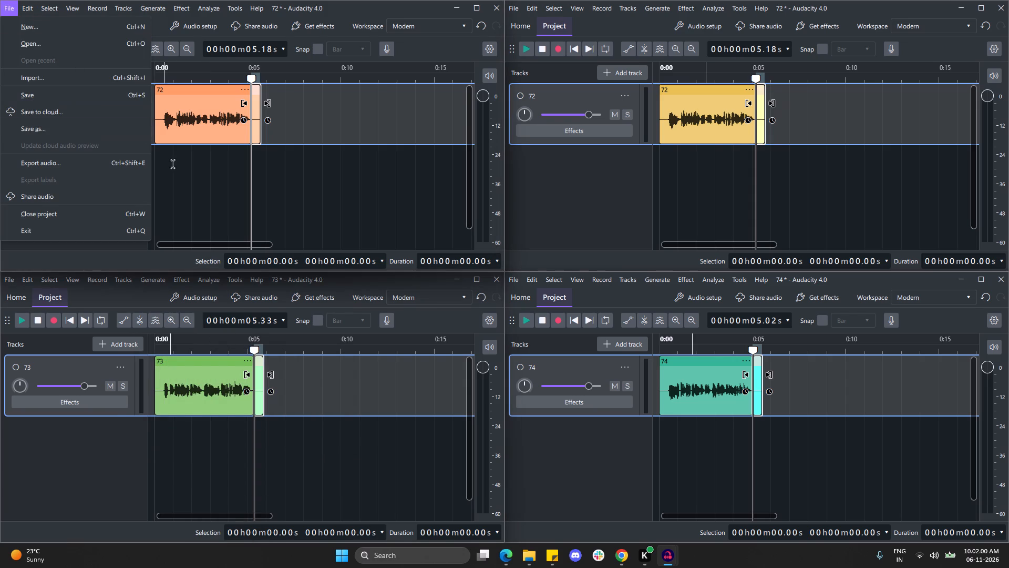
left_click(64, 164)
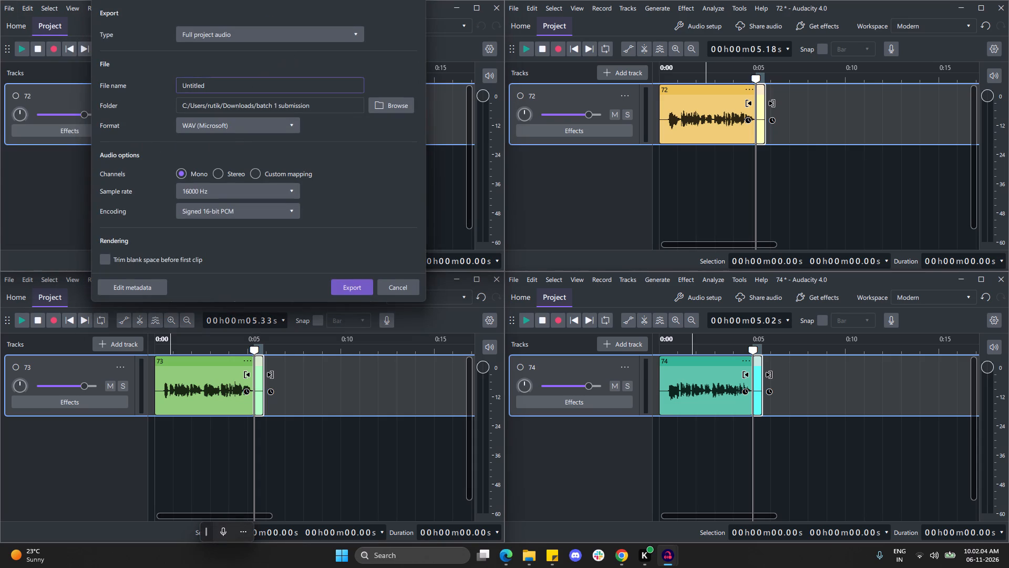
left_click(242, 86, "ctrl")
key("ctrl+a")
key("ctrl+v")
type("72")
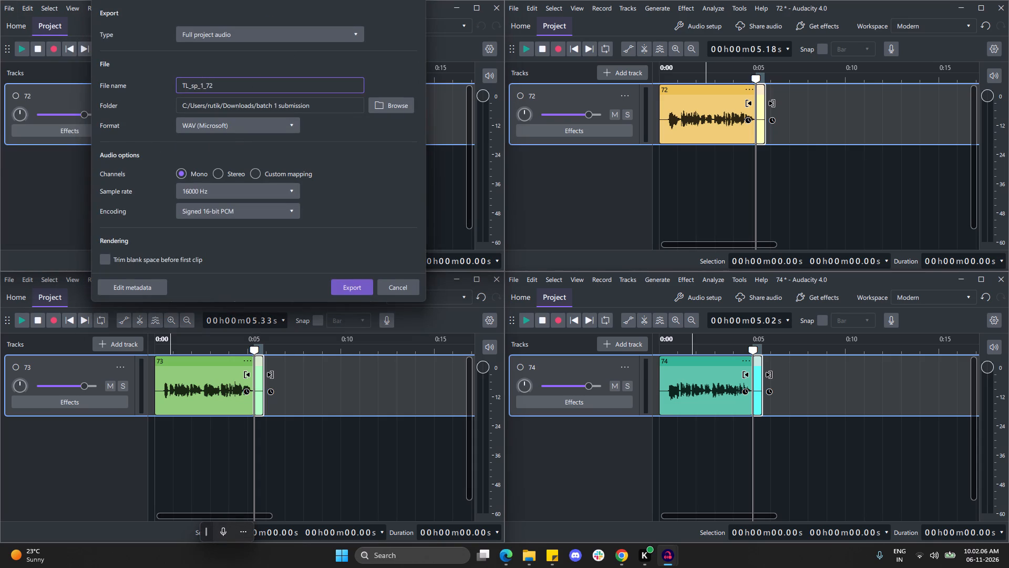
left_click(357, 284)
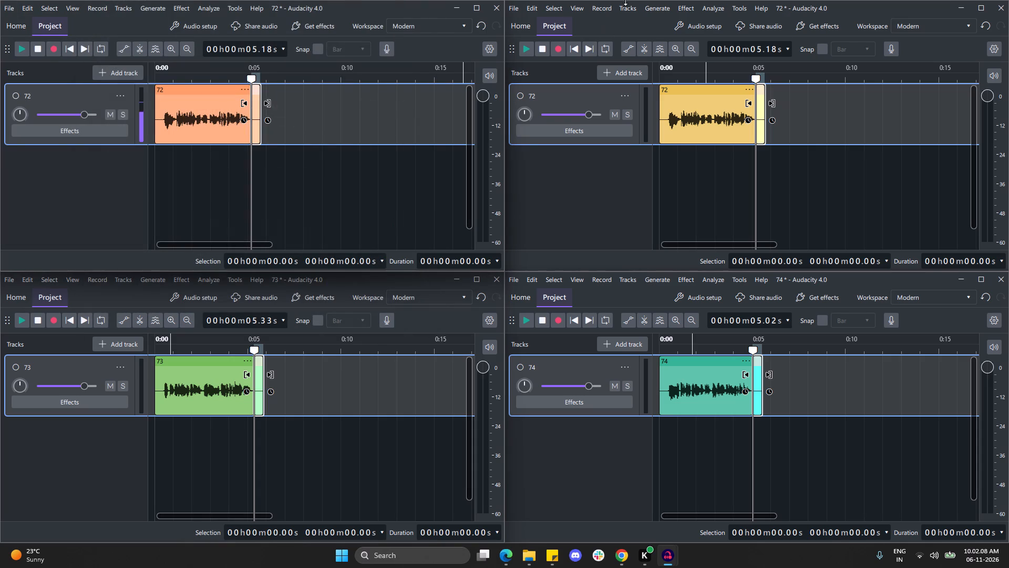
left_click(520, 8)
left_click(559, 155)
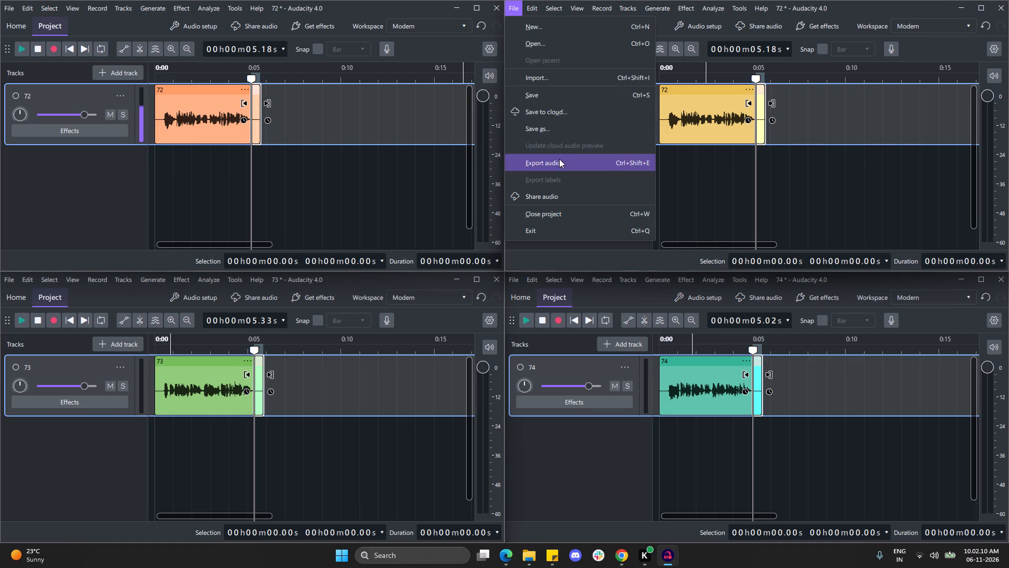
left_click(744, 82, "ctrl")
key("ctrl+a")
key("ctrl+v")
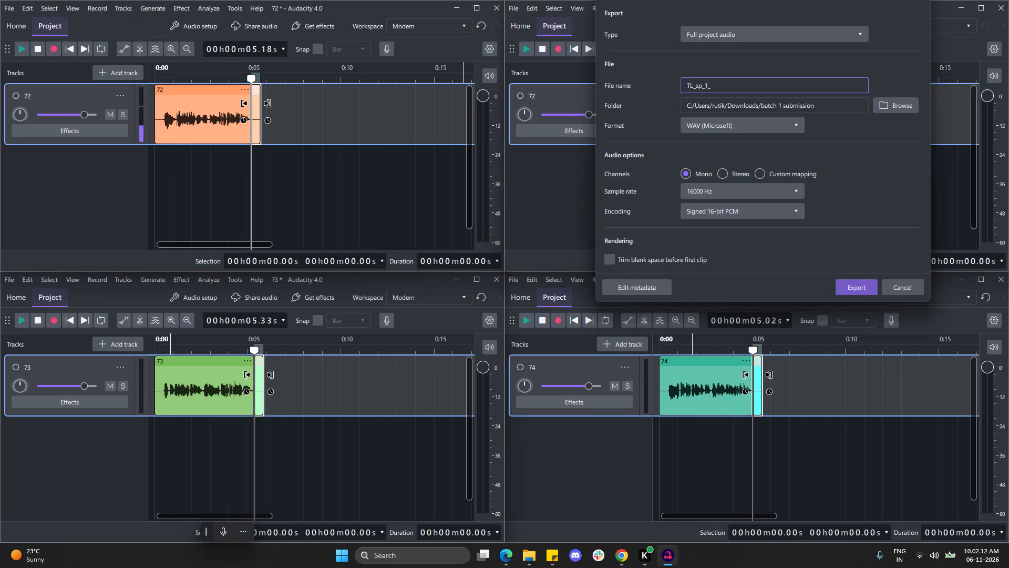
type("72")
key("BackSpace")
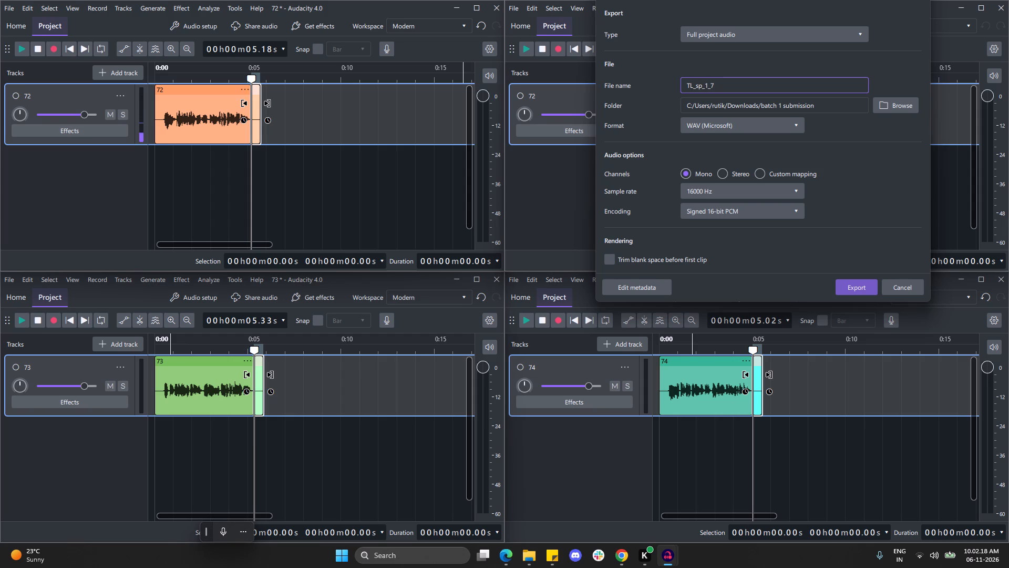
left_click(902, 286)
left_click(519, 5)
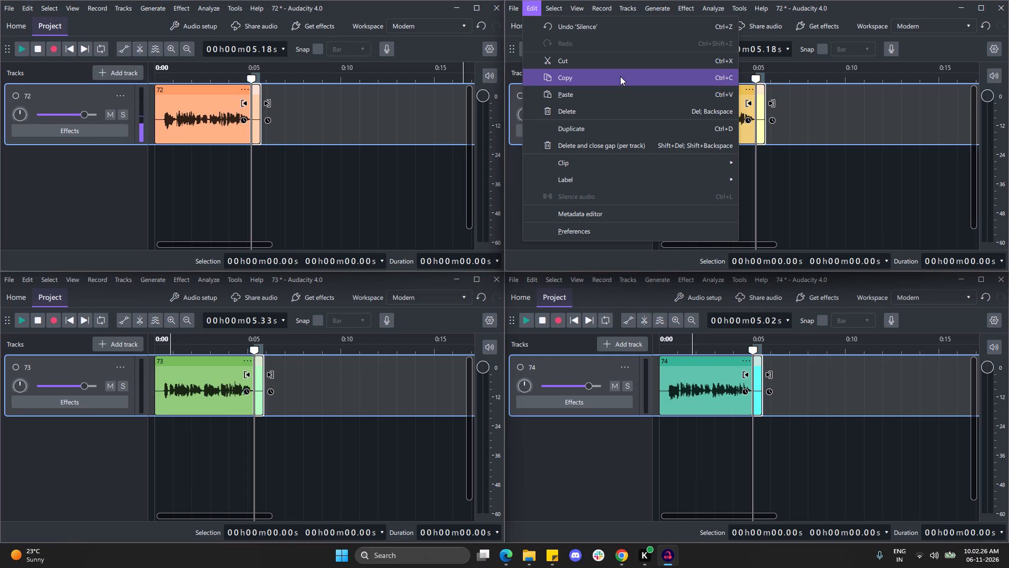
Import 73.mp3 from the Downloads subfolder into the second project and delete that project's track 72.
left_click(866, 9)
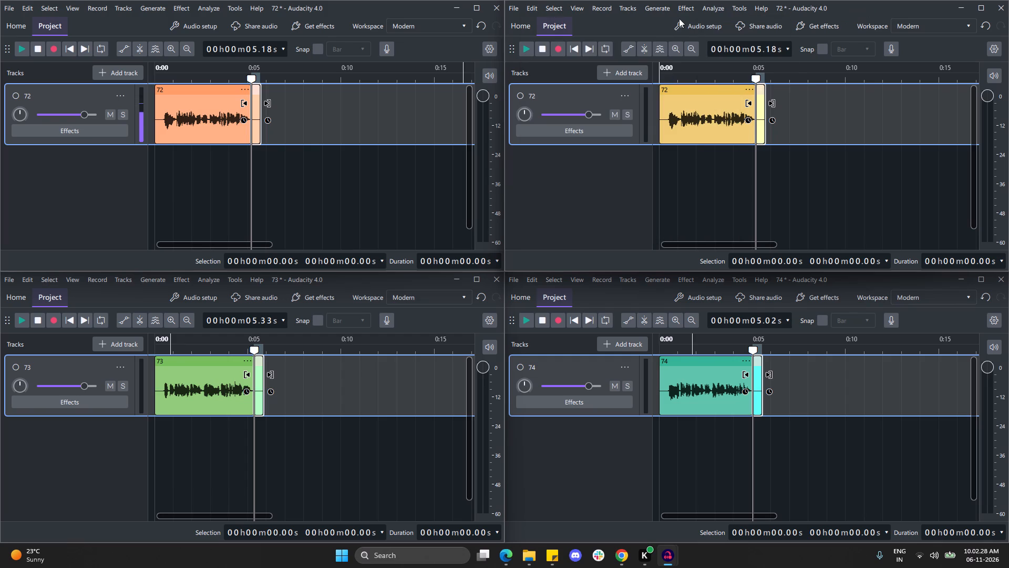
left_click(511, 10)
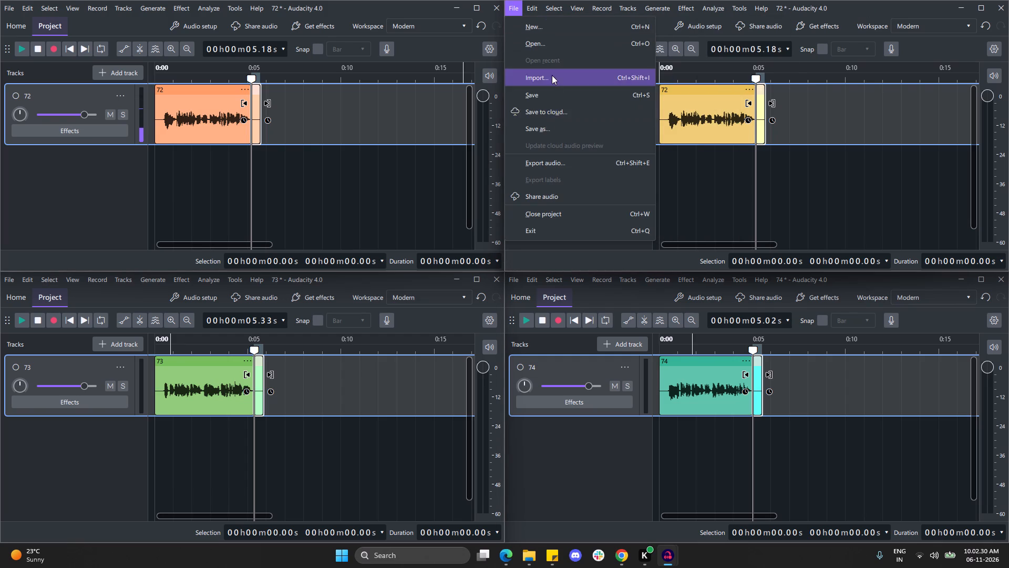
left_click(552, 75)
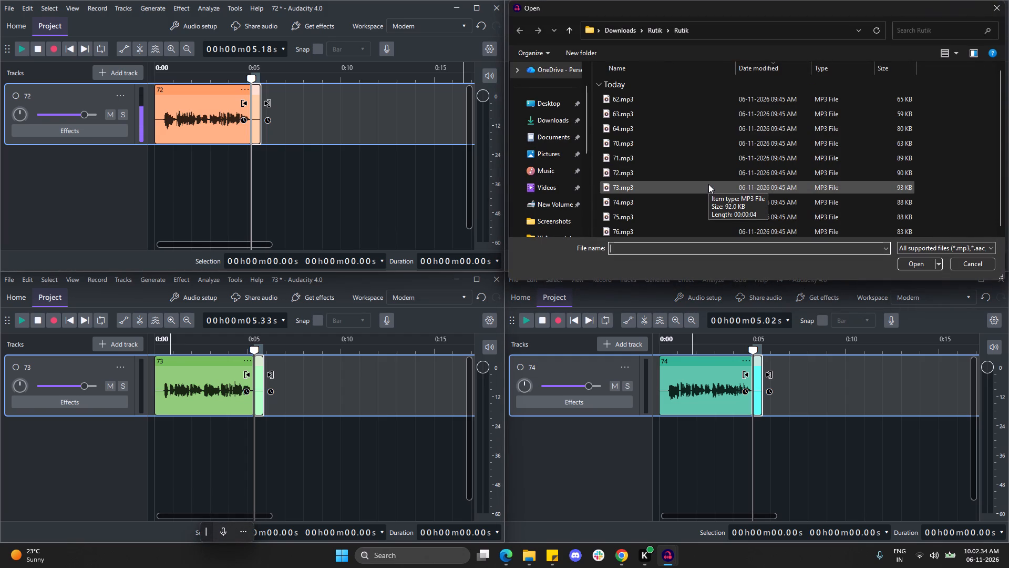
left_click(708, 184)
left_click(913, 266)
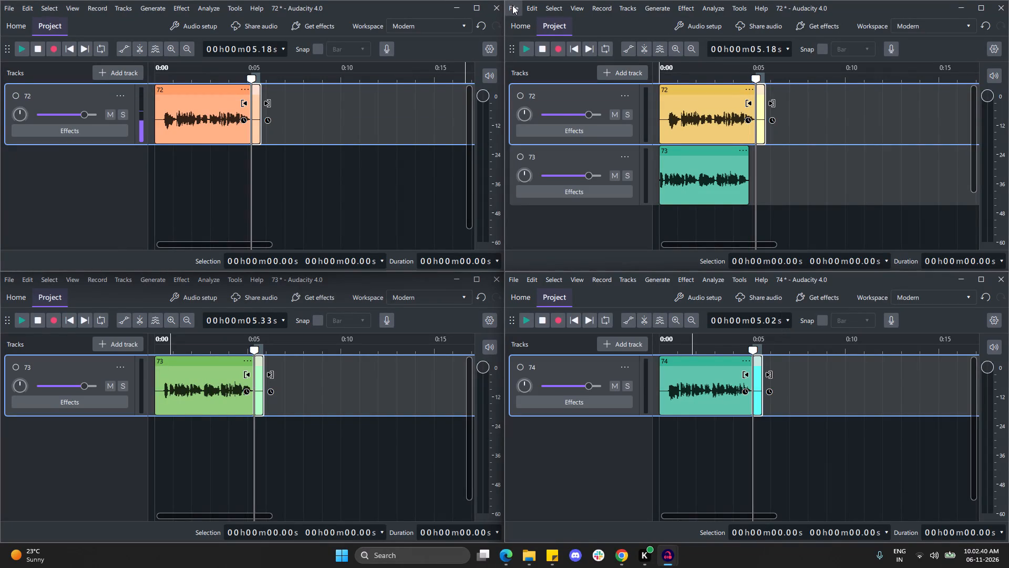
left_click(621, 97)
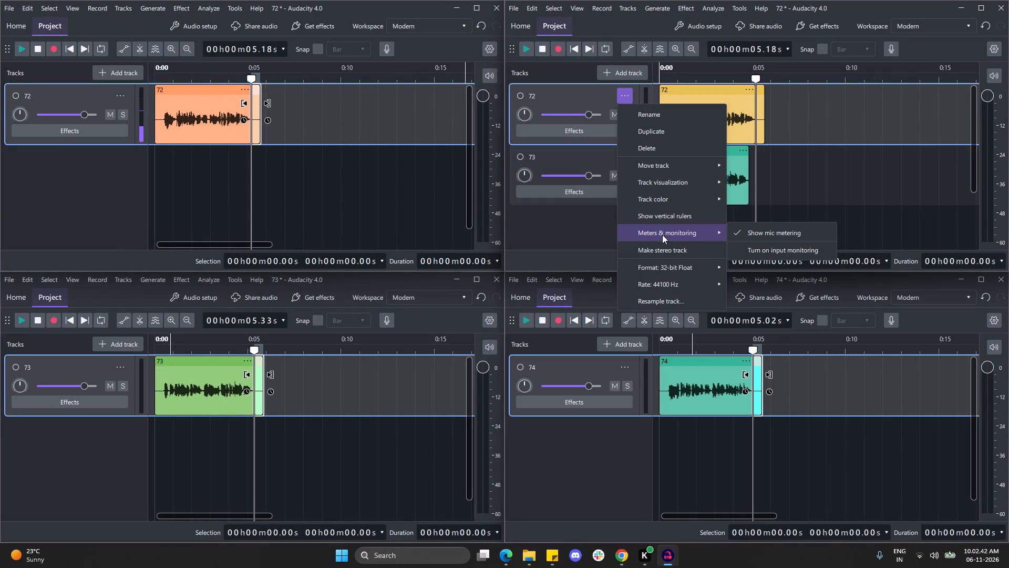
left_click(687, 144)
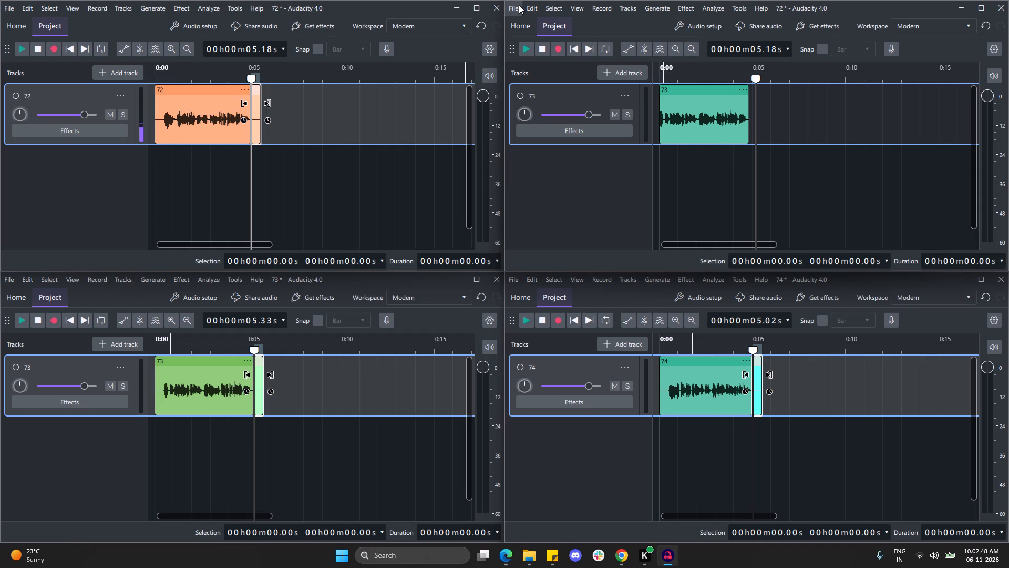
Check the batch 1 submission folder in File Explorer, and replace the second project's existing track with an import of 75.mp3.
left_click(528, 565)
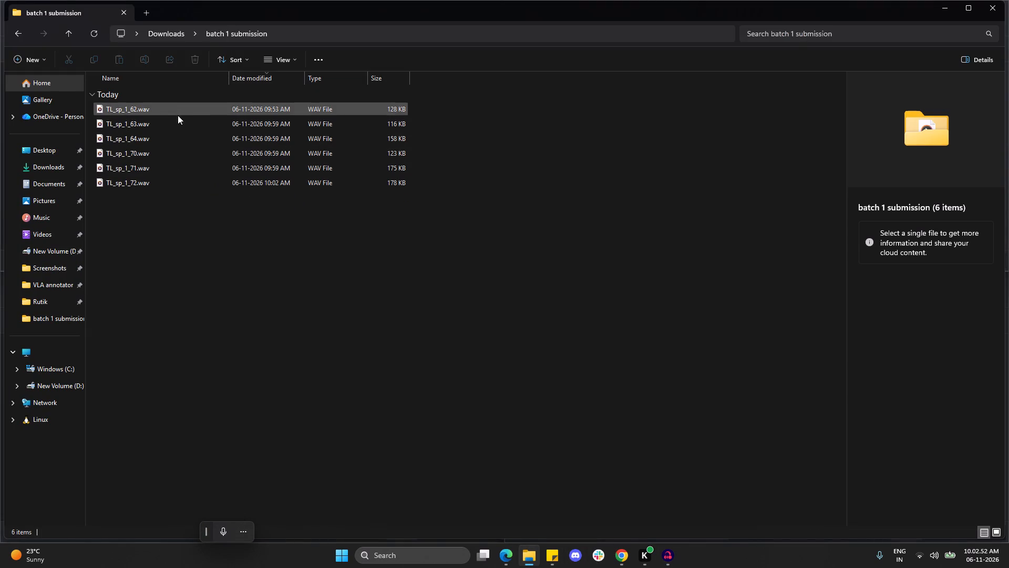
left_click(944, 6)
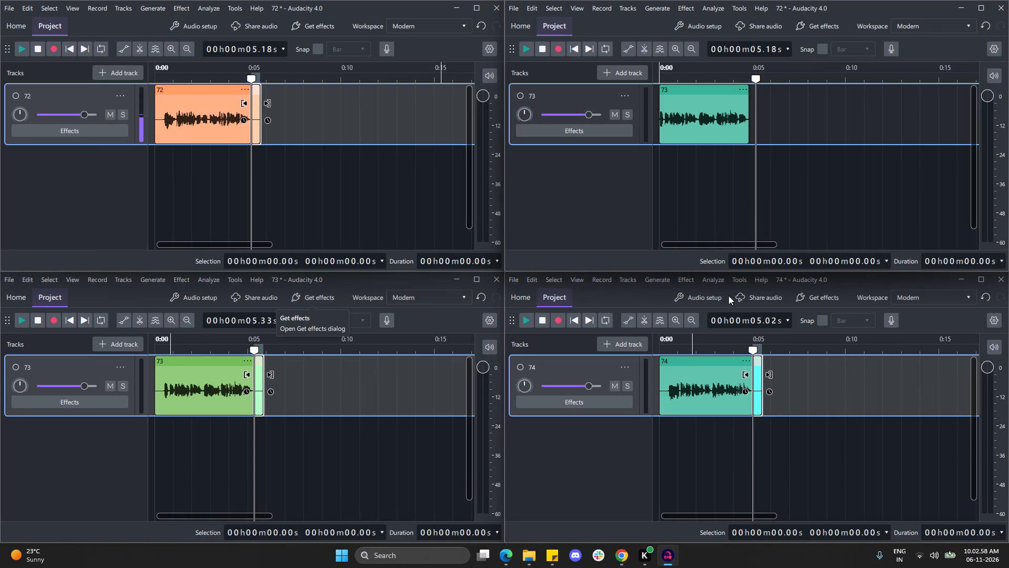
left_click(520, 11)
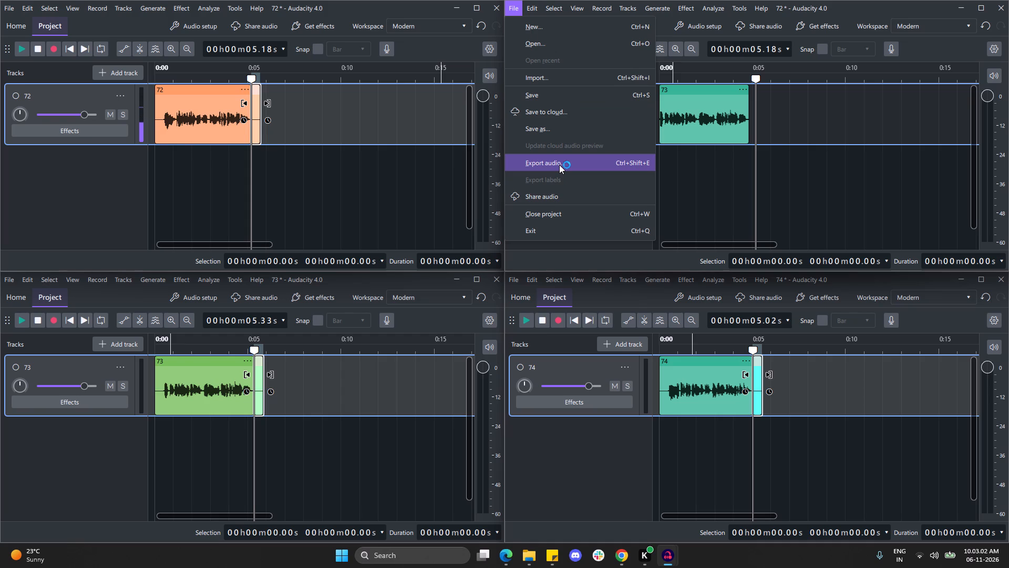
left_click(565, 78)
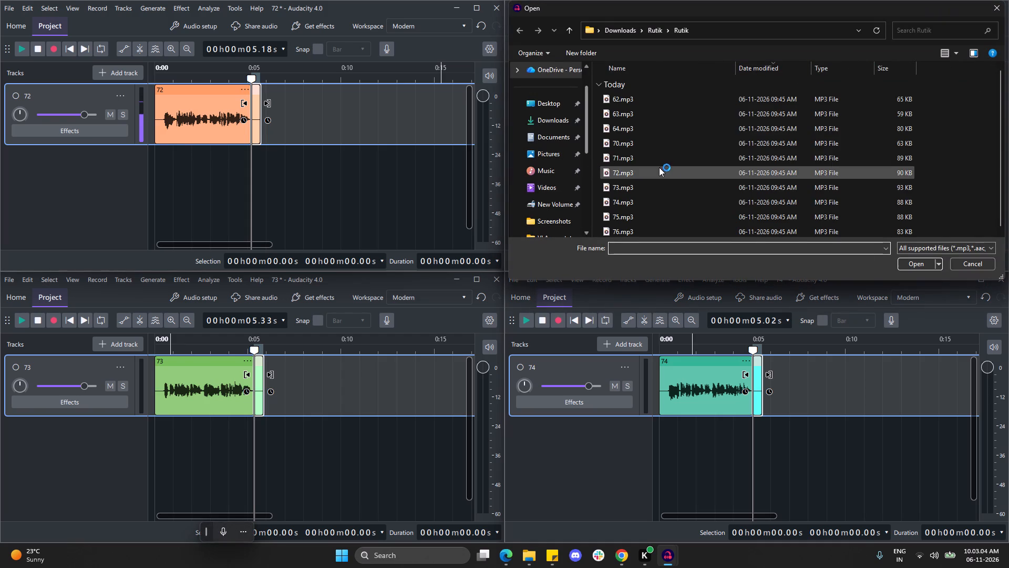
left_click(648, 217)
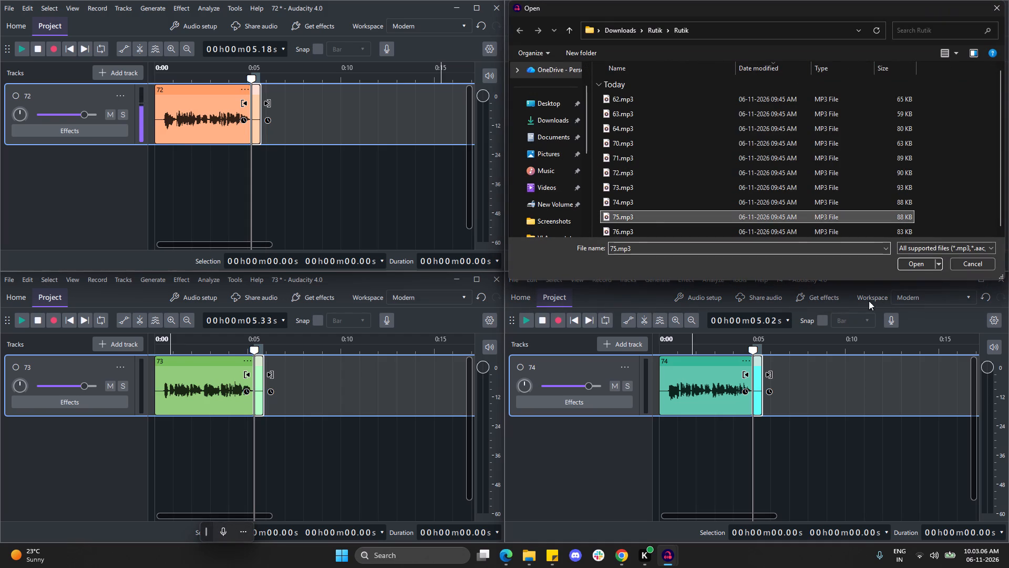
left_click(921, 265)
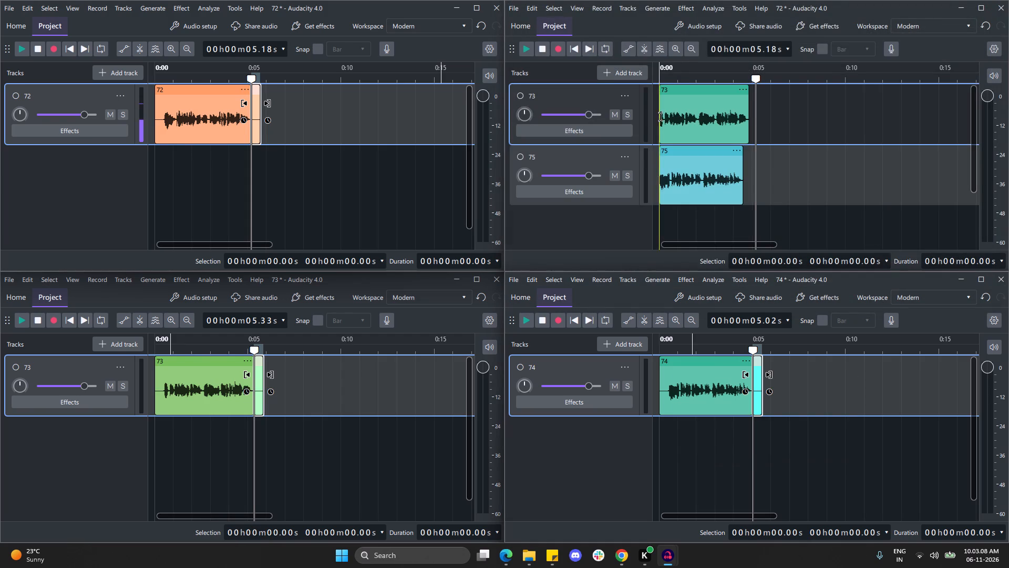
left_click(623, 96)
left_click(663, 147)
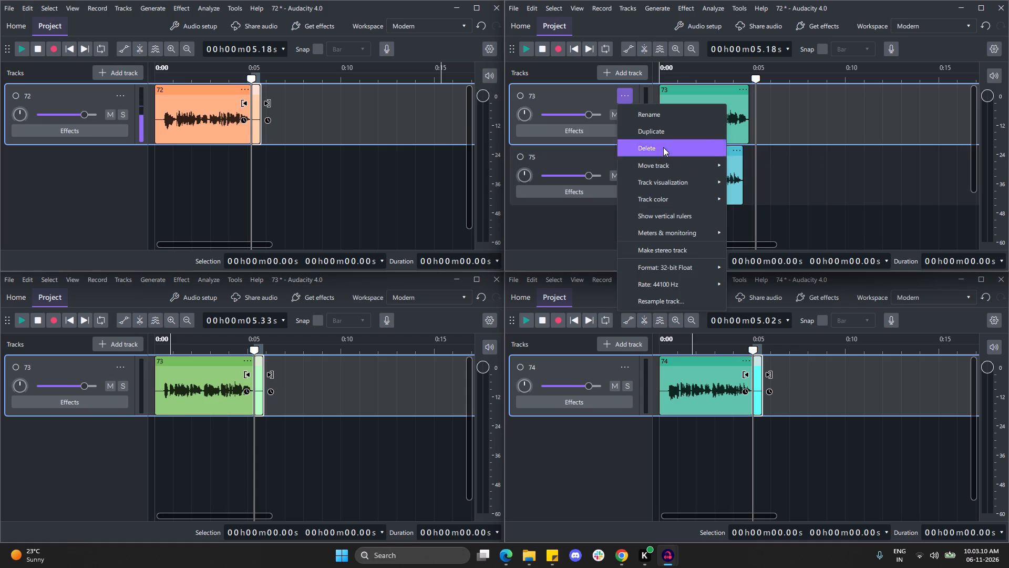
Delete track 72 from the first project and import 76.mp3 into it from the Downloads subfolder.
left_click(124, 94)
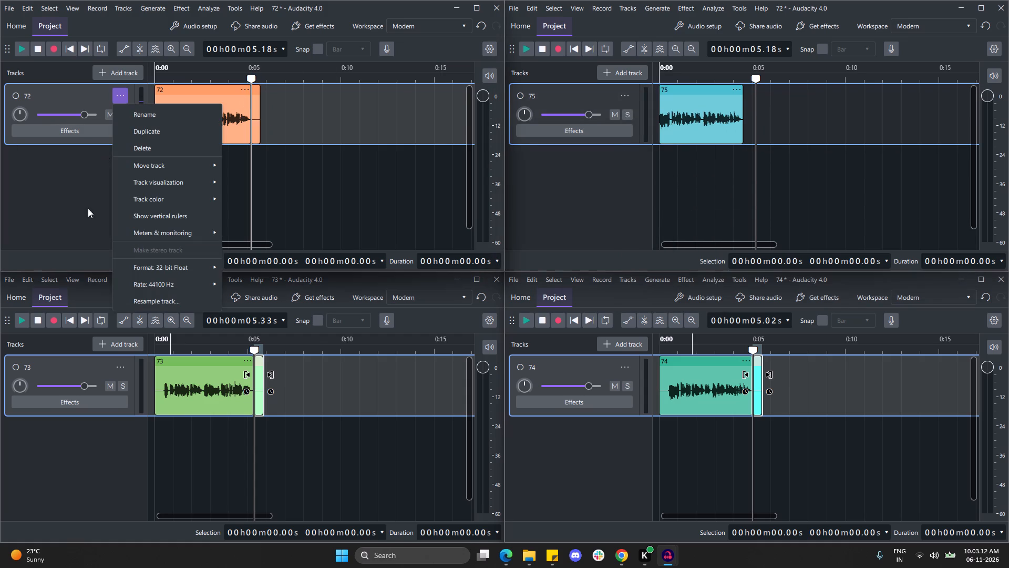
left_click(159, 154)
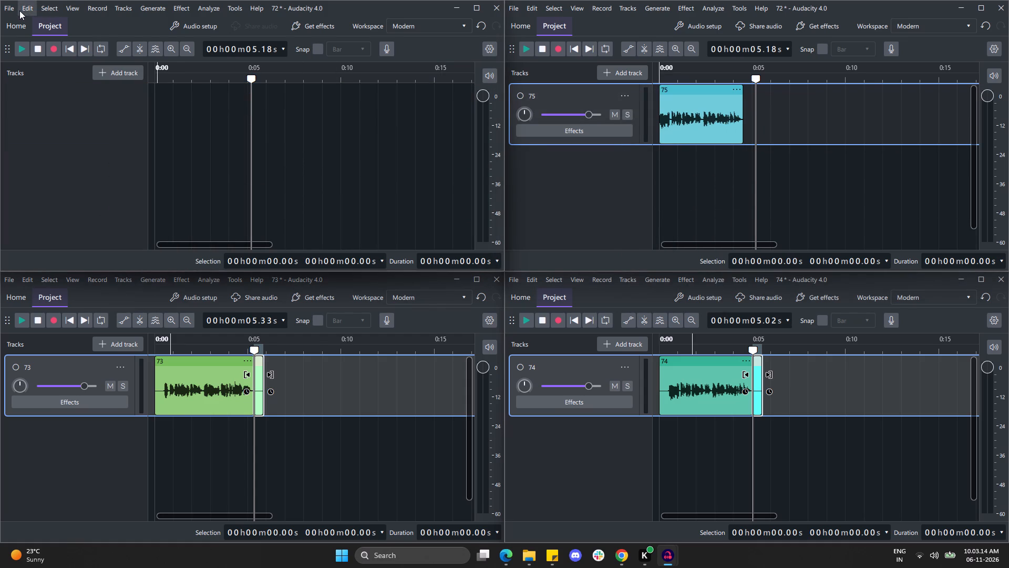
left_click(16, 11)
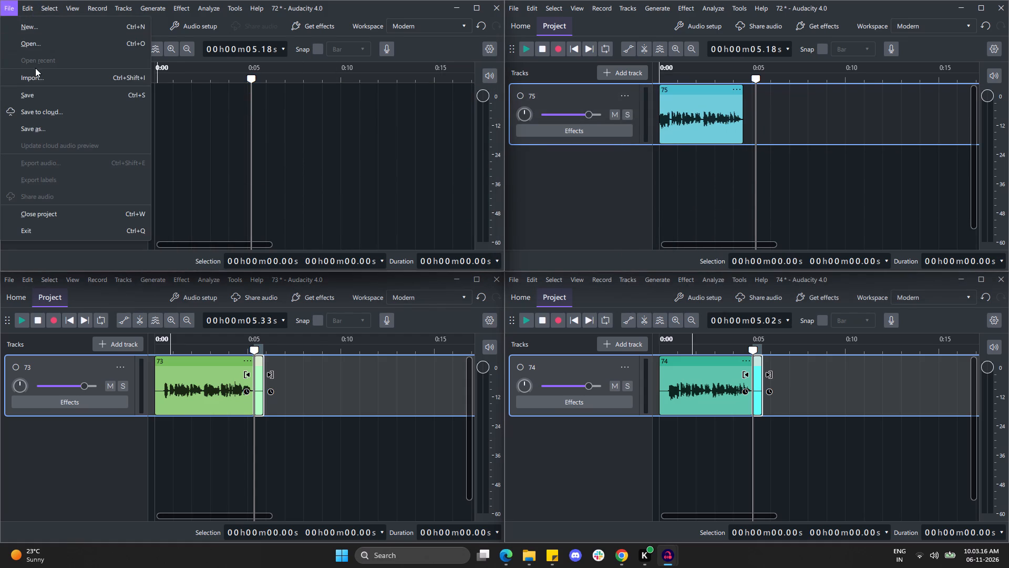
left_click(39, 77)
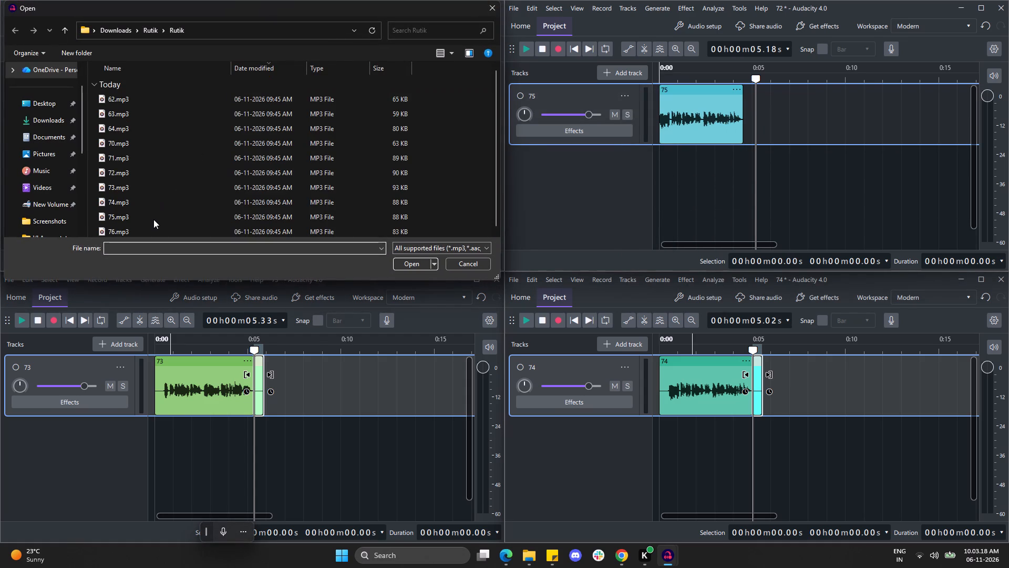
left_click(148, 236)
left_click(422, 263)
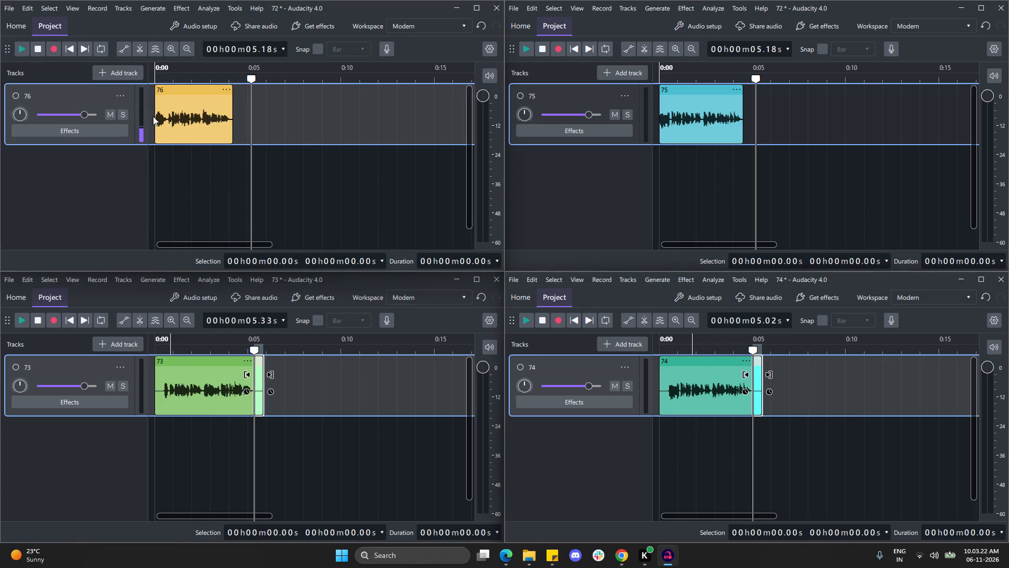
Generate 0.500 s of silence at the start and at the end of clip 76 in its project.
left_click(155, 117)
left_click(153, 5)
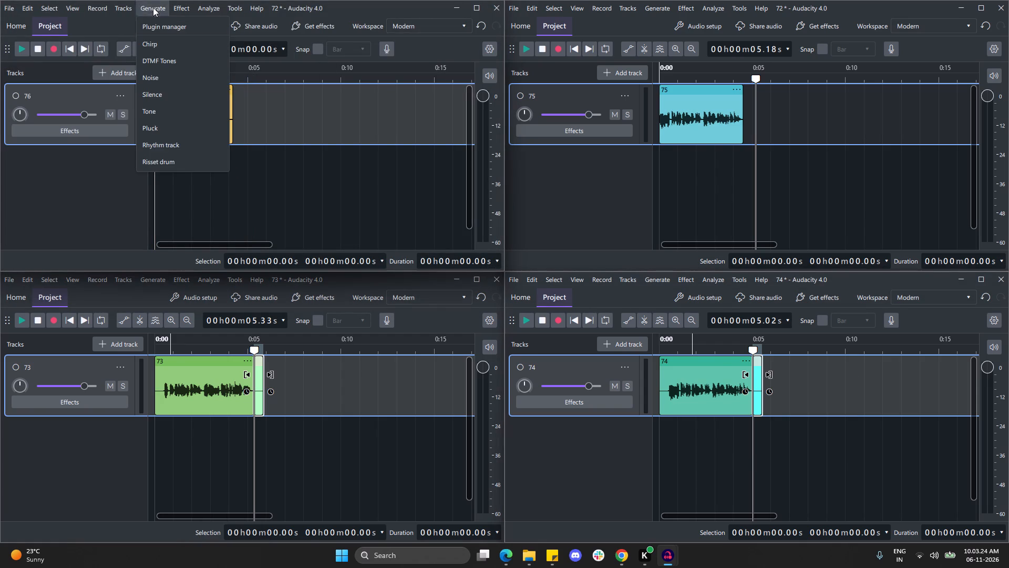
left_click(188, 94)
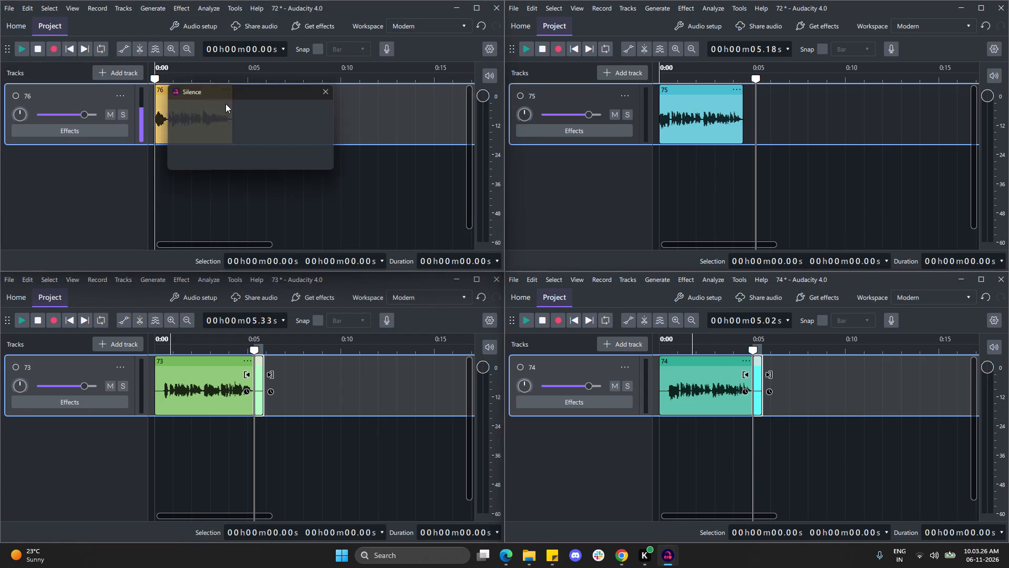
left_click(249, 153)
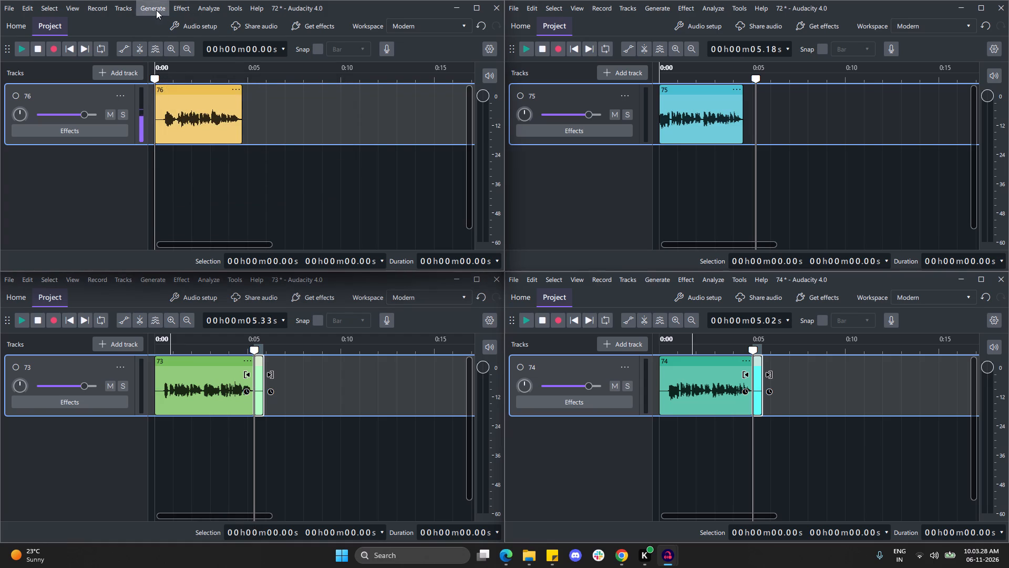
left_click(156, 10)
left_click(245, 116)
left_click(243, 115)
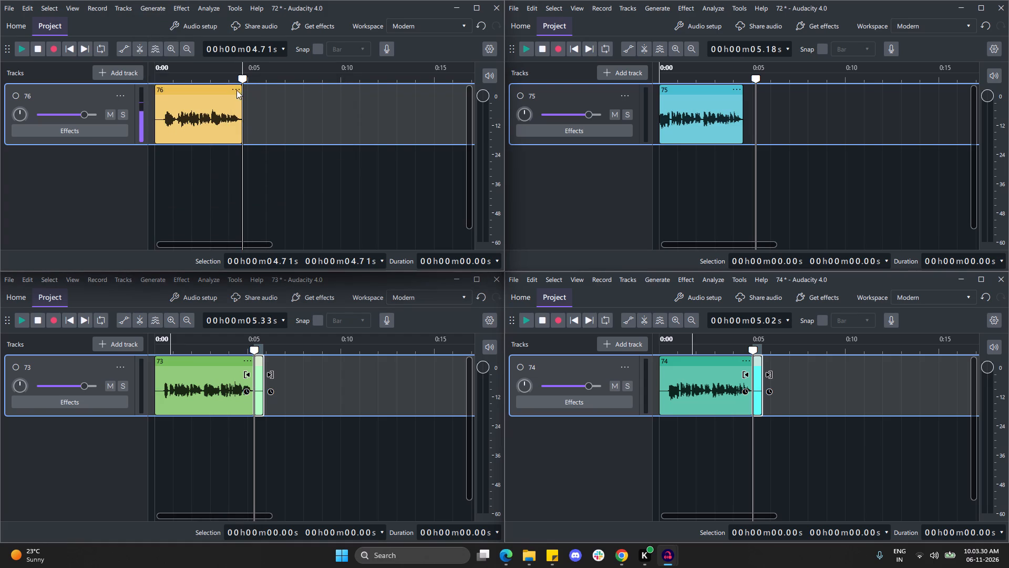
left_click(151, 9)
left_click(194, 99)
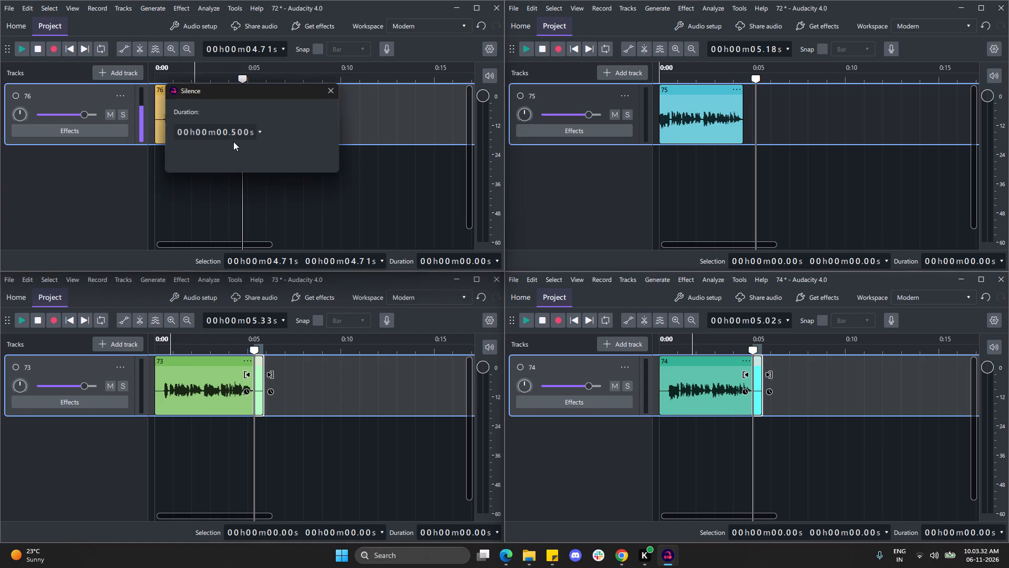
left_click(277, 156)
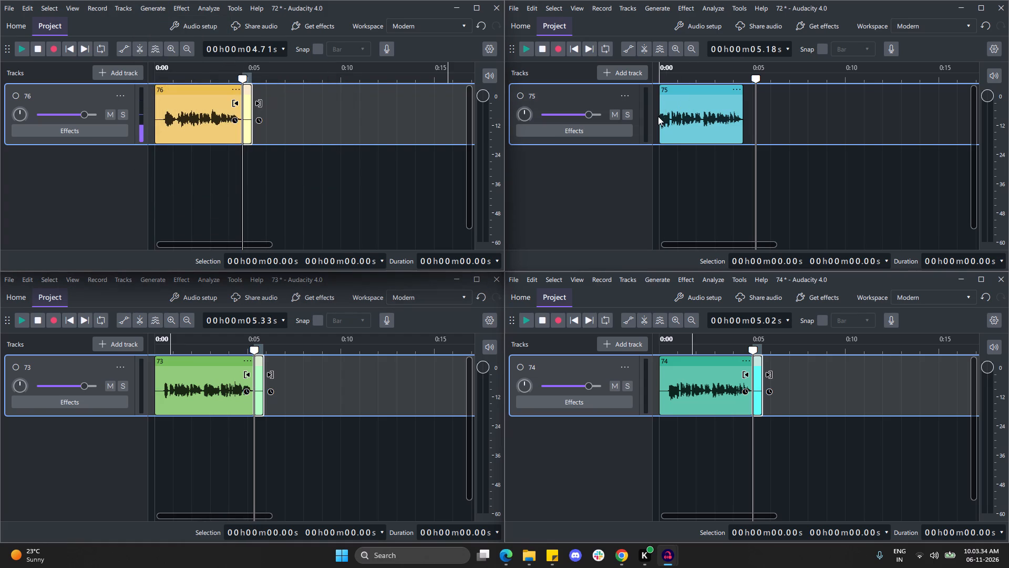
Generate 0.500 s of silence at the start and at the end of clip 75 in its project.
left_click(658, 116)
left_click(661, 119)
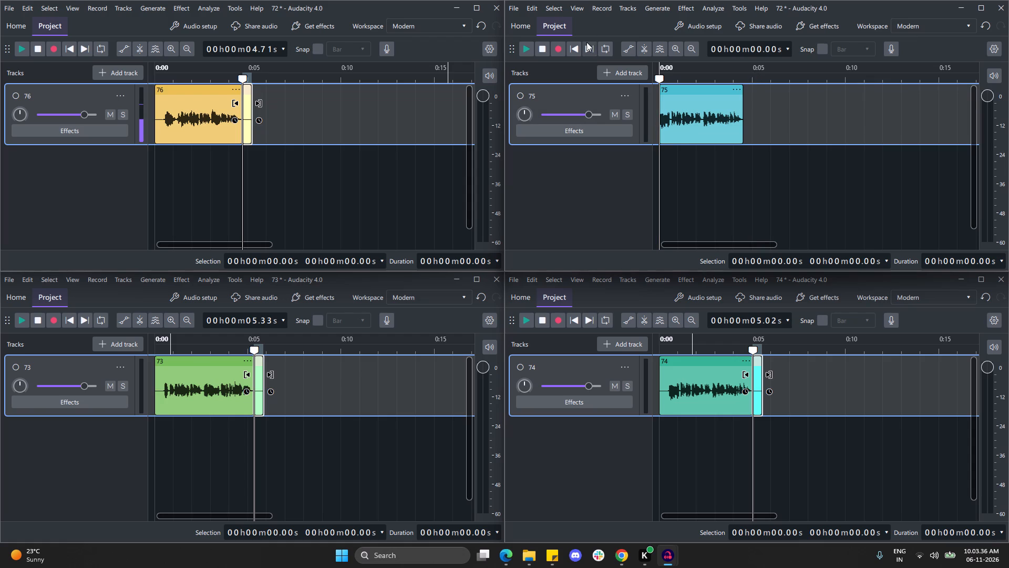
left_click(655, 10)
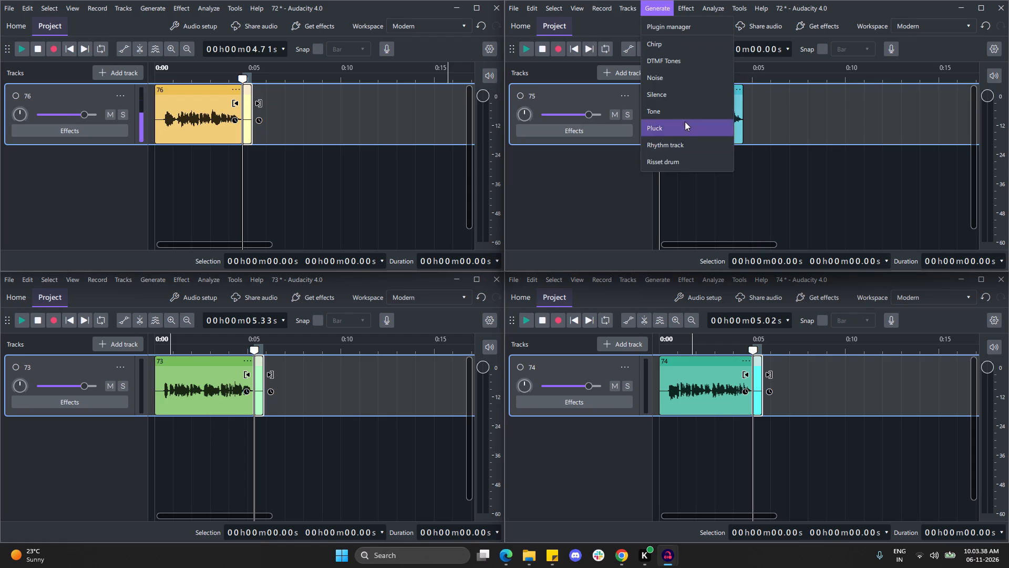
left_click(684, 94)
left_click(777, 158)
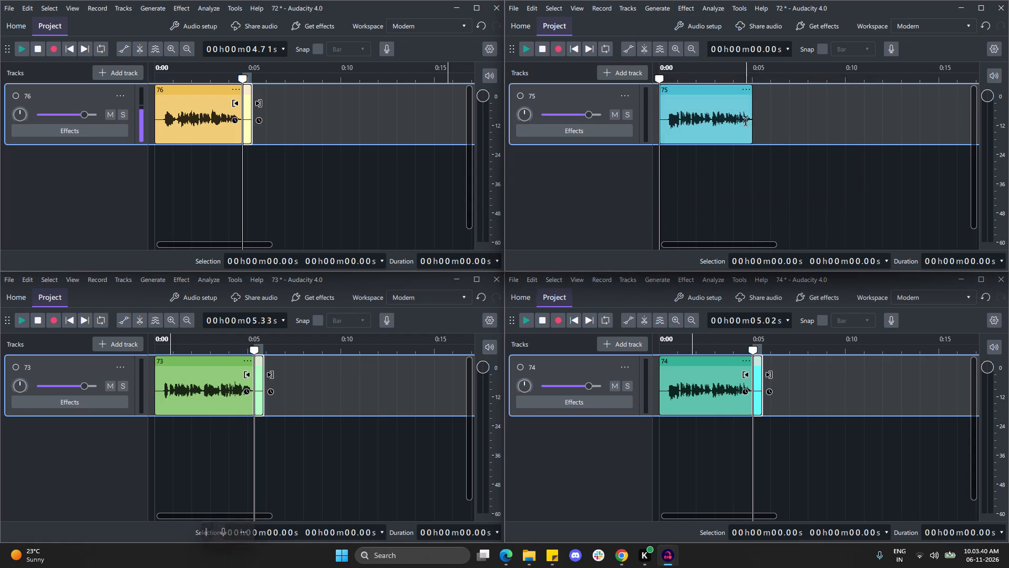
left_click(753, 123)
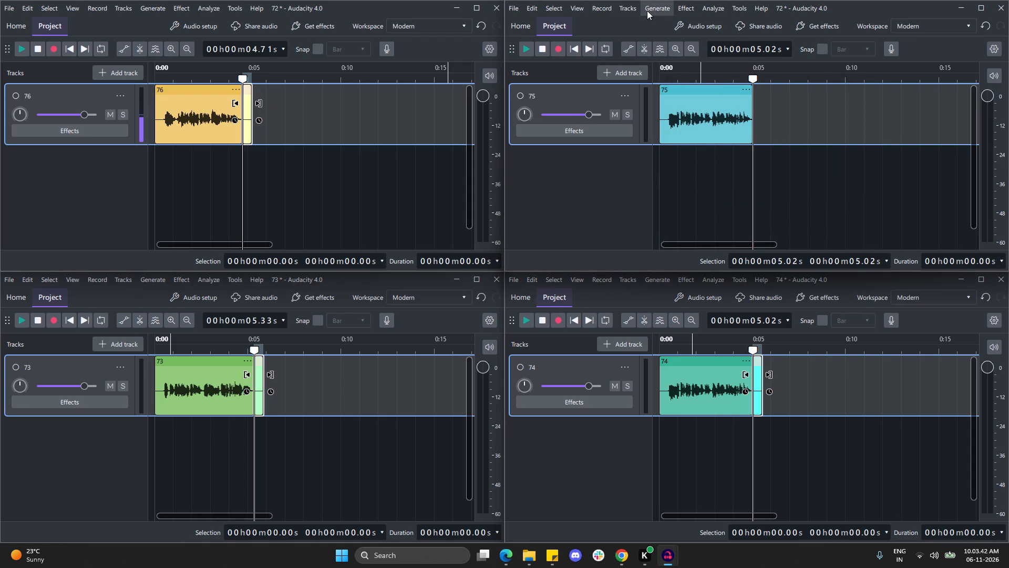
left_click(648, 11)
left_click(677, 95)
left_click(761, 157)
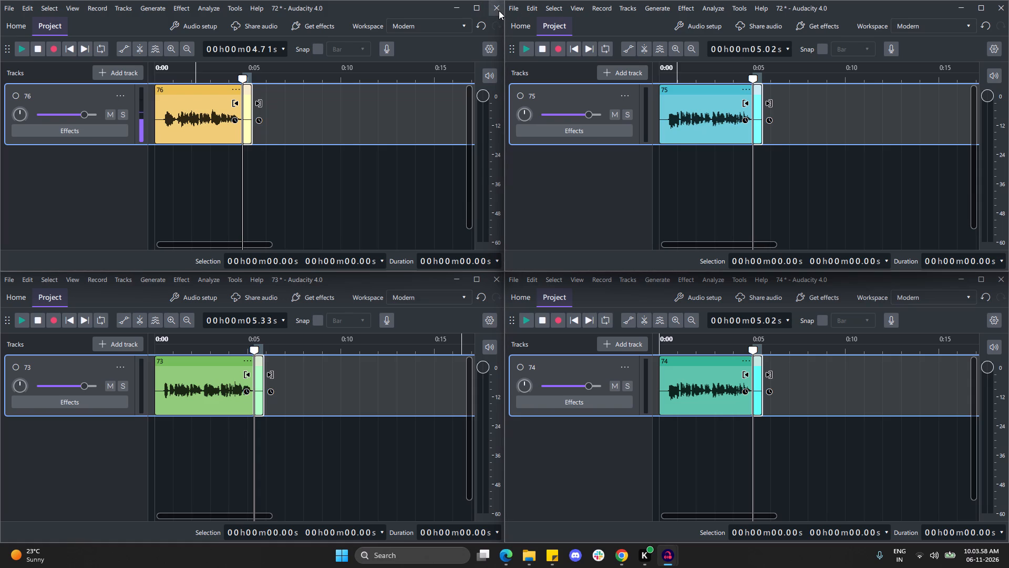
Export the clip 75 project as a mono WAV named TL_sp_1_75 to the batch 1 submission folder.
left_click(518, 12)
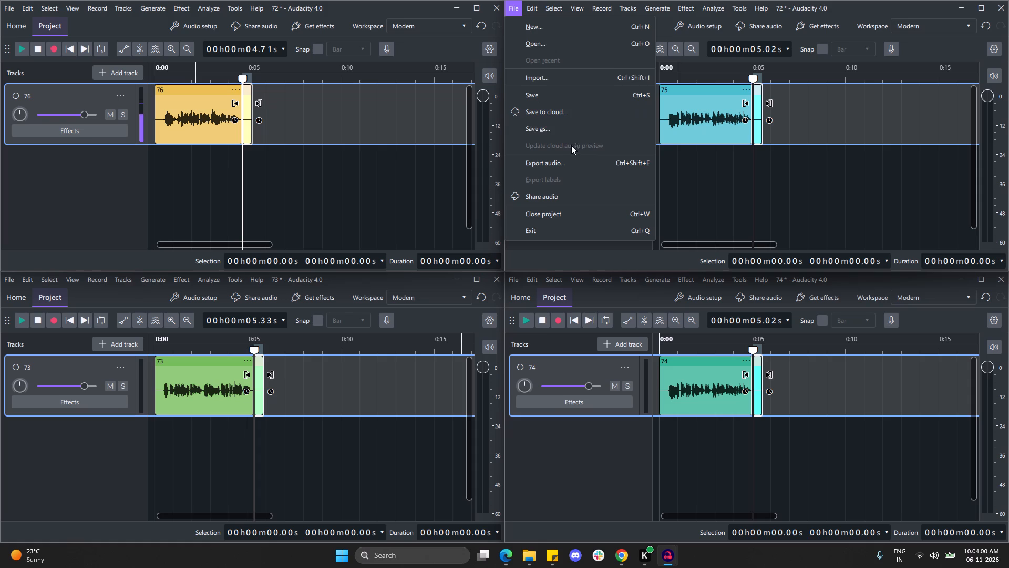
left_click(565, 160)
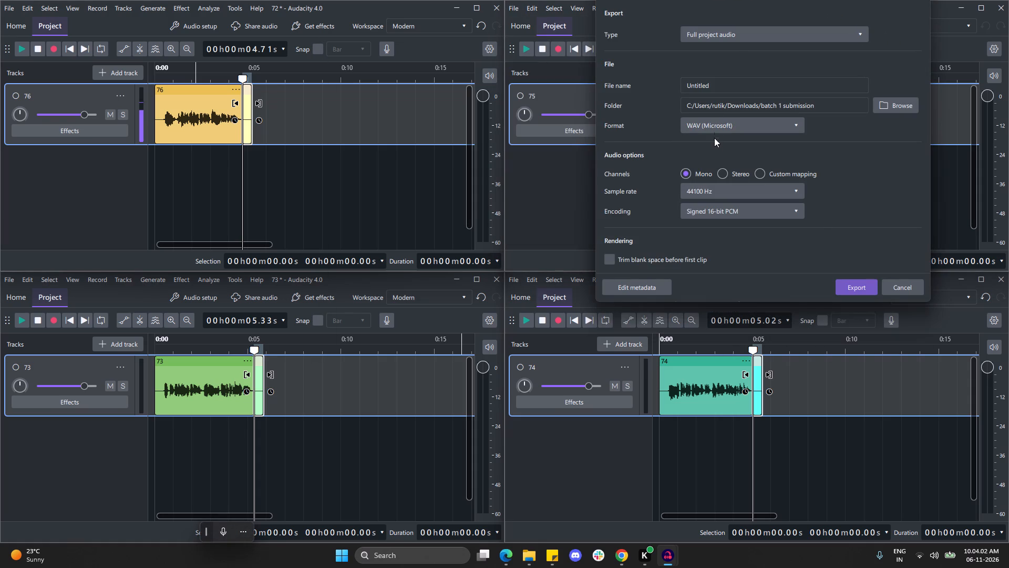
left_click(717, 88, "ctrl")
key("ctrl+a")
key("ctrl+v")
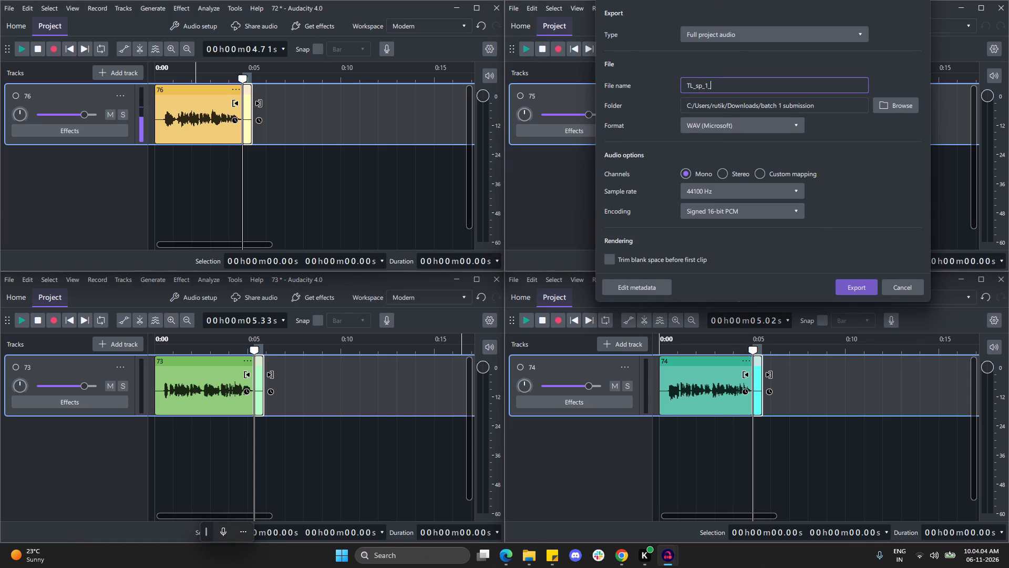
type("75")
left_click(857, 288)
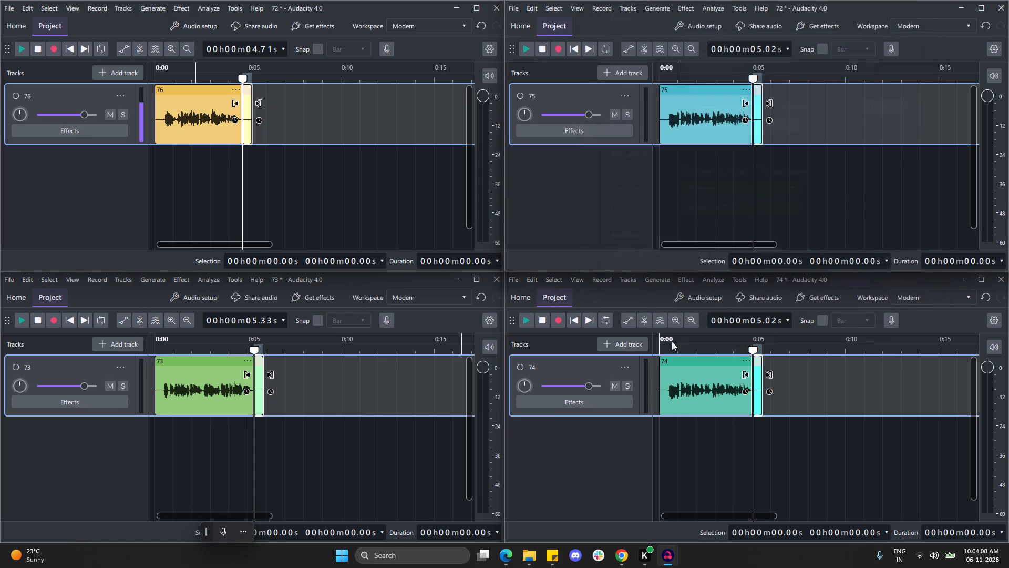
Export the clip 74 project as a mono WAV named TL_sp_1_74 to the batch 1 submission folder.
left_click(516, 281)
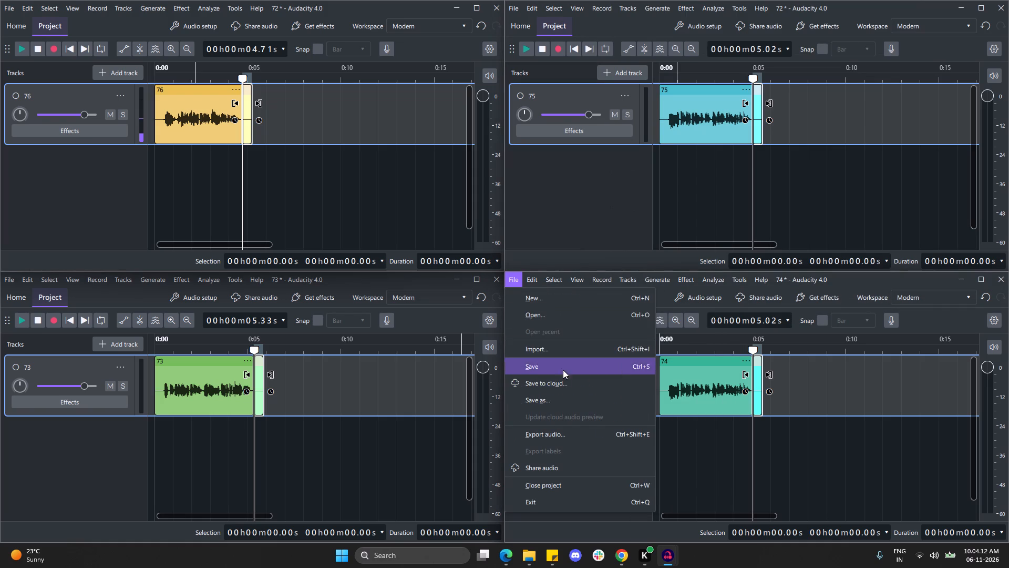
left_click(558, 439)
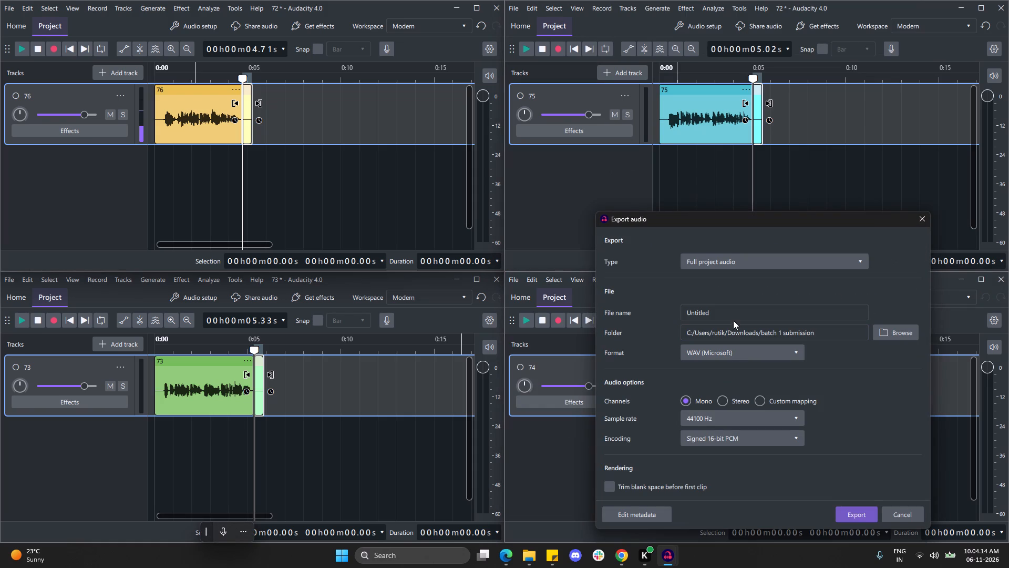
left_click(738, 321, "ctrl")
left_click(738, 313, "ctrl")
key("ctrl+a")
key("ctrl+v")
type("74")
left_click(850, 514)
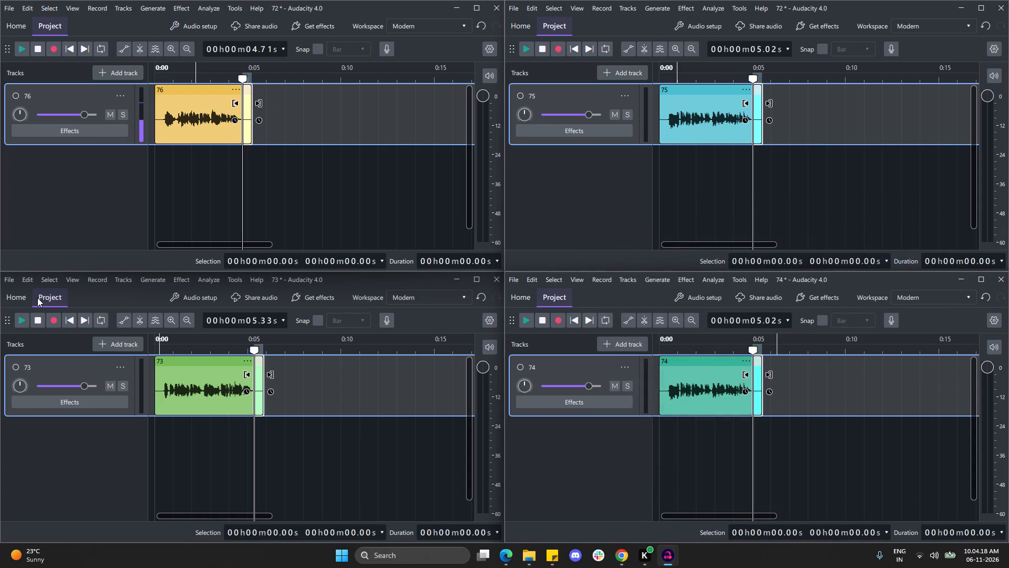
Export the clip 73 project as a mono WAV named TL_sp_1_73 to the batch 1 submission folder.
left_click(11, 280)
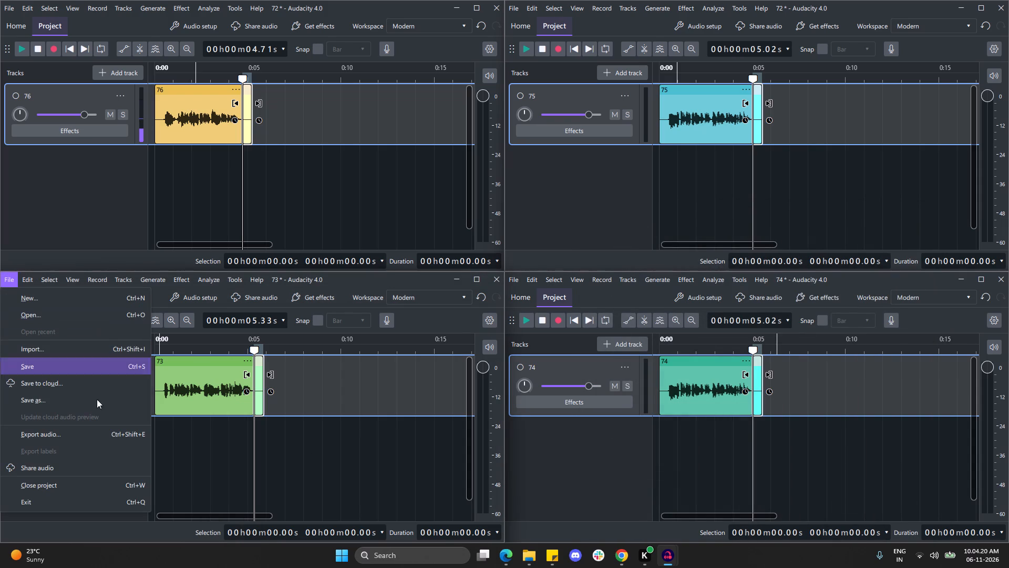
left_click(77, 430)
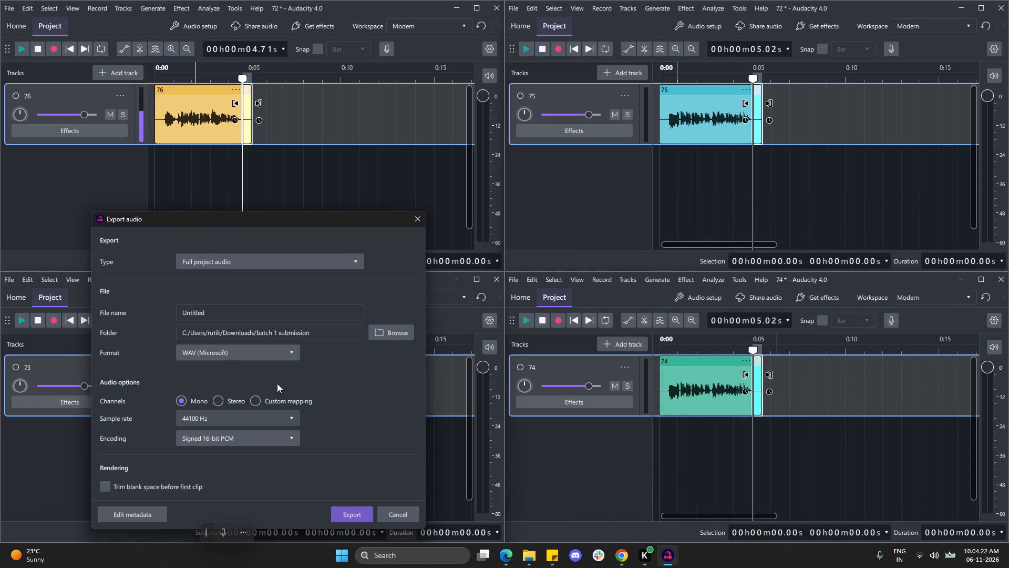
left_click(222, 312, "ctrl")
key("ctrl+a")
key("ctrl+v")
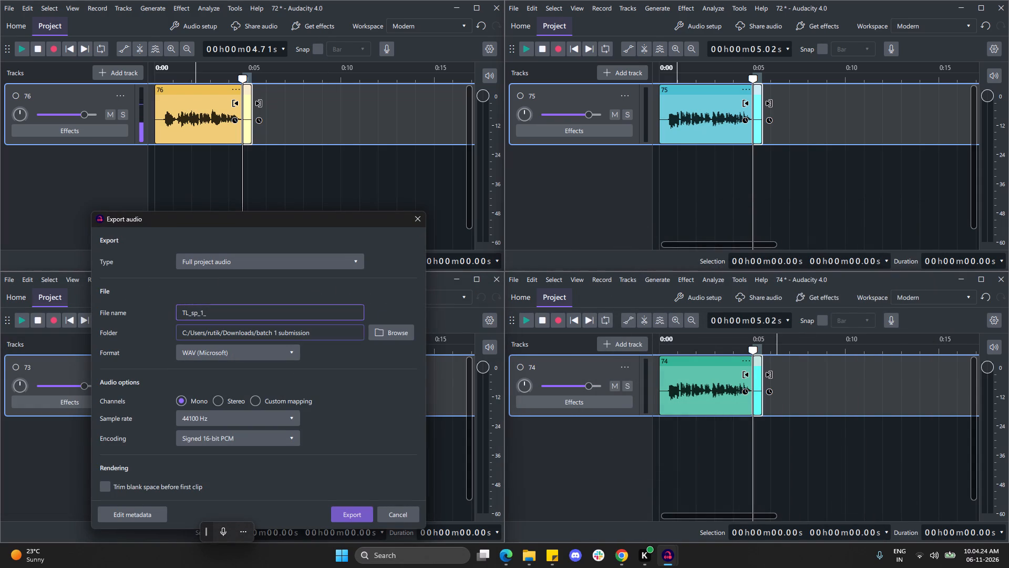
type("73")
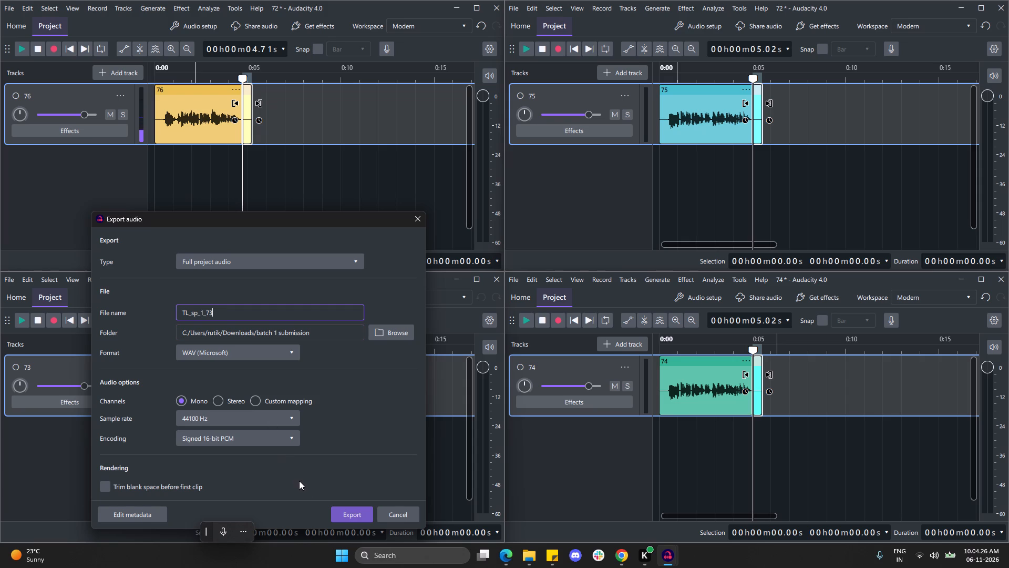
left_click(354, 506)
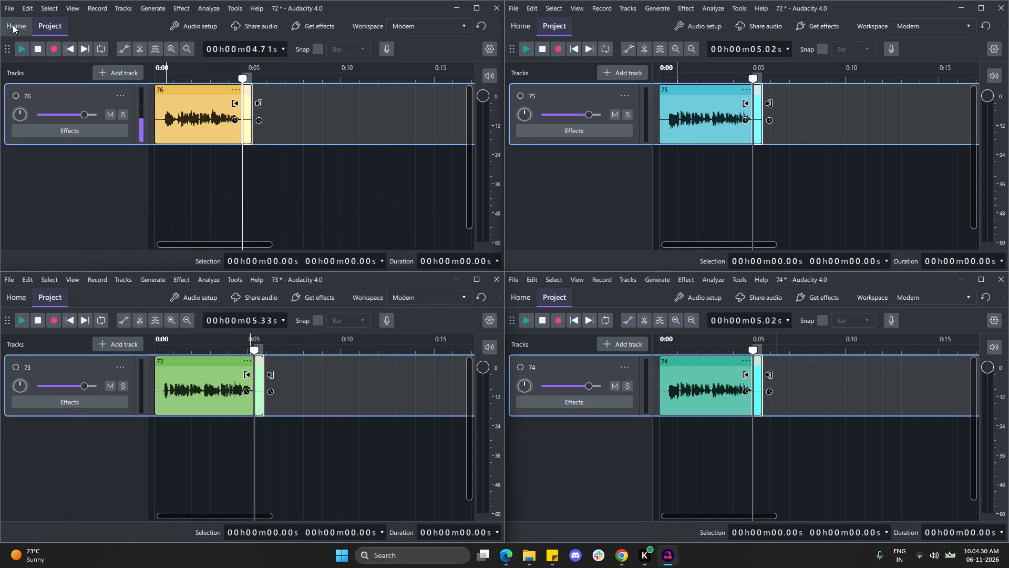
Export the clip 76 project as a mono WAV named TL_sp_1_76 with a 16000 Hz sample rate to the batch 1 submission folder.
left_click(8, 9)
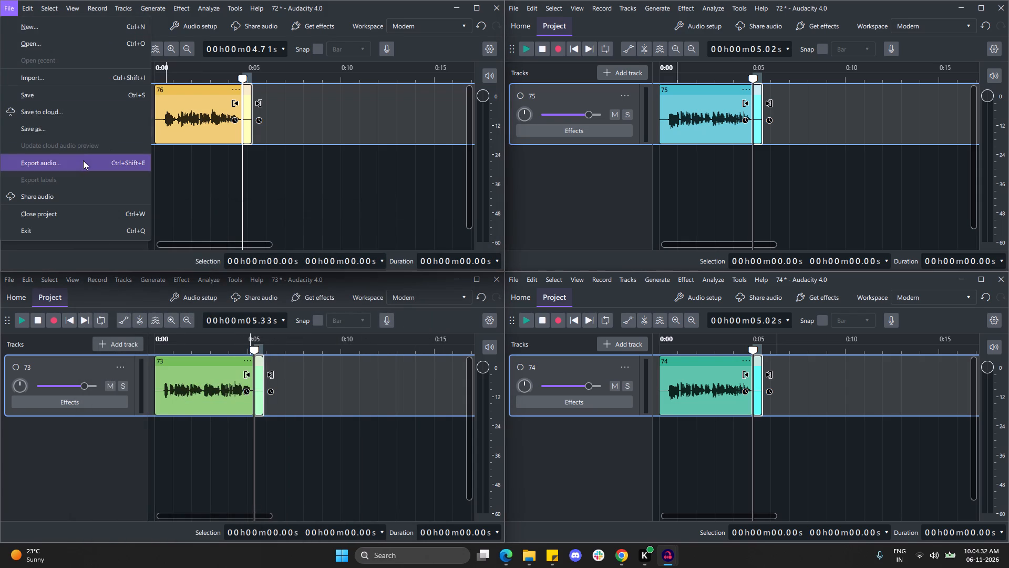
left_click(83, 160)
left_click(246, 88, "ctrl")
key("ctrl+a")
key("ctrl+v")
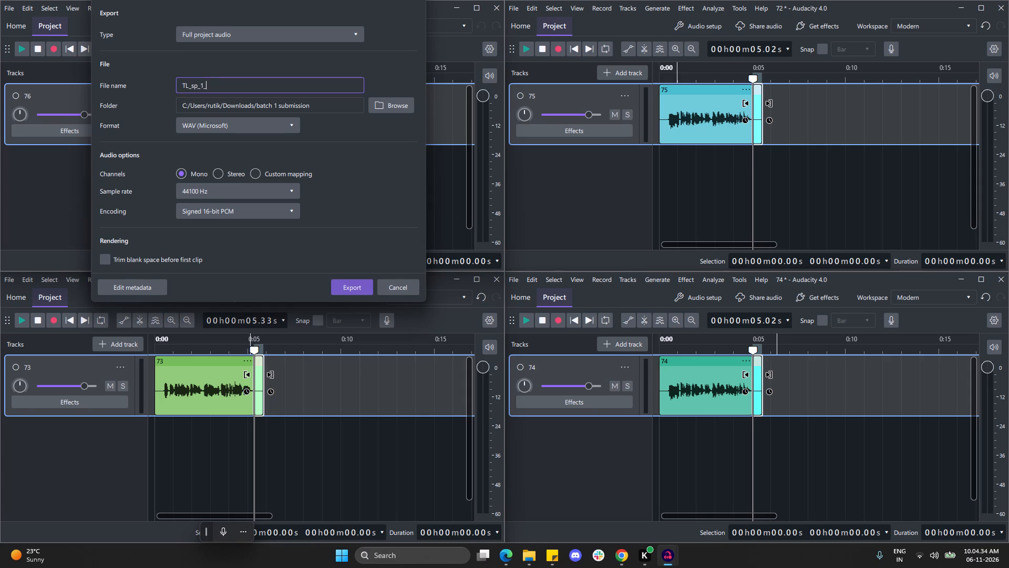
left_click(232, 192)
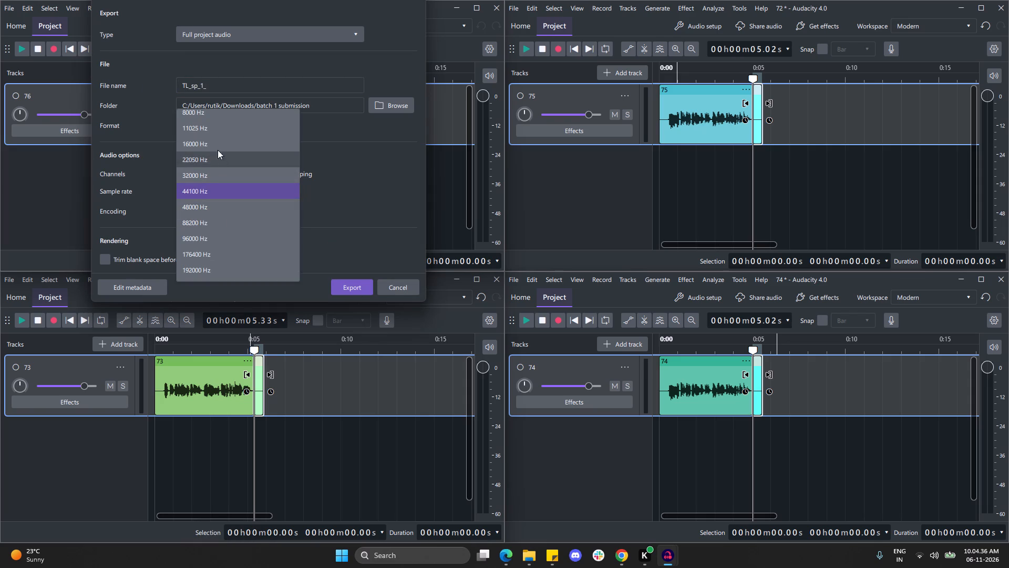
left_click(216, 147)
left_click(229, 89)
key("ctrl+a")
key("ctrl+v")
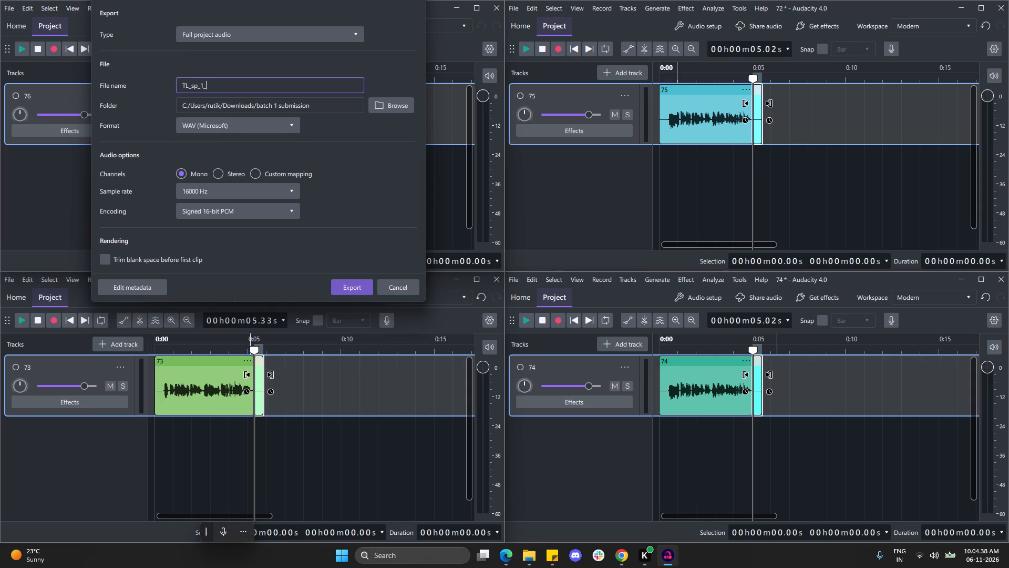
key("7")
key("6")
left_click(354, 287)
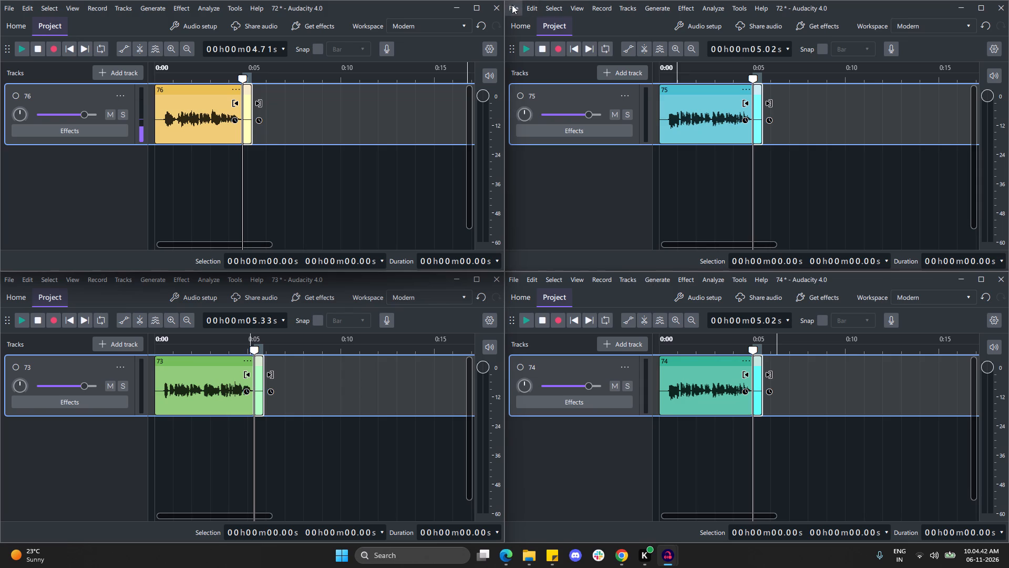
Check the audio export settings, including the sample rate, in the clip 75, 74 and 73 projects without exporting.
left_click(512, 5)
left_click(542, 160)
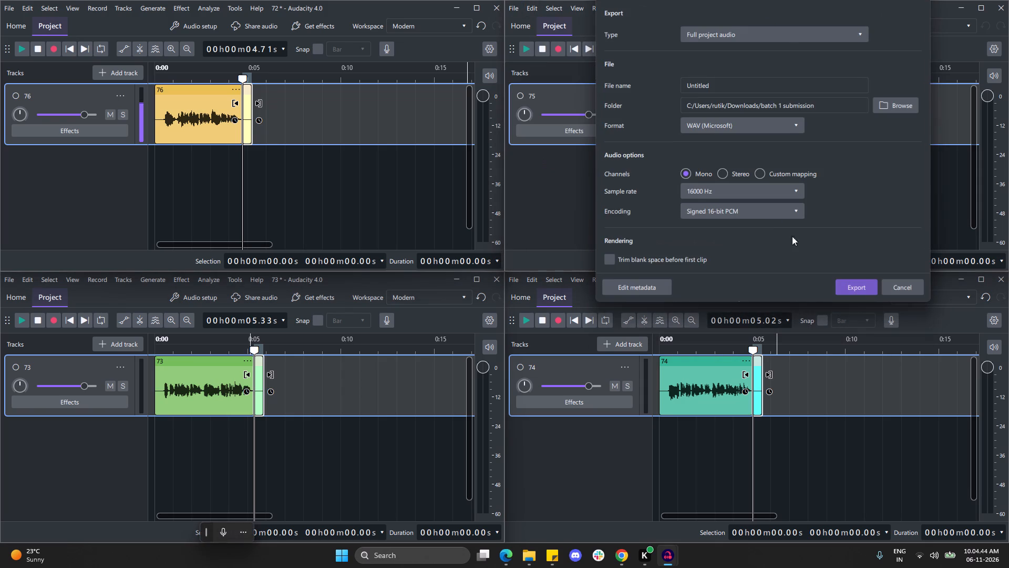
left_click(900, 290)
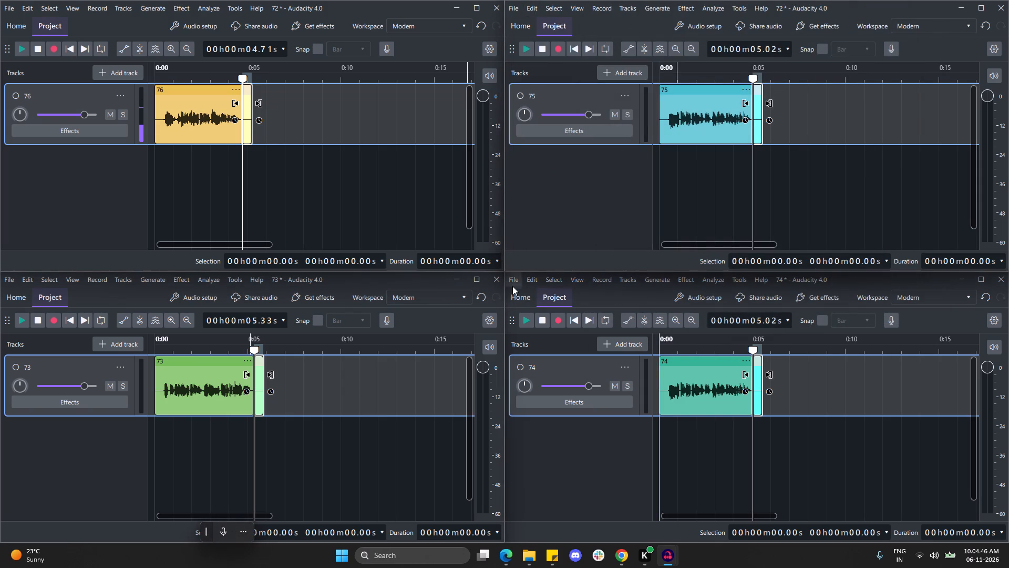
left_click(512, 285)
left_click(604, 434)
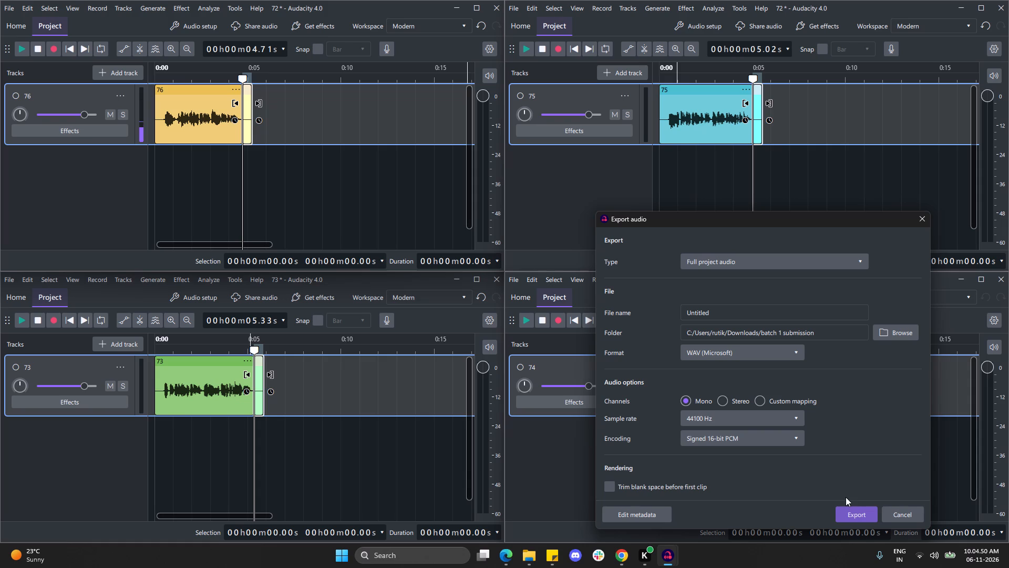
left_click(891, 511)
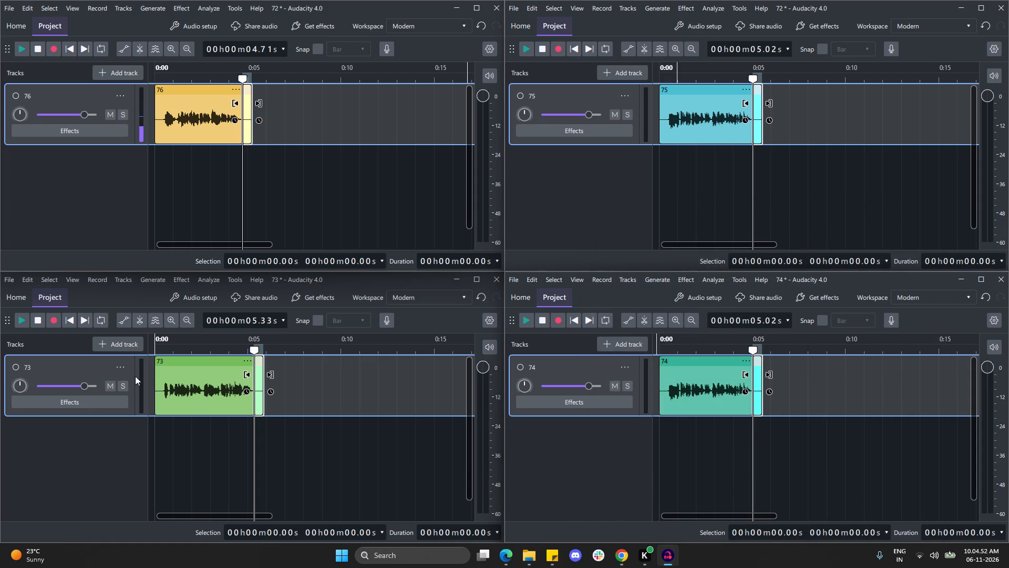
left_click(3, 277)
left_click(6, 282)
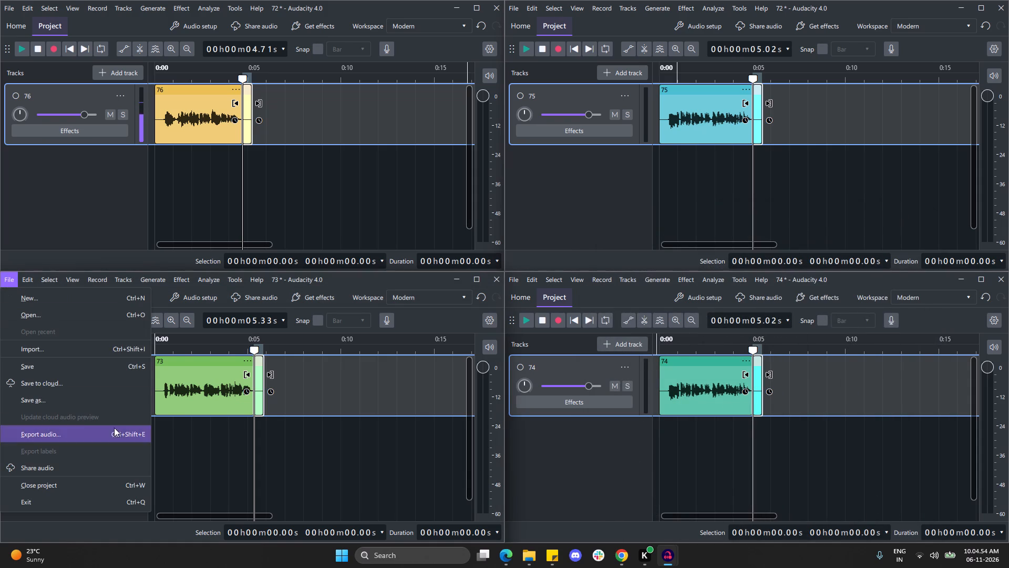
left_click(66, 430)
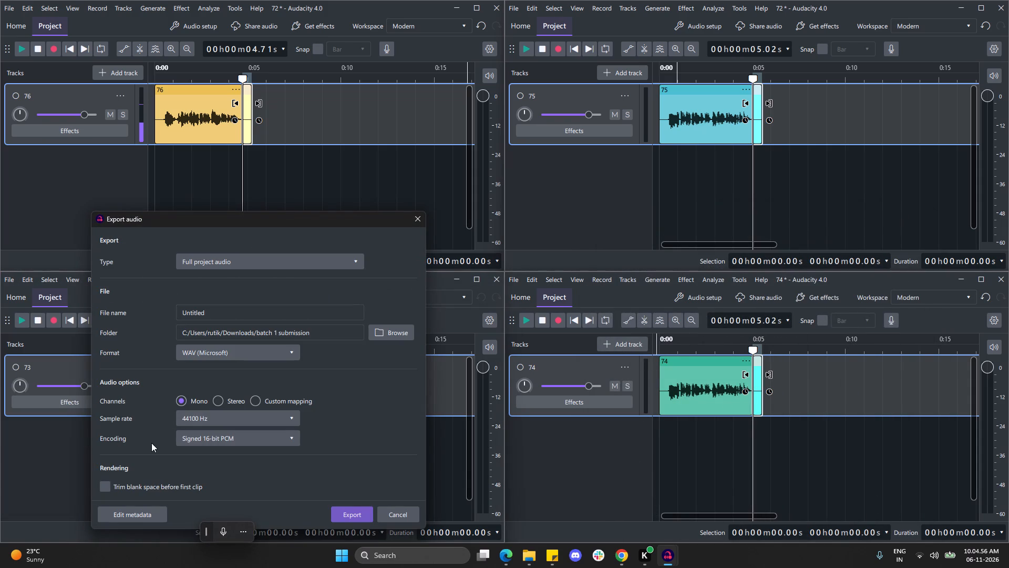
left_click(401, 514)
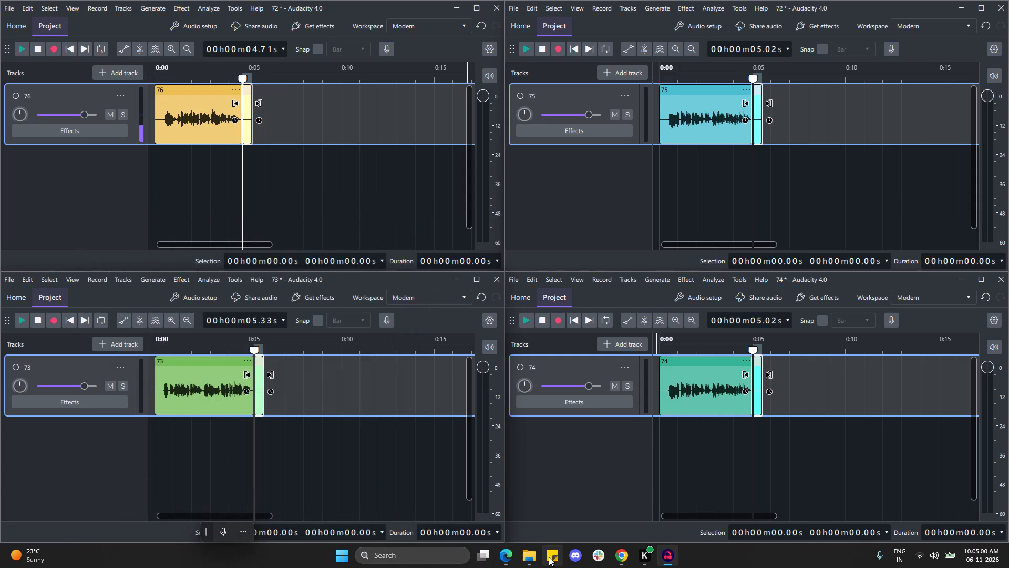
Permanently delete TL_sp_1_74.wav and TL_sp_1_73.wav from the batch 1 submission folder in File Explorer.
left_click(531, 555)
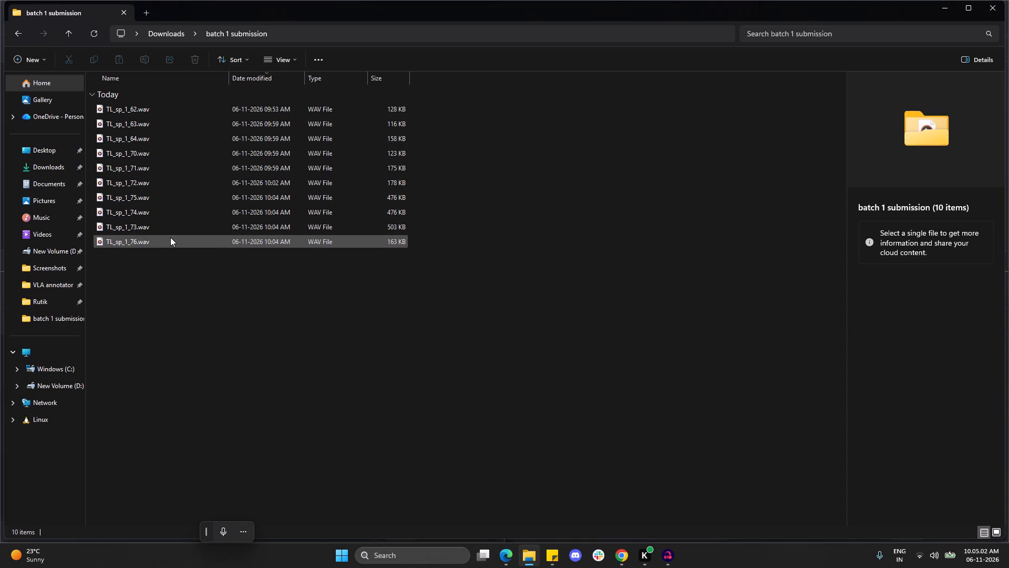
left_click(169, 214, "ctrl")
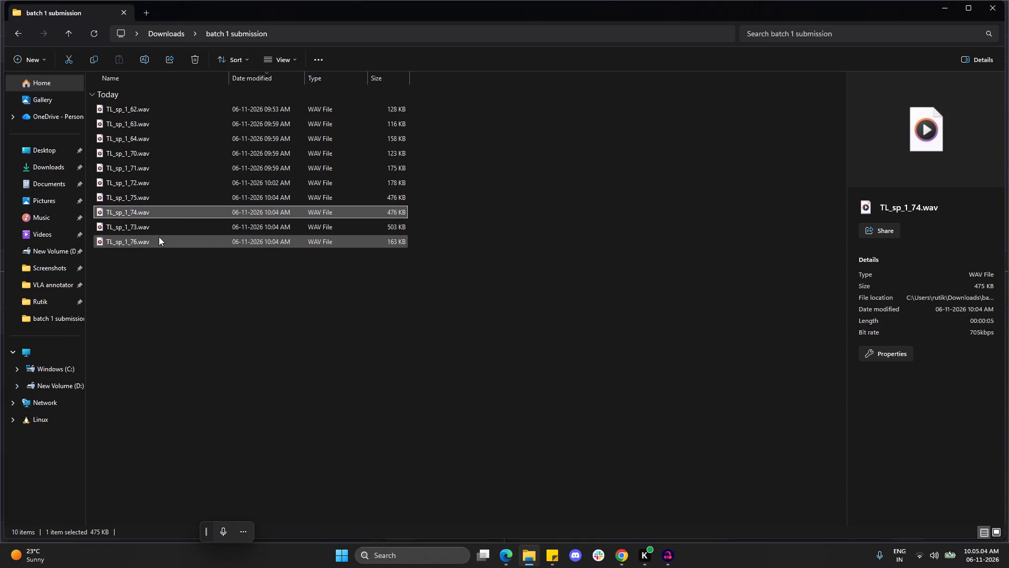
left_click(159, 232, "ctrl")
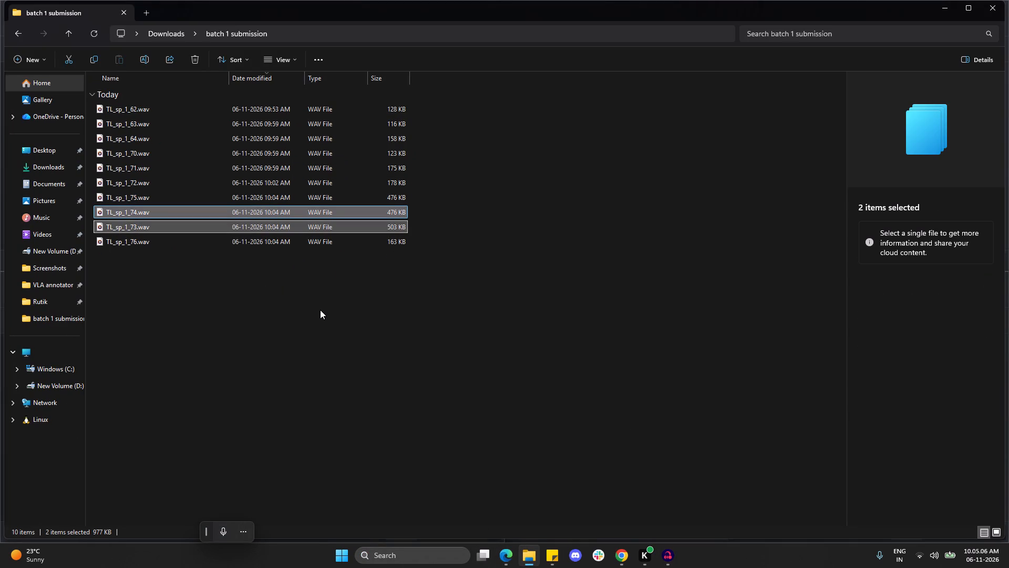
key("shift+Delete")
key("Return")
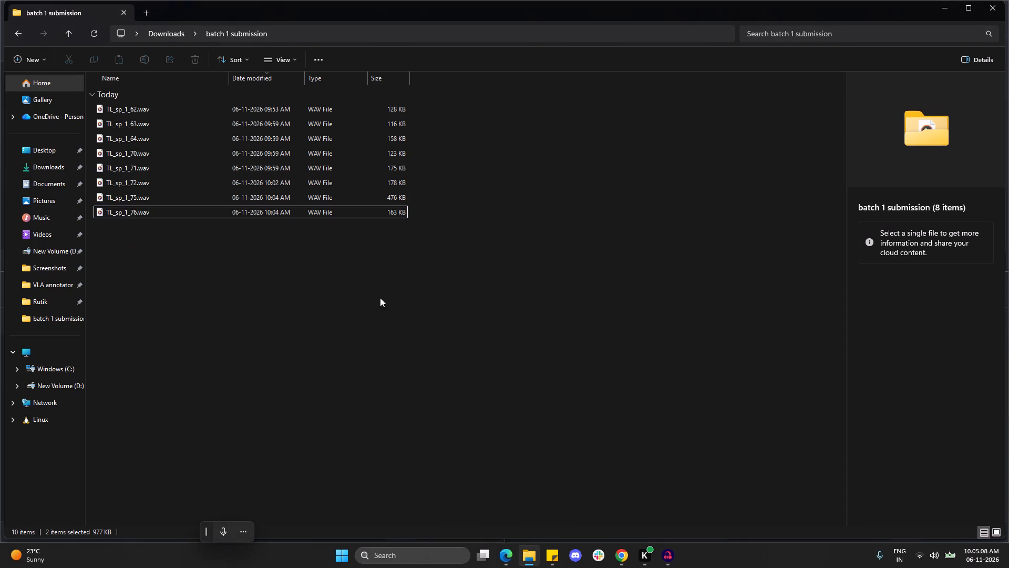
left_click(946, 10)
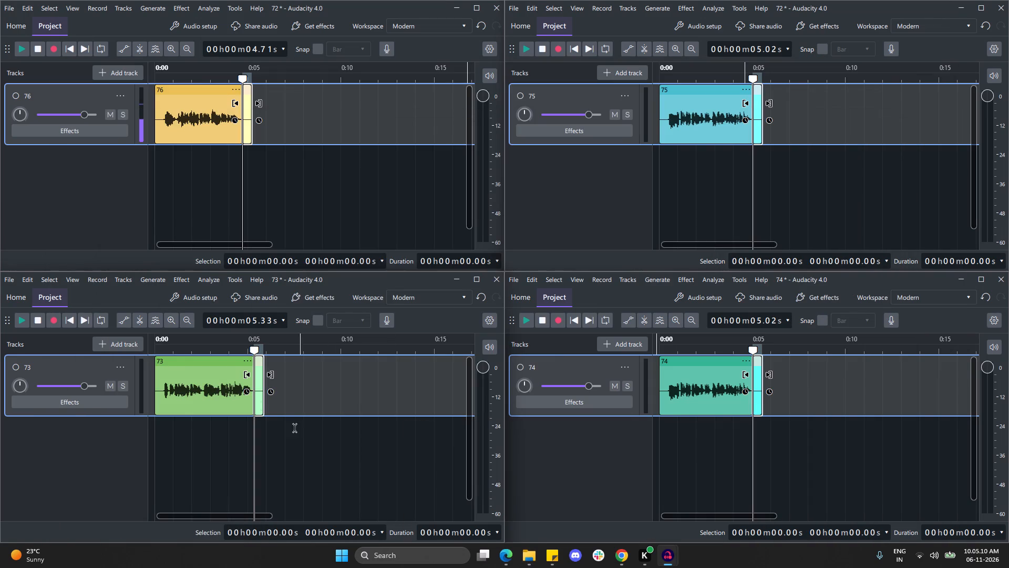
In Audacity, export the clip 73 project as a mono WAV named TL_sp_1_73 with a 16000 Hz sample rate to the batch 1 submission folder.
left_click(11, 283)
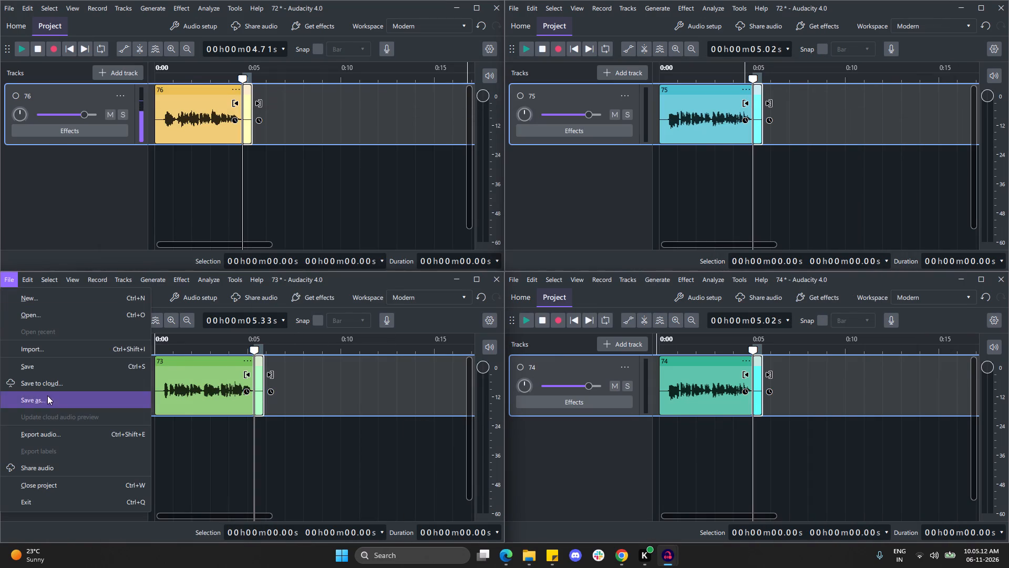
left_click(59, 432)
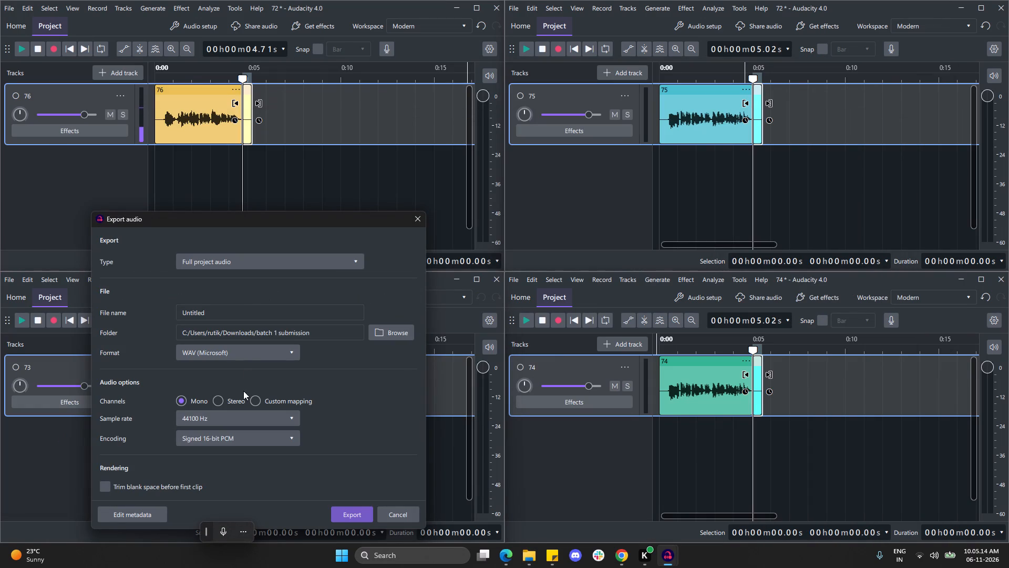
left_click(232, 413)
left_click(218, 372)
left_click(249, 312, "ctrl")
key("ctrl+a")
key("ctrl+v")
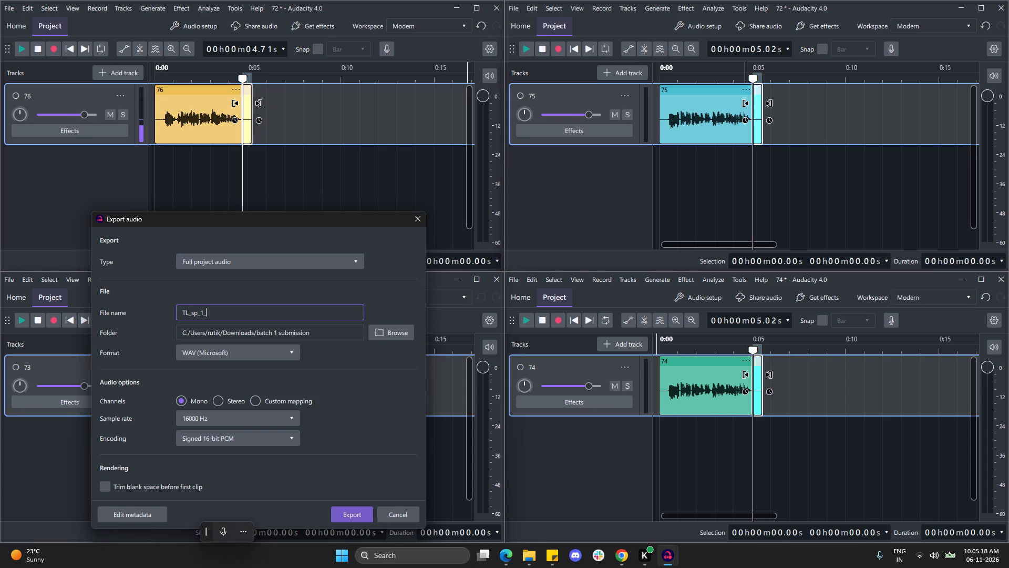
type("73")
left_click(346, 513)
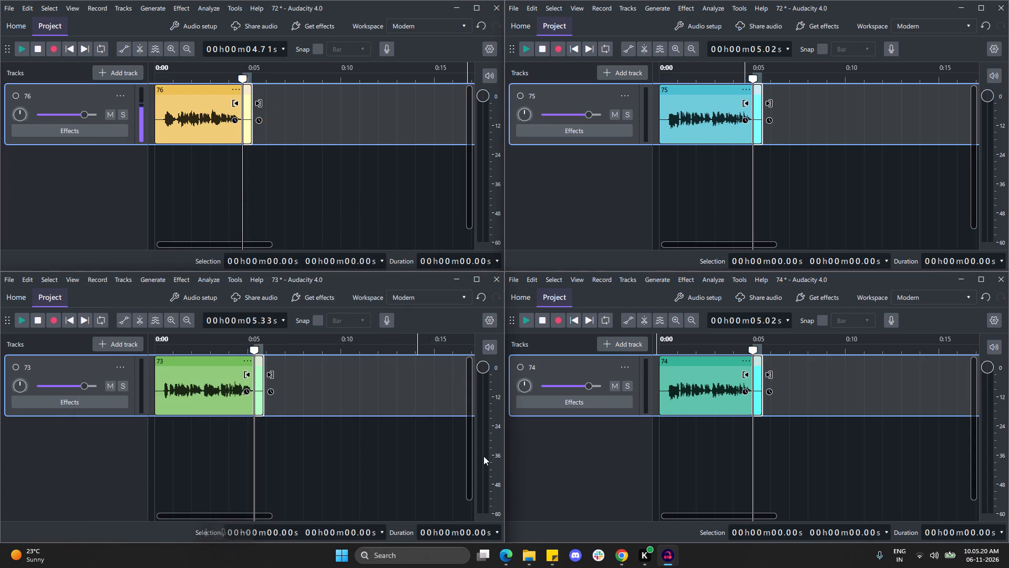
Export the clip 74 project as a mono 16000 Hz WAV named TL_sp_1_74 to the batch 1 submission folder.
left_click(522, 283)
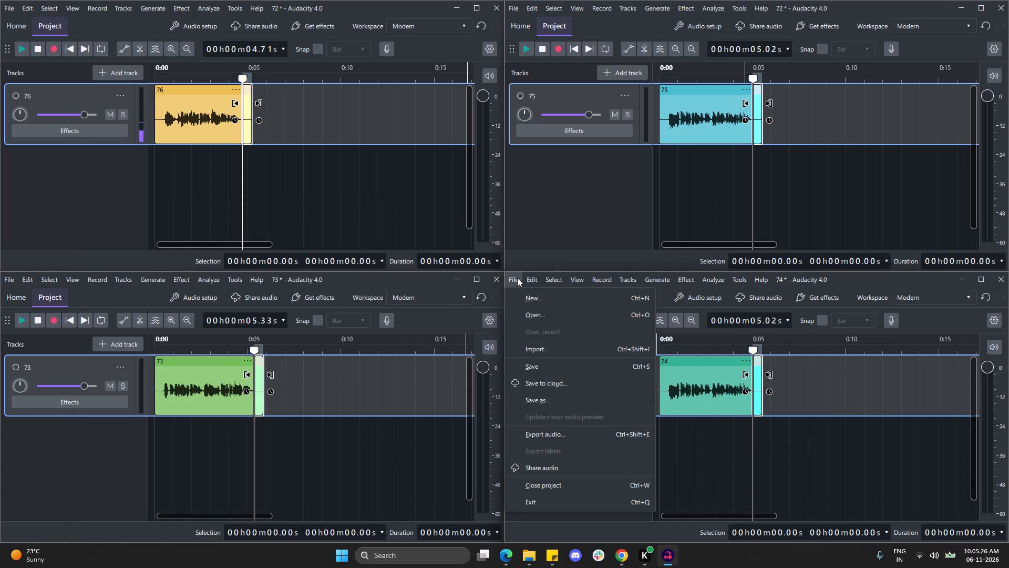
left_click(543, 432)
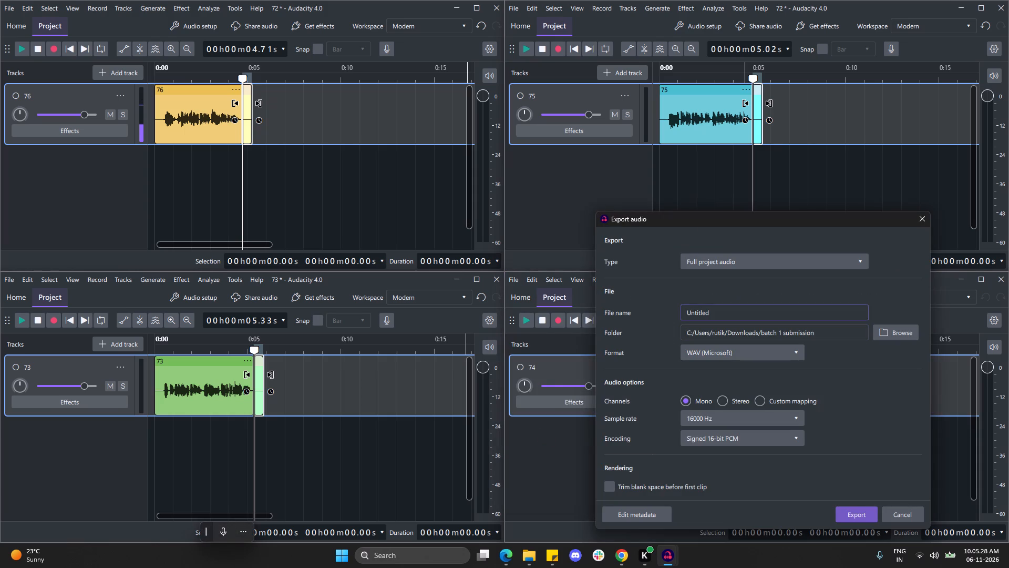
left_click(745, 310, "ctrl")
key("ctrl+a")
key("ctrl+v")
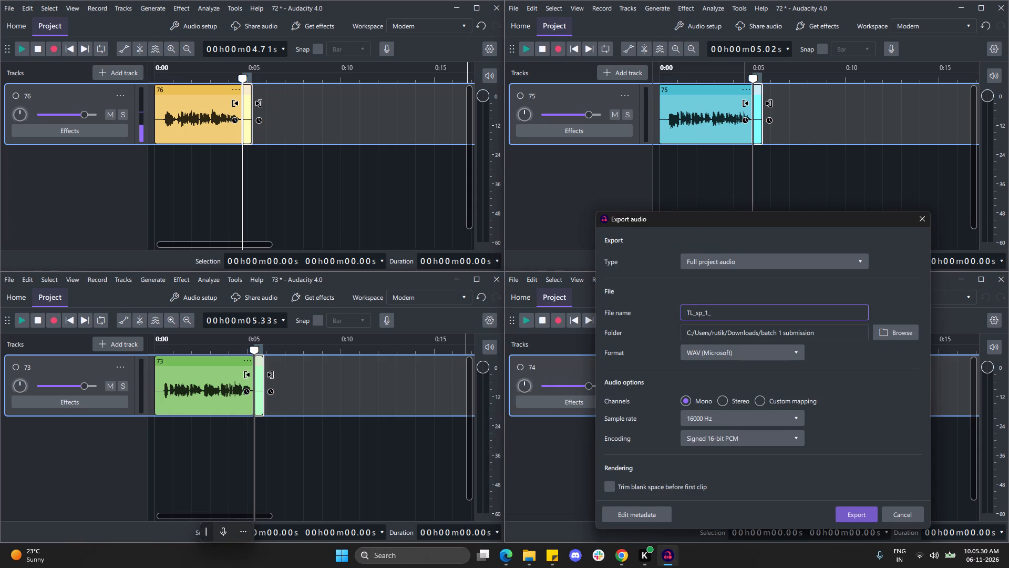
type("74")
left_click(854, 513)
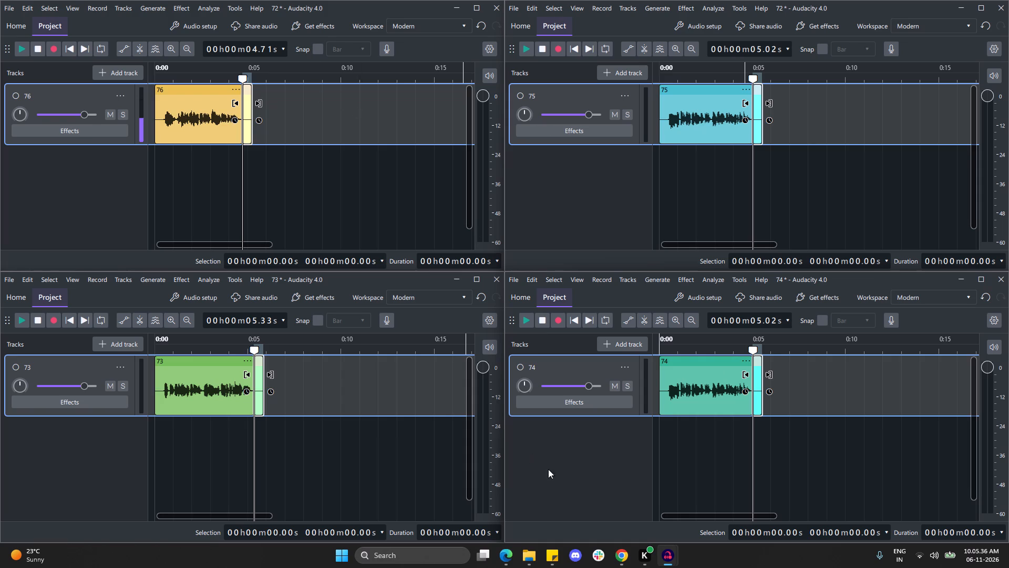
Sort the files in the batch 1 submission folder by name in ascending order in File Explorer.
left_click(533, 557)
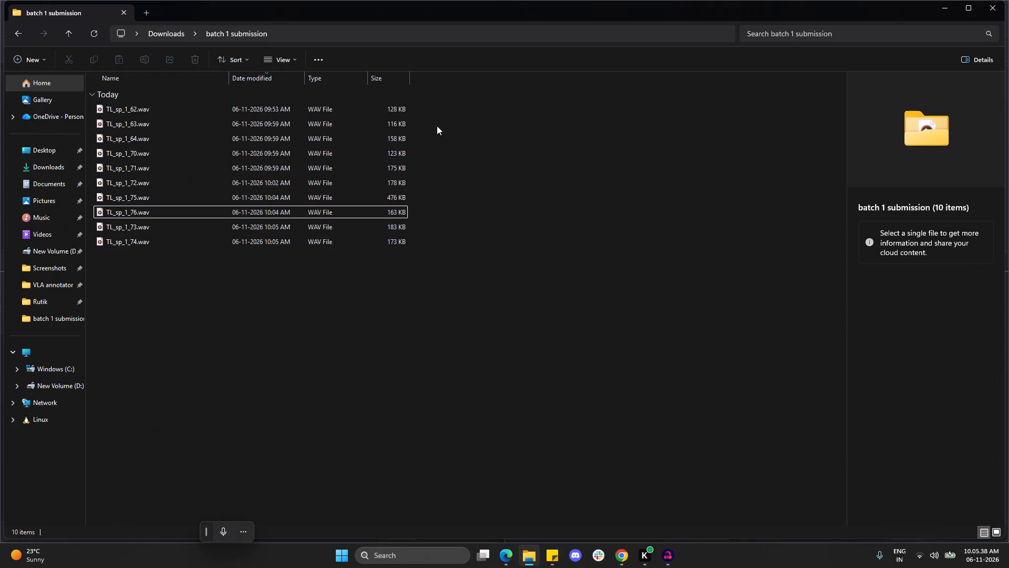
left_click(239, 60)
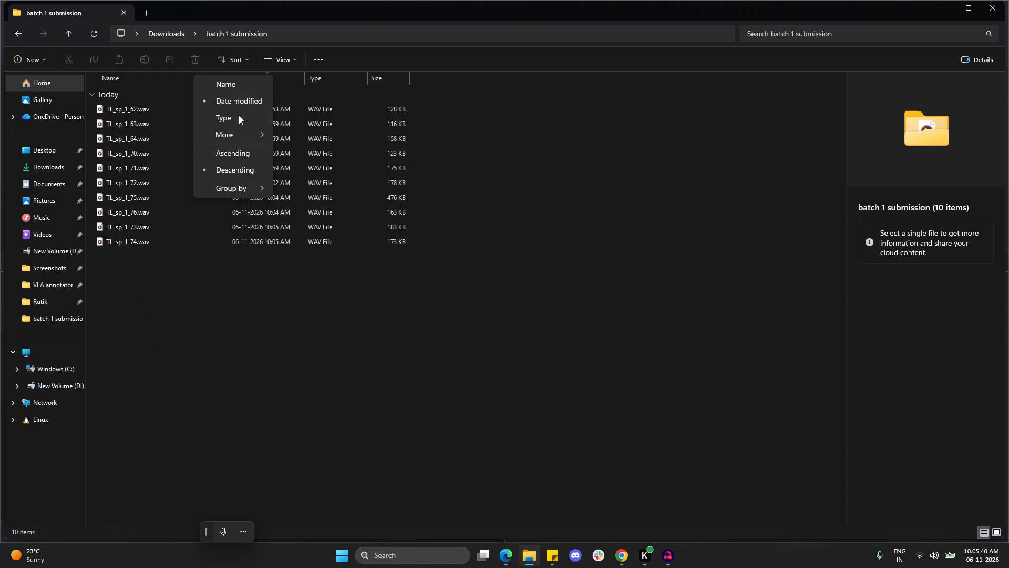
left_click(235, 156)
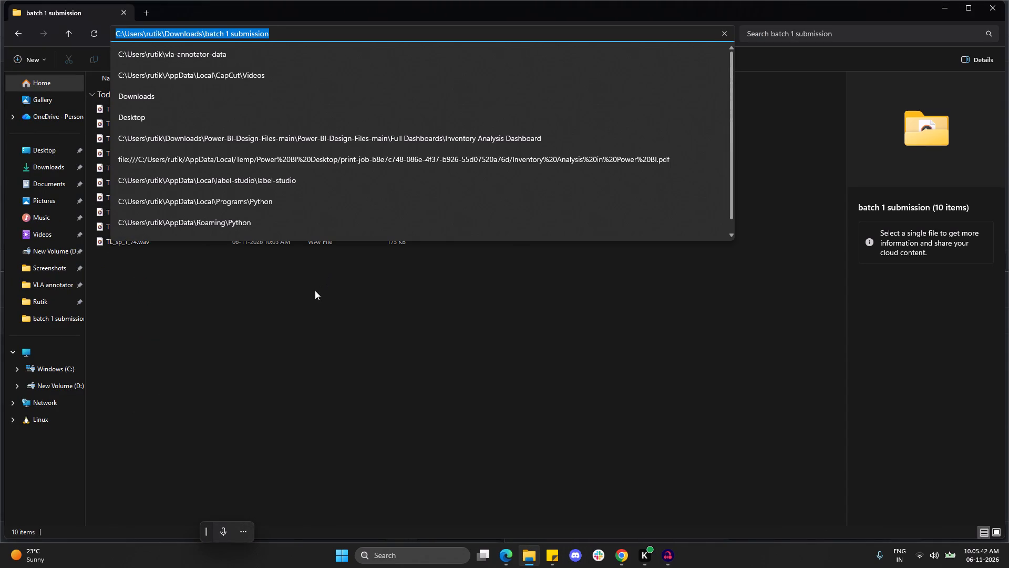
left_click(296, 290)
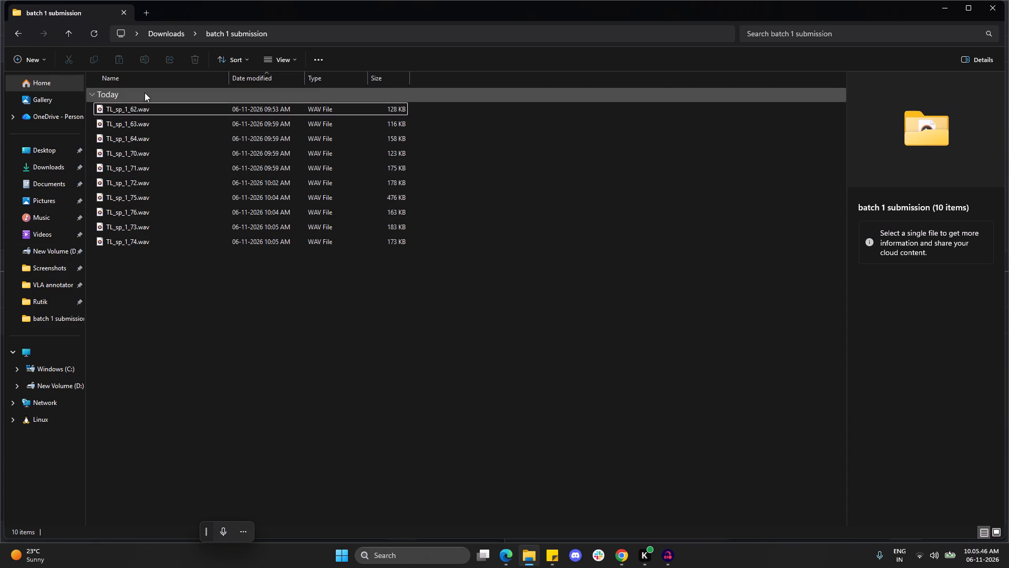
left_click(152, 271)
left_click(228, 57)
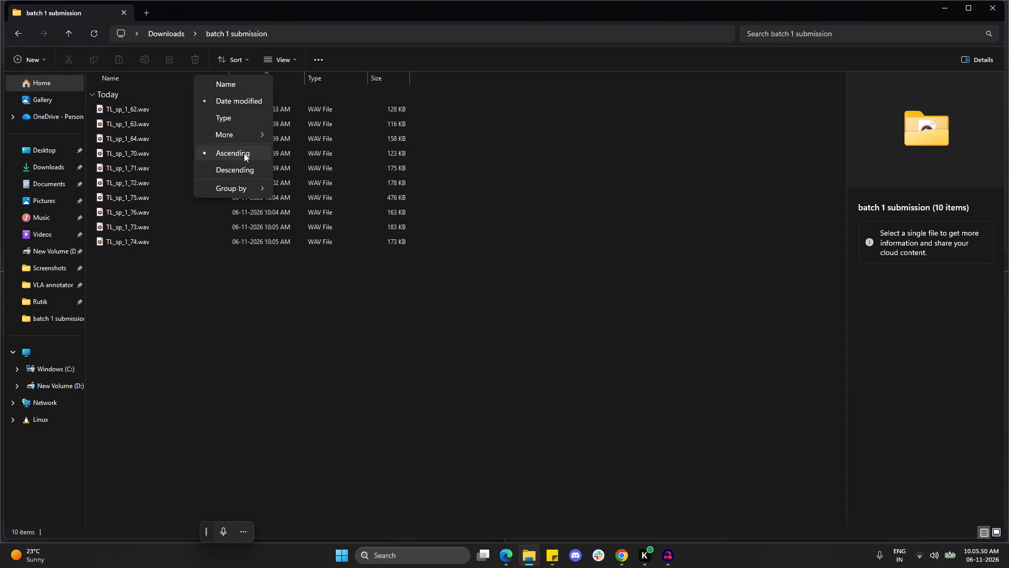
left_click(243, 88)
left_click(246, 278)
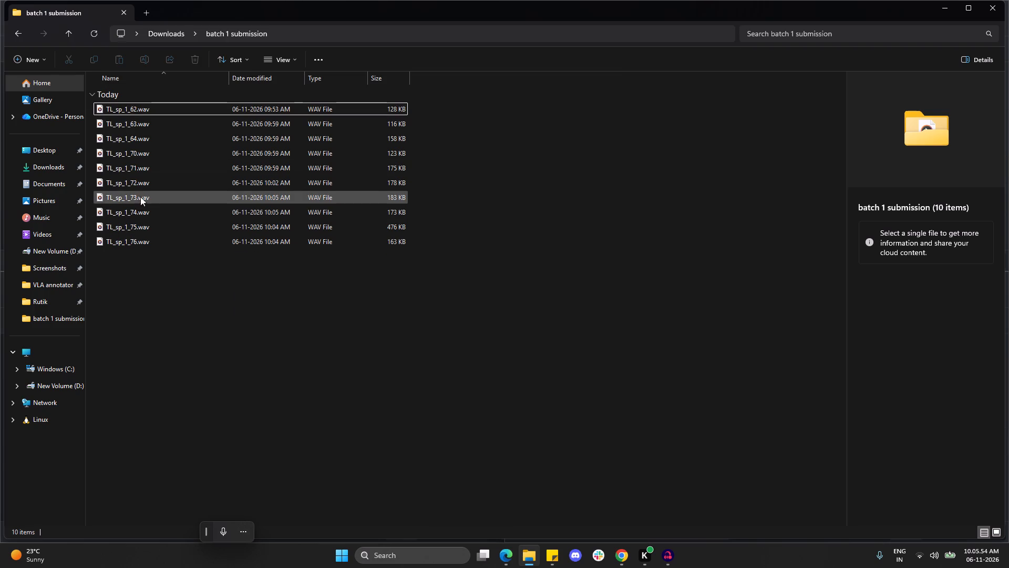
left_click(413, 344)
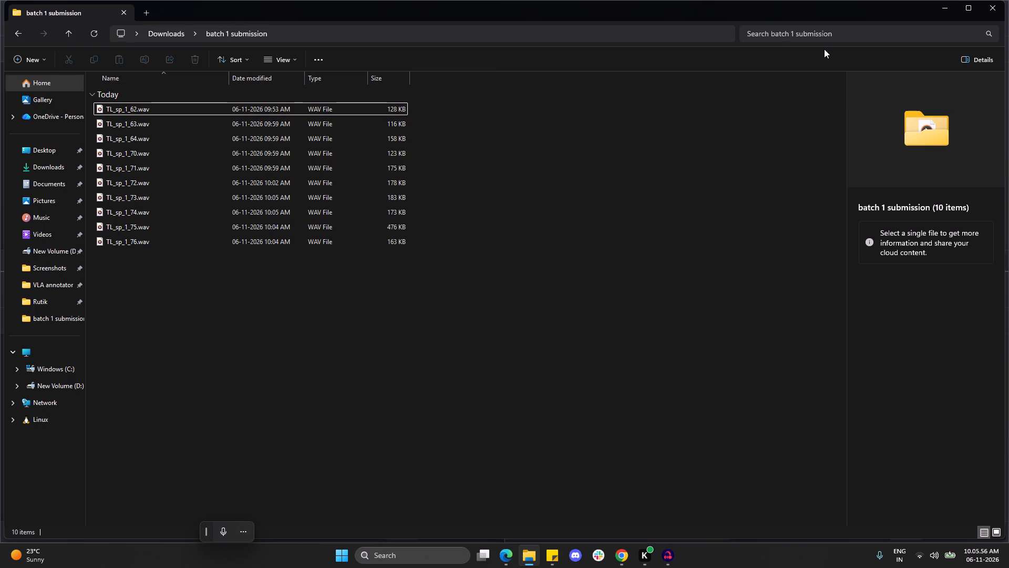
left_click(946, 6)
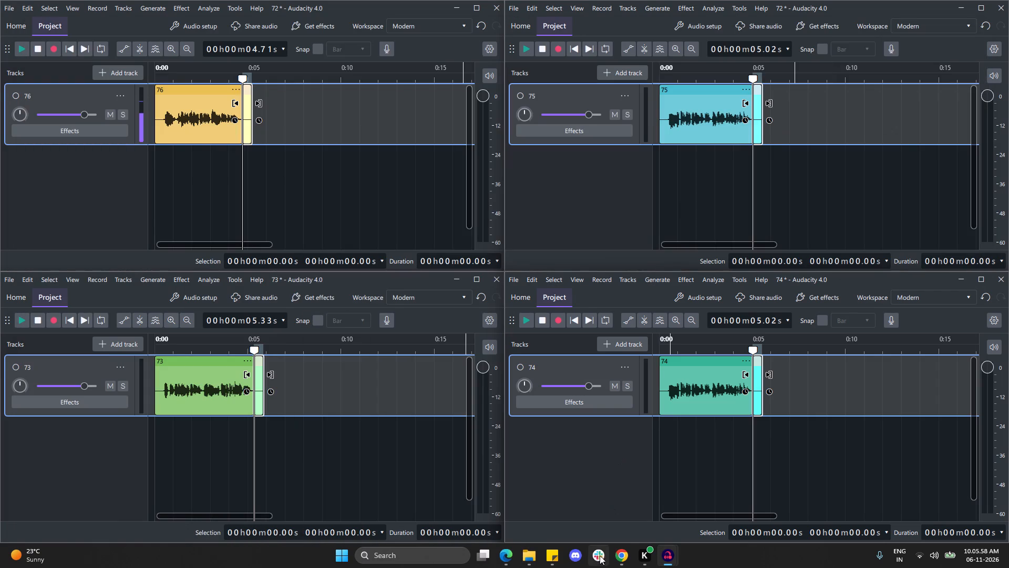
Delete tracks 76, 75, 74 and 73 from the four Audacity project windows.
left_click(119, 95)
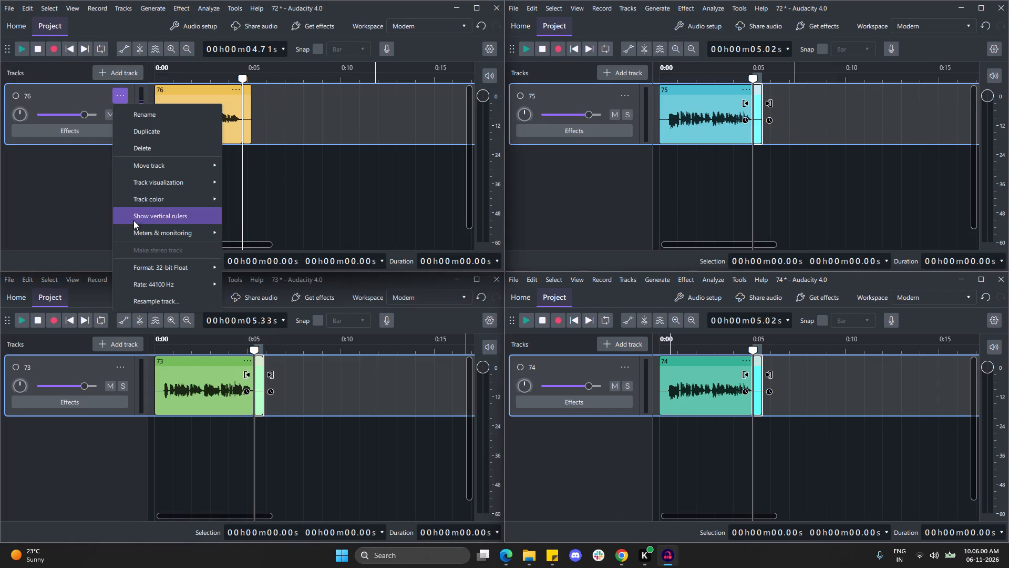
left_click(183, 150)
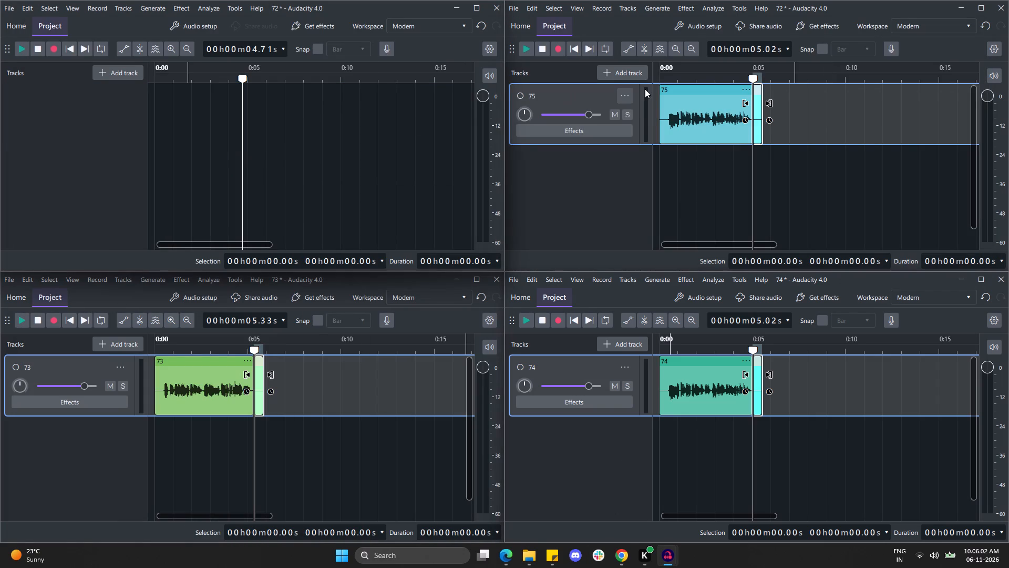
left_click(627, 94)
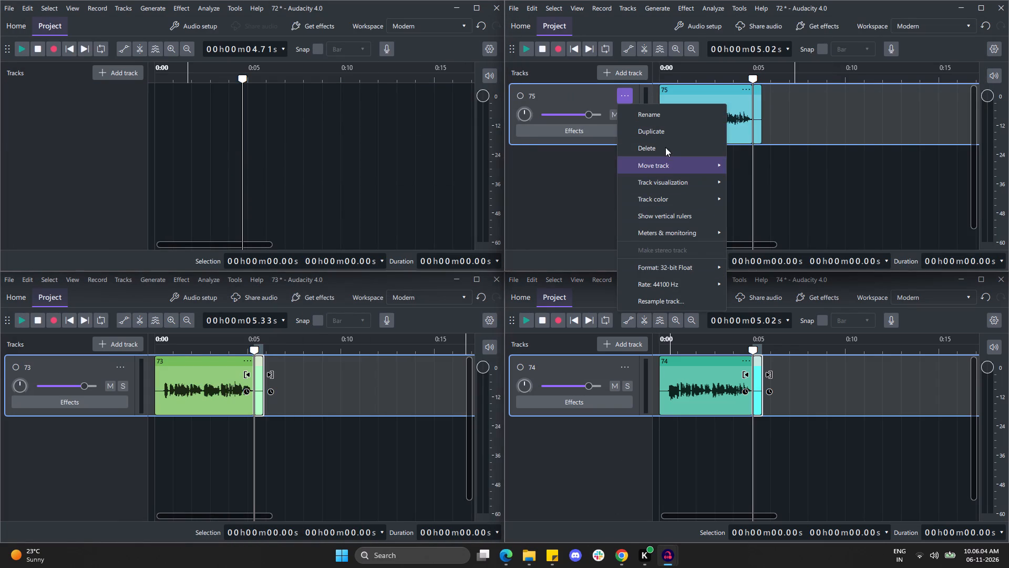
left_click(665, 147)
left_click(630, 362)
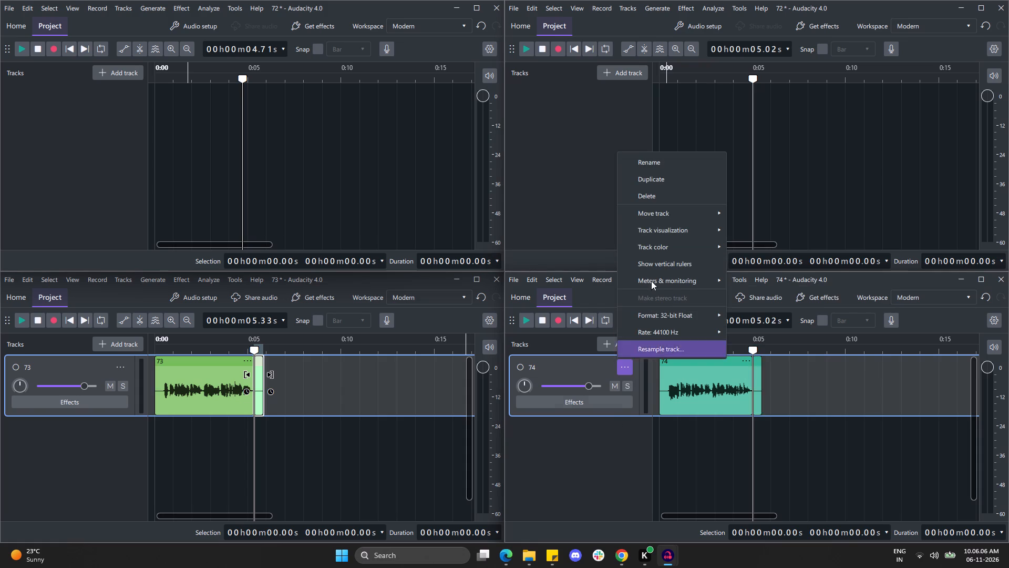
left_click(656, 198)
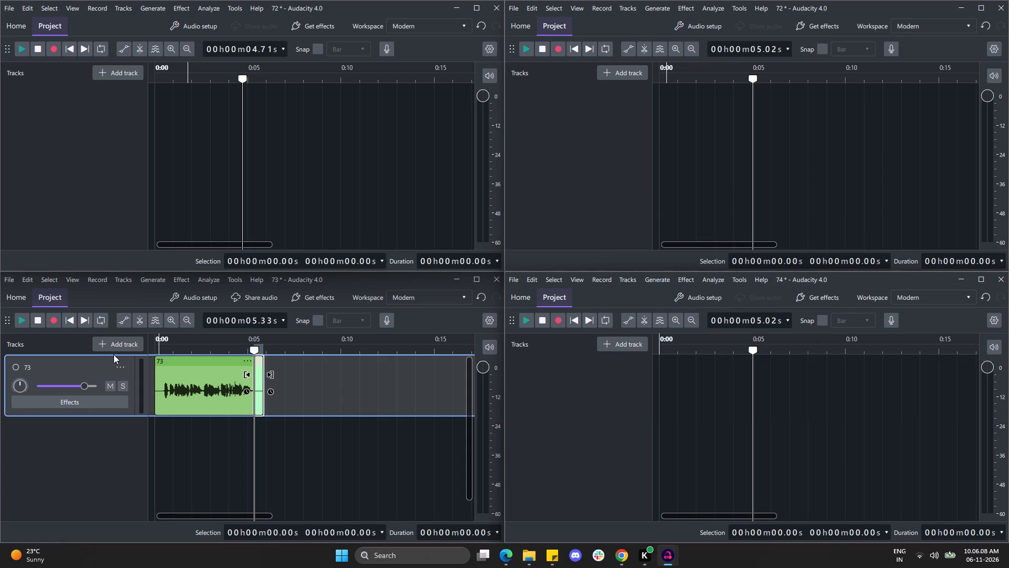
left_click(122, 368)
left_click(158, 200)
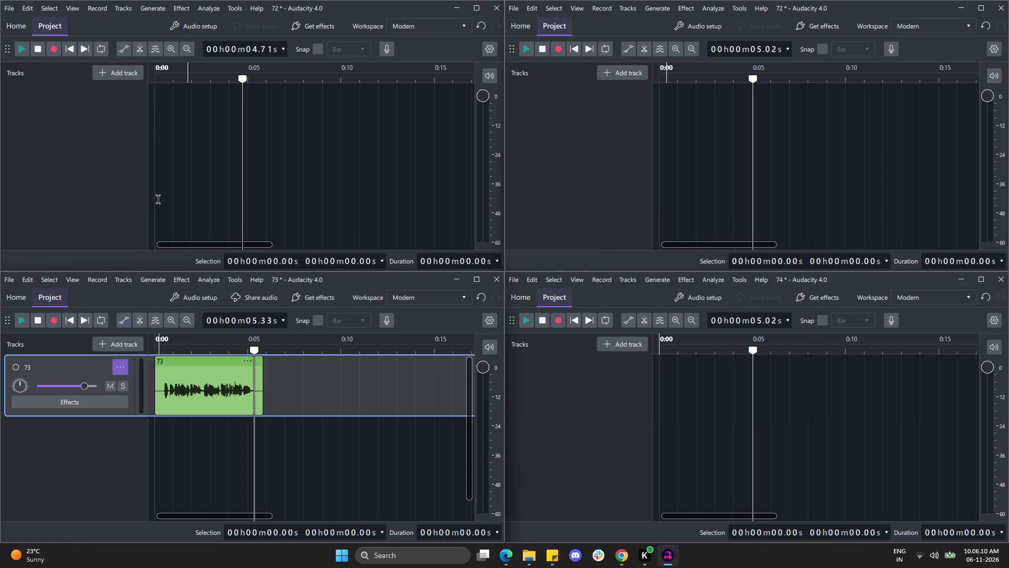
Start importing an audio file into the emptied project that held clip 76.
left_click(12, 11)
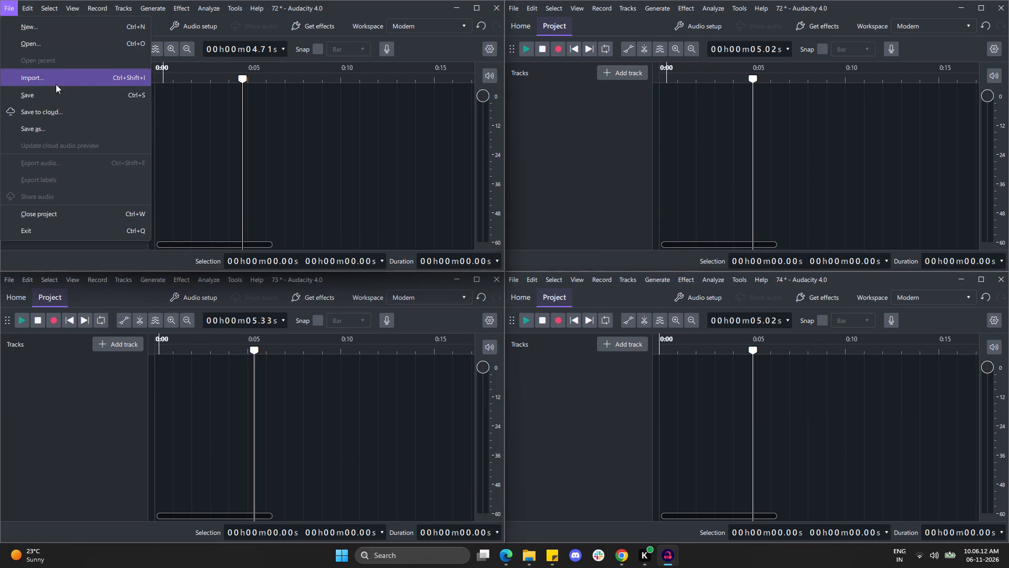
left_click(58, 75)
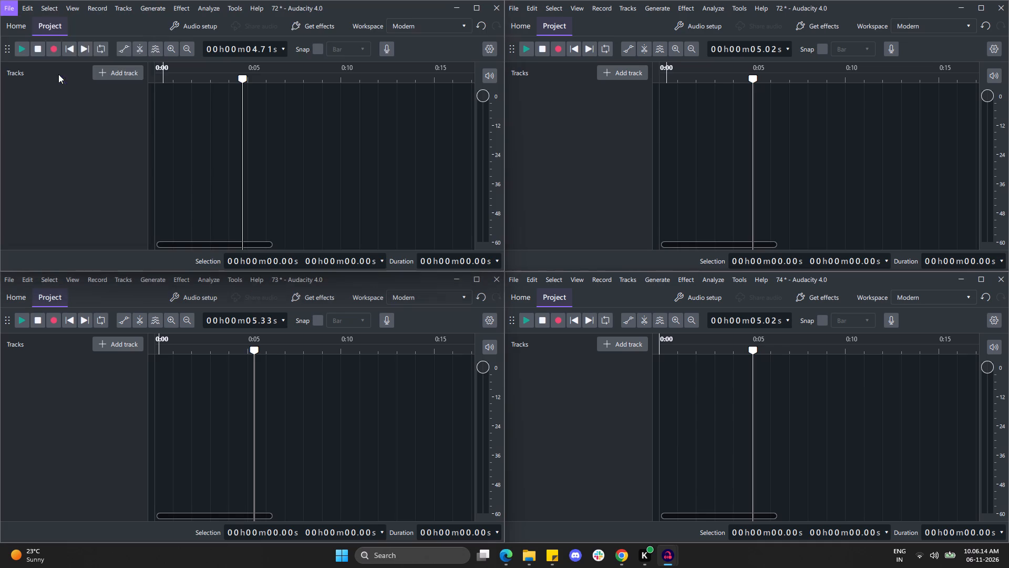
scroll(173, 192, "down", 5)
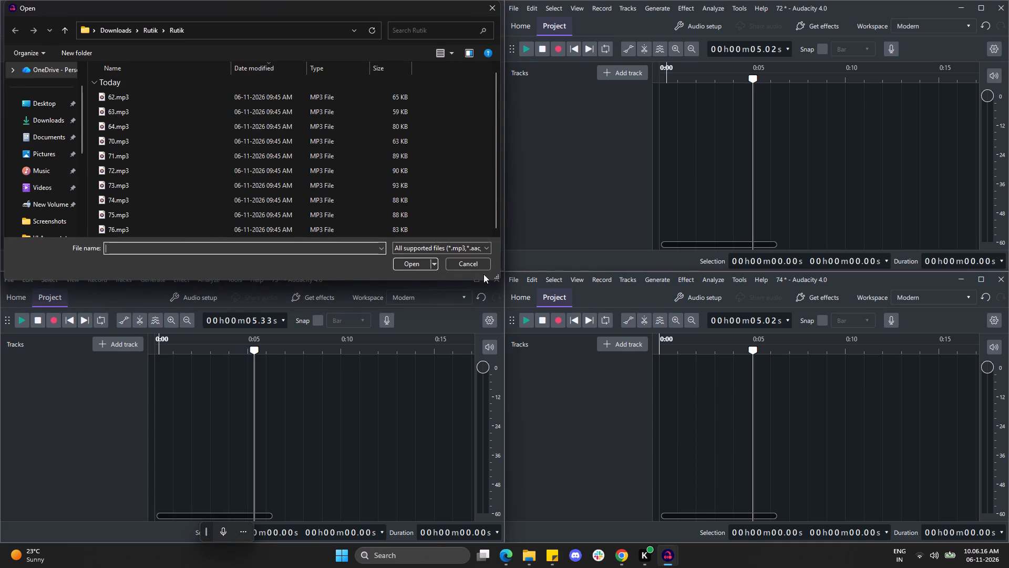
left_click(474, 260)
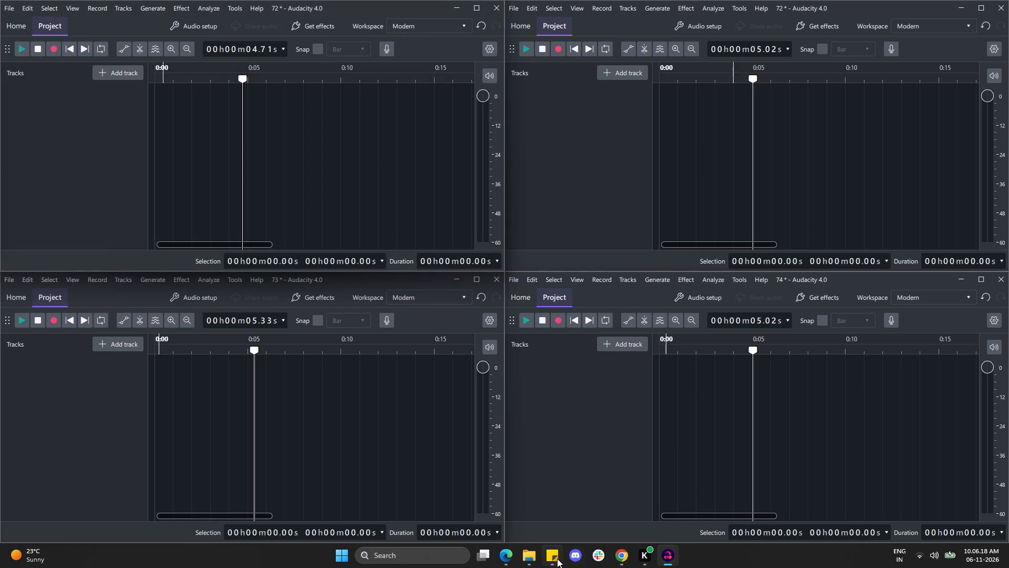
Switch to File Explorer and review the exported WAV files in the batch 1 submission folder.
left_click(527, 557)
left_click(323, 301)
left_click(666, 211)
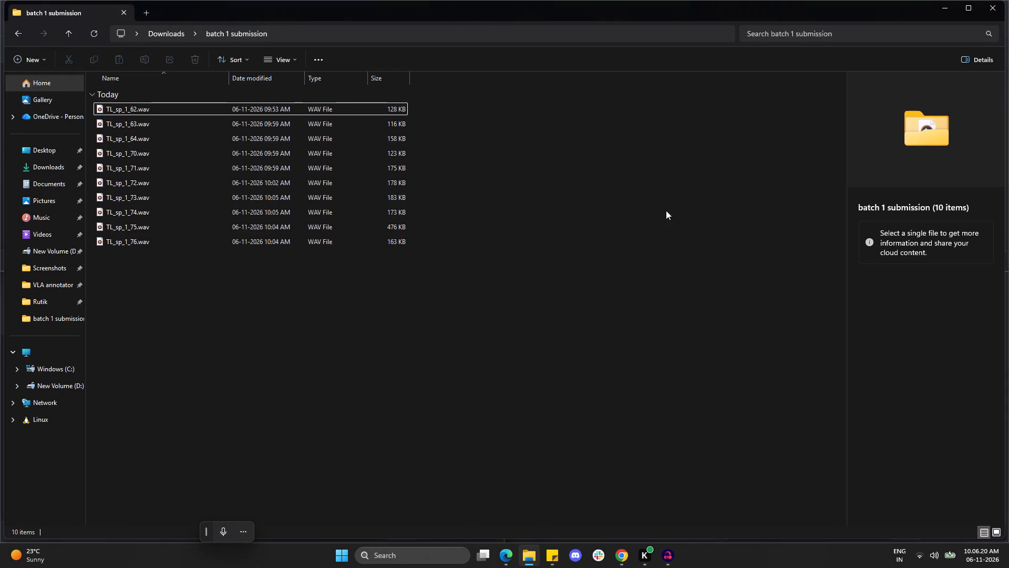
Switch to the audio downloading page in Chrome.
left_click(621, 557)
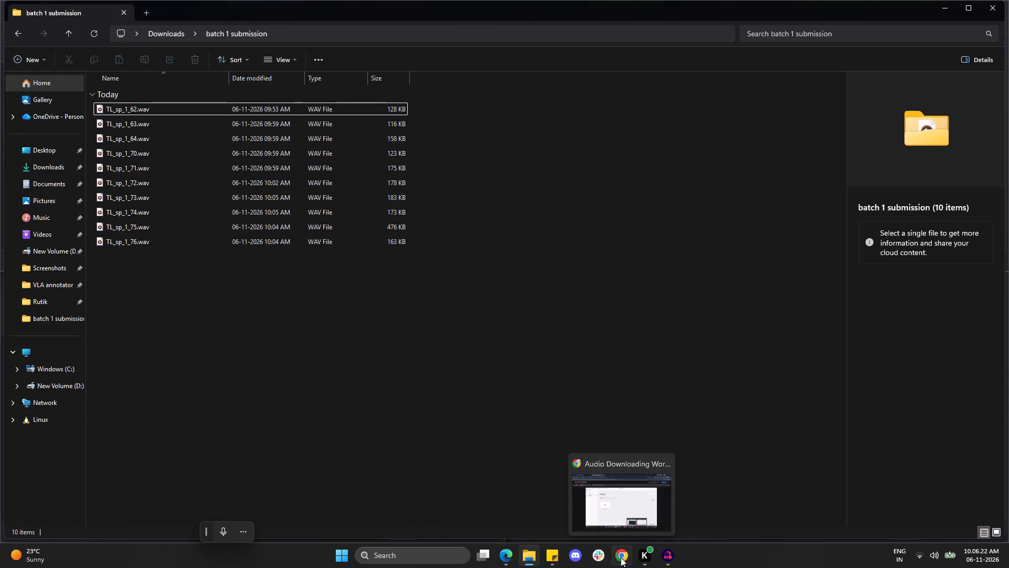
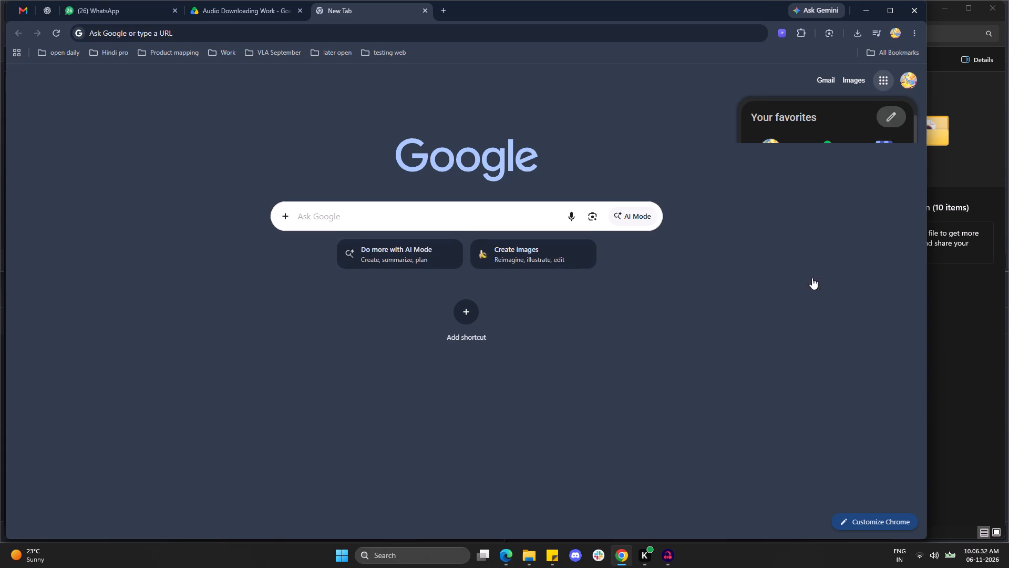
Open Google Drive in the new browser tab and start a folder upload from the Downloads folder.
left_click(830, 158)
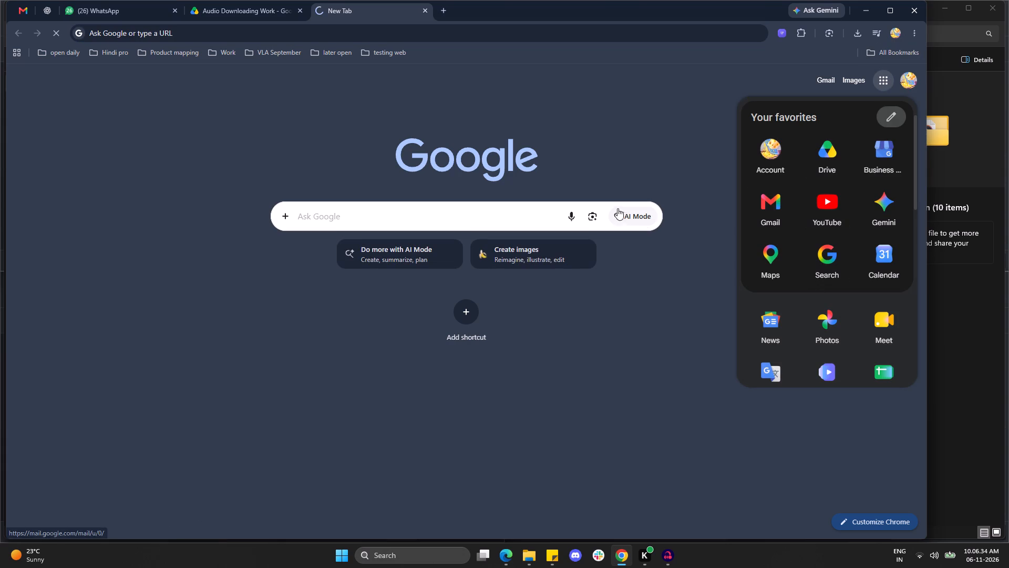
left_click(67, 380)
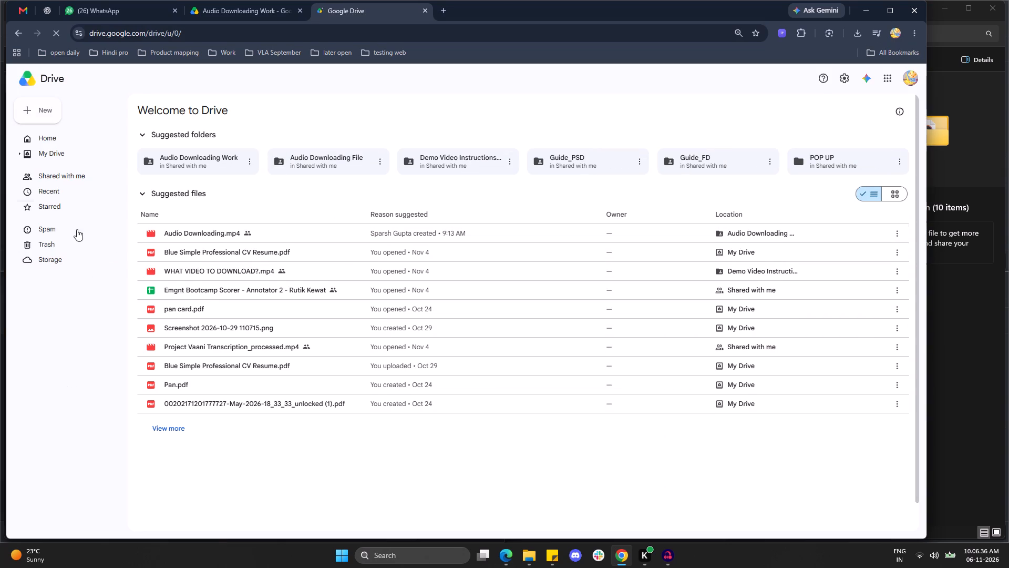
left_click(45, 111)
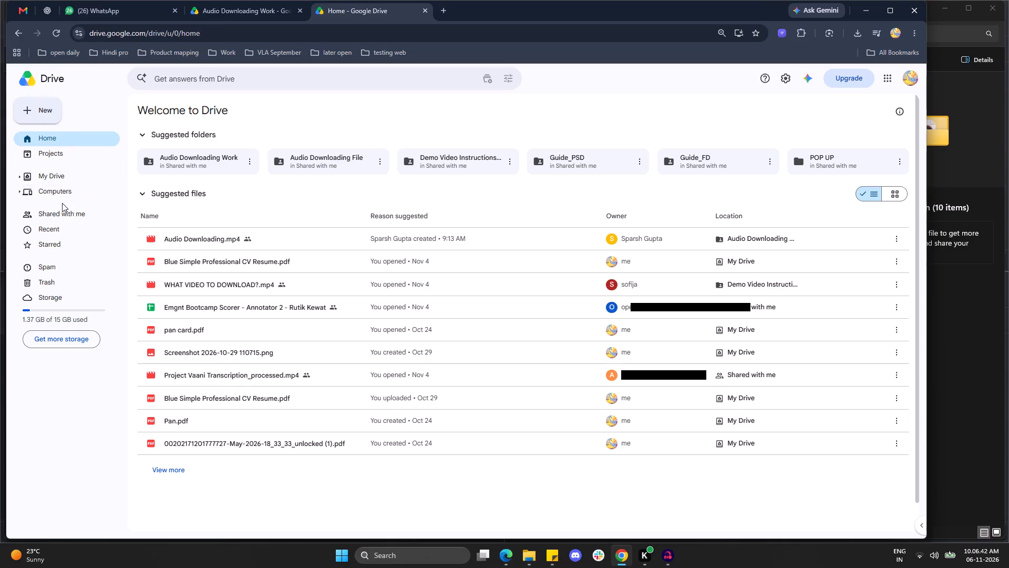
left_click(46, 116)
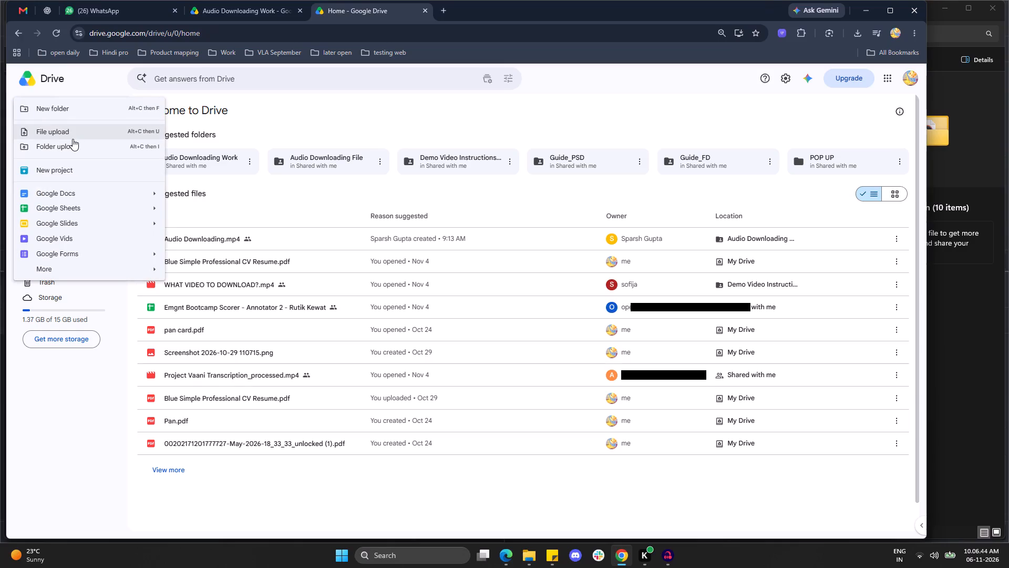
left_click(74, 145)
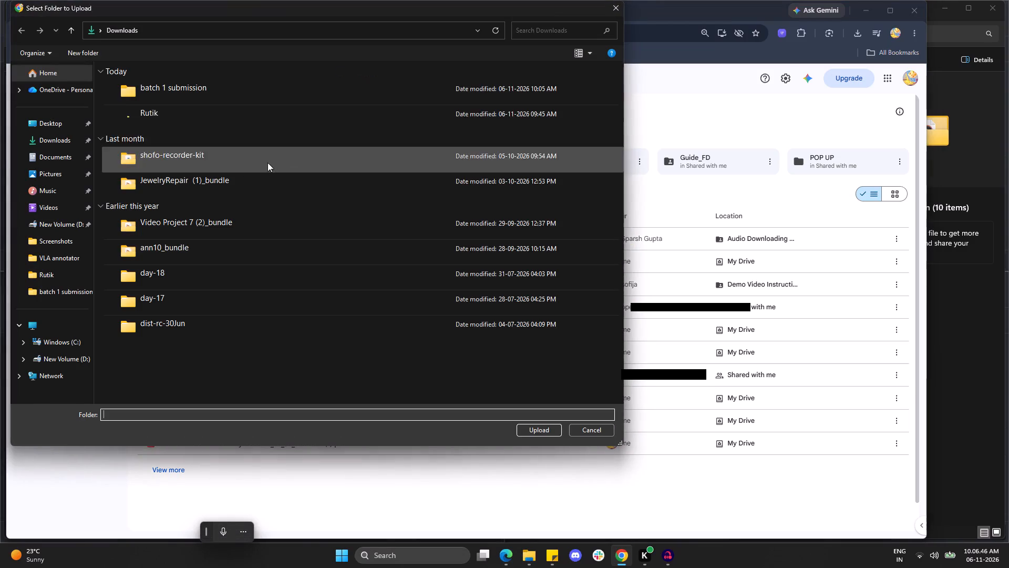
Upload the batch 1 submission folder from Downloads to Google Drive, approving the upload of its files to the site.
left_click(199, 102)
left_click(539, 427)
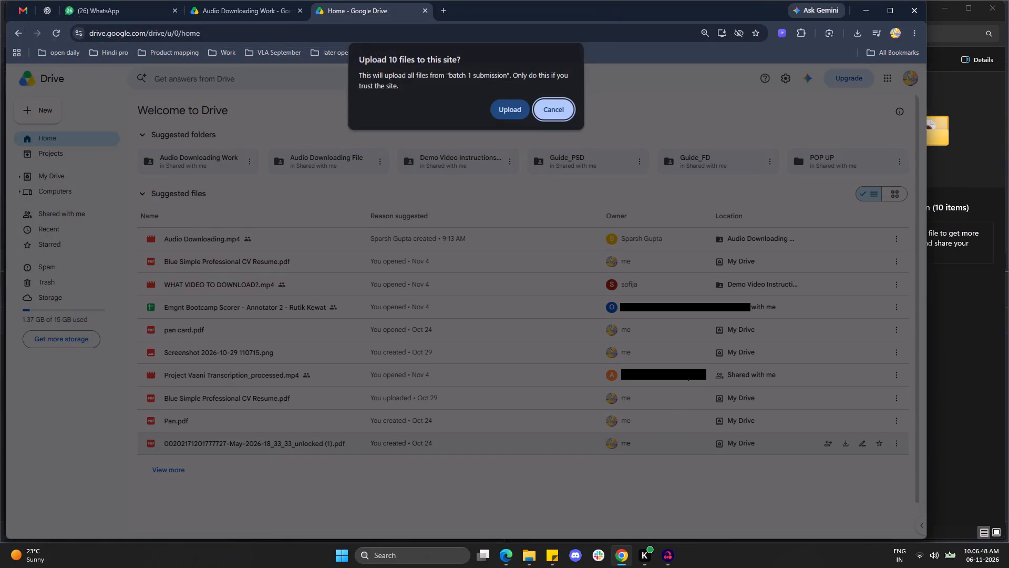
left_click(500, 113)
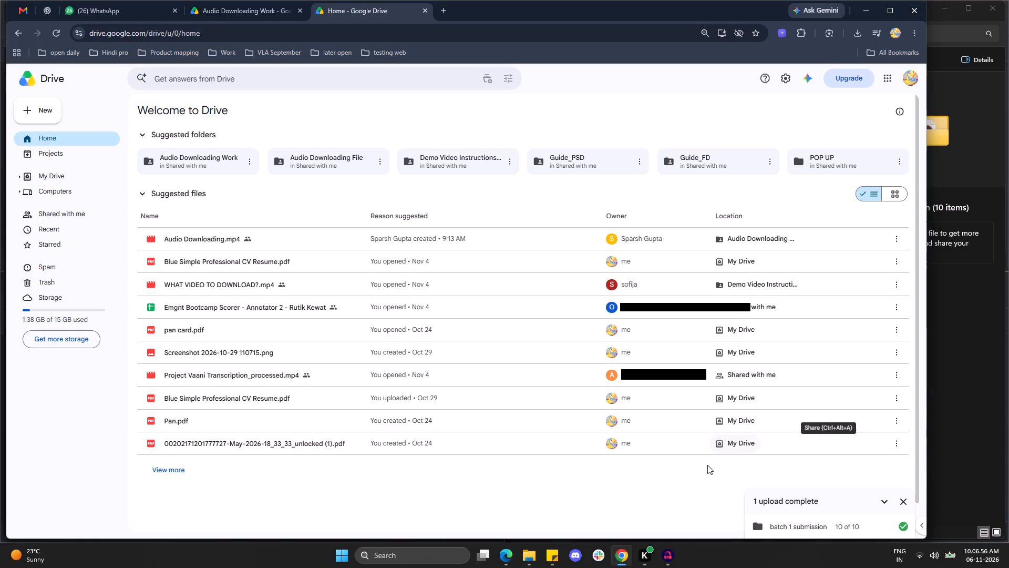
Open the uploaded batch 1 submission folder in Drive and set its general access to Anyone with the link as Editor.
scroll(707, 465, "down", 1)
left_click(848, 521)
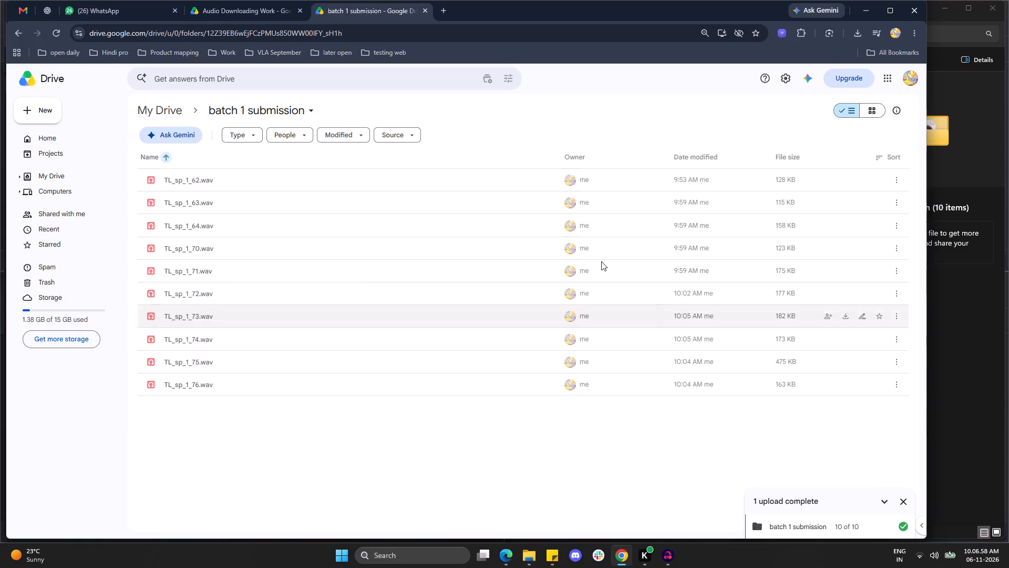
left_click(315, 110)
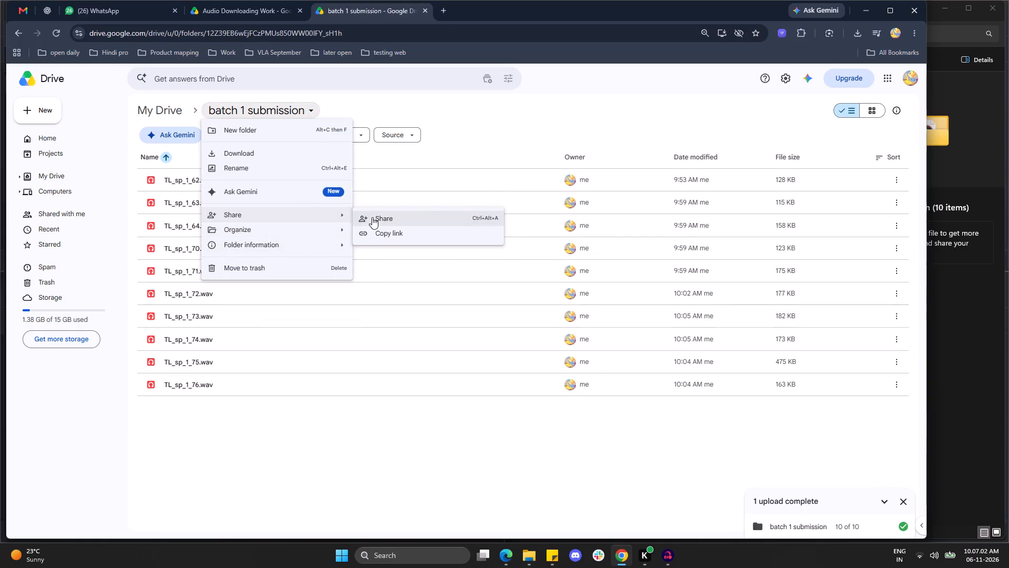
left_click(372, 217)
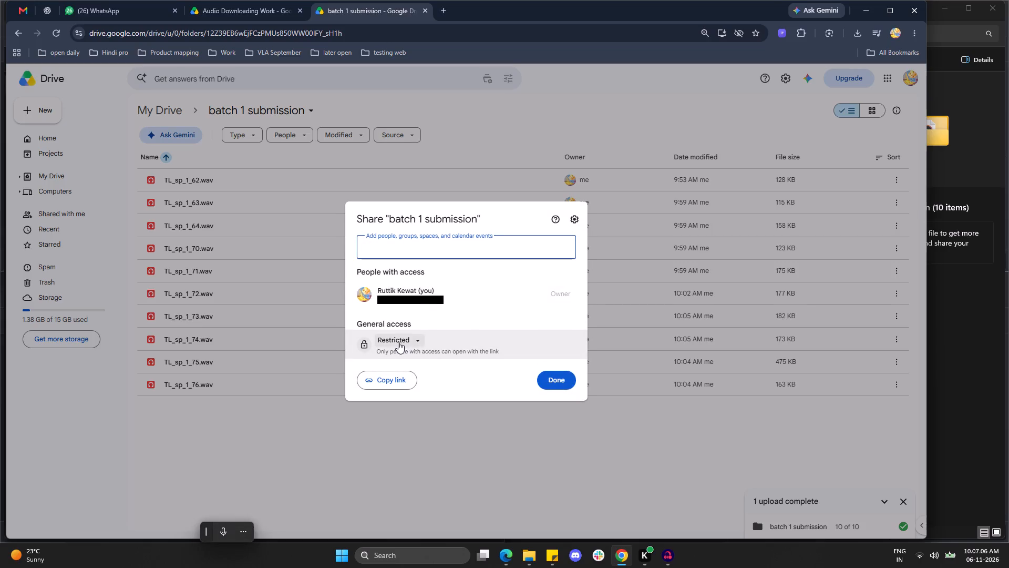
left_click(396, 342)
left_click(405, 387)
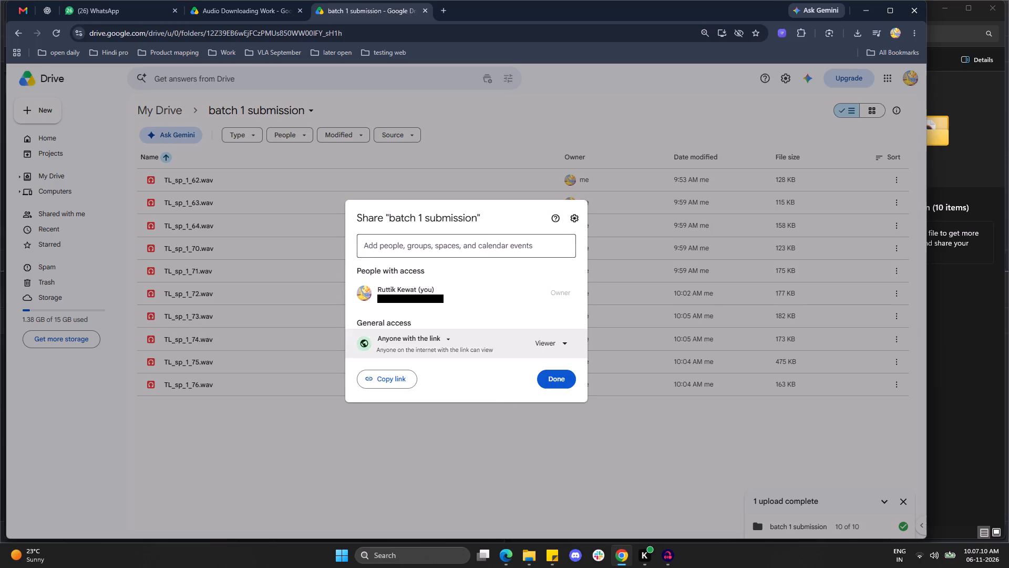
left_click(573, 223)
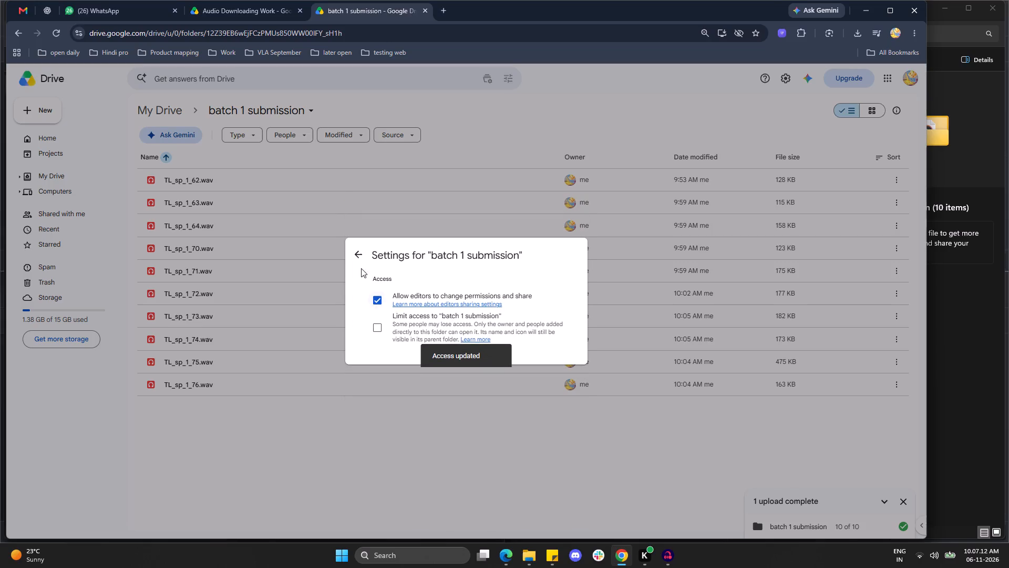
left_click(355, 252)
left_click(405, 382)
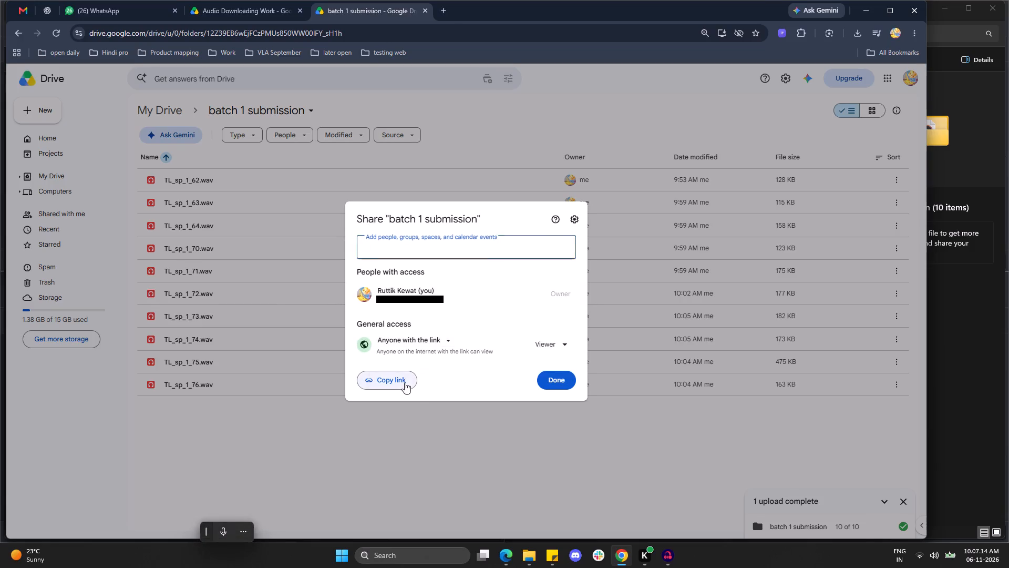
left_click(562, 344)
left_click(497, 419)
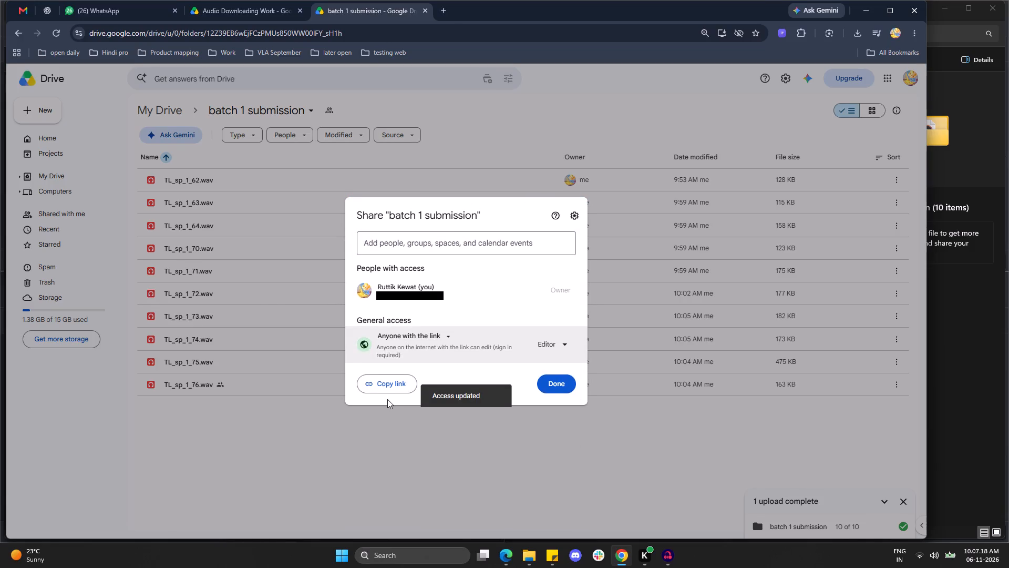
left_click(562, 383)
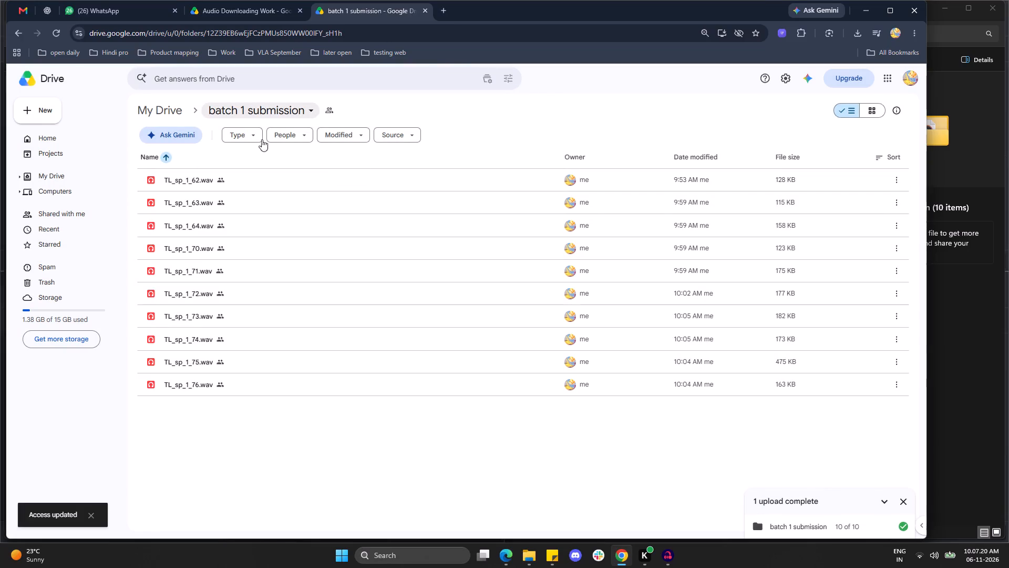
Copy the sharing link of the batch 1 submission folder.
left_click(327, 109)
left_click(403, 386)
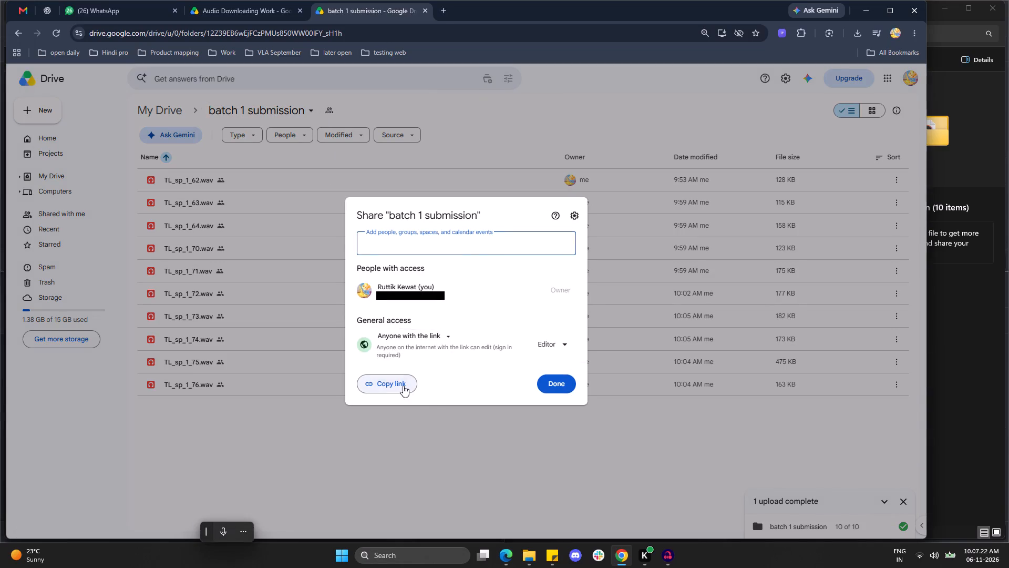
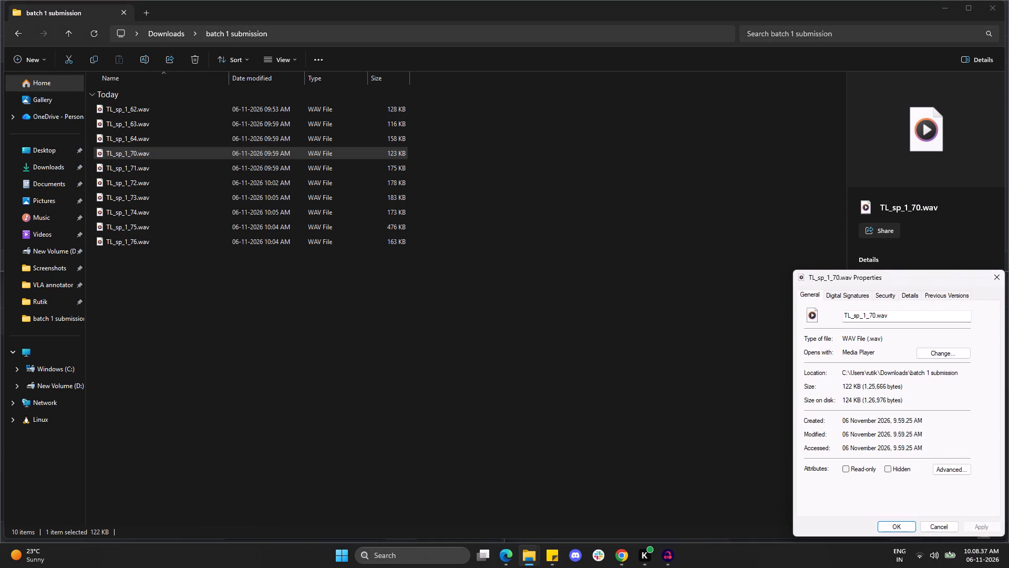
Examine the detailed audio properties of TL_sp_1_70.wav, including channels and sample rate, and close its properties.
left_click(908, 298)
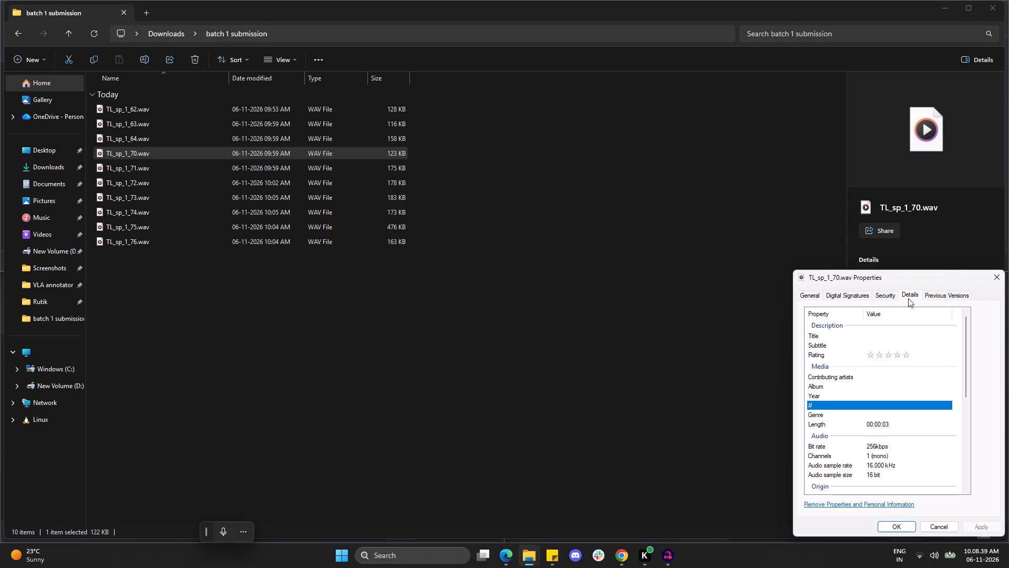
scroll(898, 370, "down", 5)
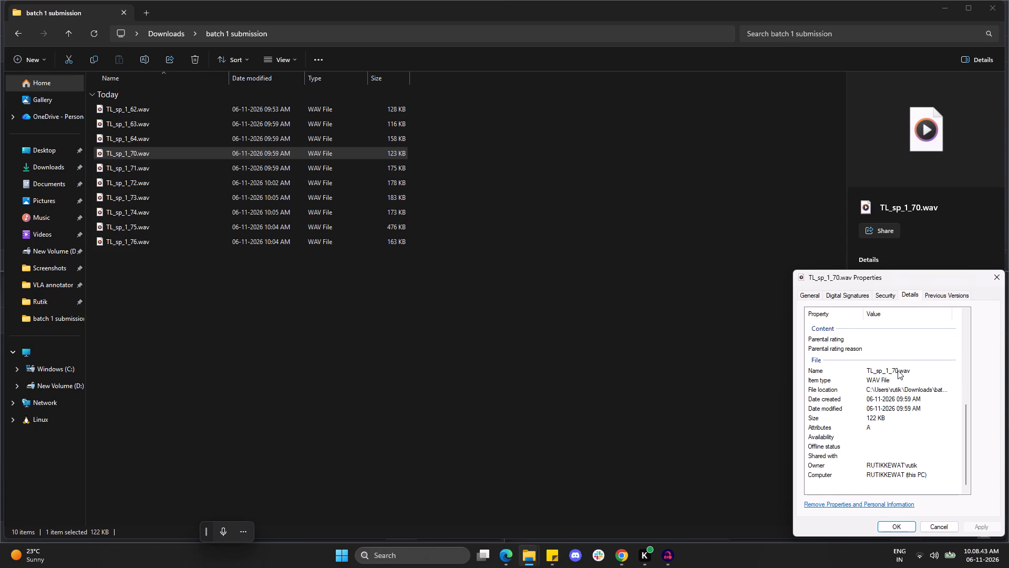
scroll(898, 370, "up", 5)
left_click(671, 302)
scroll(690, 286, "up", 3)
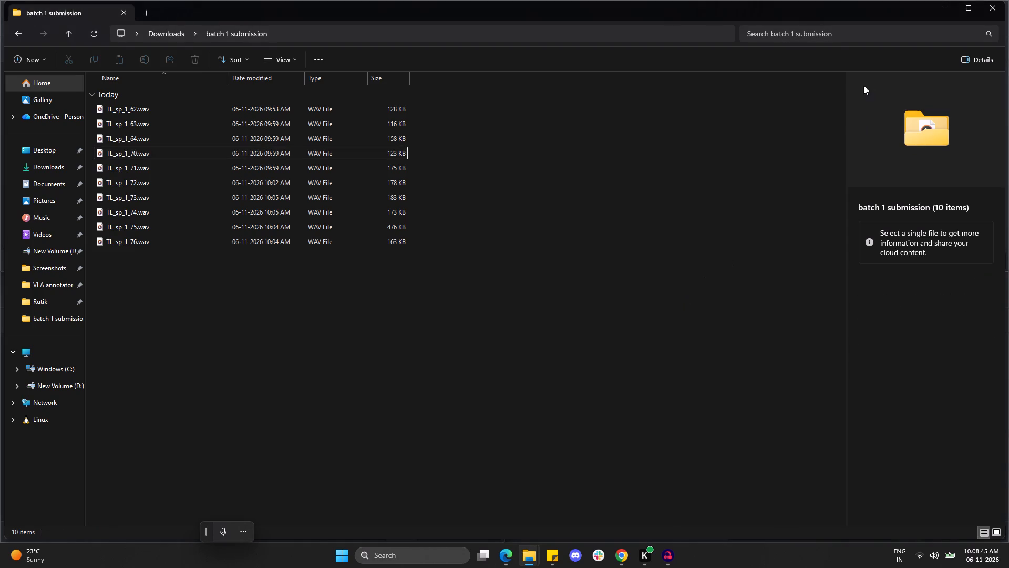
left_click(948, 7)
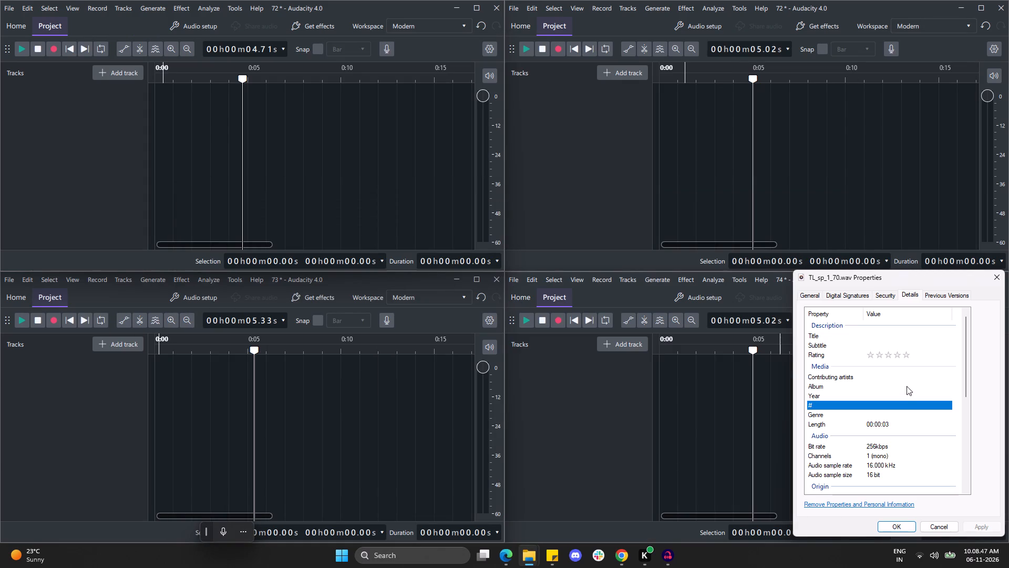
left_click(992, 276)
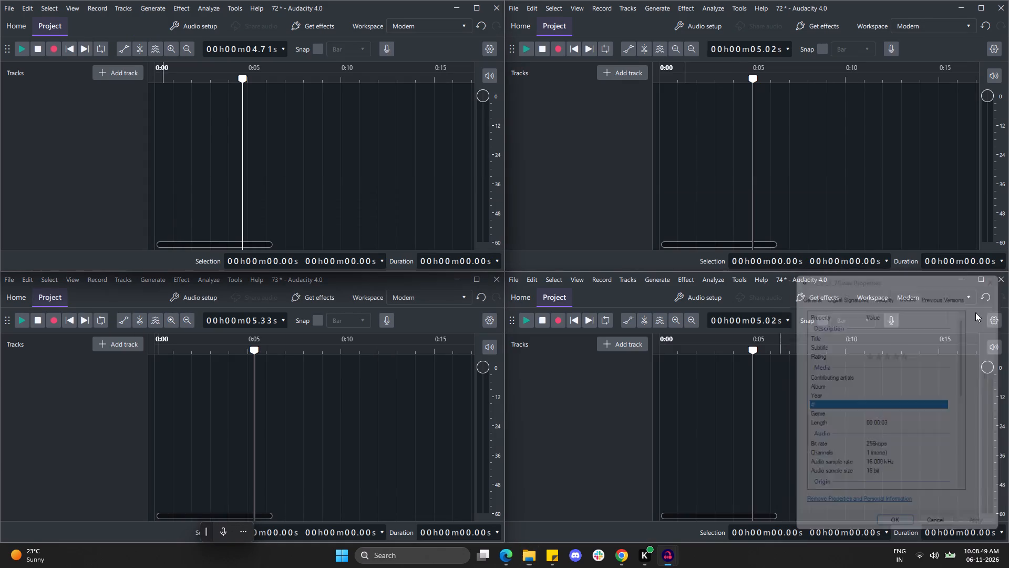
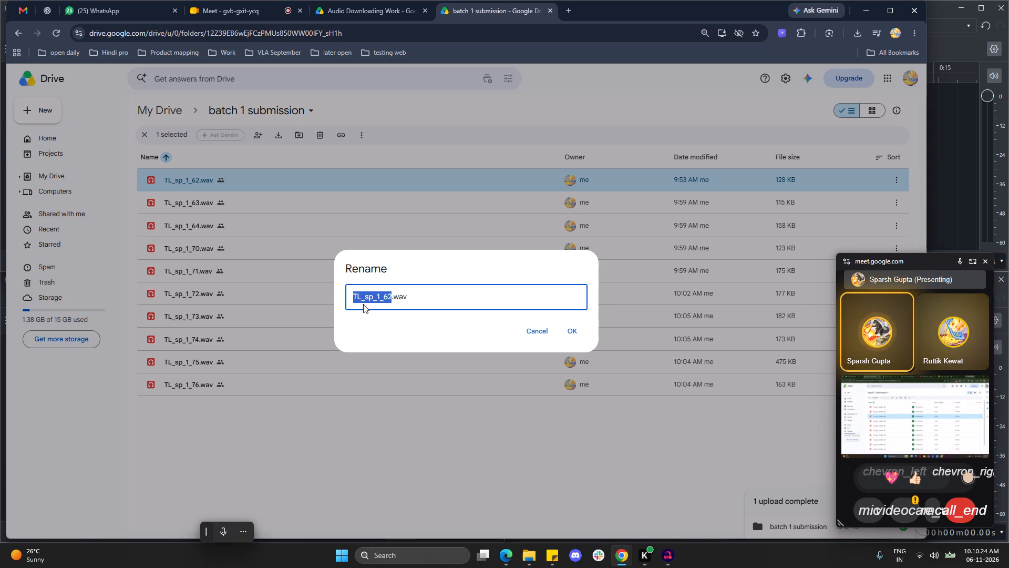
Rename TL_sp_1_62.wav as TE_sp_1_62.wav in the batch 1 submission folder, copying the TE prefix from the new name.
left_click(380, 297)
left_click_drag(384, 297, 344, 298)
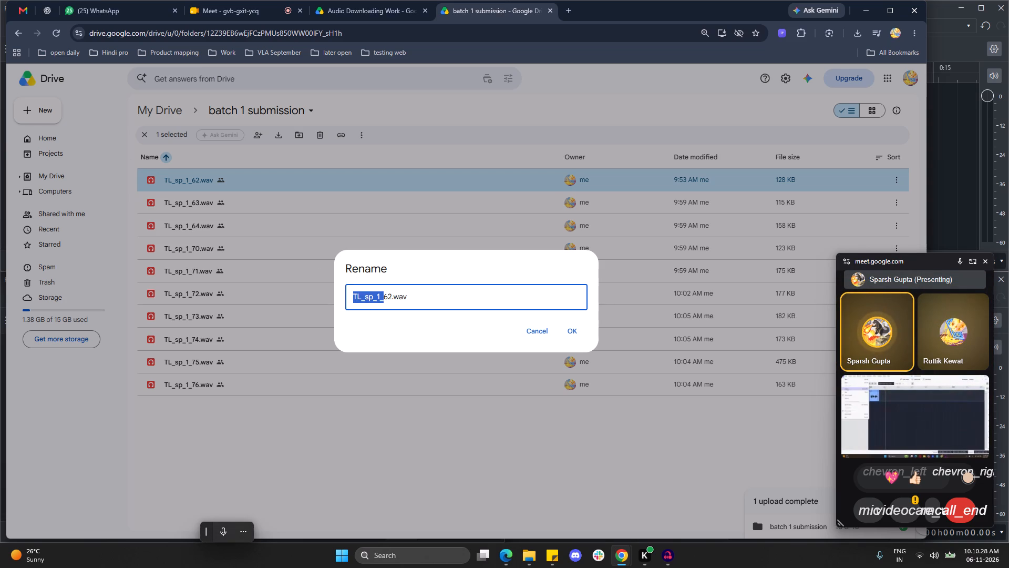
double_click(355, 297)
left_click(362, 297)
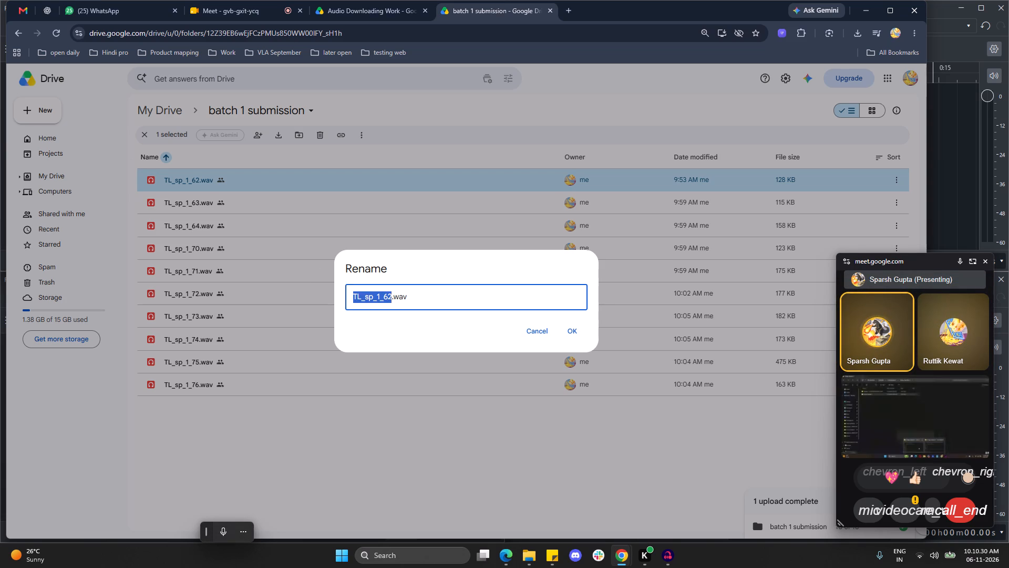
left_click(358, 296)
left_click(360, 297)
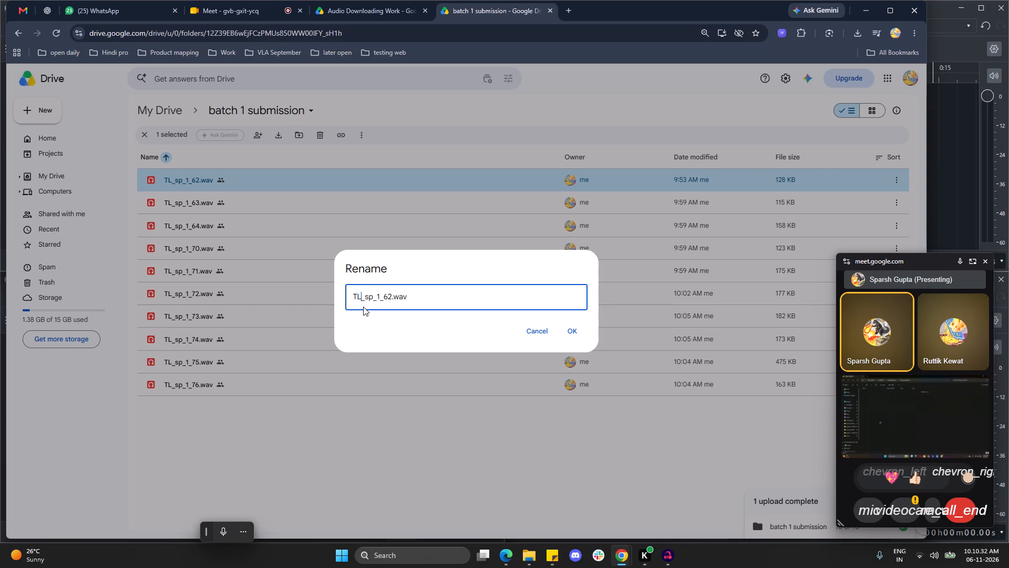
key("BackSpace")
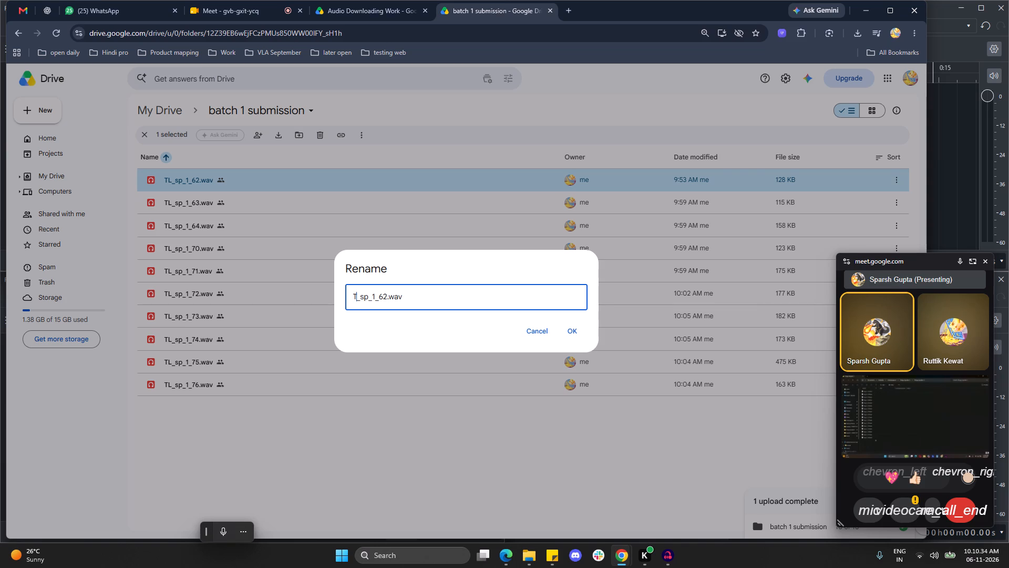
key("shift+e")
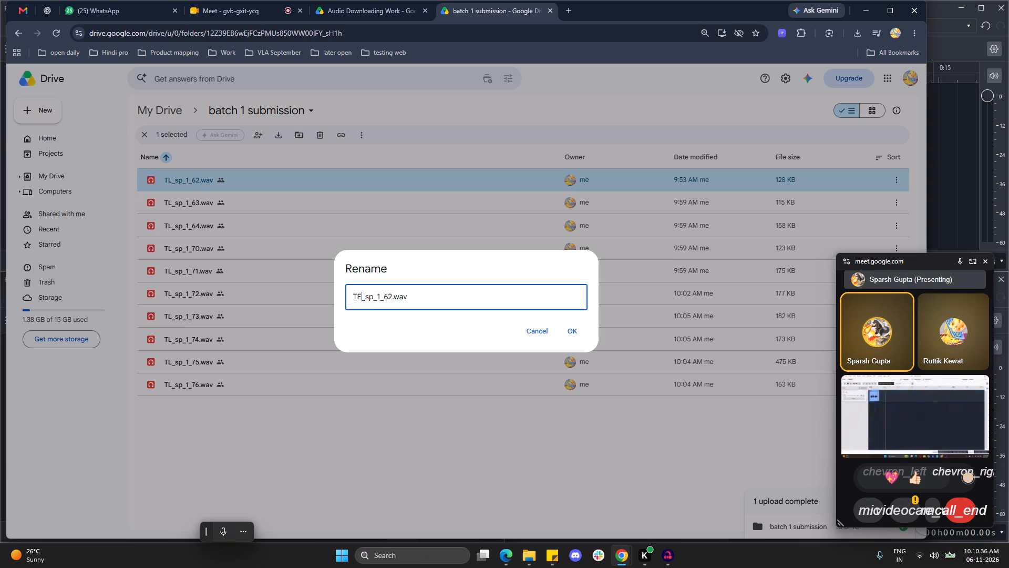
left_click_drag(359, 296, 343, 296)
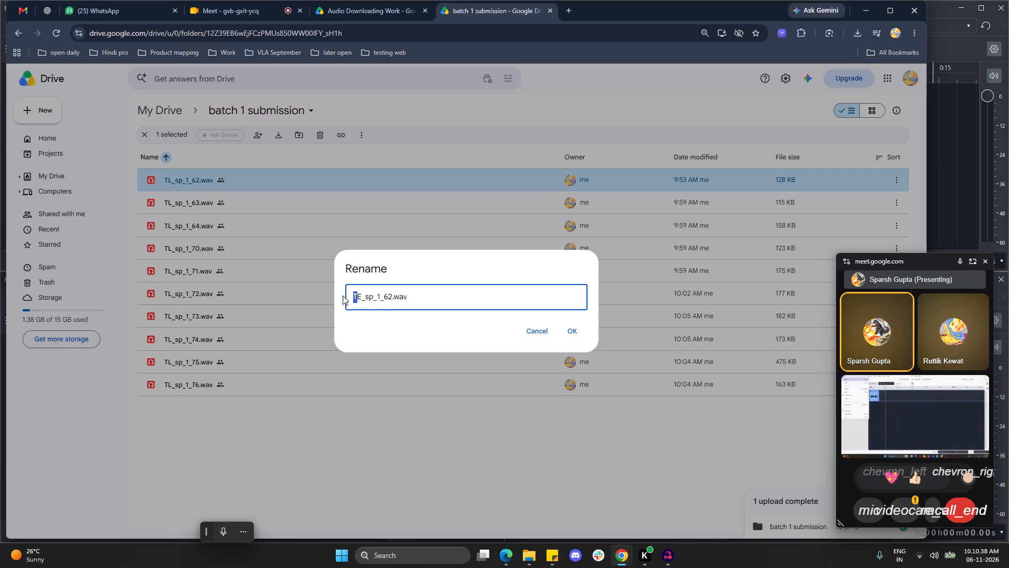
left_click_drag(343, 296, 341, 296)
left_click(358, 298)
left_click_drag(359, 298, 350, 298)
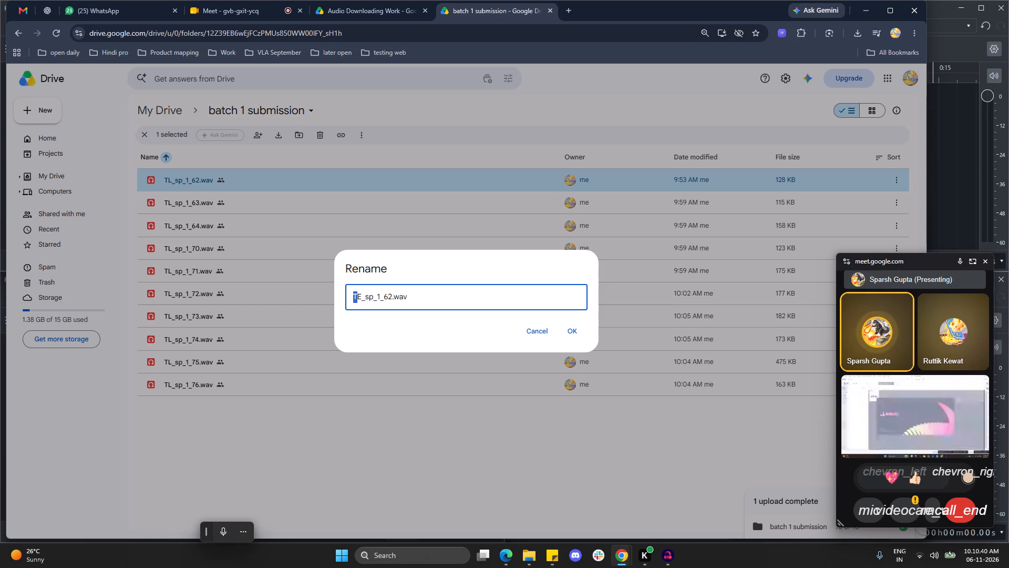
left_click(359, 296)
left_click_drag(363, 296, 352, 298)
key("ctrl+c")
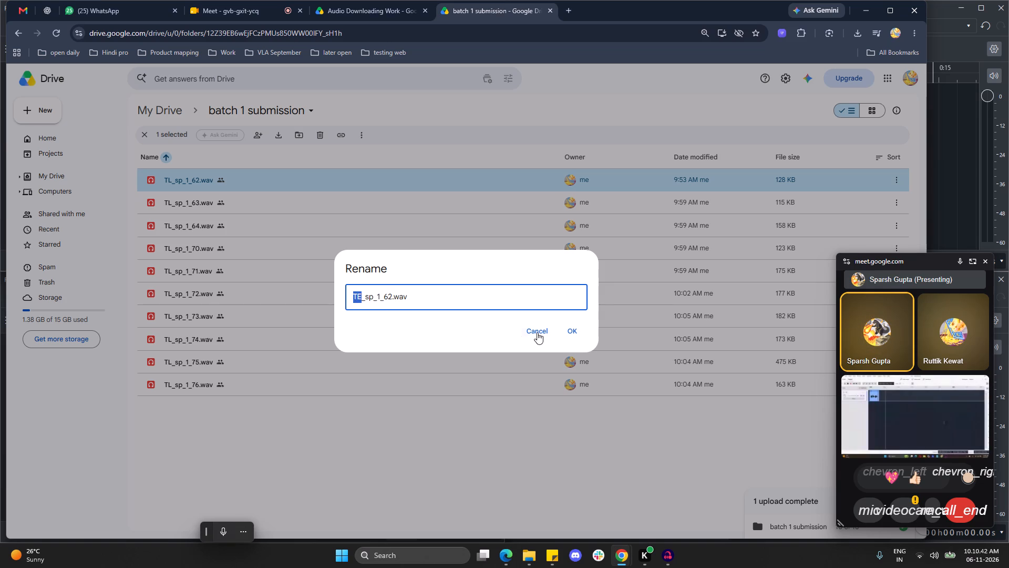
left_click(569, 332)
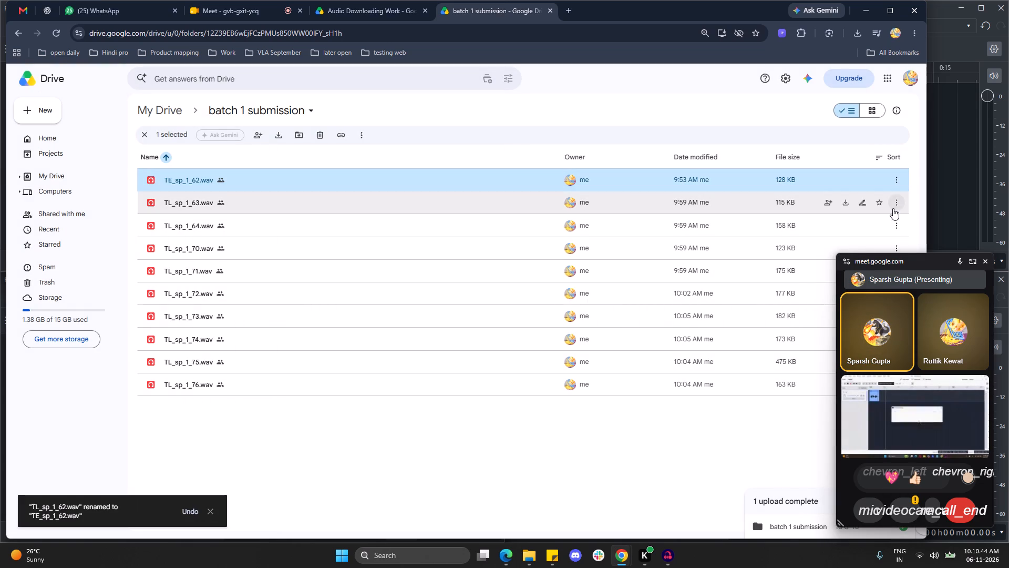
Open the name of TL_sp_1_63.wav for renaming and select only its TL prefix.
left_click(894, 207)
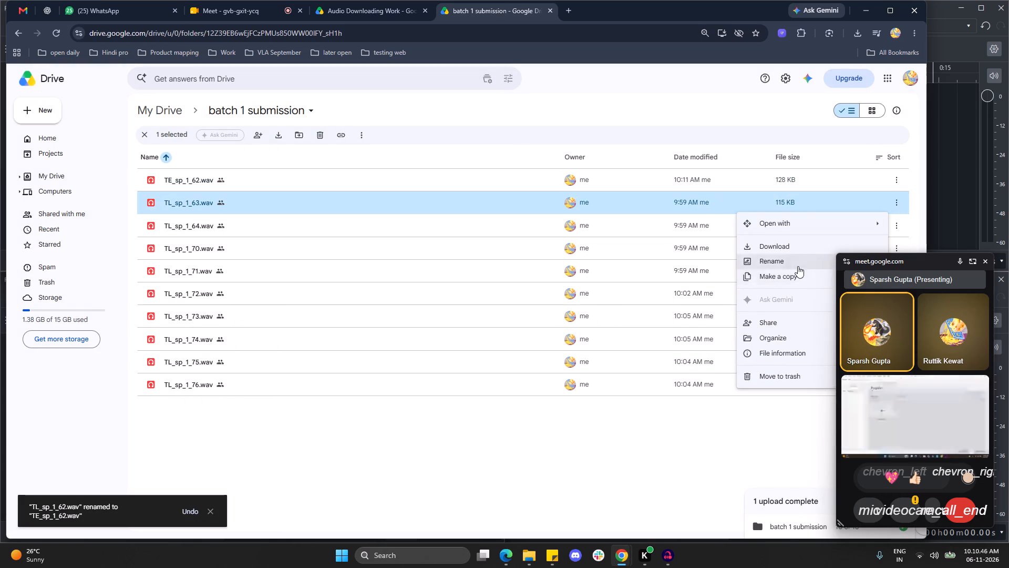
left_click(798, 266)
left_click(358, 298)
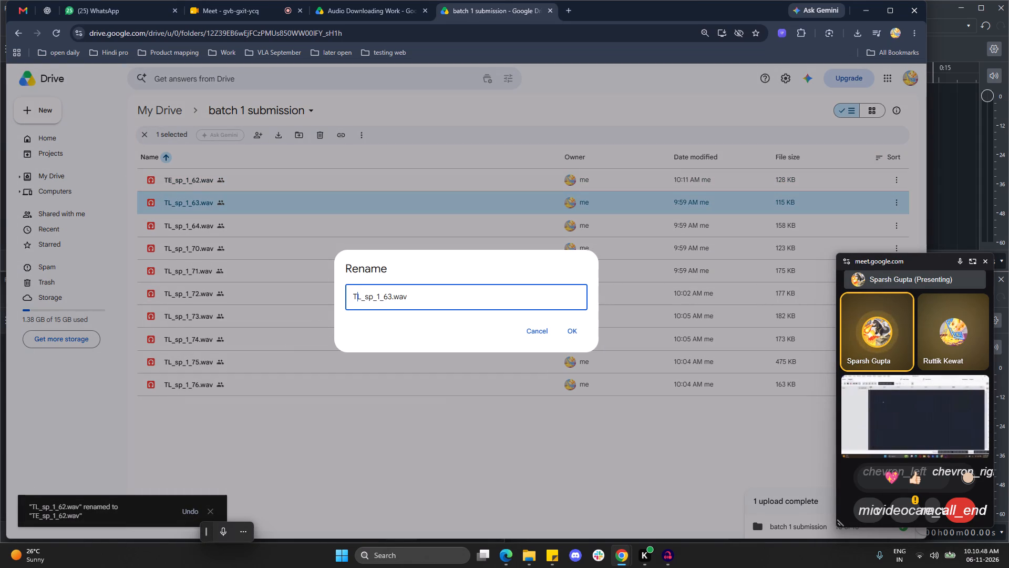
left_click_drag(358, 296, 344, 296)
left_click(361, 296)
left_click_drag(361, 296, 348, 297)
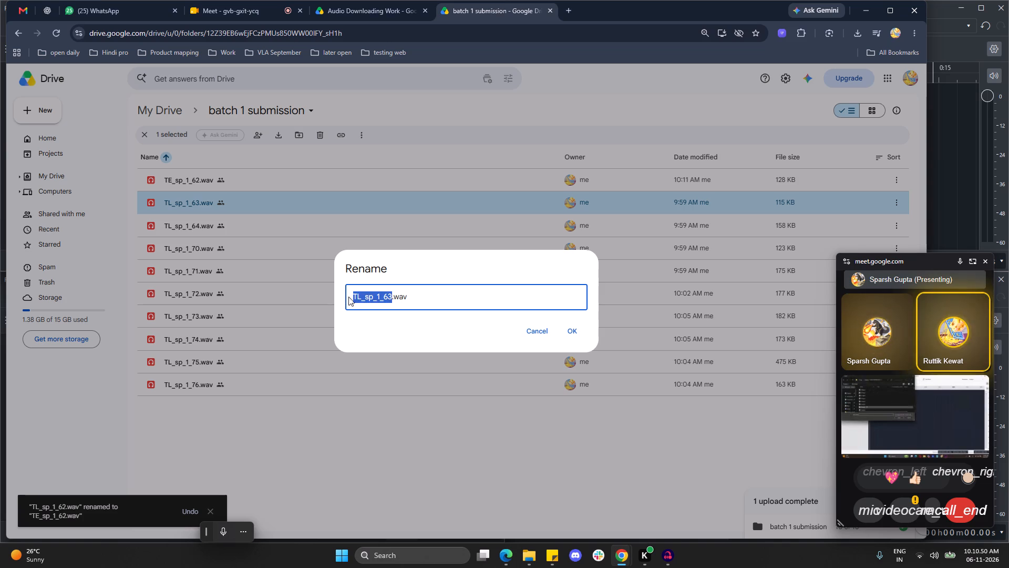
left_click_drag(348, 297, 346, 297)
left_click(353, 297)
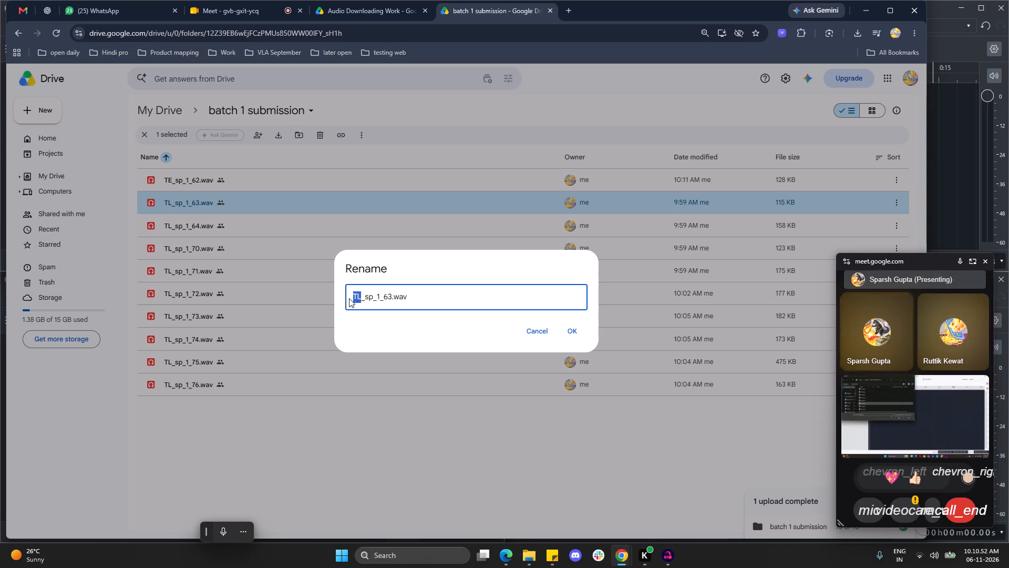
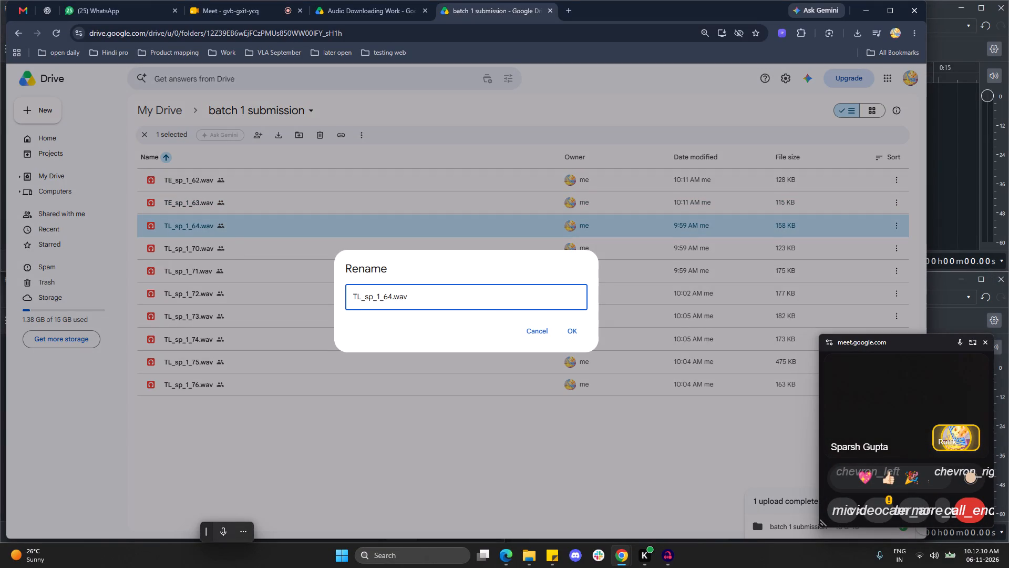
Rename TL_sp_1_64.wav as TE_sp_1_64.wav by replacing its prefix with the copied TE.
left_click_drag(361, 296, 351, 296)
key("ctrl+v")
left_click(571, 331)
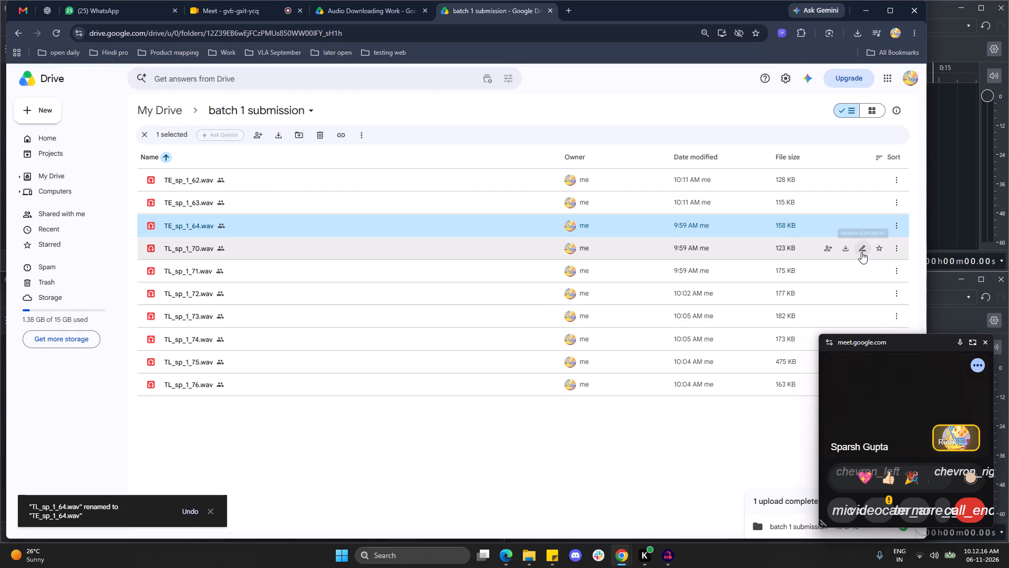
Rename TL_sp_1_70.wav as TE_sp_1_70.wav in the batch 1 submission folder, replacing only the prefix with the copied TE.
left_click(861, 252)
left_click(365, 299)
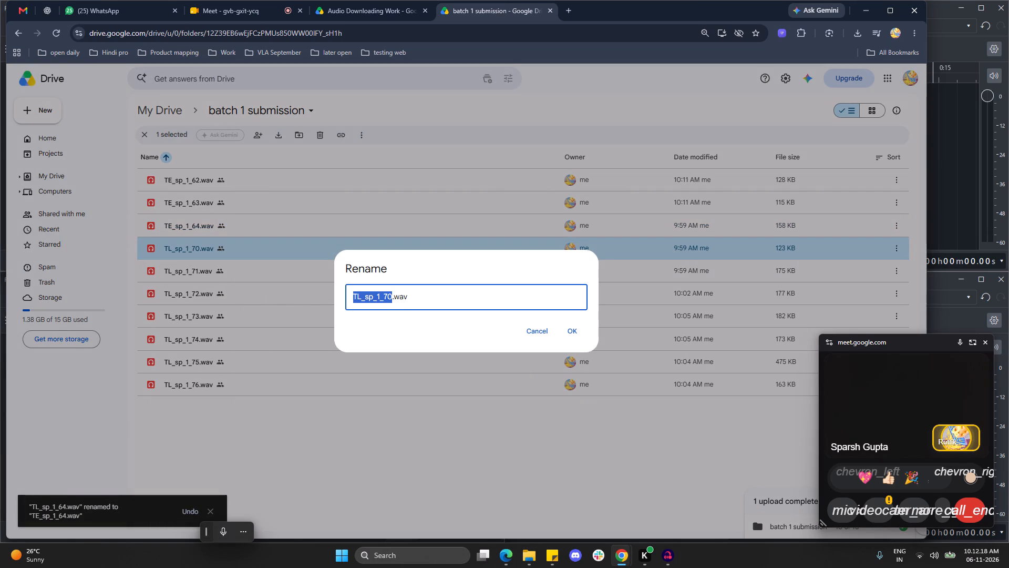
left_click(358, 299)
left_click_drag(359, 298, 339, 298)
key("ctrl+v")
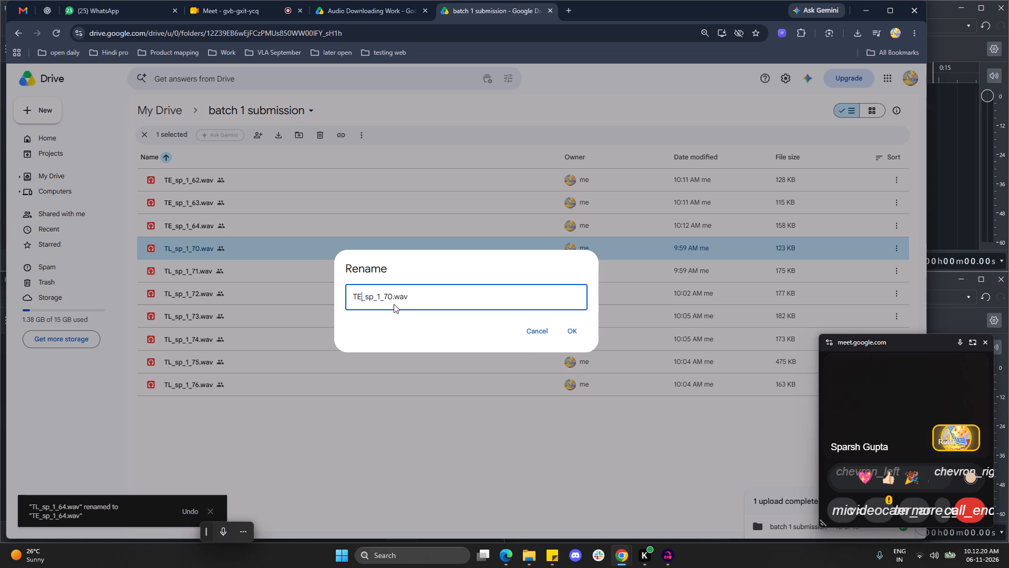
left_click(579, 330)
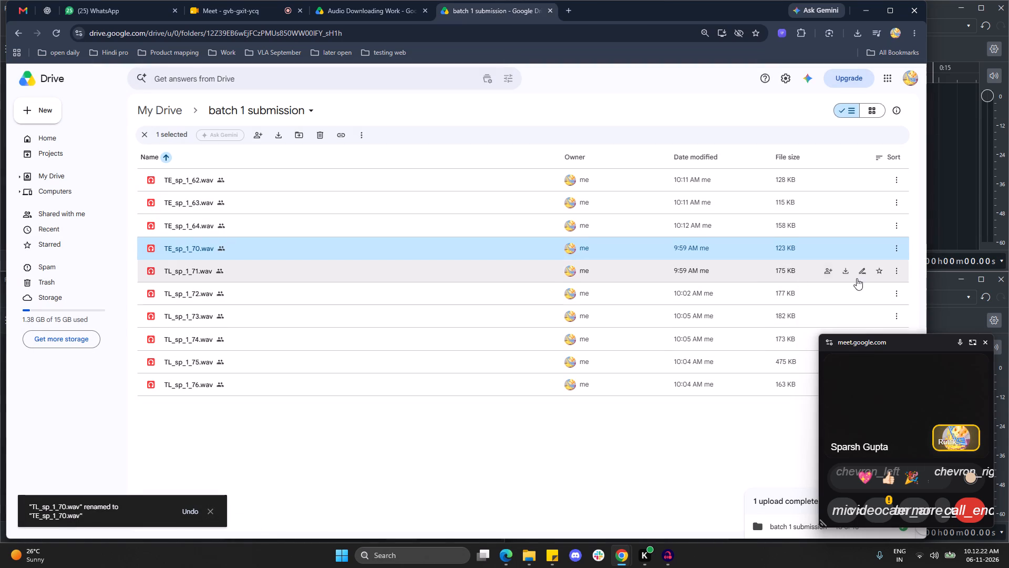
Rename TL_sp_1_71.wav as TE_sp_1_71.wav, replacing only its prefix with the copied TE.
left_click(859, 276)
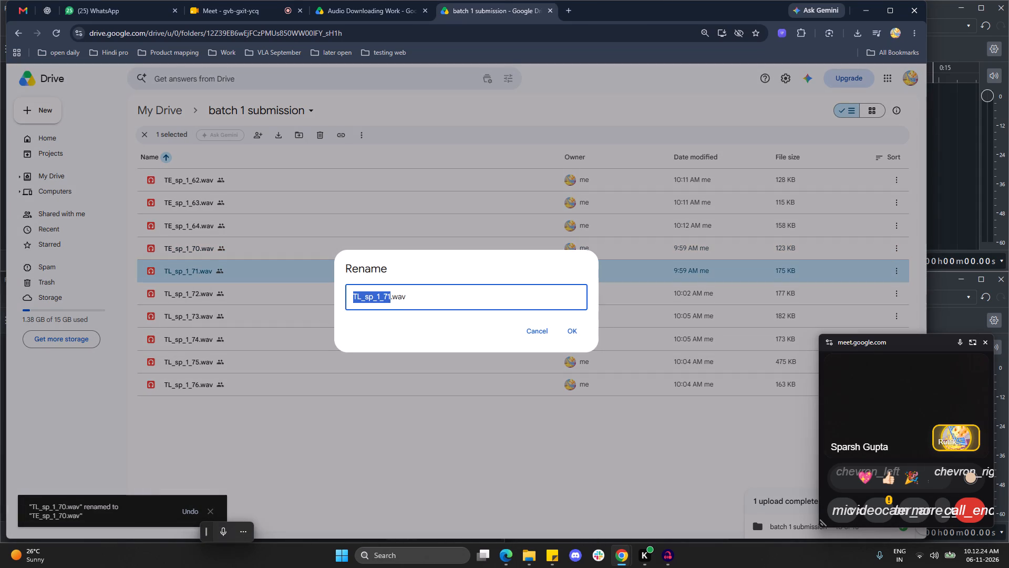
left_click(363, 299)
left_click_drag(361, 297, 338, 297)
key("ctrl+v")
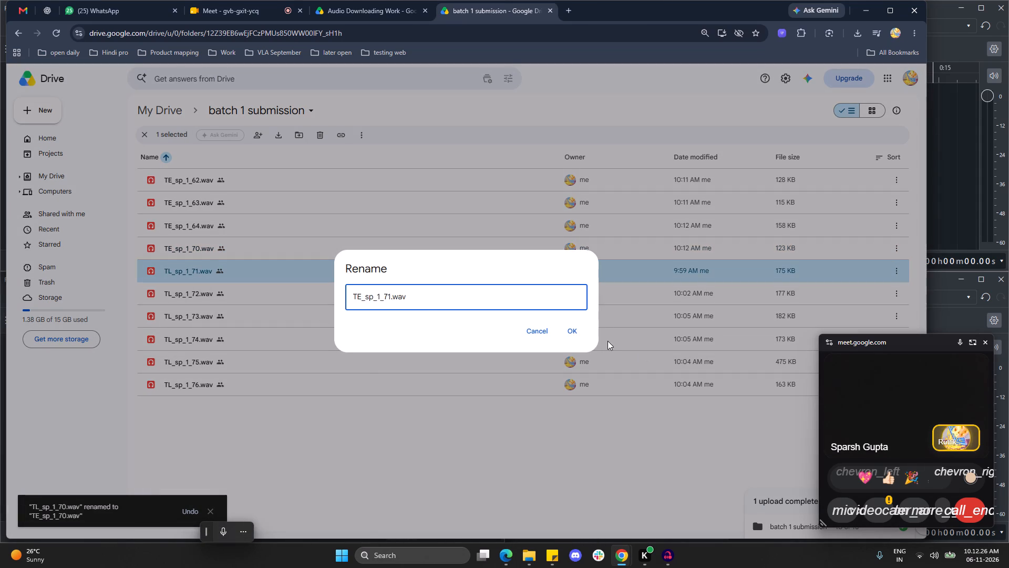
left_click(576, 335)
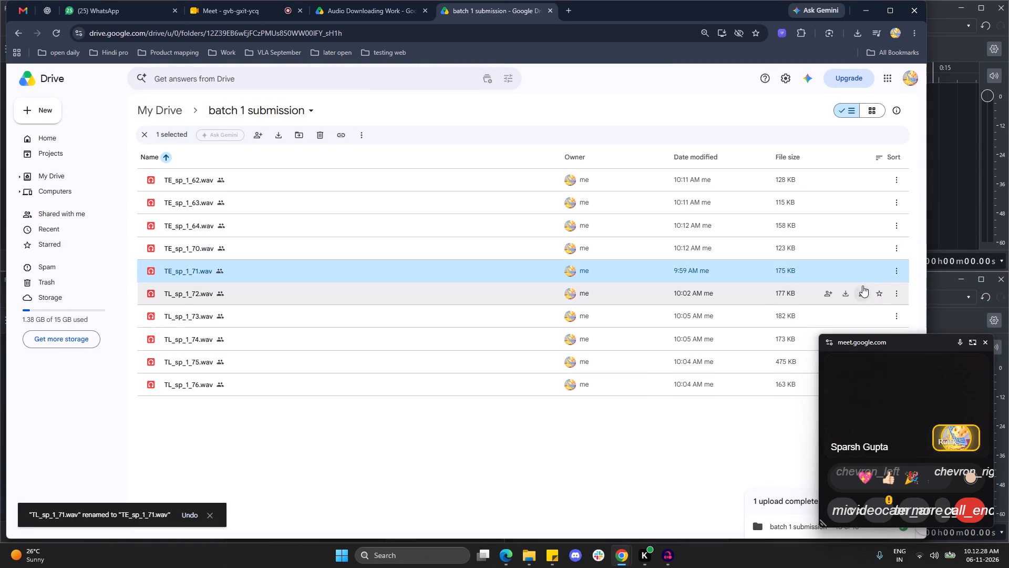
Rename TL_sp_1_72.wav as TE_sp_1_72.wav, replacing only its prefix with the copied TE.
left_click(862, 289)
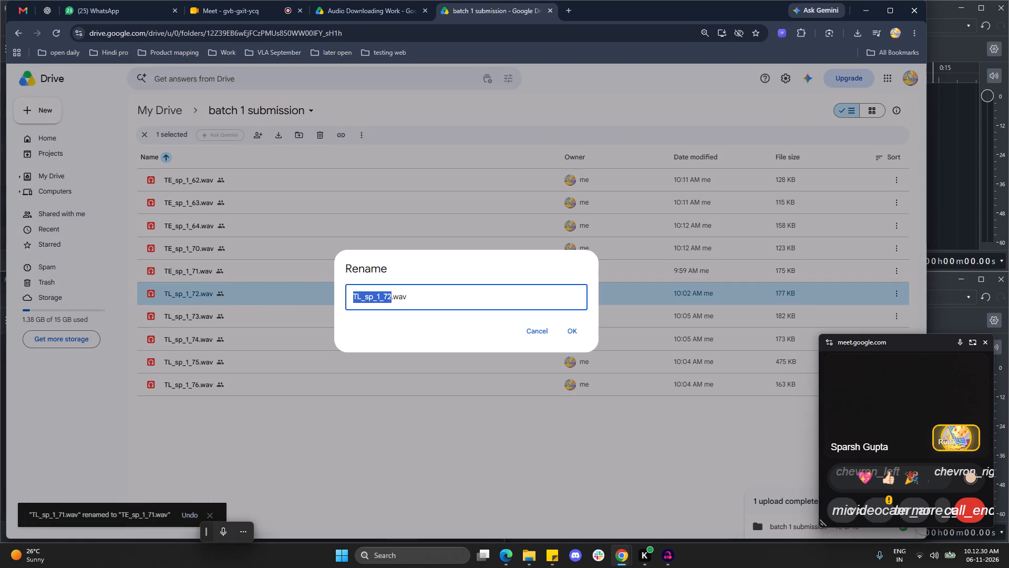
left_click(359, 294)
left_click_drag(361, 296, 339, 297)
key("ctrl+v")
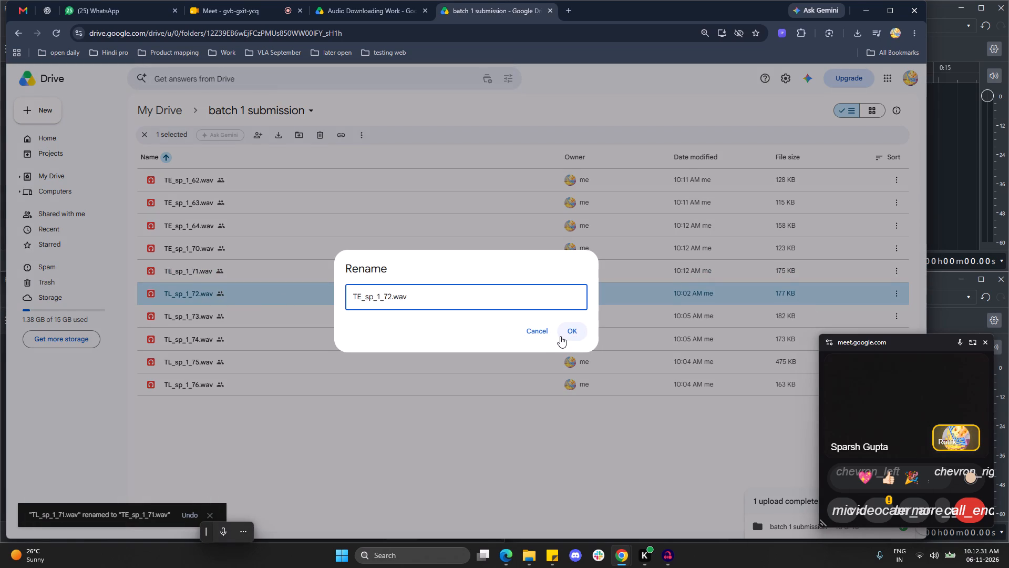
left_click(568, 336)
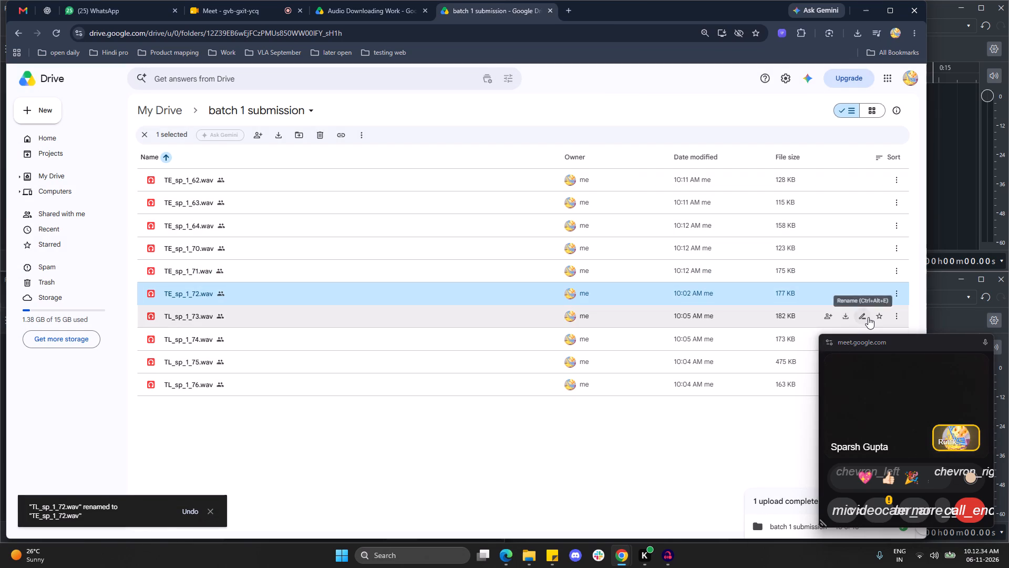
Rename TL_sp_1_73.wav as TE_sp_1_73.wav, replacing only its prefix with the copied TE.
left_click(868, 317)
left_click(359, 298)
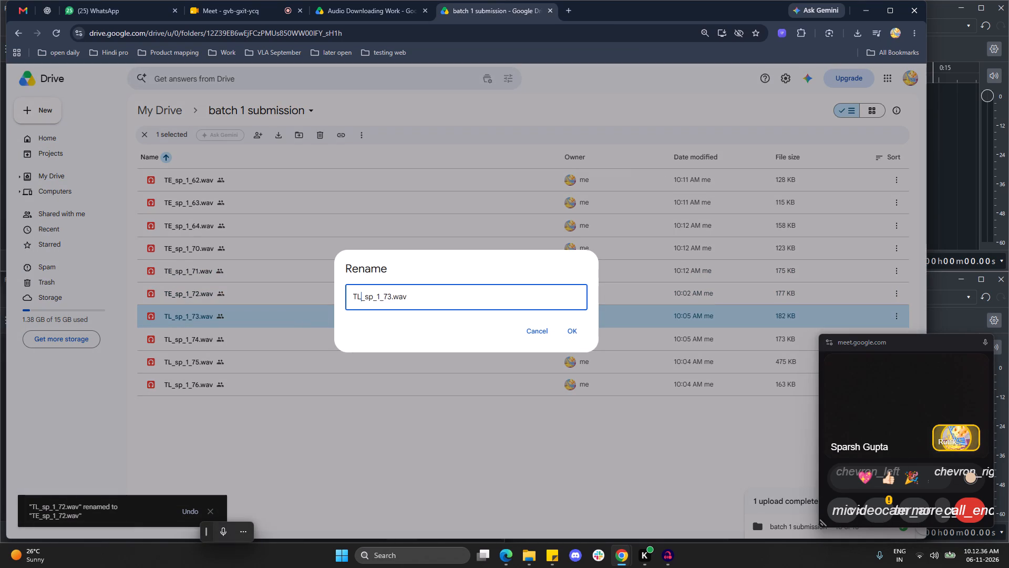
left_click_drag(360, 297, 347, 297)
key("ctrl+v")
left_click(569, 331)
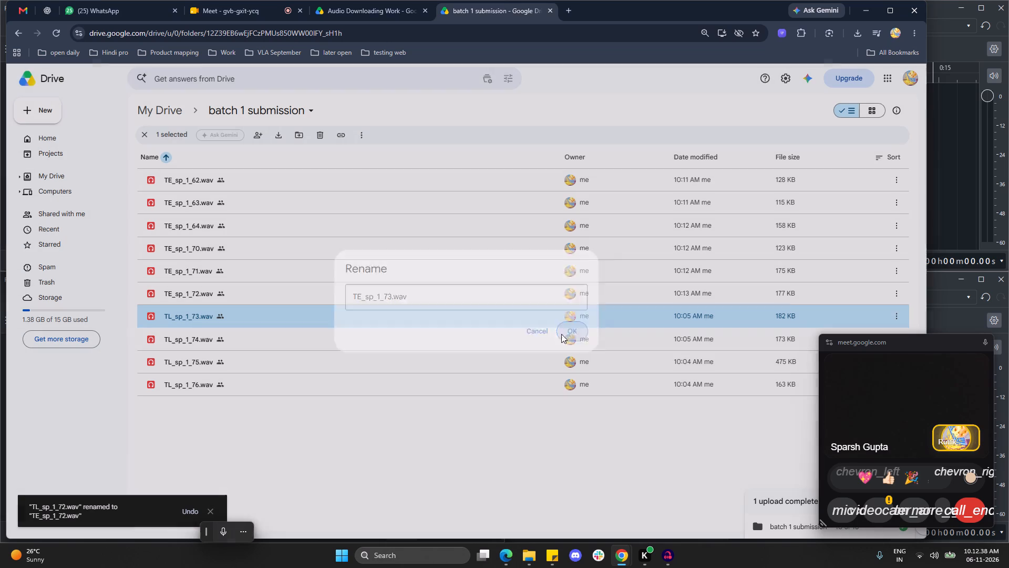
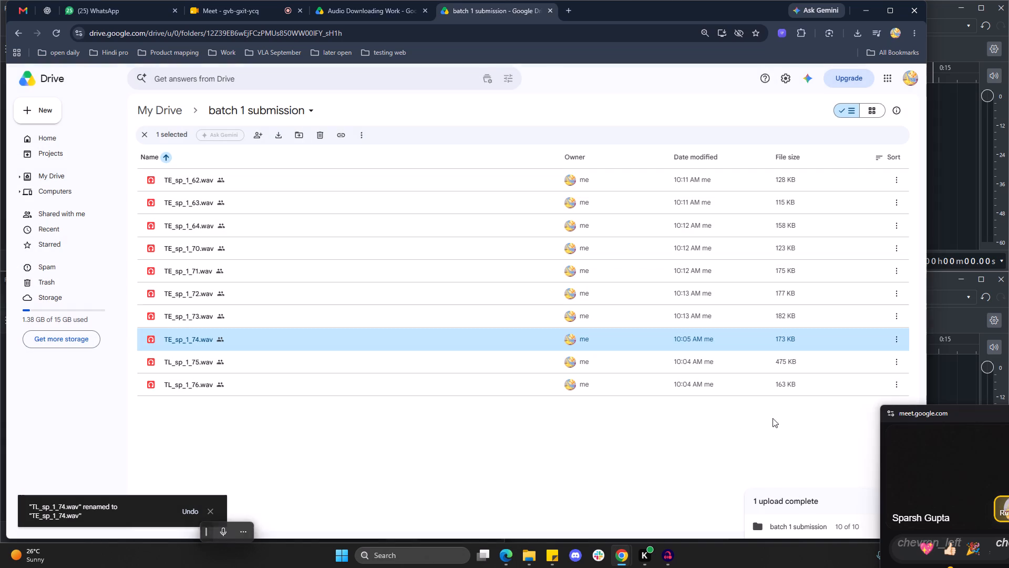
Open TL_sp_1_75.wav in the batch 1 submission folder for renaming and replace its TL prefix with the copied TE.
left_click(862, 362)
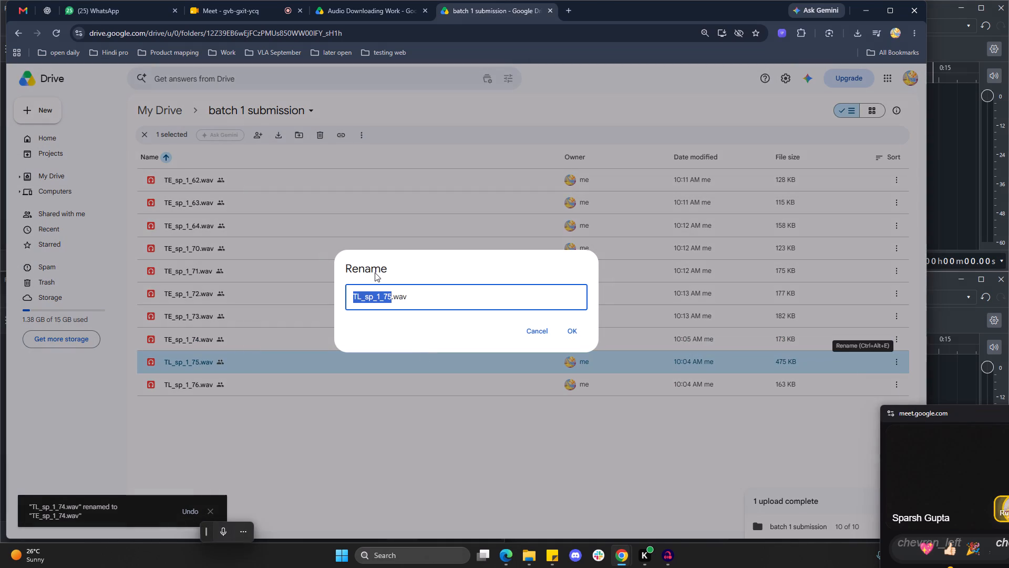
left_click(361, 297)
left_click_drag(361, 297, 349, 297)
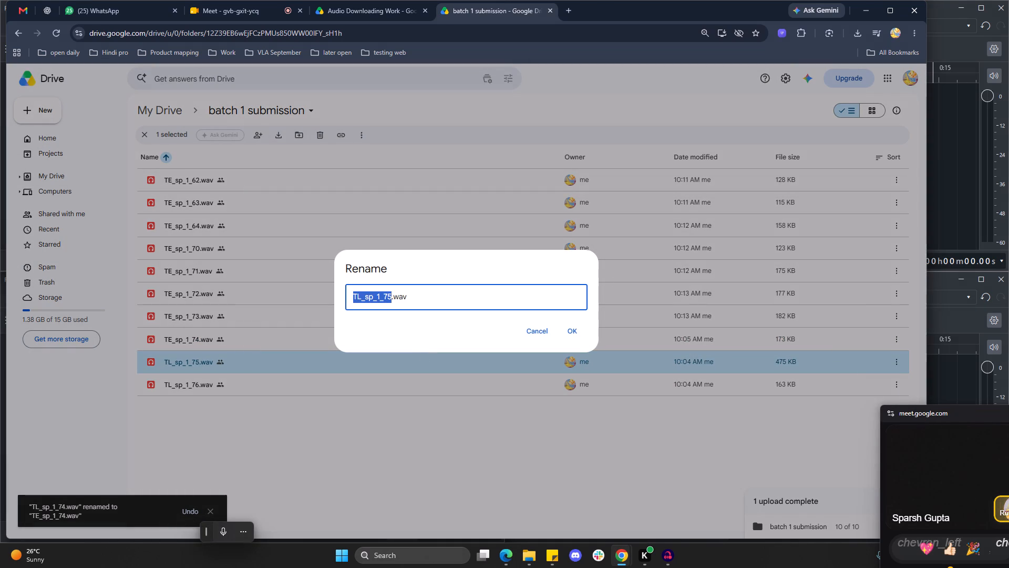
left_click(362, 296)
left_click_drag(362, 295, 344, 293)
left_click(366, 295)
left_click_drag(361, 296, 347, 296)
key("ctrl+v")
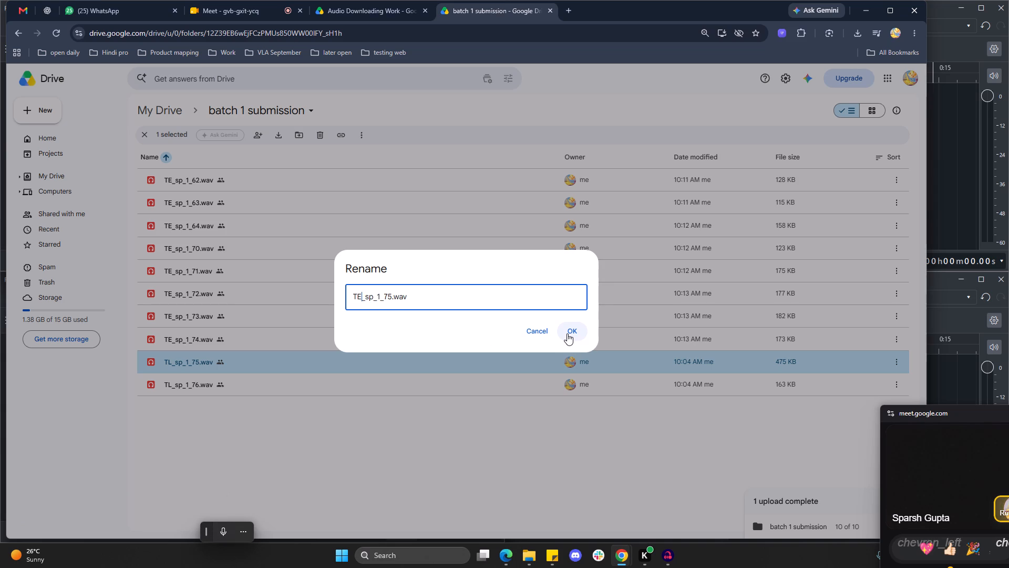
Change the prefix to Te with a lowercase e, copy Te for reuse, and save the name as Te_sp_1_75.wav.
key("BackSpace")
key("e")
left_click_drag(358, 296, 344, 296)
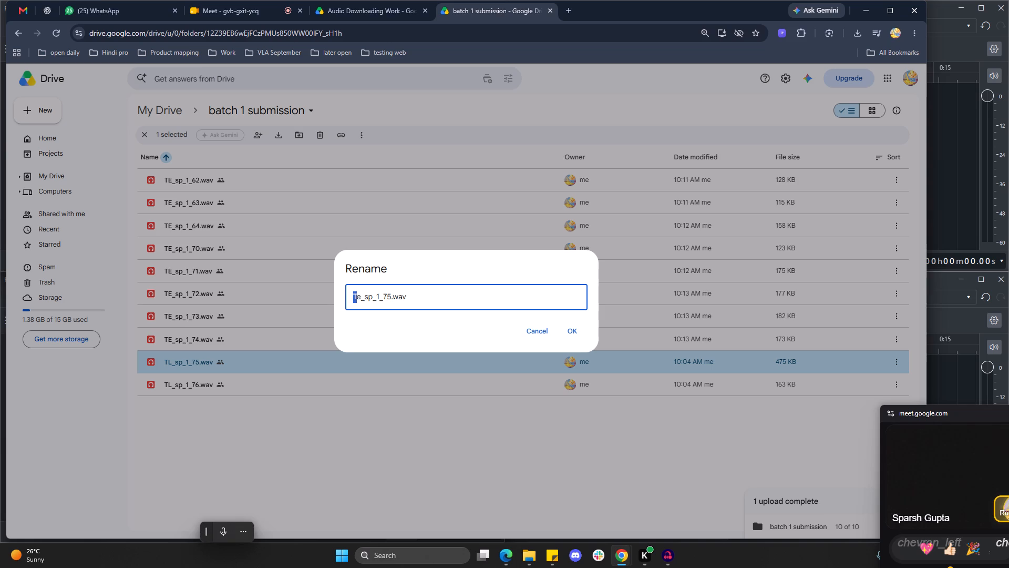
left_click(355, 295)
left_click_drag(361, 294, 349, 294)
key("ctrl+v")
key("BackSpace")
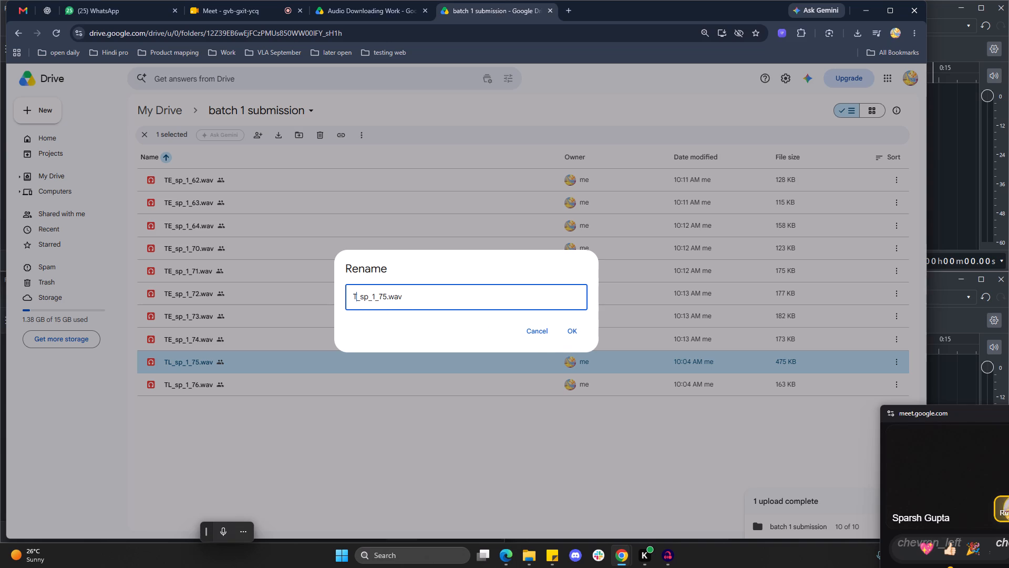
key("r")
key("BackSpace")
key("e")
left_click_drag(362, 294, 351, 296)
key("ctrl+c")
key("ctrl+c")
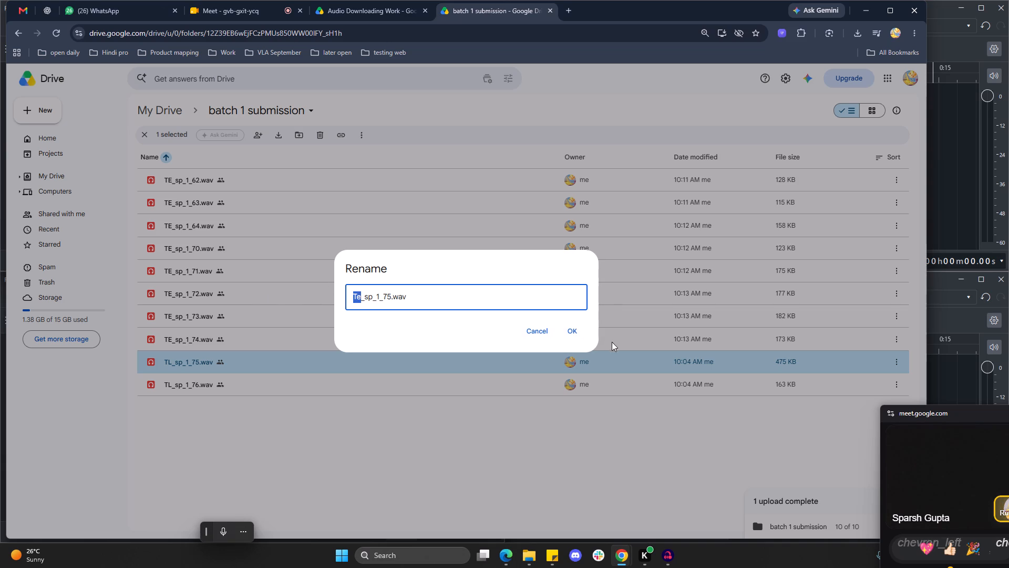
left_click(575, 335)
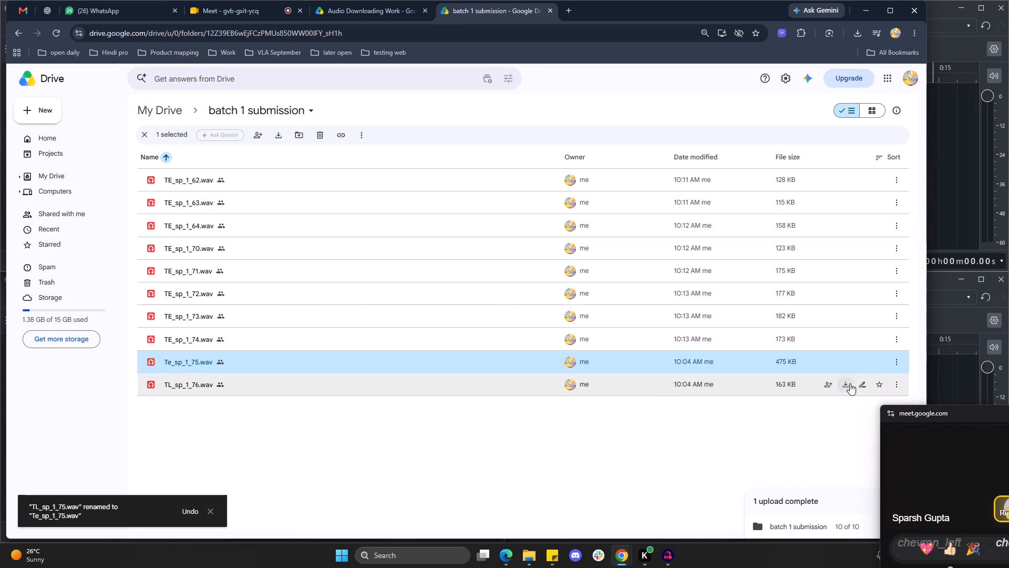
Rename TL_sp_1_76.wav as Te_sp_1_76.wav, replacing only its prefix with the copied Te.
left_click(867, 384)
left_click(356, 293)
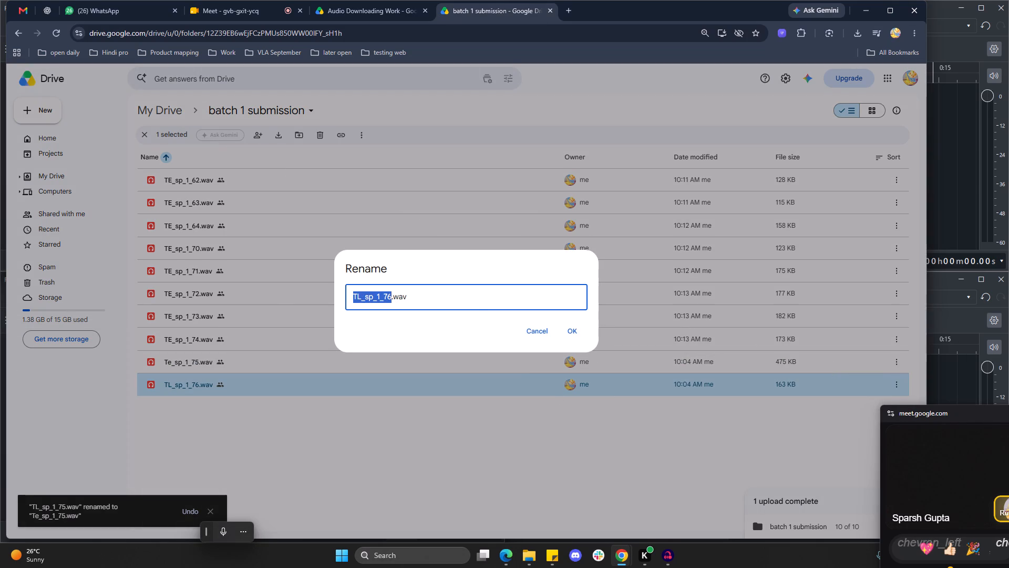
left_click(361, 298)
left_click_drag(362, 299, 352, 298)
key("ctrl+v")
left_click(571, 330)
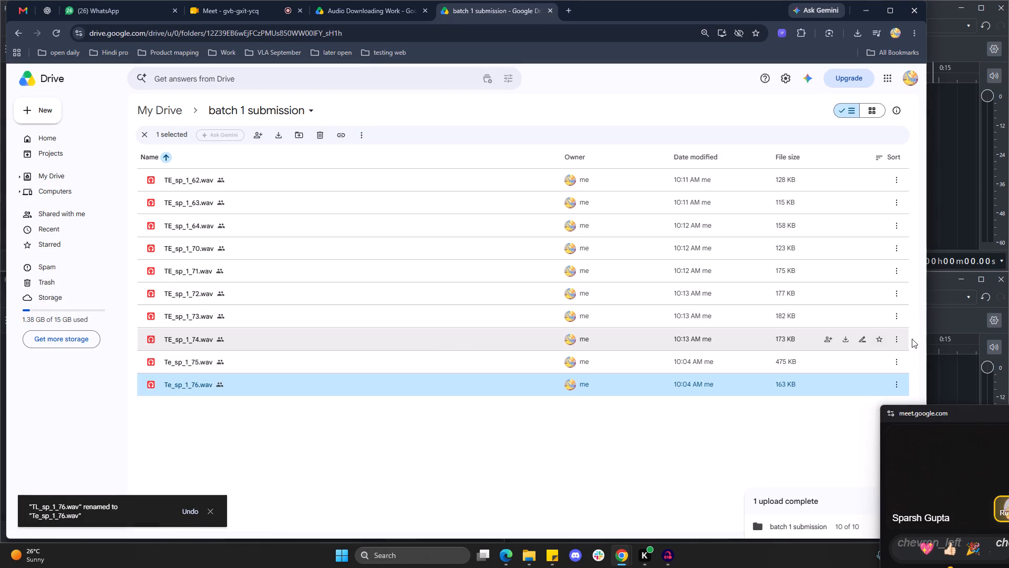
Rename TE_sp_1_74.wav as Te_sp_1_74.wav, replacing only its prefix with the copied Te.
left_click(864, 342)
left_click(358, 300)
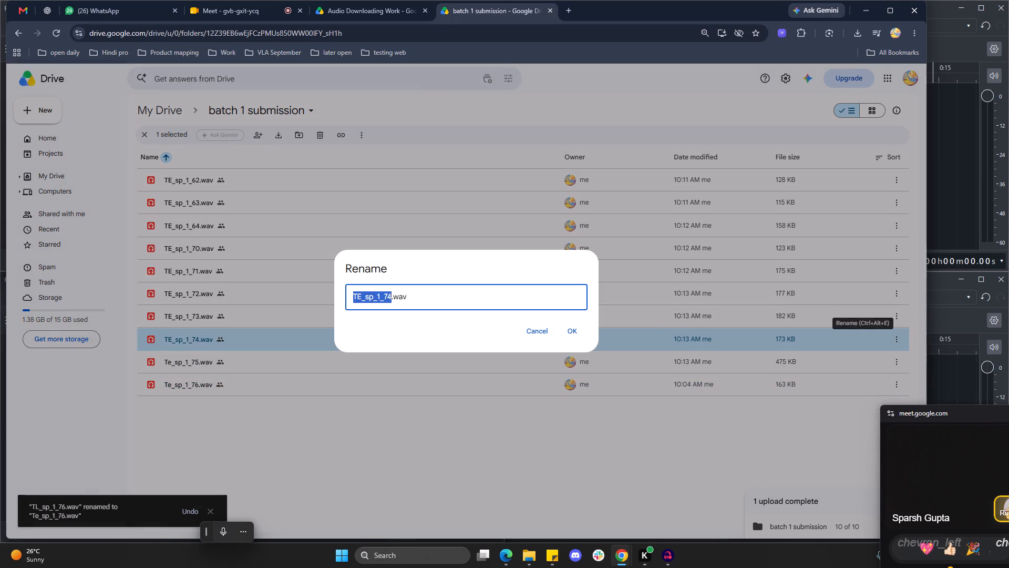
left_click_drag(361, 296, 346, 296)
key("ctrl+v")
left_click(565, 326)
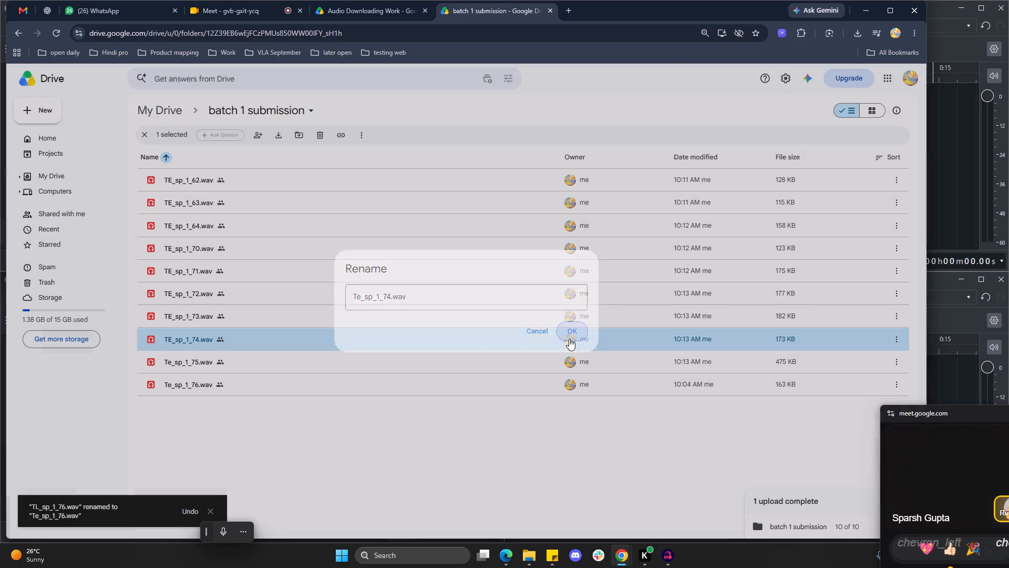
Rename TE_sp_1_73.wav as Te_sp_1_73.wav, replacing only its prefix with the copied Te.
left_click(863, 316)
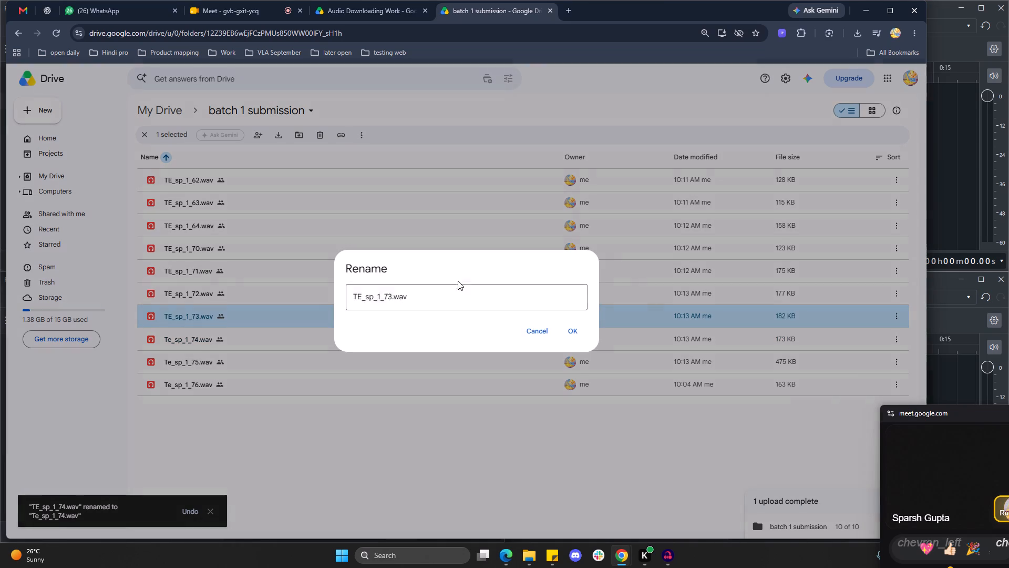
left_click(360, 297)
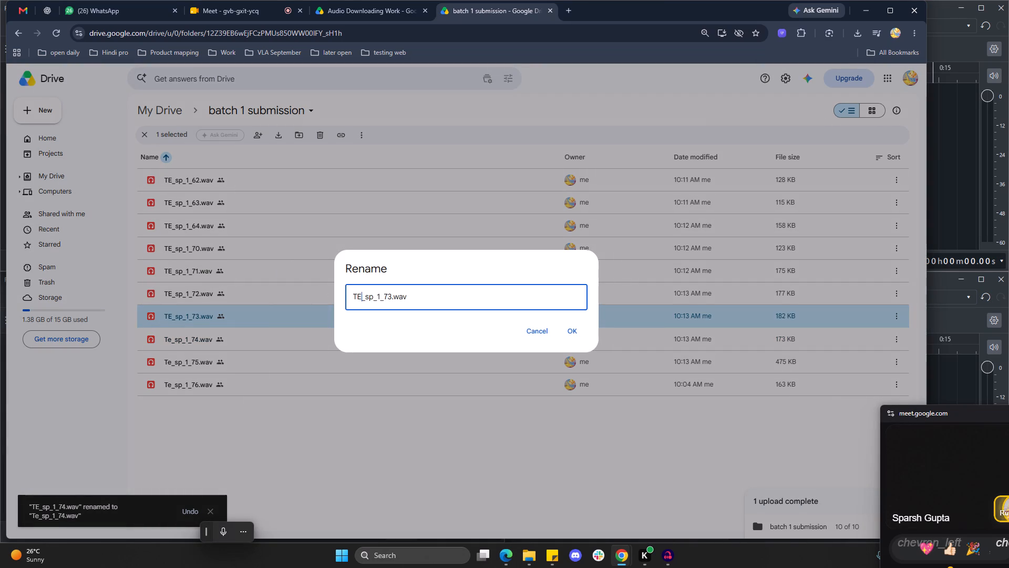
left_click_drag(360, 296, 348, 297)
key("ctrl+v")
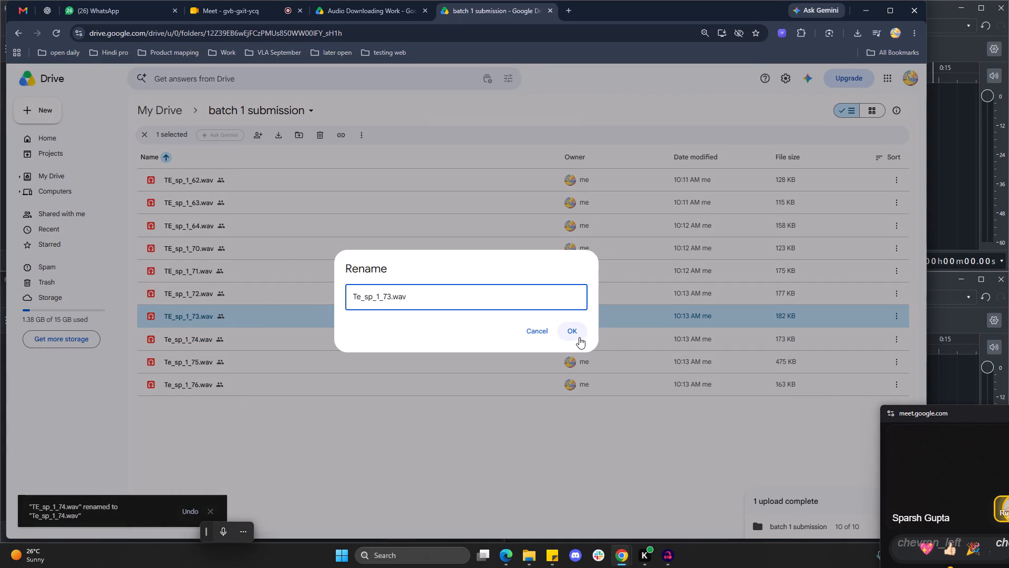
left_click(579, 337)
Rename TE_sp_1_72.wav as Te_sp_1_72.wav, replacing only its prefix with the copied Te.
left_click(861, 295)
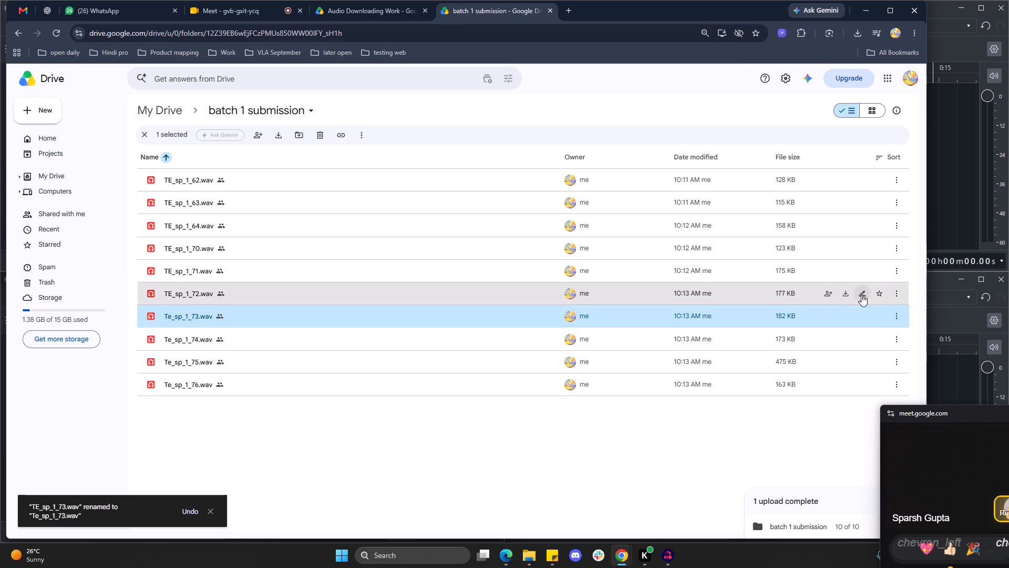
left_click(349, 291)
left_click(362, 297)
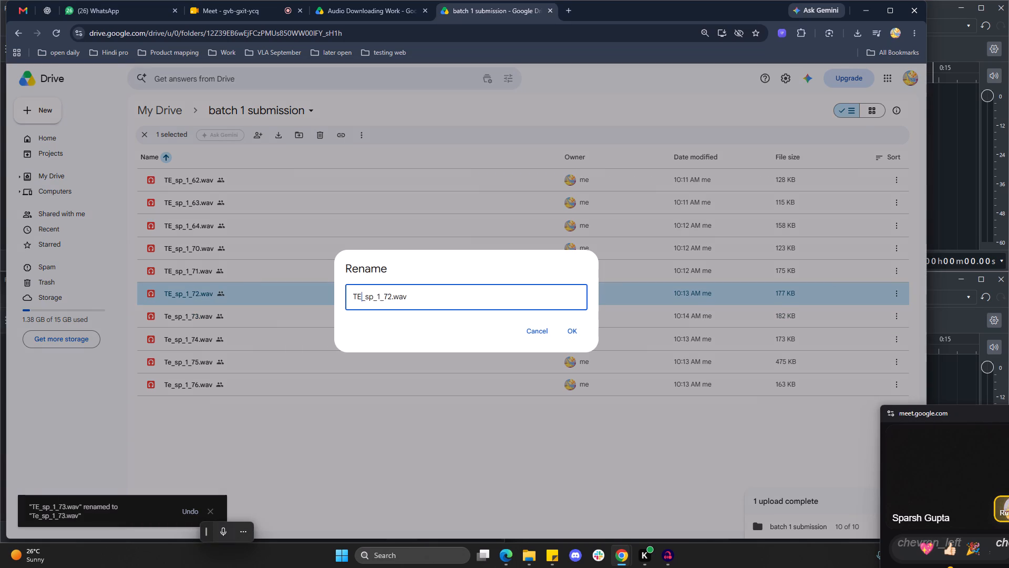
left_click_drag(362, 298, 346, 298)
key("ctrl+v")
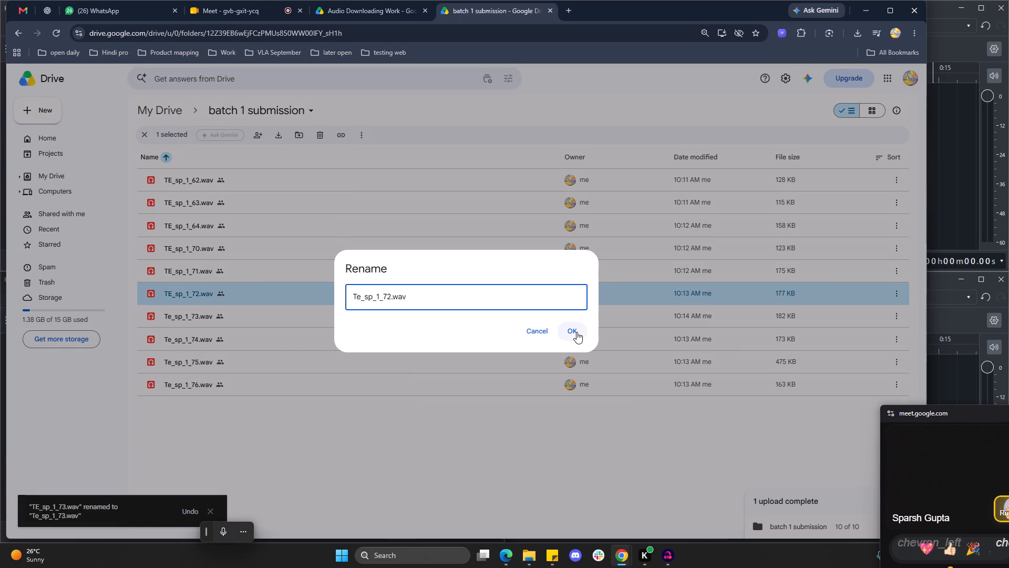
left_click(576, 332)
Rename TE_sp_1_71.wav as Te_sp_1_71.wav, replacing only its prefix with the copied Te.
left_click(861, 269)
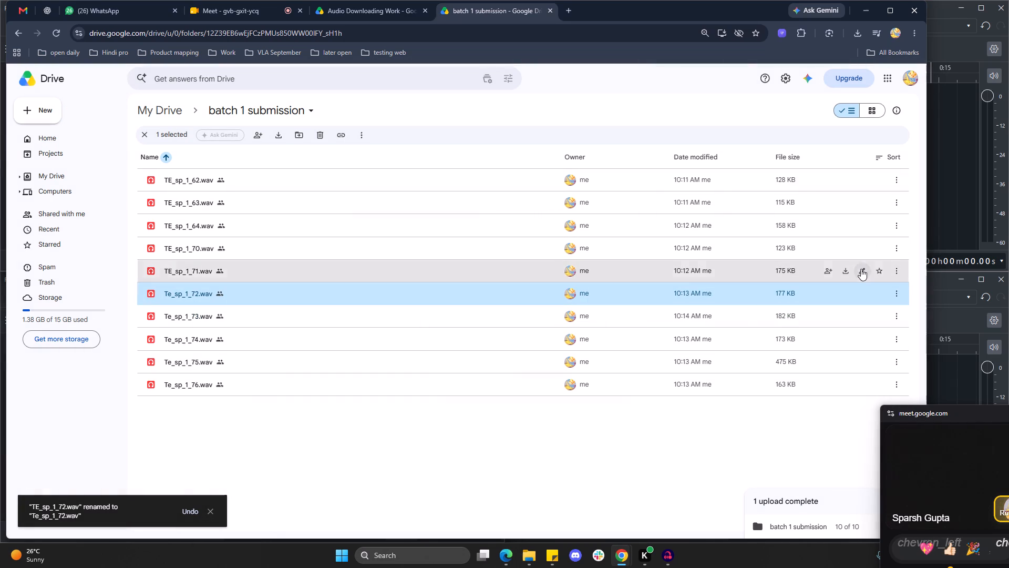
left_click(362, 298)
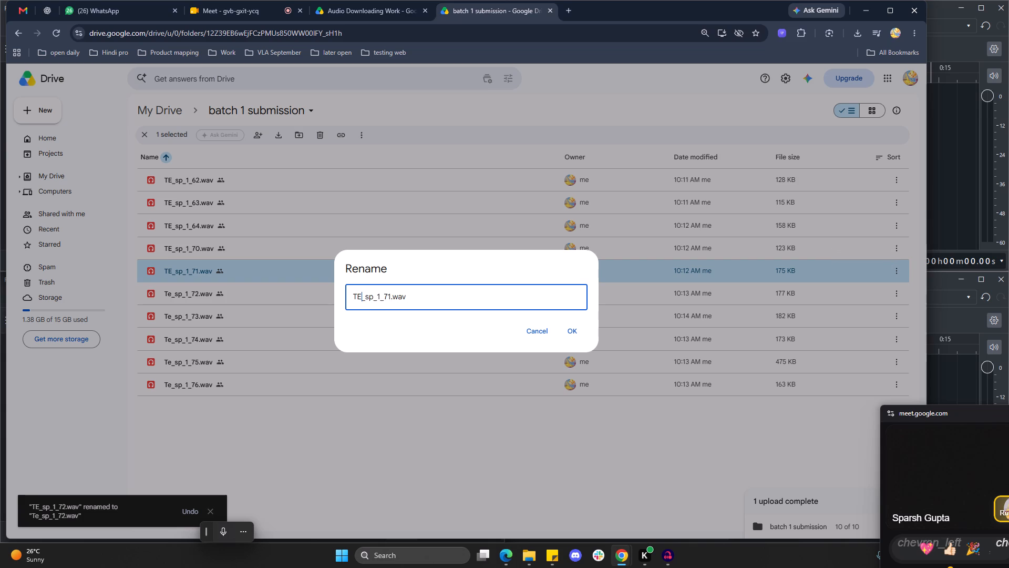
left_click_drag(363, 295, 348, 295)
key("ctrl+v")
left_click(573, 332)
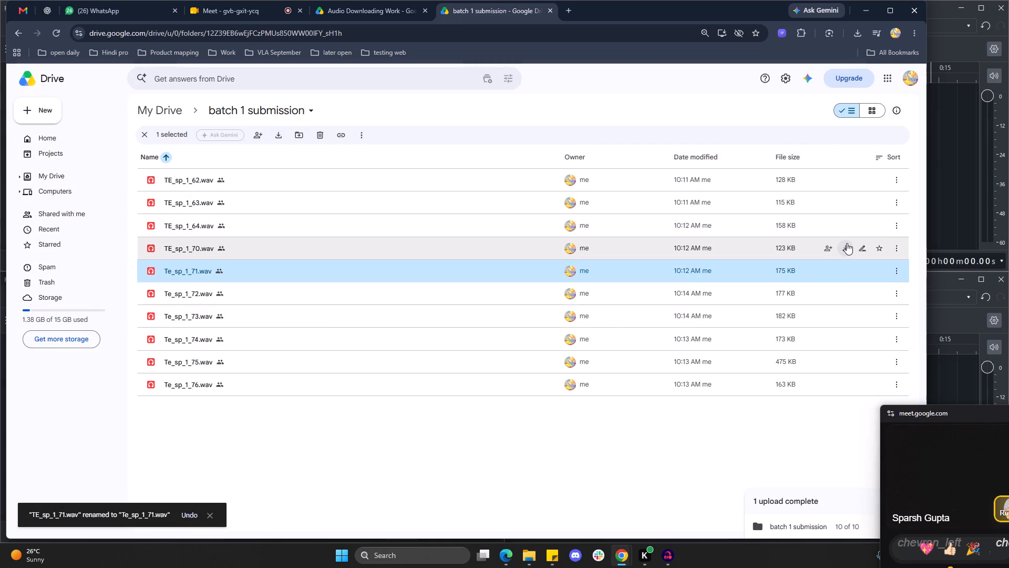
Rename TE_sp_1_70.wav as Te_sp_1_70.wav, replacing only its prefix with the copied Te.
left_click(860, 247)
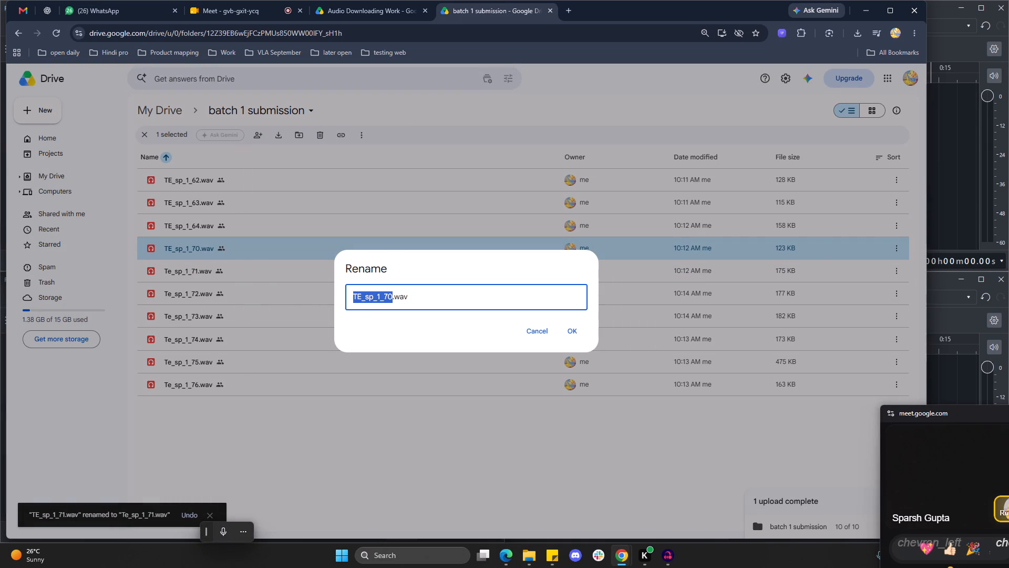
left_click(362, 300)
left_click(362, 297)
left_click_drag(362, 297, 354, 297)
key("ctrl+v")
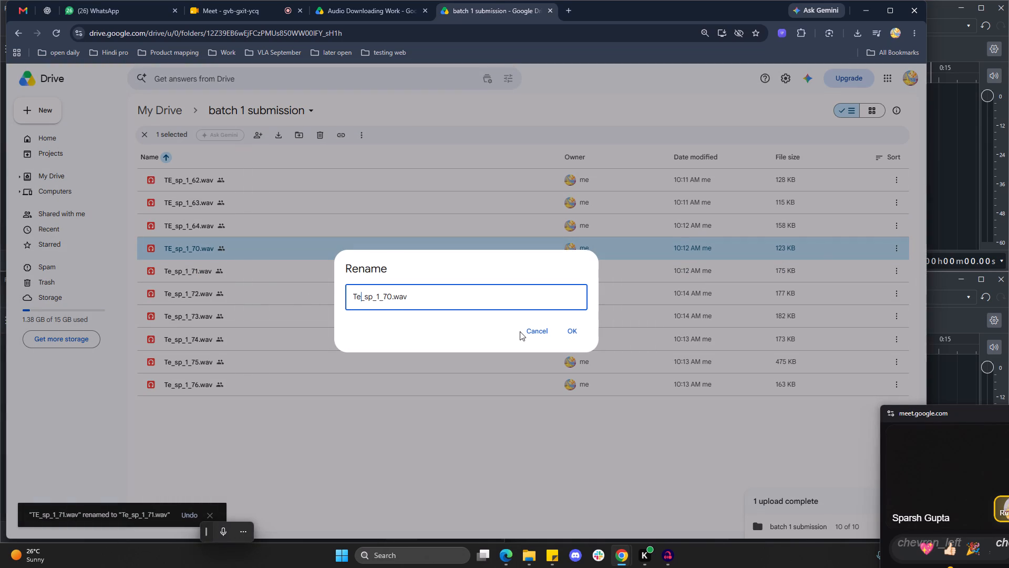
left_click(561, 332)
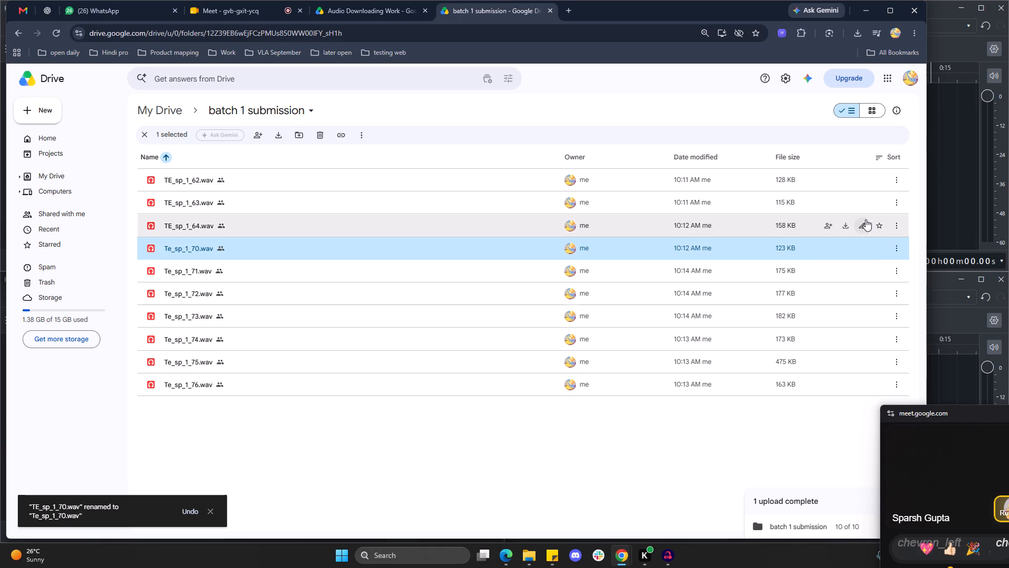
Rename TE_sp_1_64.wav as Te_sp_1_64.wav, replacing only its prefix with the copied Te.
left_click(866, 223)
left_click(363, 300)
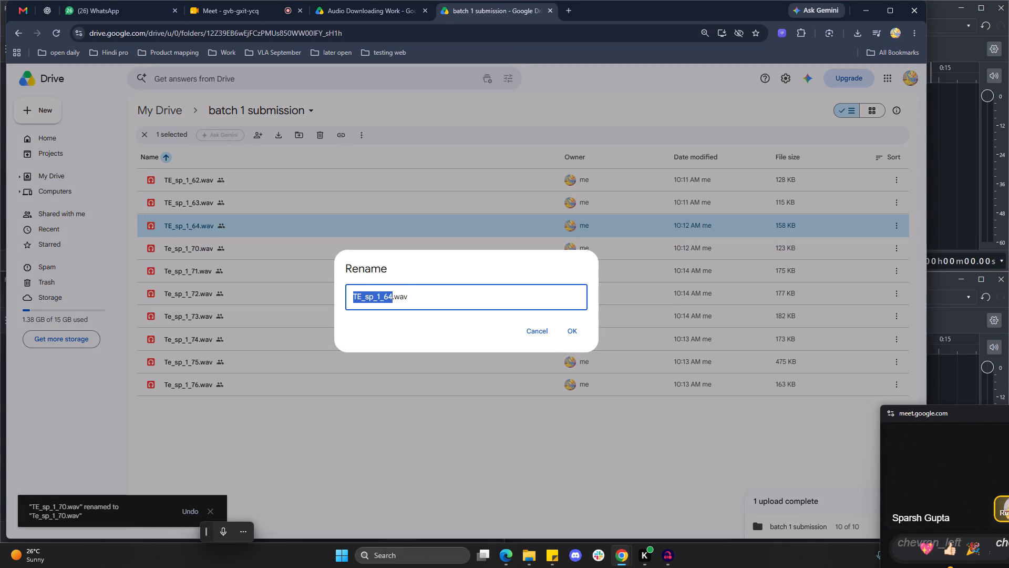
left_click_drag(362, 297, 354, 296)
key("ctrl+v")
left_click(578, 334)
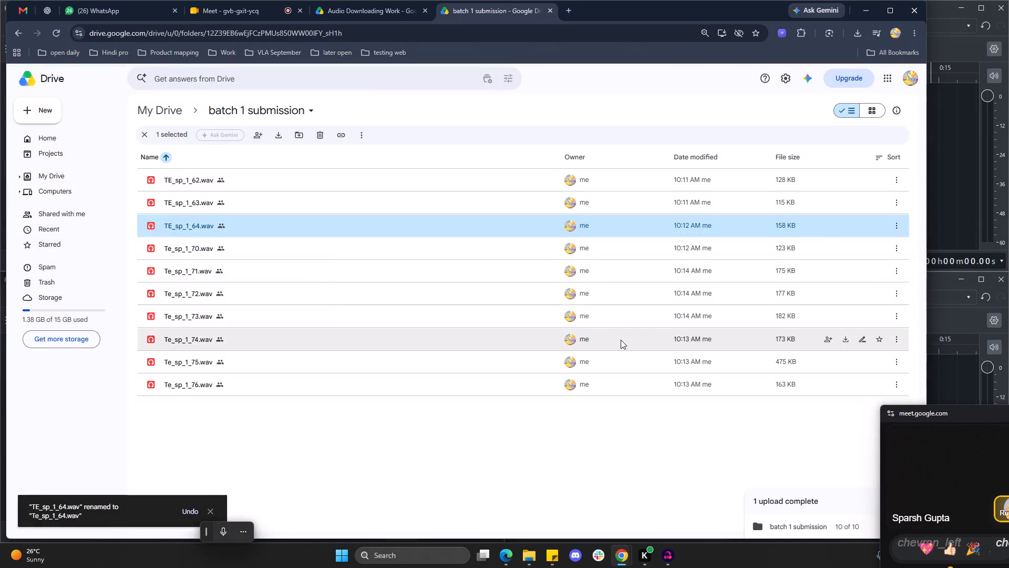
Rename TE_sp_1_63.wav as Te_sp_1_63.wav, replacing only its prefix with the copied Te.
left_click(859, 200)
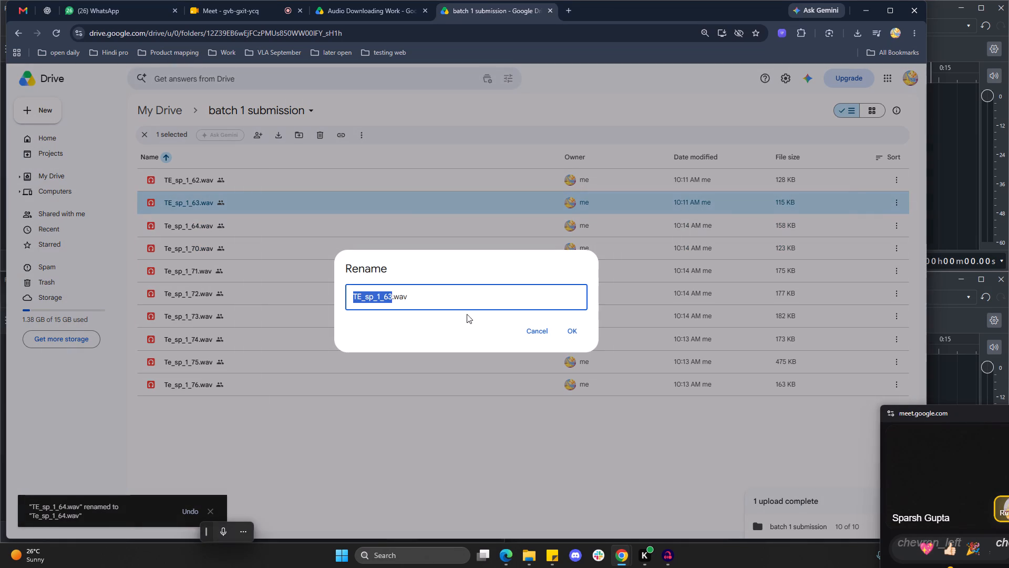
left_click(361, 293)
left_click_drag(360, 296, 345, 296)
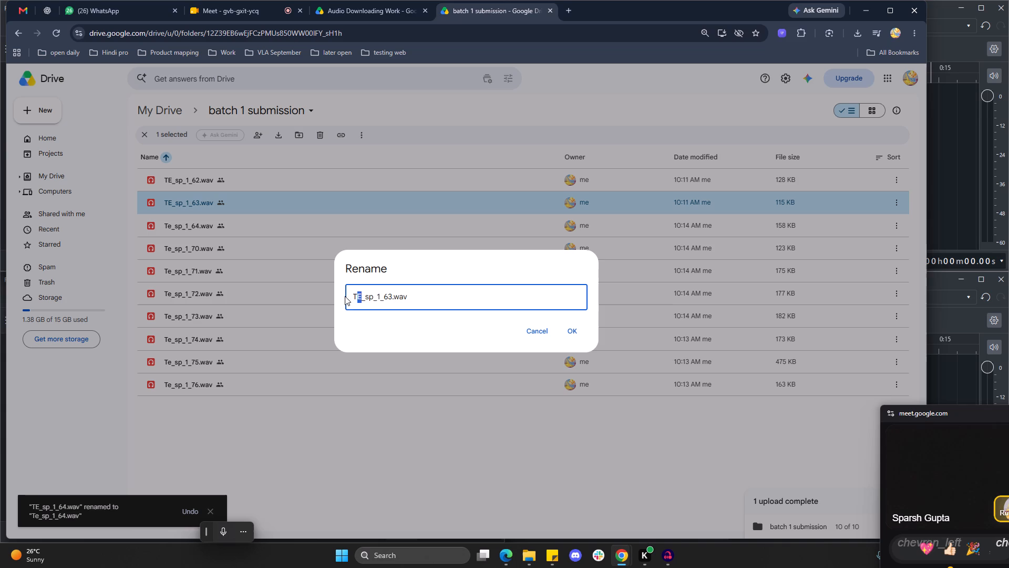
left_click_drag(345, 296, 335, 297)
key("ctrl+v")
left_click(581, 326)
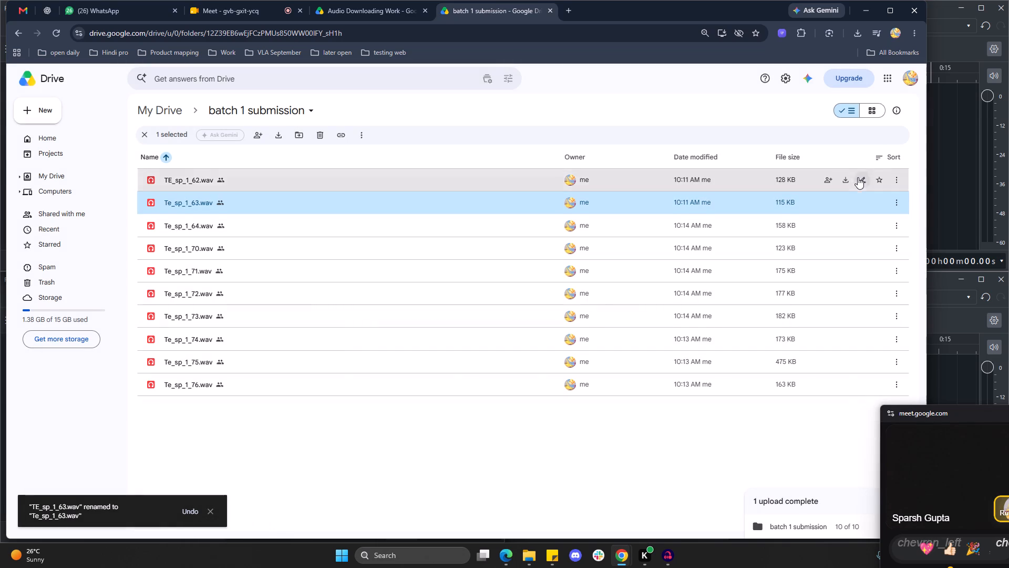
Rename TE_sp_1_62.wav as Te_sp_1_62.wav, replacing only its prefix with the copied Te.
left_click(858, 177)
left_click(362, 295)
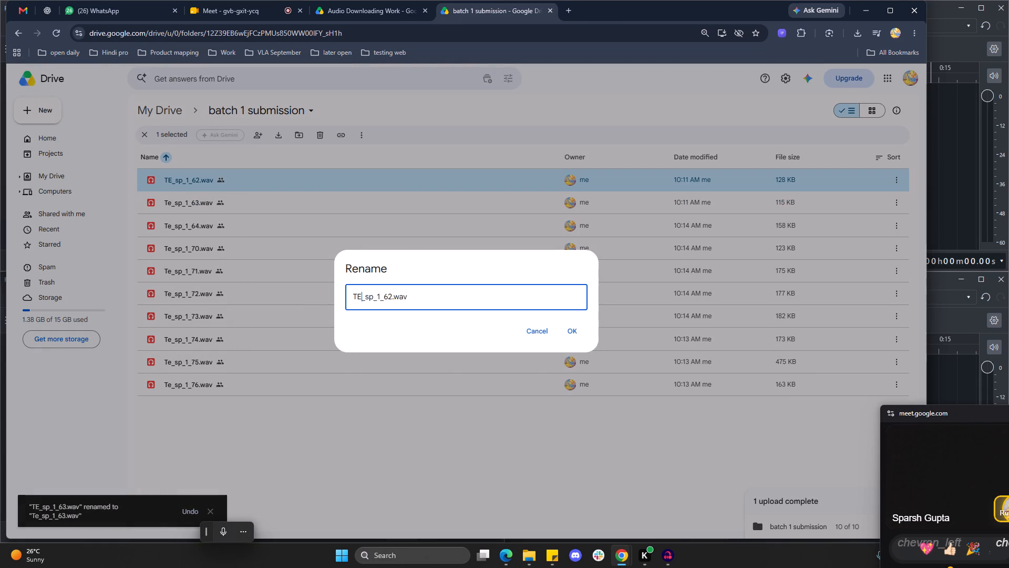
left_click_drag(362, 297, 315, 303)
key("ctrl+v")
left_click(568, 332)
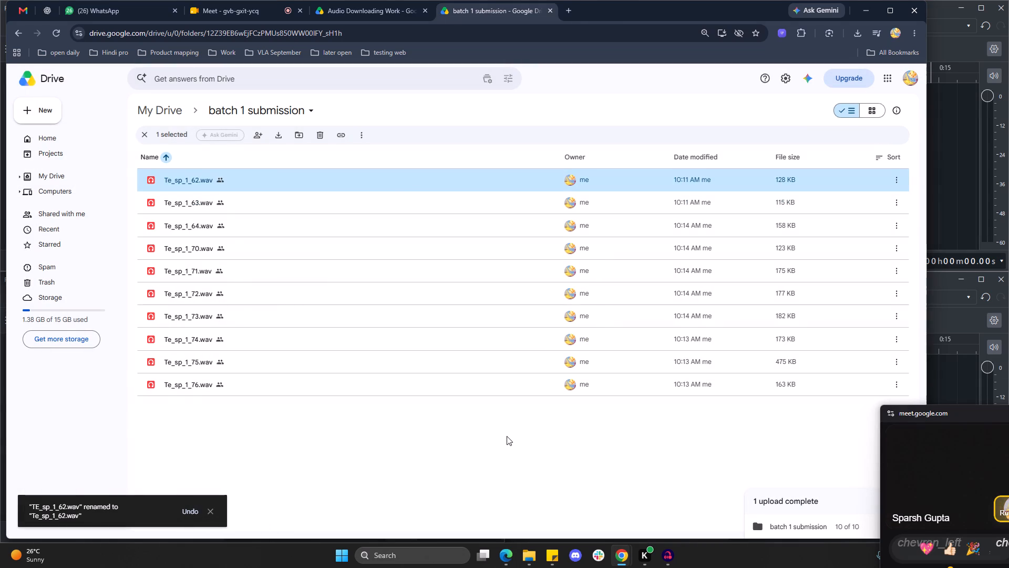
left_click(507, 436)
scroll(499, 410, "down", 9)
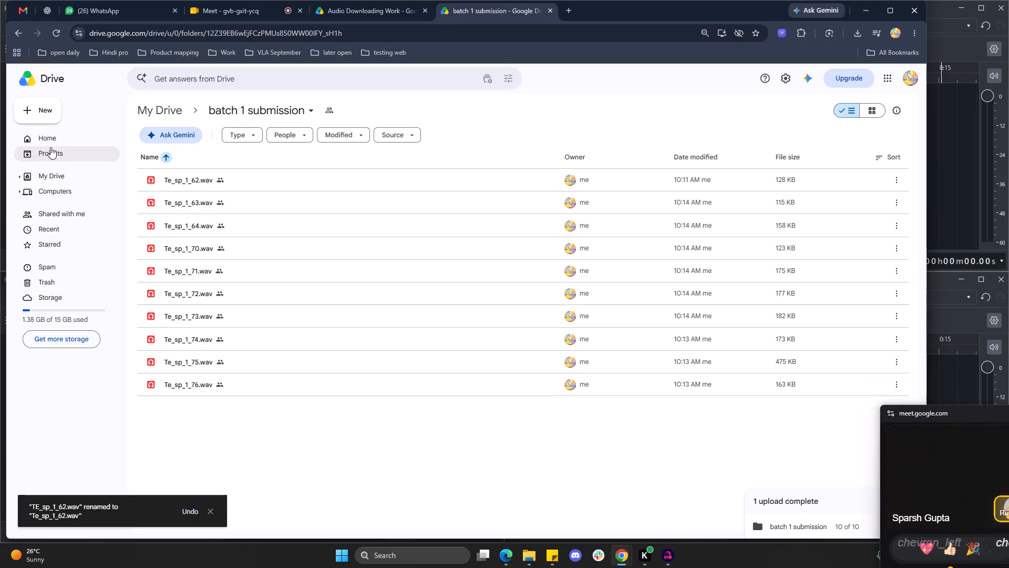
Open the Rutik folder inside the shared Audio Downloading File folder and look through its MP3 files.
left_click(65, 219)
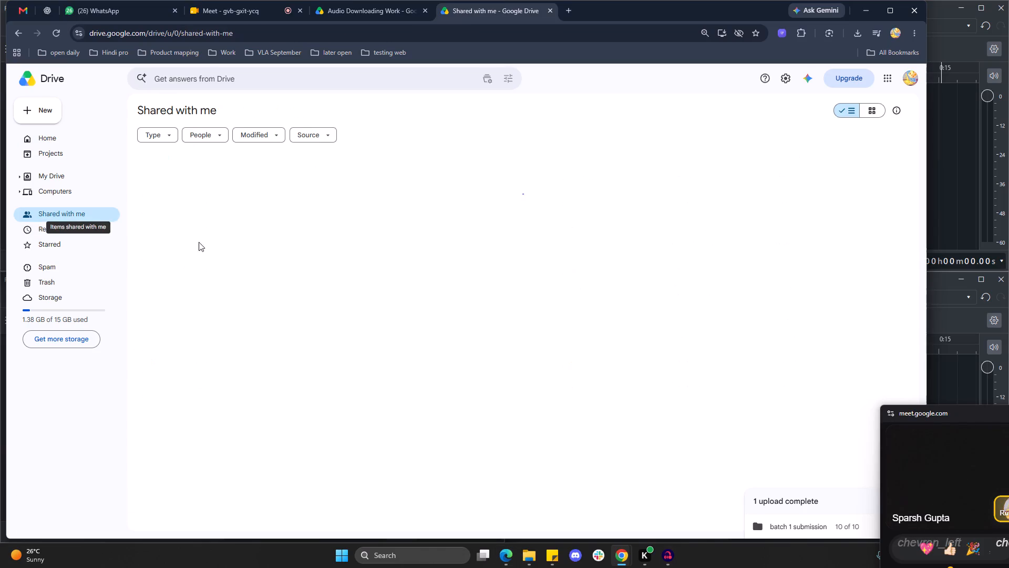
double_click(260, 207)
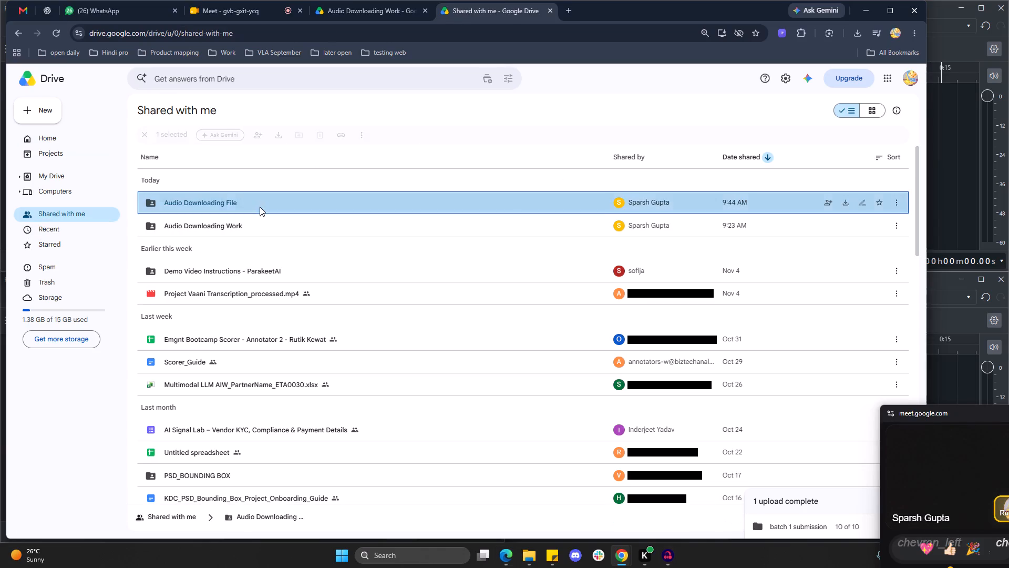
double_click(477, 277)
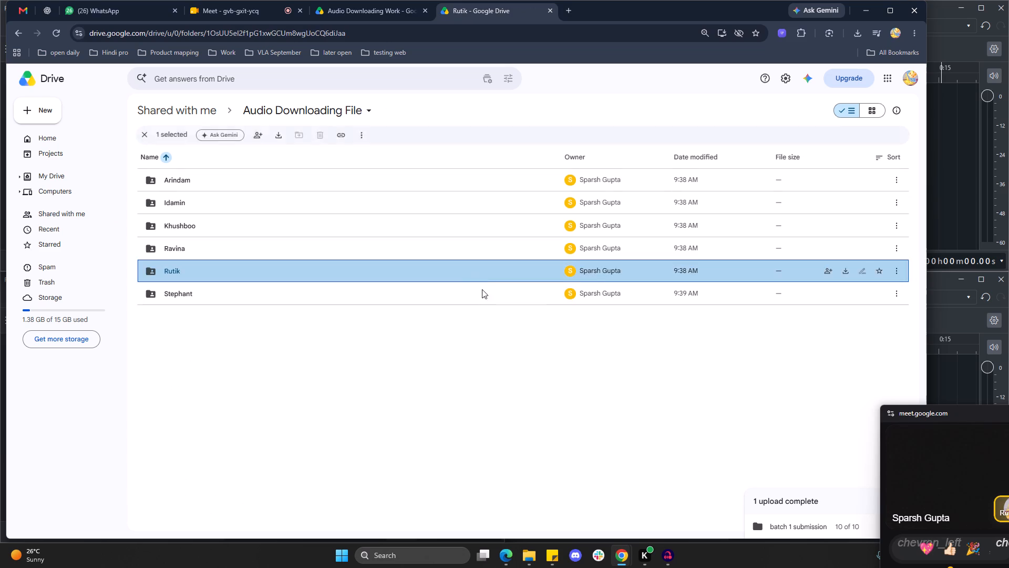
scroll(497, 326, "down", 8)
scroll(497, 326, "up", 4)
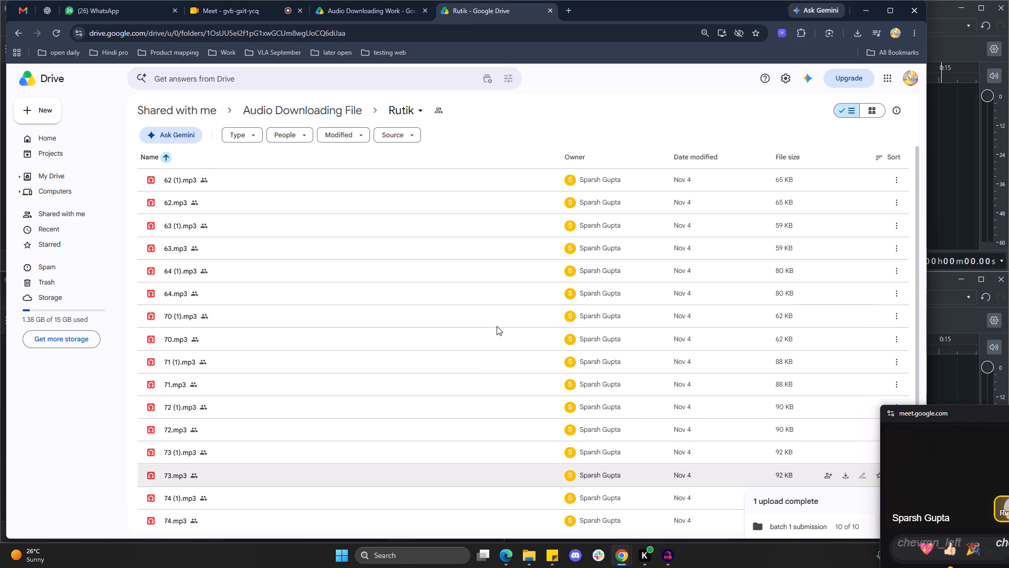
scroll(497, 326, "up", 4)
left_click(536, 124)
In File Explorer, permanently delete the local batch 1 submission and Rutik folders from Downloads, and minimize the window.
left_click(531, 564)
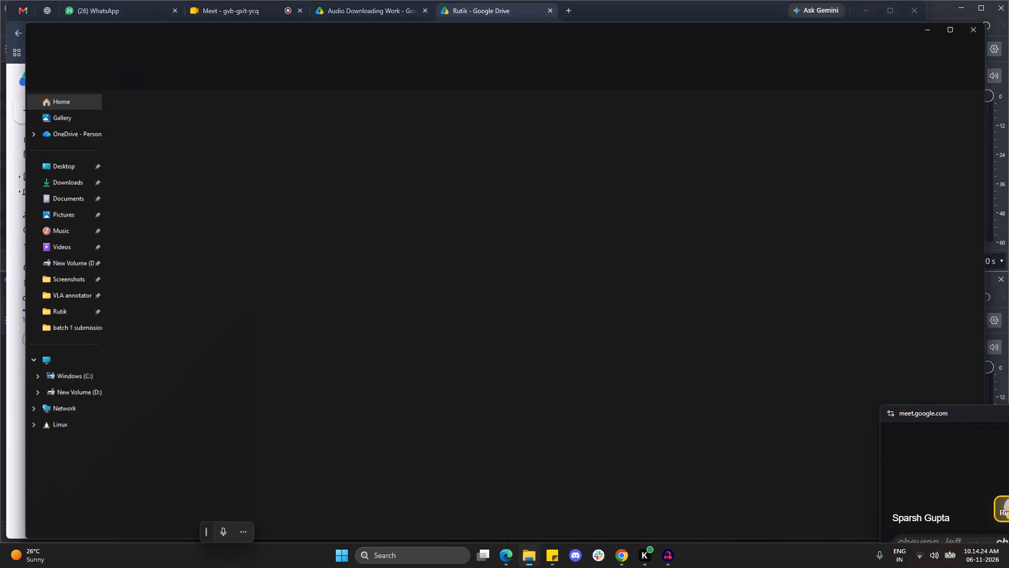
left_click_drag(332, 258, 288, 32)
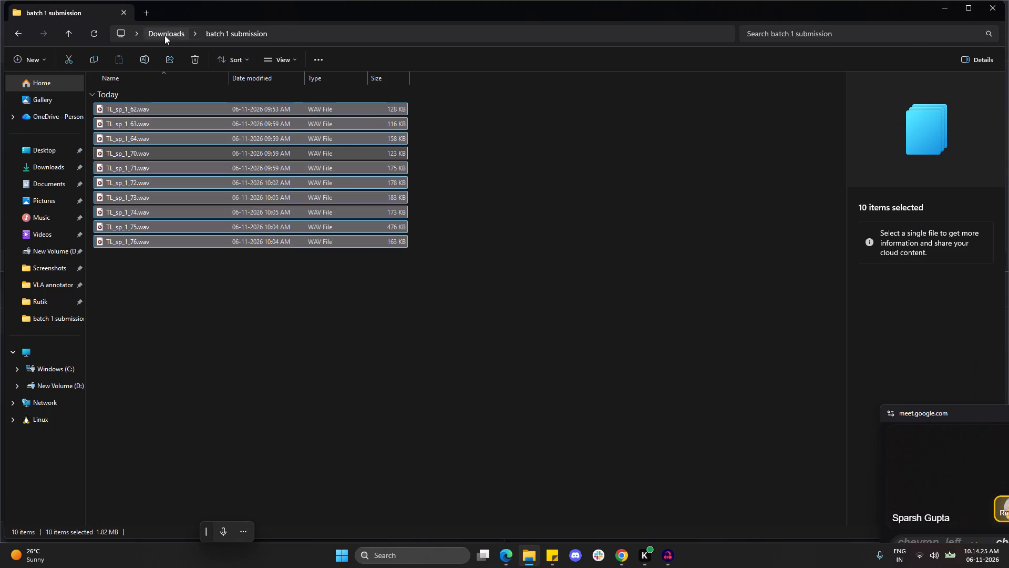
left_click(164, 35)
left_click(154, 137, "ctrl")
left_click(154, 156, "ctrl")
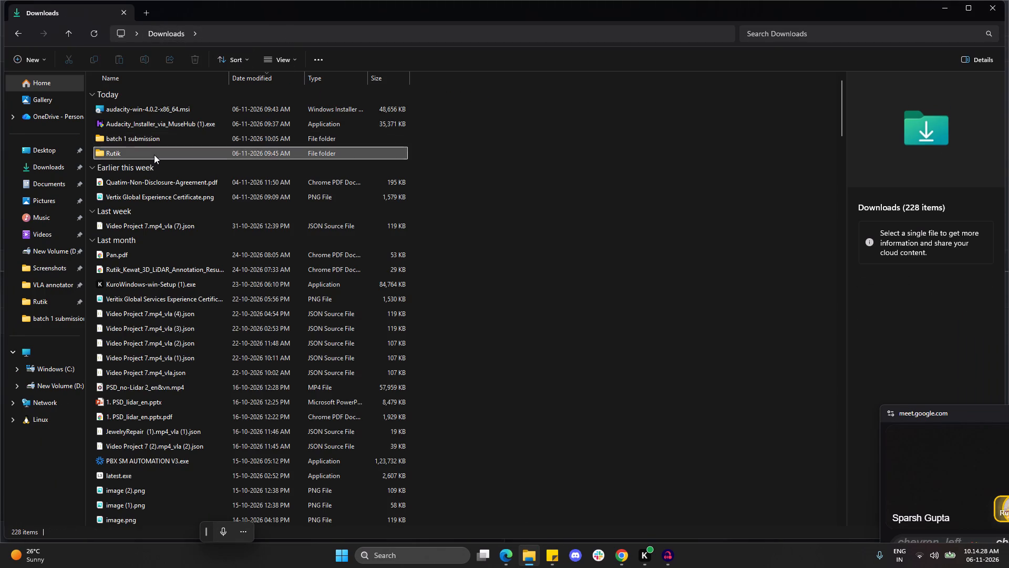
left_click(156, 137, "ctrl")
key("shift+Delete")
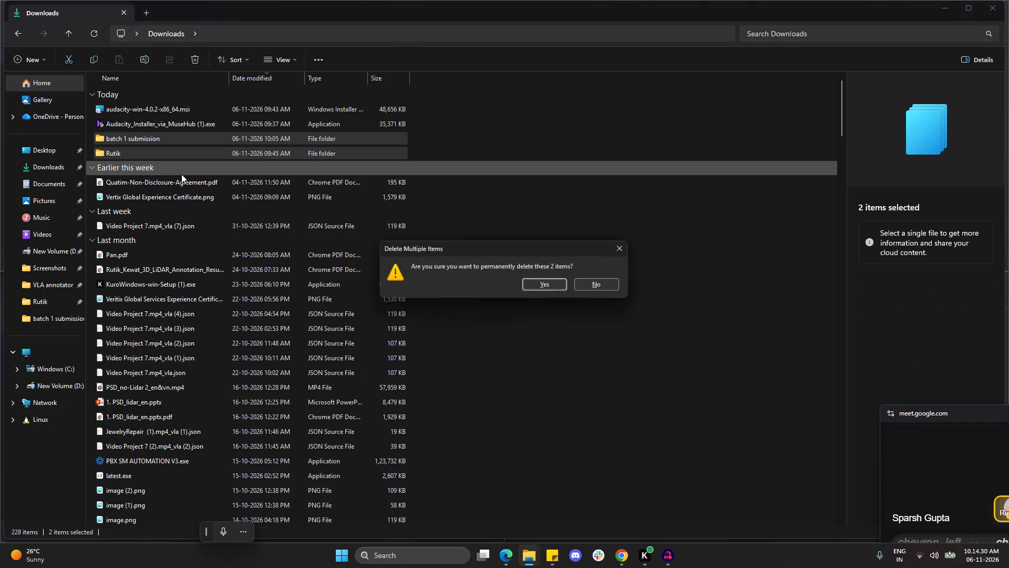
key("Return")
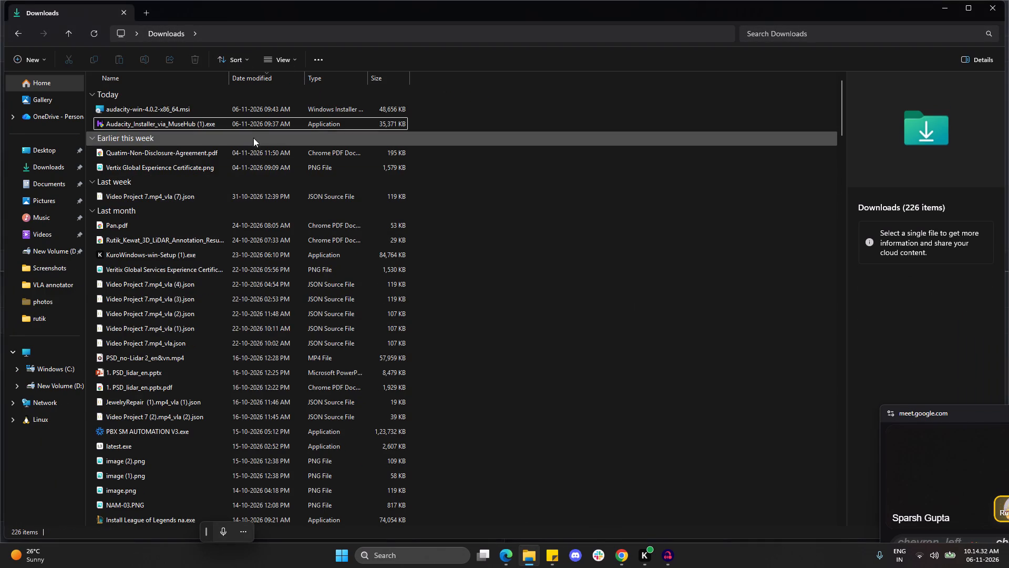
scroll(458, 187, "down", 3)
scroll(477, 226, "up", 7)
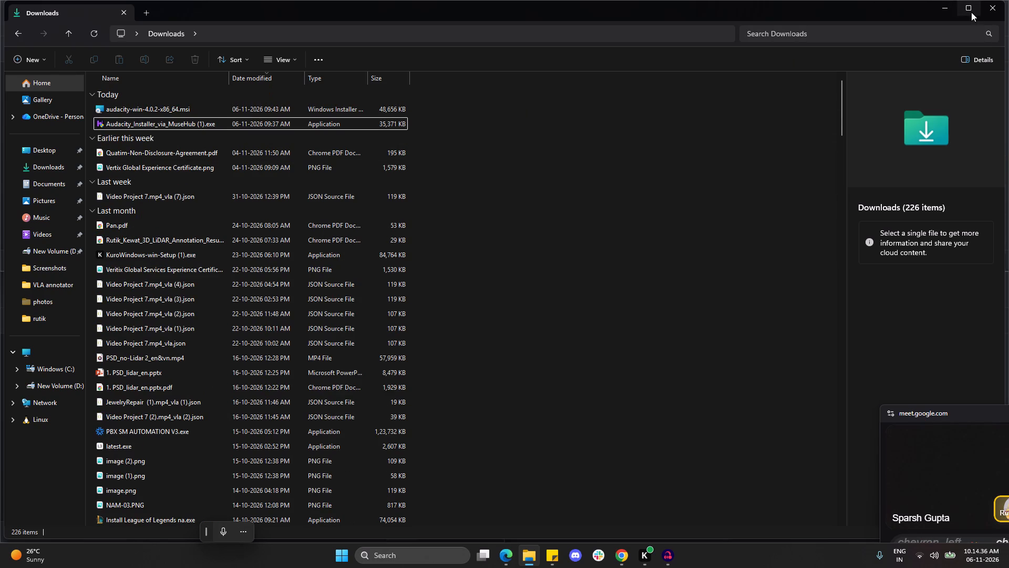
left_click(941, 12)
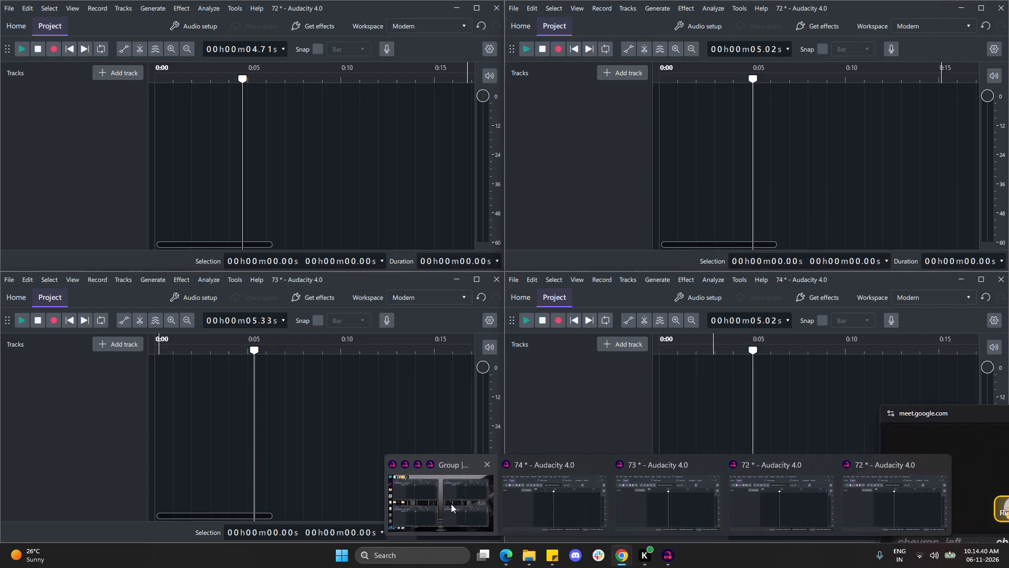
Close the Audacity projects 74 and 73 without saving their changes.
left_click(598, 466)
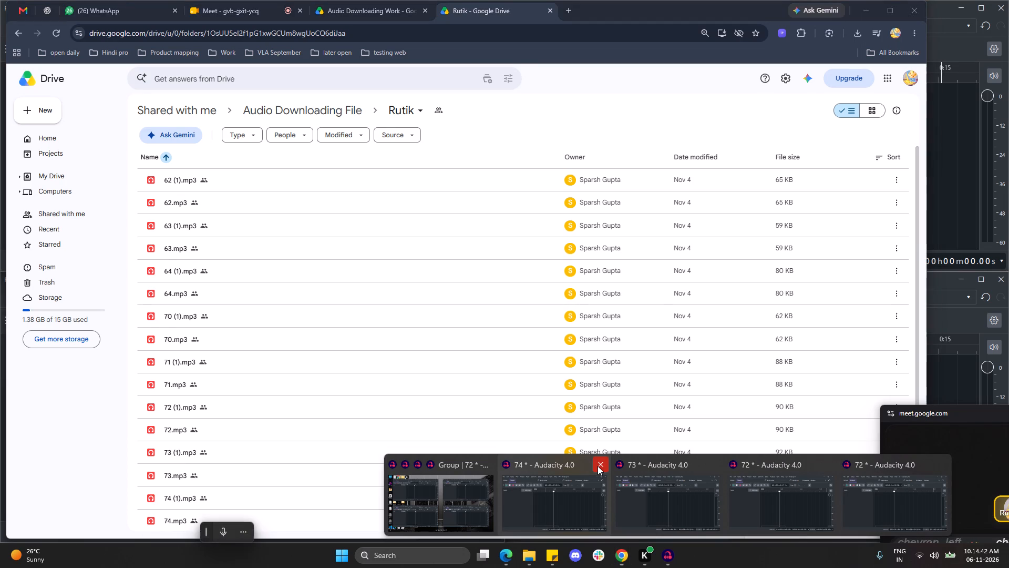
left_click(600, 466)
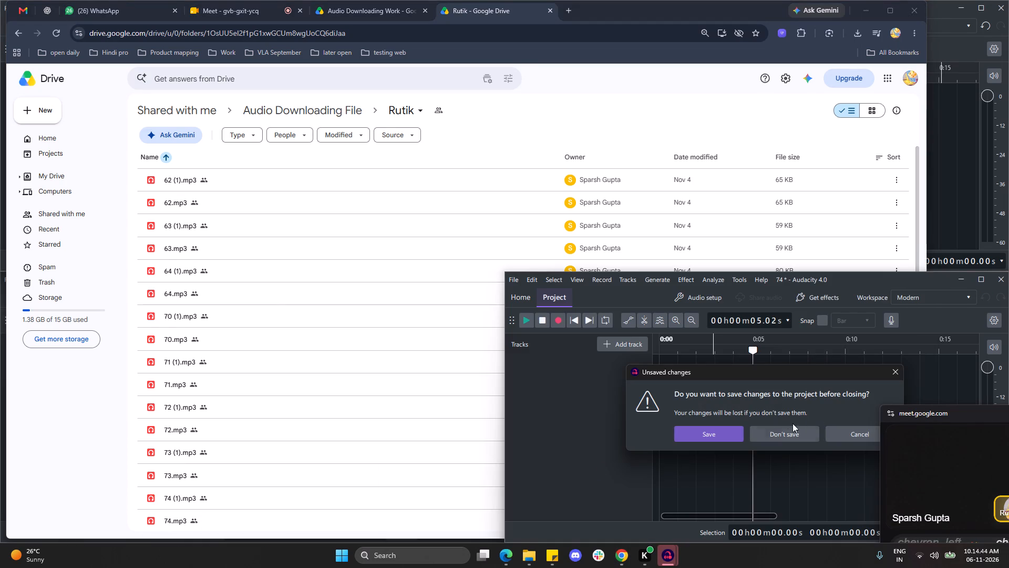
left_click(785, 432)
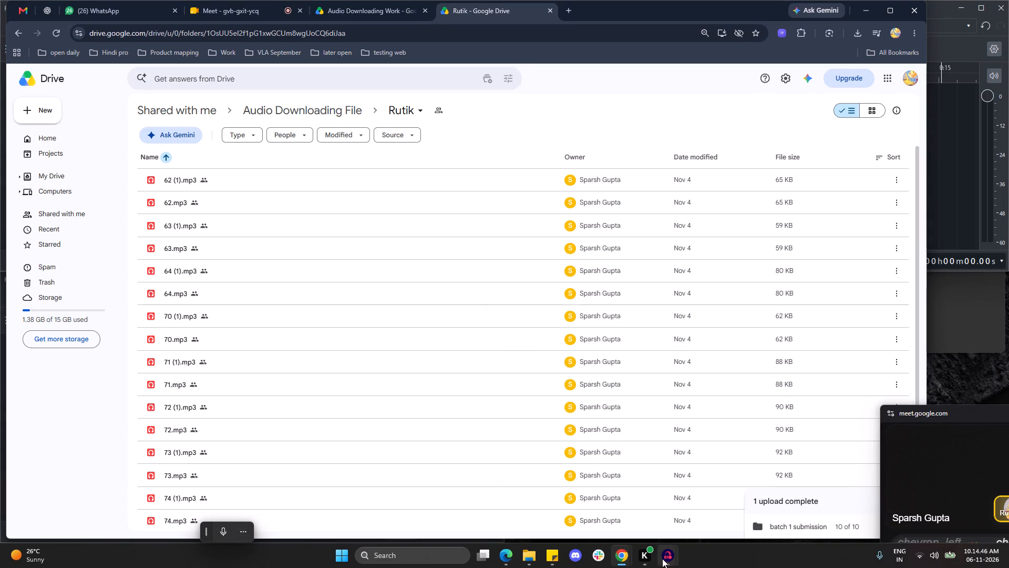
left_click(665, 465)
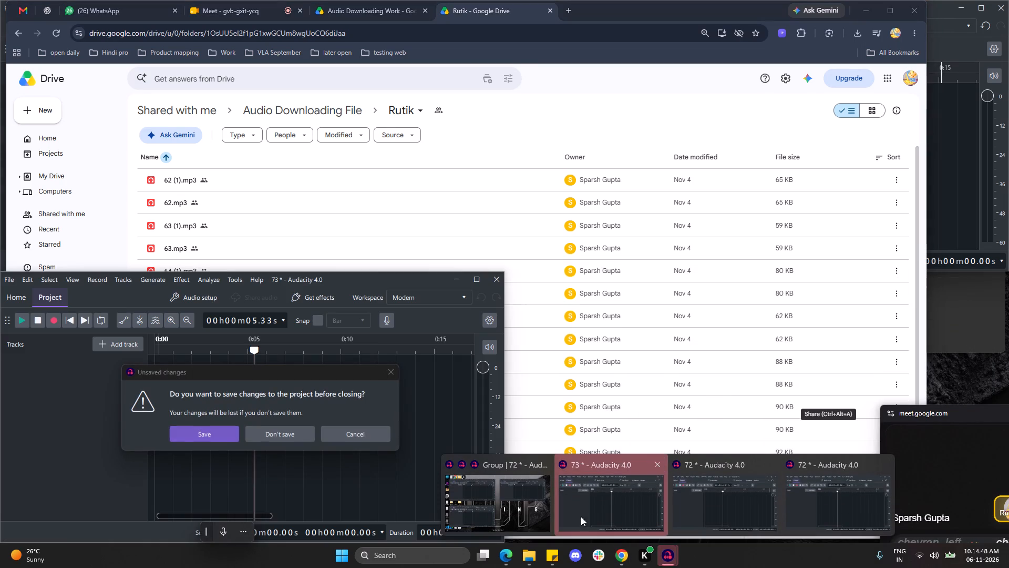
left_click(263, 434)
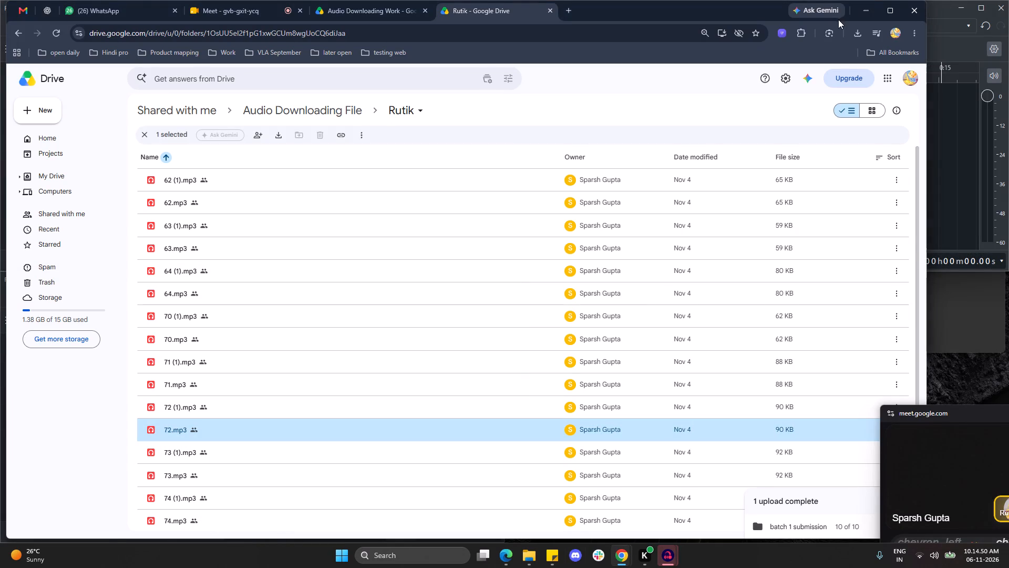
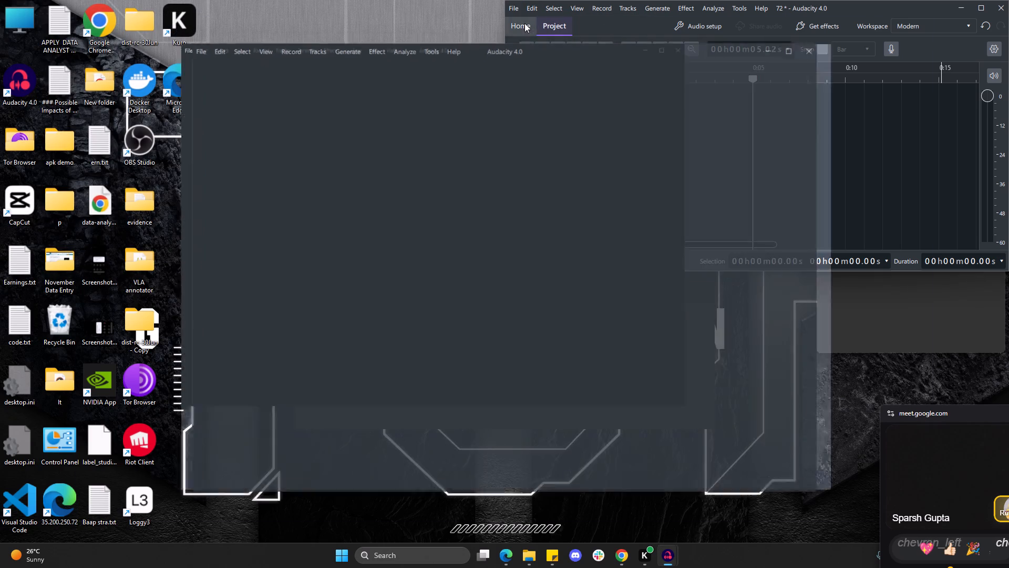
Start a new Audacity project from the empty project window.
left_click_drag(727, 17, 700, 22)
left_click(981, 7)
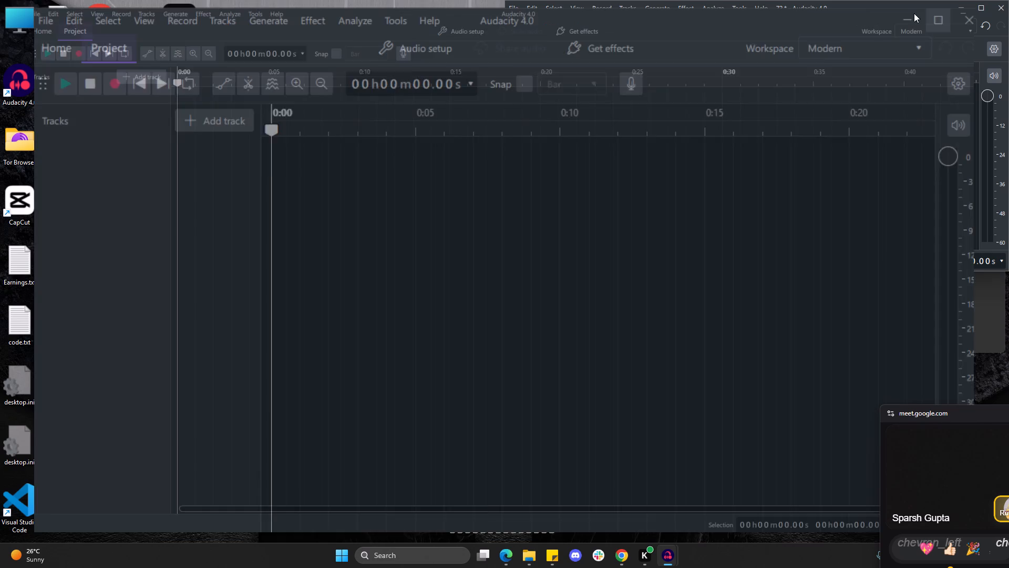
left_click(209, 52)
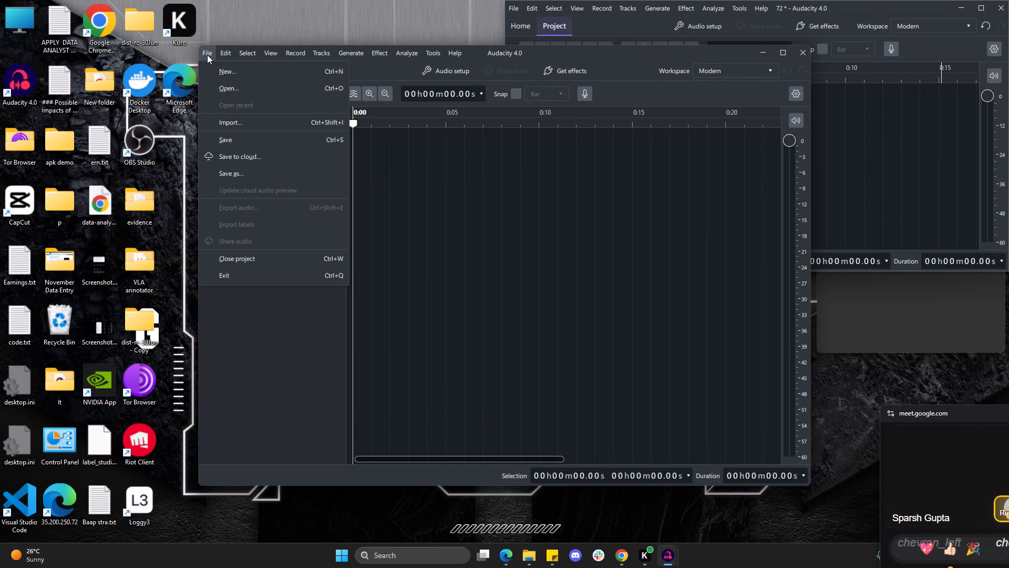
left_click(219, 77)
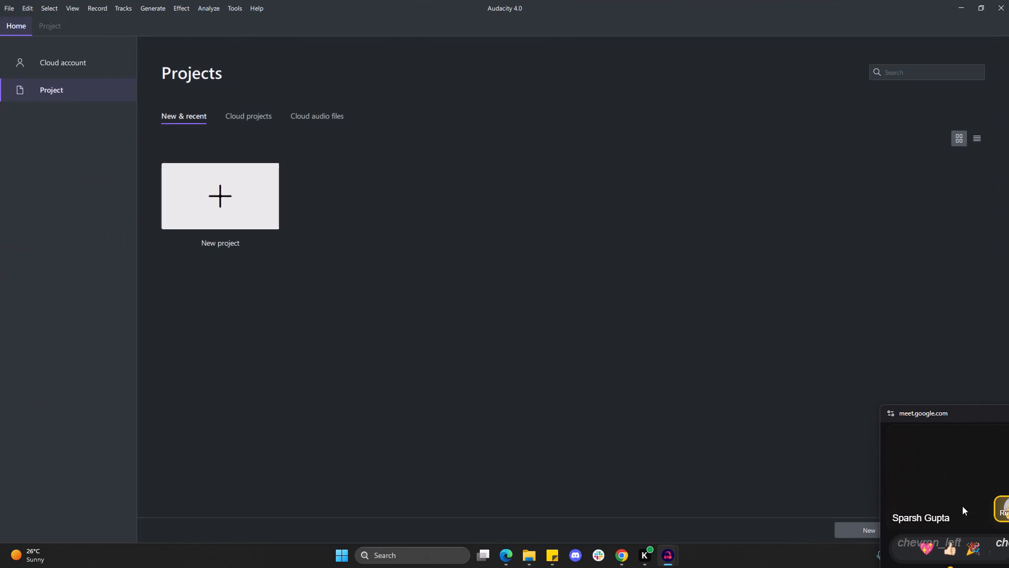
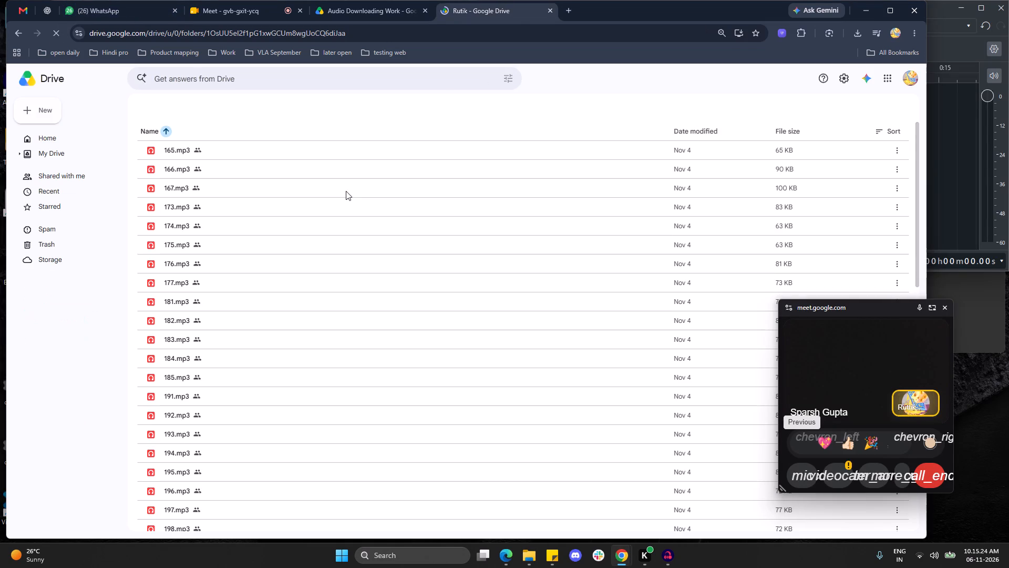
In Google Drive, look through the list of MP3 files in the Rutik folder inside Audio Downloading File.
scroll(346, 191, "down", 5)
scroll(339, 259, "down", 9)
scroll(356, 345, "up", 8)
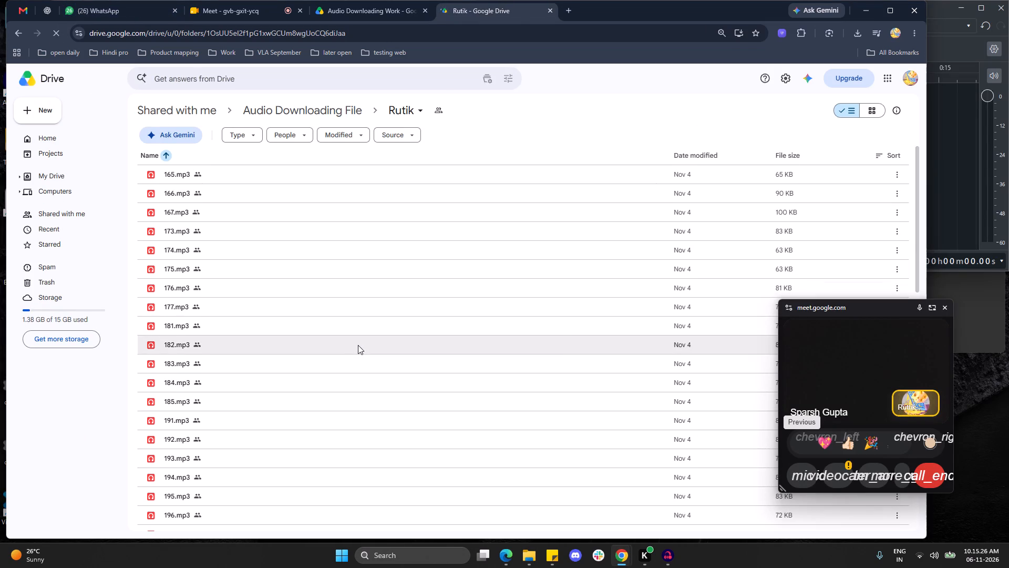
scroll(358, 345, "up", 5)
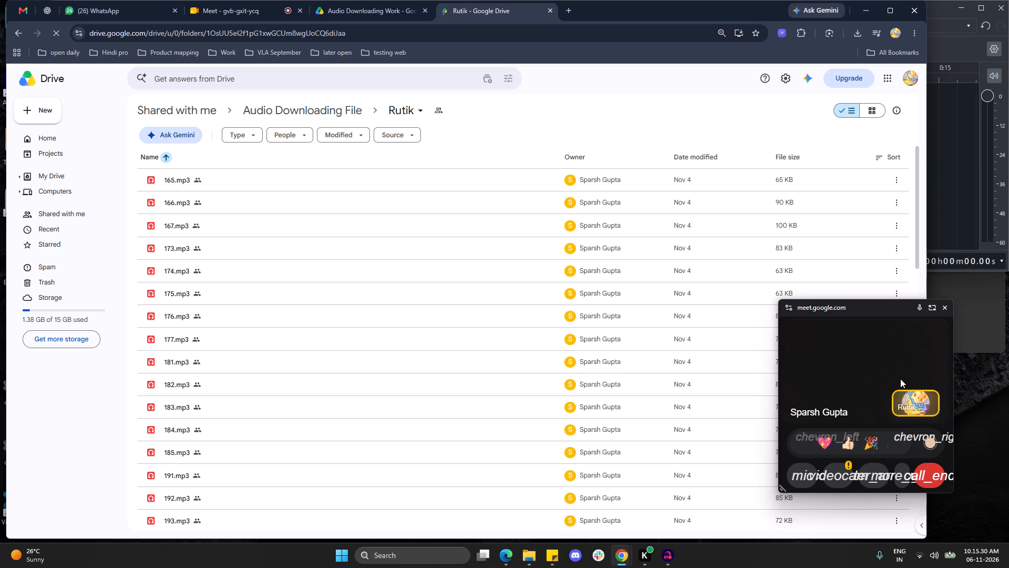
scroll(900, 379, "down", 14)
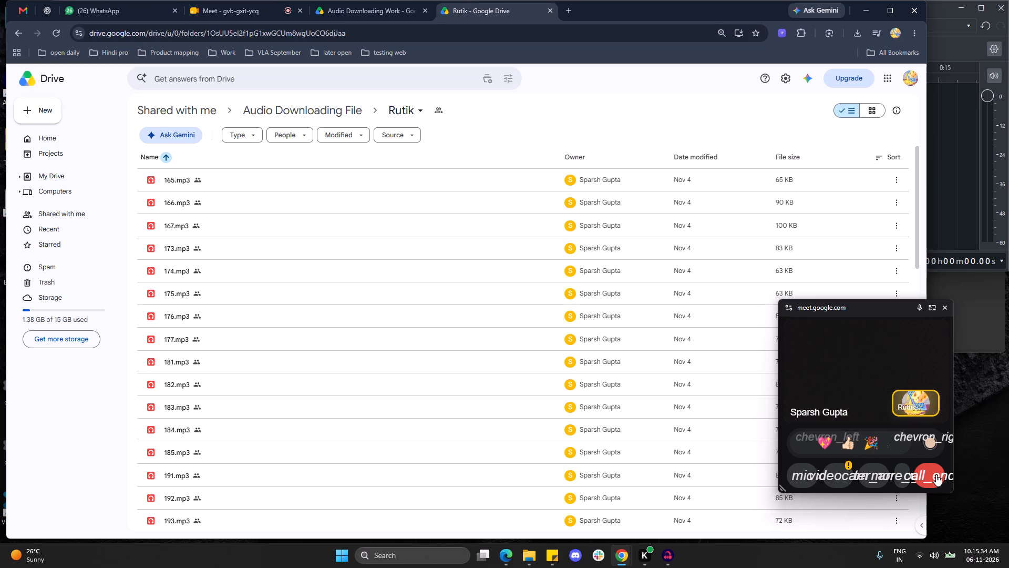
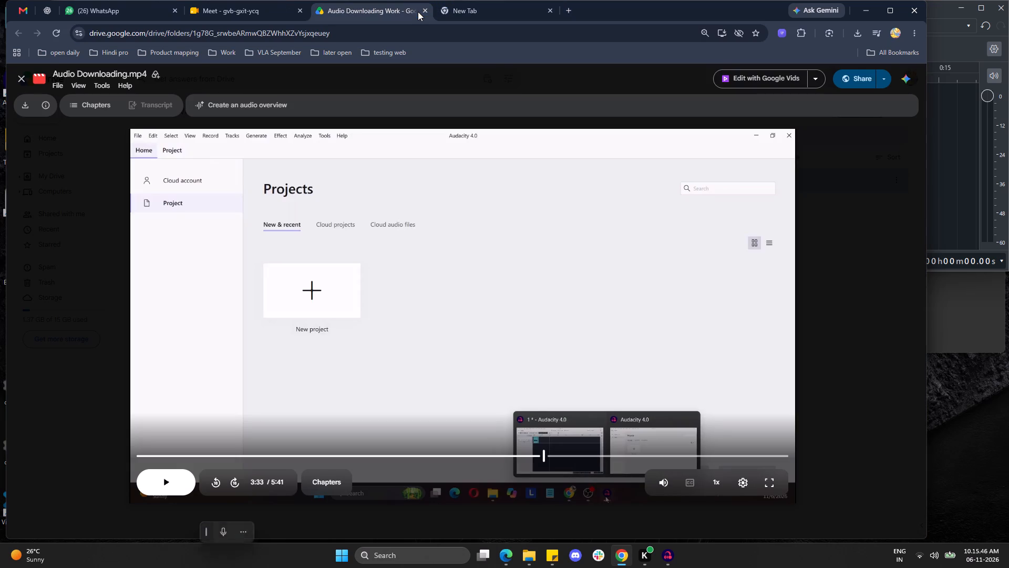
Close the Audio Downloading.mp4 preview and open the Rutik folder inside the shared Audio Downloading File folder.
left_click(19, 79)
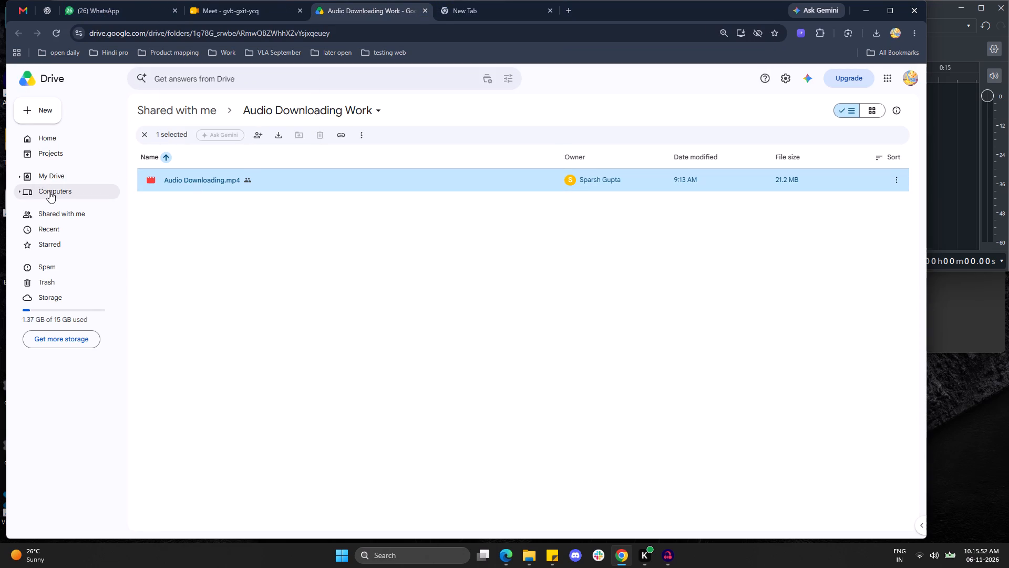
left_click(57, 215)
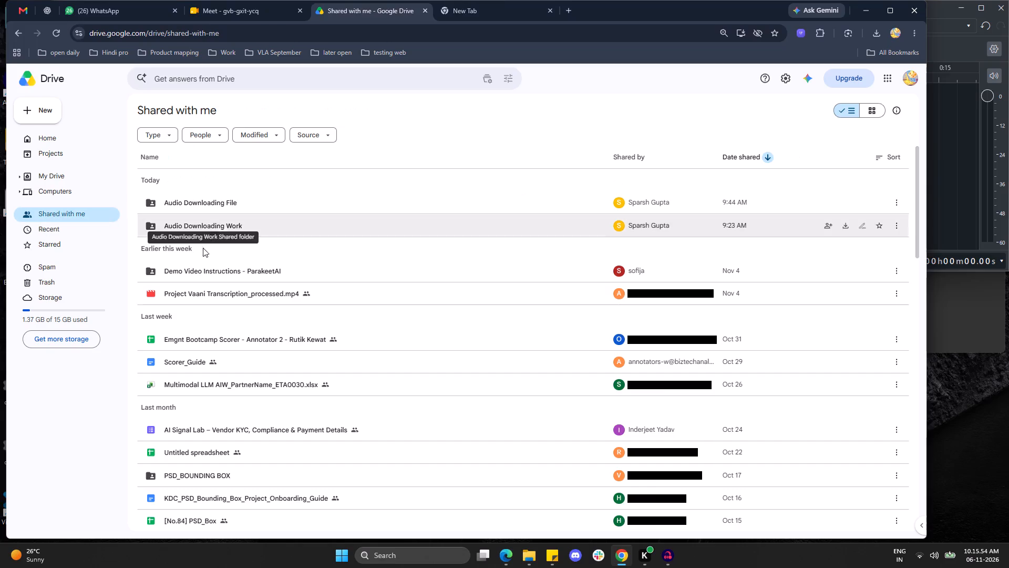
left_click(232, 206)
double_click(233, 208)
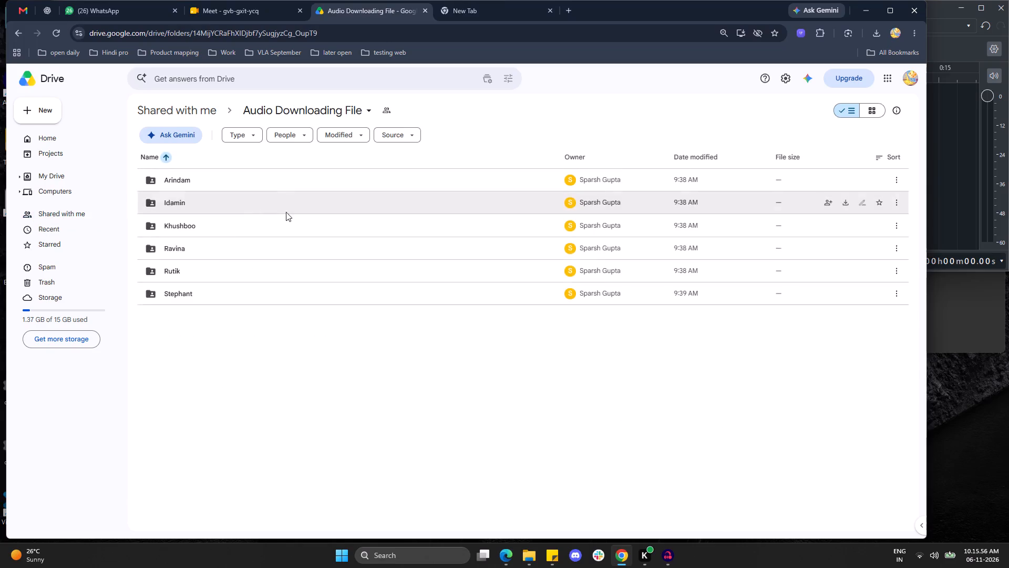
double_click(230, 270)
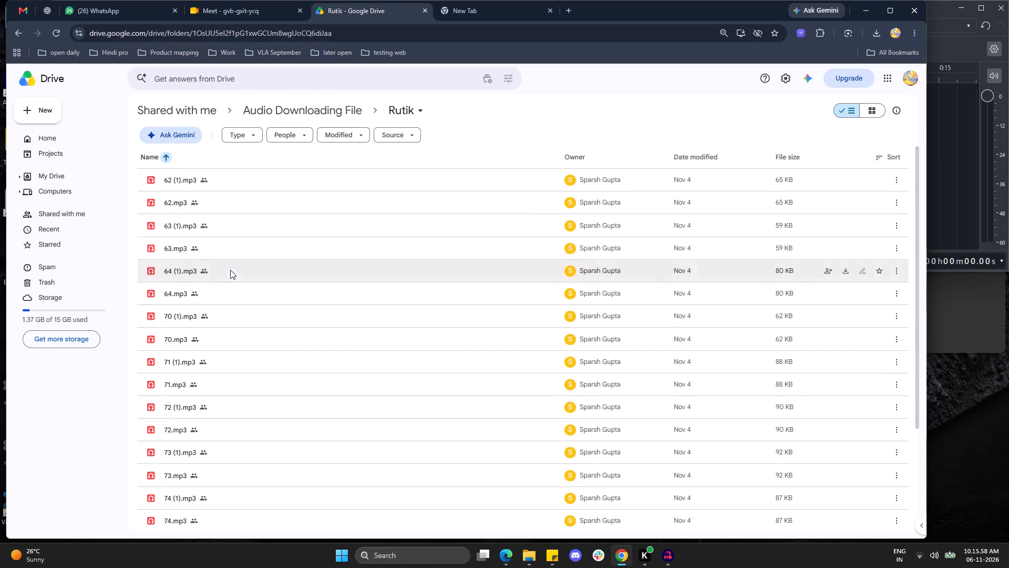
scroll(316, 236, "down", 5)
scroll(316, 236, "up", 4)
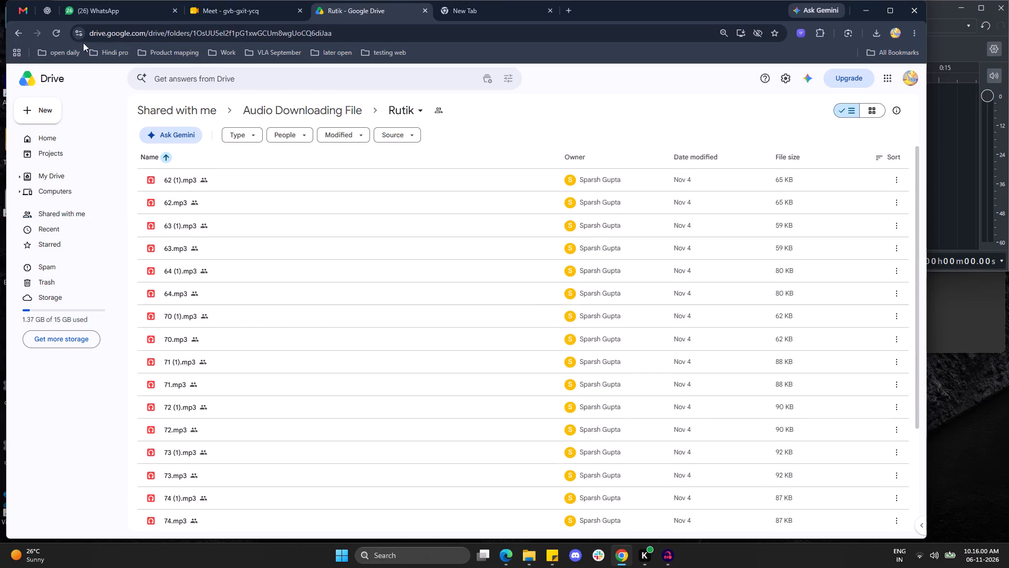
Reload the Rutik folder, close the empty New Tab, and look through the folder's MP3 files.
left_click(56, 31)
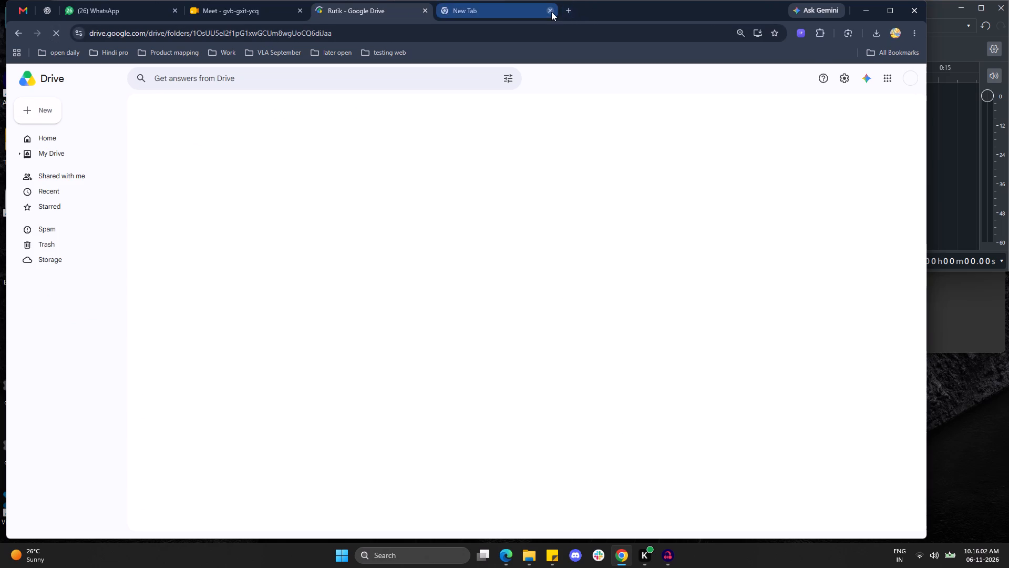
left_click(550, 11)
scroll(536, 223, "down", 4)
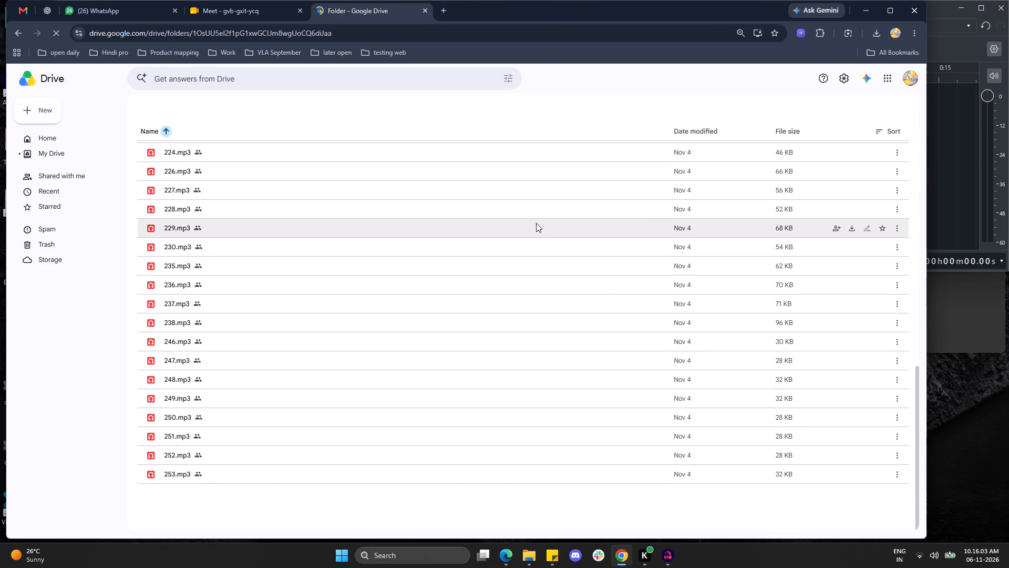
scroll(536, 223, "down", 1)
scroll(529, 221, "up", 12)
scroll(482, 103, "up", 3)
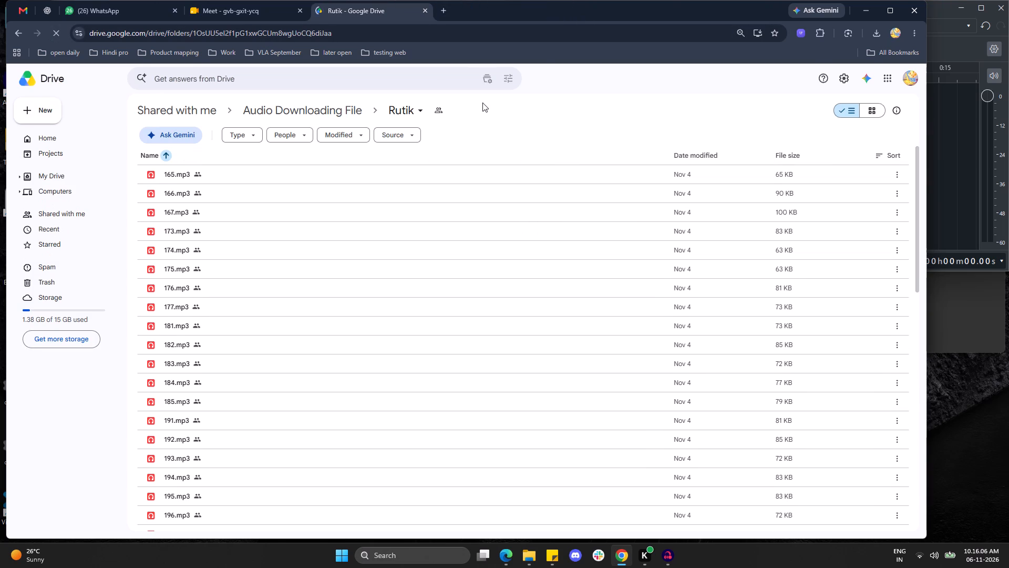
Open the action options for the Rutik folder.
left_click(421, 108)
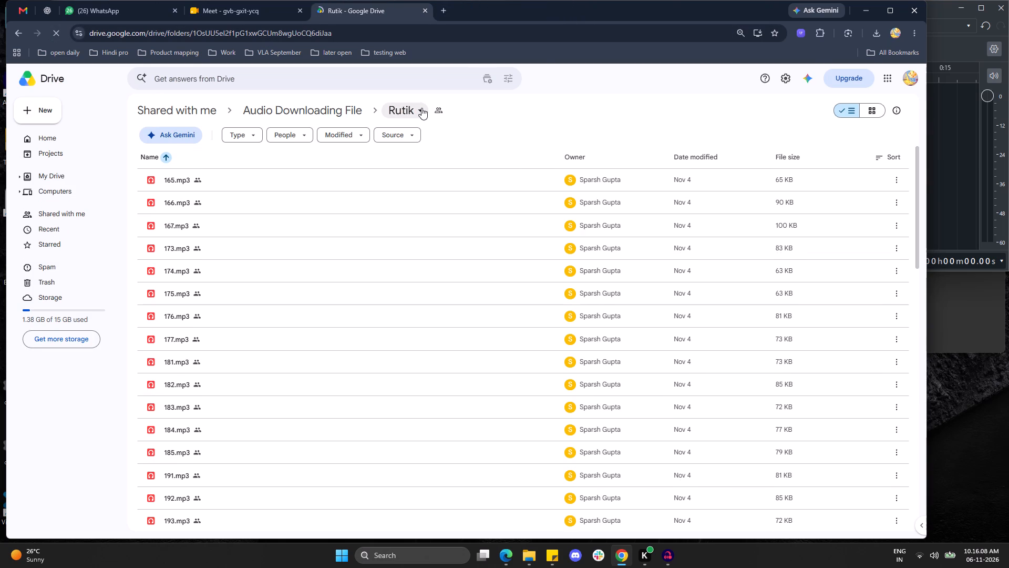
left_click(435, 155)
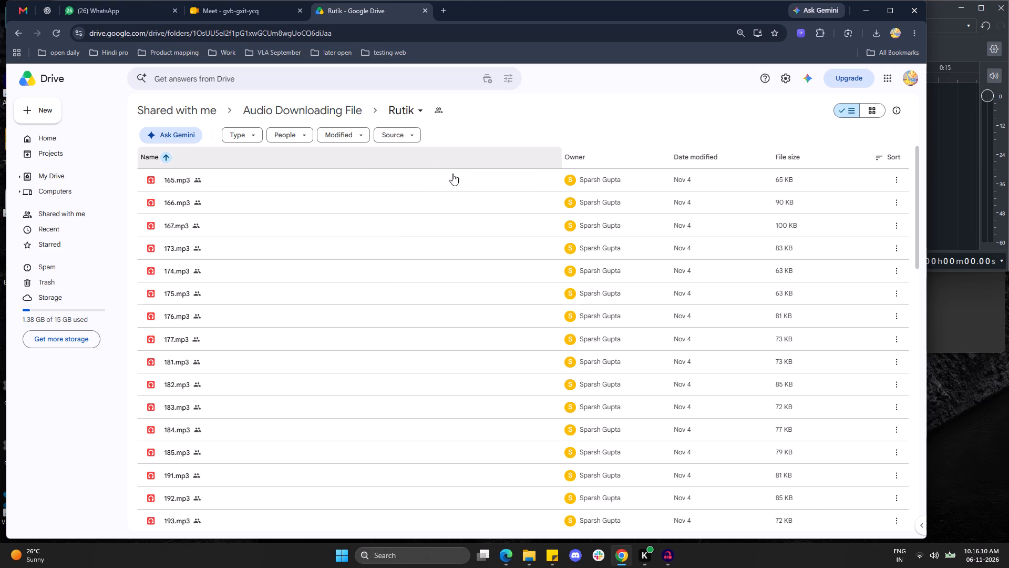
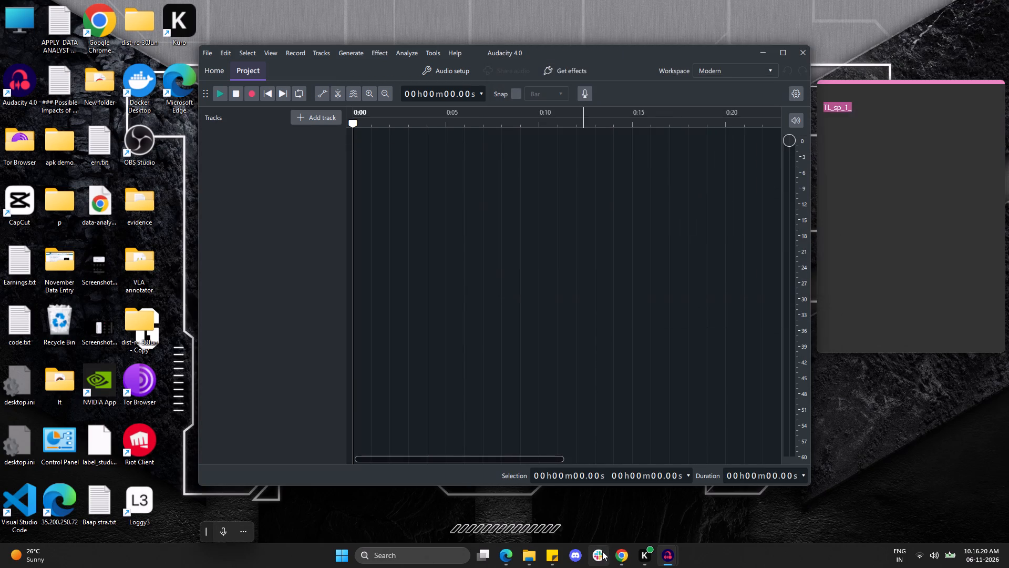
Switch to Chrome and check the recent download history for the Rutik folder's zip download.
left_click(619, 557)
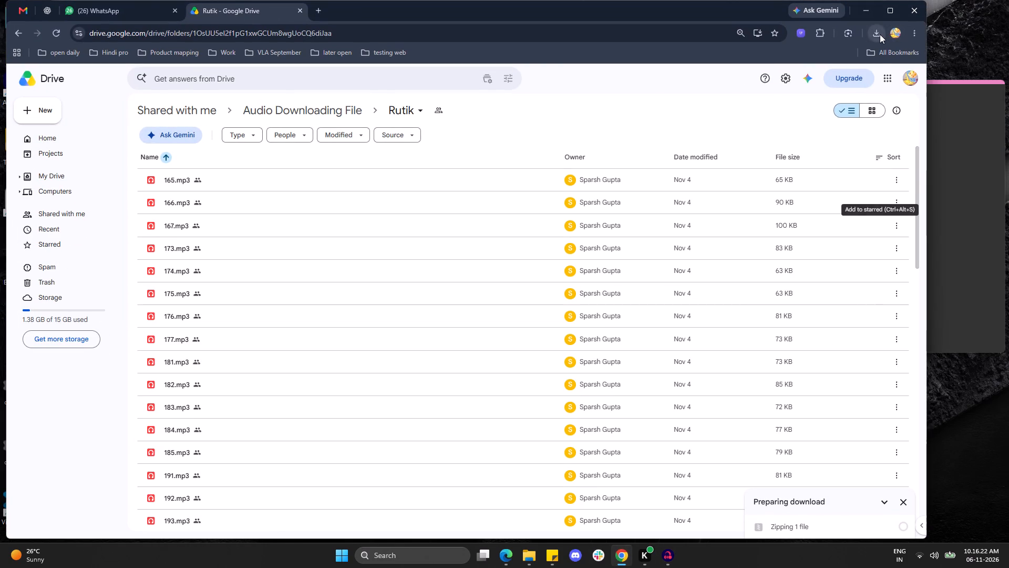
left_click(879, 34)
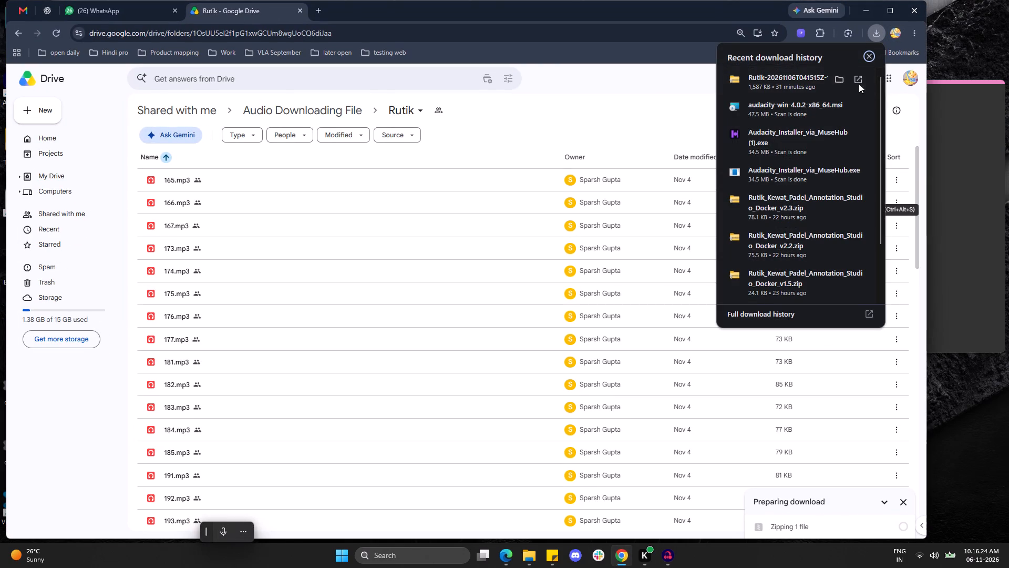
Show the newly downloaded Rutik zip in the Downloads folder and extract it to the suggested destination.
left_click(836, 80)
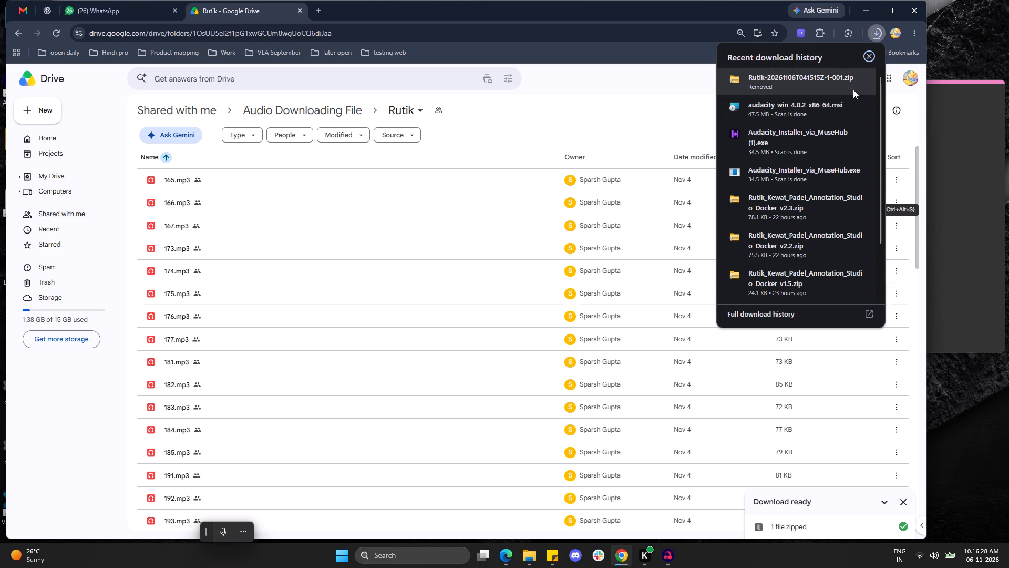
left_click(692, 87)
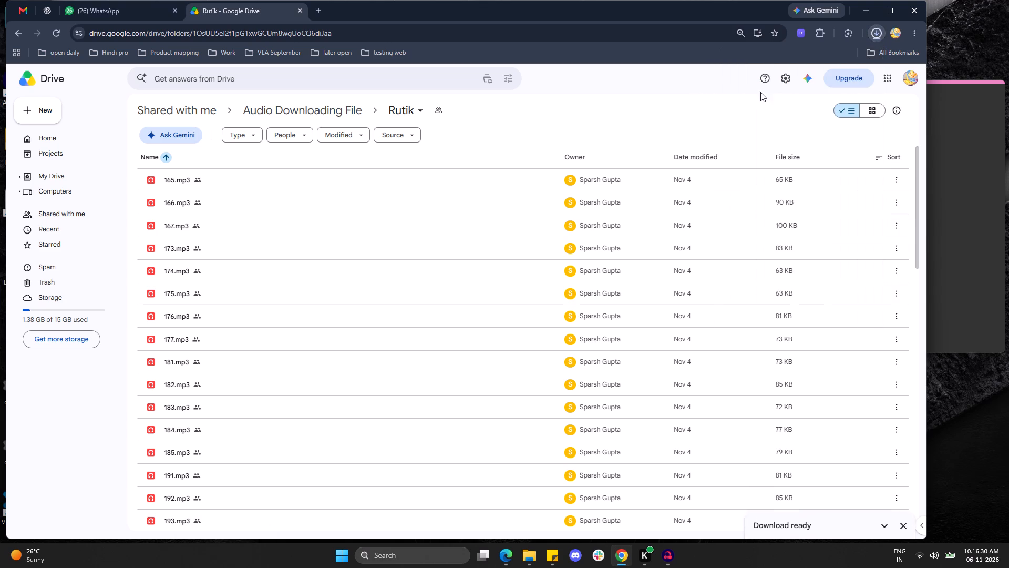
left_click(848, 59)
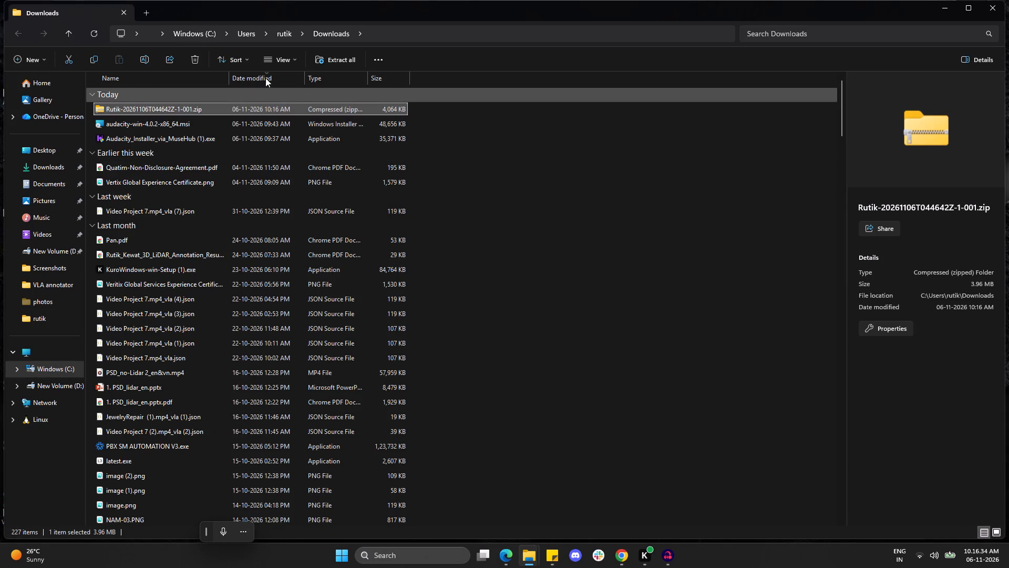
left_click(335, 60)
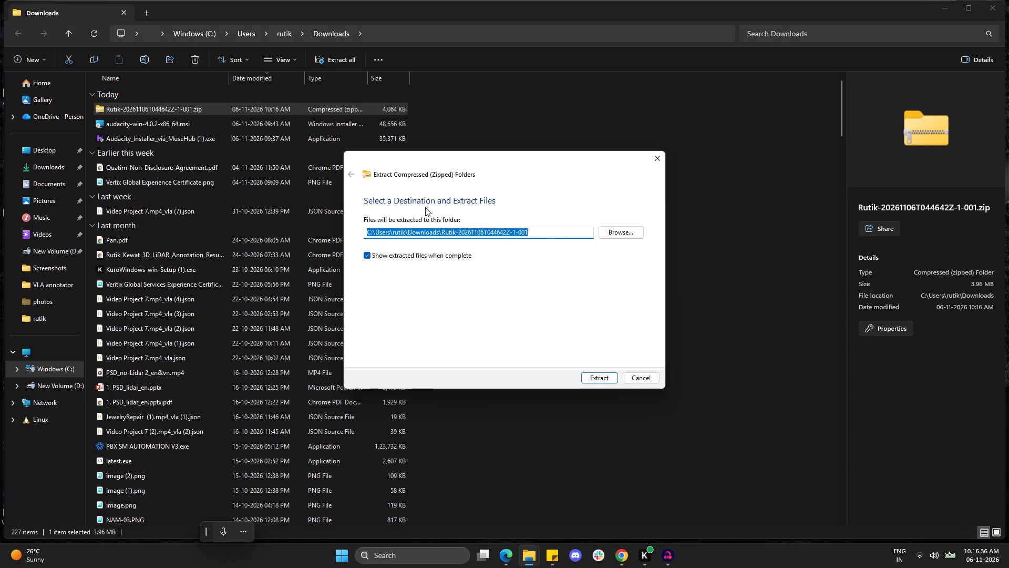
left_click(613, 381)
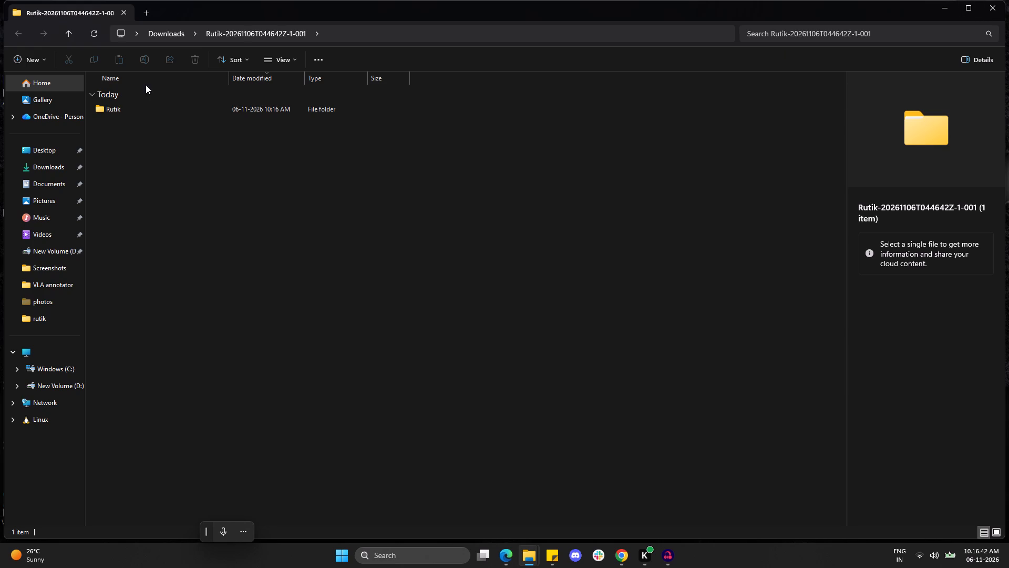
Move the Rutik folder out of the extracted folder into Downloads.
left_click(137, 109)
key("ctrl+x")
left_click(157, 36)
key("ctrl+v")
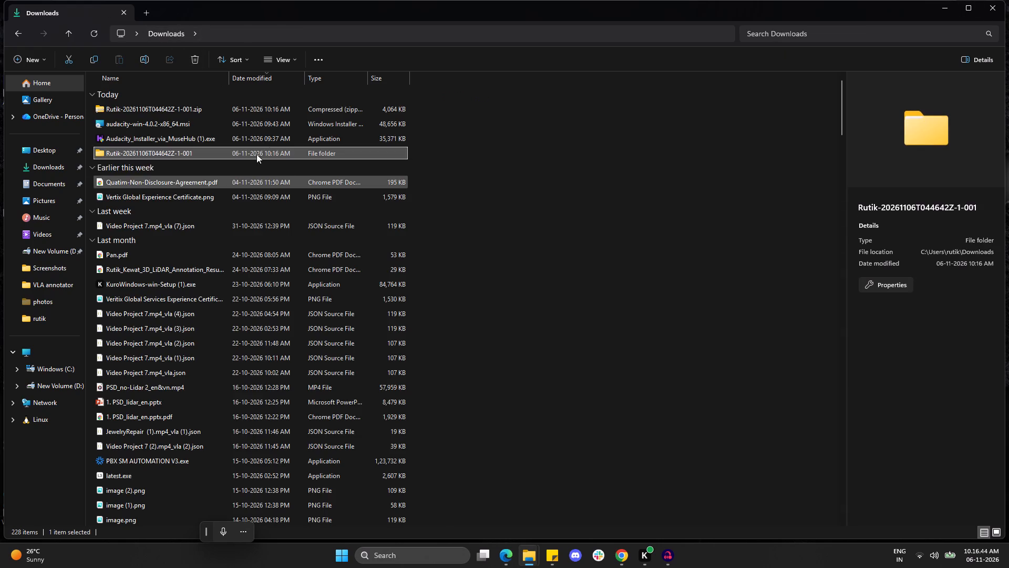
Permanently delete the Rutik zip archive and the leftover extracted folder from Downloads.
left_click(131, 156)
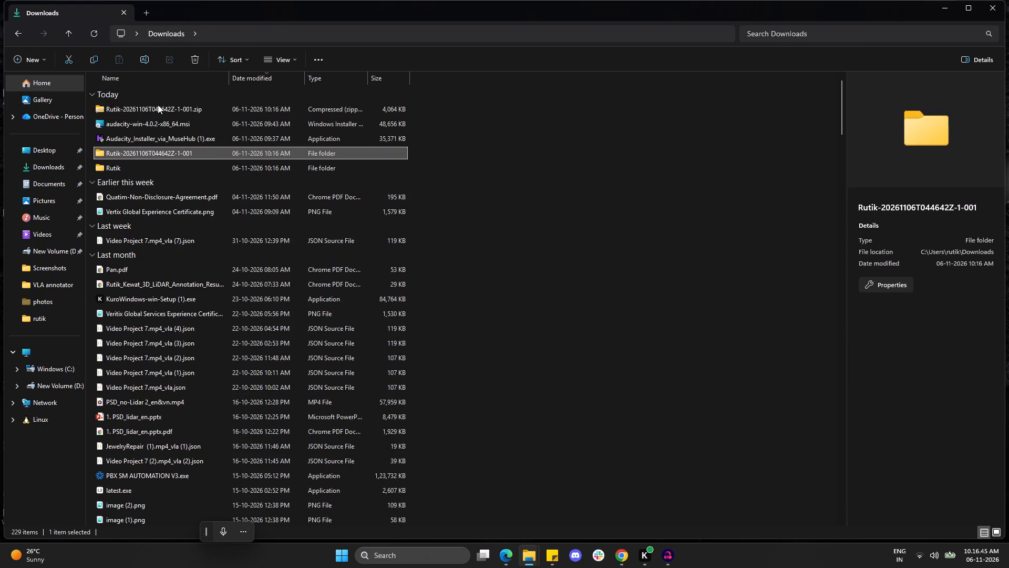
left_click(155, 109, "ctrl")
key("shift+Delete")
key("Return")
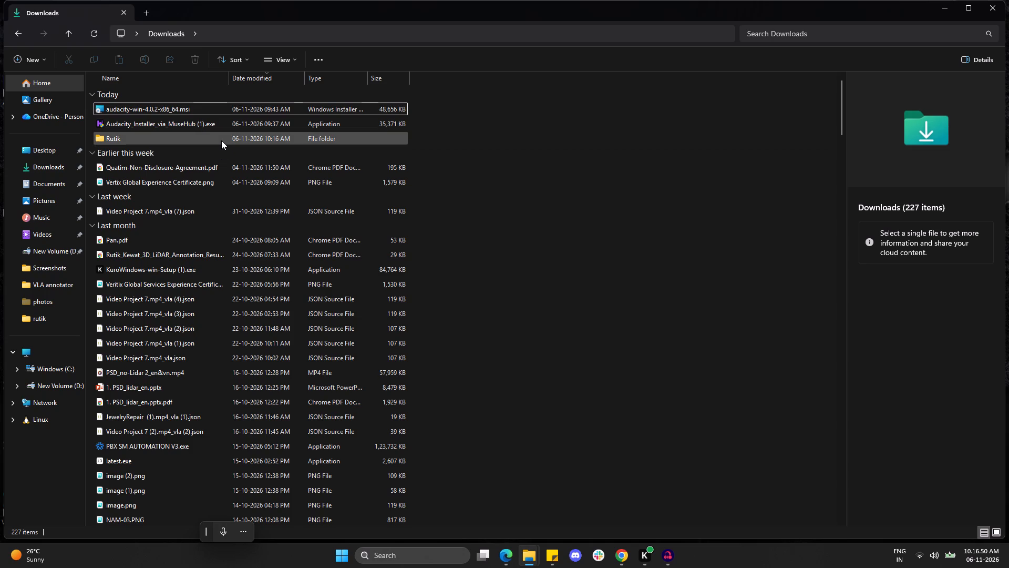
Create a folder named batch 2 in Downloads.
left_click(15, 61)
left_click(42, 77)
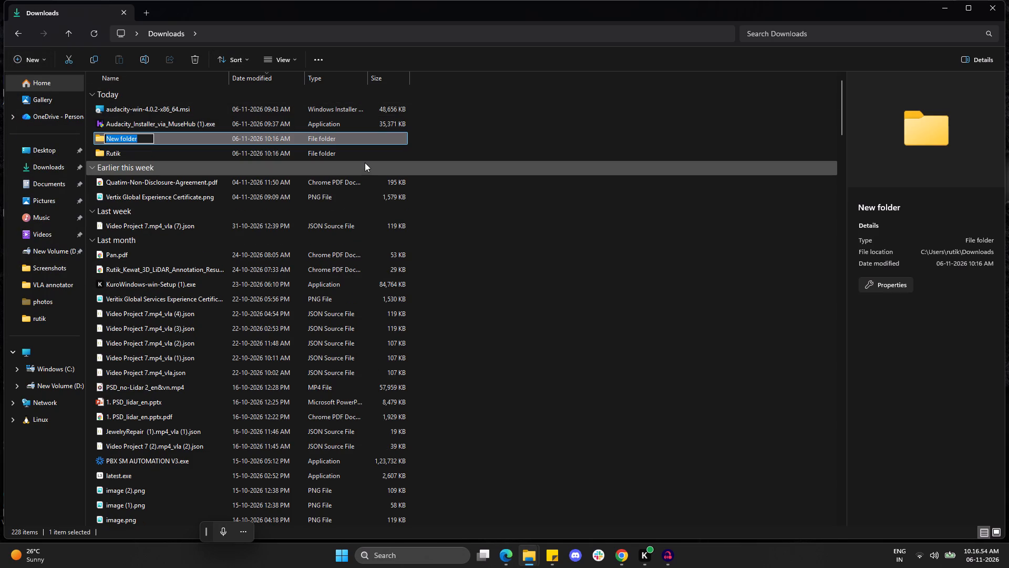
type("batch")
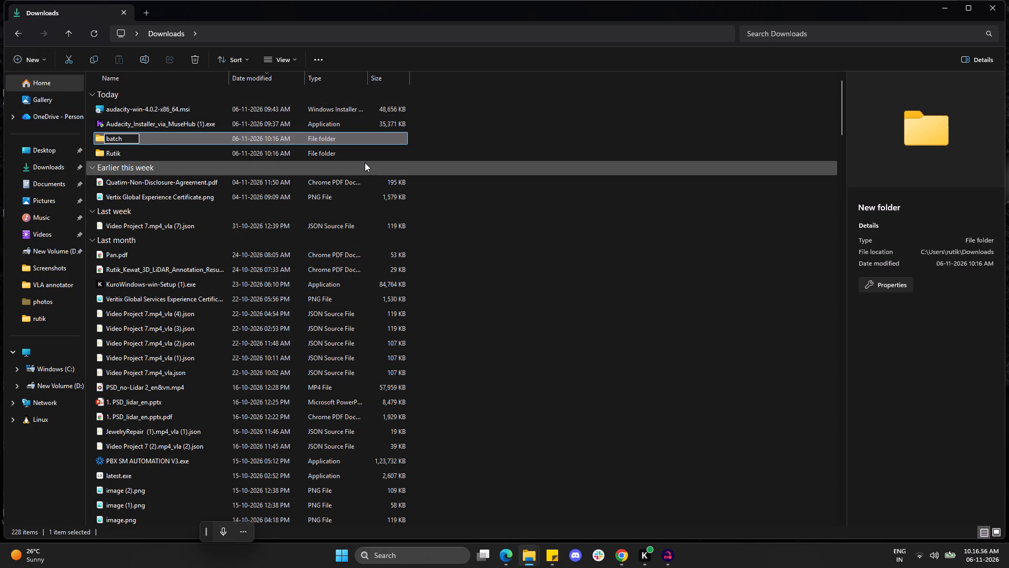
key("space")
type("2")
key("Return")
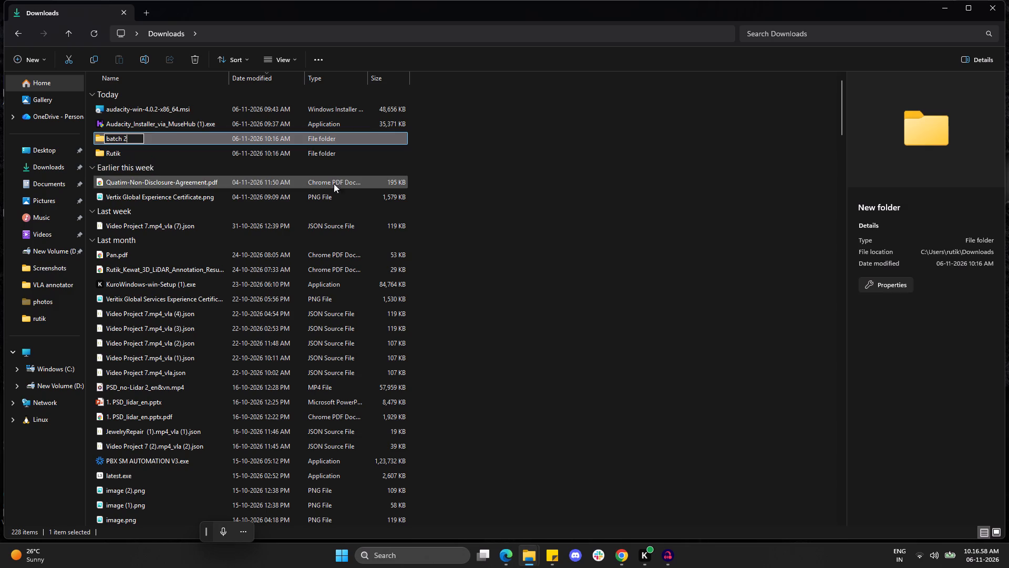
Open the Rutik folder, minimize it, close the extra Downloads window, and minimize the browser.
double_click(228, 151)
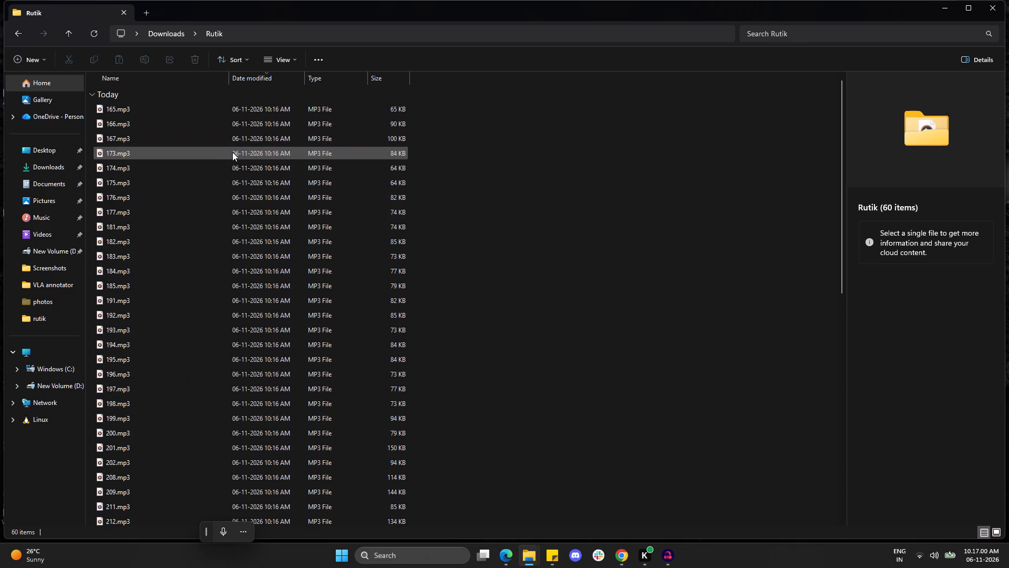
left_click(952, 9)
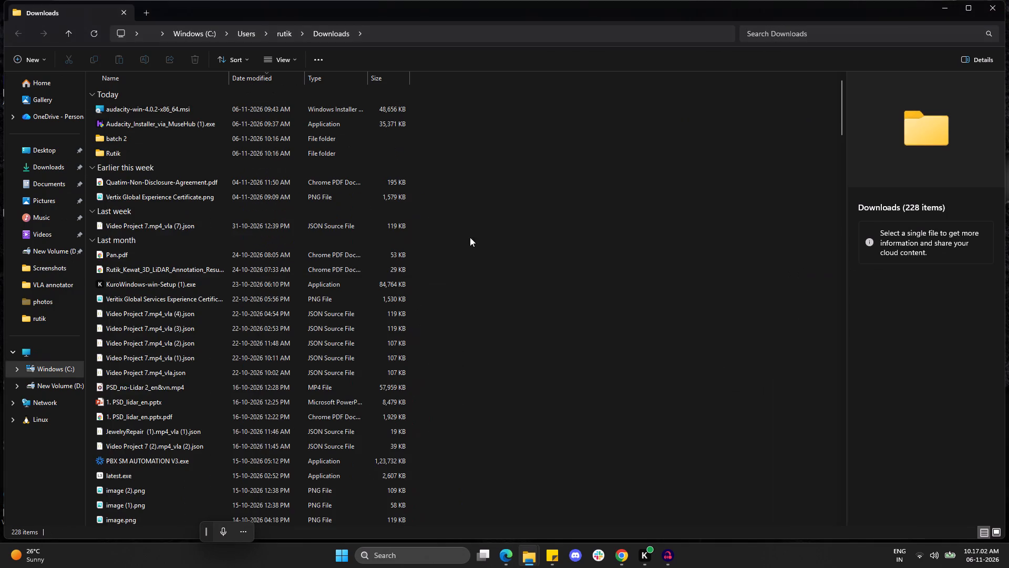
left_click(990, 9)
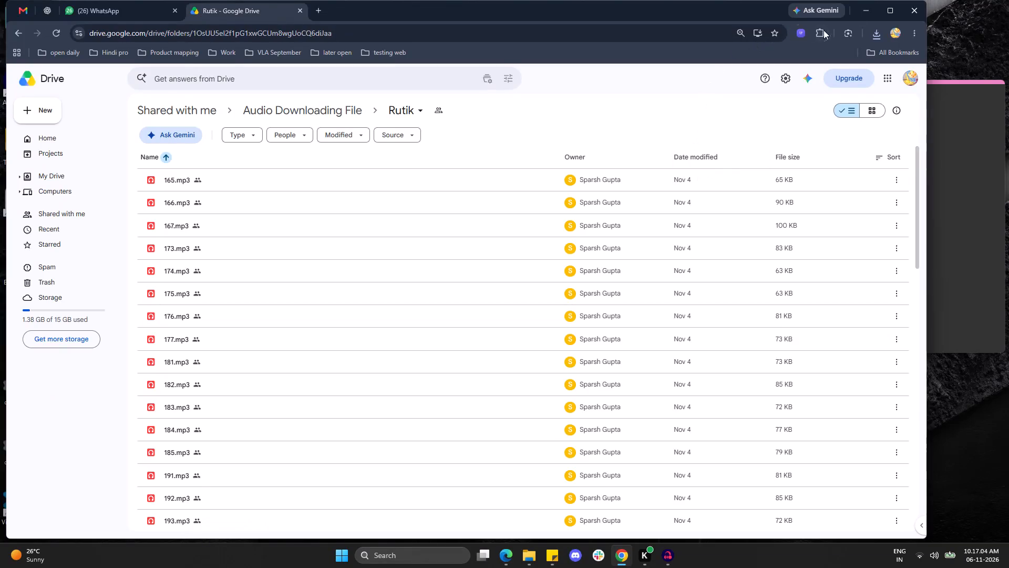
left_click(863, 9)
Change the sticky note's filename prefix to Te_sp_1_.
left_click(864, 115)
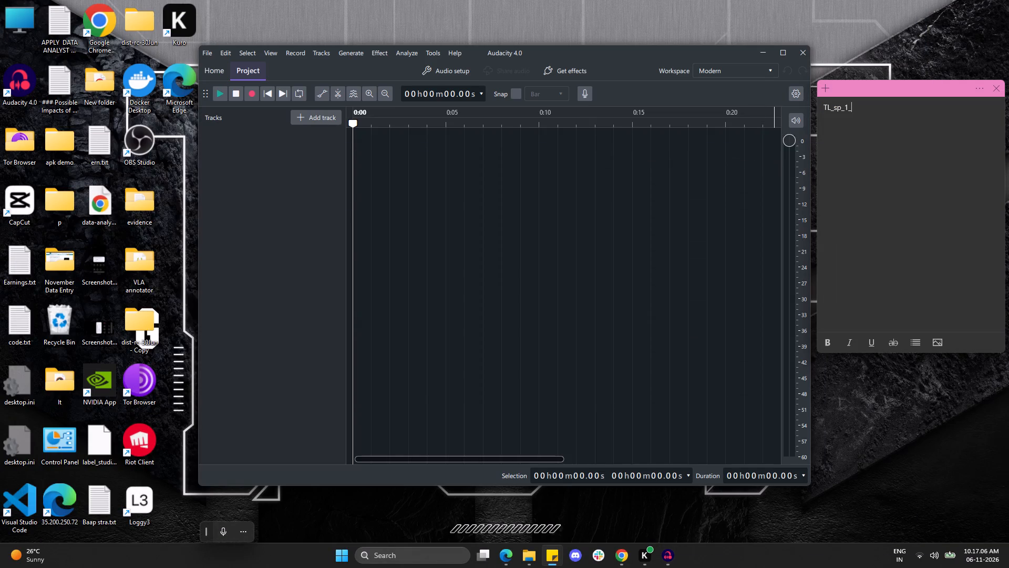
left_click(830, 110)
key("BackSpace")
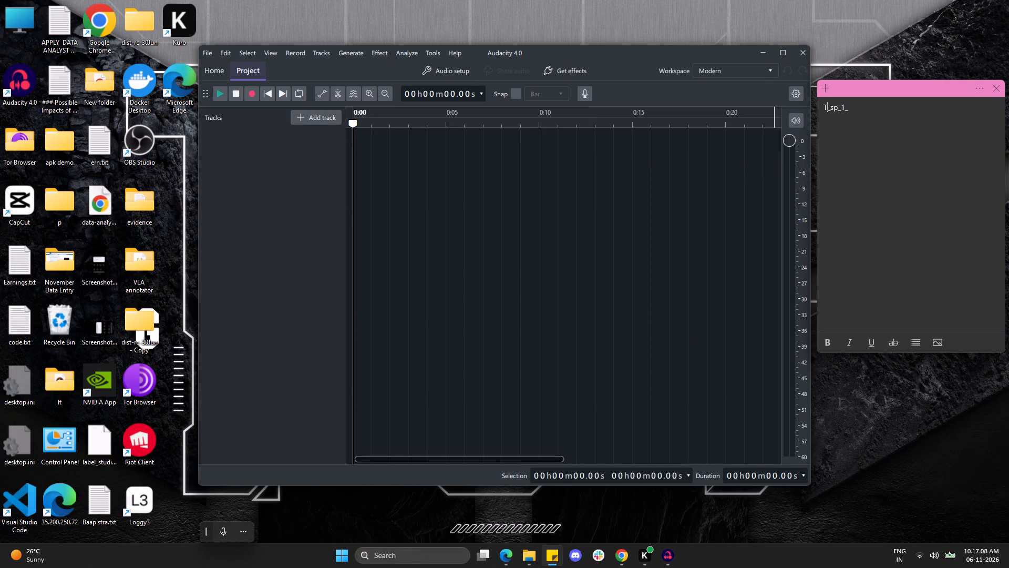
key("e")
left_click(850, 133)
left_click(863, 108)
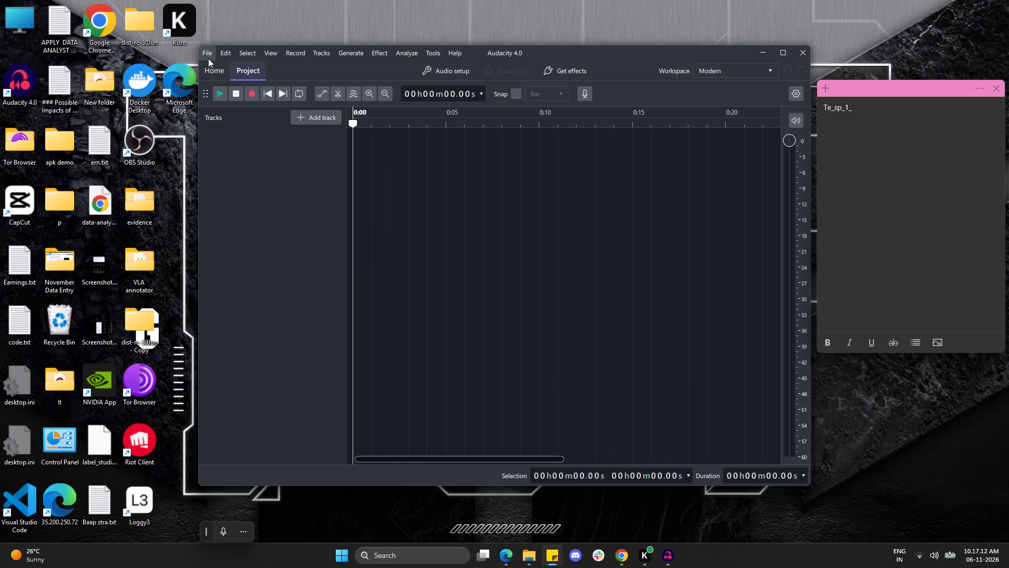
Create a new Audacity project and tile the three Audacity windows into quarters of the screen.
left_click(206, 57)
left_click(251, 78)
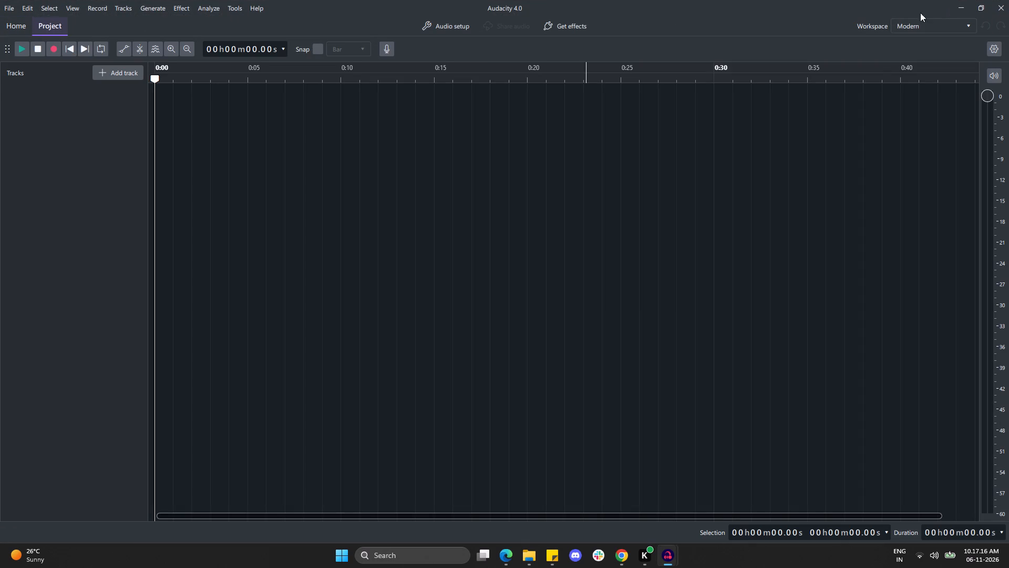
left_click(978, 9)
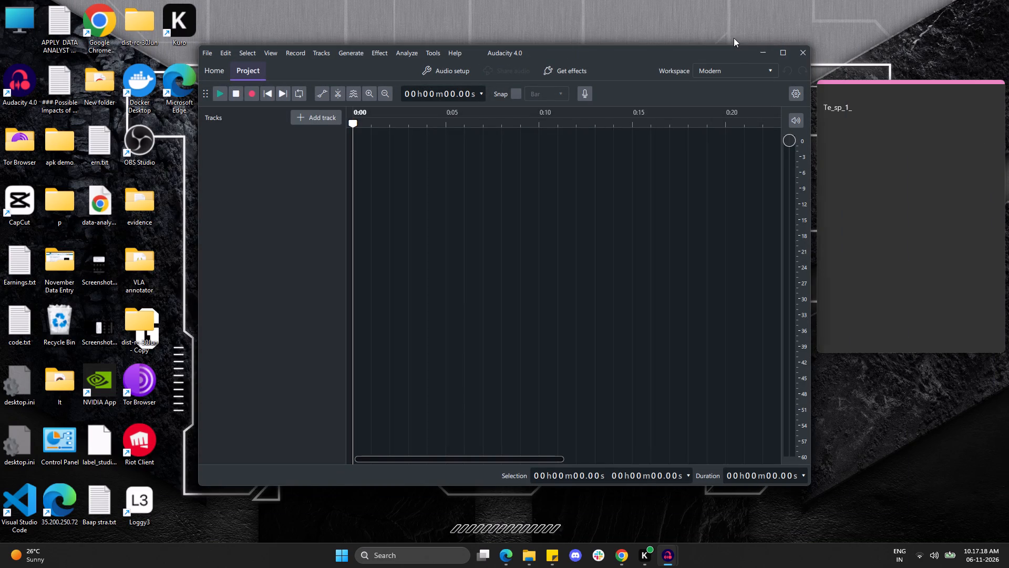
left_click_drag(708, 54, 356, 30)
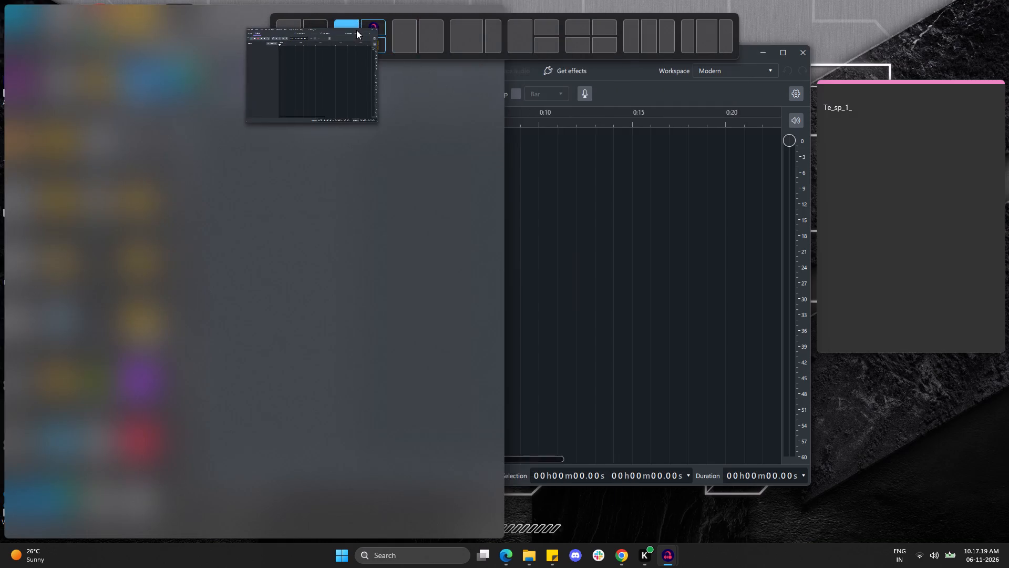
left_click_drag(356, 30, 580, 32)
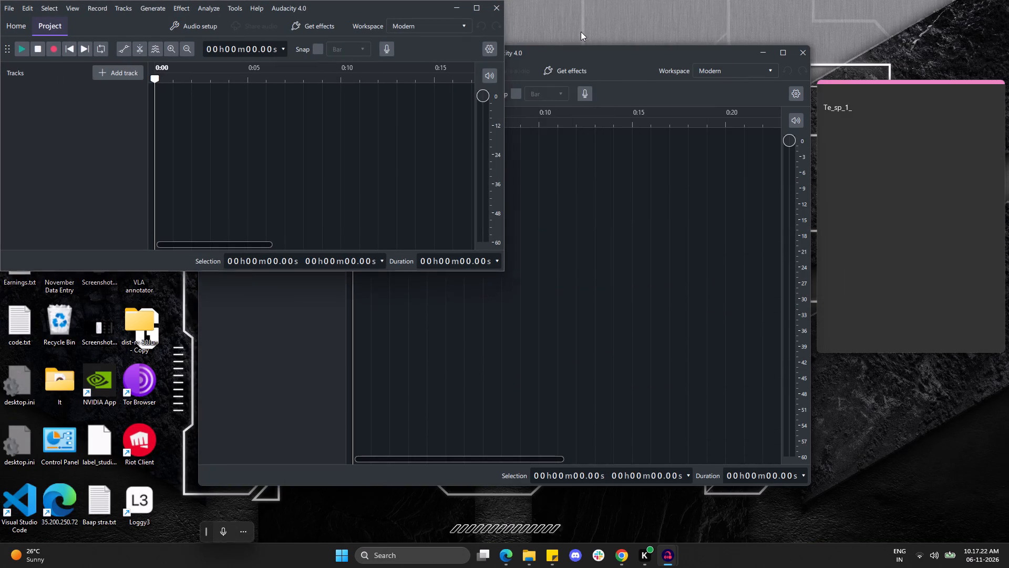
left_click(635, 69)
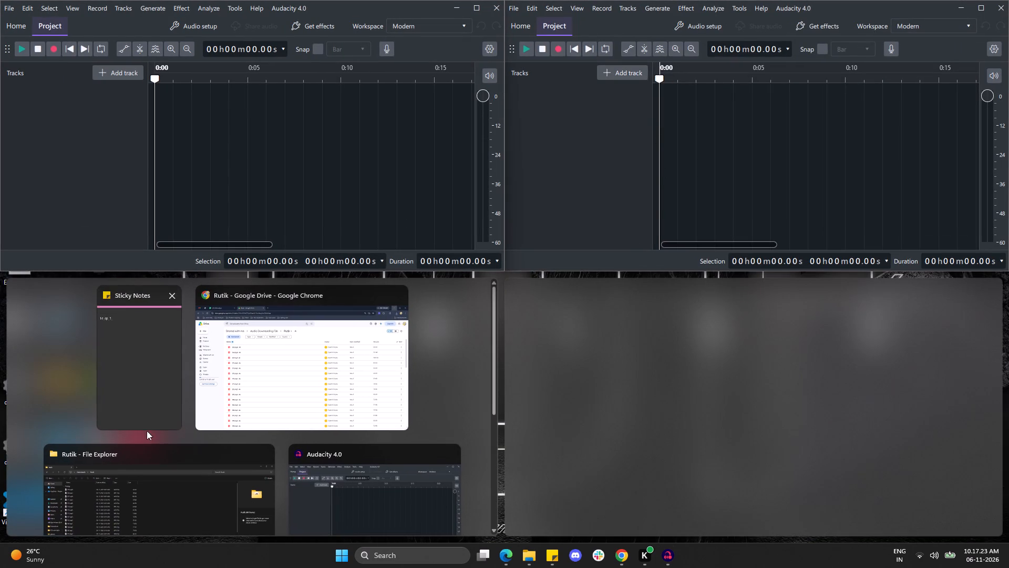
left_click(351, 488)
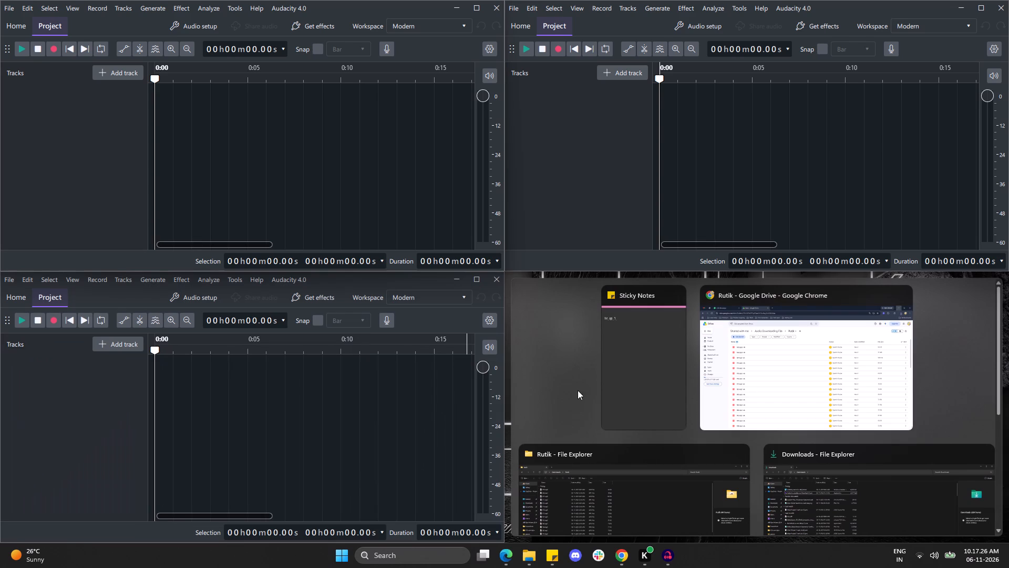
Create a fourth Audacity project and snap its window into the remaining empty quarter of the screen.
left_click(15, 281)
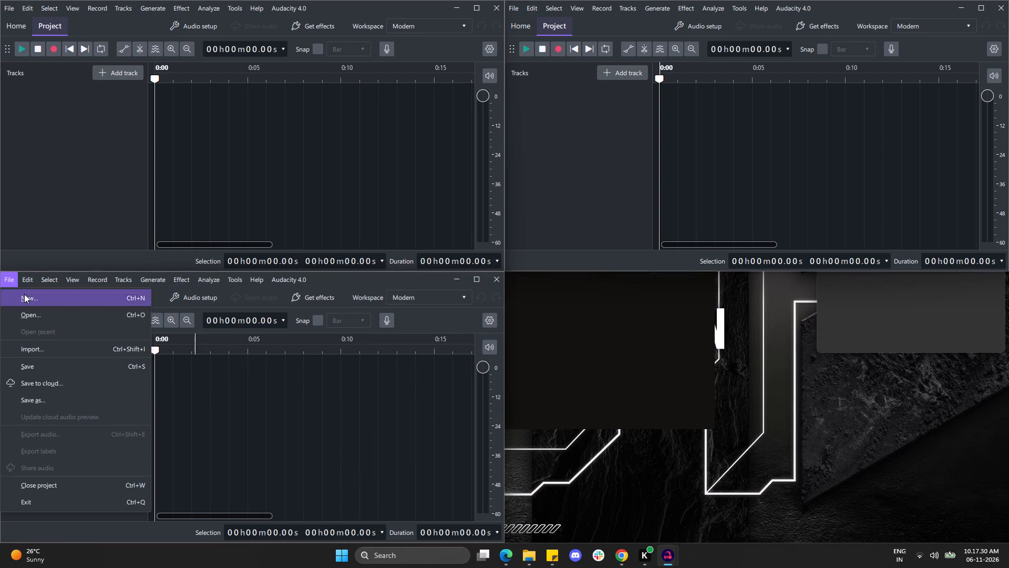
left_click(24, 294)
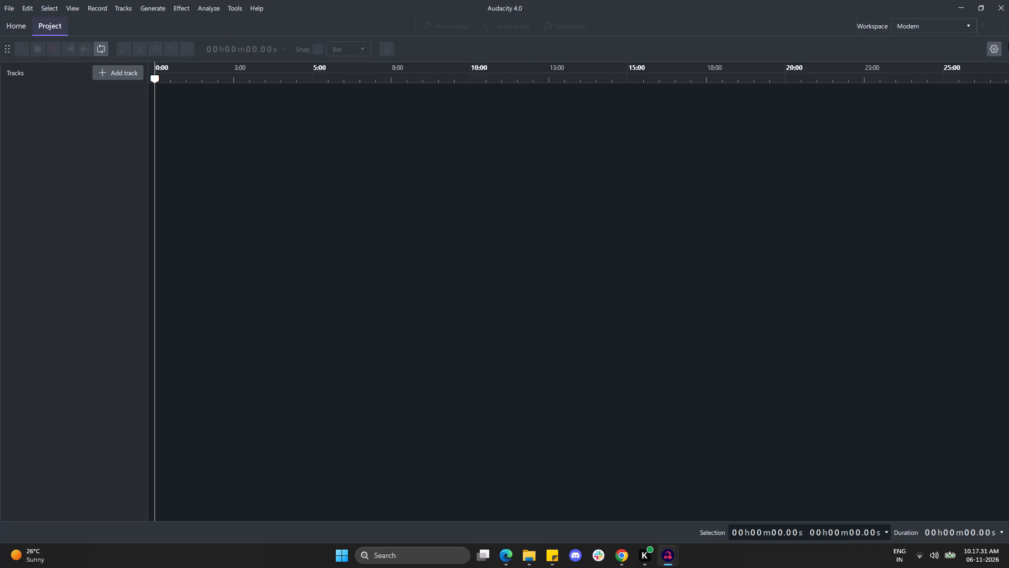
left_click(981, 13)
left_click_drag(551, 56, 528, 12)
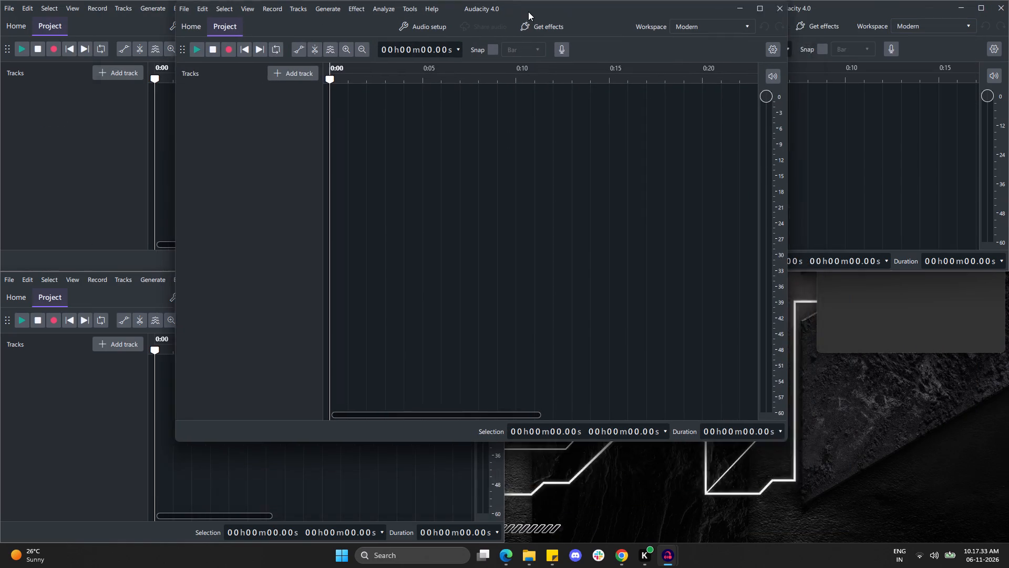
left_click_drag(528, 12, 600, 54)
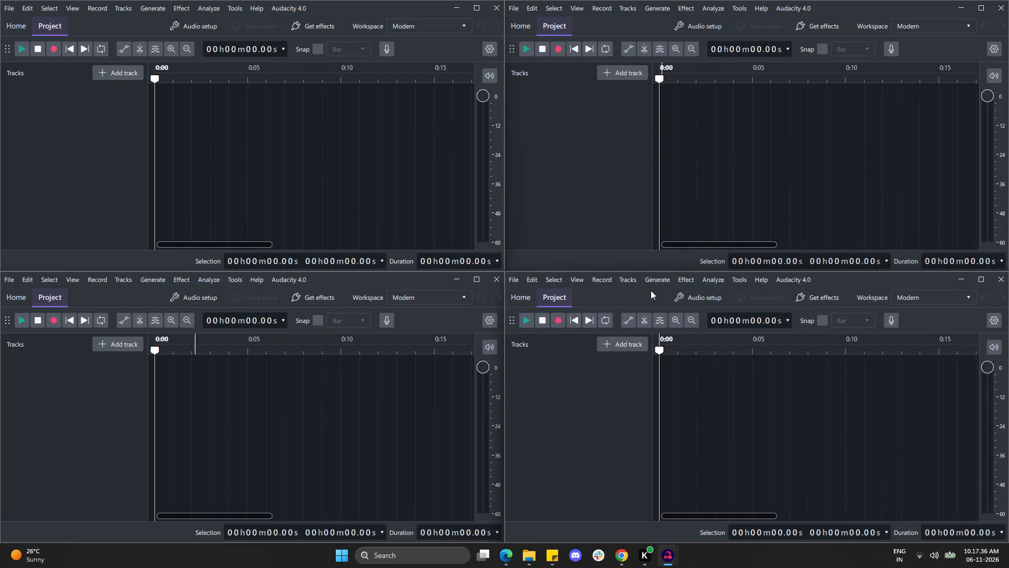
Import 165.mp3 from the Rutik folder into the first Audacity project.
left_click(5, 10)
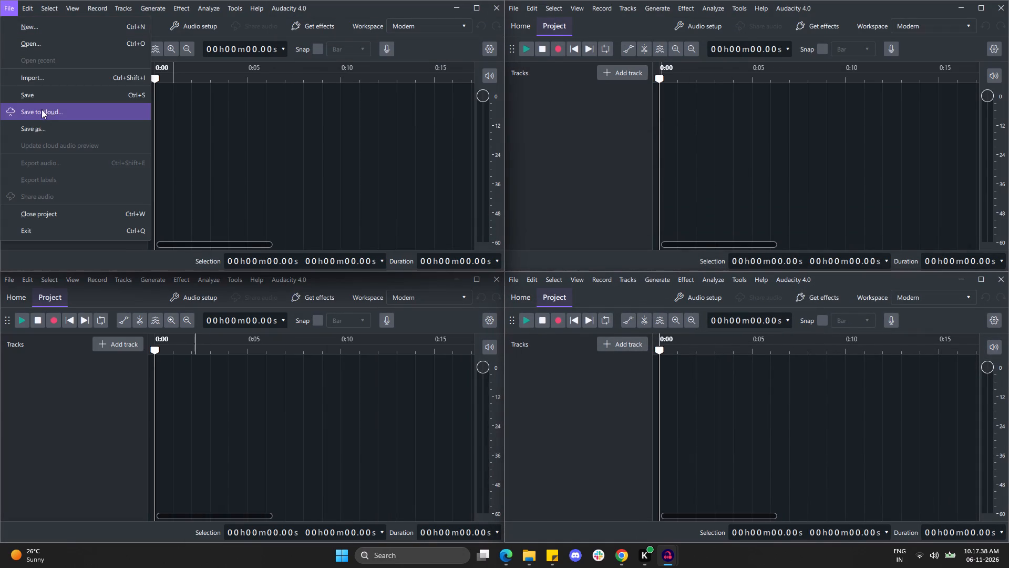
left_click(47, 79)
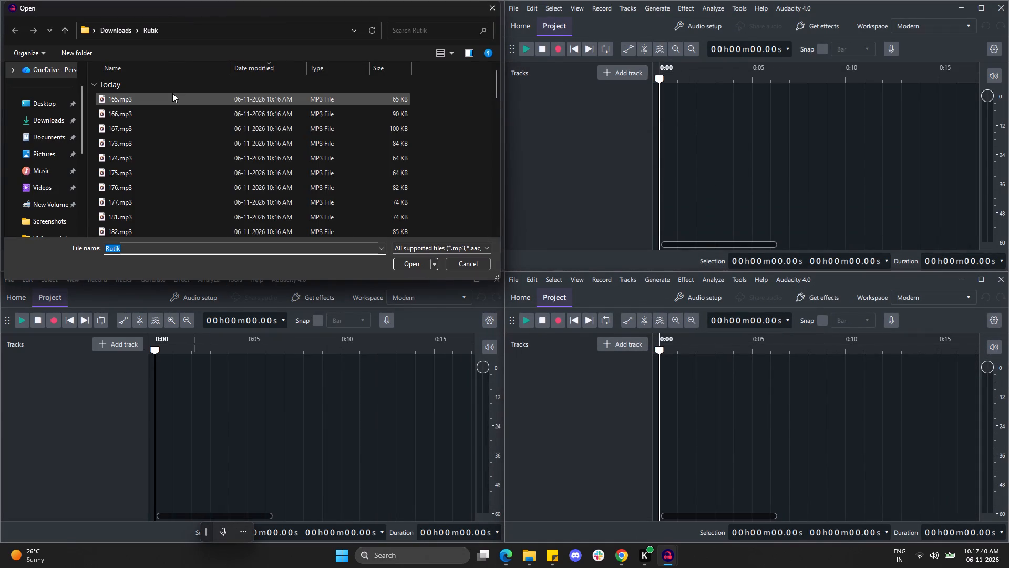
left_click(172, 94)
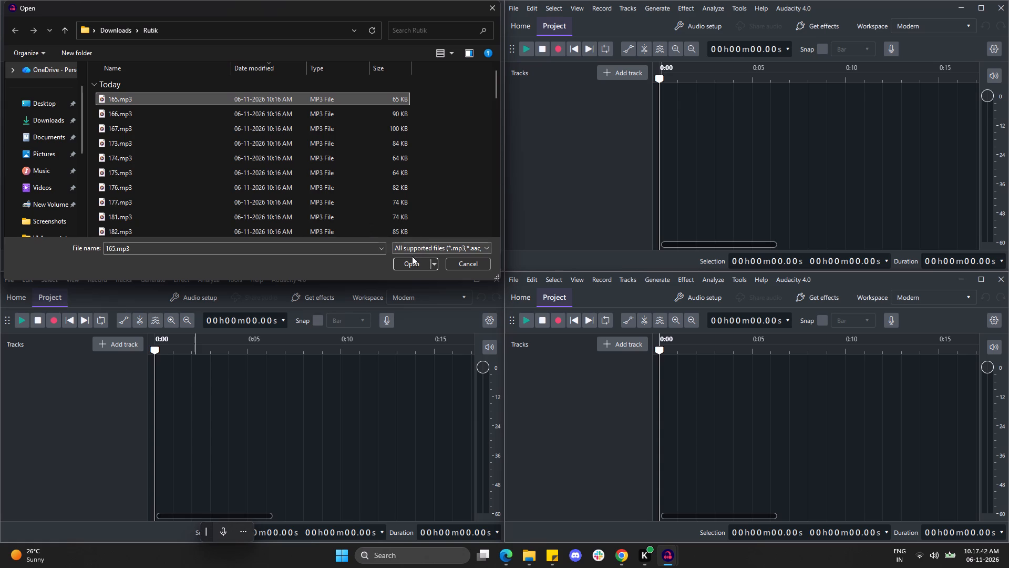
left_click(412, 262)
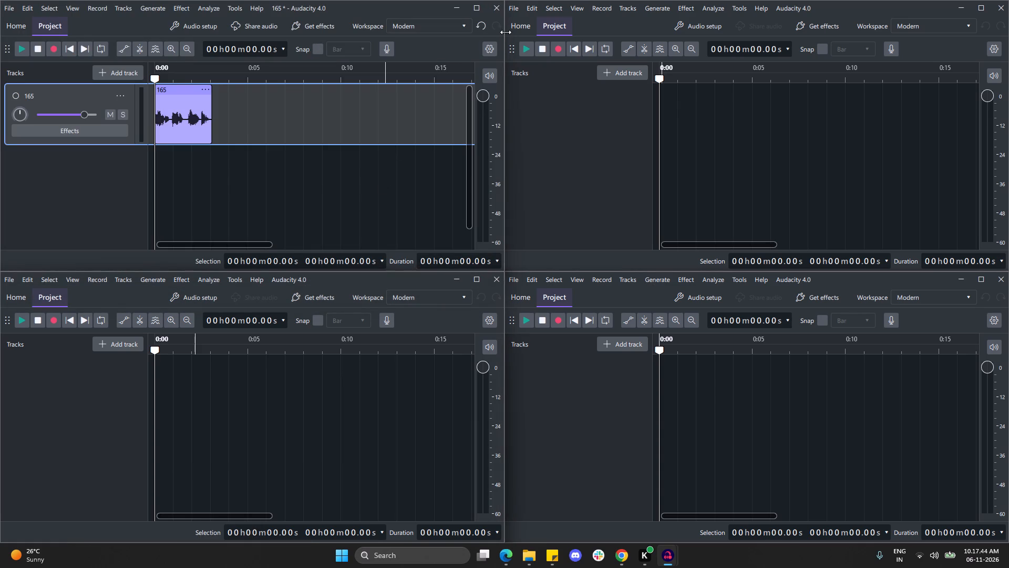
Import 166.mp3 from the Rutik folder into the empty project beside the 165 project.
left_click(521, 6)
double_click(517, 8)
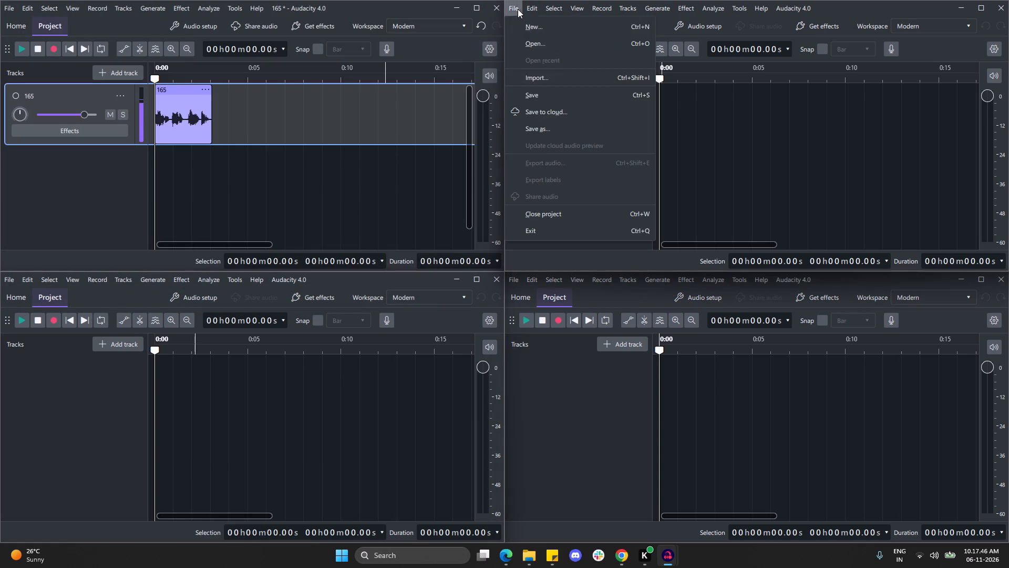
left_click(567, 75)
left_click(671, 109)
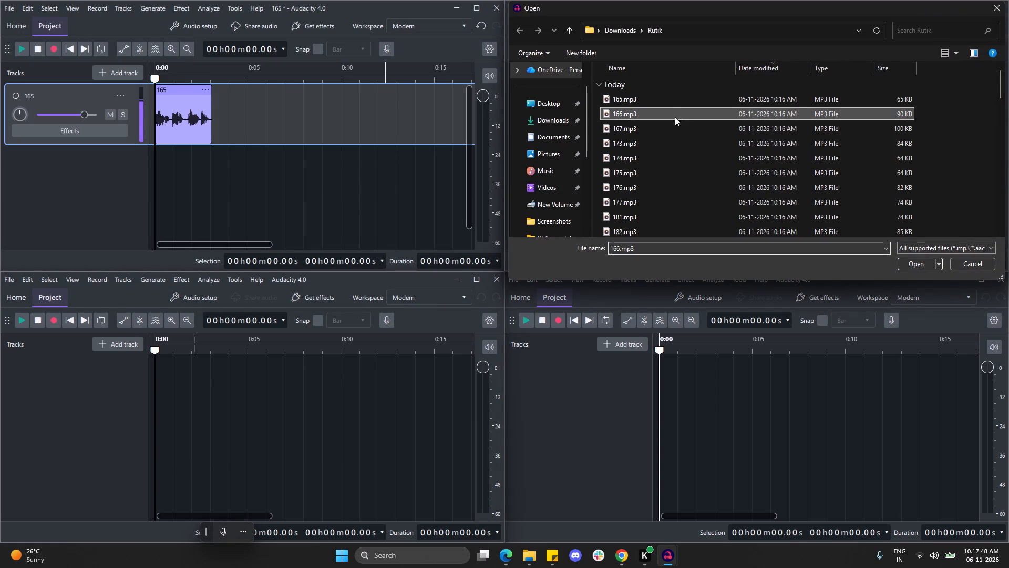
scroll(679, 121, "up", 3)
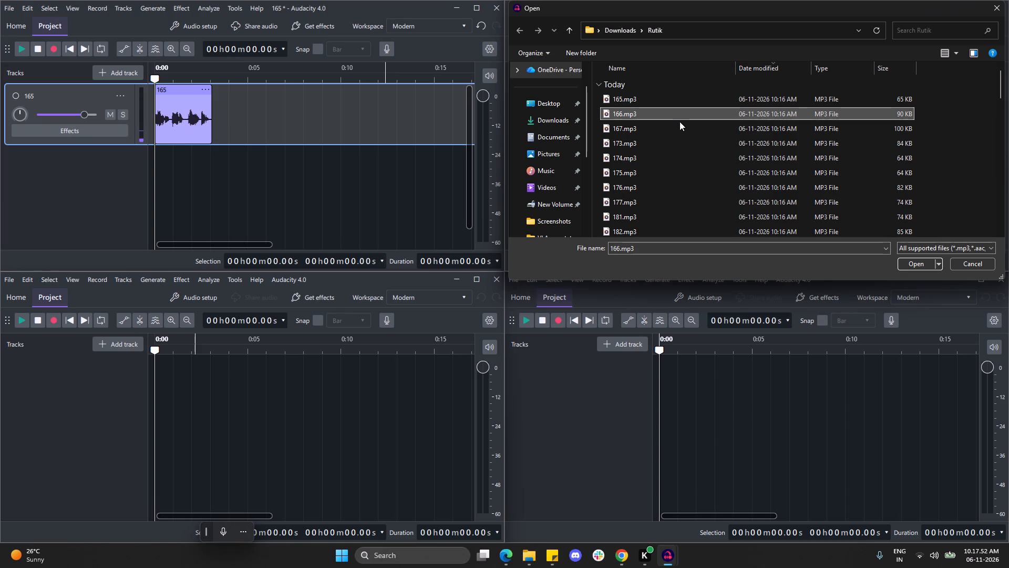
left_click(922, 263)
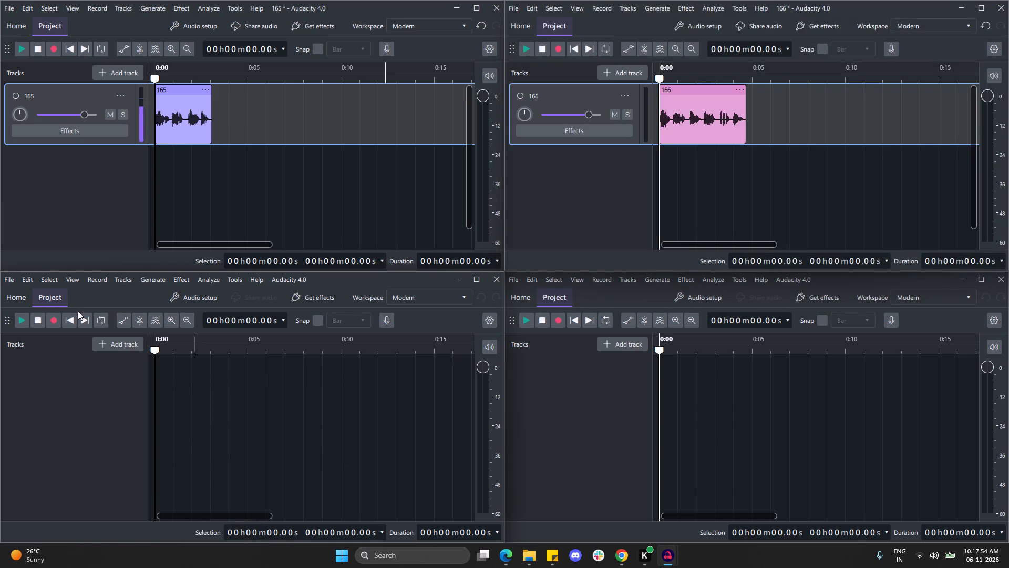
Import 167.mp3 from the Rutik folder into the empty project below the 165 project.
left_click(13, 284)
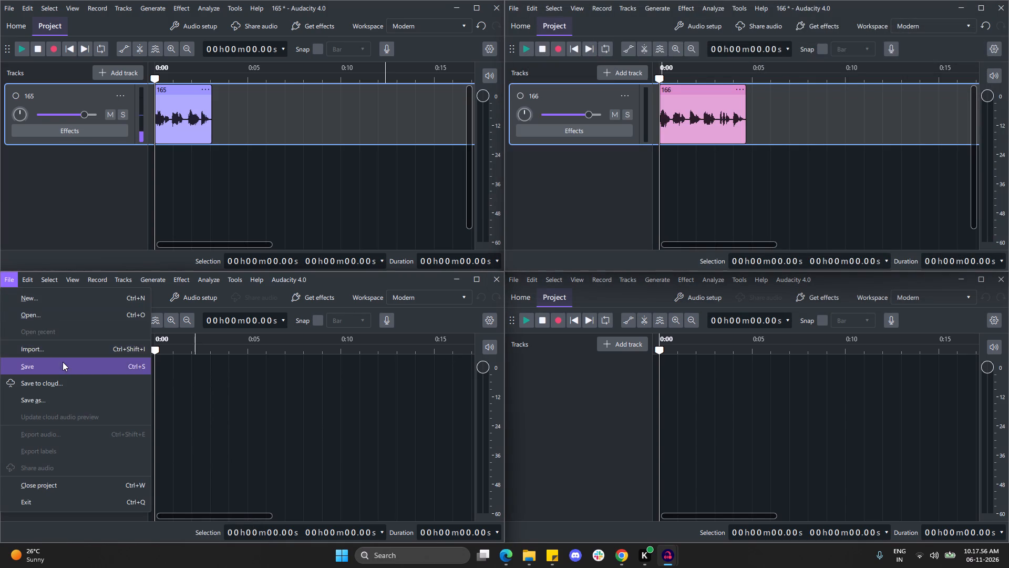
left_click(63, 354)
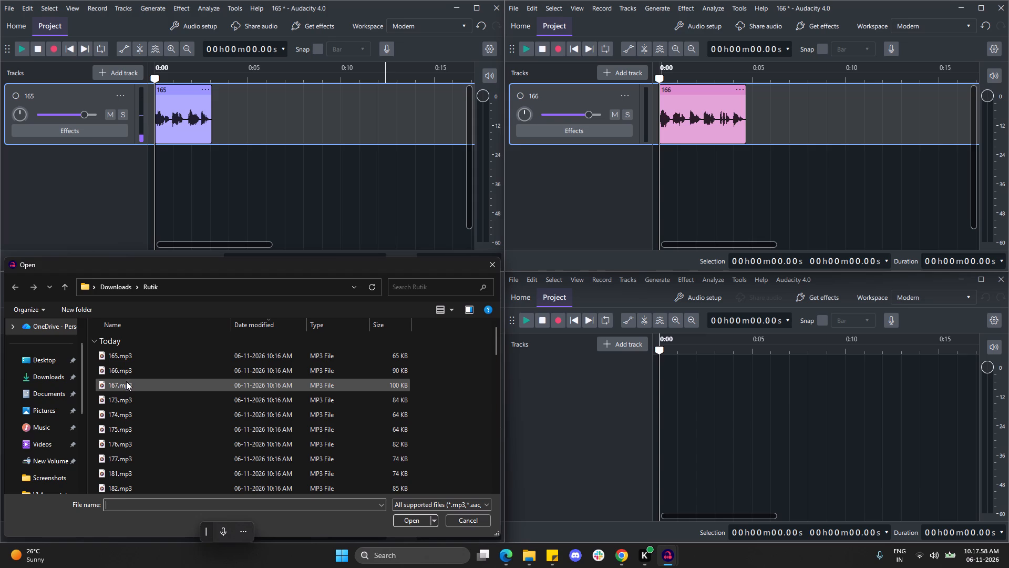
left_click(126, 387)
left_click(417, 520)
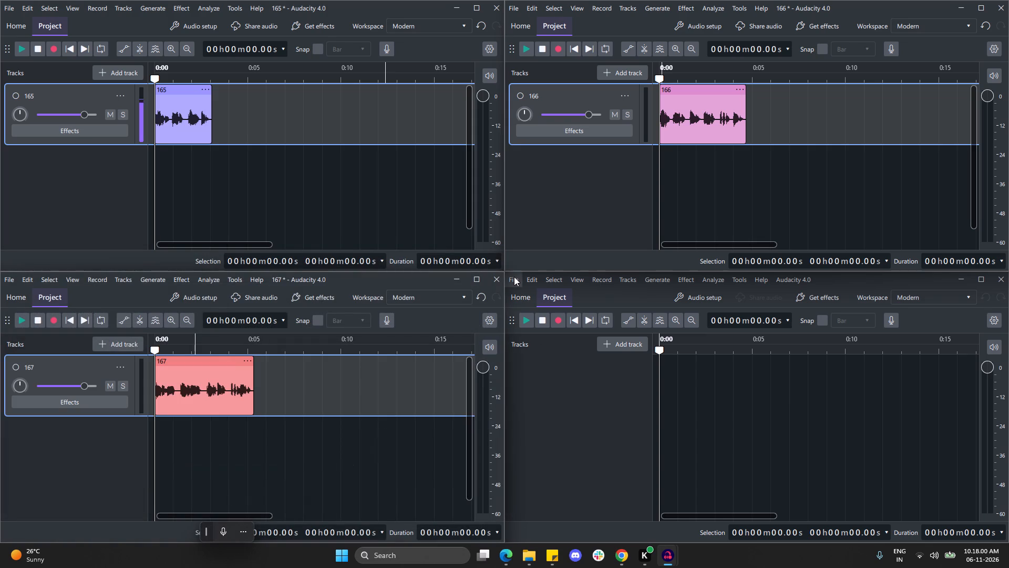
Import 173.mp3 from the Rutik folder into the remaining empty project.
left_click(514, 277)
left_click(558, 350)
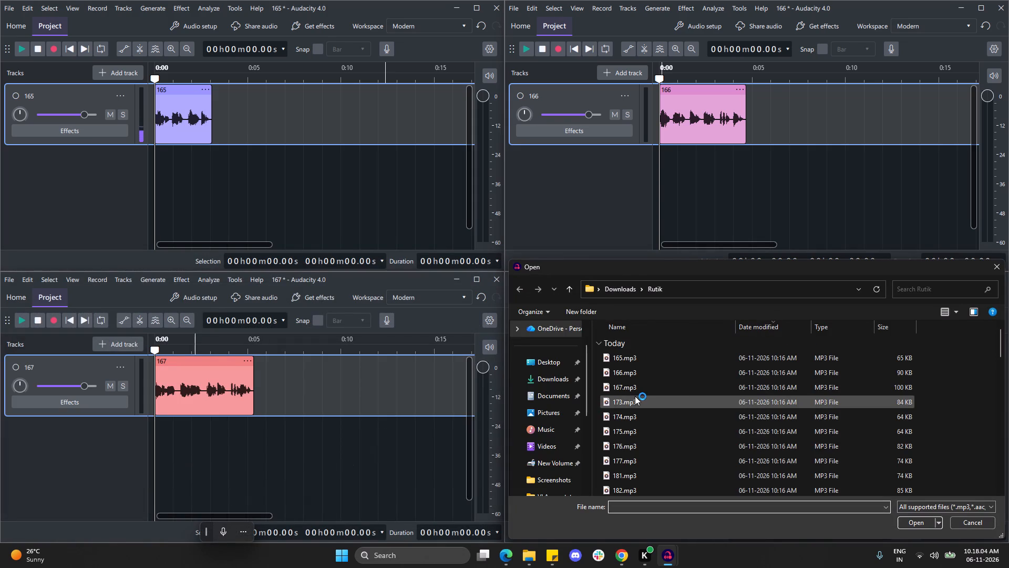
left_click(635, 396)
left_click(918, 524)
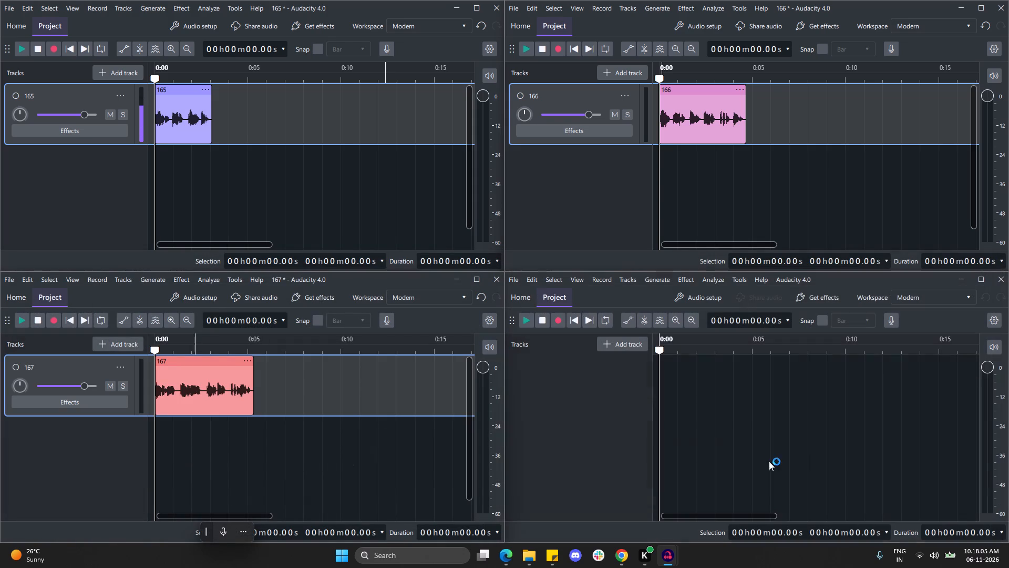
Generate 0.5 s of silence at the start and at the end of the 165 clip.
left_click(158, 14)
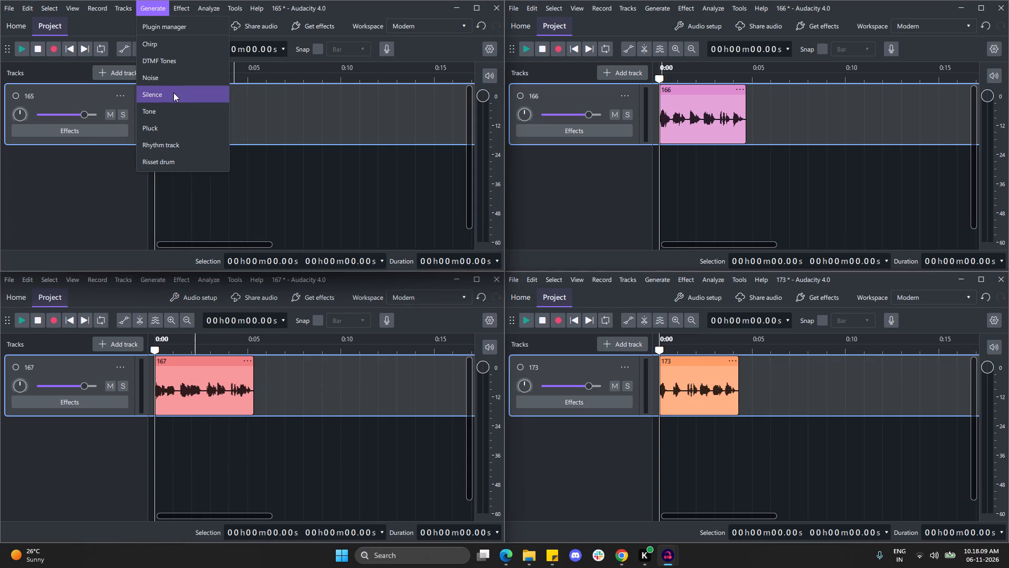
left_click(173, 93)
left_click(267, 157)
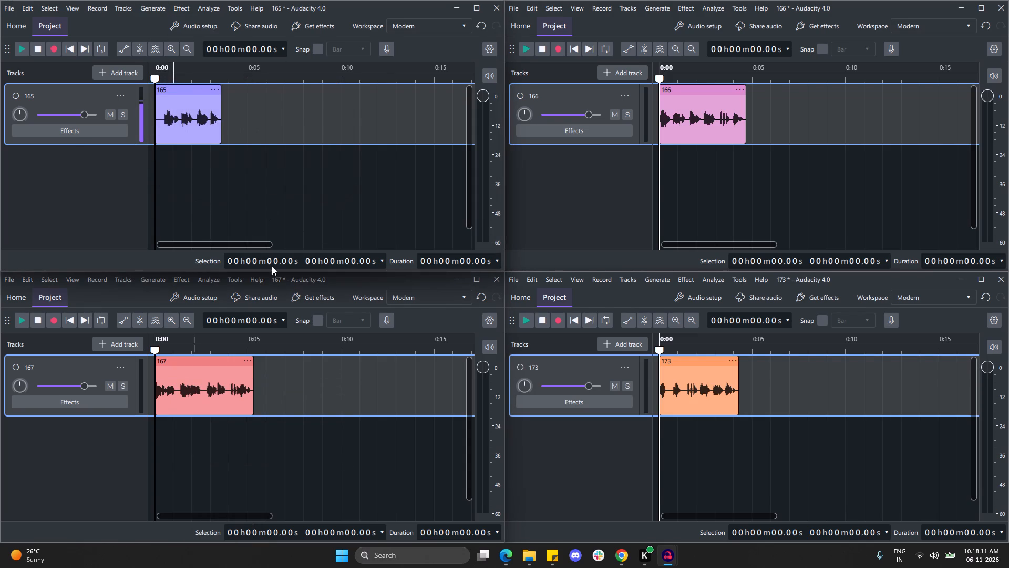
left_click(220, 120)
left_click(143, 7)
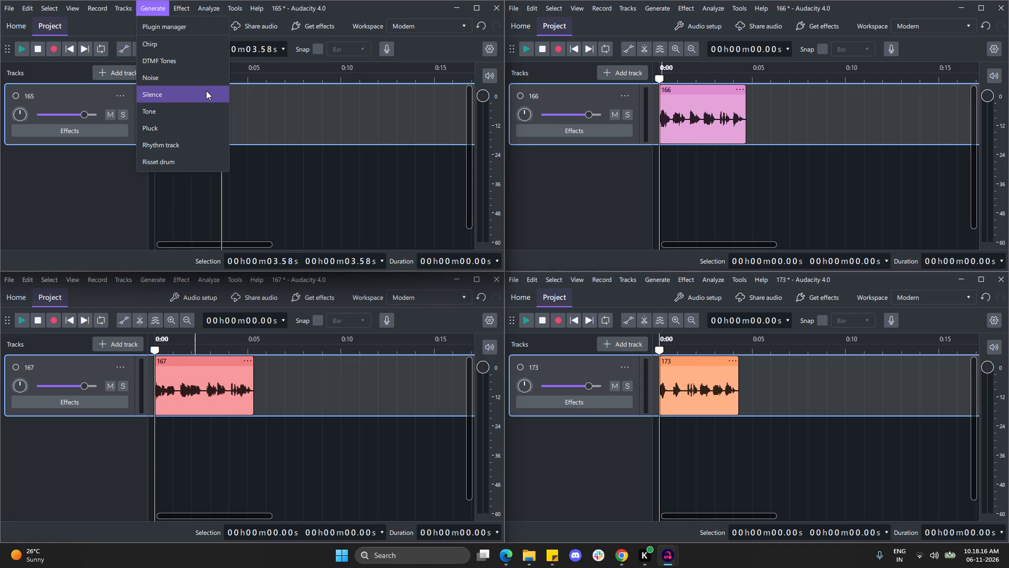
left_click(205, 90)
left_click(260, 159)
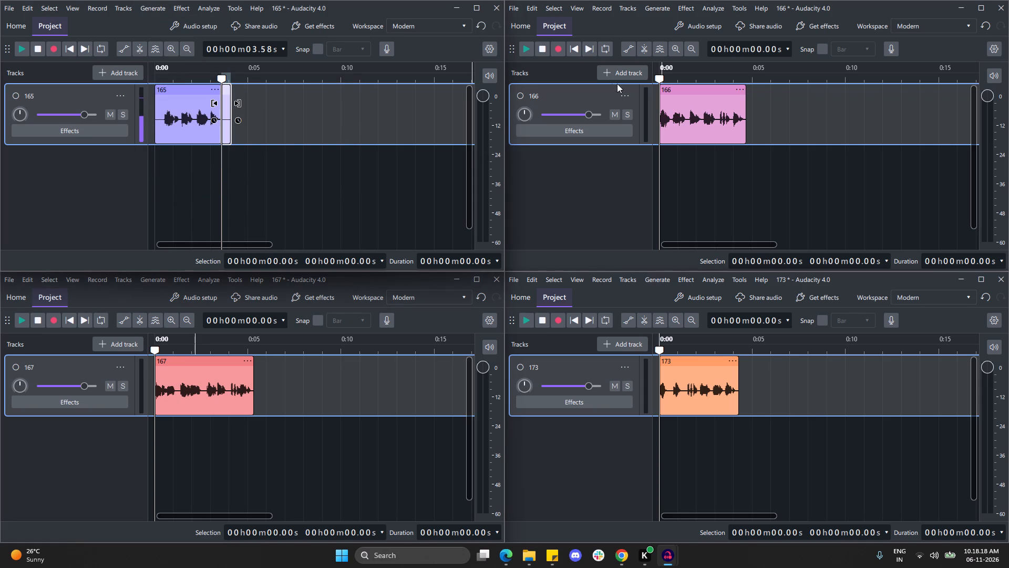
Generate 0.5 s of silence at the start and at the end of the 166 clip.
left_click(658, 8)
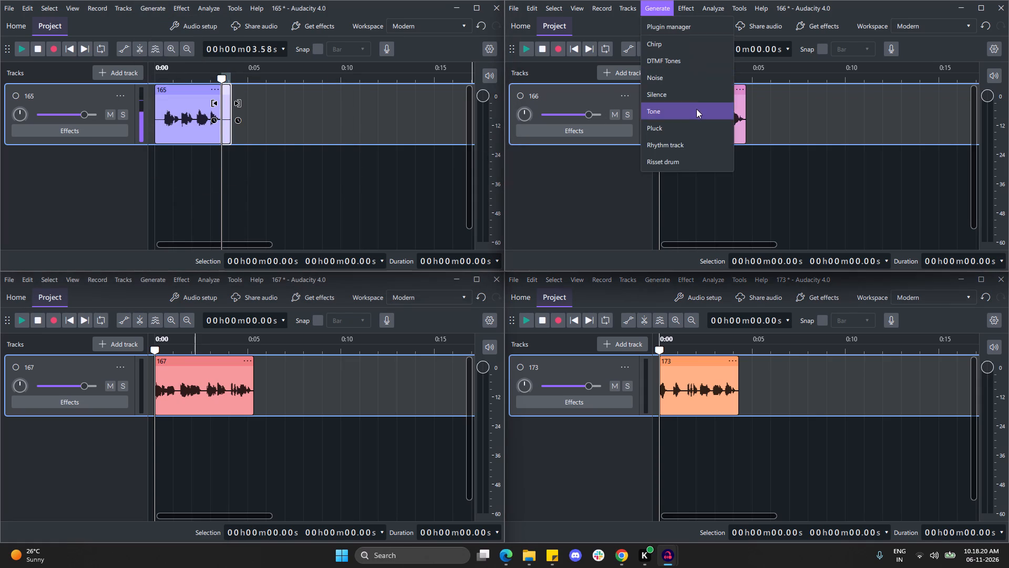
left_click(690, 97)
left_click(769, 154)
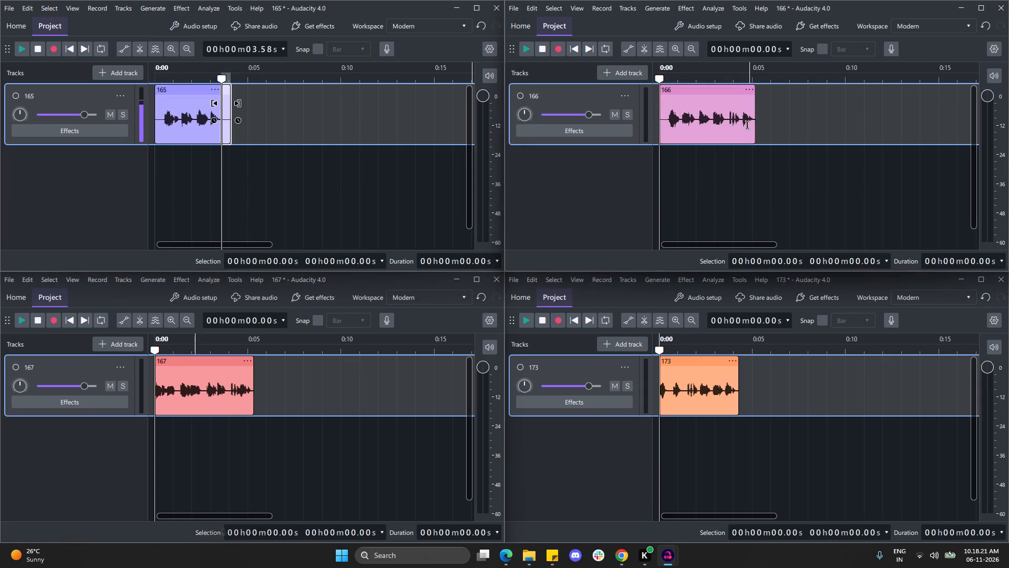
left_click(756, 126)
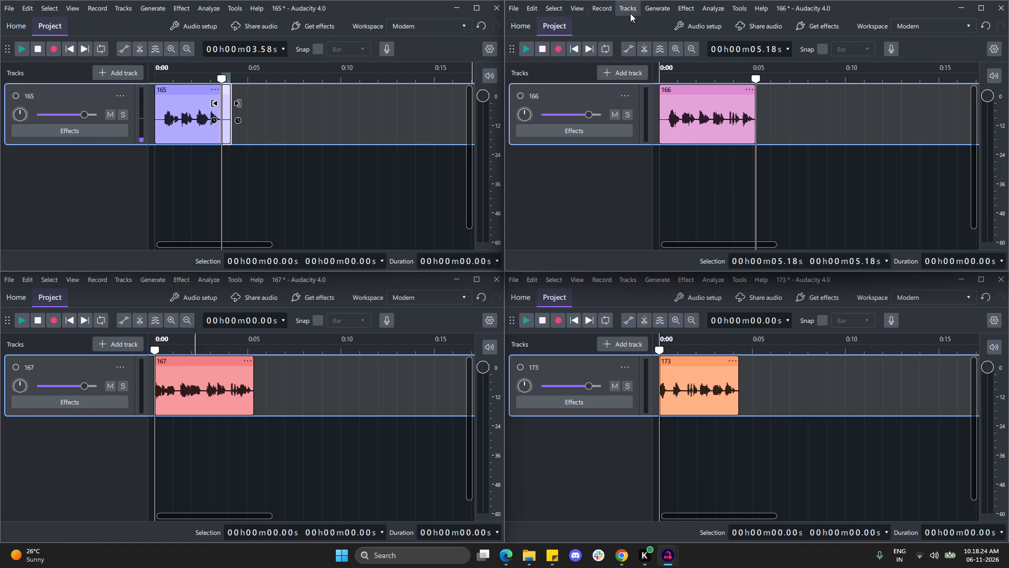
left_click(653, 9)
left_click(687, 95)
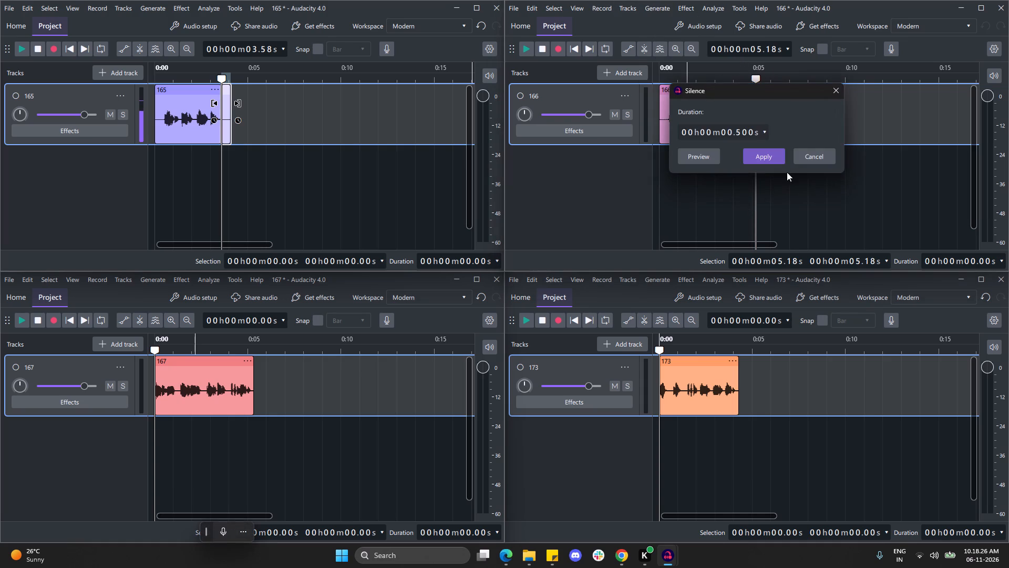
left_click(777, 159)
Generate 0.5 s of silence at the start and at the end of the 173 clip.
left_click(655, 282)
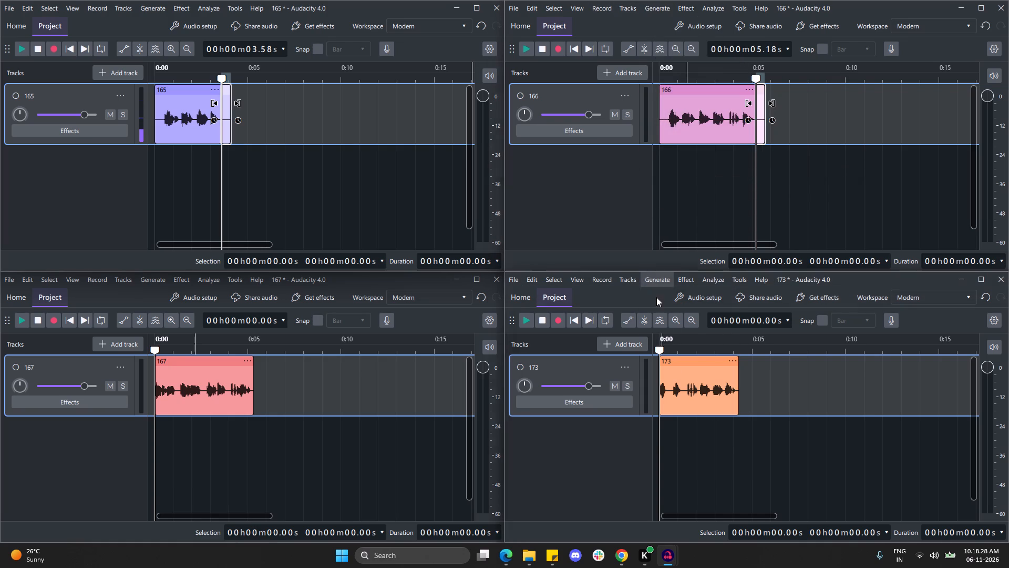
left_click(692, 365)
left_click(775, 427)
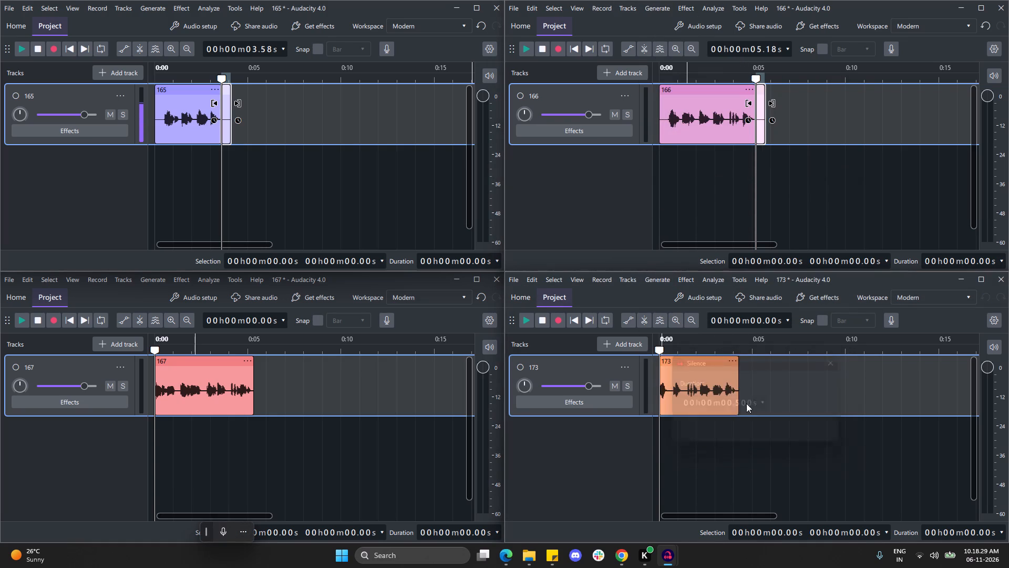
left_click(749, 393)
left_click(652, 279)
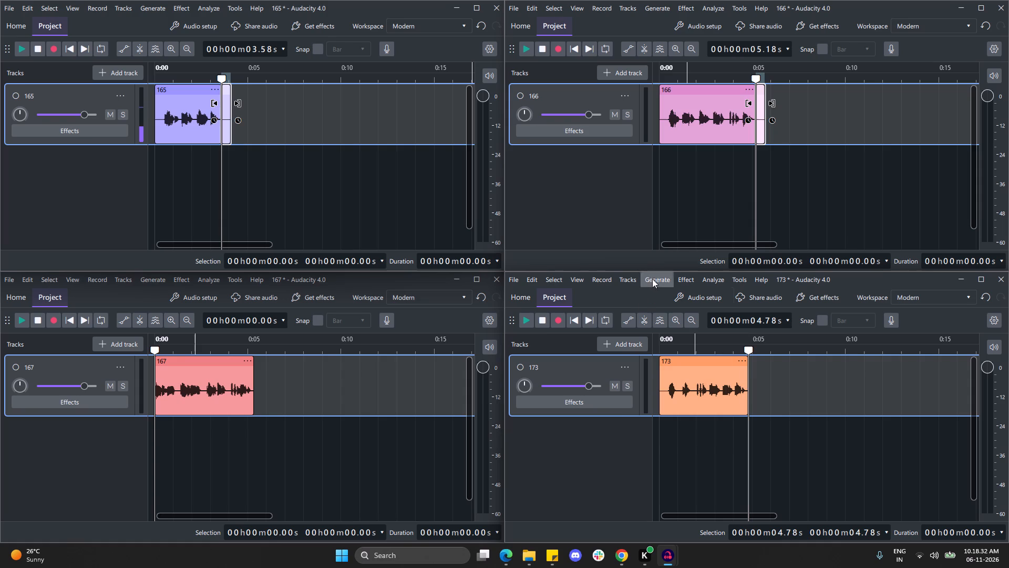
left_click(684, 360)
left_click(776, 431)
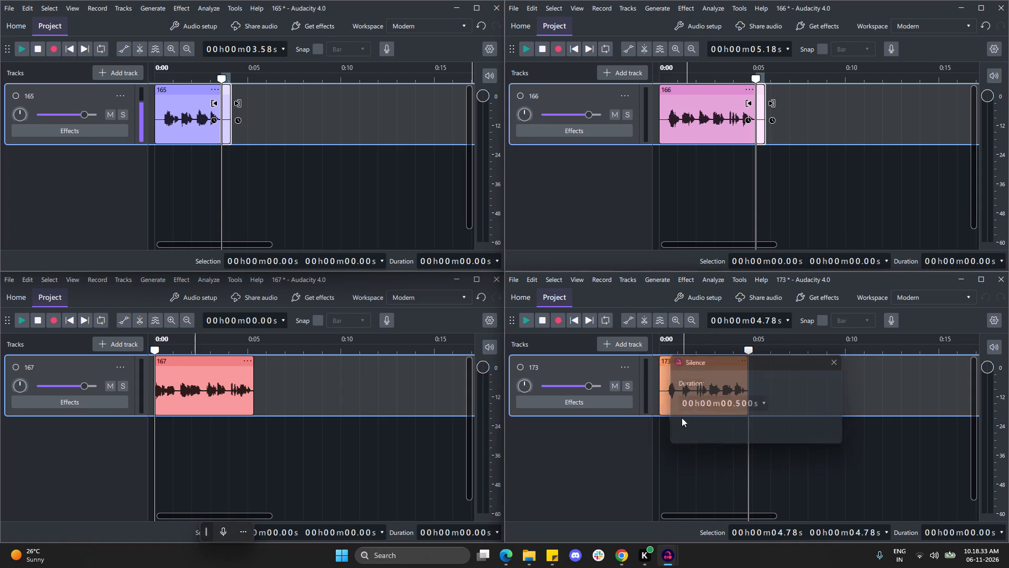
Generate 0.5 s of silence at the start and at the end of the 167 clip.
left_click(159, 284)
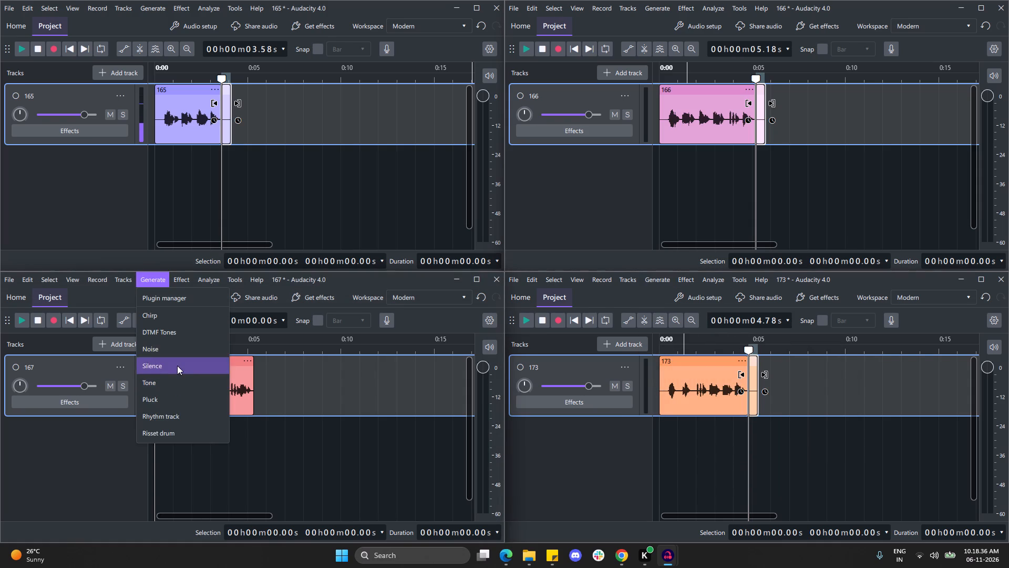
left_click(177, 364)
left_click(254, 430)
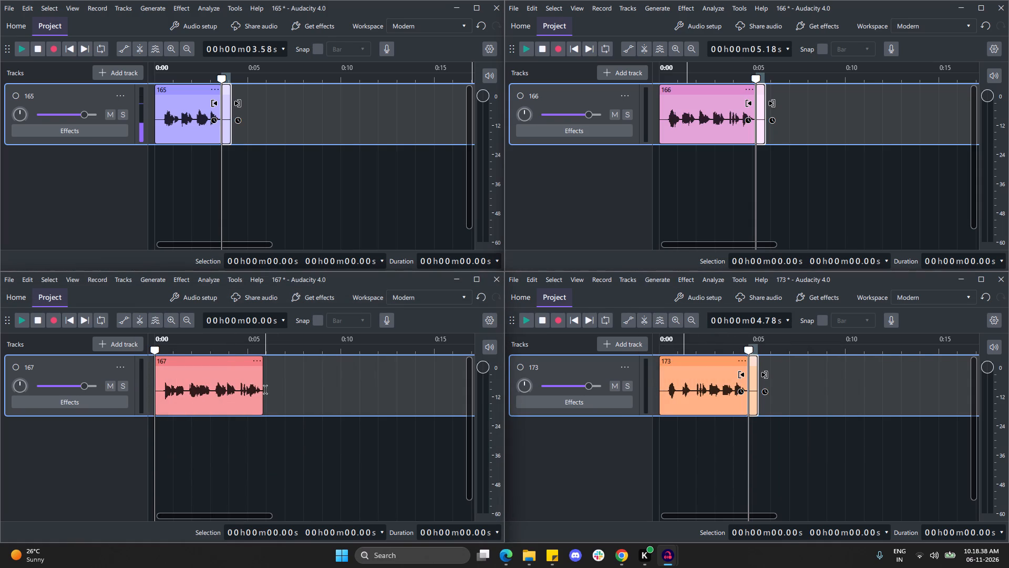
left_click(264, 390)
left_click(156, 286)
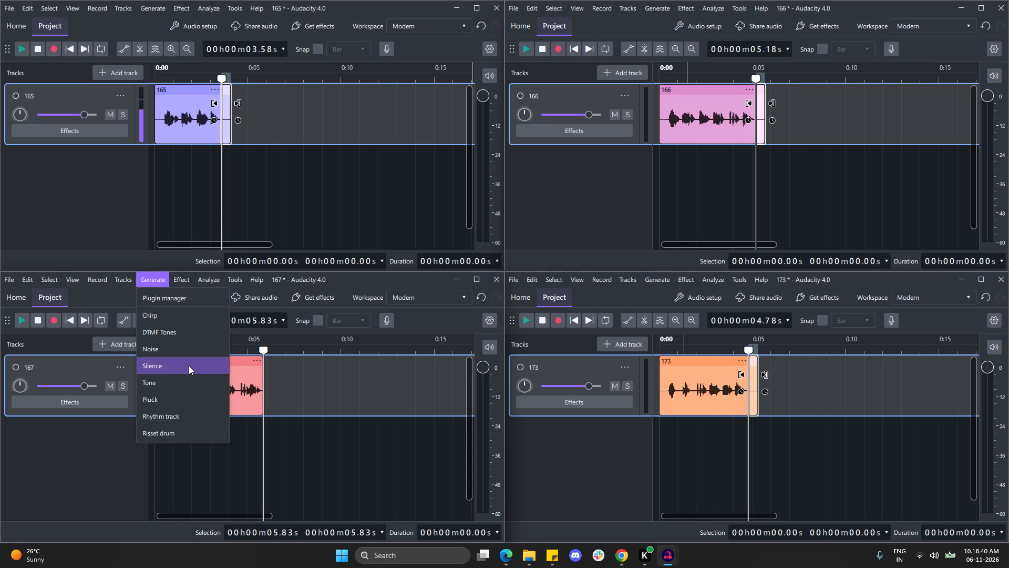
left_click(189, 366)
left_click(271, 431)
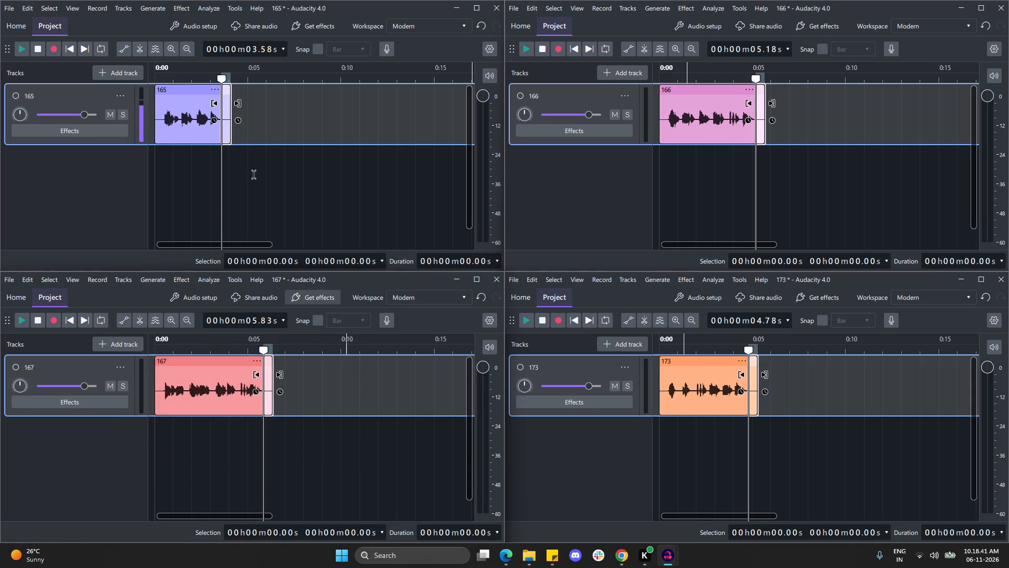
Export the 165 clip as a WAV named Te_sp_1_165, using the name prefix copied from the sticky note.
left_click(7, 8)
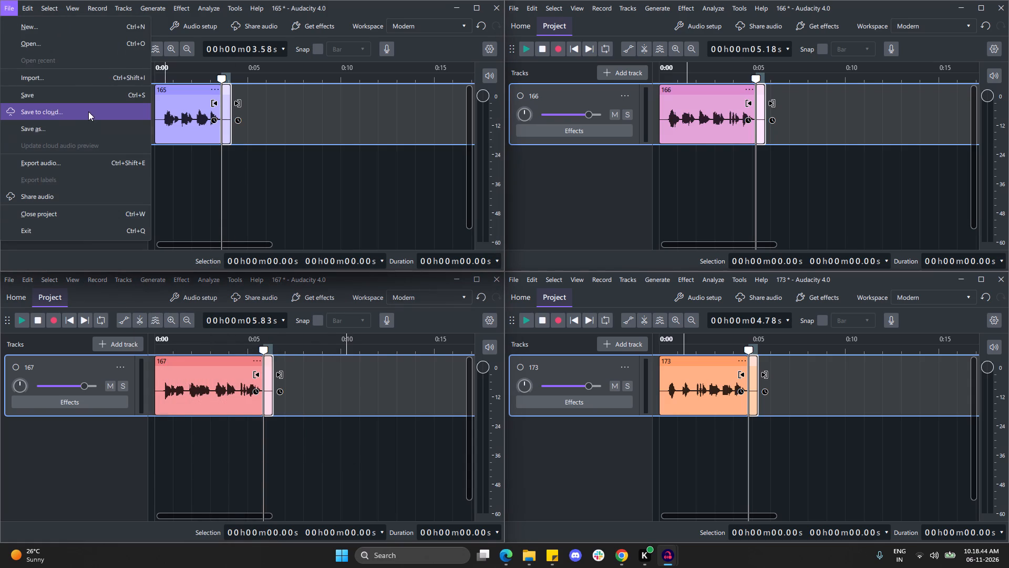
left_click(73, 167)
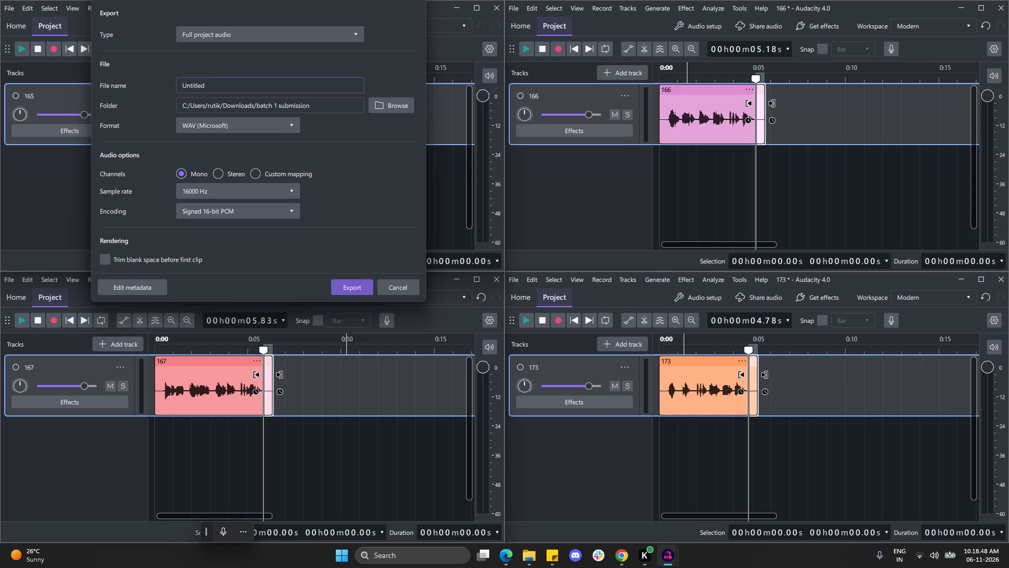
left_click(551, 562)
left_click(940, 131, "ctrl")
key("ctrl+a")
key("ctrl+c")
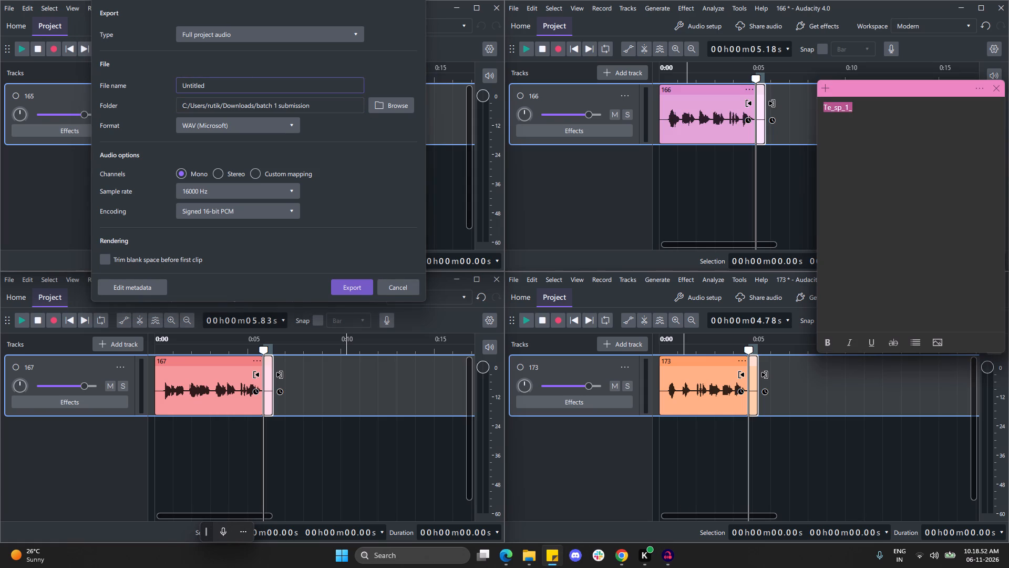
left_click(244, 88, "ctrl")
key("ctrl+a")
key("ctrl+v")
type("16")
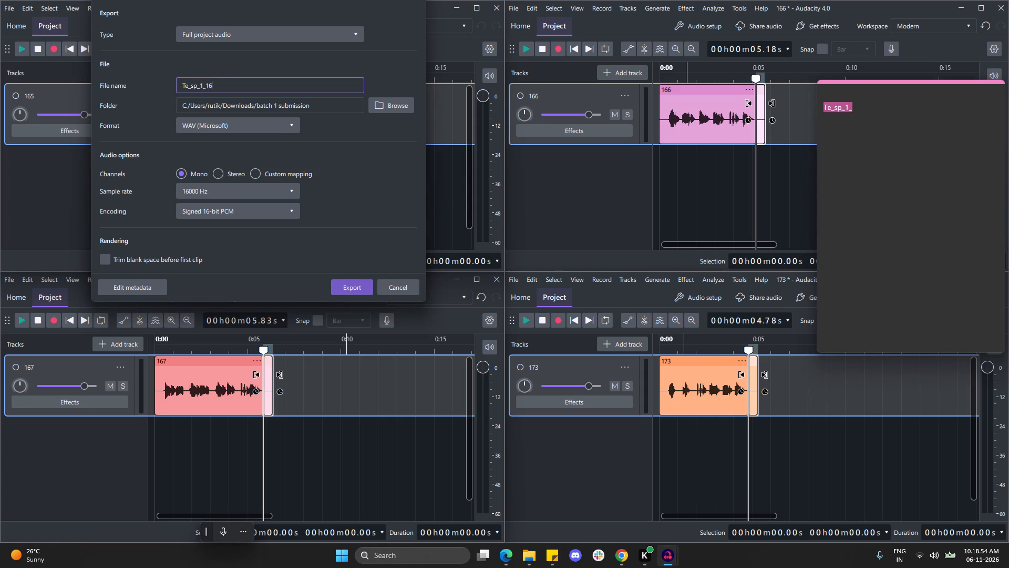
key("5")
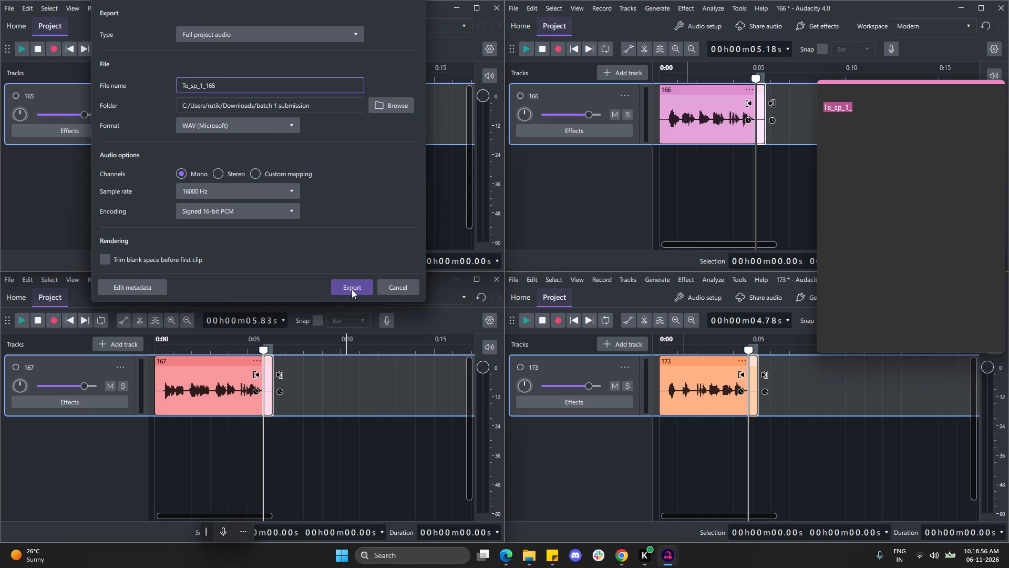
left_click(352, 289)
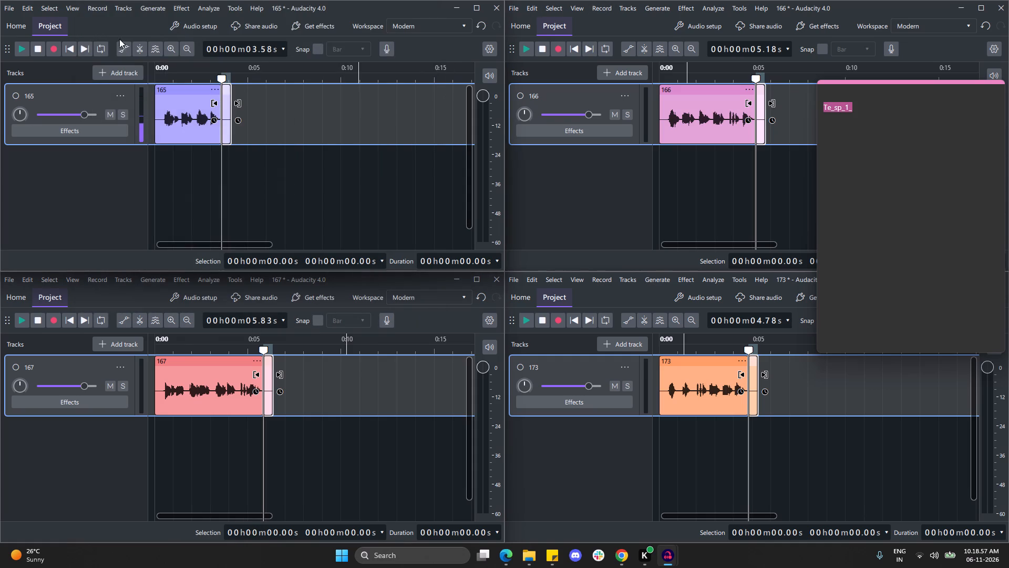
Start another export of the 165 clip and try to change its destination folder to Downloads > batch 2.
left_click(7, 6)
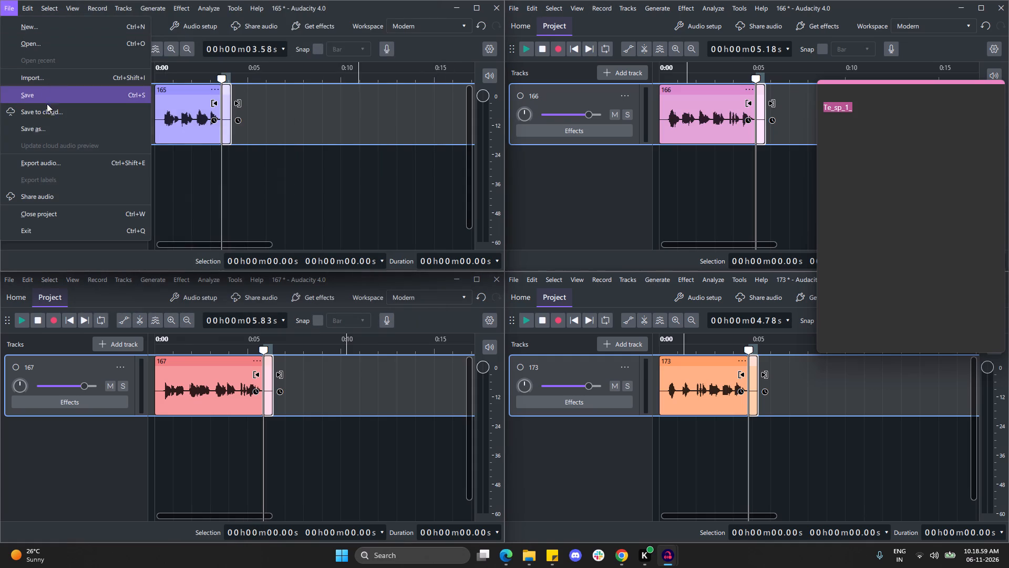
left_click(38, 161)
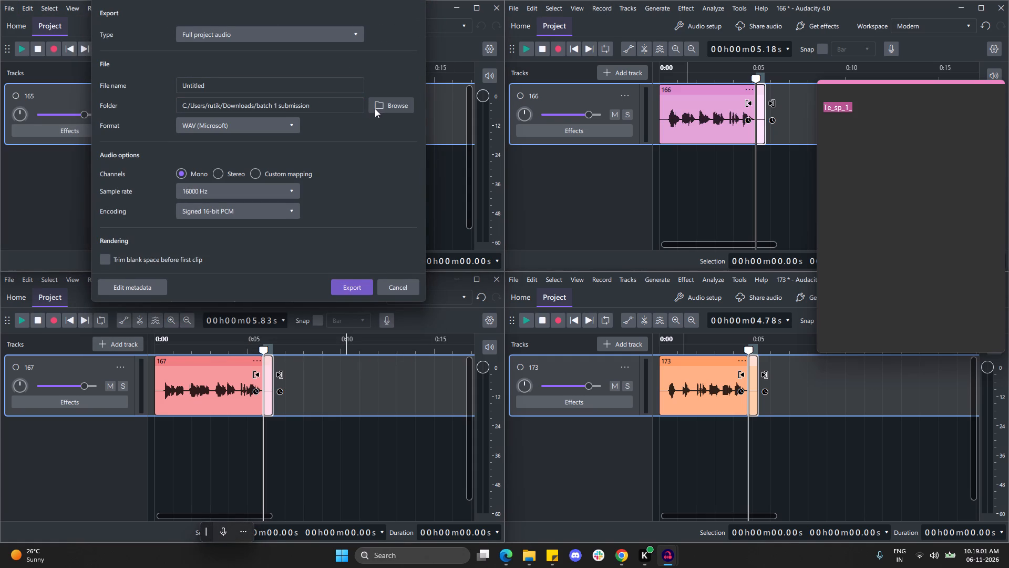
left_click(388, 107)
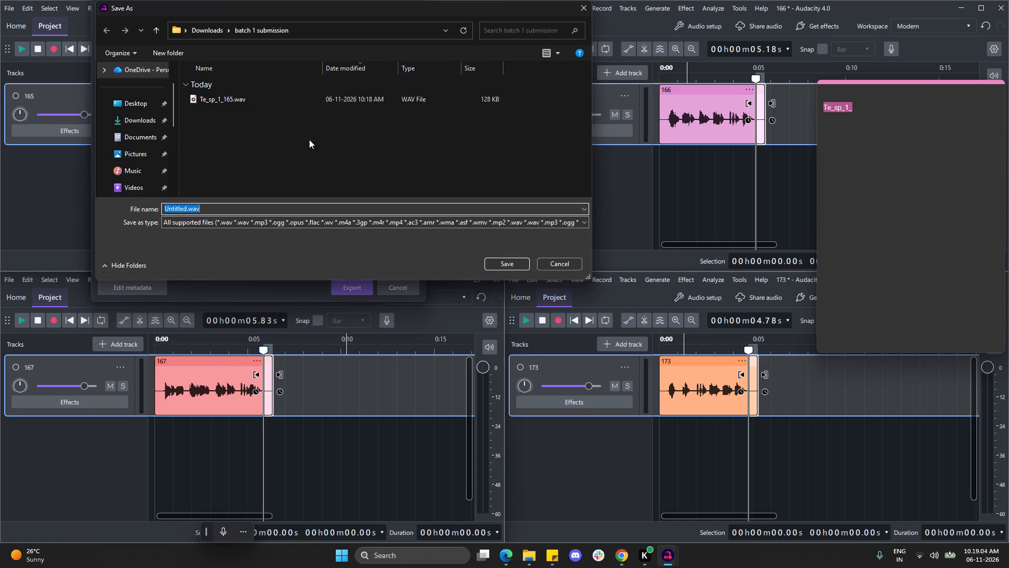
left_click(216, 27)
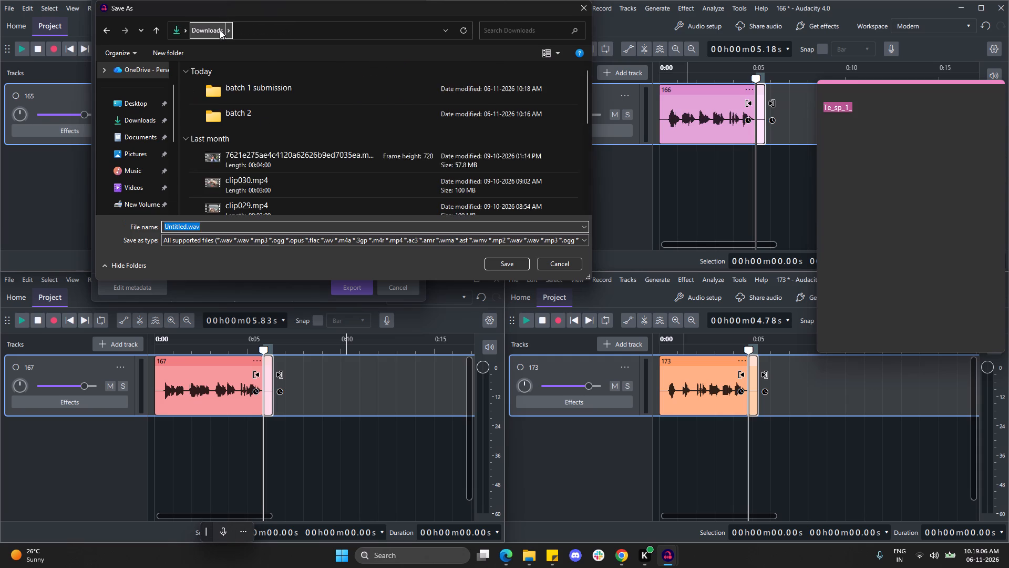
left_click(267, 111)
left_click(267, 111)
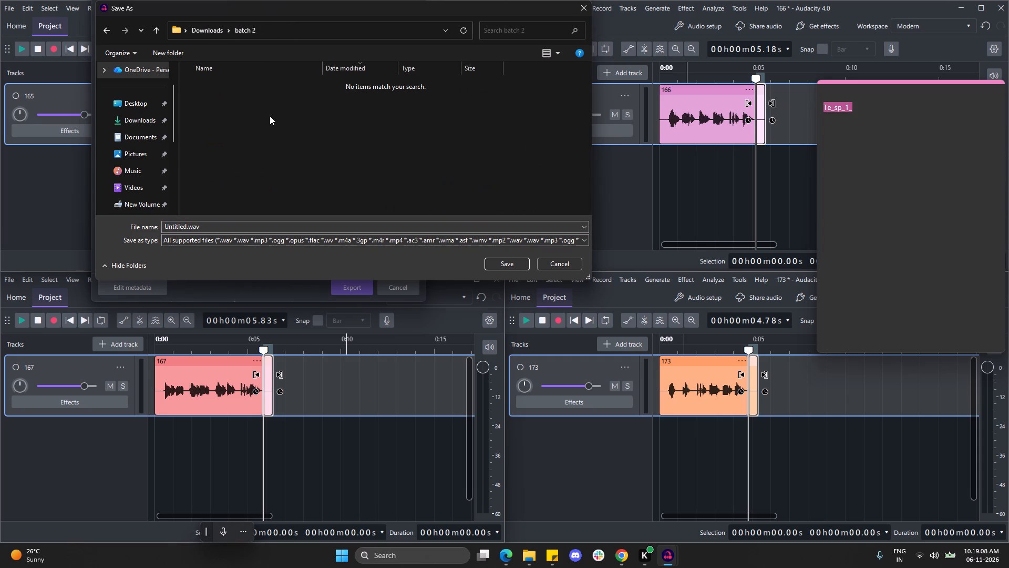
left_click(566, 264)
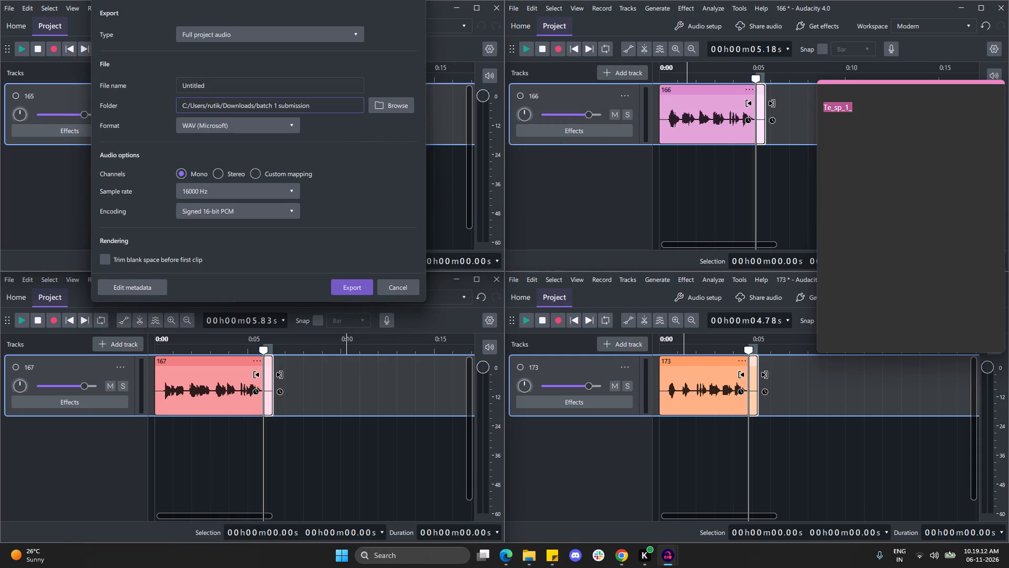
Name the new export of the 165 clip Te_sp_1_165 and browse for its destination folder.
left_click(322, 107)
left_click(251, 88)
key("ctrl+a")
key("ctrl+f")
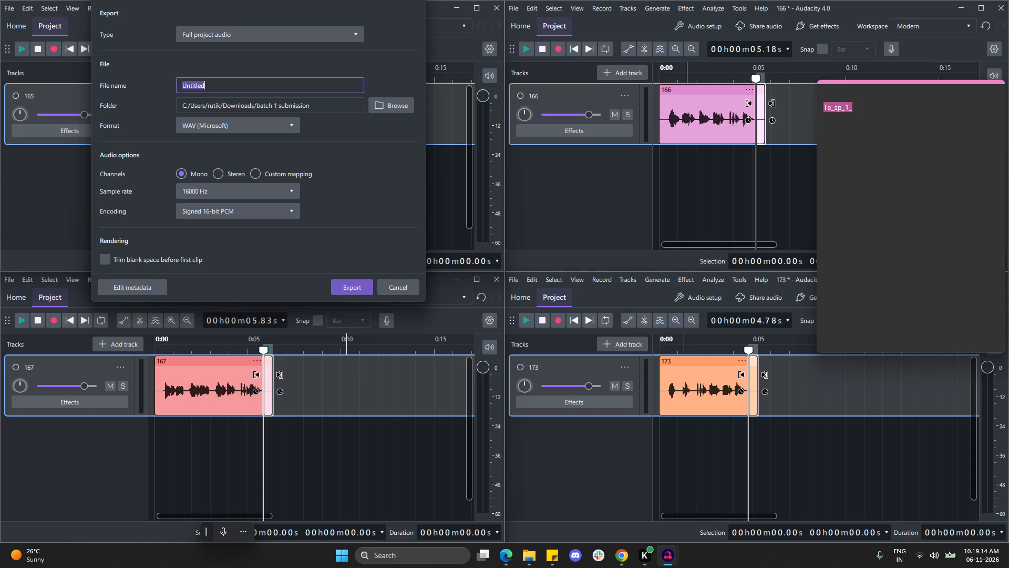
key("ctrl+v")
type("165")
left_click(380, 107)
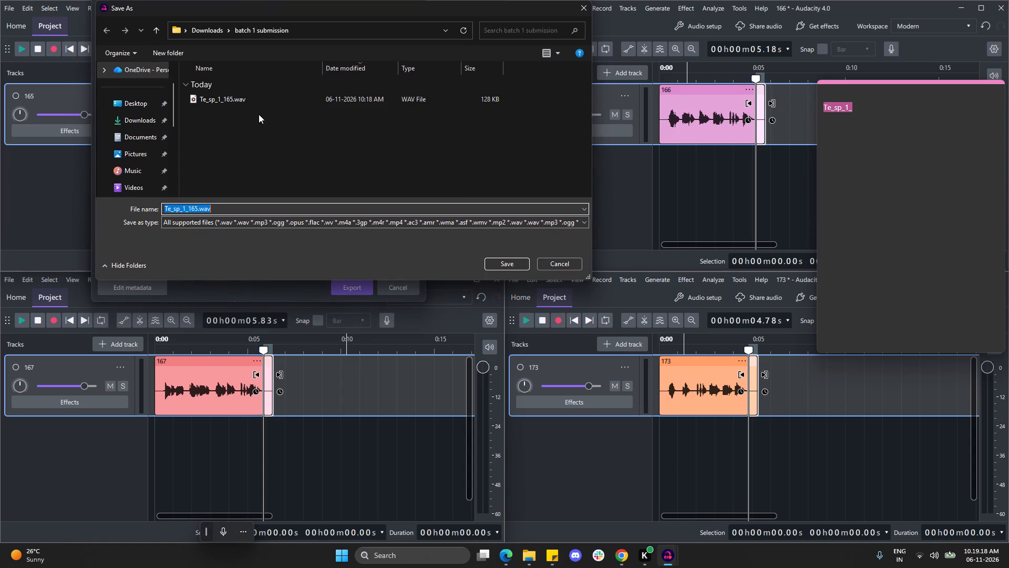
Choose the batch 2 folder in Downloads as the export location for Te_sp_1_165.wav.
left_click(213, 28)
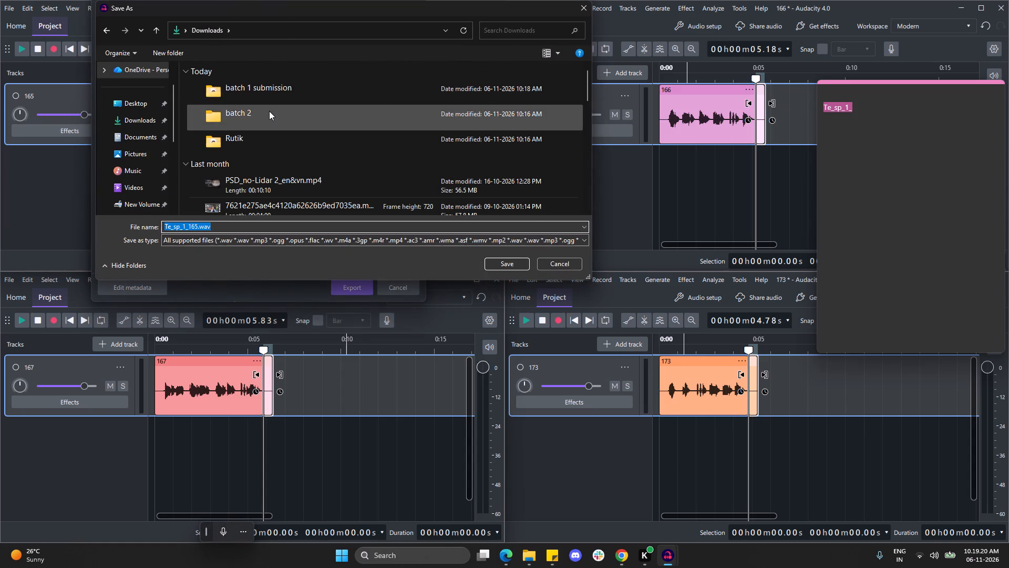
double_click(269, 111)
left_click(515, 260)
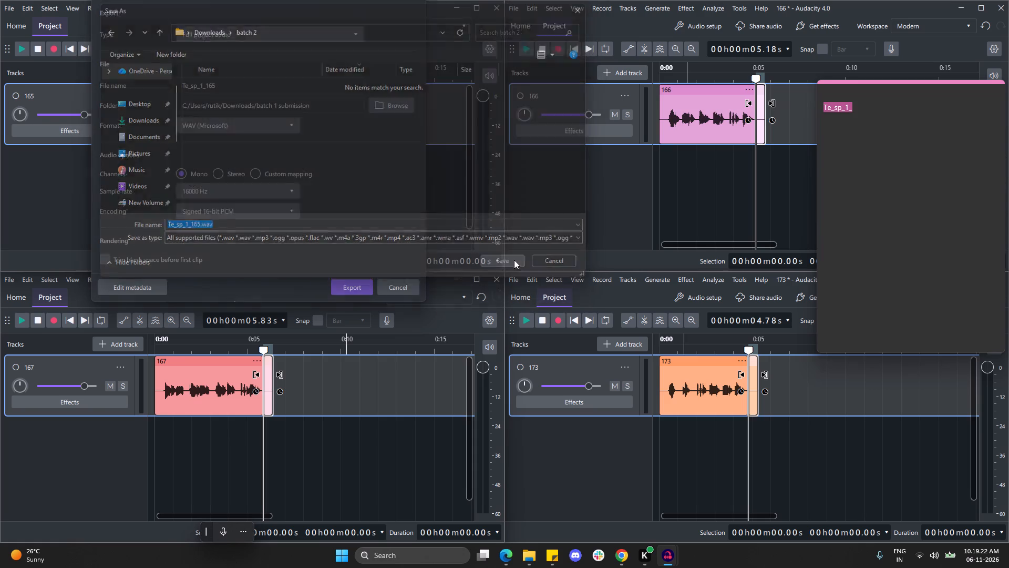
Export the 165 clip as Te_sp_1_165 in WAV format to the batch 2 folder.
left_click(359, 282)
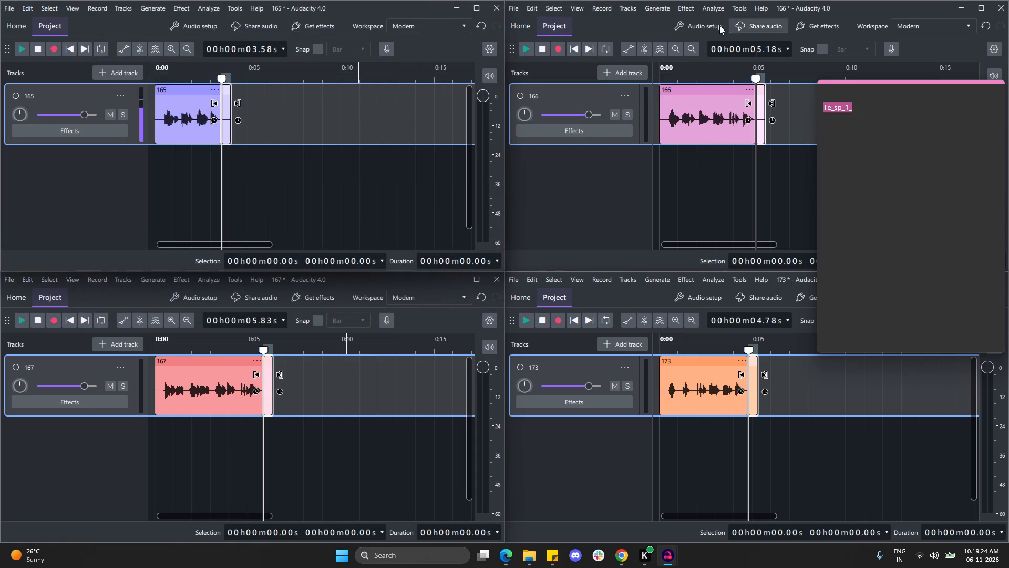
Export the 166 clip as a mono 16000 Hz WAV named UntitledTe_sp_1_166 in the batch 2 folder.
left_click(514, 11)
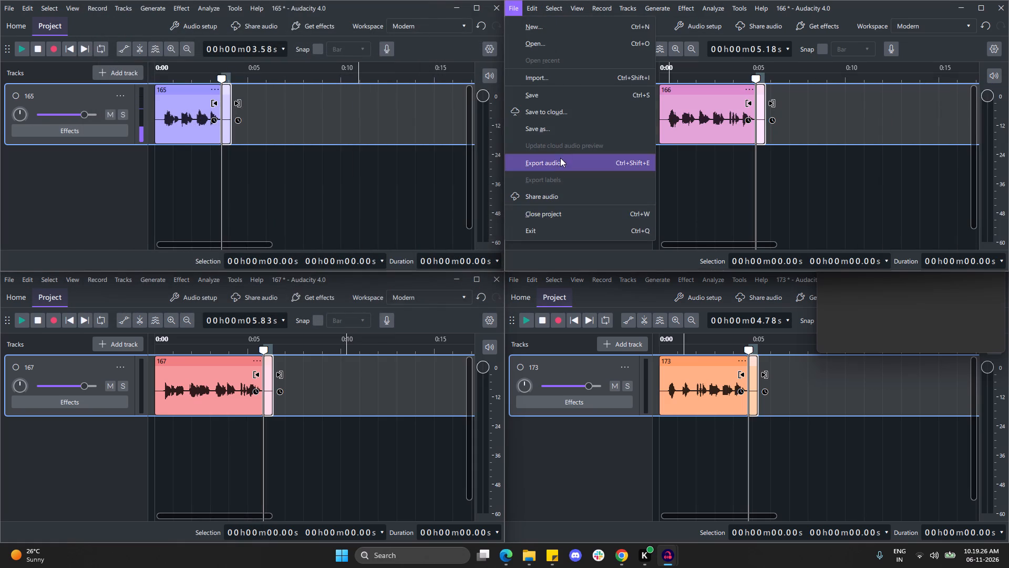
left_click(560, 158)
left_click(727, 87, "ctrl")
key("ctrl+a")
key("ctrl+v")
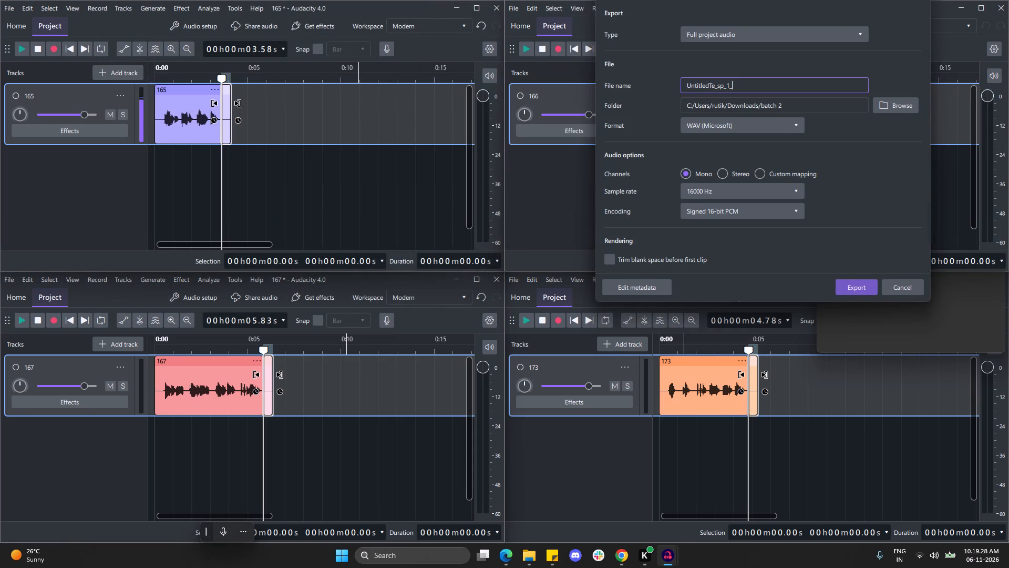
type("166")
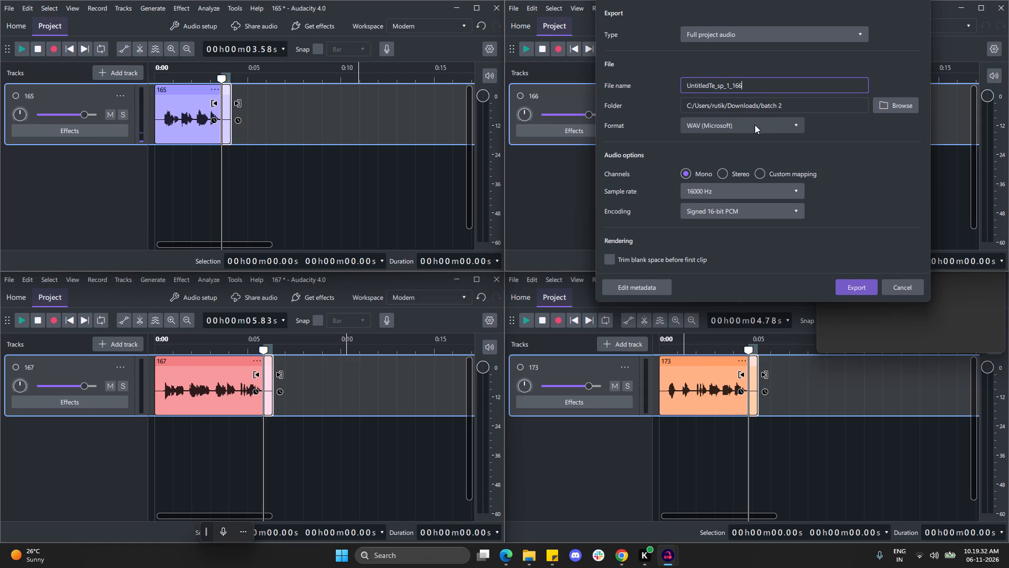
left_click(860, 285)
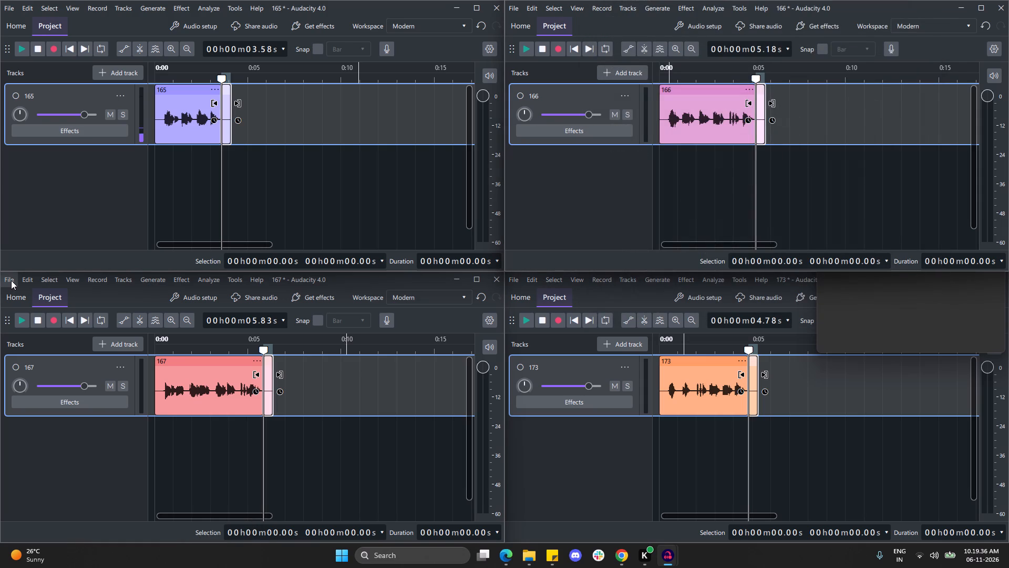
Open the audio export settings for the 167 clip.
left_click(9, 280)
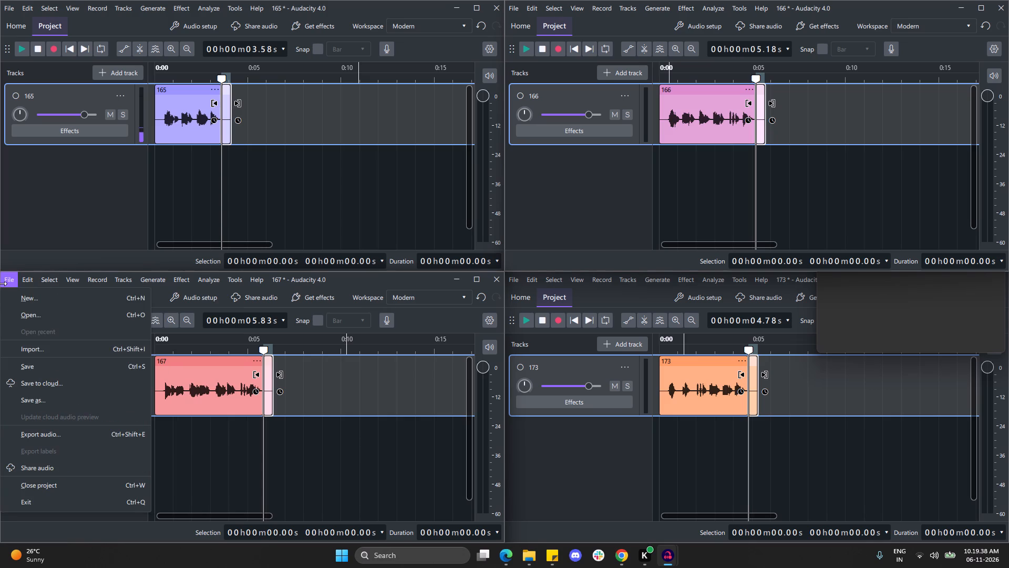
left_click(46, 441)
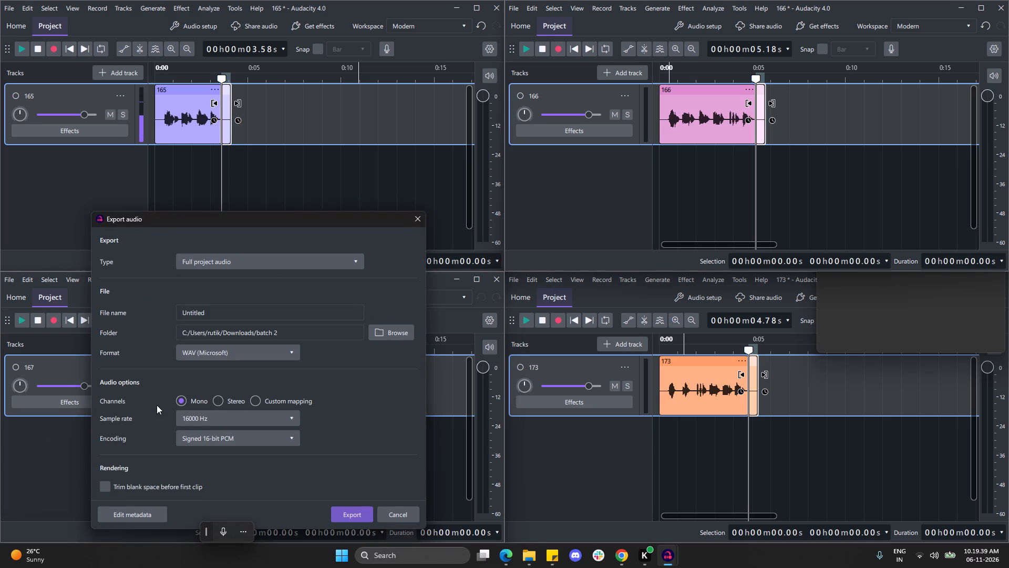
Name the 167 project's export Te_sp_1_167 and export it as a mono 16000 Hz WAV to the batch 2 folder.
left_click(219, 315, "ctrl")
key("ctrl+a")
key("ctrl+v")
key("1")
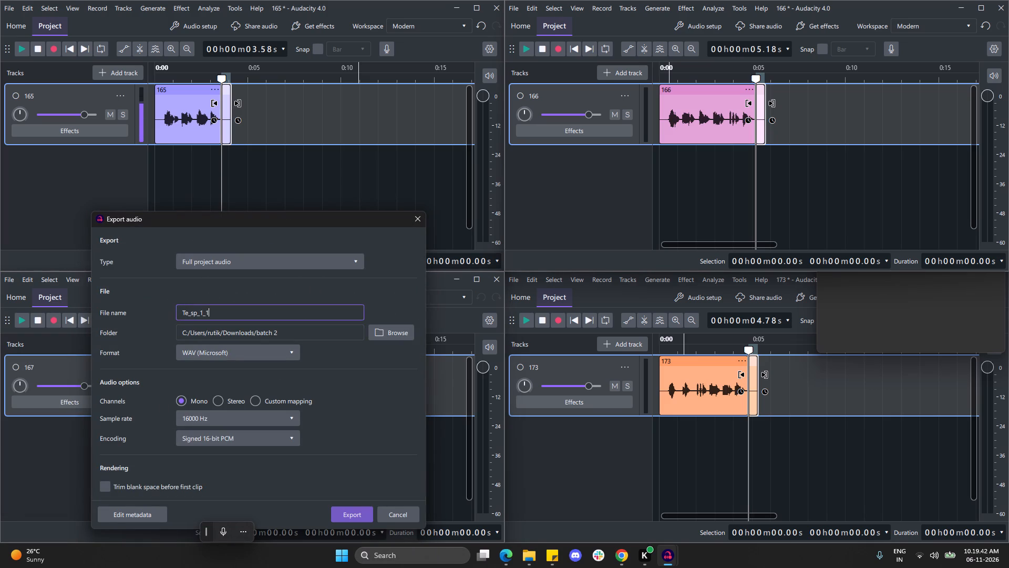
key("6")
key("7")
left_click(346, 510)
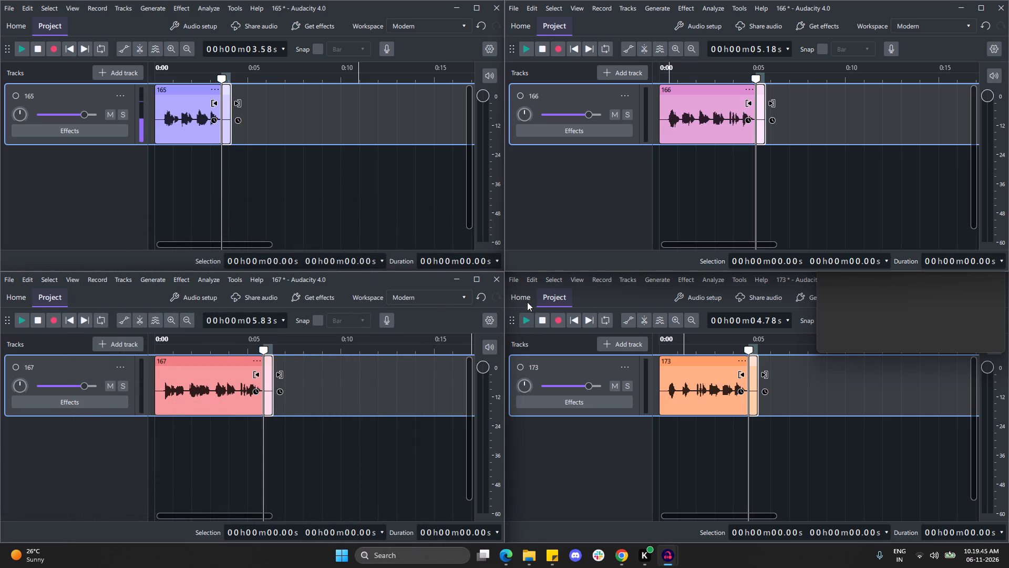
Export the 173 project as Te_sp_1_173, a mono 16000 Hz WAV, to the batch 2 folder.
left_click(516, 282)
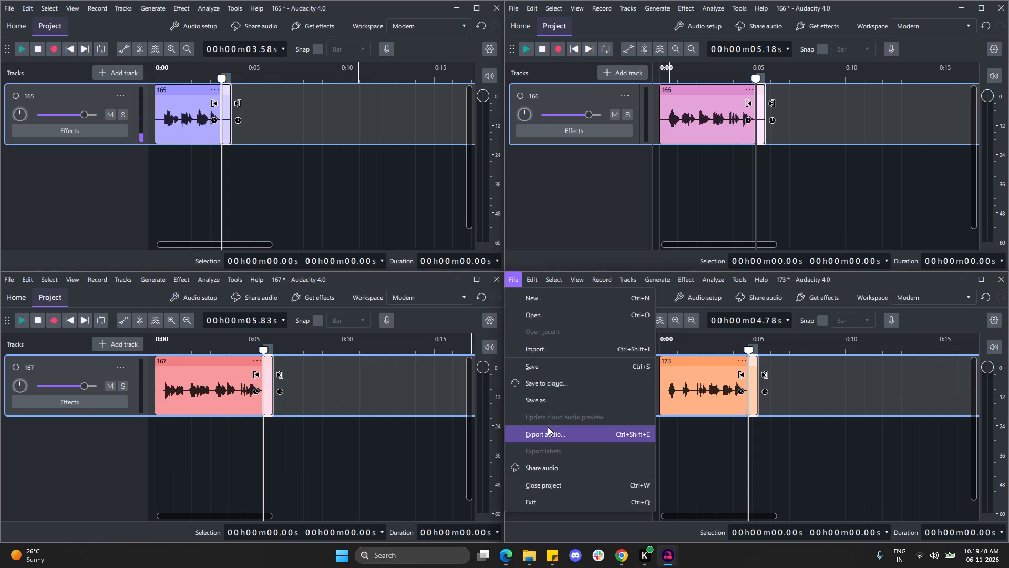
left_click(547, 431)
left_click(718, 310, "ctrl")
key("ctrl+a")
key("ctrl+v")
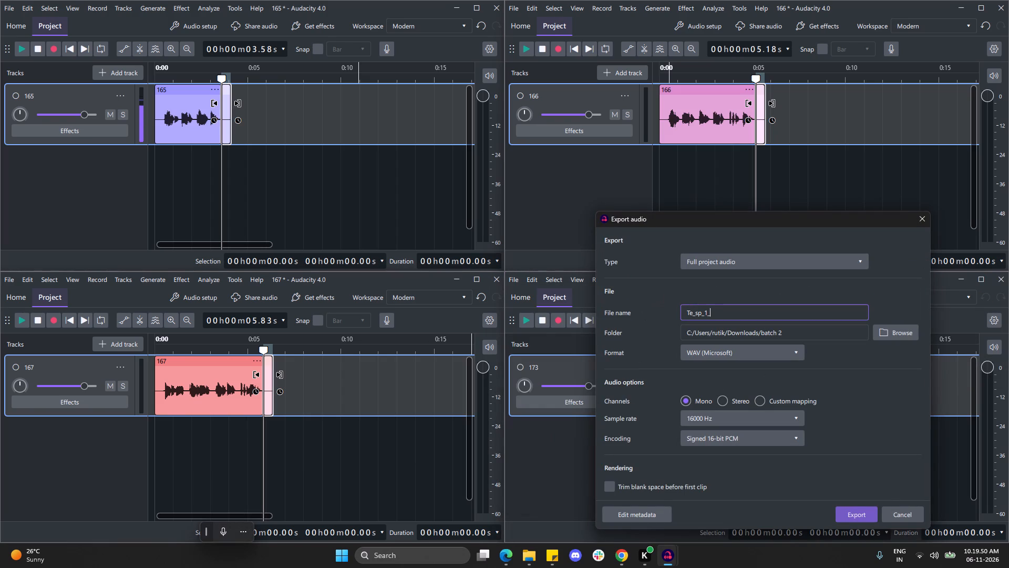
key("1")
key("7")
key("3")
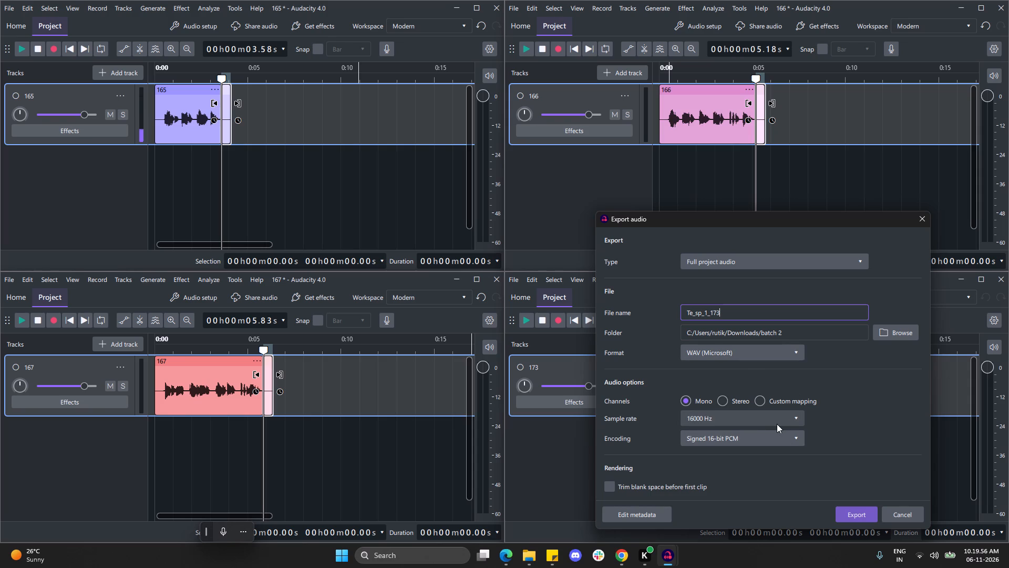
left_click(856, 515)
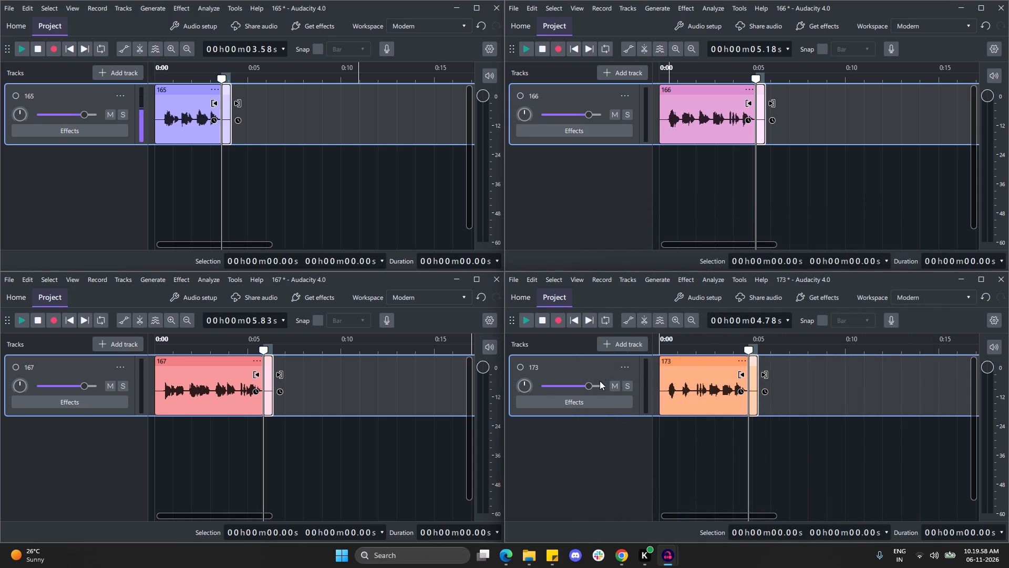
Delete the 165, 166, 173 and 167 tracks so that all four projects are empty.
left_click(118, 95)
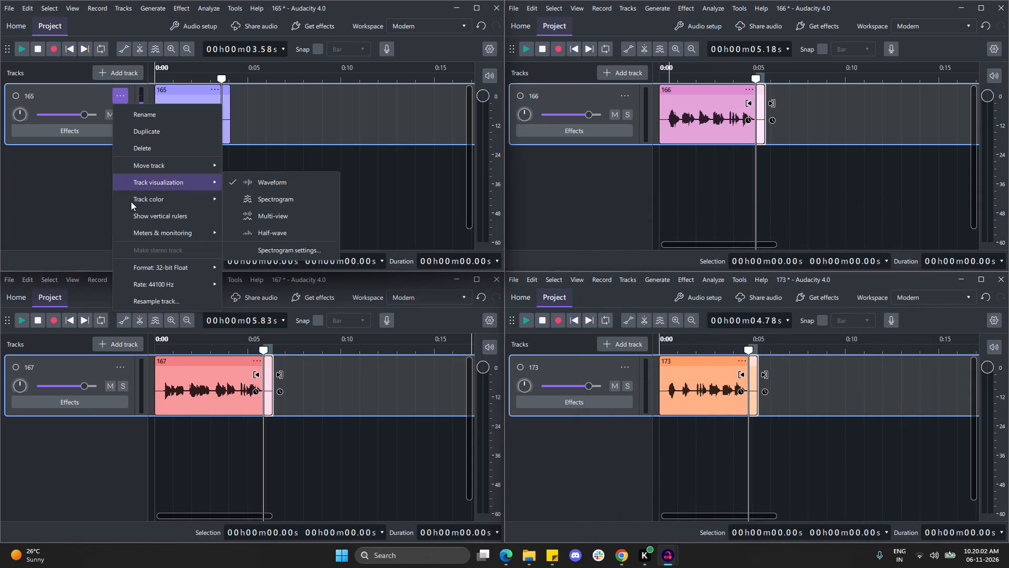
left_click(162, 146)
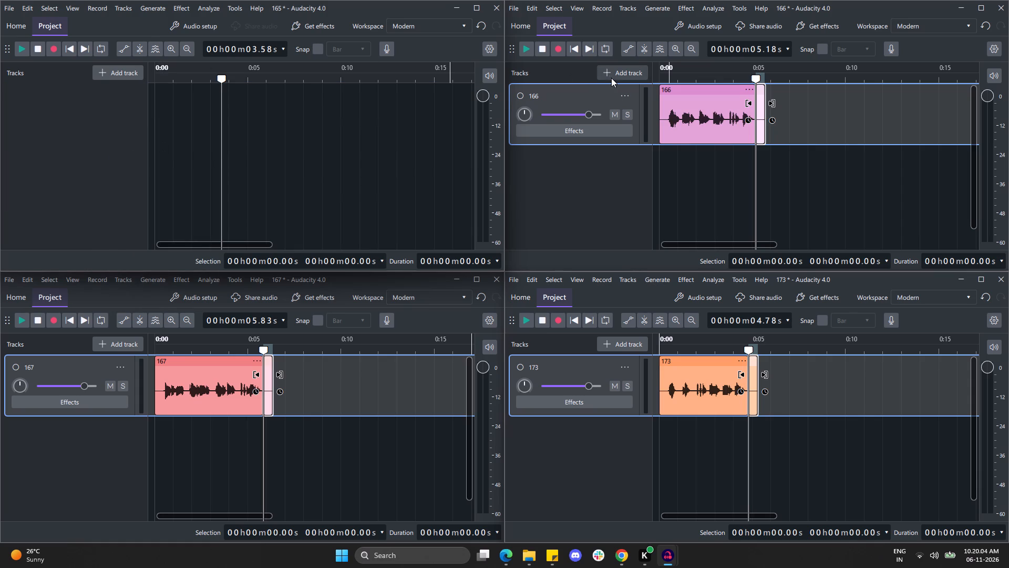
left_click(623, 92)
left_click(668, 145)
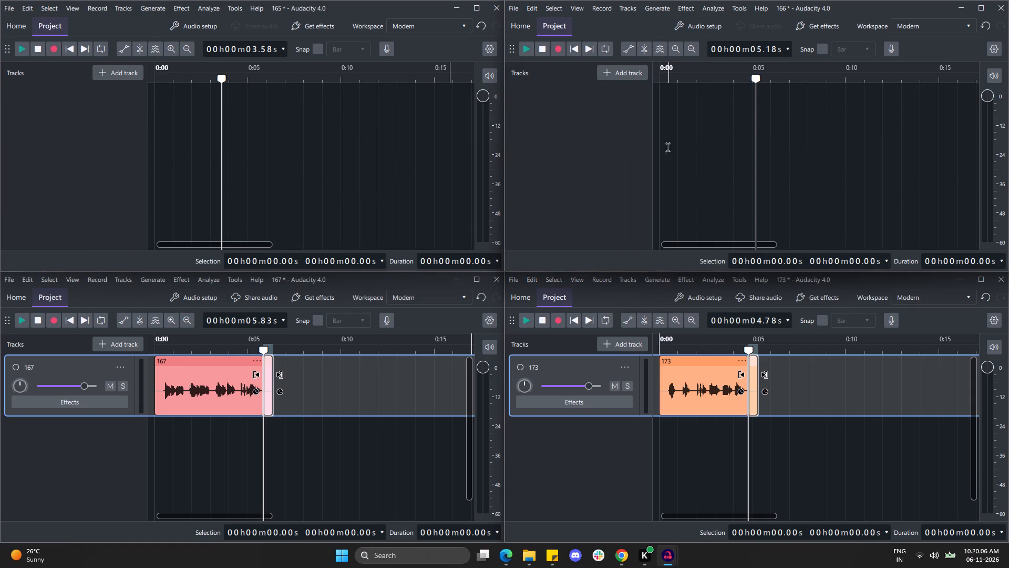
left_click(630, 366)
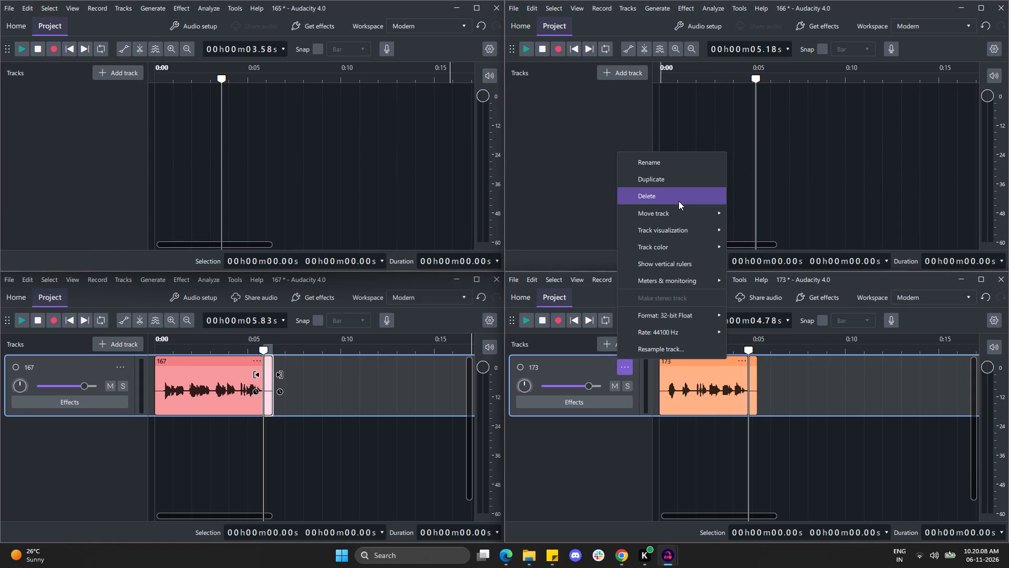
left_click(678, 201)
left_click(125, 367)
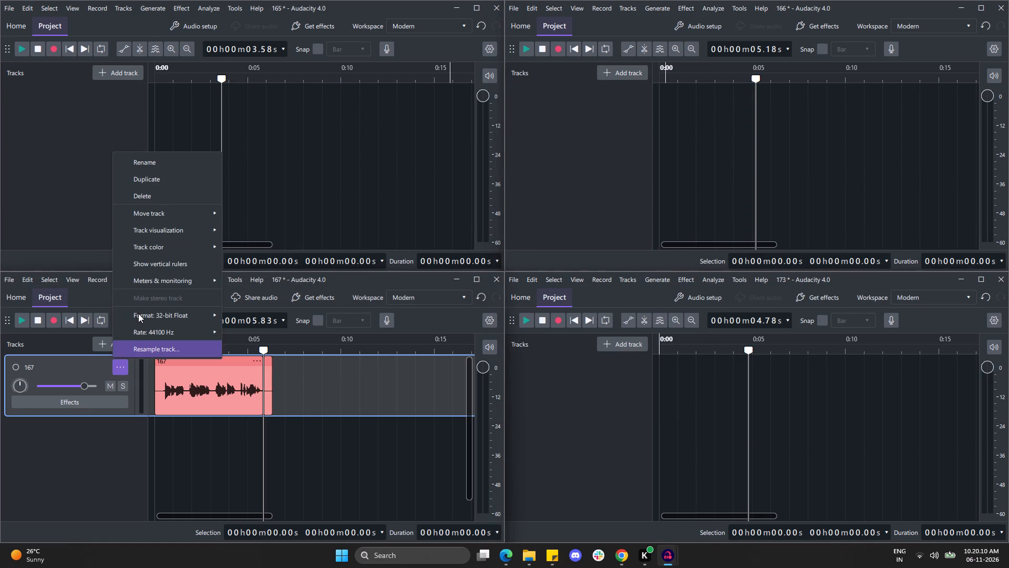
left_click(152, 192)
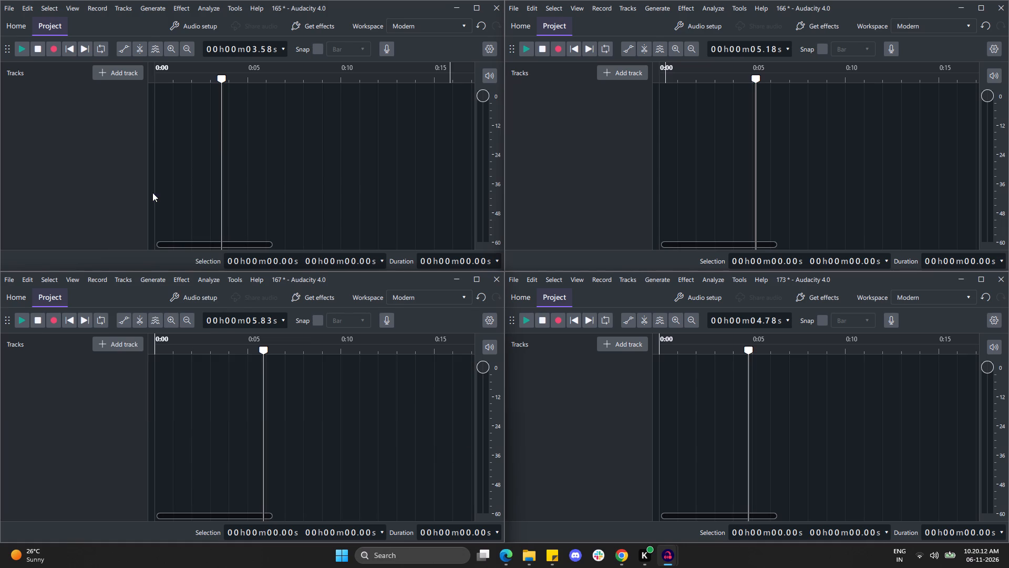
Import 174.mp3, 175.mp3, 176.mp3 and 177.mp3 from the Rutik folder into the 165 project.
left_click(11, 8)
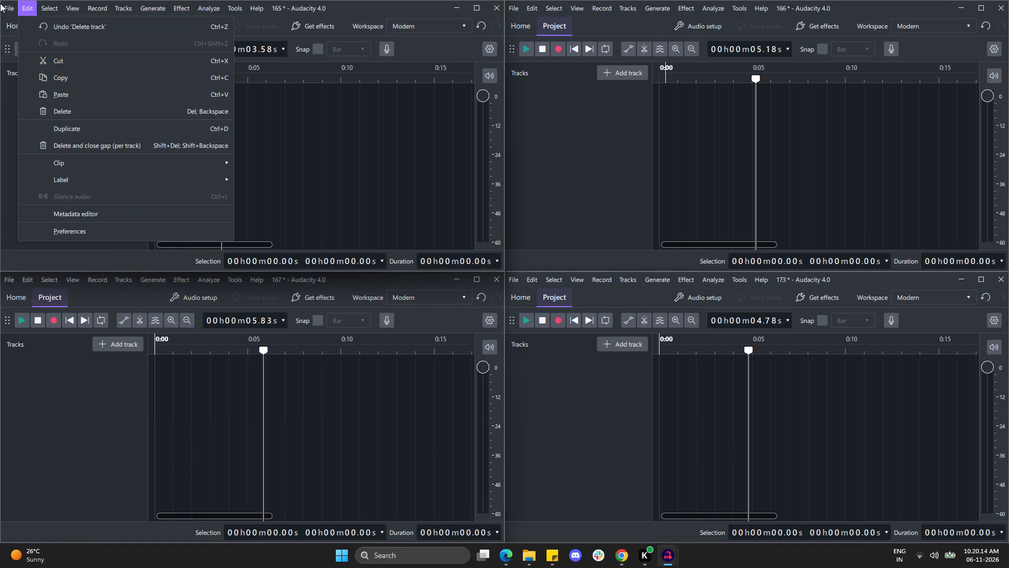
left_click(76, 70)
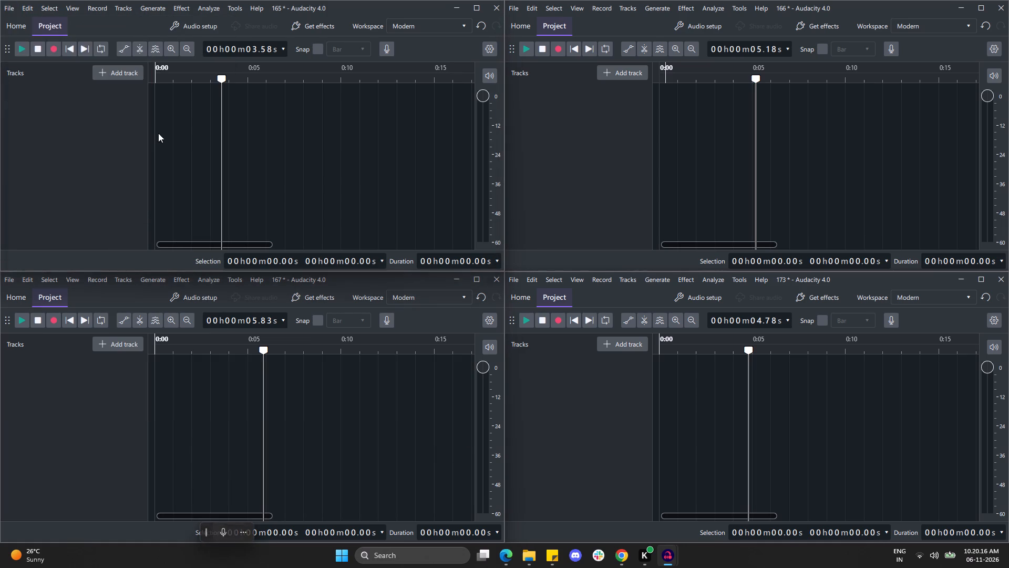
left_click(167, 155)
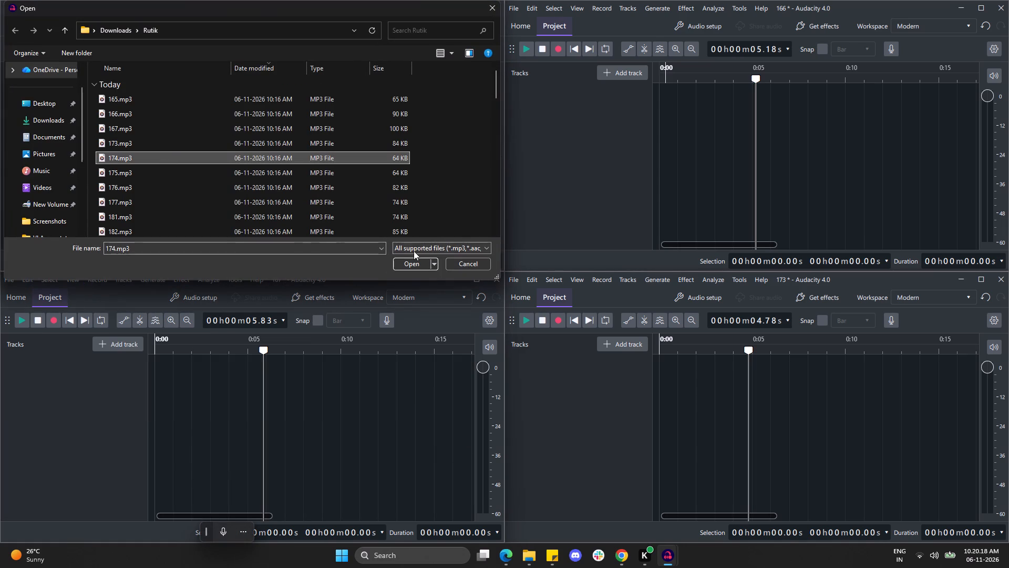
left_click(230, 179, "ctrl")
left_click(234, 167, "ctrl")
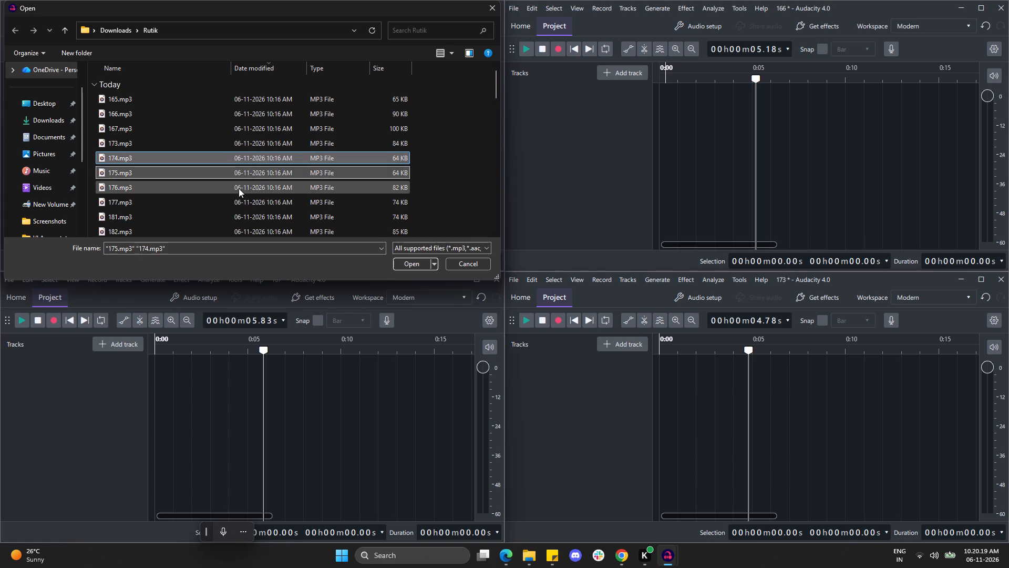
left_click(237, 181, "ctrl")
left_click(230, 205, "ctrl")
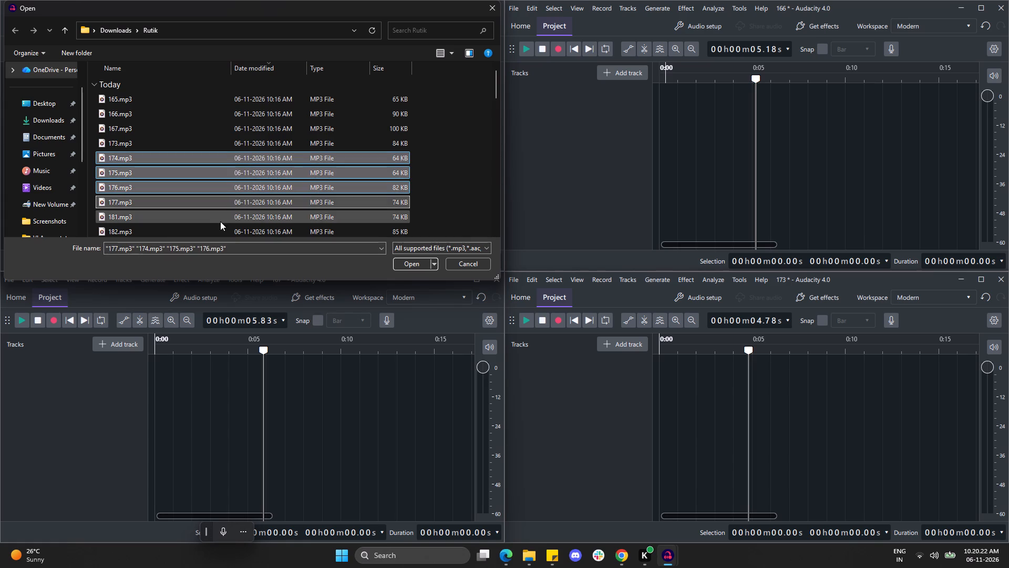
left_click(220, 221, "ctrl")
left_click(222, 216, "ctrl")
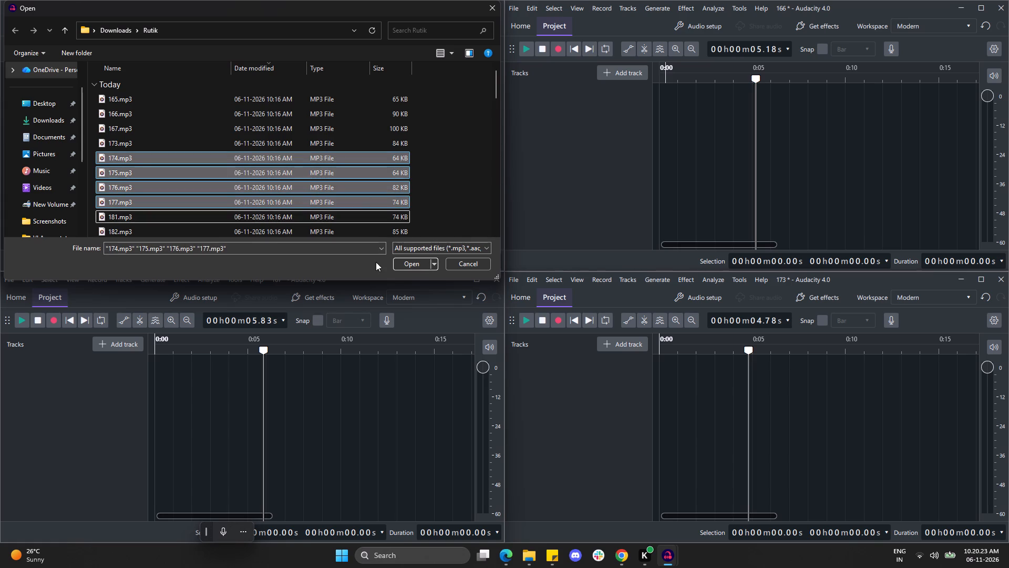
left_click(416, 265)
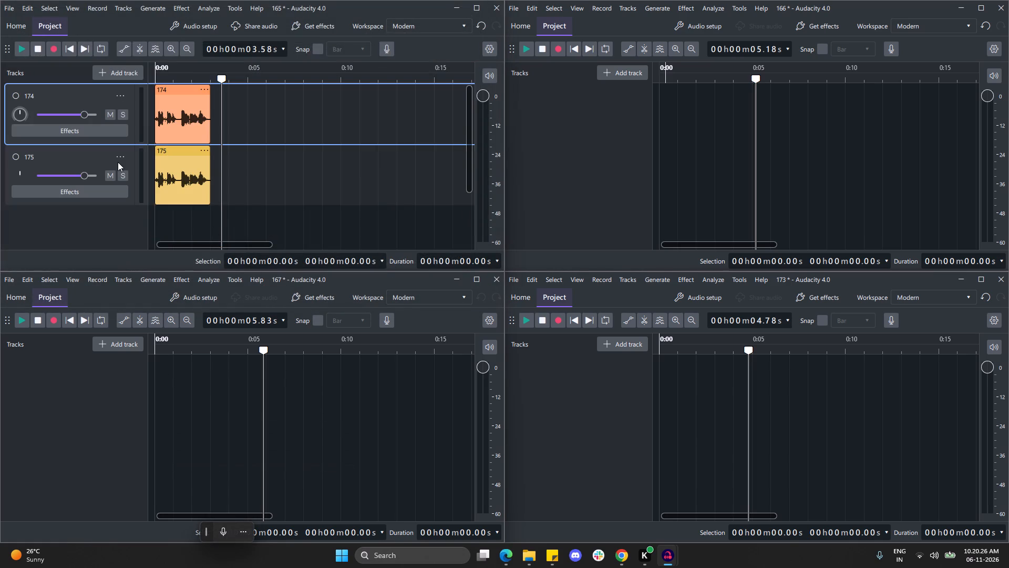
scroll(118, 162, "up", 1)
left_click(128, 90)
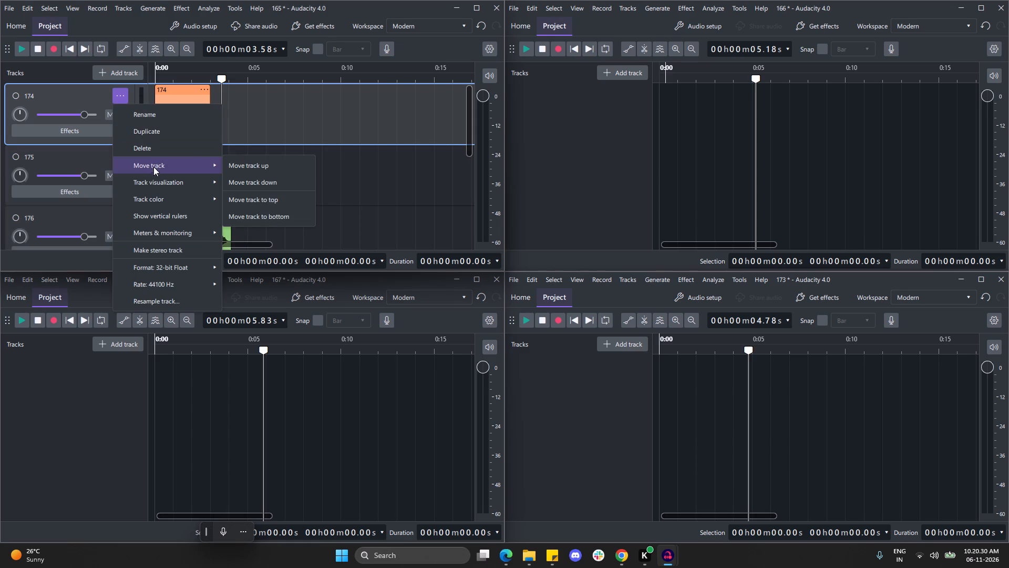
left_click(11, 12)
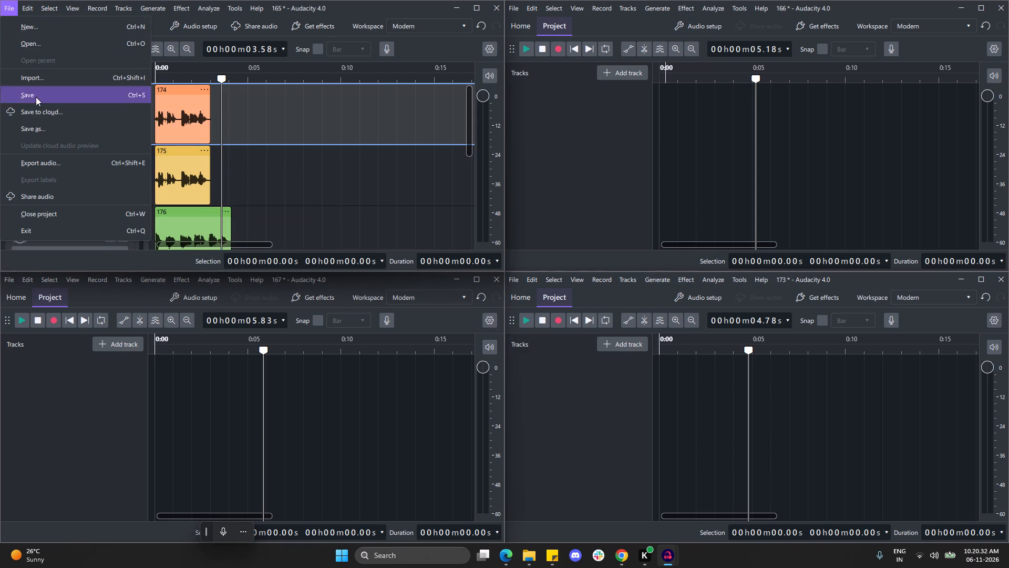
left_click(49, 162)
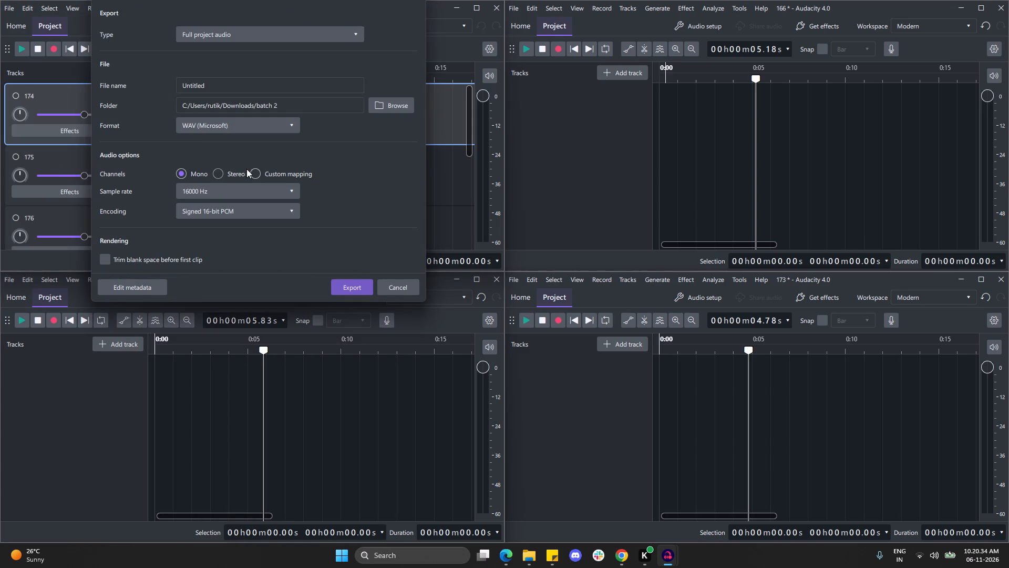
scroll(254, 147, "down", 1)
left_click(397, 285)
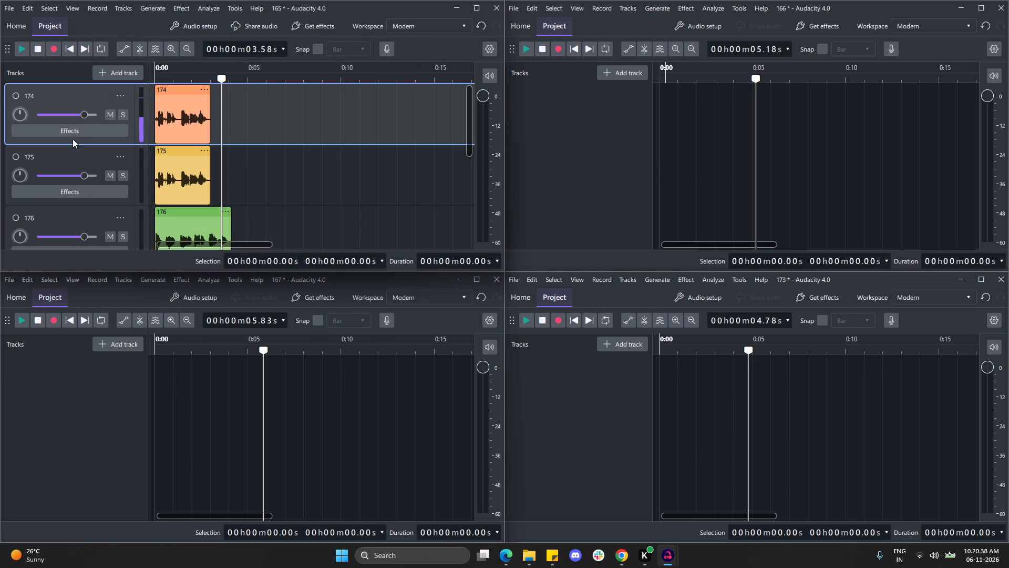
Delete the 175, 176 and 177 tracks from the 165 project, keeping only track 174.
left_click(65, 150)
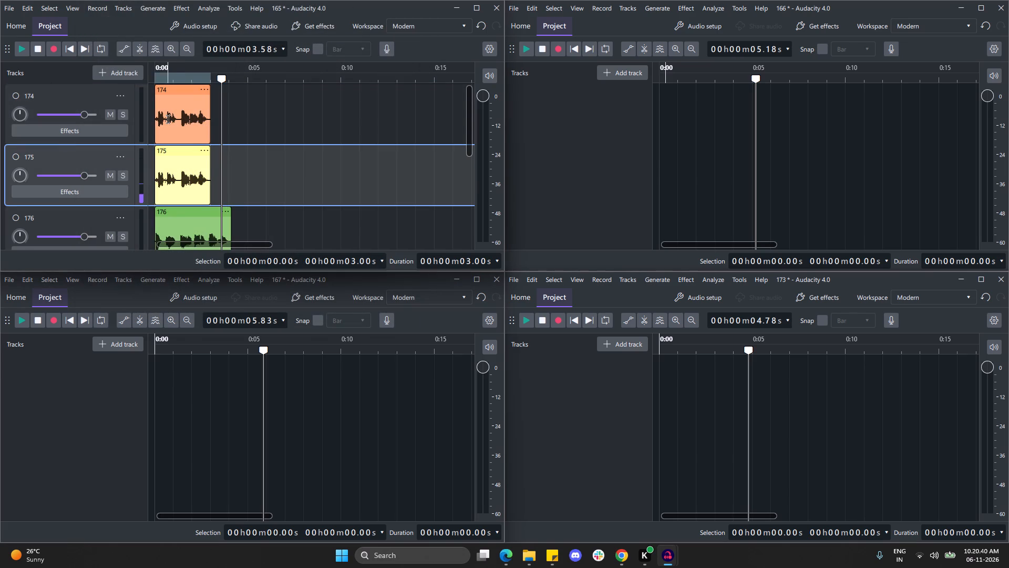
left_click(114, 152)
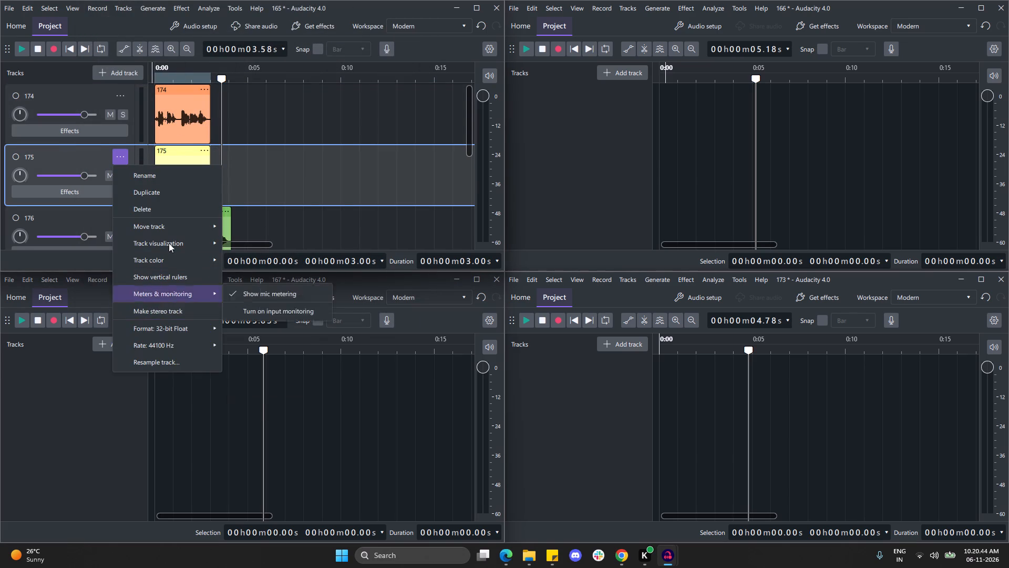
left_click(161, 208)
scroll(119, 135, "up", 2)
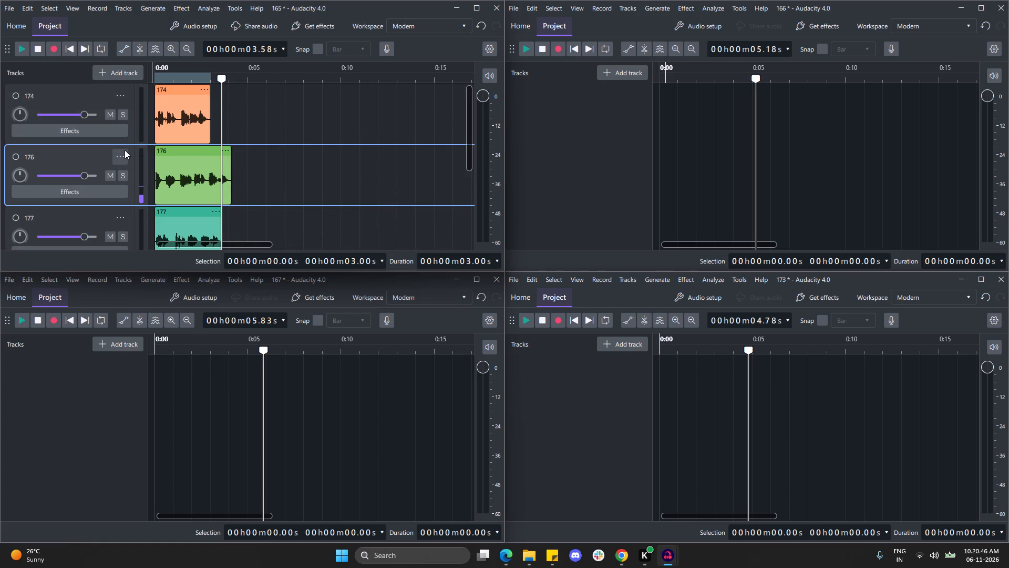
left_click(125, 154)
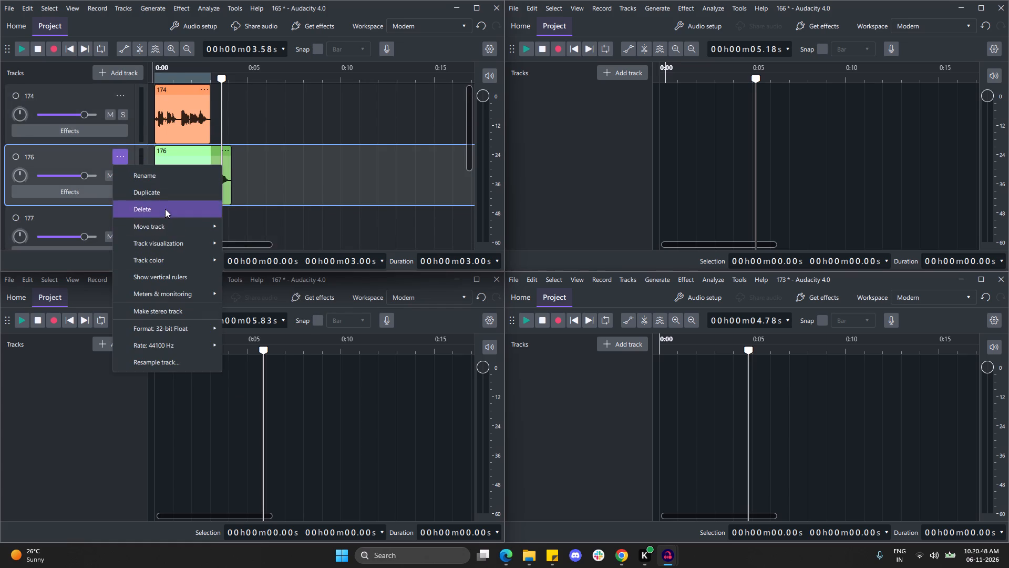
left_click(165, 209)
left_click(119, 137)
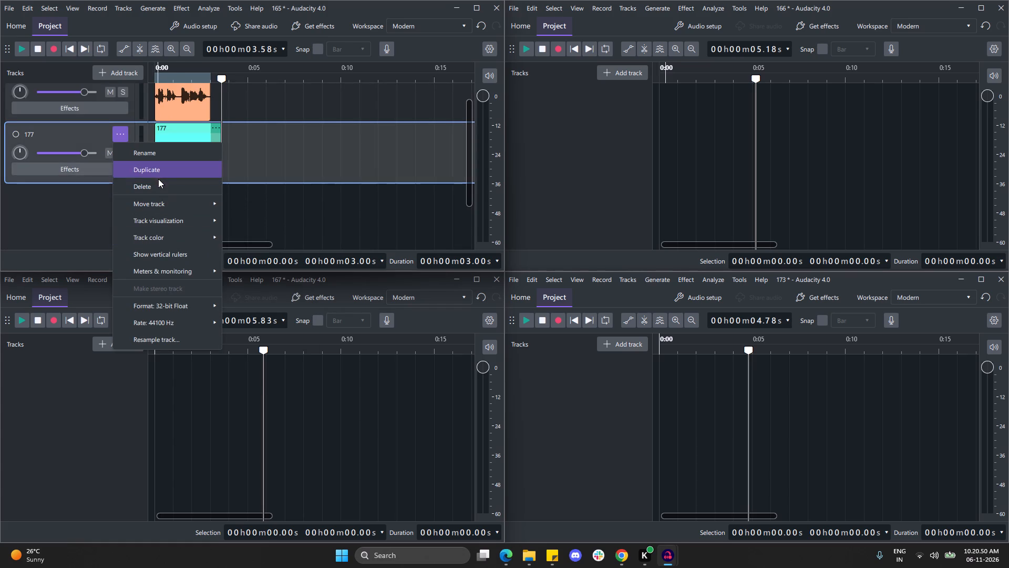
left_click(158, 185)
scroll(301, 209, "up", 3)
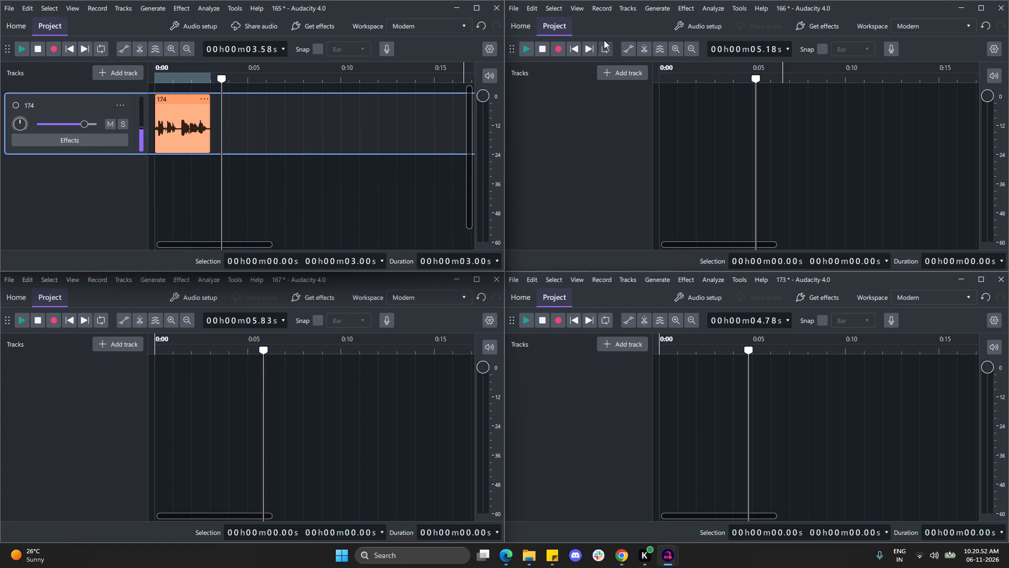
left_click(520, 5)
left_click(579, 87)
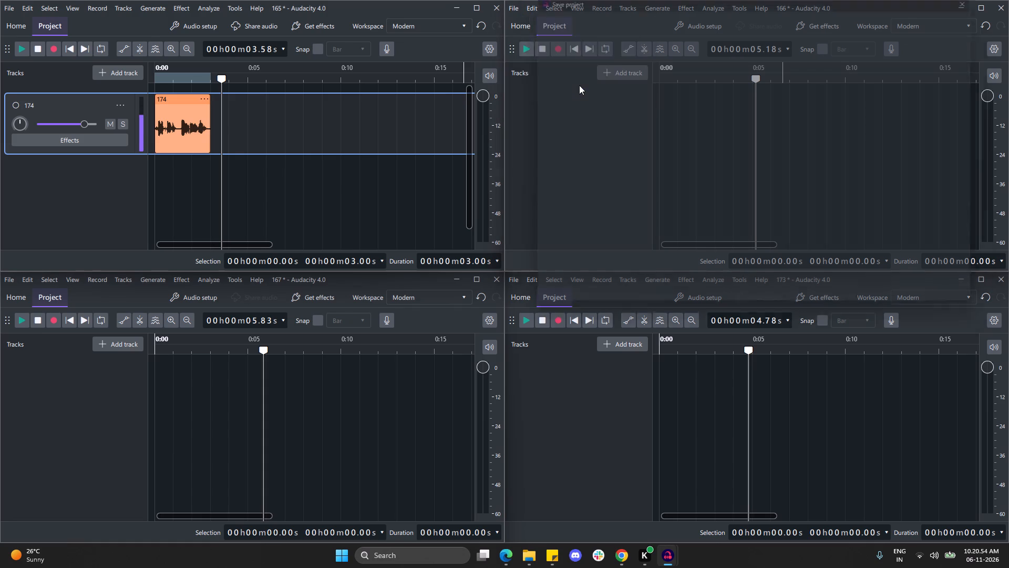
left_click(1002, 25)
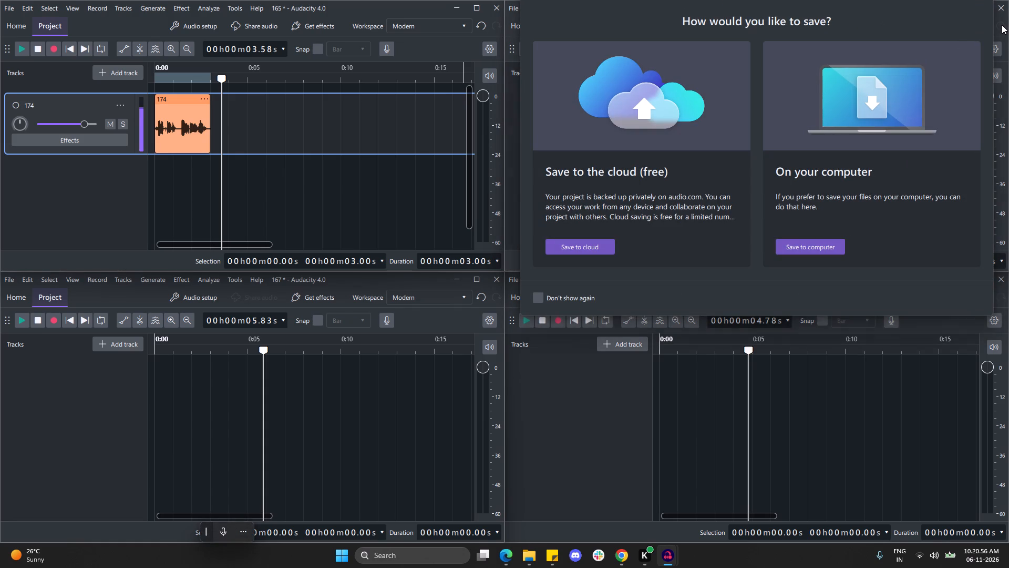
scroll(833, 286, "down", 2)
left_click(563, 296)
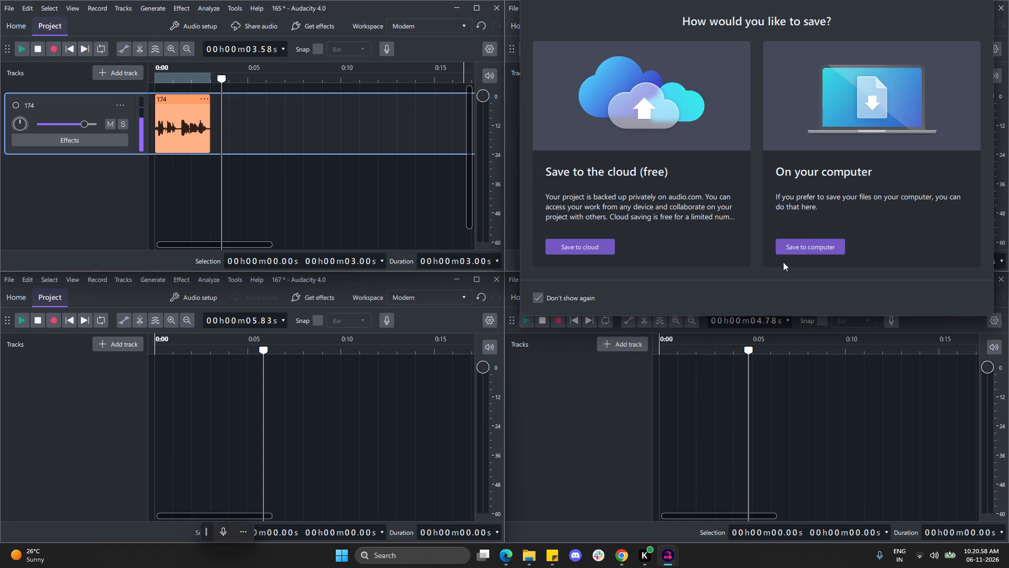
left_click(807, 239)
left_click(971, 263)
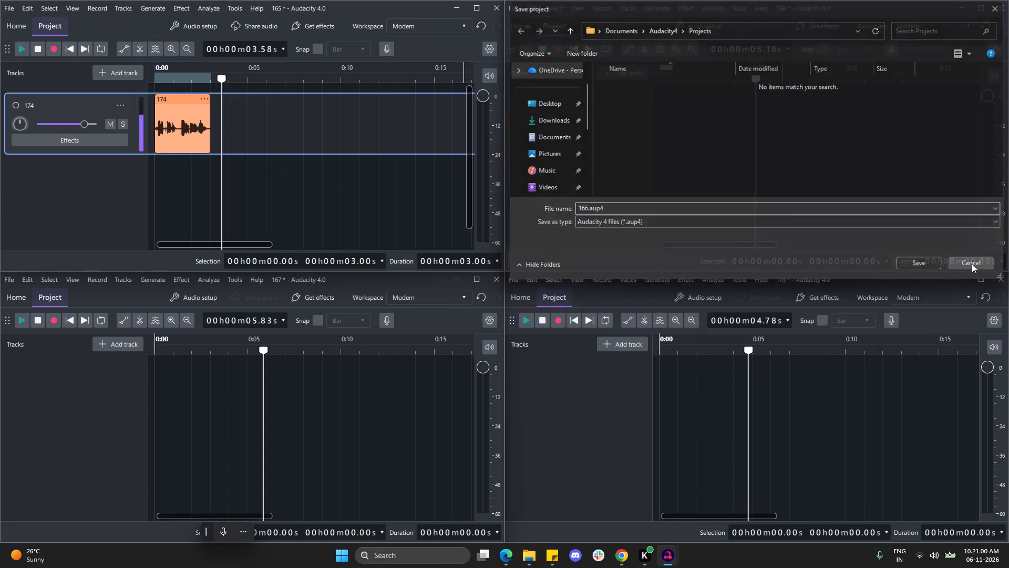
Import 174.mp3 from the Rutik folder into the empty 166 project.
left_click(517, 9)
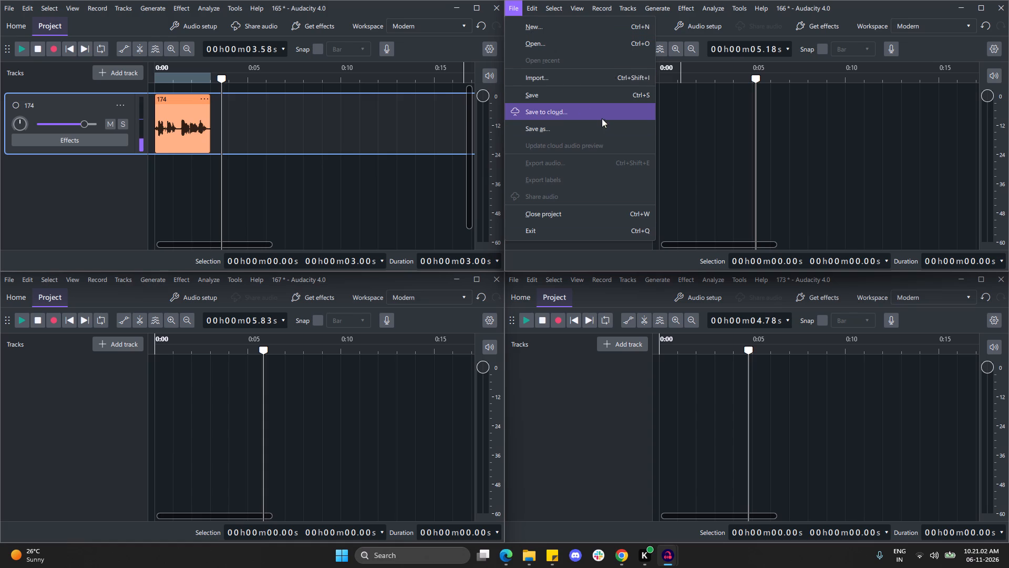
left_click(578, 80)
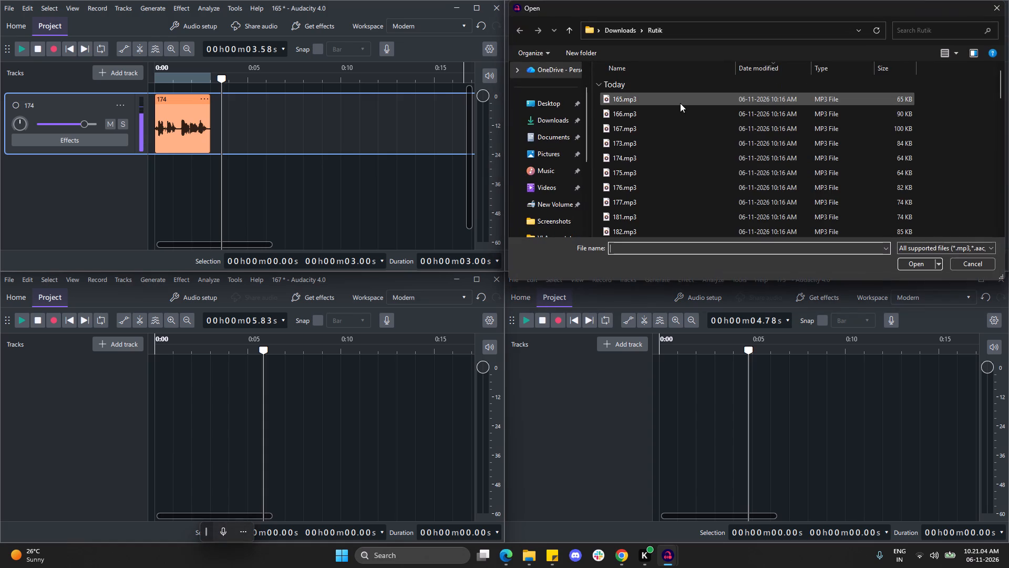
left_click(669, 153)
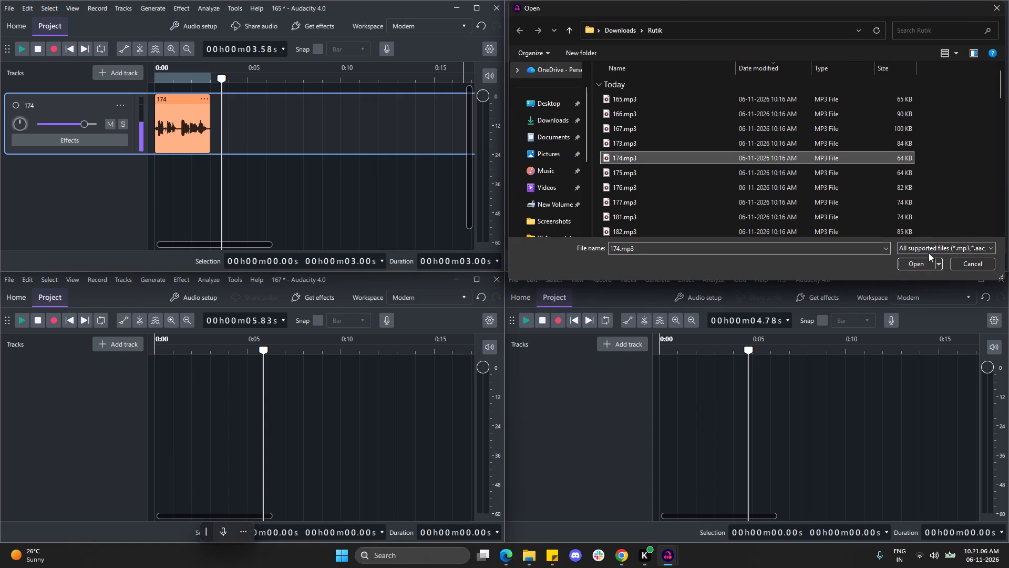
left_click(933, 263)
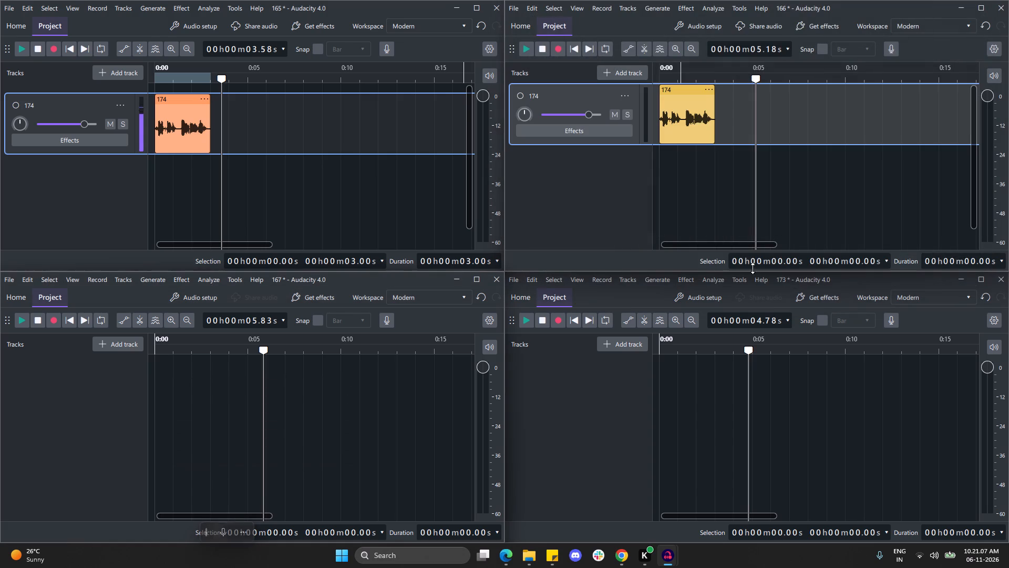
Import 175.mp3 from the Rutik folder into the empty 167 project.
left_click(11, 282)
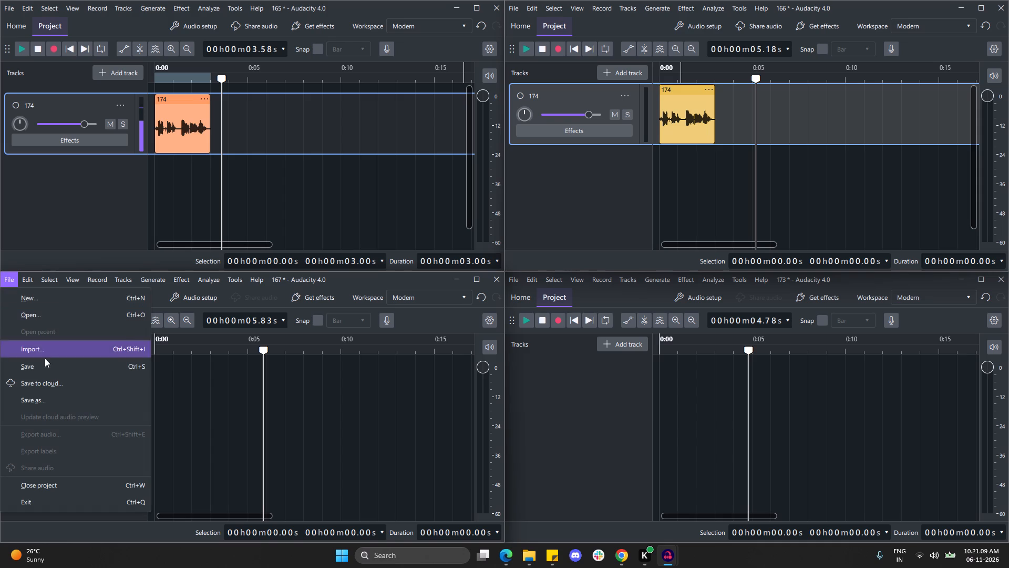
left_click(67, 350)
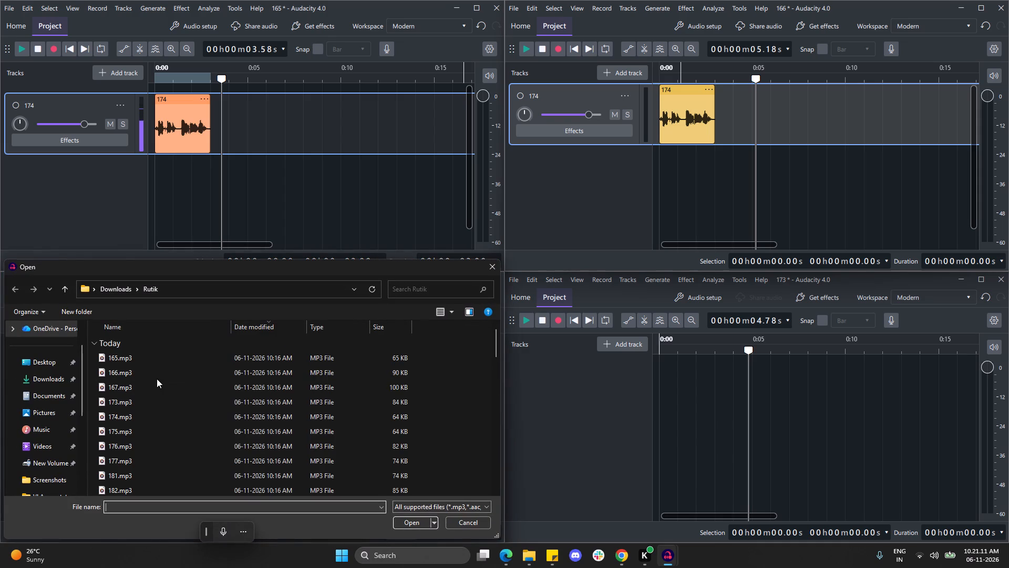
left_click(142, 431)
left_click(410, 521)
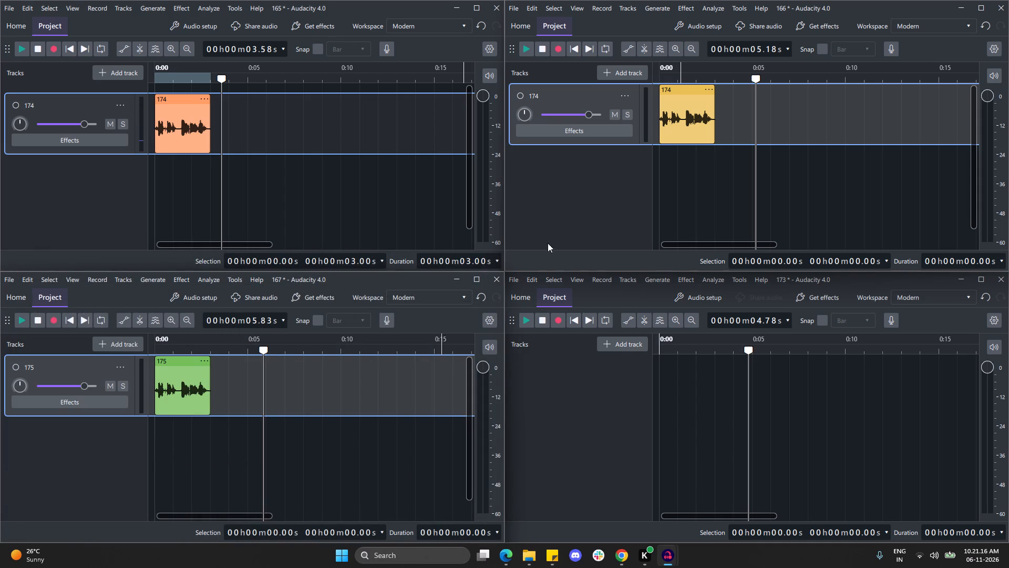
Replace track 174 in the 166 project by deleting it and importing 176.mp3 from the Rutik folder.
left_click(623, 97)
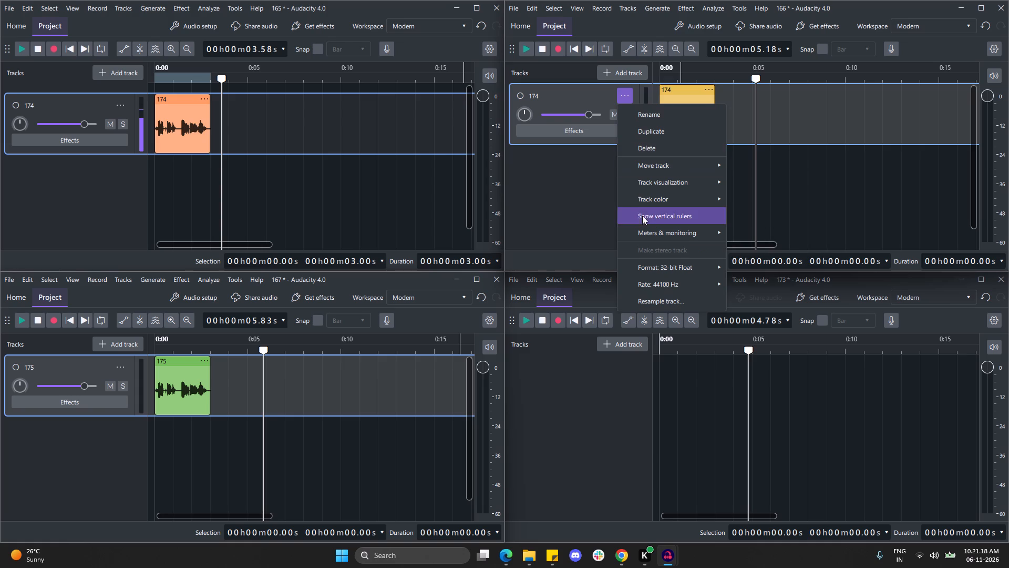
left_click(690, 145)
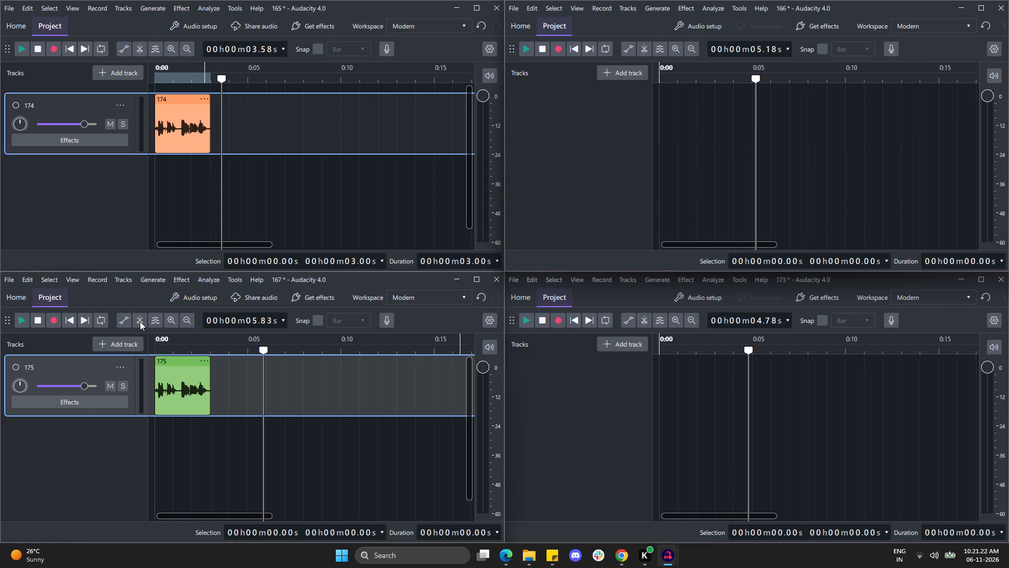
left_click(508, 8)
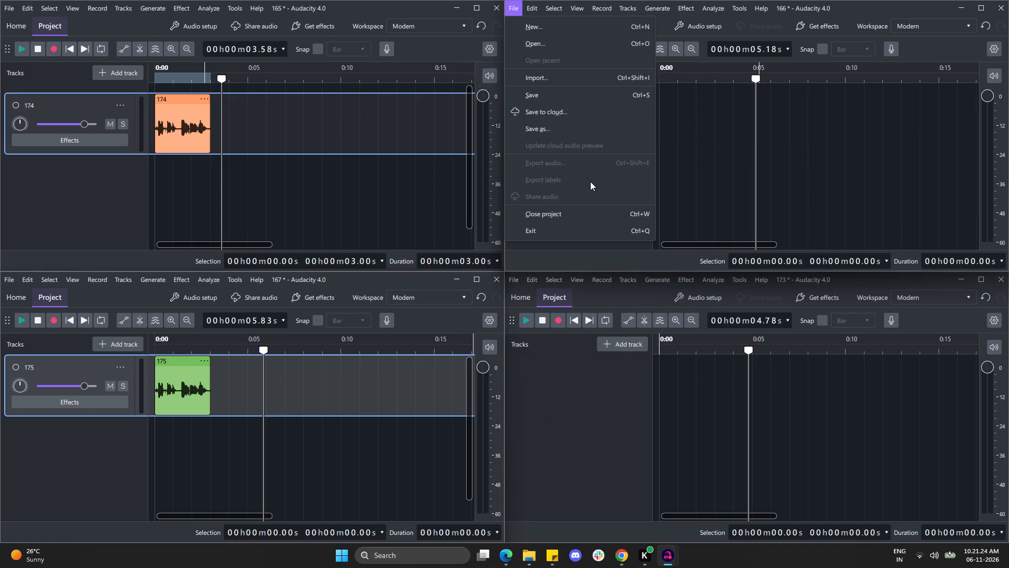
left_click(576, 83)
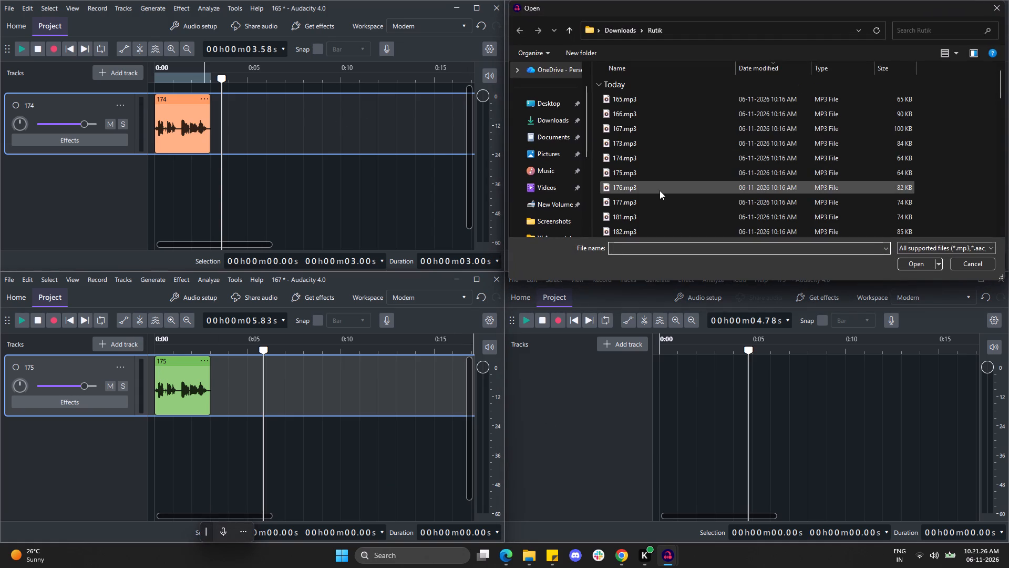
left_click(660, 190)
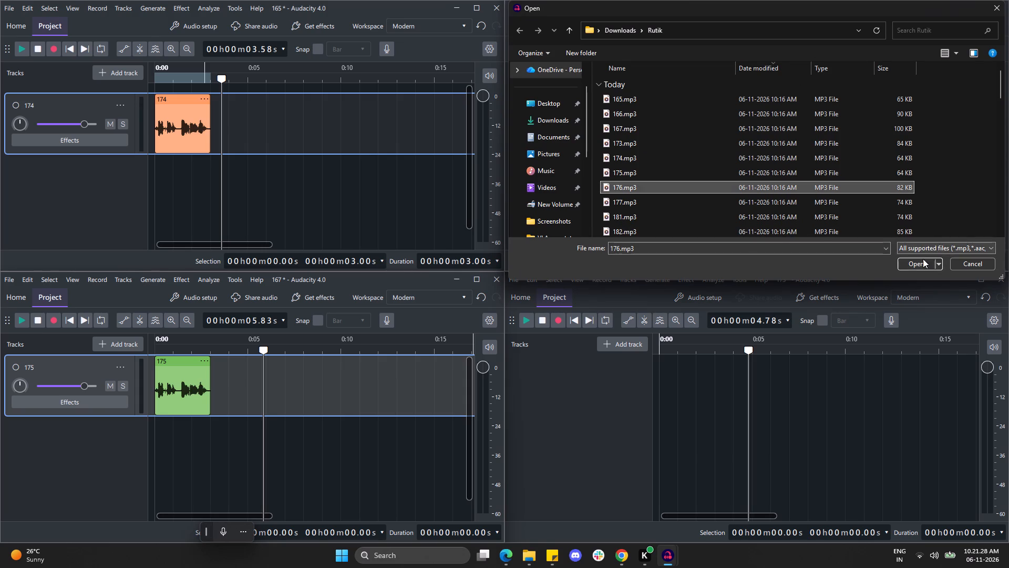
left_click(913, 265)
Import 177.mp3 from the Rutik folder into the empty 173 project.
left_click(517, 282)
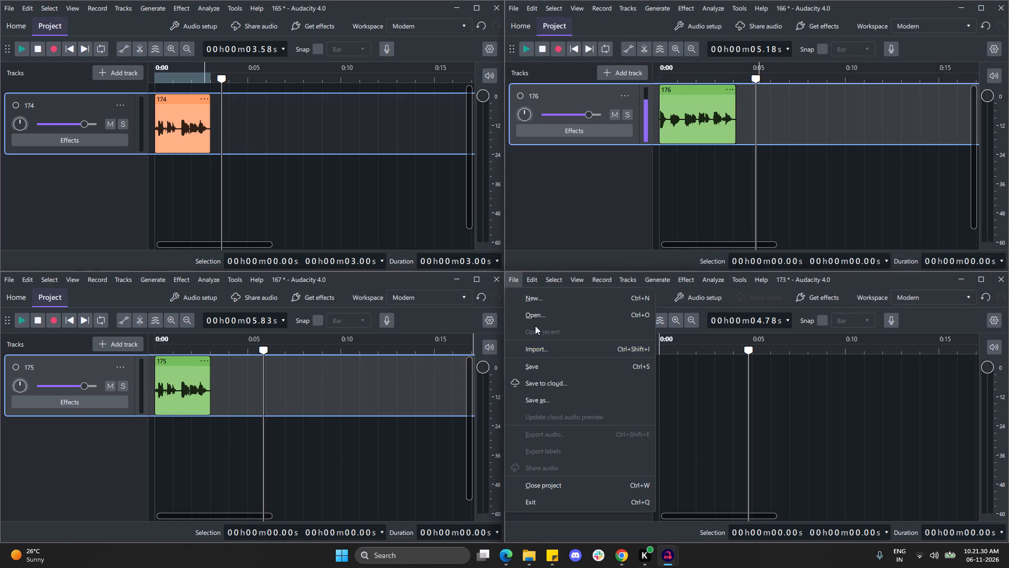
left_click(562, 346)
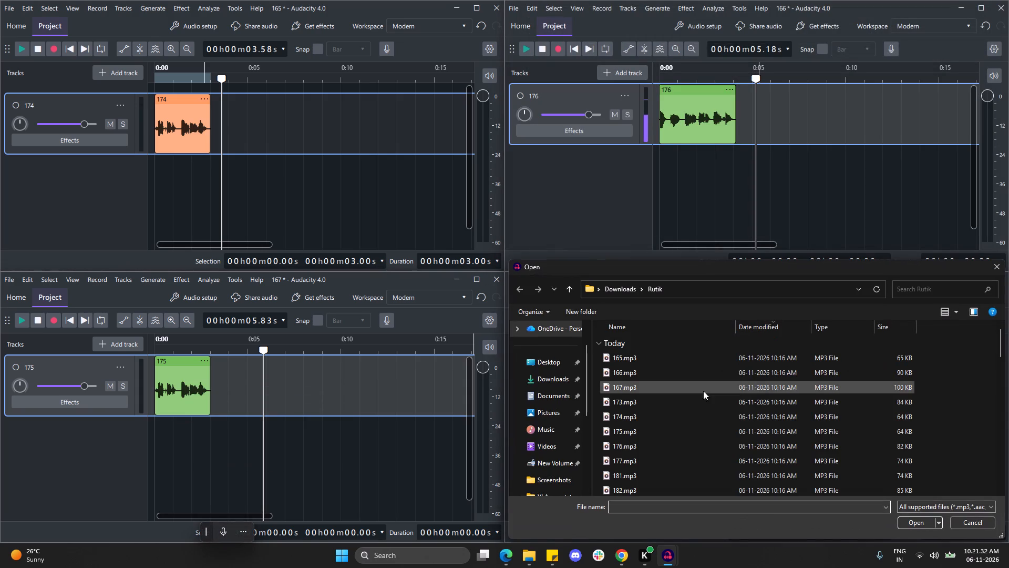
left_click(703, 443)
left_click(697, 460)
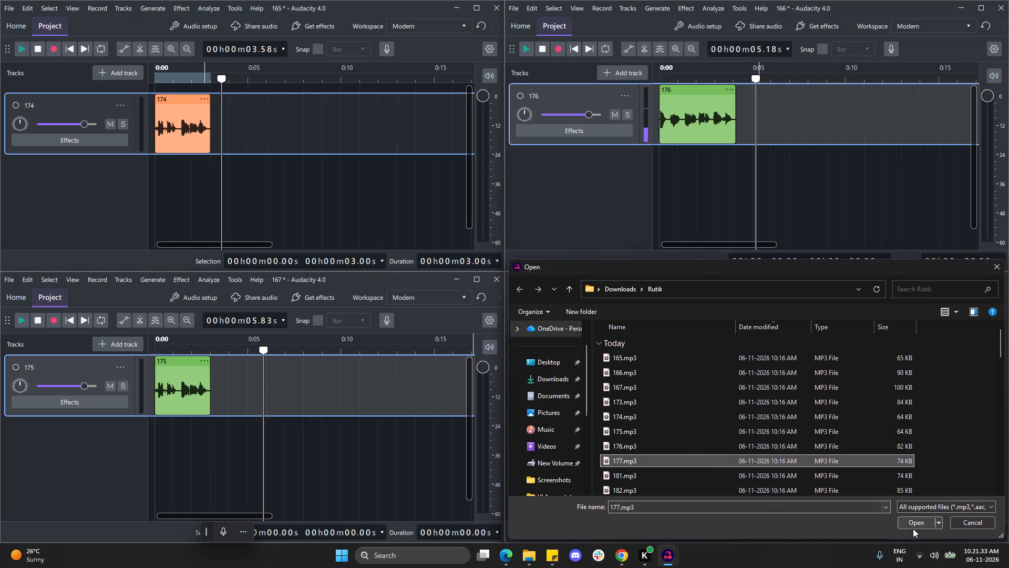
left_click(914, 522)
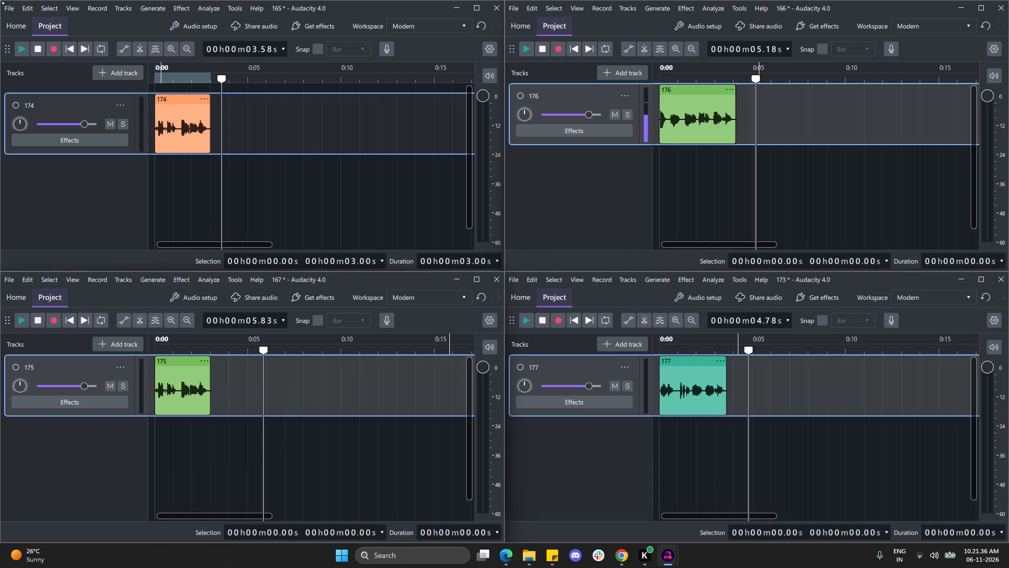
Set the playhead to 0 s at the start of the track in all four projects.
left_click(157, 115)
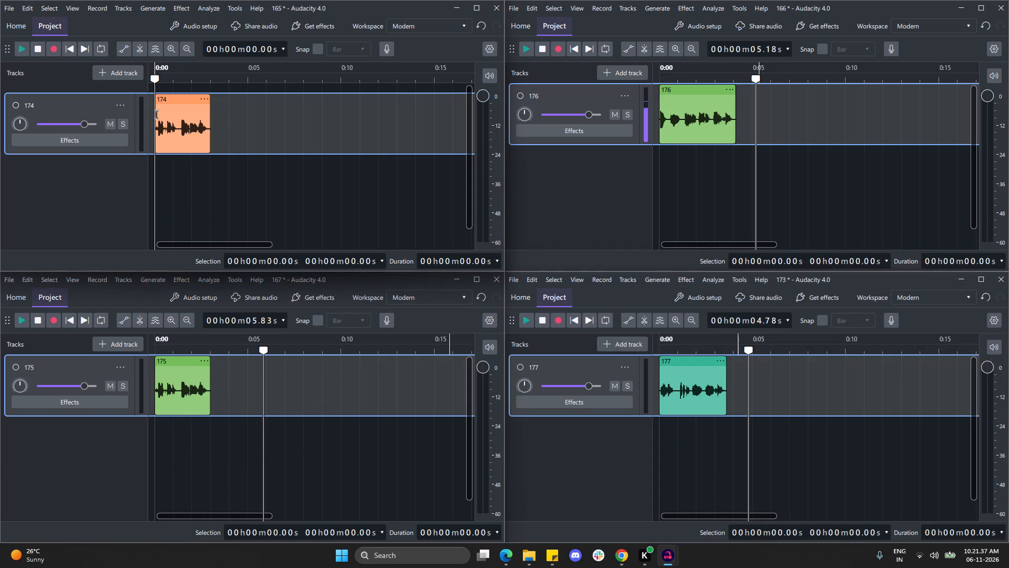
left_click_drag(155, 75, 150, 76)
left_click(659, 89)
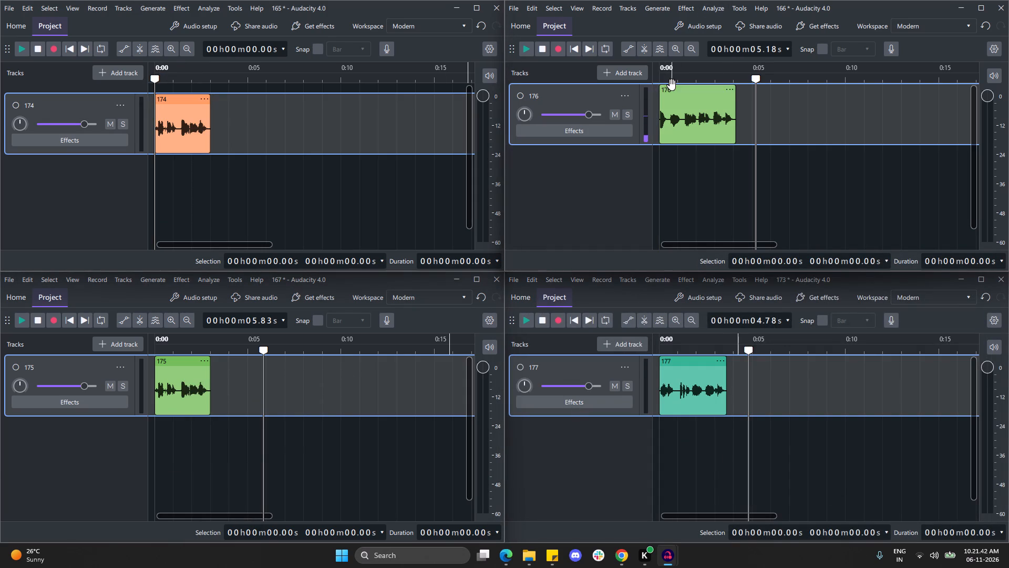
left_click(660, 84)
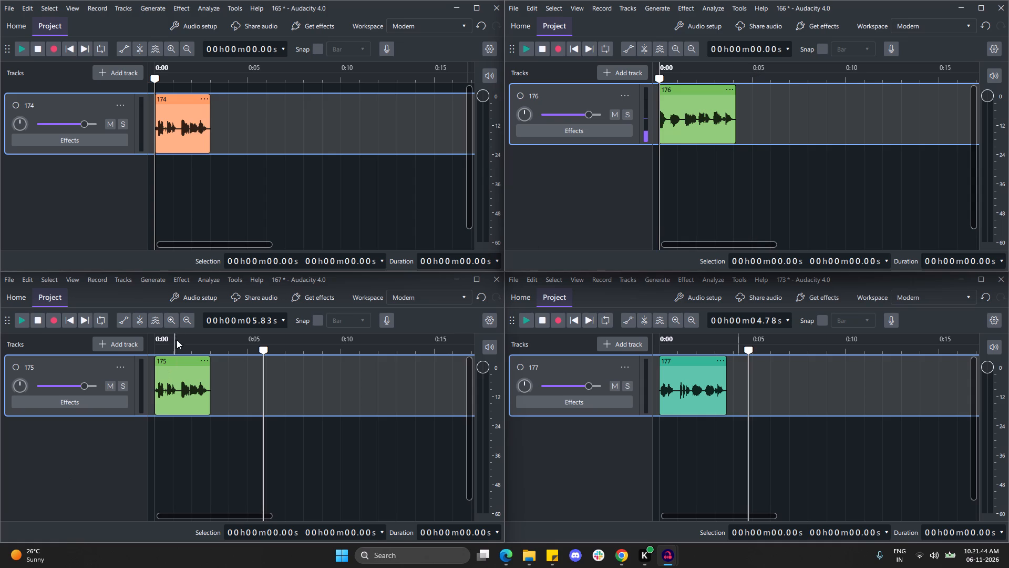
left_click(154, 352)
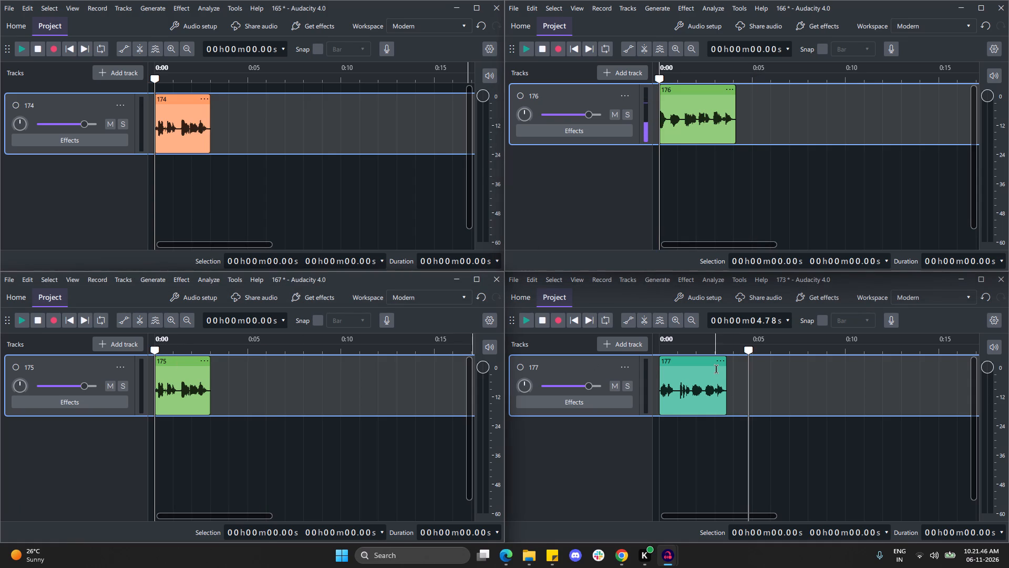
left_click(657, 350)
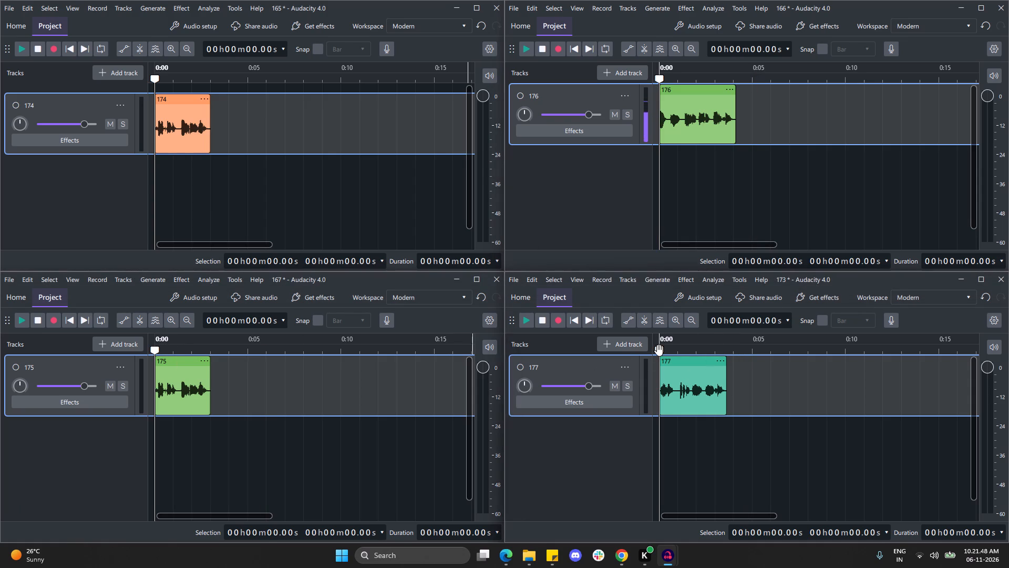
Generate 0.5 s of silence at the start and at the end of track 174 in the 165 project.
left_click(156, 13)
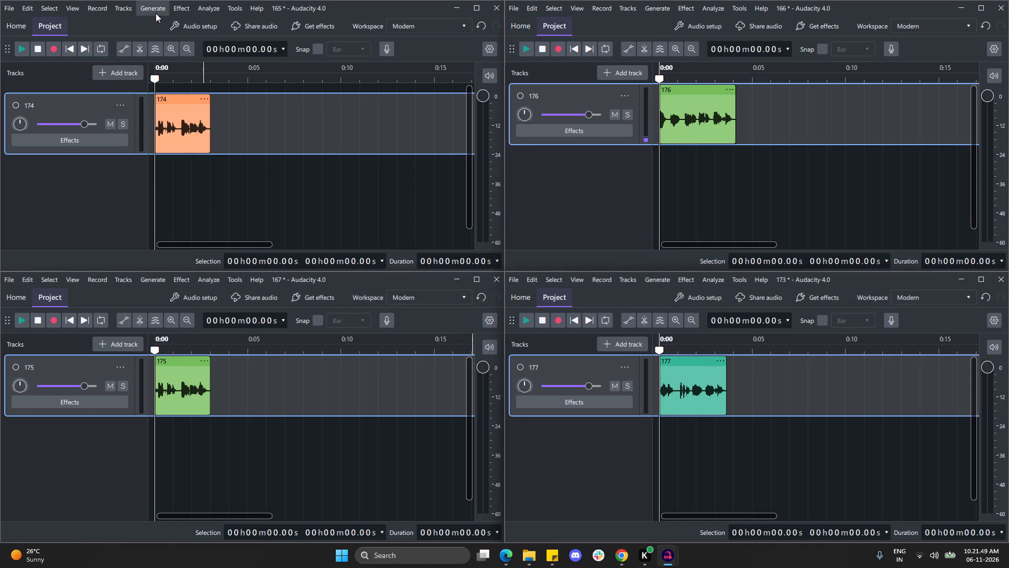
left_click(182, 97)
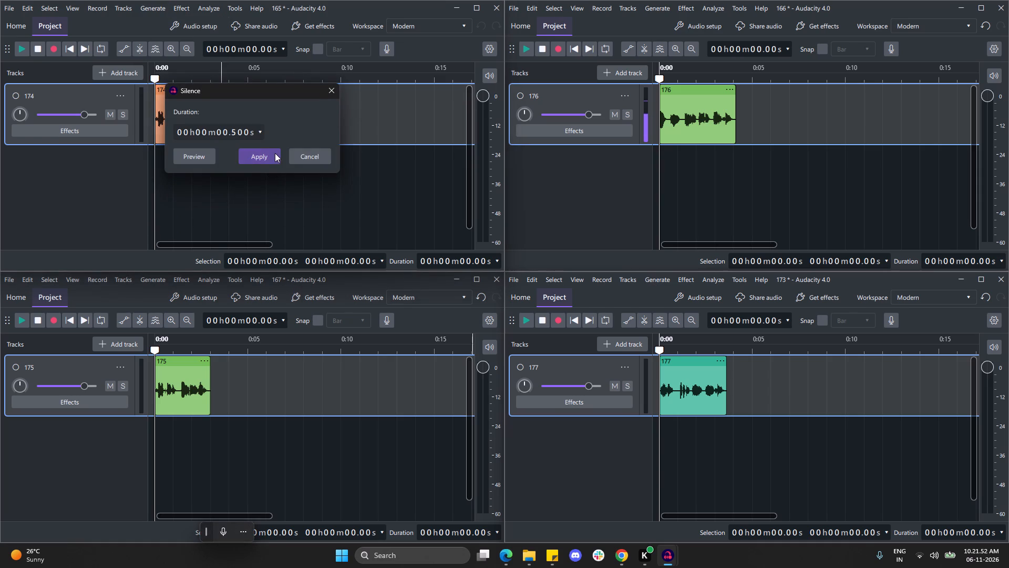
left_click(273, 155)
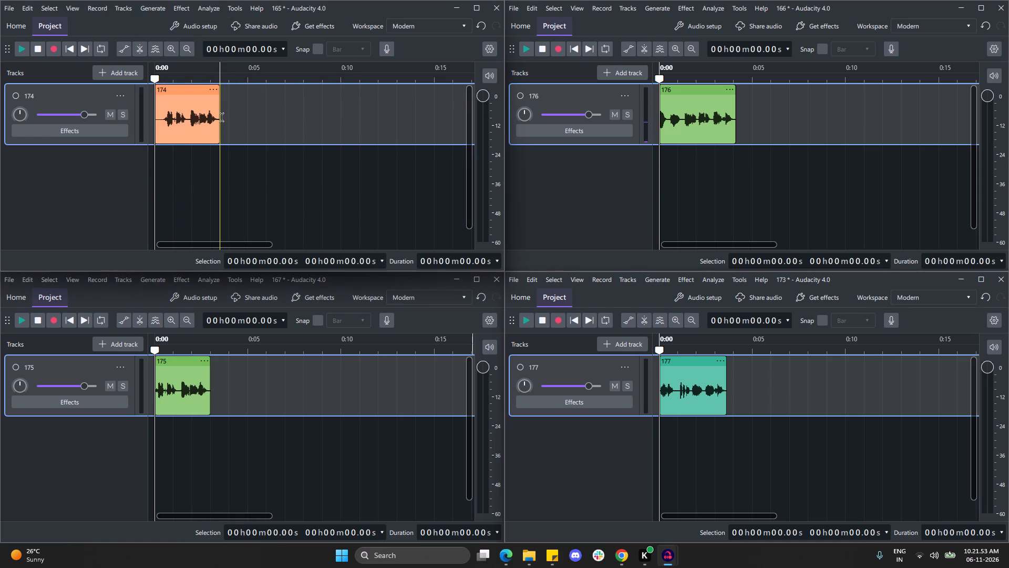
left_click(222, 117)
left_click(146, 8)
left_click(205, 98)
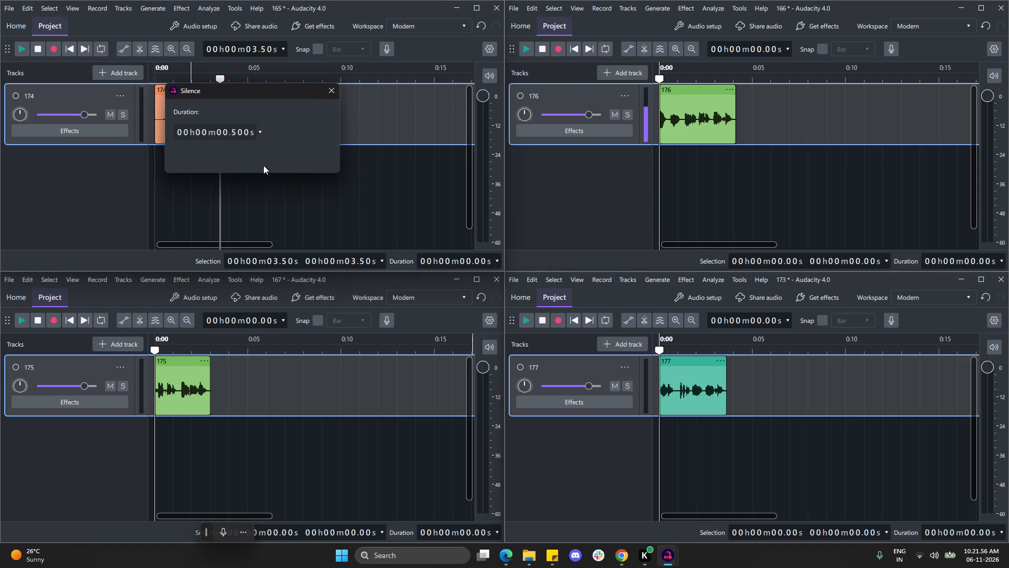
left_click(262, 159)
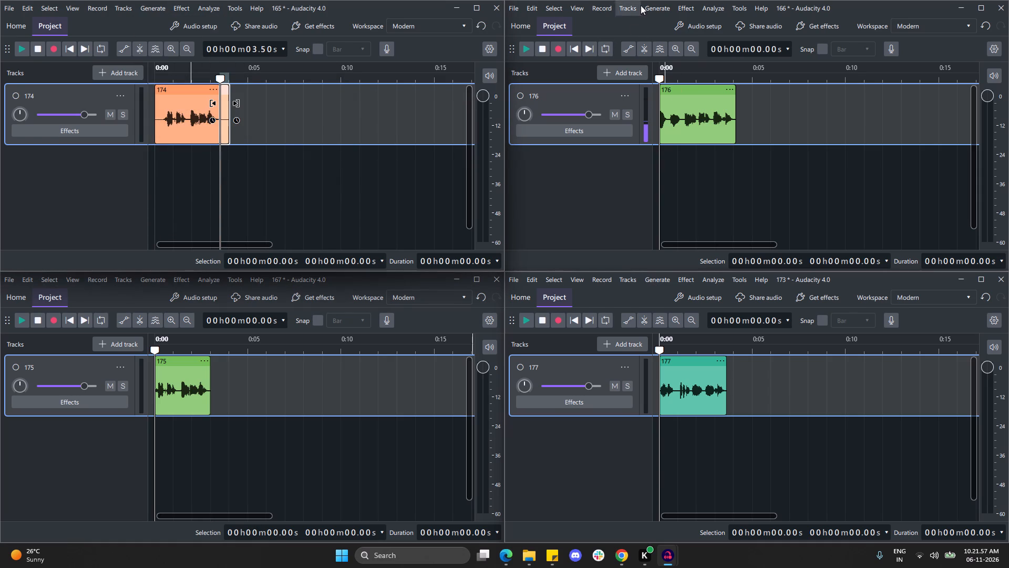
Generate 0.5 s of silence at the start and at the end of track 176 in the 166 project.
left_click(653, 8)
left_click(702, 94)
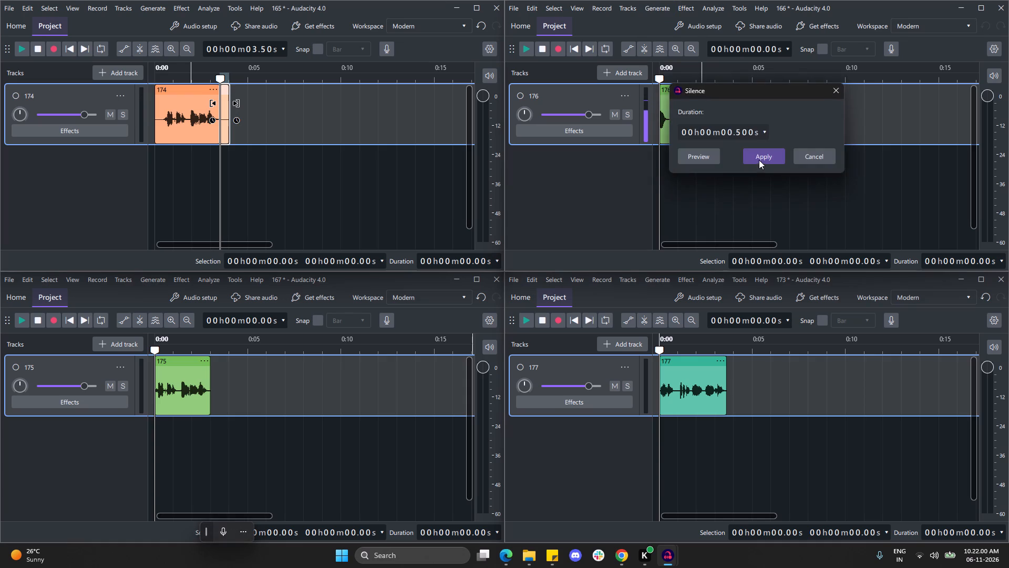
left_click(759, 159)
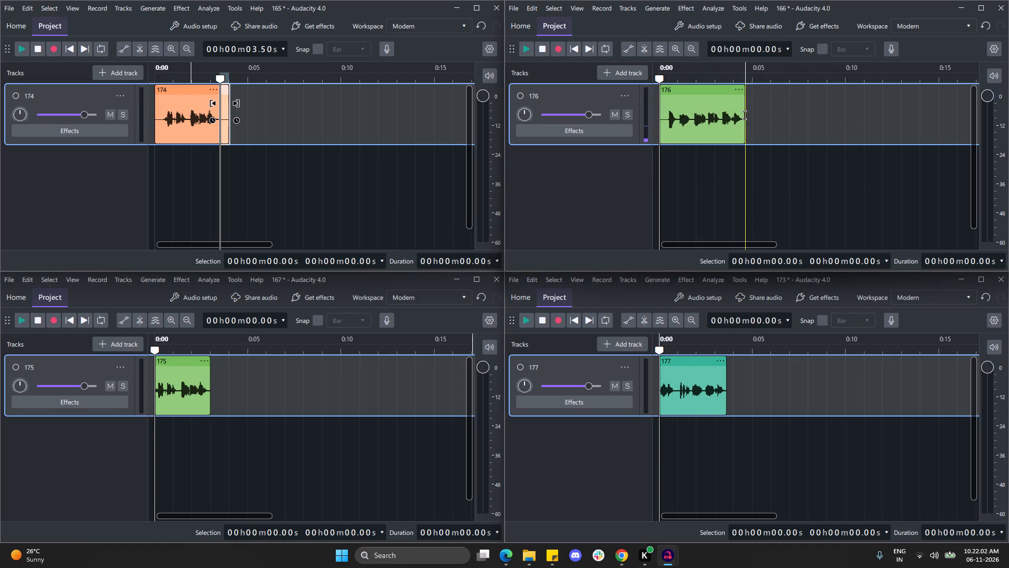
left_click(745, 115)
left_click(656, 9)
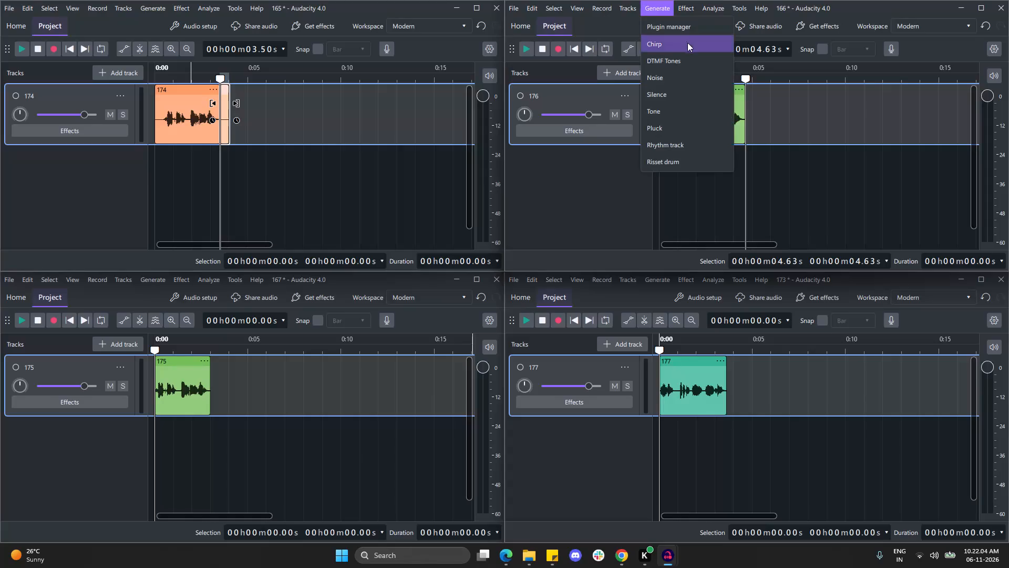
left_click(668, 91)
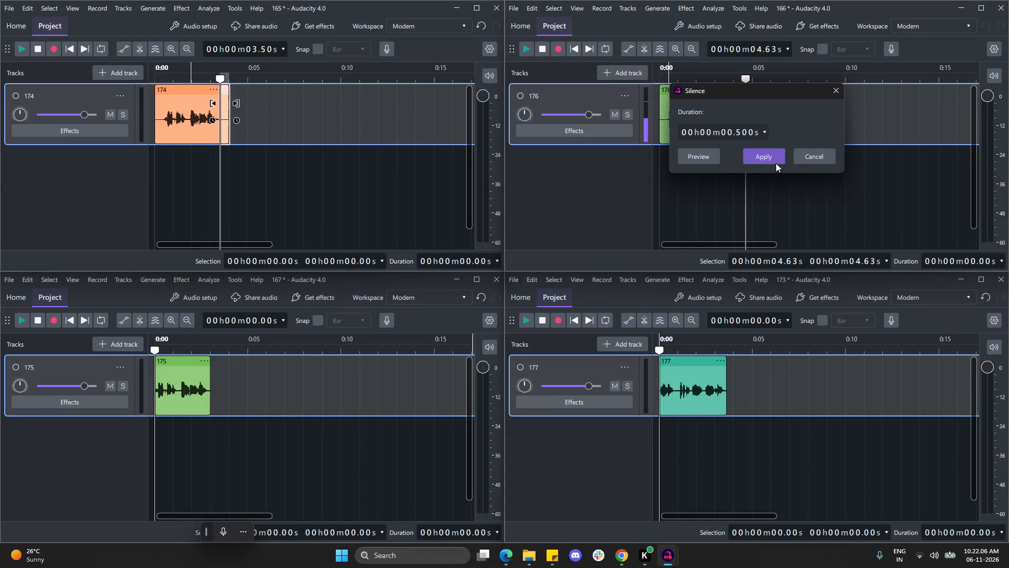
left_click(771, 159)
Generate 0.5 s of silence at the start and at the end of track 177 in the 173 project.
left_click(654, 282)
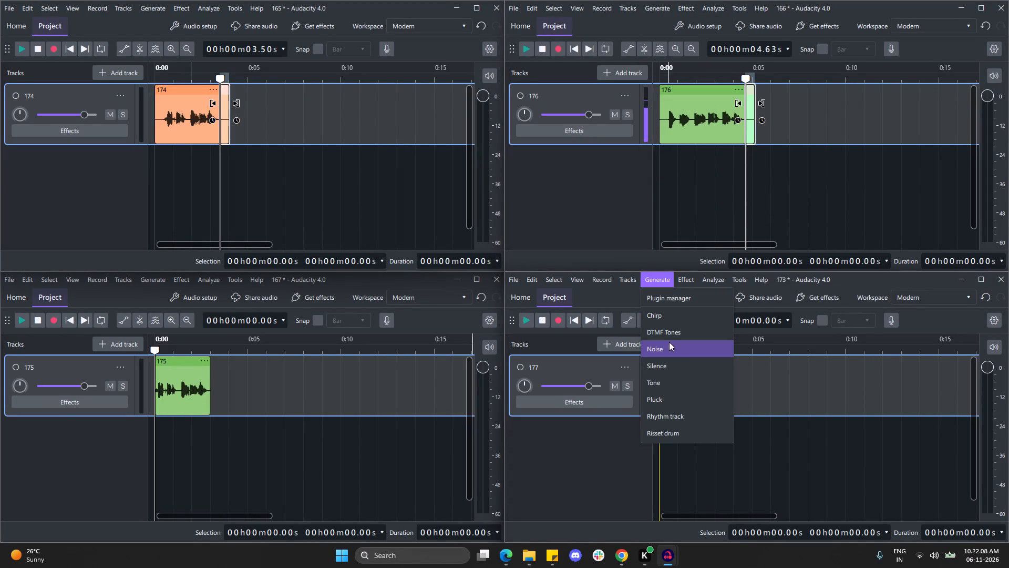
left_click(678, 366)
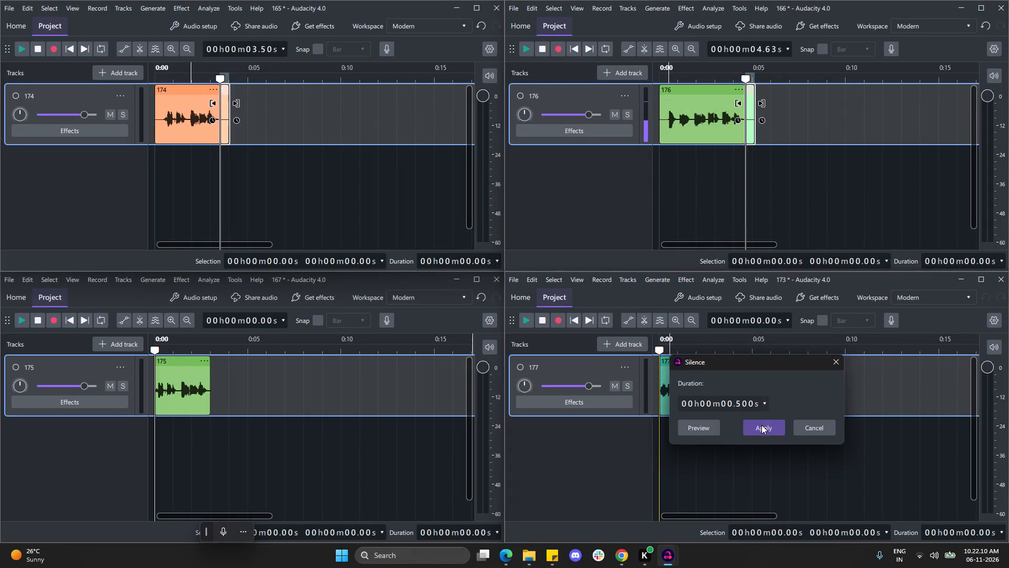
left_click(761, 425)
left_click(737, 388)
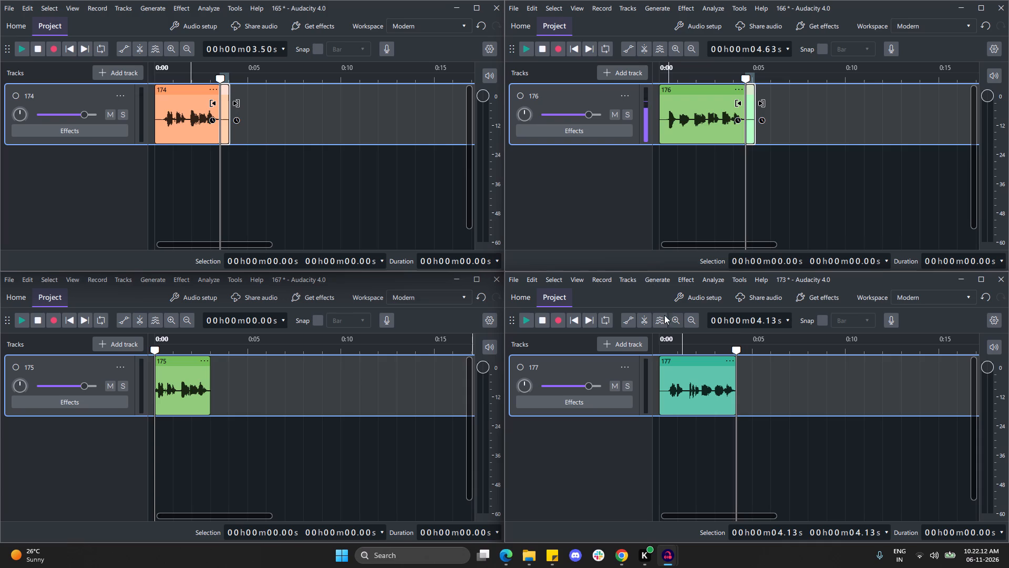
left_click(648, 285)
left_click(680, 368)
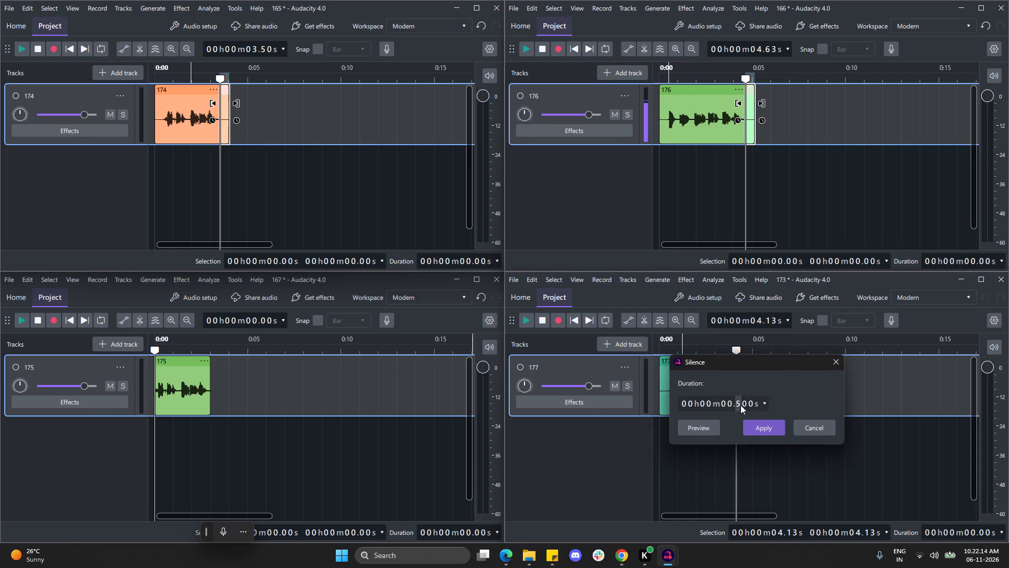
left_click(763, 427)
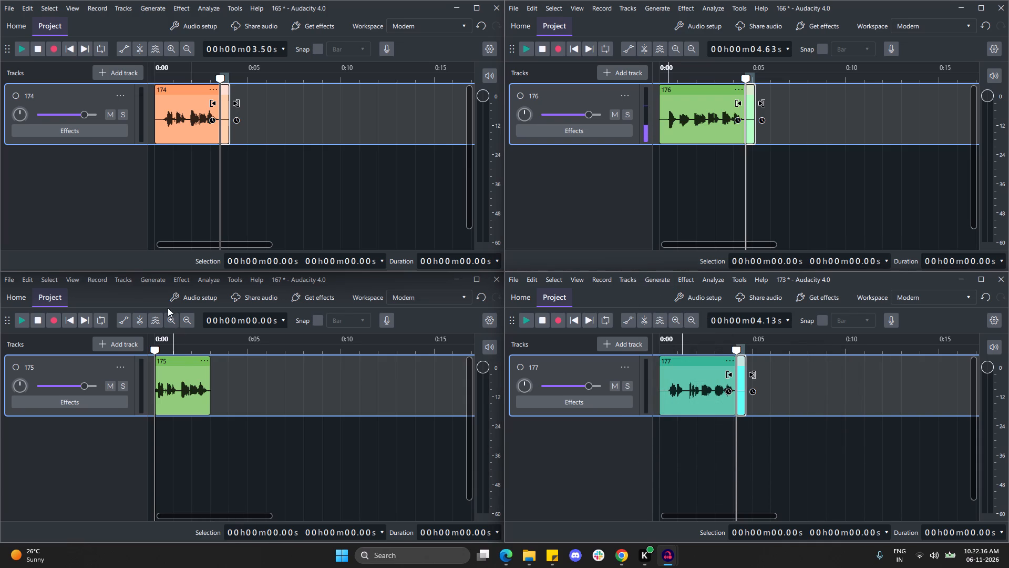
Generate 0.5 s of silence at the start and at the end of track 175 in the 167 project.
left_click(152, 281)
left_click(184, 360)
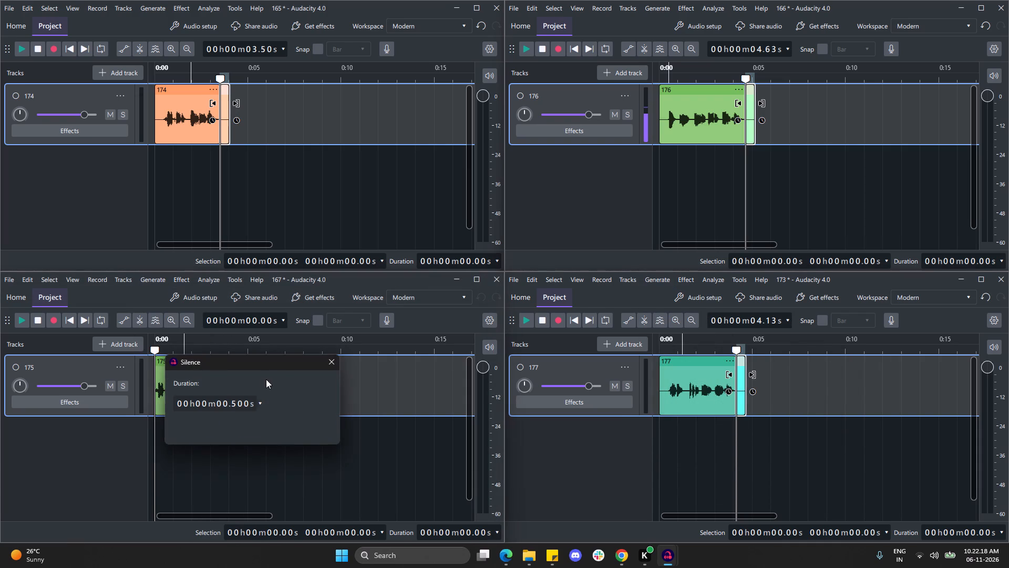
left_click(258, 427)
left_click(221, 391)
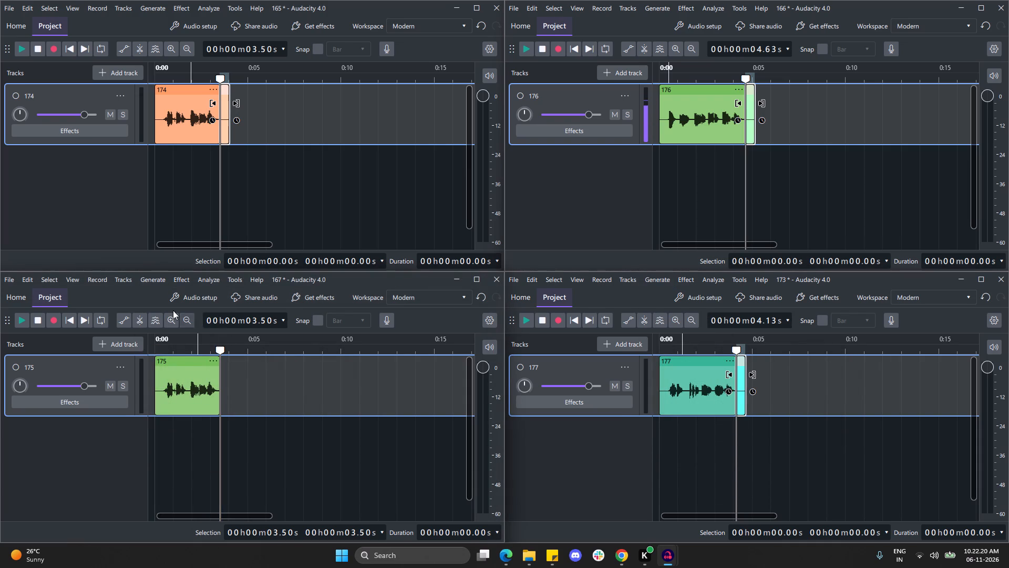
left_click(148, 284)
left_click(195, 360)
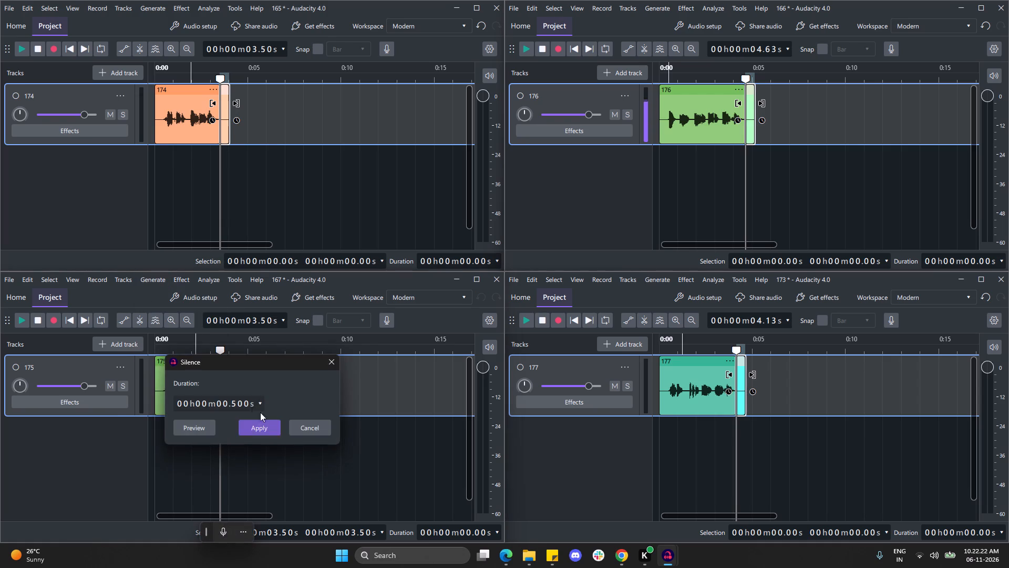
left_click(271, 430)
Export the 165 project's audio as Te_sp_1_174, a mono WAV in the batch 2 folder, with the sample rate set to 16000 Hz.
left_click(10, 14)
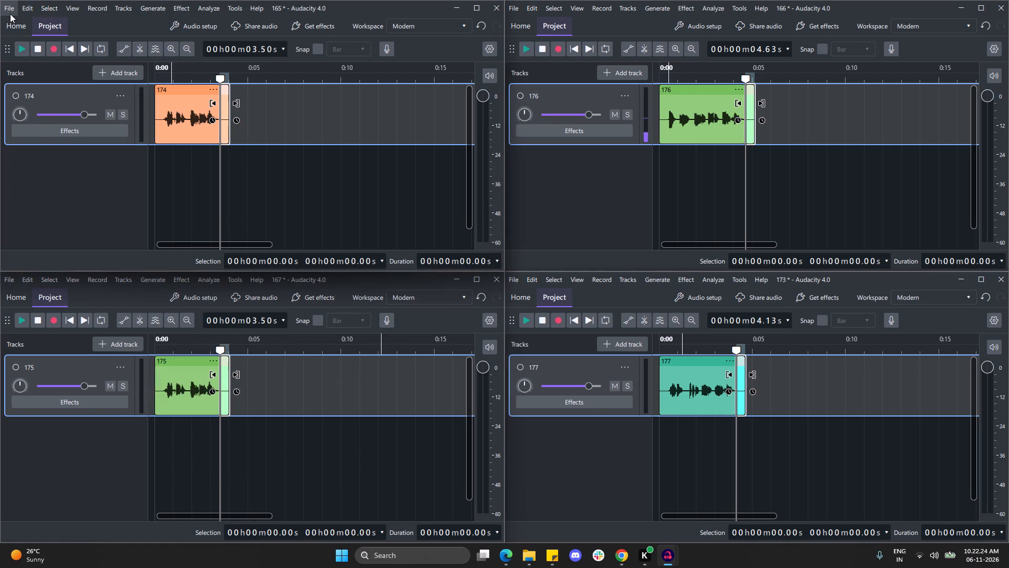
left_click(66, 162)
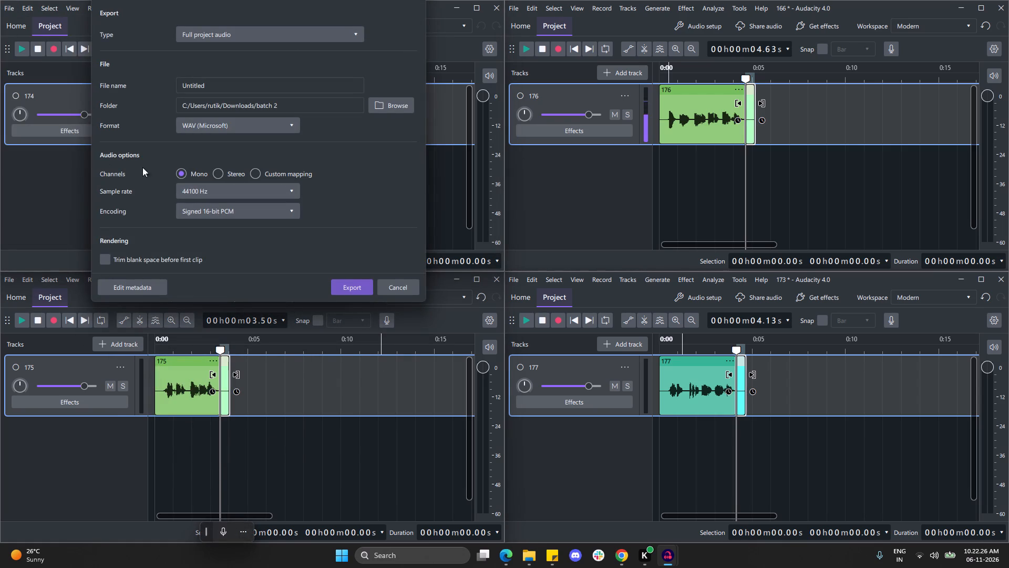
left_click(234, 87, "ctrl")
key("ctrl+a")
key("ctrl+v")
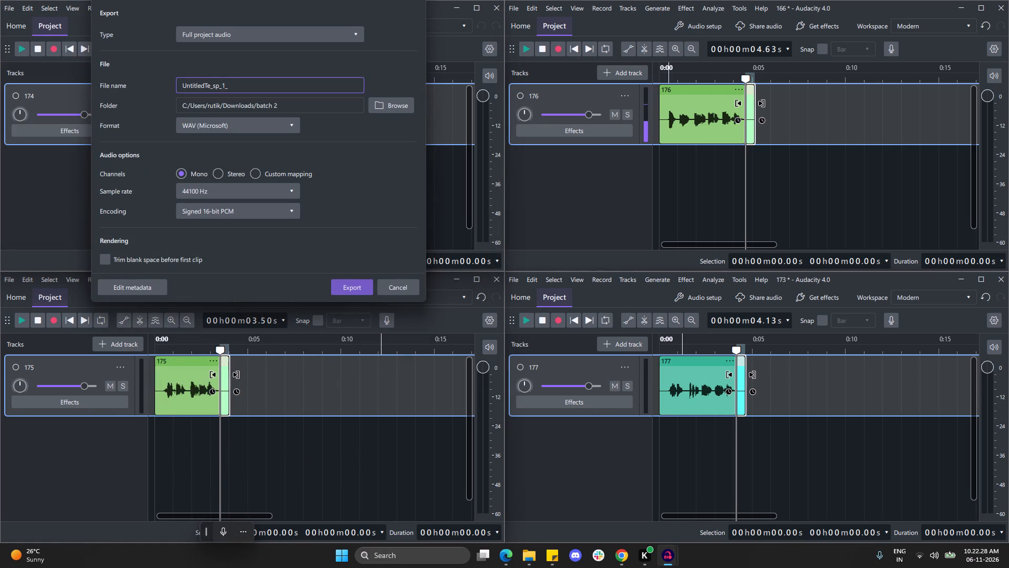
key("ctrl+a")
key("ctrl+v")
type("174")
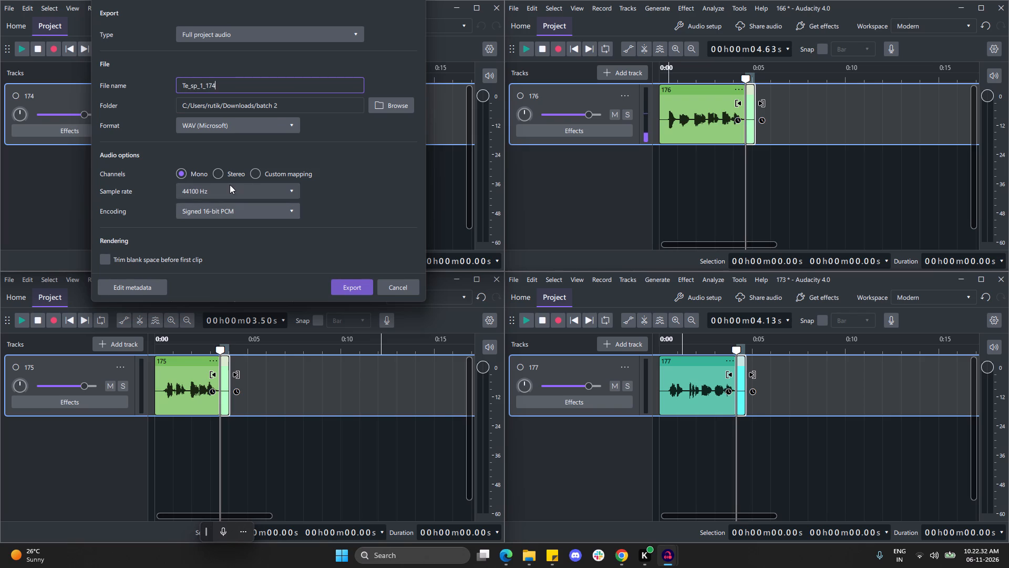
left_click(230, 185)
left_click(218, 143)
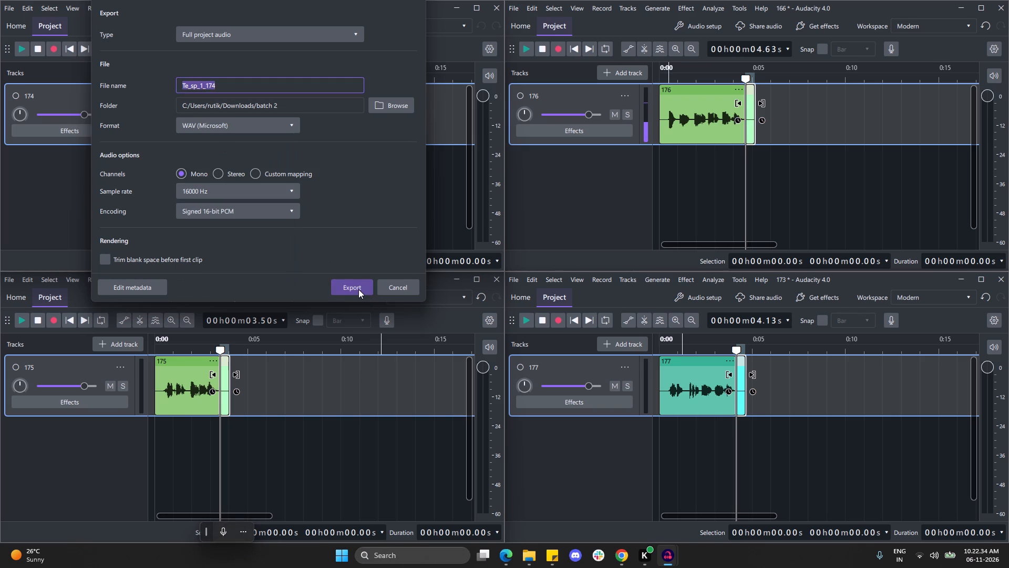
left_click(358, 289)
Export the 166 project's audio to the batch 2 folder as the mono 16000 Hz WAV Te_sp_1_176.
left_click(512, 6)
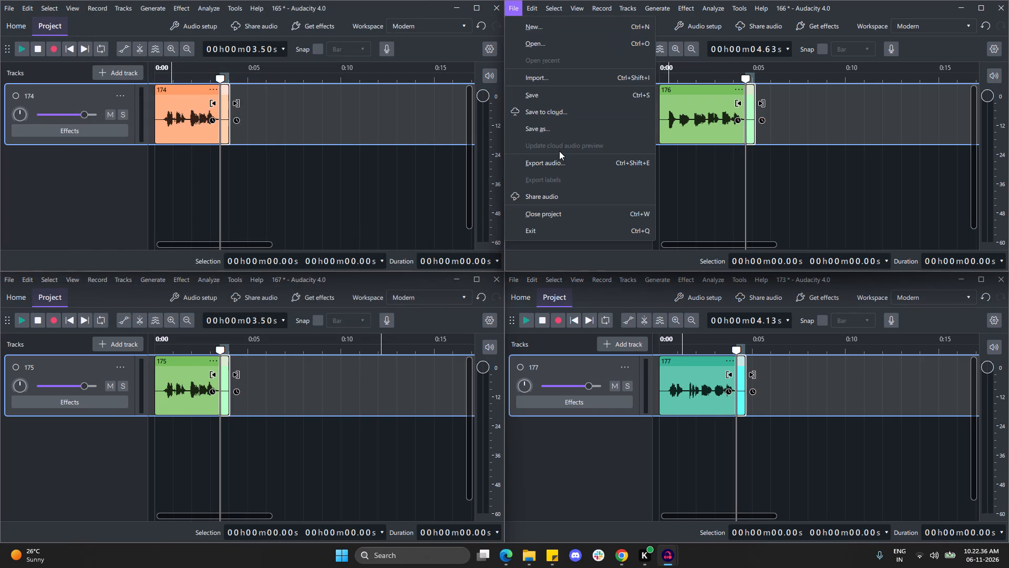
left_click(558, 163)
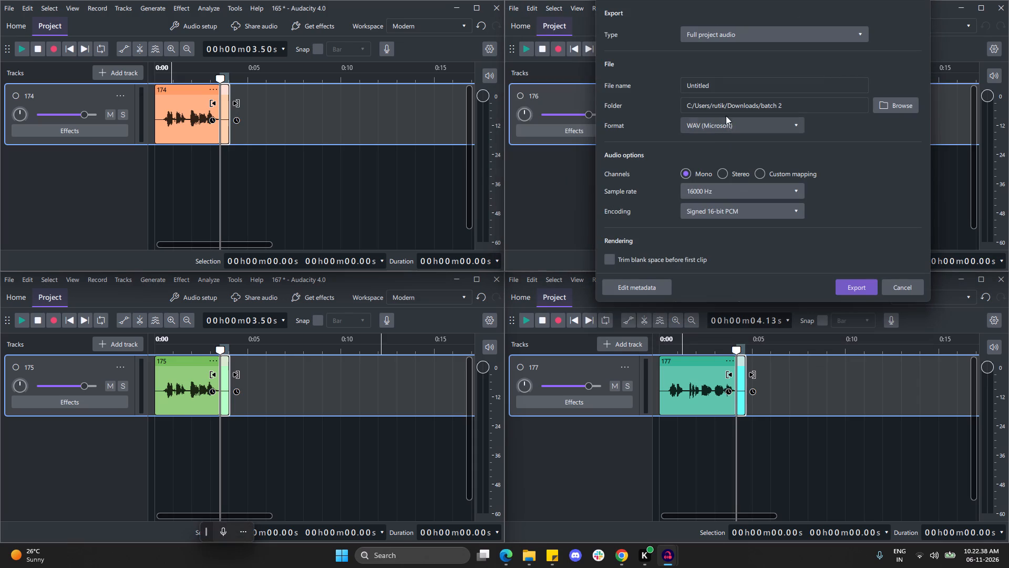
left_click(724, 83)
double_click(724, 84)
key("ctrl+a")
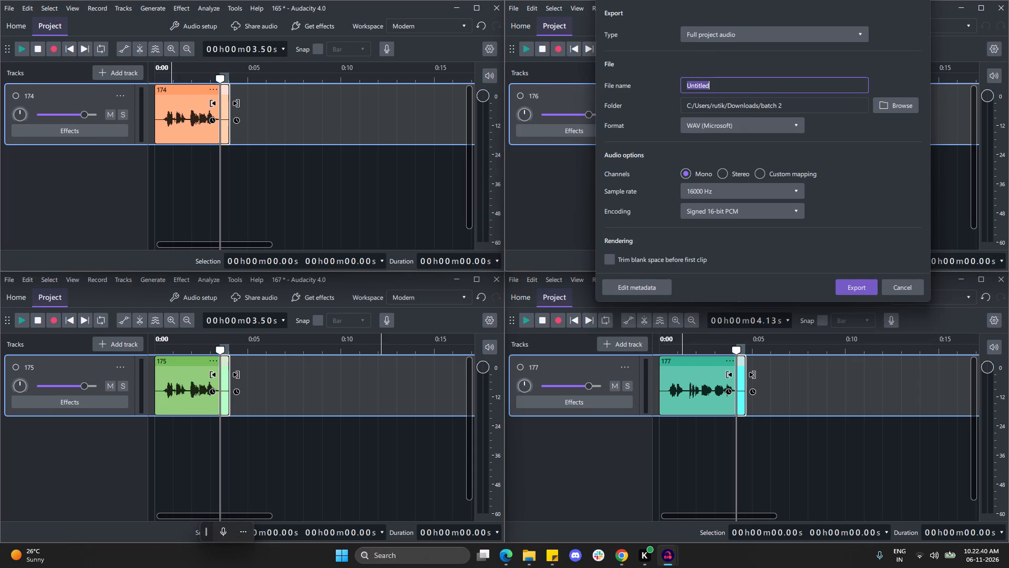
key("ctrl+v")
type("176")
left_click(855, 289)
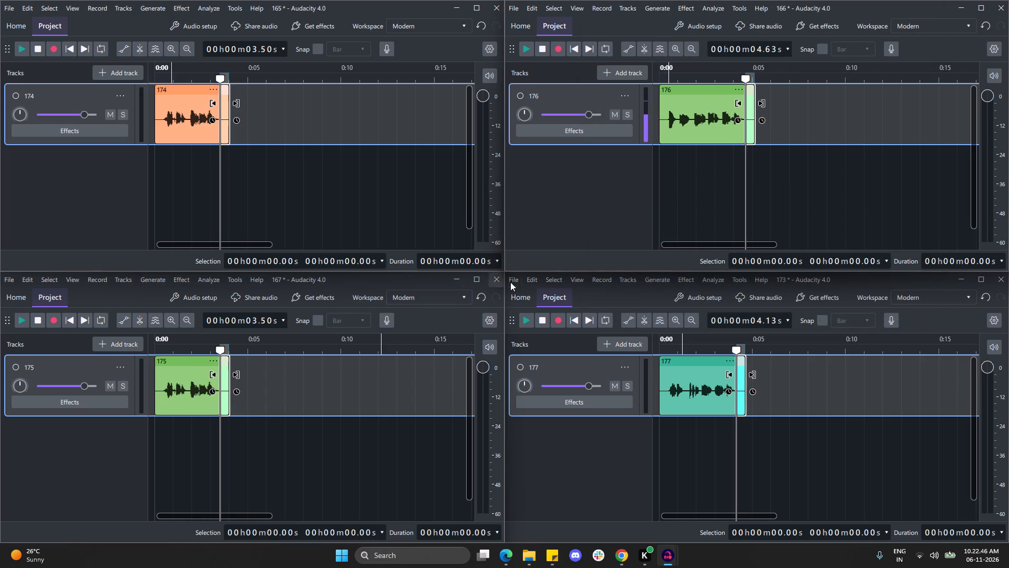
Export the 173 project's audio to the batch 2 folder as the mono 16000 Hz WAV Te_sp_1_177.
left_click(514, 279)
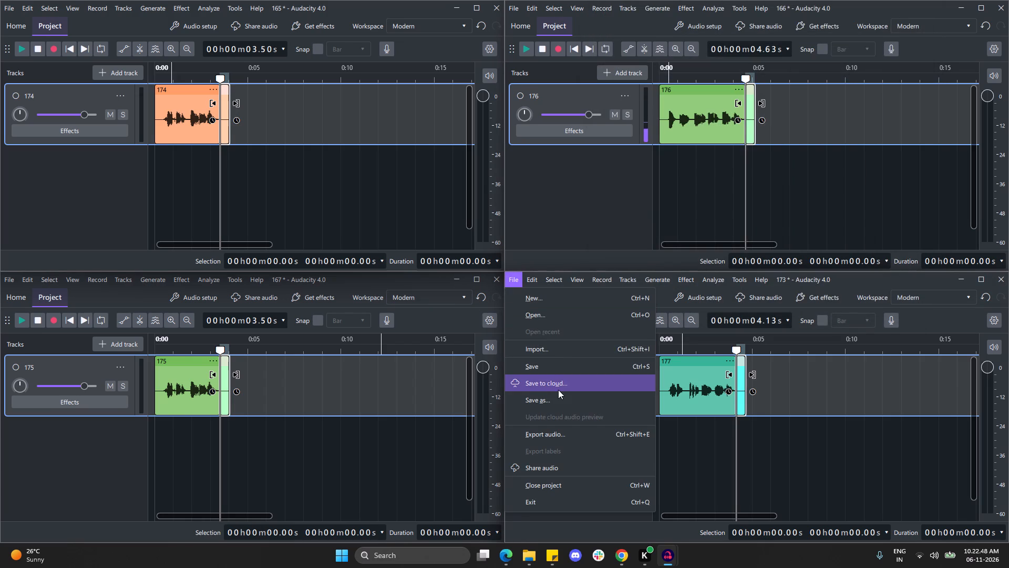
left_click(563, 436)
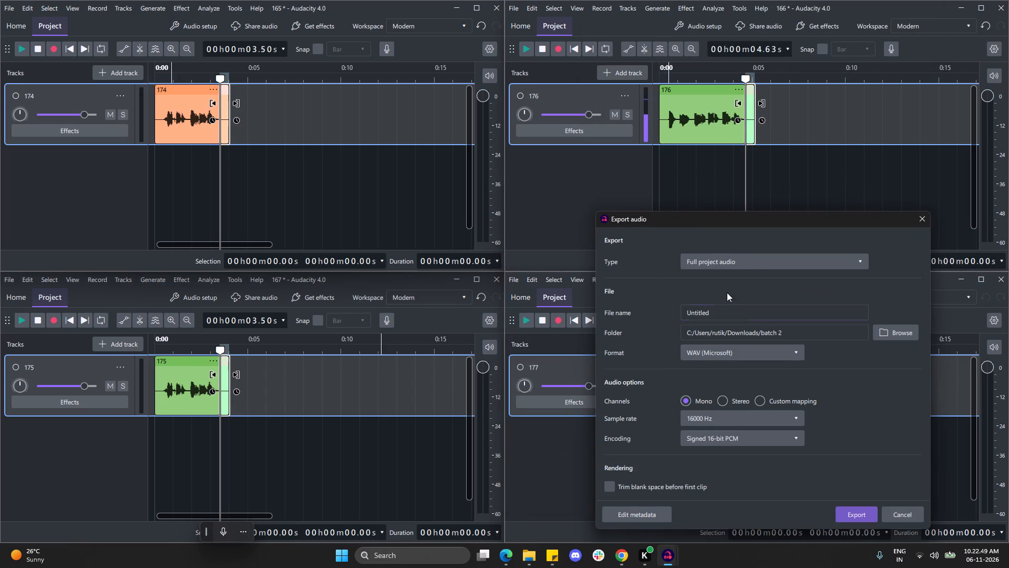
left_click(727, 314, "ctrl")
key("ctrl+a")
left_click(727, 312, "ctrl")
left_click(727, 312, "ctrl")
key("ctrl+a")
key("ctrl+v")
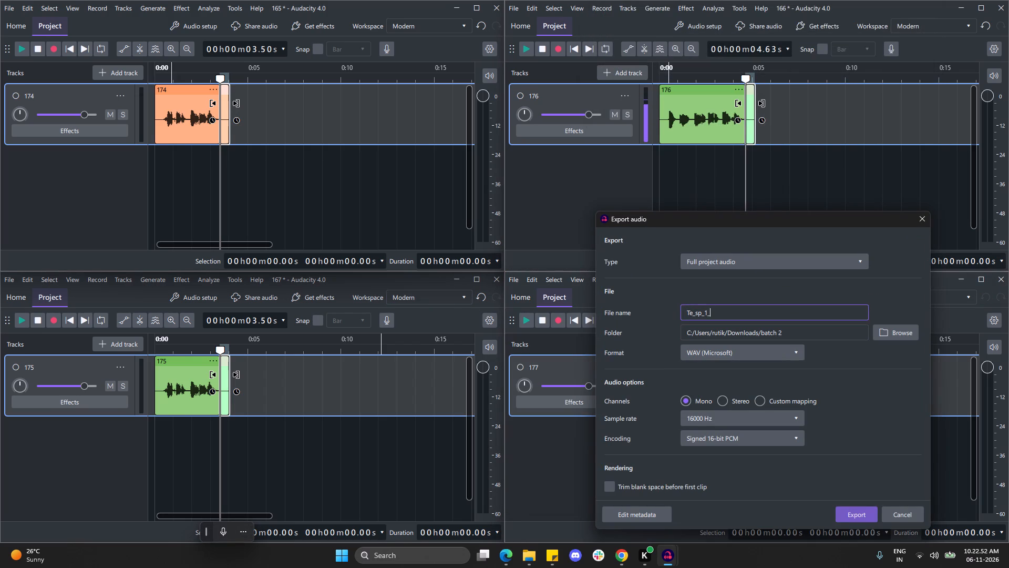
type("177")
left_click(852, 510)
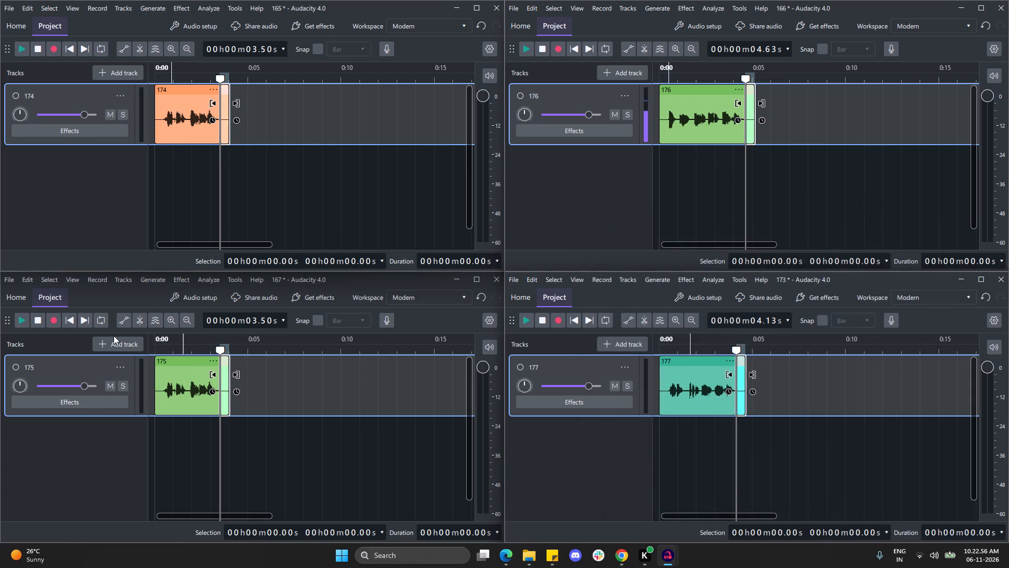
Export the 167 project's audio to the batch 2 folder as the mono 16000 Hz WAV Te_sp_1_175.
left_click(6, 275)
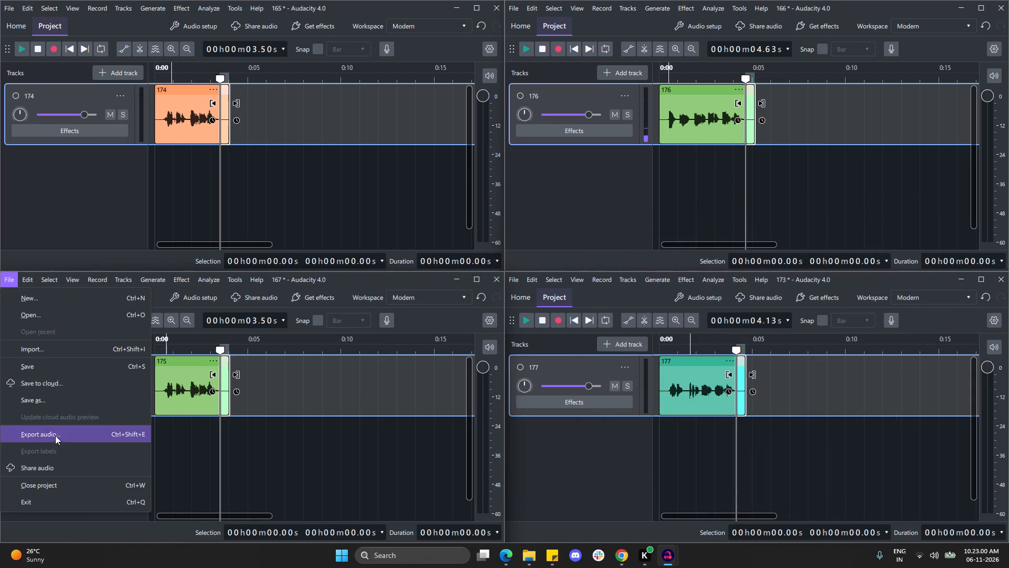
left_click(55, 435)
left_click(235, 311, "ctrl")
key("ctrl+a")
key("ctrl+v")
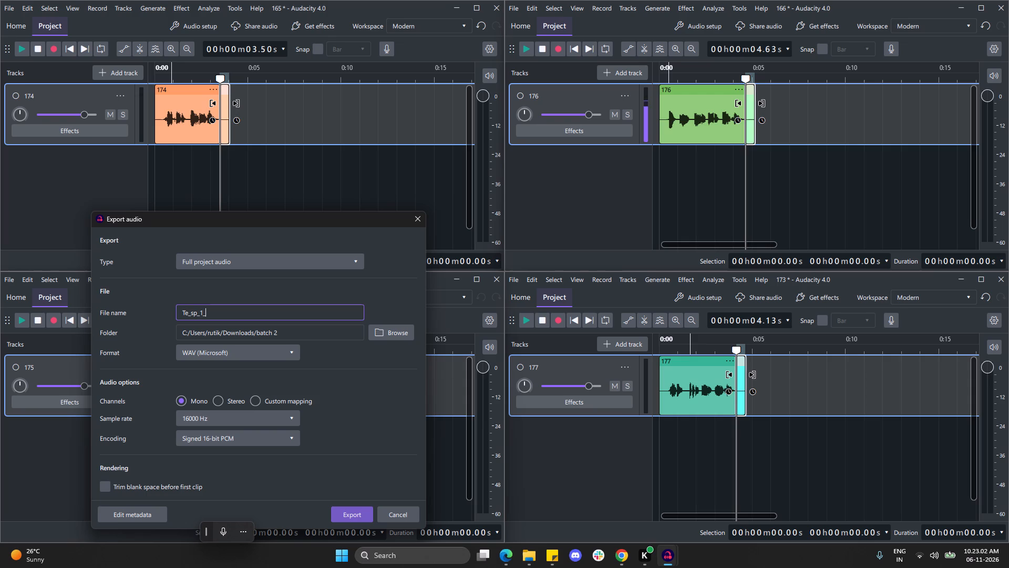
type("175")
left_click(358, 514)
Replace track 174 in the 165 project by deleting it and importing 181.mp3 from the Rutik folder.
scroll(187, 172, "up", 3)
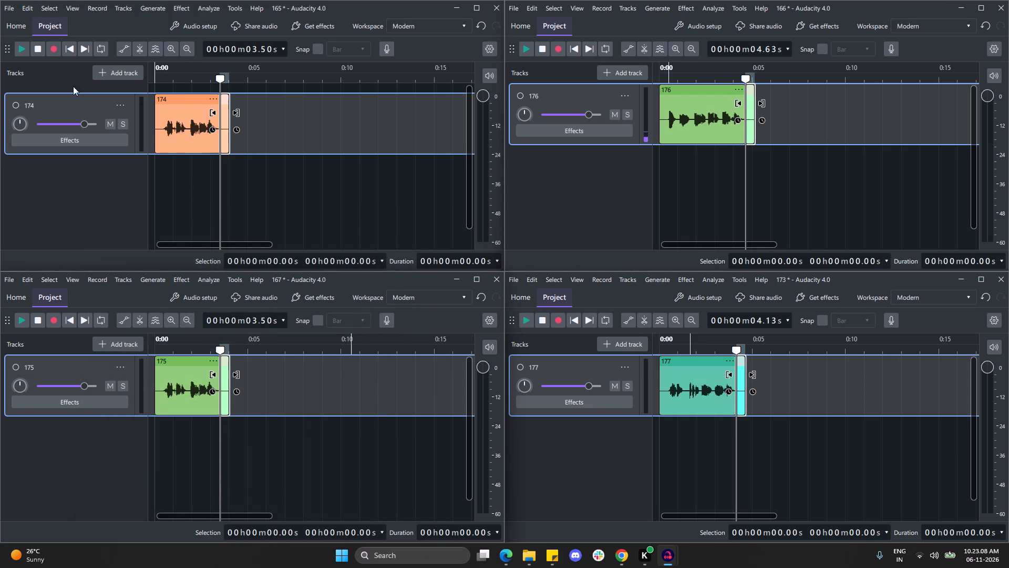
left_click(116, 100)
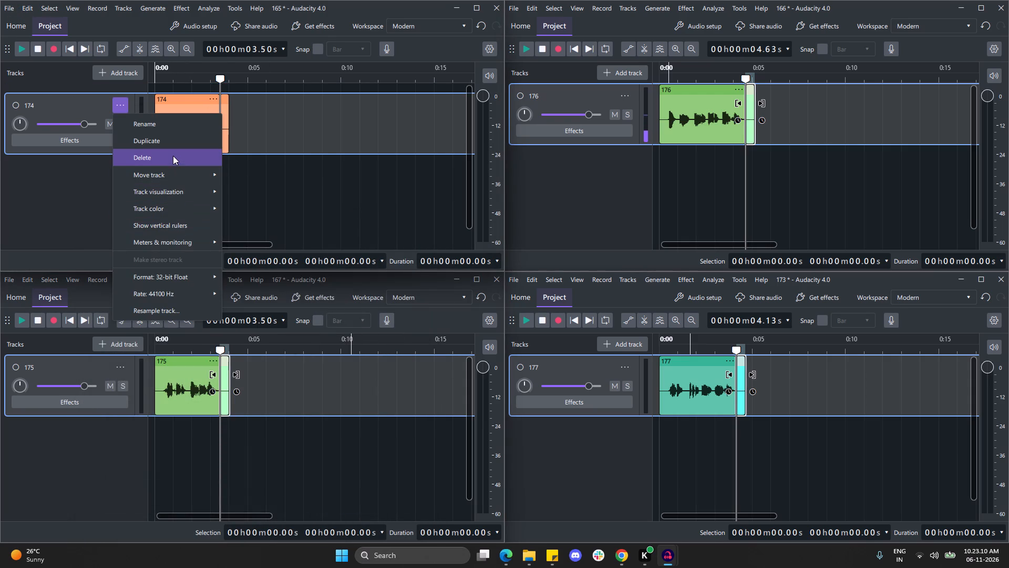
left_click(173, 156)
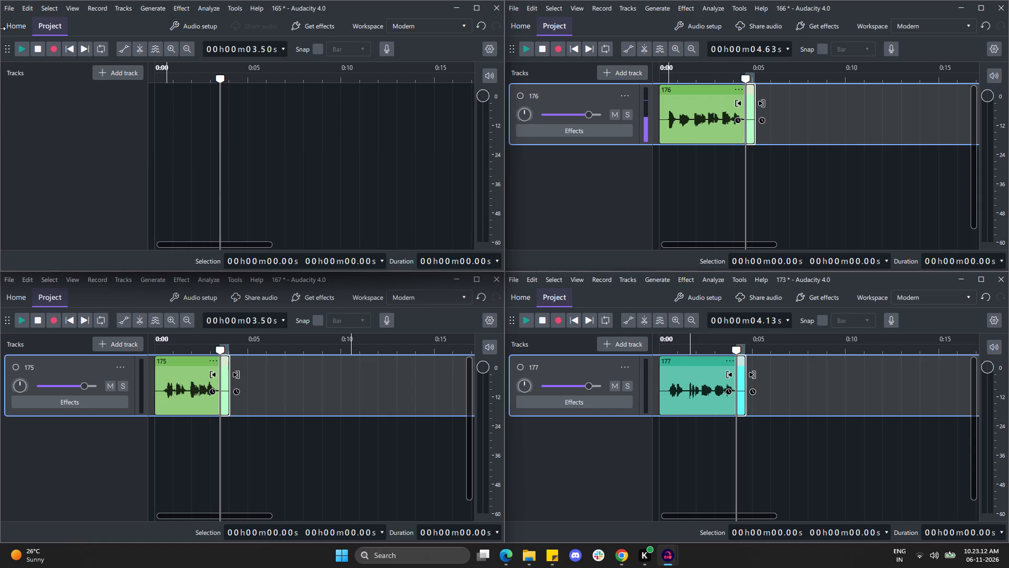
left_click(13, 1)
left_click(13, 4)
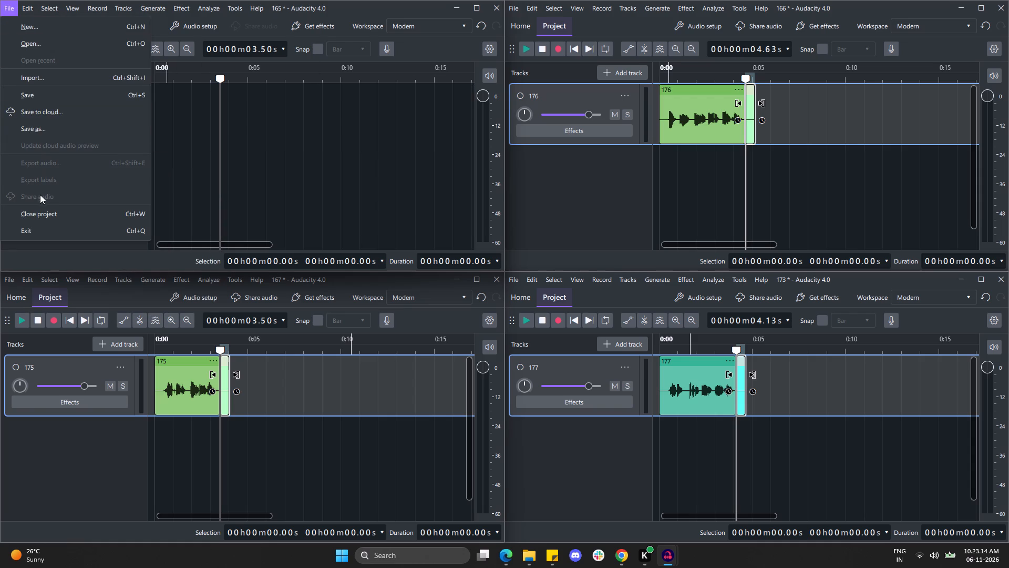
left_click(48, 83)
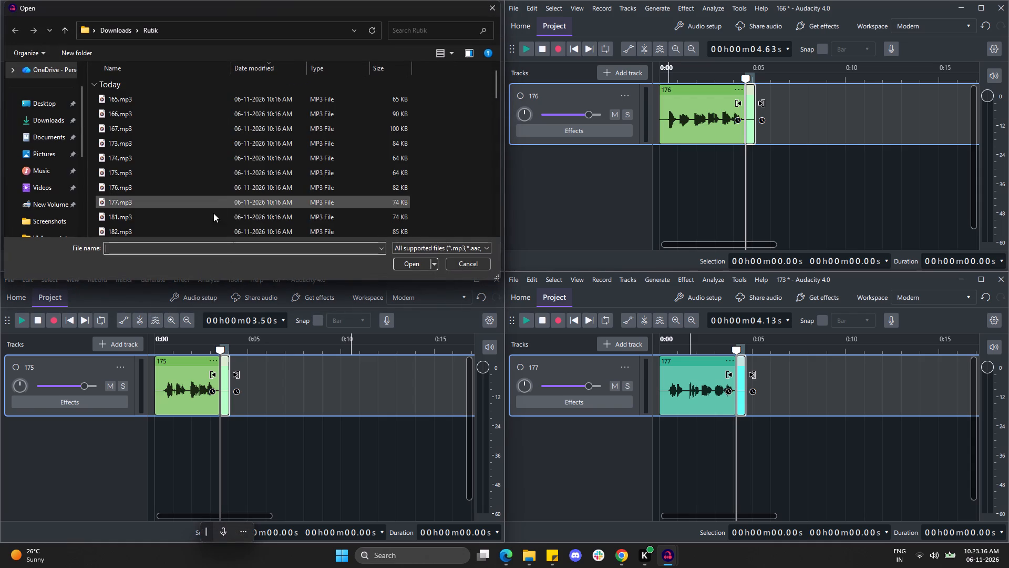
left_click(213, 214)
left_click(416, 262)
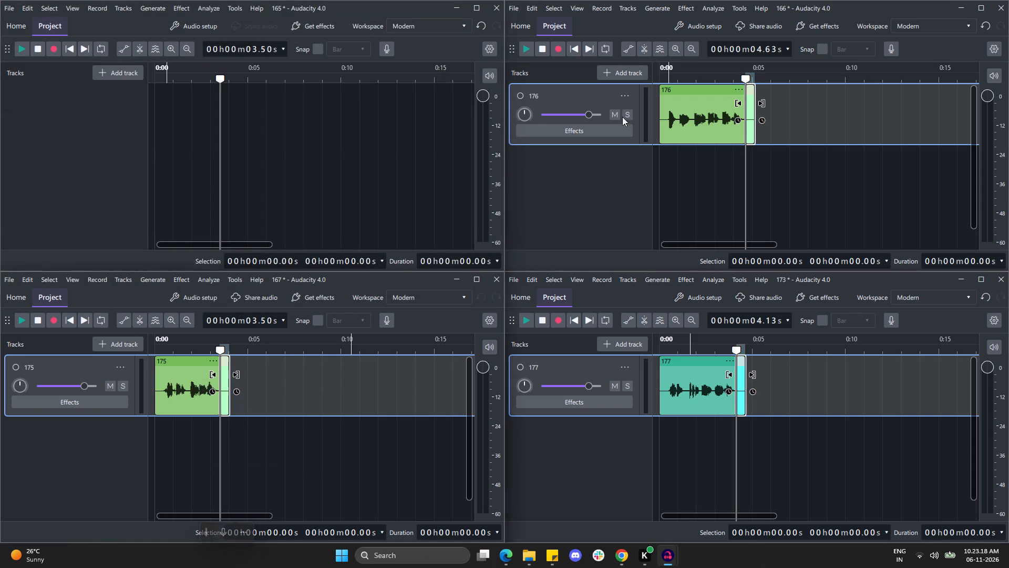
Replace track 176 in the 166 project by importing 182.mp3 from the Rutik folder and deleting the old track.
left_click(517, 12)
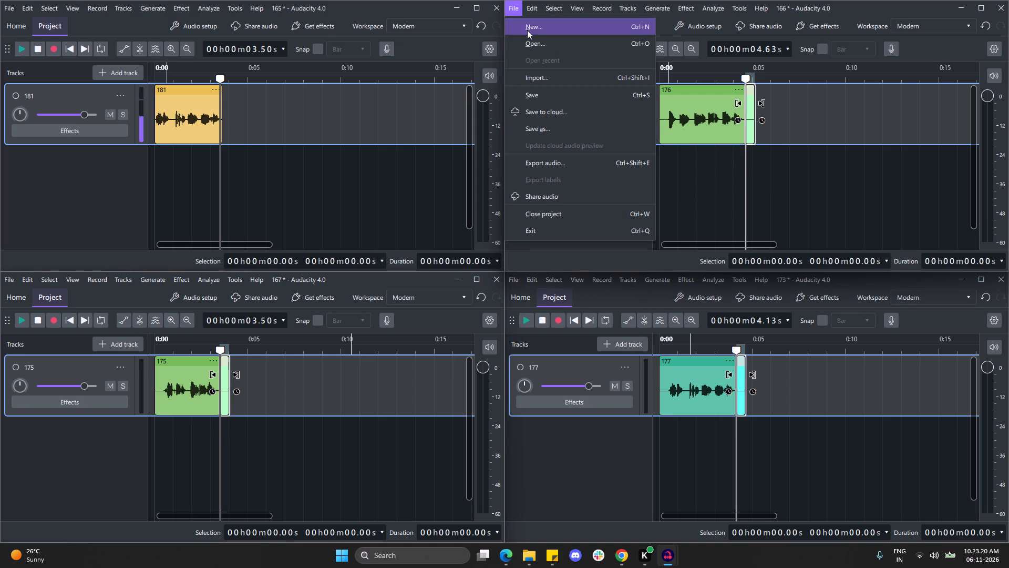
left_click(560, 80)
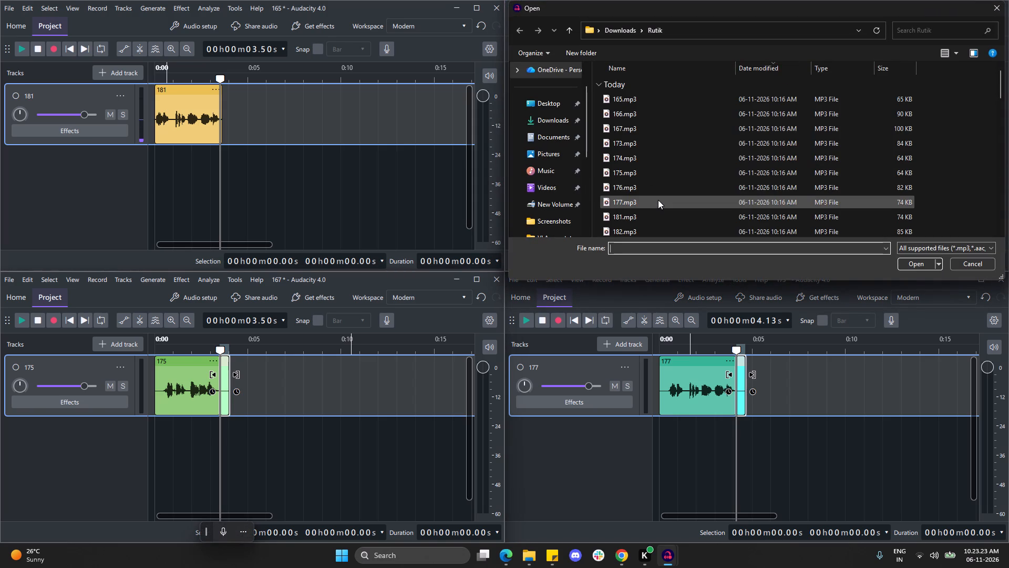
left_click(660, 228)
left_click(922, 261)
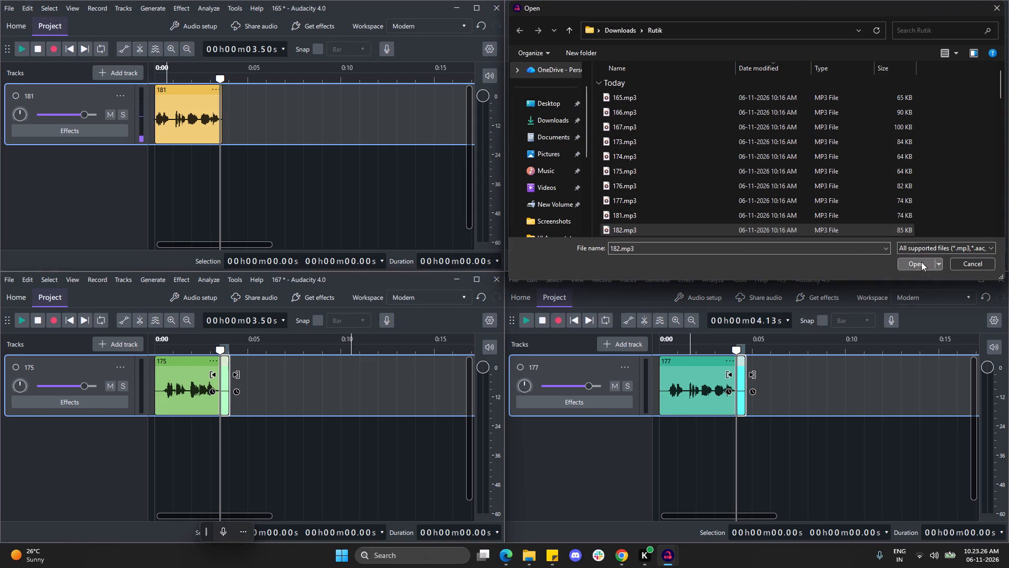
left_click(622, 93)
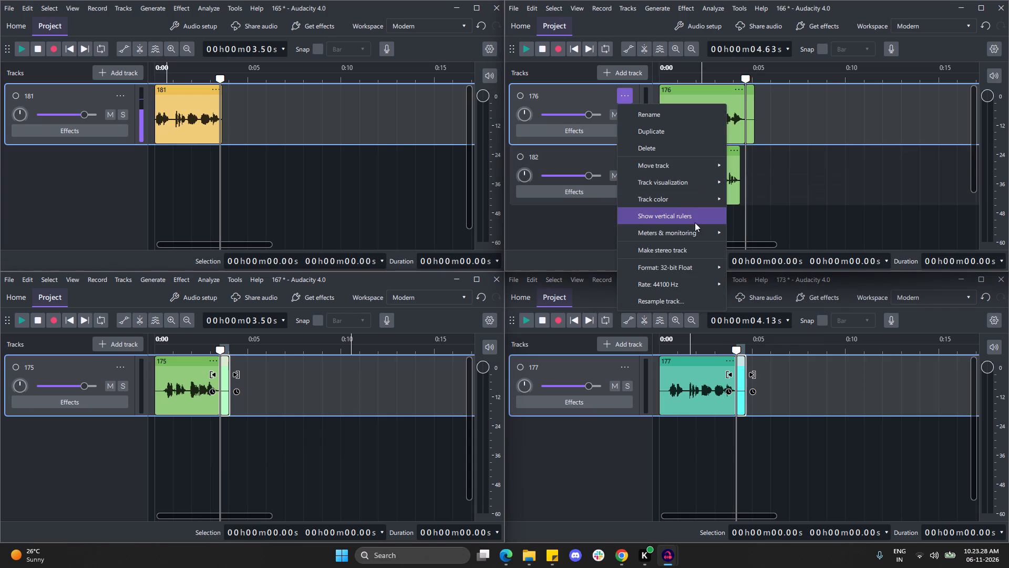
left_click(664, 150)
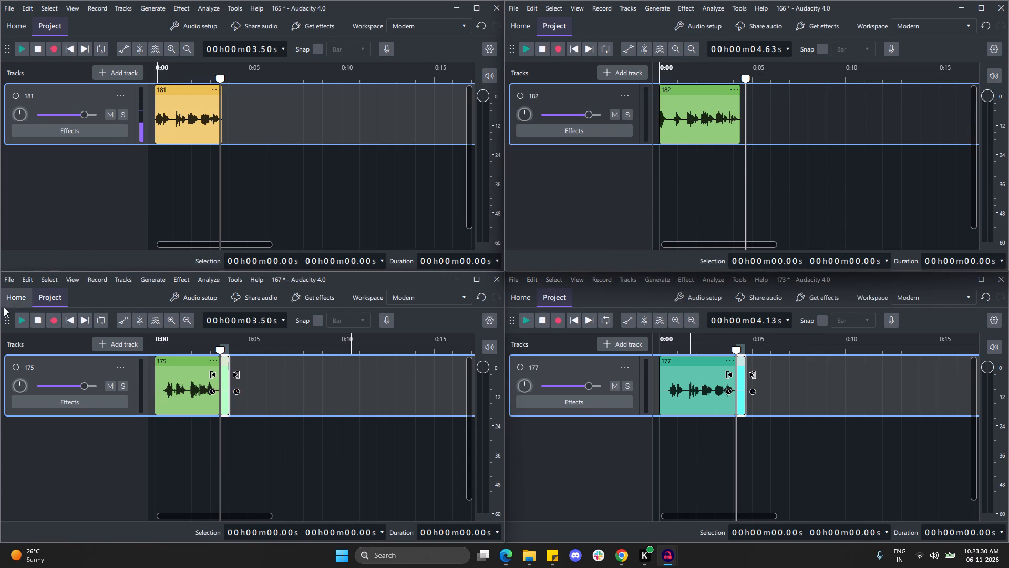
Replace track 175 in the 167 project by importing 183.mp3 from the Rutik folder and deleting the old track.
left_click(13, 281)
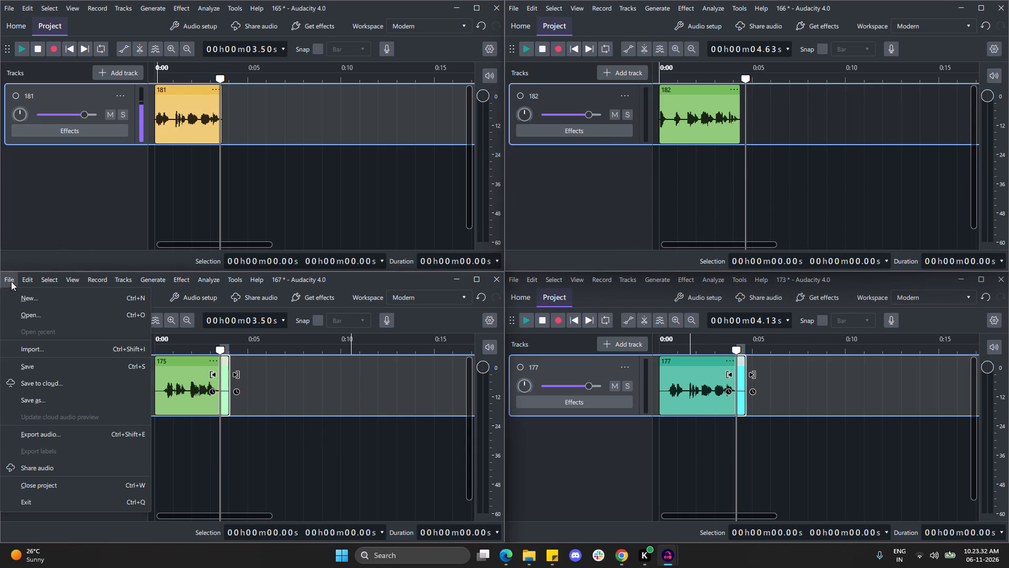
left_click(57, 350)
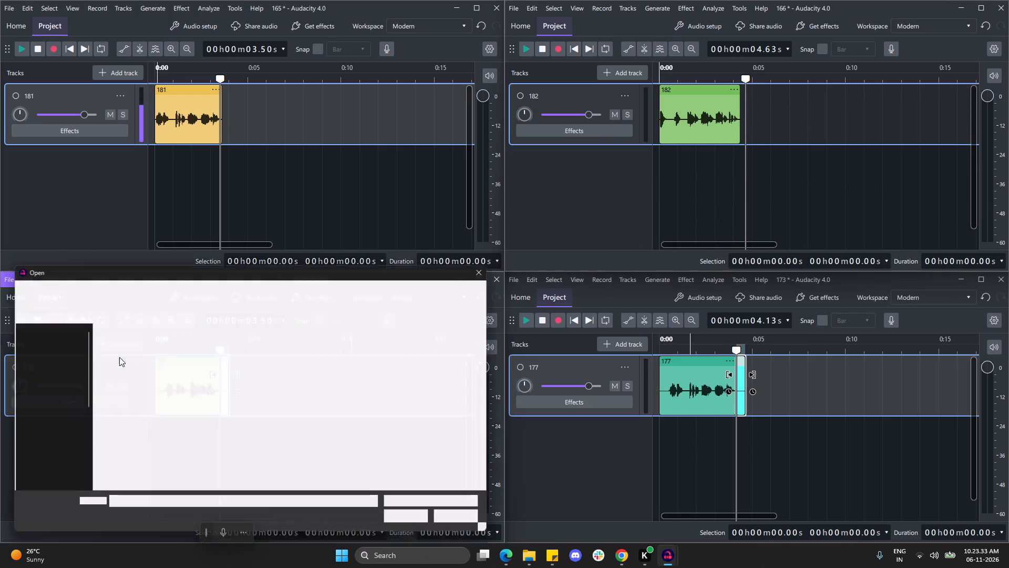
scroll(159, 453, "down", 1)
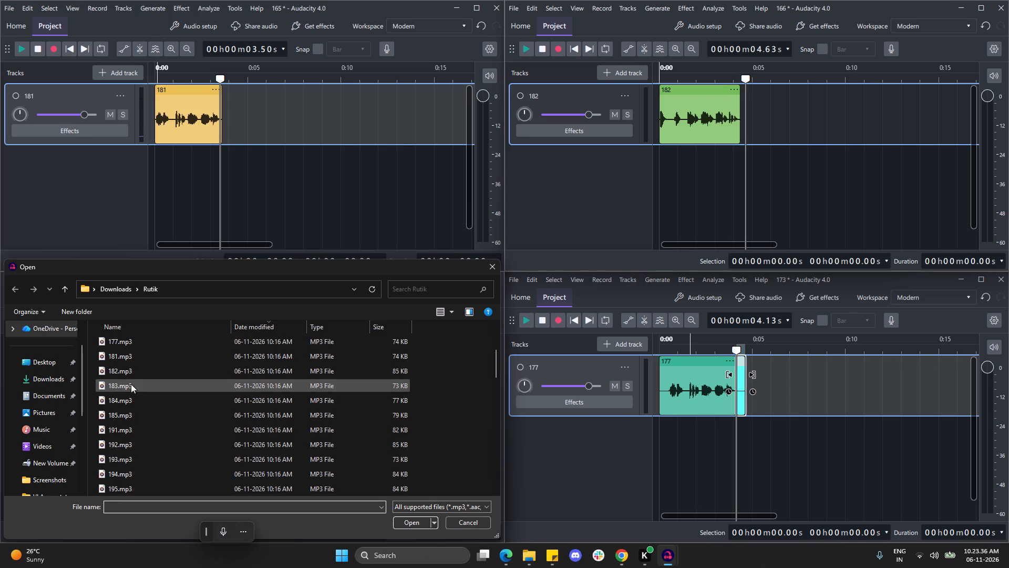
left_click(130, 388)
left_click(406, 520)
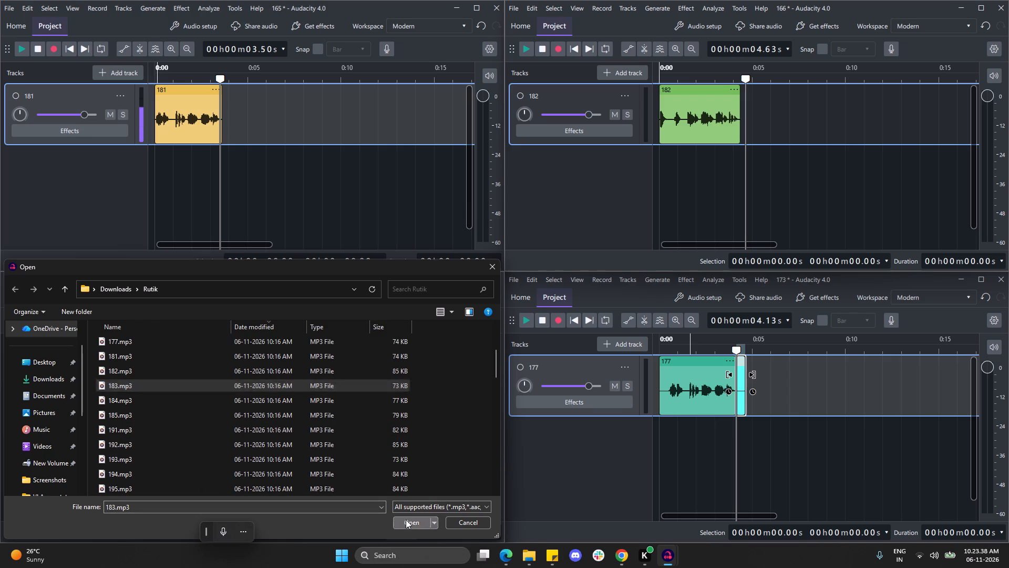
left_click(123, 366)
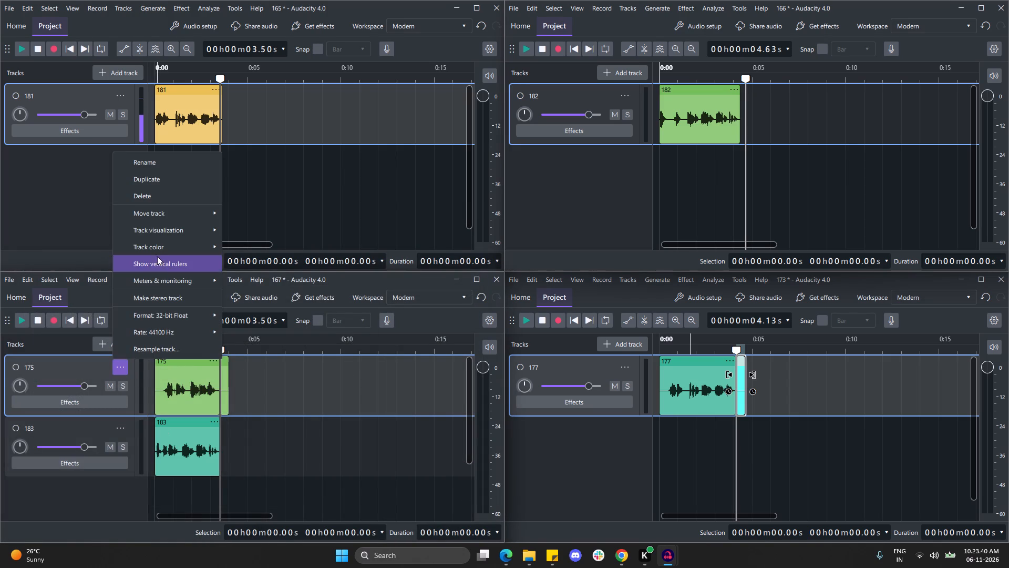
left_click(167, 194)
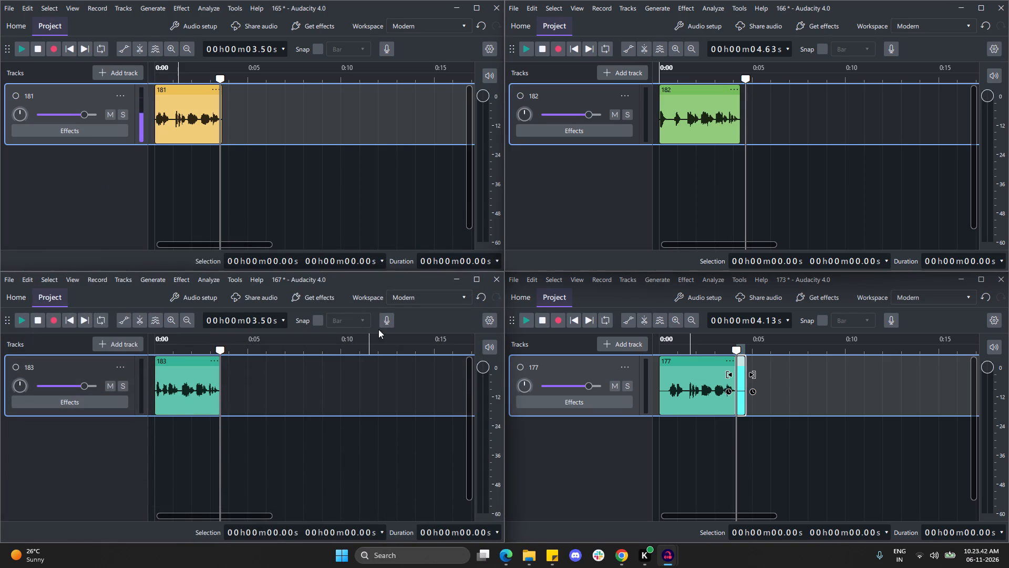
Replace track 177 in the 173 project by deleting it and importing 184.mp3 from the Rutik folder.
left_click(626, 363)
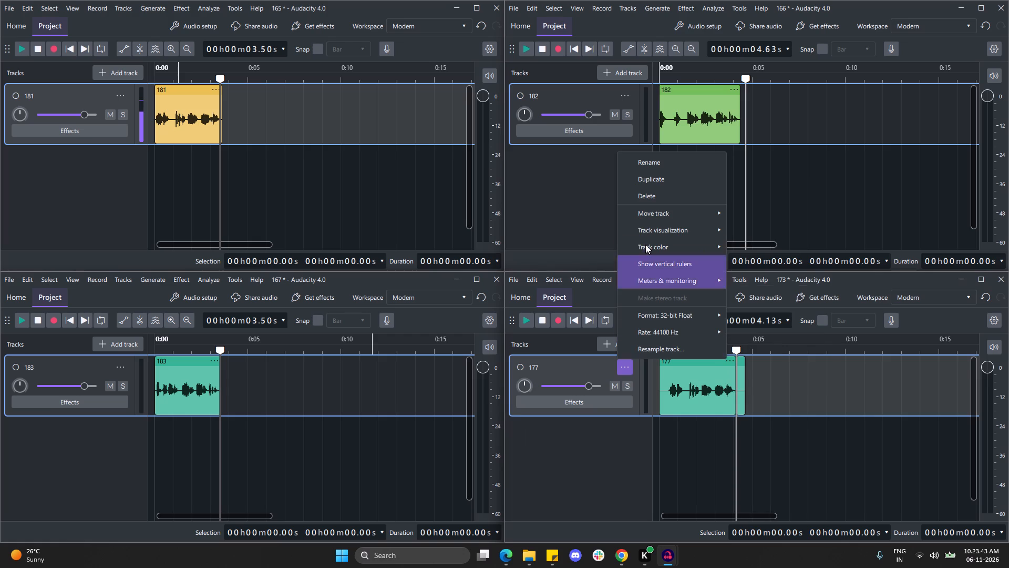
left_click(647, 191)
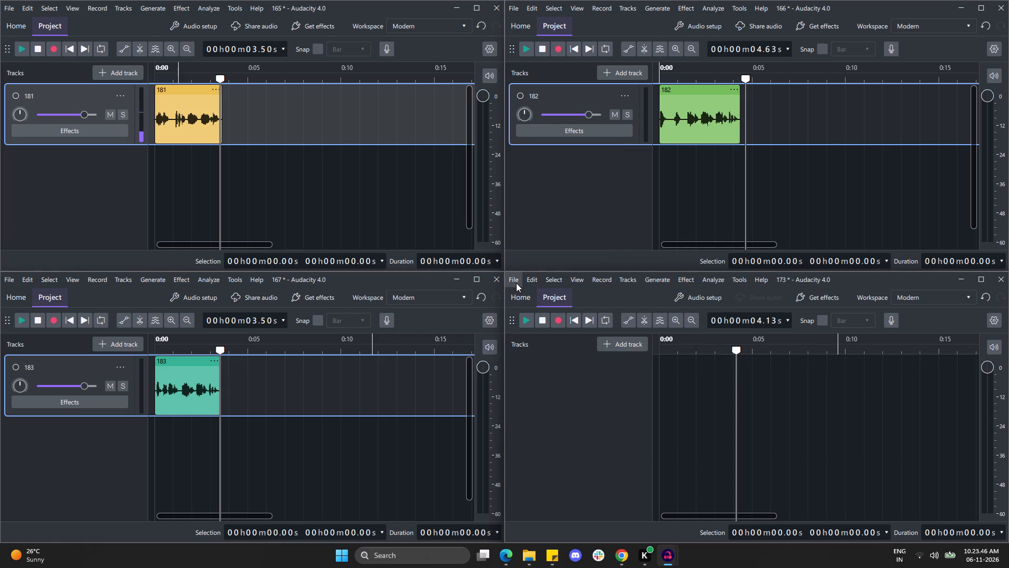
left_click(516, 283)
left_click(571, 343)
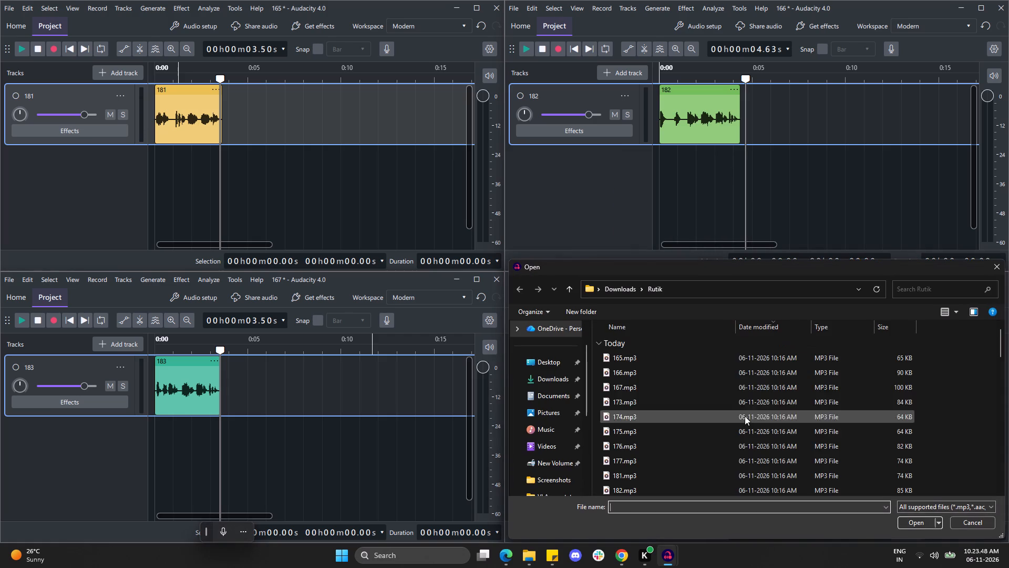
scroll(665, 473, "down", 1)
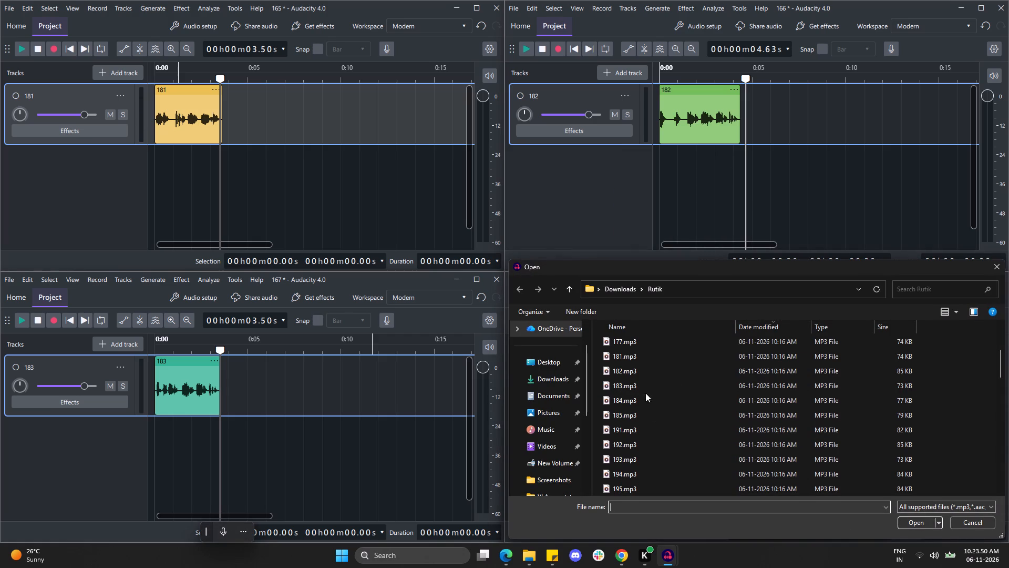
left_click(642, 400)
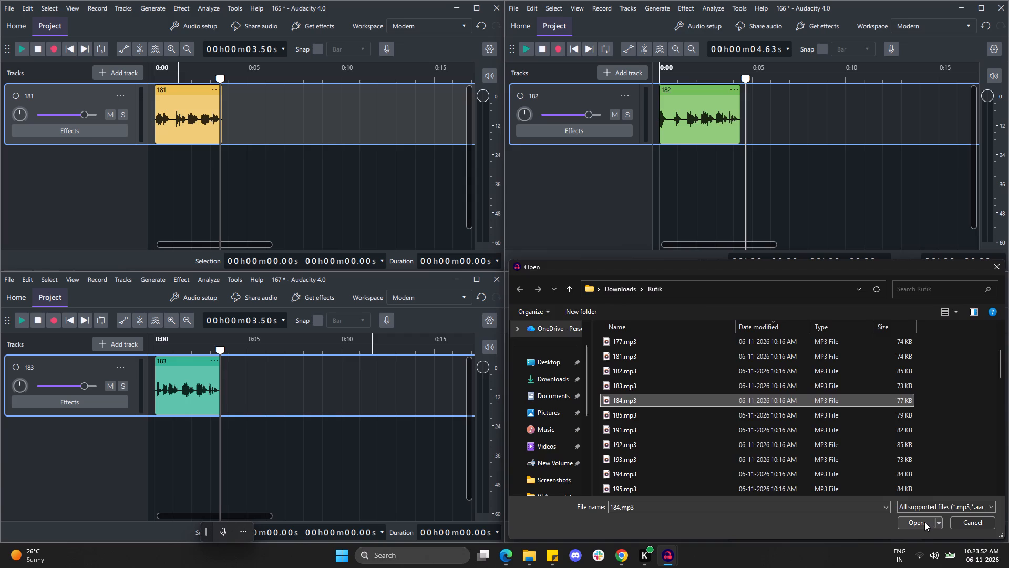
left_click(922, 522)
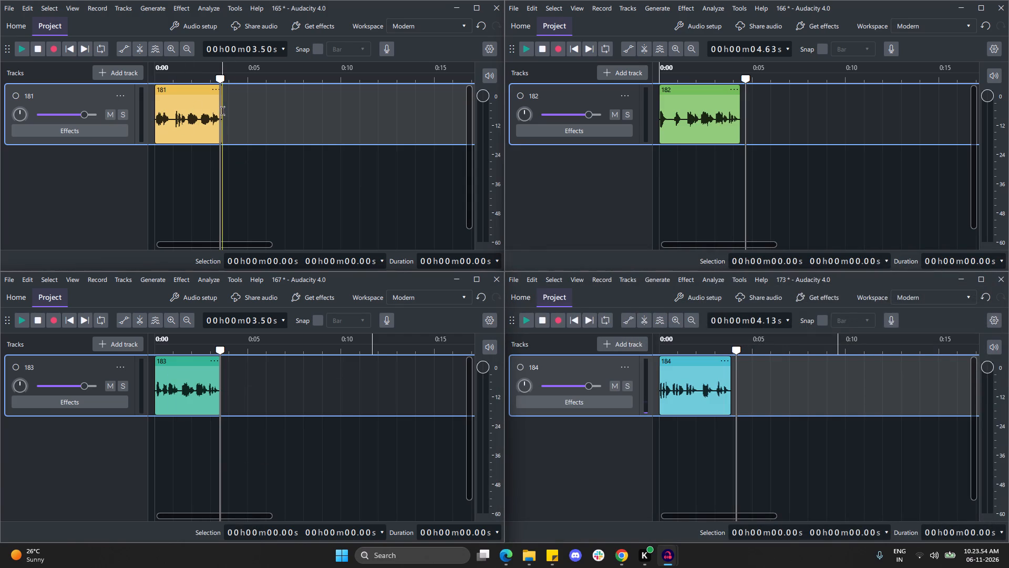
Pad track 181 in the 165 project with 0.5 s of generated silence at its end and at its start.
left_click(223, 111)
left_click(155, 12)
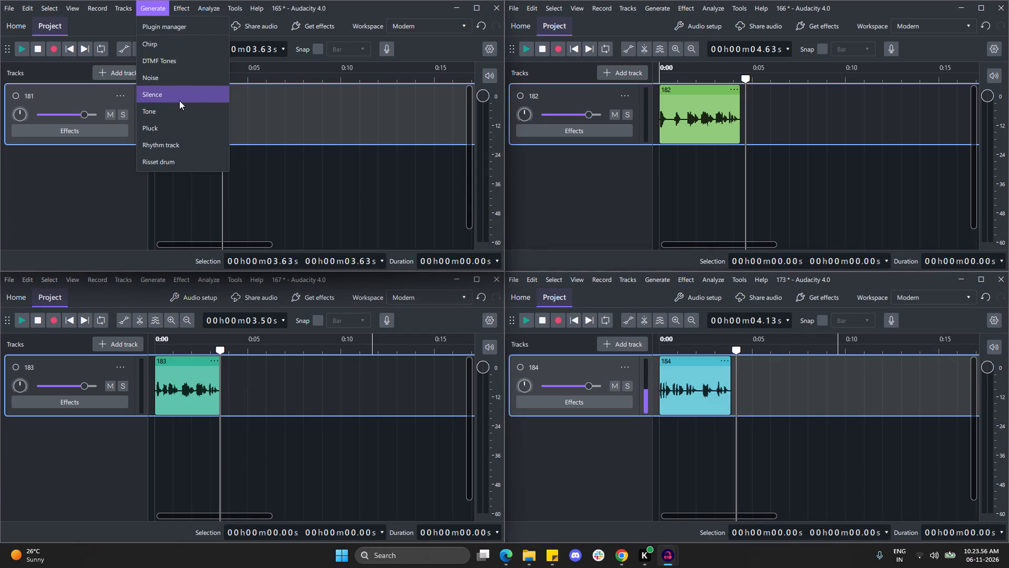
left_click(179, 100)
left_click(265, 156)
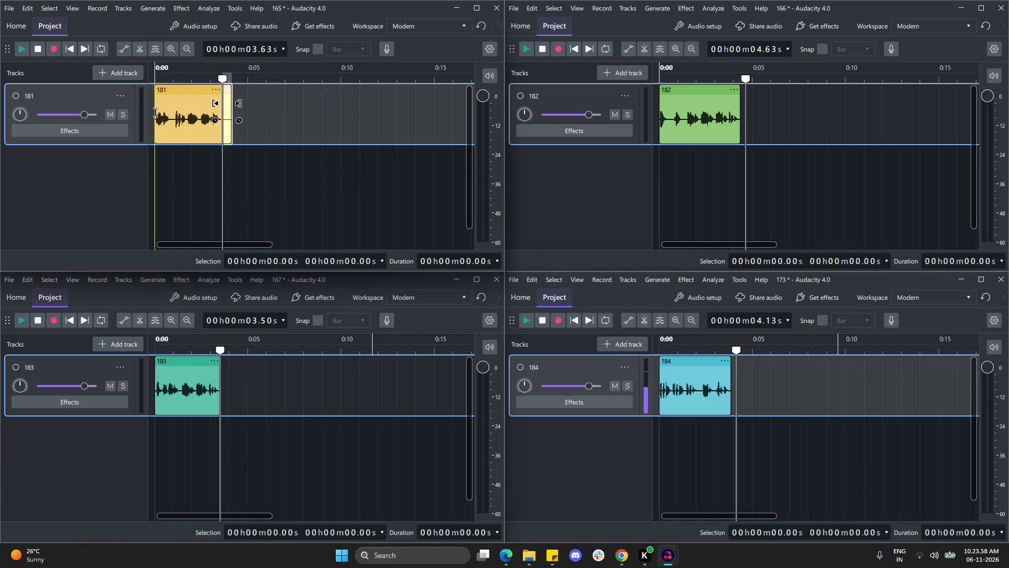
left_click(156, 113)
left_click(157, 7)
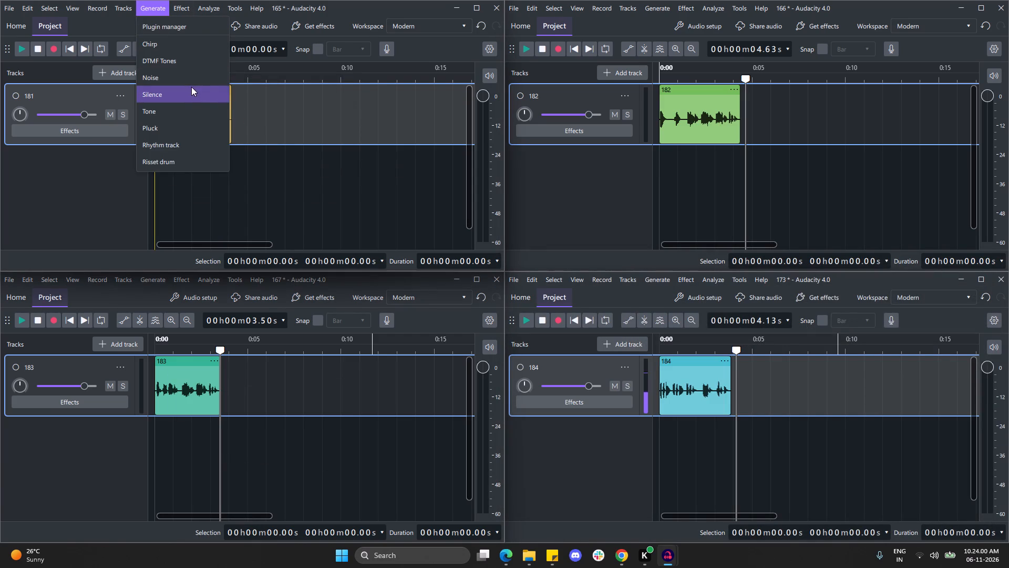
left_click(191, 87)
left_click(265, 155)
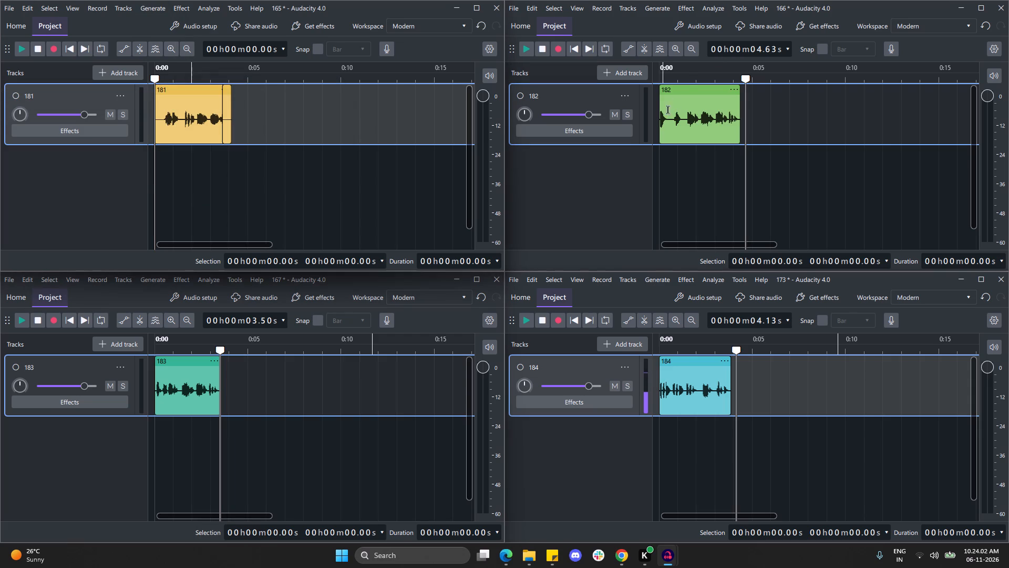
Pad track 182 in the 166 project with 0.5 s of generated silence at its end and at its start.
left_click(742, 109)
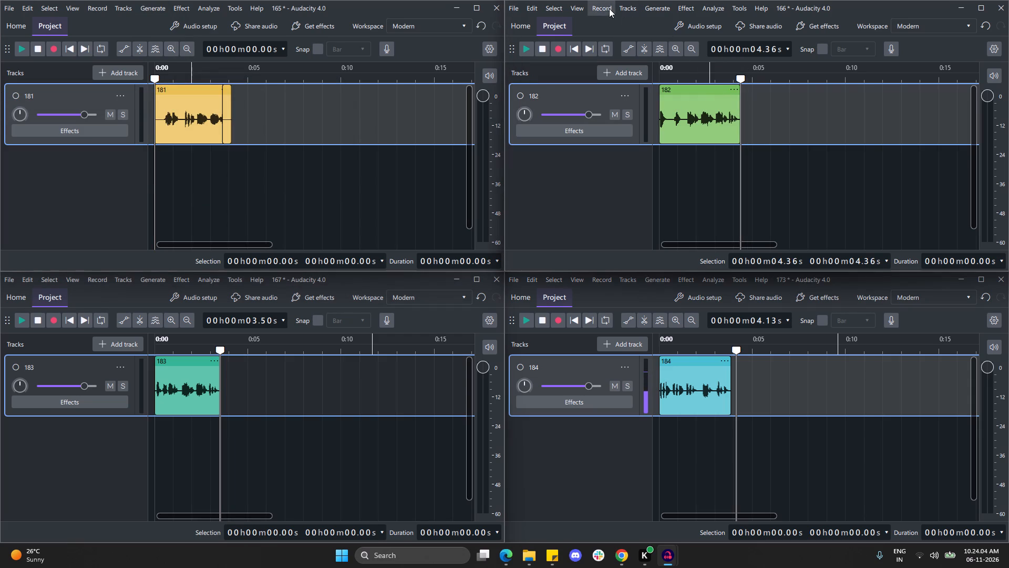
left_click(649, 8)
left_click(666, 88)
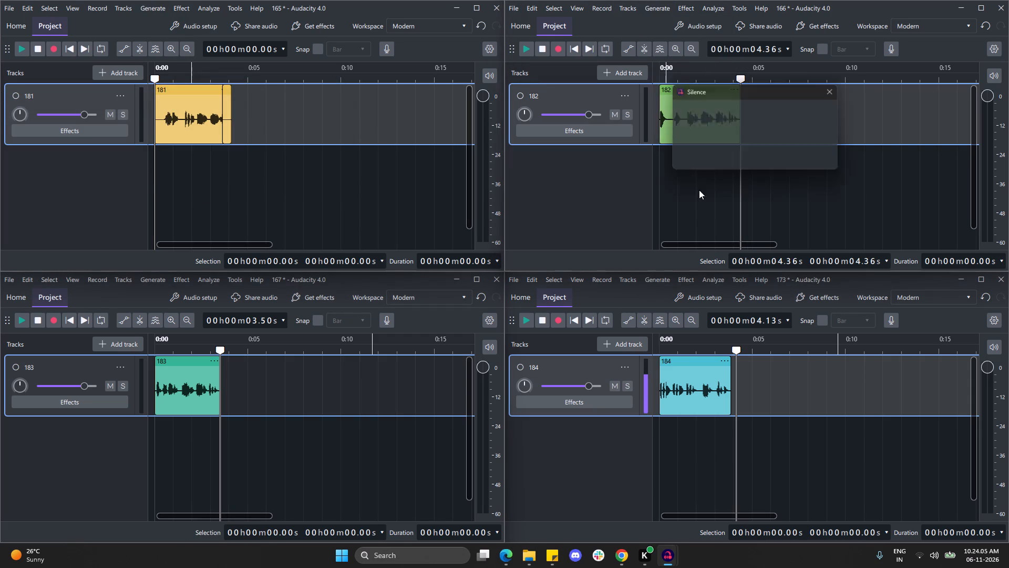
left_click(768, 156)
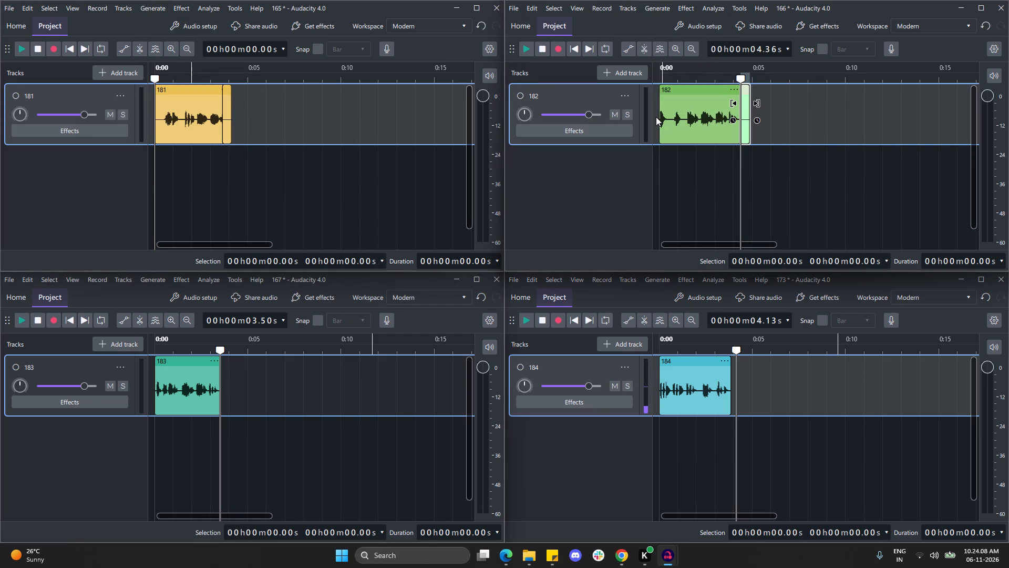
left_click(659, 118)
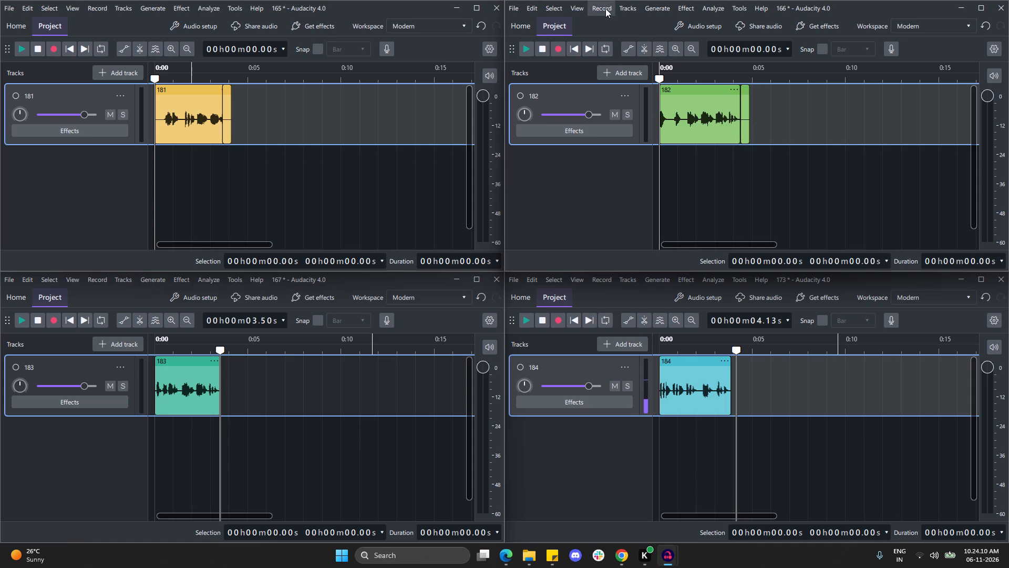
left_click(652, 10)
left_click(683, 95)
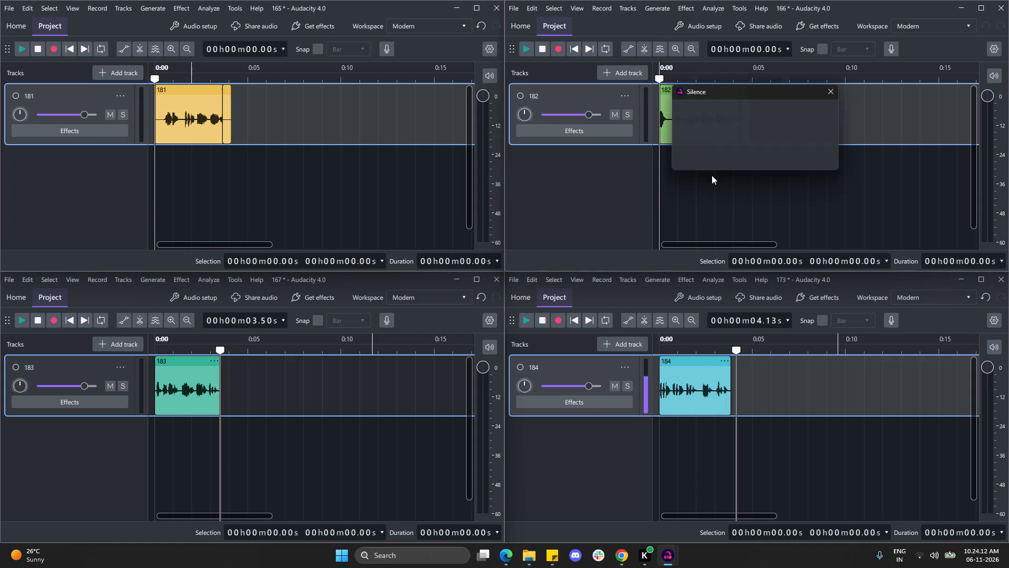
left_click(774, 155)
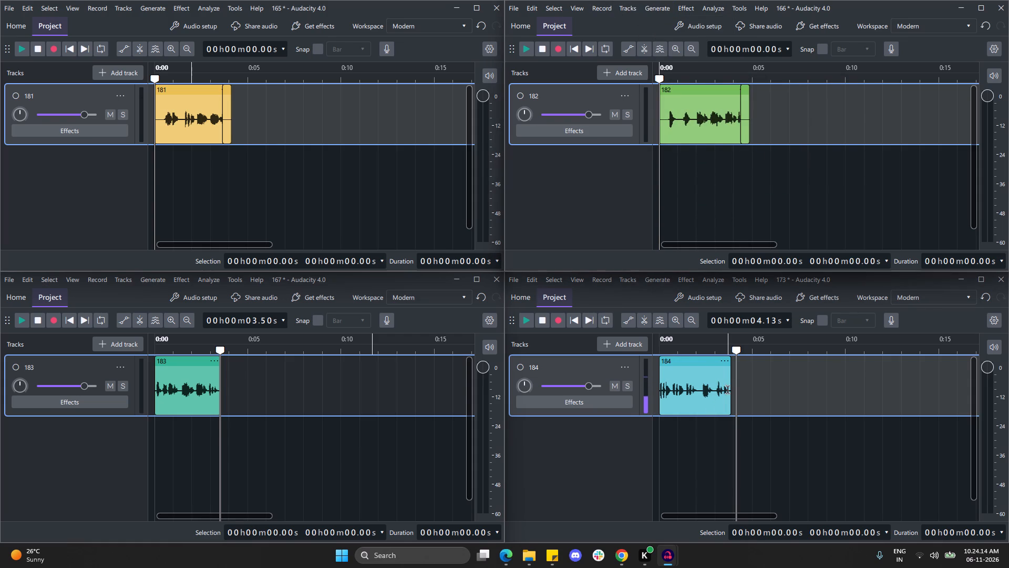
Pad track 184 in the 173 project with 0.5 s of generated silence at its end and at its start.
left_click(731, 390)
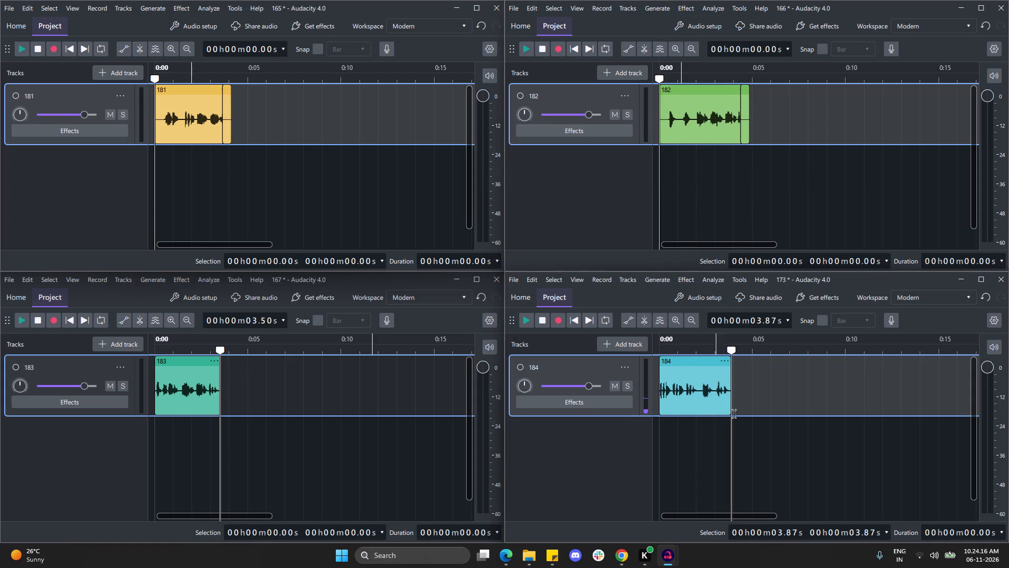
left_click(654, 278)
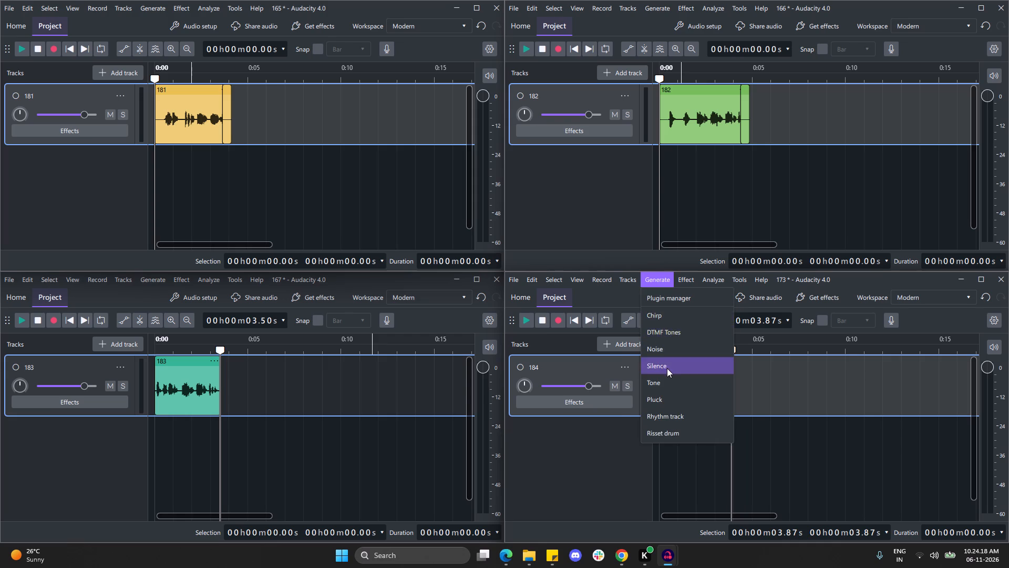
left_click(667, 368)
left_click(775, 422)
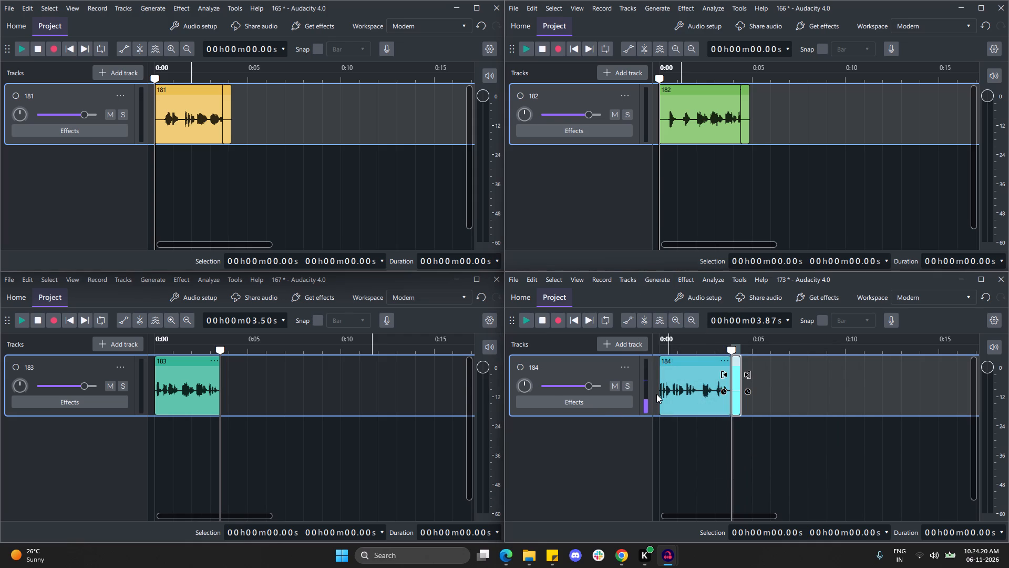
left_click(660, 397)
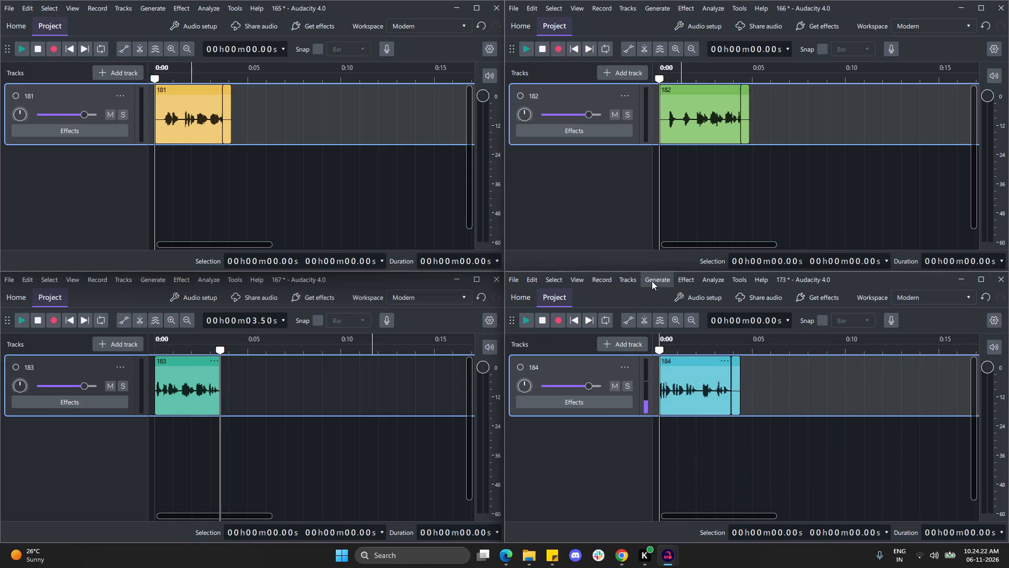
left_click(652, 281)
left_click(678, 371)
left_click(768, 426)
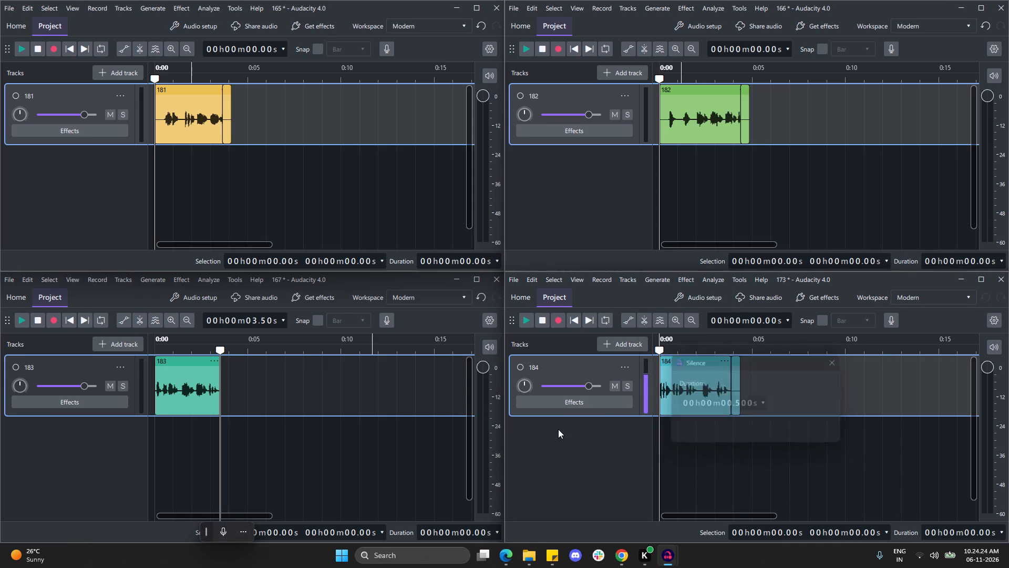
Generate 0.5 s of silence at the end of track 183 in the 167 project and place the playhead at the track's start.
left_click(222, 389)
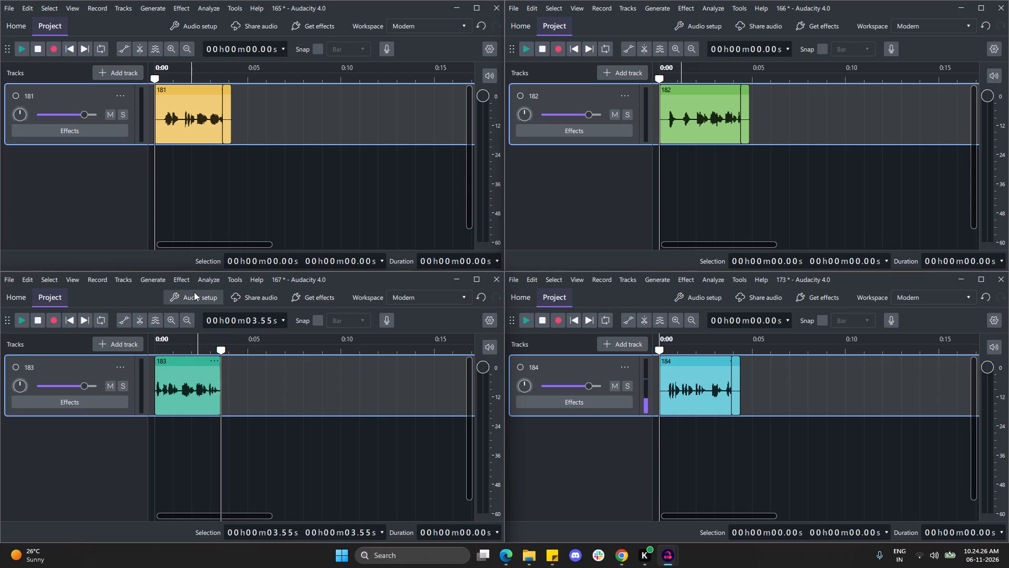
left_click(147, 283)
left_click(171, 365)
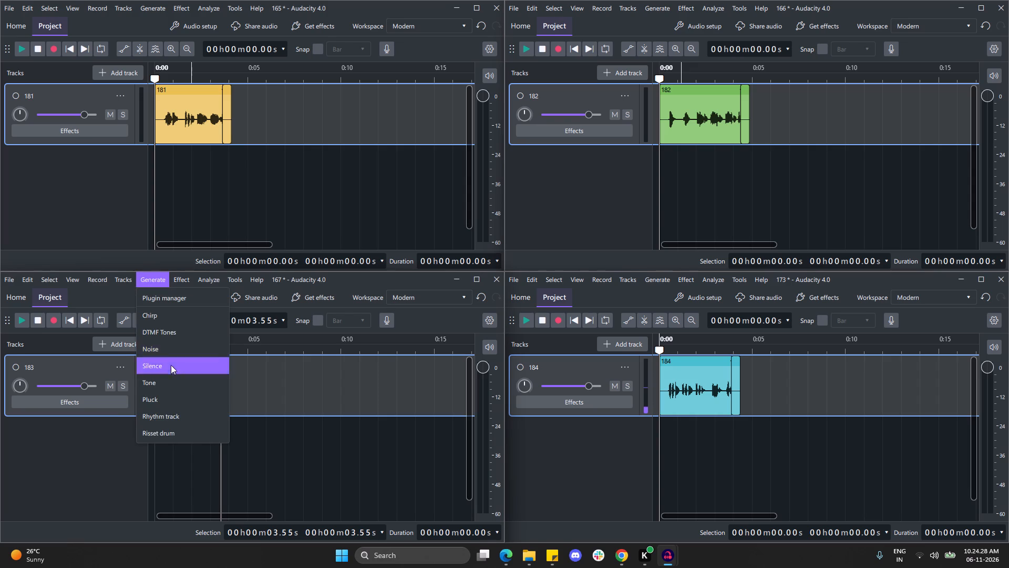
left_click(265, 430)
left_click(155, 401)
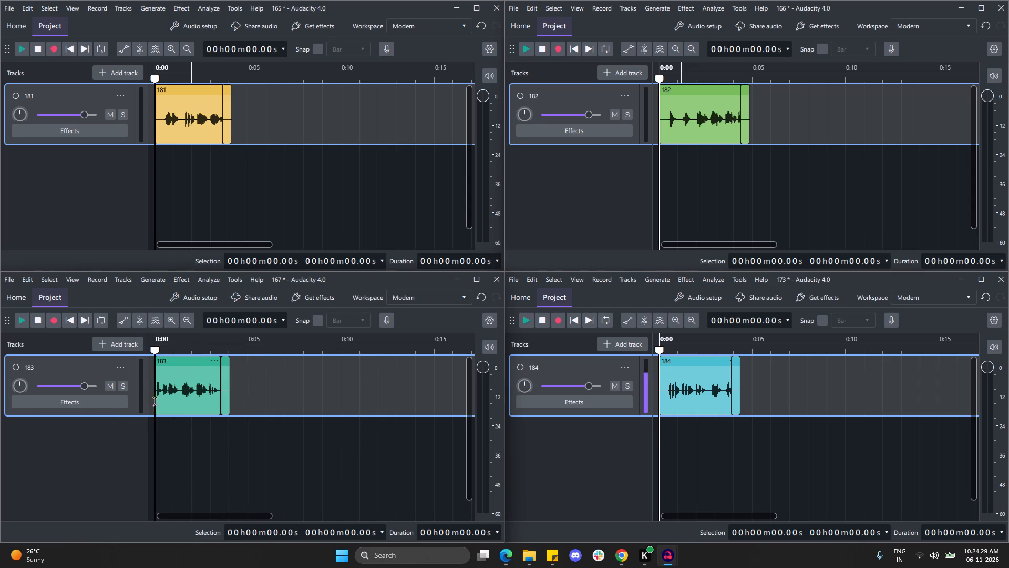
Generate 0.5 s of silence at the start of track 183 in the 167 project.
left_click(164, 286)
left_click(188, 366)
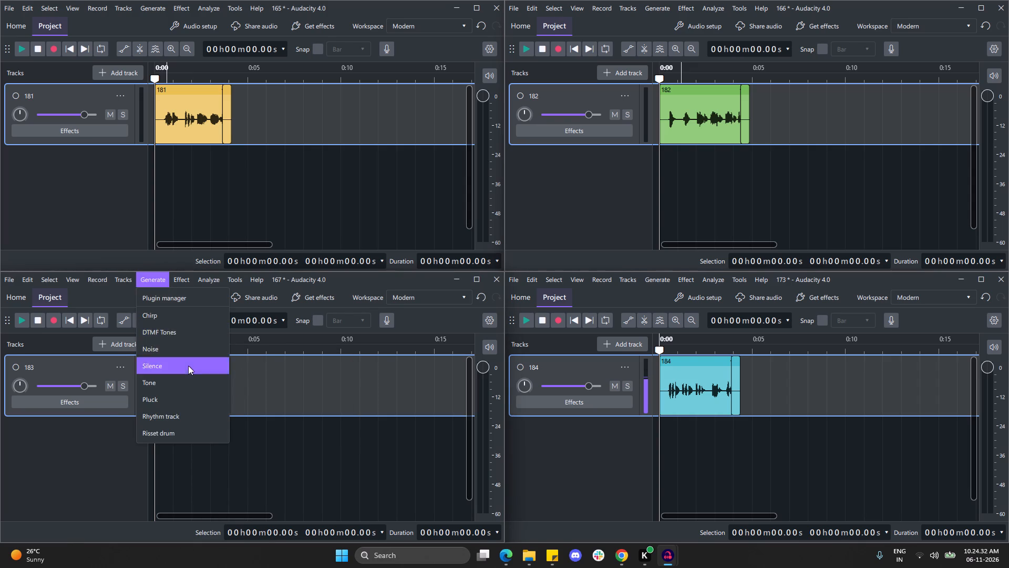
left_click(269, 427)
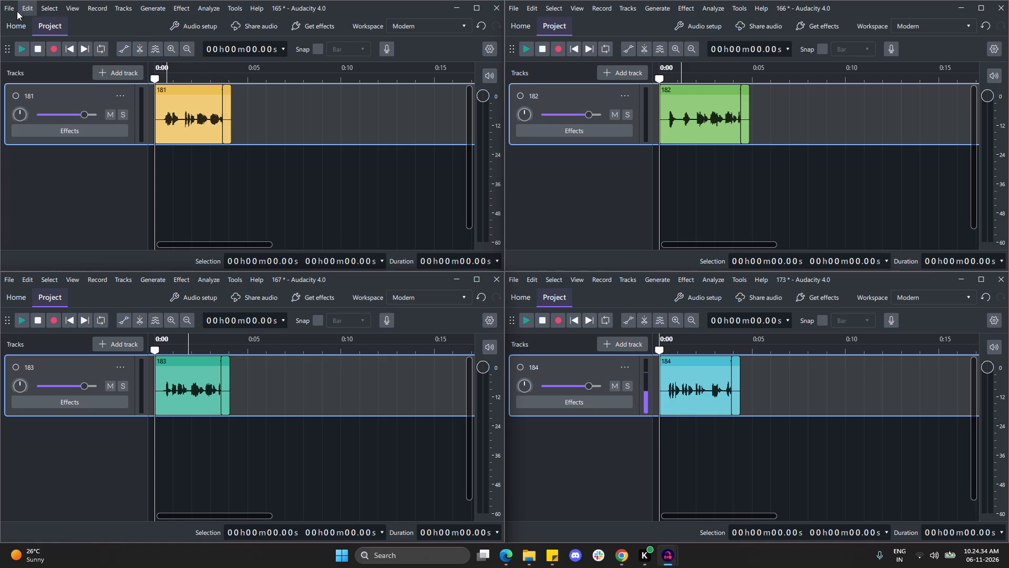
Export the 165 project's audio as a 16000 Hz mono WAV named Te_sp_1_181 in the batch 2 folder.
left_click(11, 9)
left_click(55, 168)
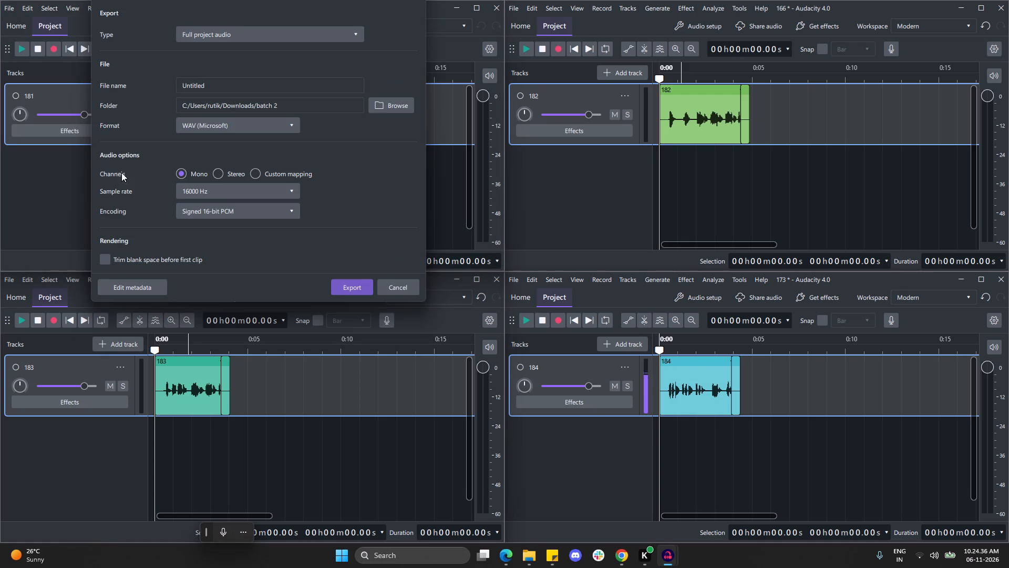
left_click(239, 90, "ctrl")
key("ctrl+a")
key("ctrl+v")
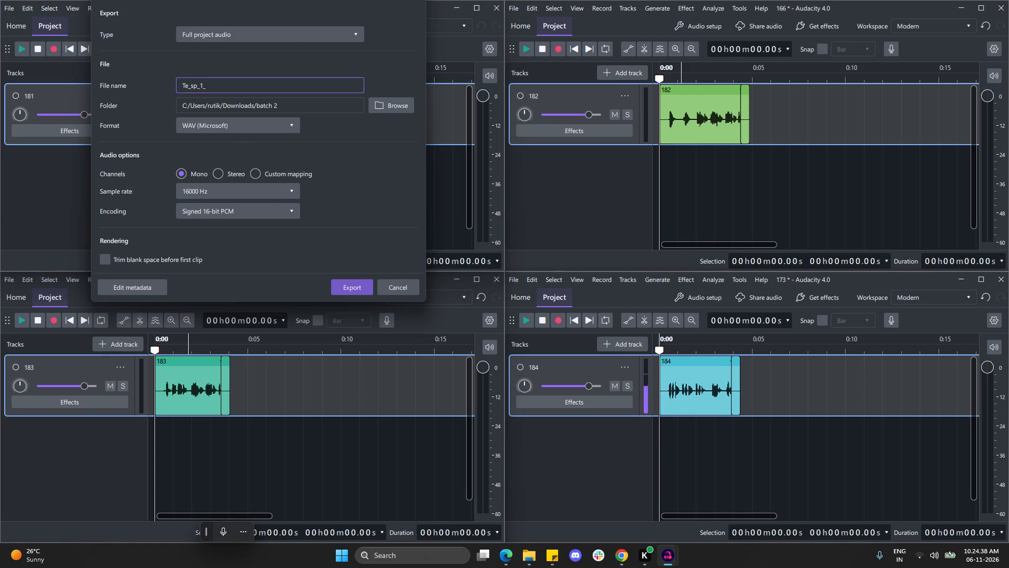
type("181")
left_click(352, 291)
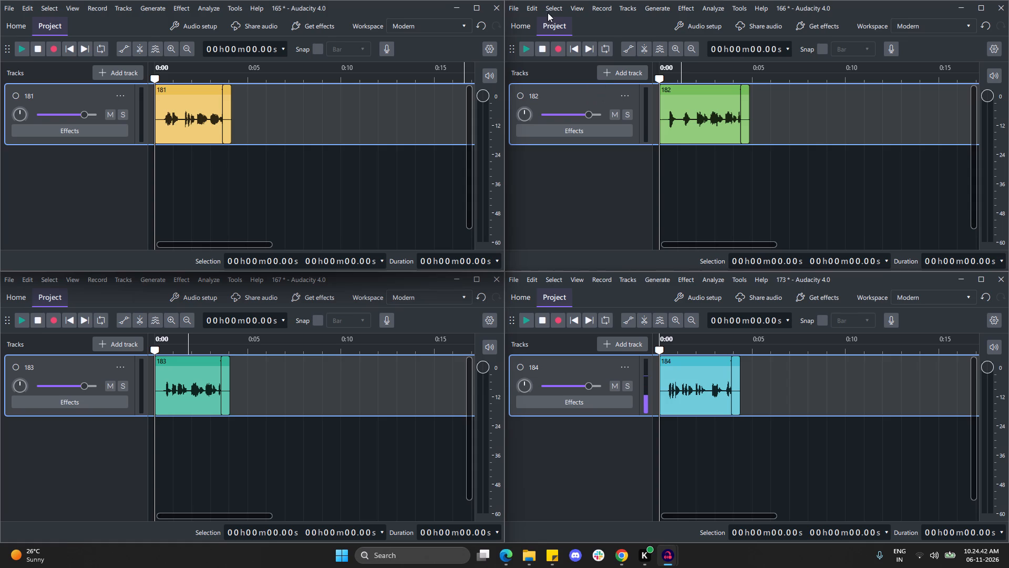
Export the 166 project's audio as a 16000 Hz mono WAV named Te_sp_1_182 in the batch 2 folder.
left_click(514, 10)
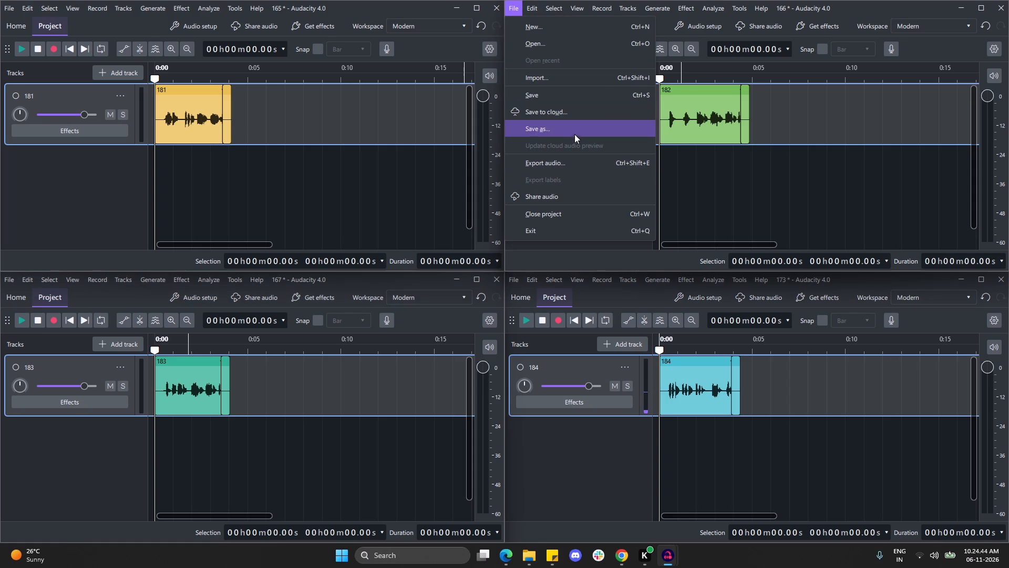
left_click(552, 163)
left_click(725, 87, "ctrl")
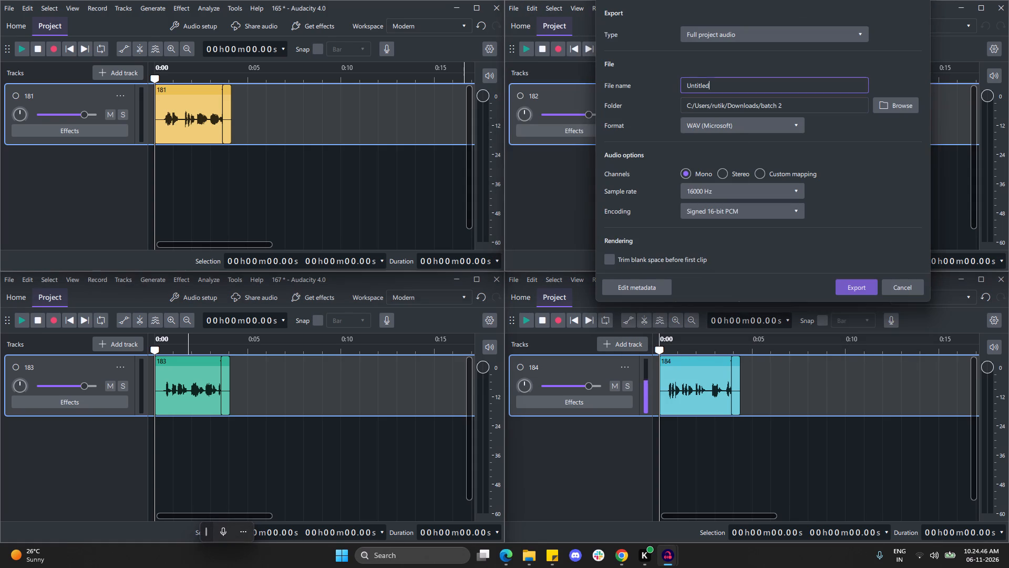
key("ctrl+a")
key("ctrl+v")
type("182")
left_click(850, 288)
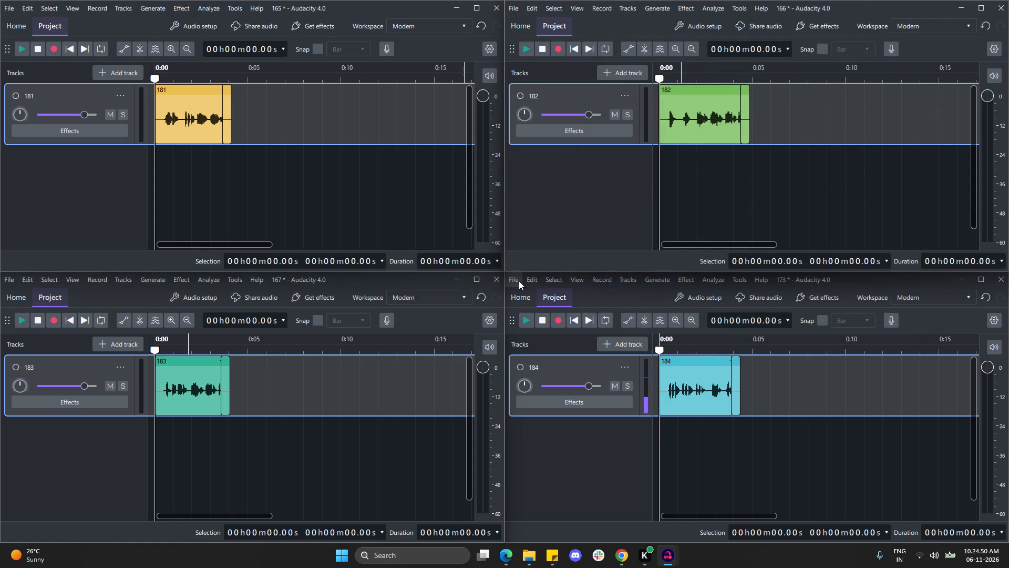
Export the 173 project's audio as a 16000 Hz mono WAV named Te_sp_1_184 in the batch 2 folder.
left_click(519, 281)
left_click(554, 439)
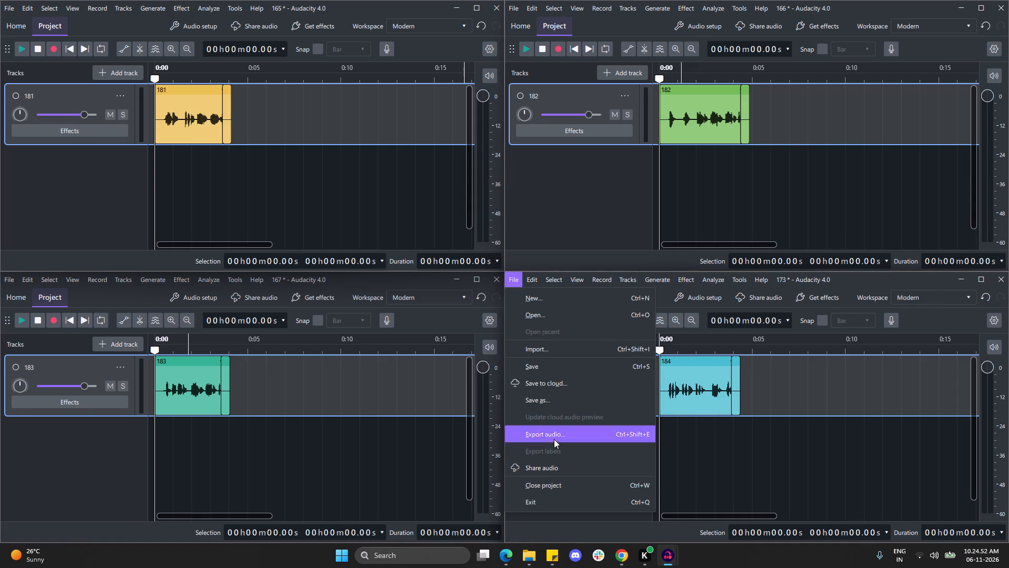
left_click(709, 311, "ctrl")
key("ctrl+a")
key("ctrl+v")
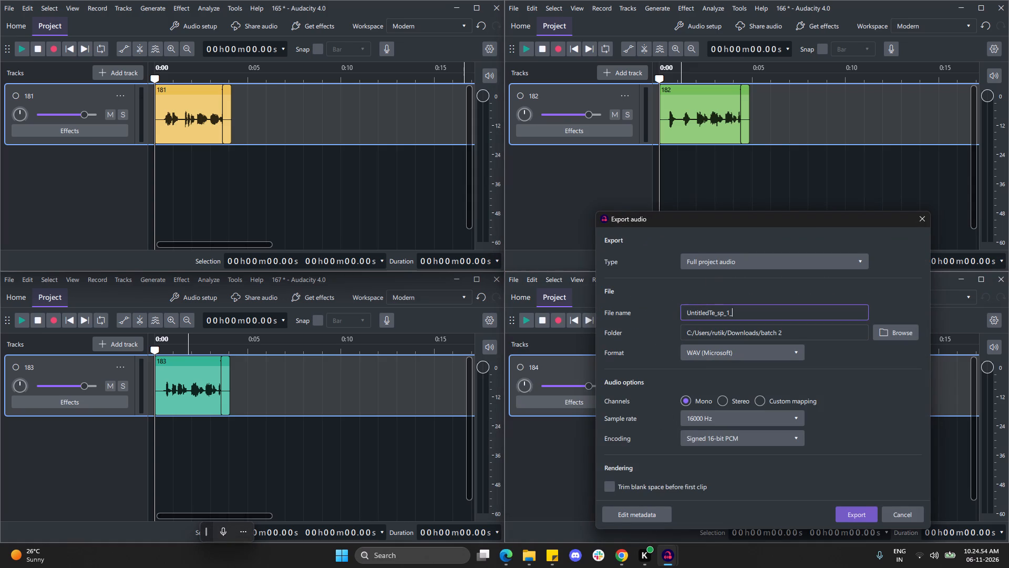
key("ctrl+a")
key("ctrl+v")
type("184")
left_click(750, 421)
left_click(917, 465)
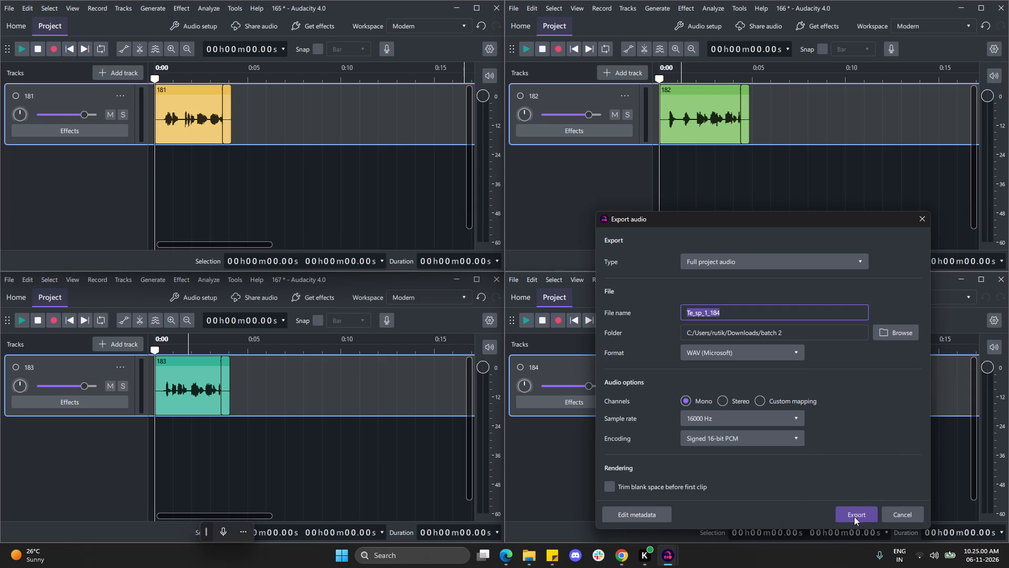
left_click(854, 516)
Export the 167 project's audio as a 16000 Hz mono WAV named Te_sp_1_183 in the batch 2 folder.
left_click(6, 280)
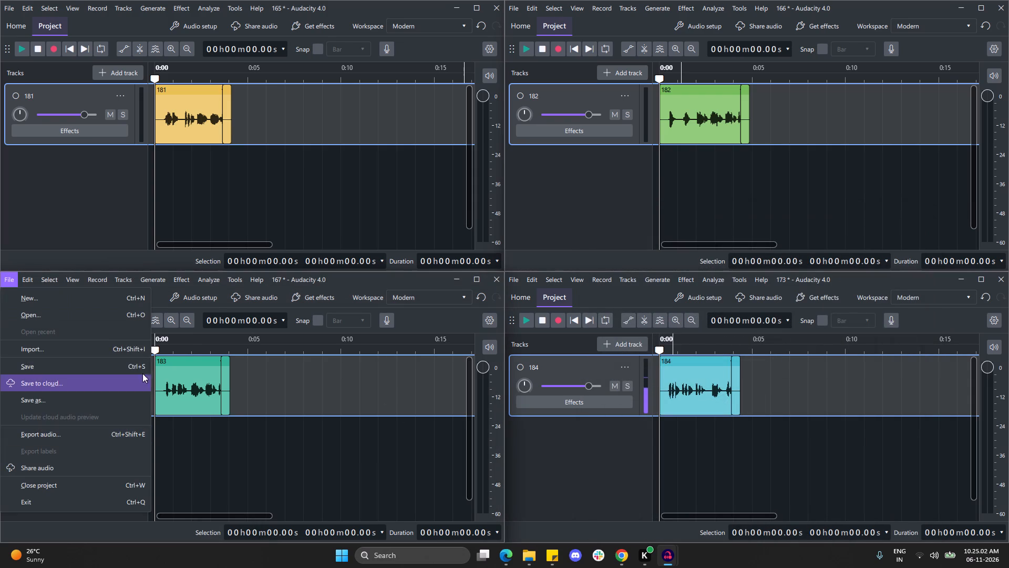
left_click(29, 434)
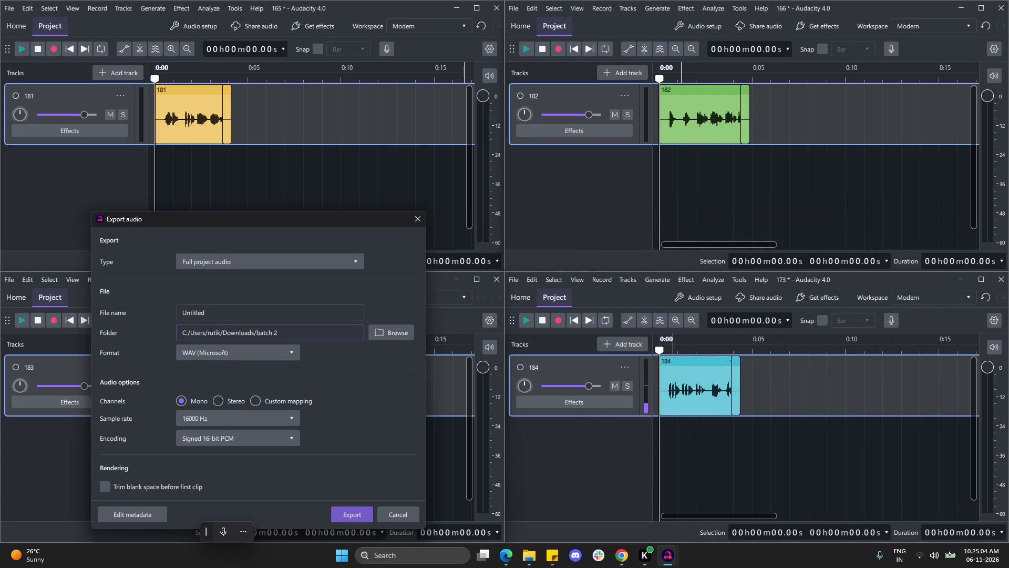
left_click(226, 322, "ctrl")
left_click(226, 313, "ctrl")
triple_click(226, 313, "ctrl")
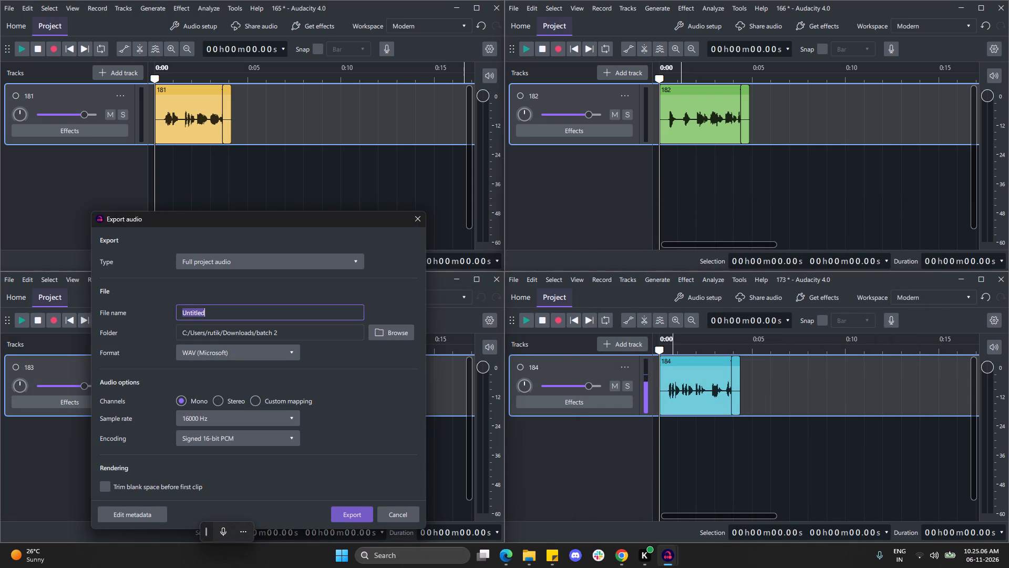
key("ctrl+v")
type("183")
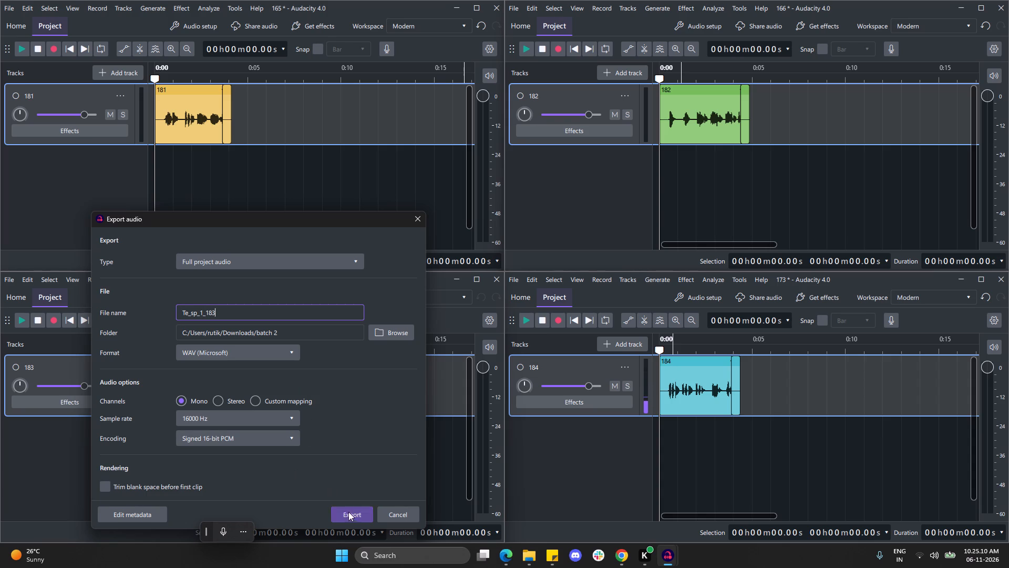
left_click(350, 514)
Delete track 181 from the 165 project.
left_click(121, 91)
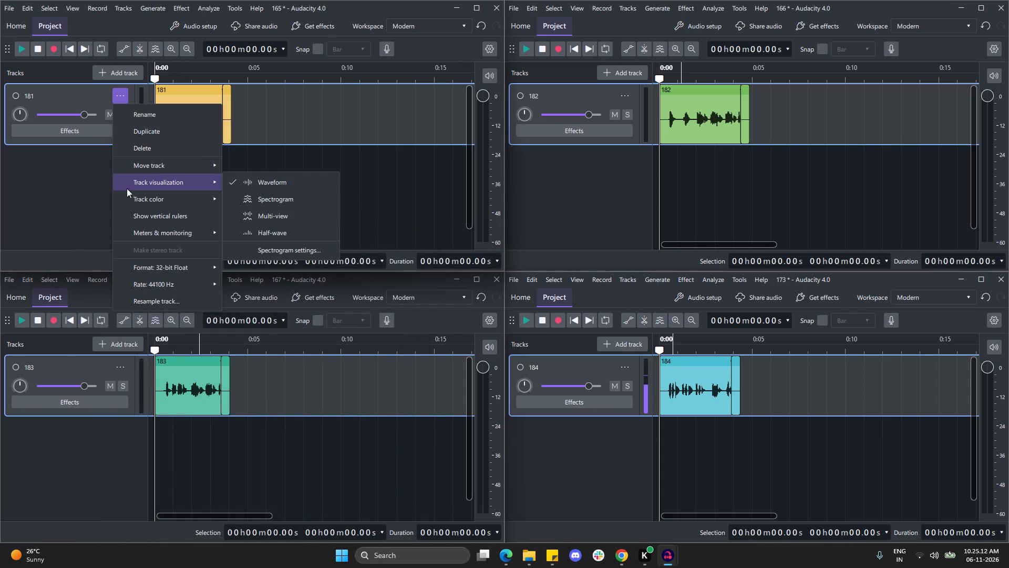
left_click(156, 151)
Open the audio import file browser at the Rutik folder for the 165 project.
left_click(8, 8)
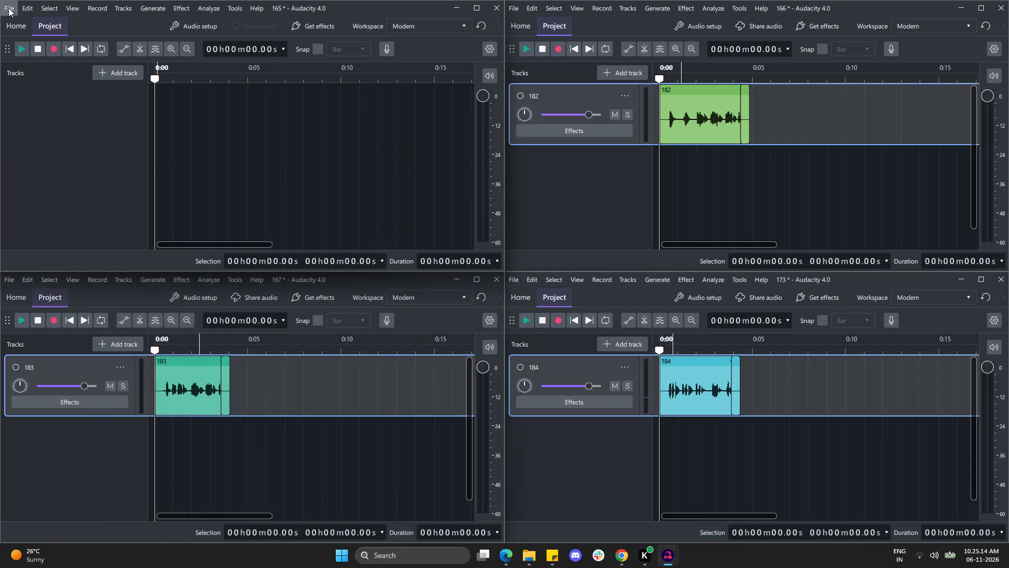
left_click(46, 83)
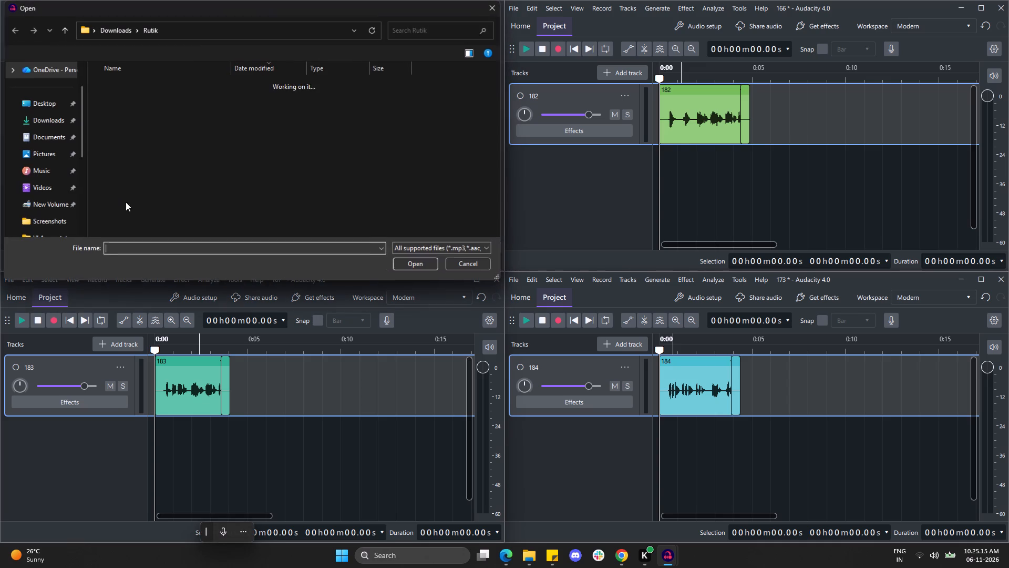
Import 185.mp3 from the Rutik folder into the emptied 165 project.
scroll(166, 187, "down", 1)
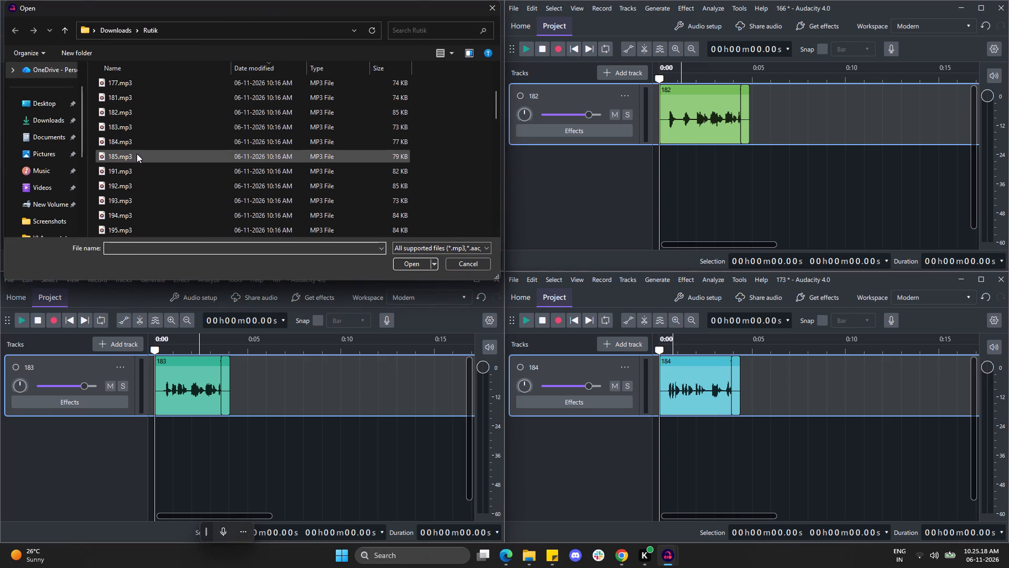
left_click(137, 154)
left_click(411, 262)
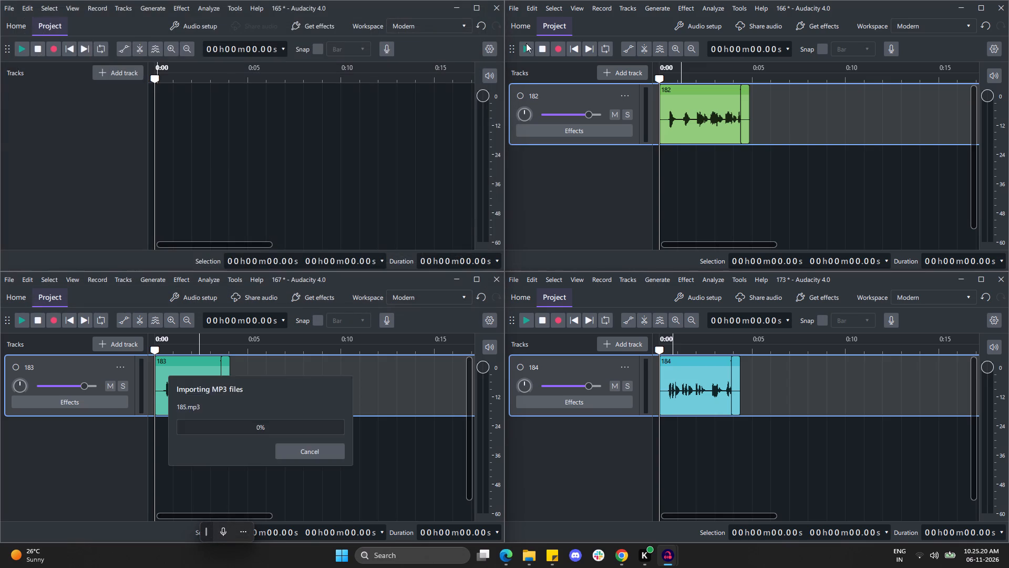
Delete track 182 from the 166 project and import 191.mp3 from the Rutik folder in its place.
left_click(623, 96)
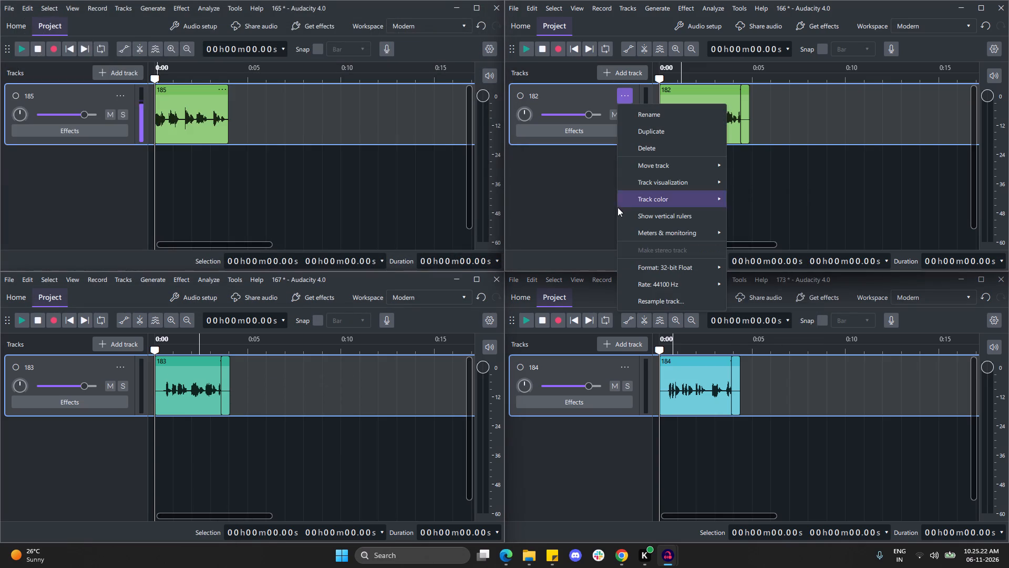
left_click(670, 148)
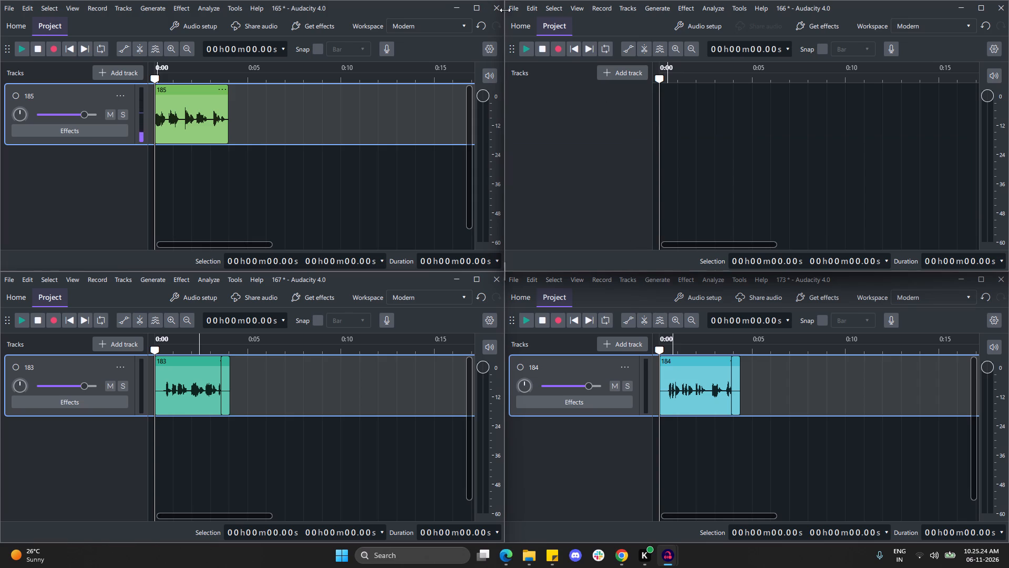
left_click(512, 10)
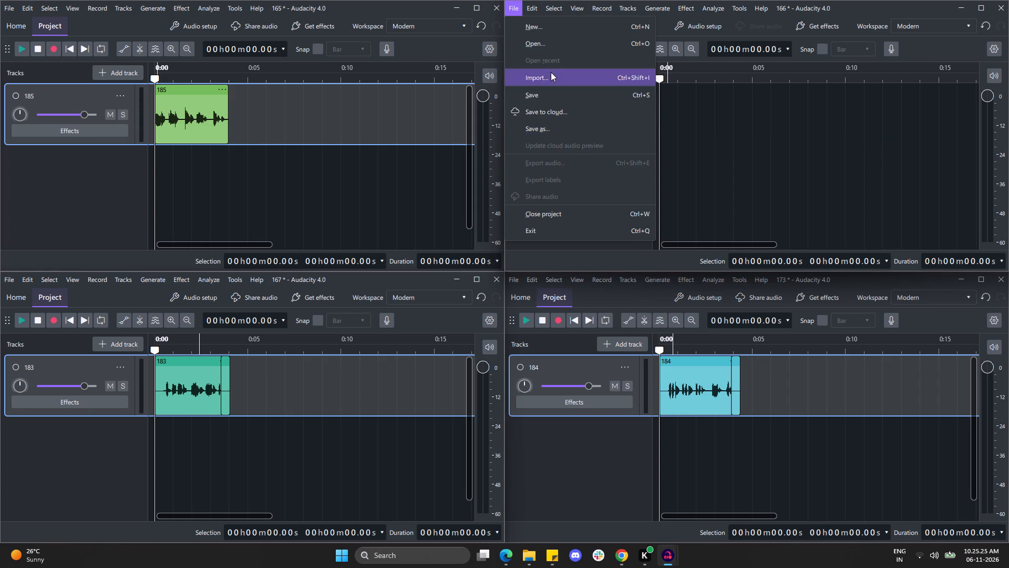
left_click(551, 73)
scroll(640, 181, "down", 1)
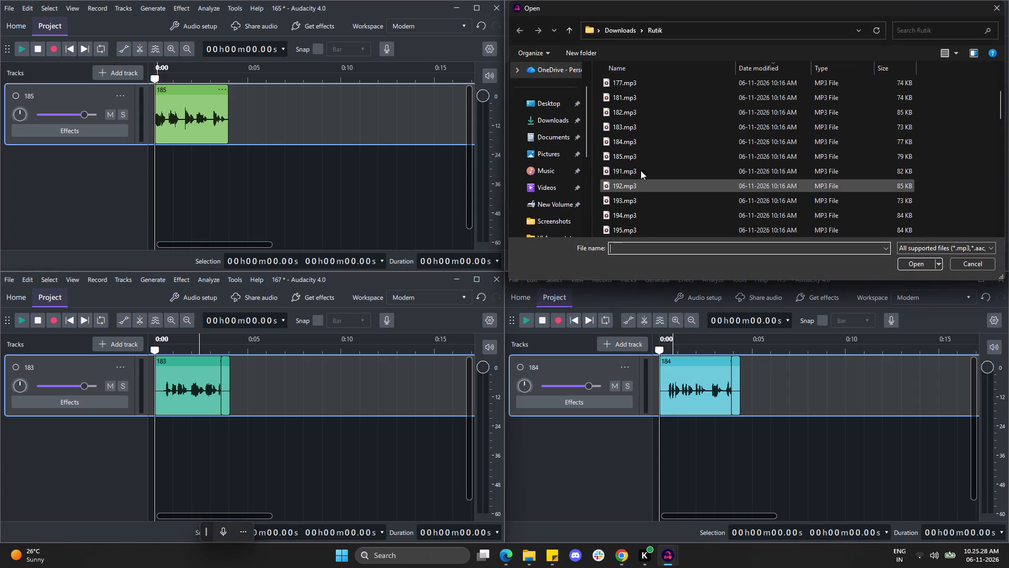
left_click(637, 172)
left_click(914, 262)
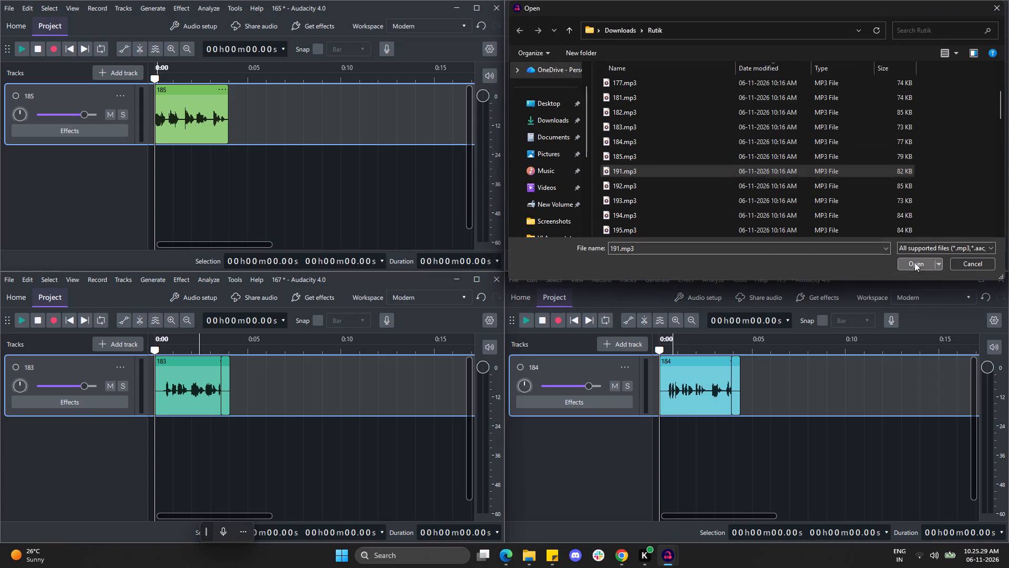
Delete track 183's audio in the 167 project with the leave-gap behavior, and remove the emptied track.
left_click(101, 369)
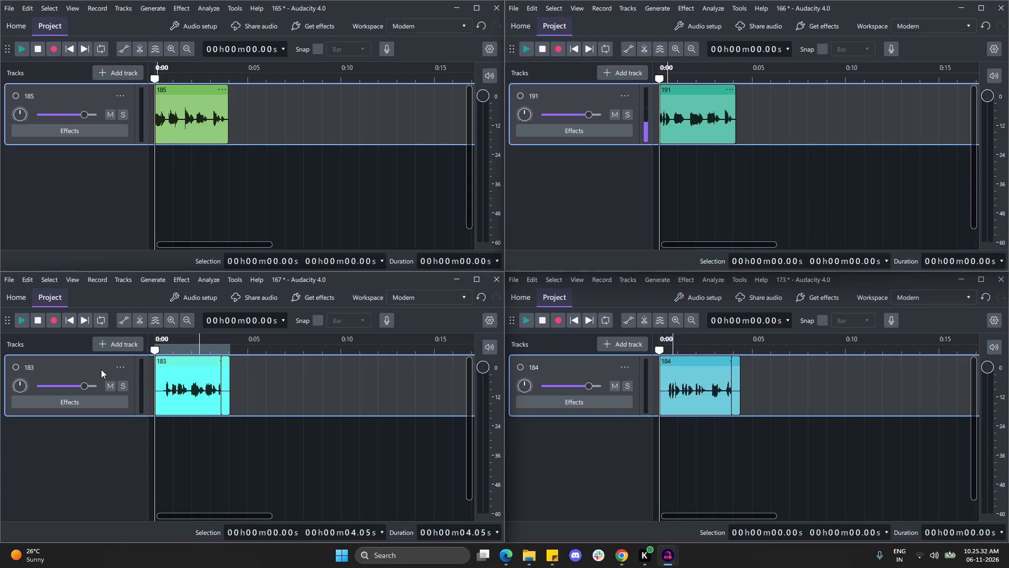
key("Delete")
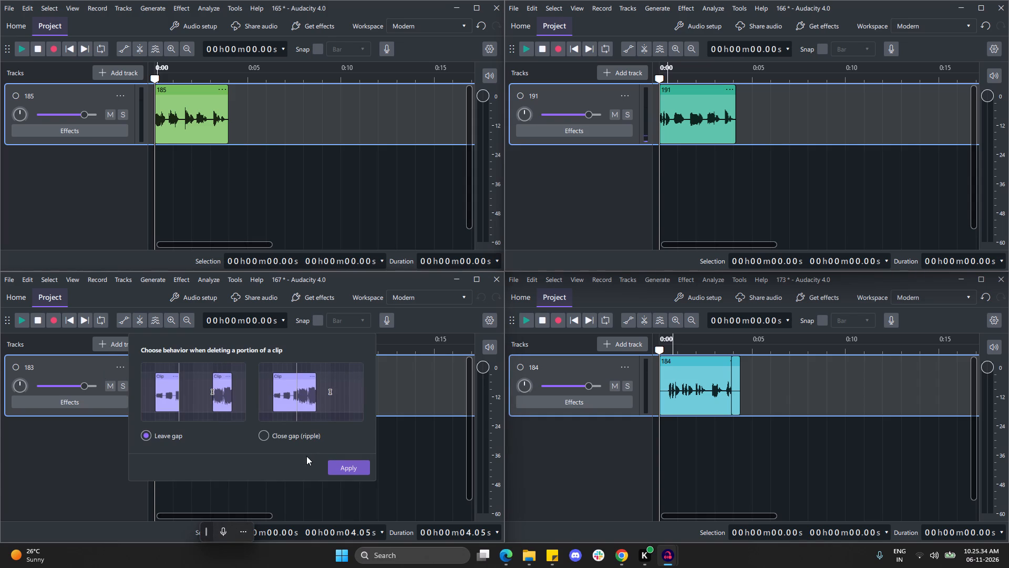
left_click(339, 469)
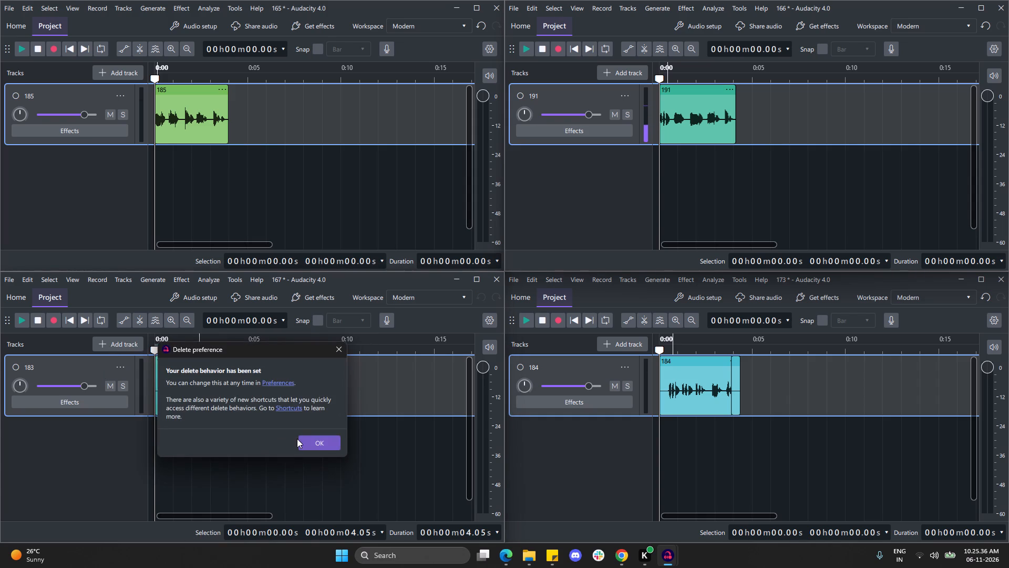
left_click(315, 444)
left_click(122, 370)
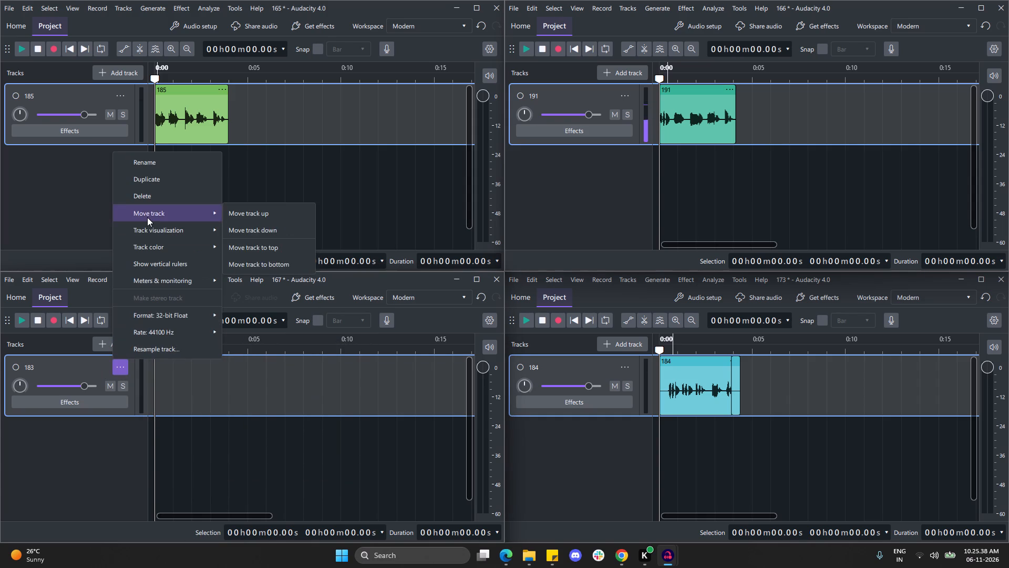
left_click(158, 199)
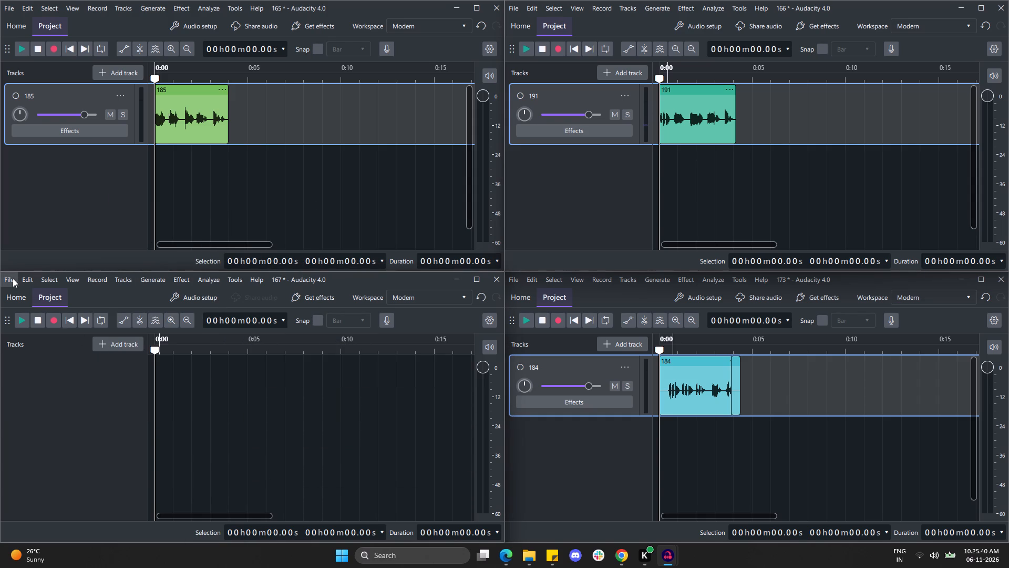
Import 192.mp3 from the Rutik folder into the emptied 167 project.
left_click(16, 281)
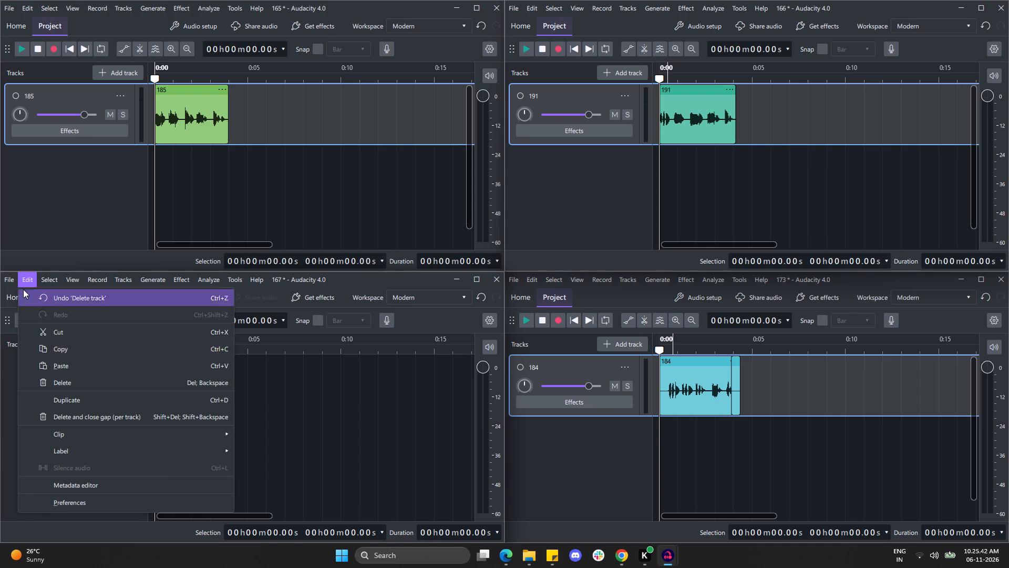
left_click(66, 352)
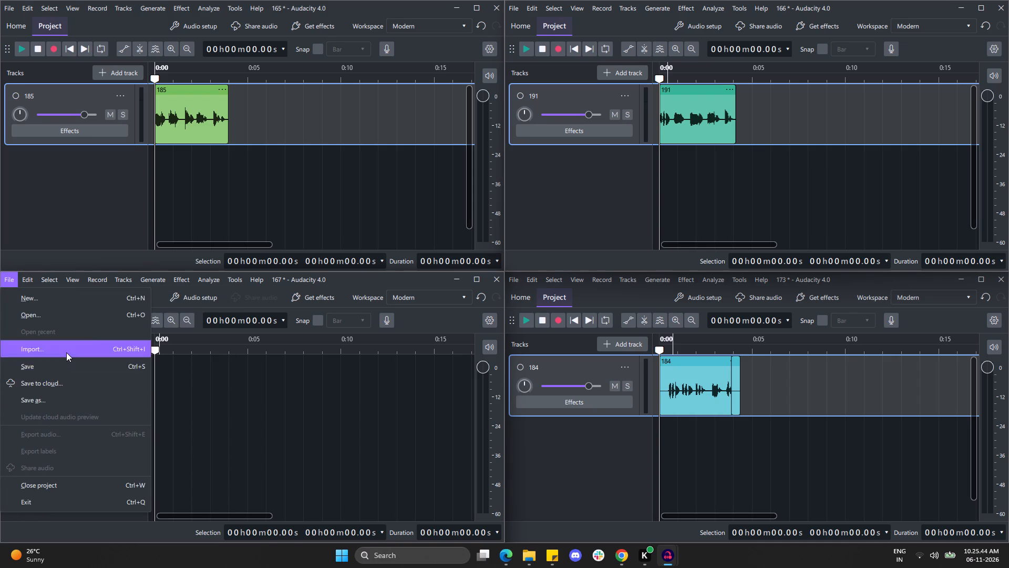
scroll(191, 384, "down", 1)
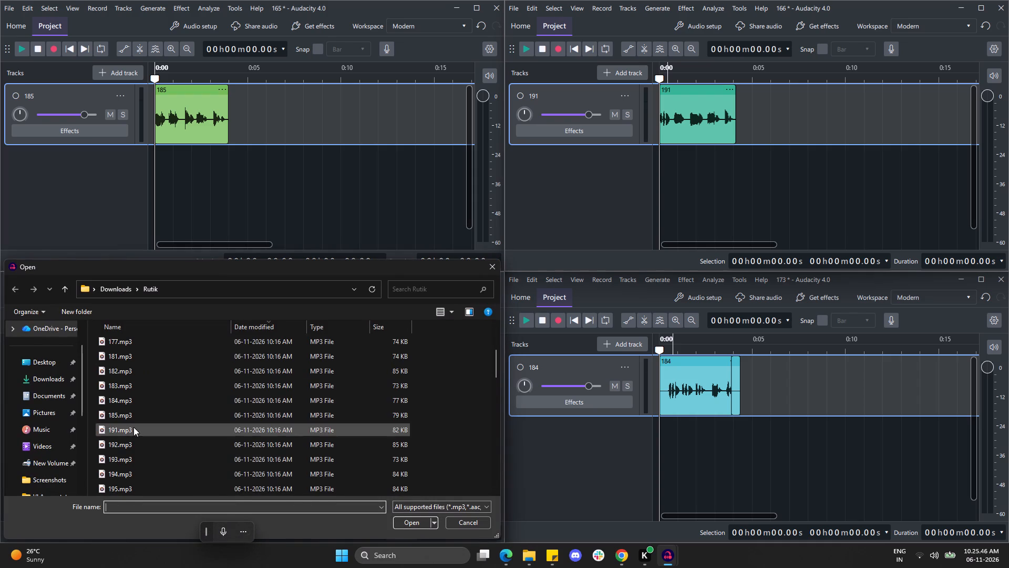
left_click(133, 441)
left_click(418, 520)
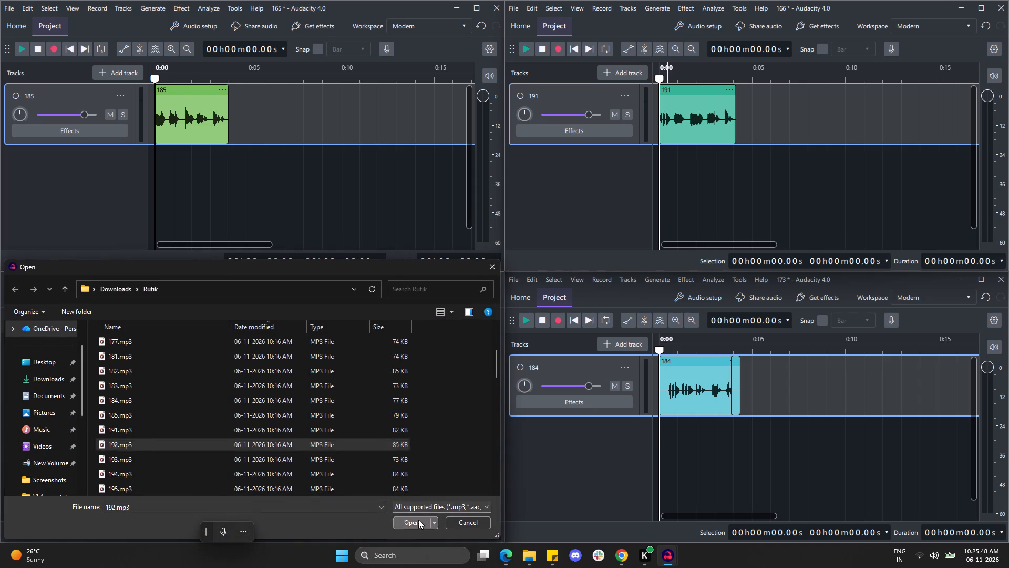
Delete track 184 from the 173 project and import 193.mp3 from the Rutik folder in its place.
left_click(619, 362)
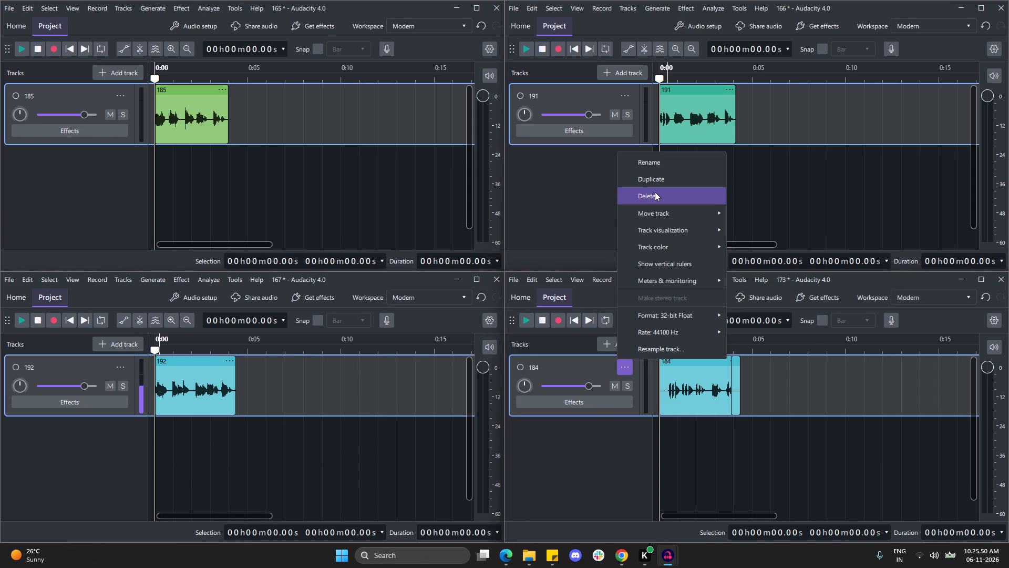
left_click(653, 194)
left_click(520, 280)
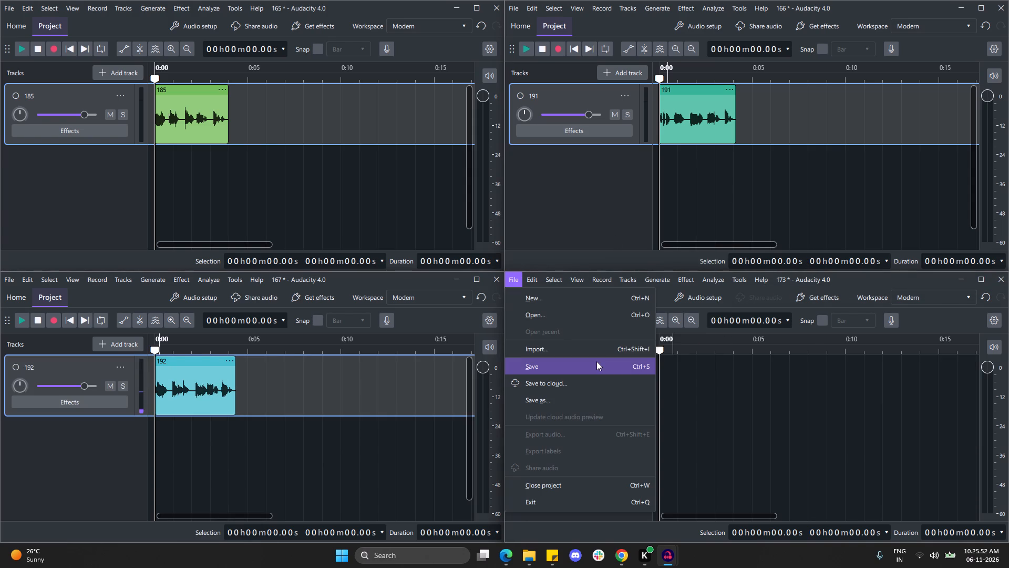
left_click(582, 350)
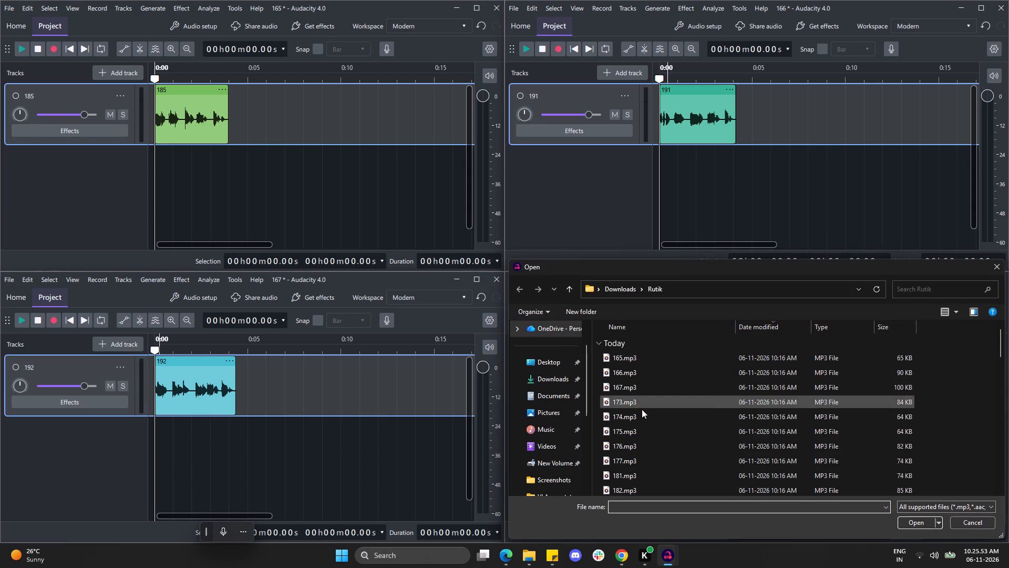
scroll(642, 410, "down", 1)
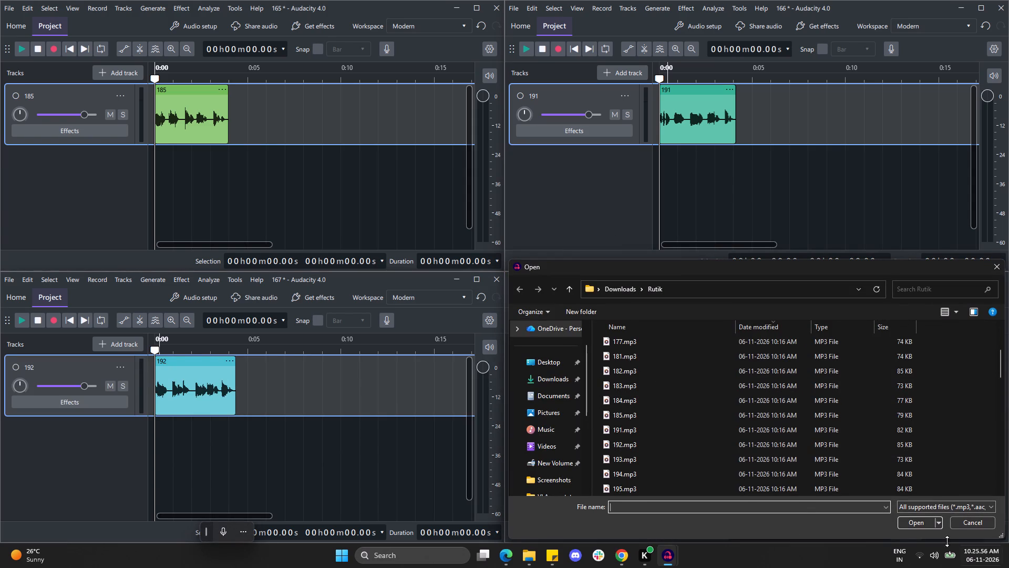
left_click(701, 454)
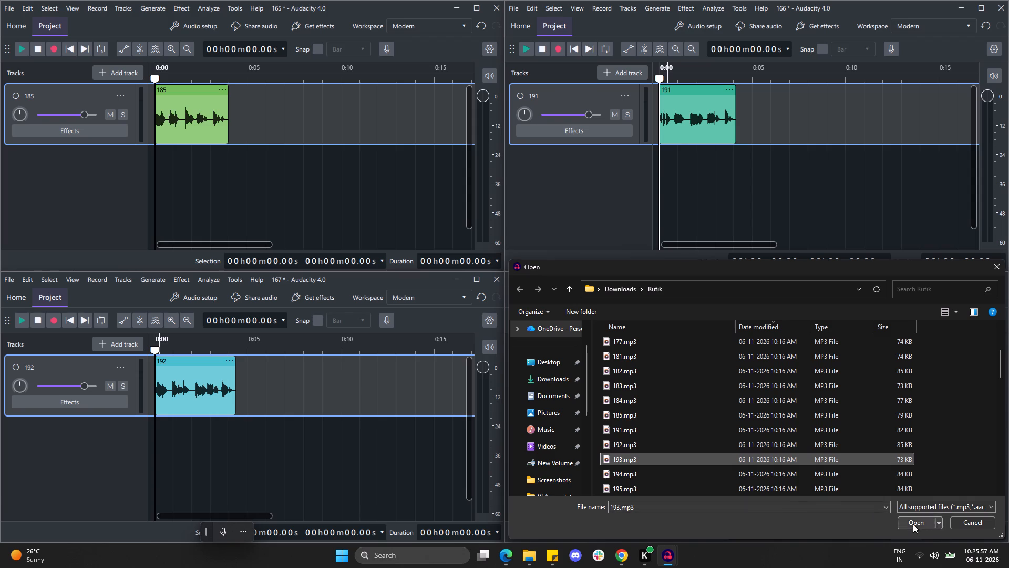
left_click(913, 523)
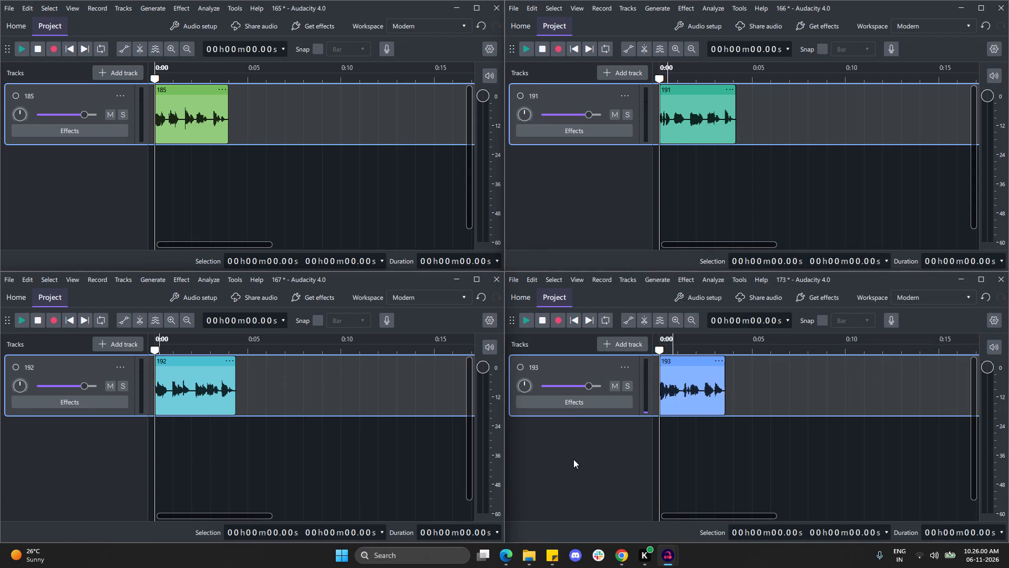
Pad track 185 in the 165 project with 0.5 s of generated silence at its start and at its end.
left_click(146, 7)
left_click(181, 93)
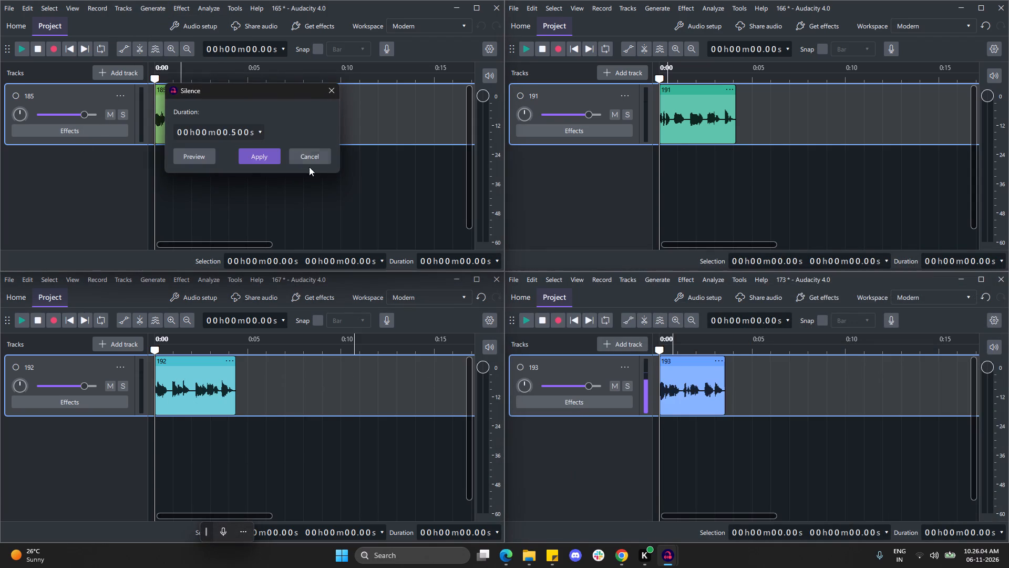
left_click(268, 154)
left_click(238, 124)
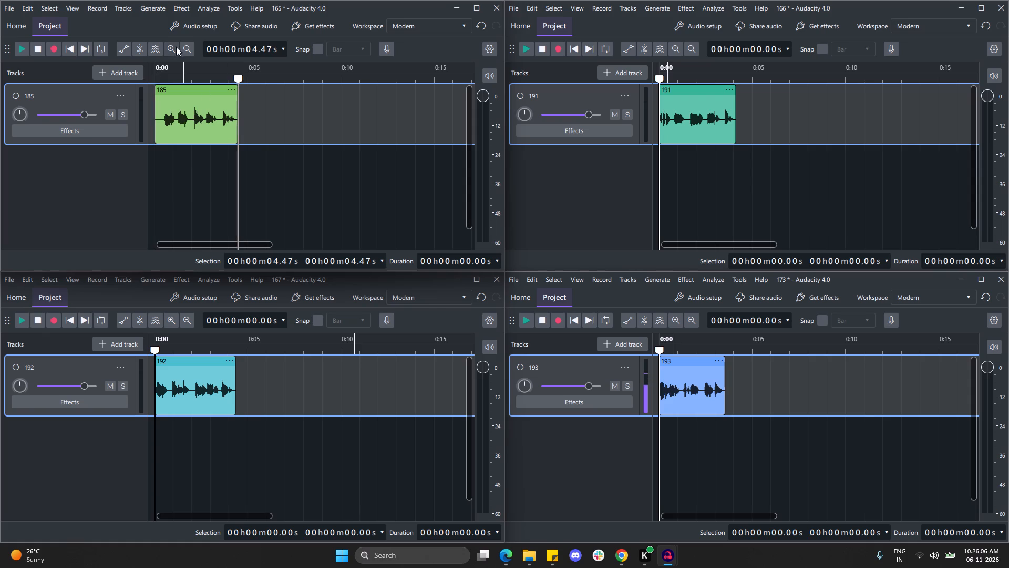
left_click(154, 8)
left_click(177, 95)
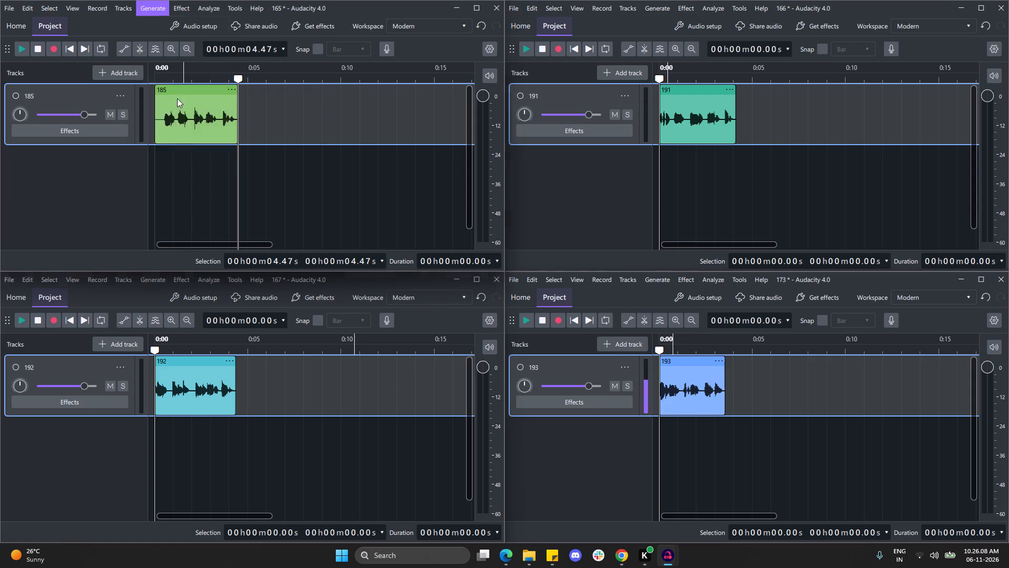
left_click(266, 163)
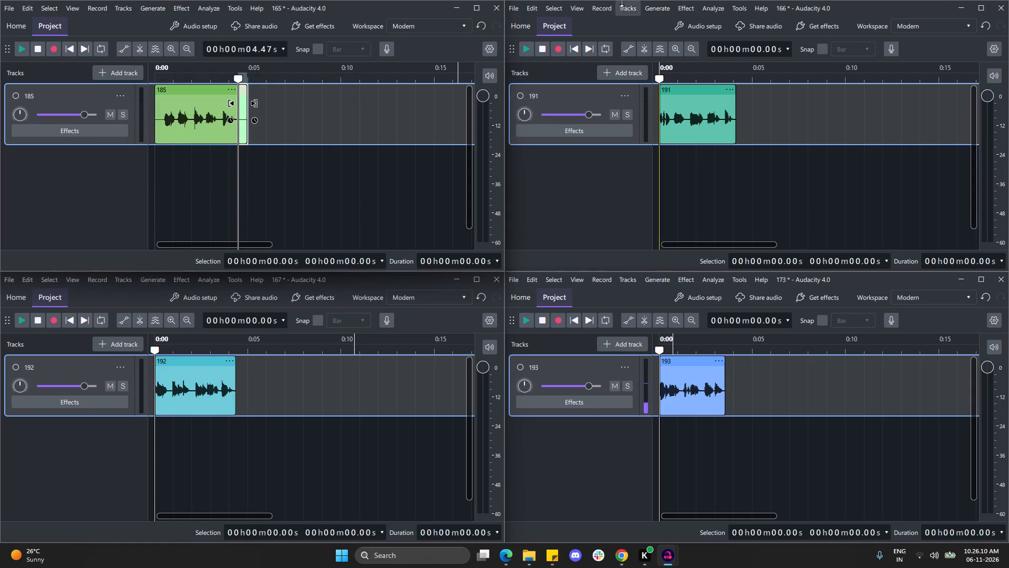
Pad track 191 in the 166 project with 0.5 s of generated silence at its start and at its end.
left_click(654, 7)
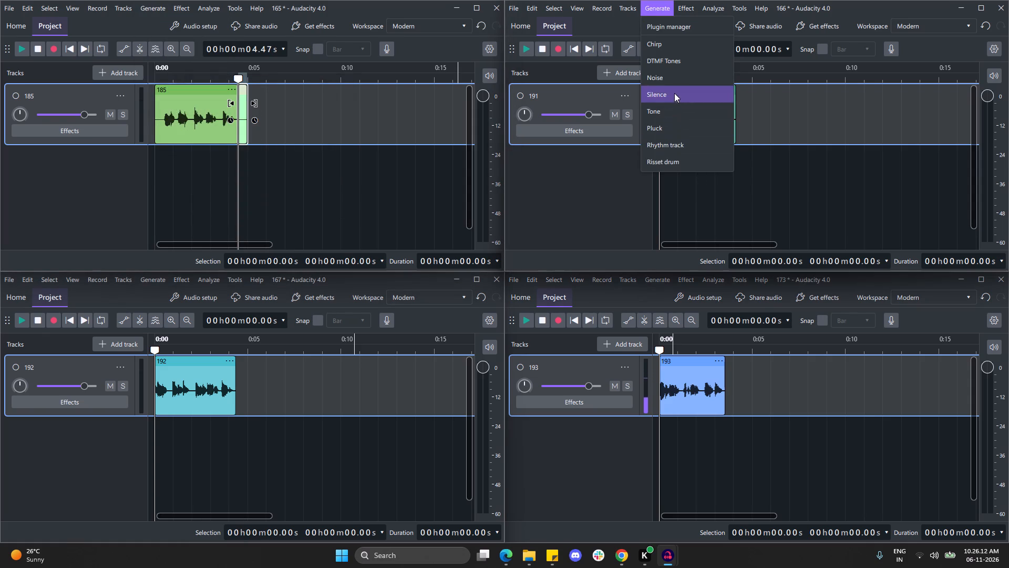
left_click(674, 93)
left_click(763, 151)
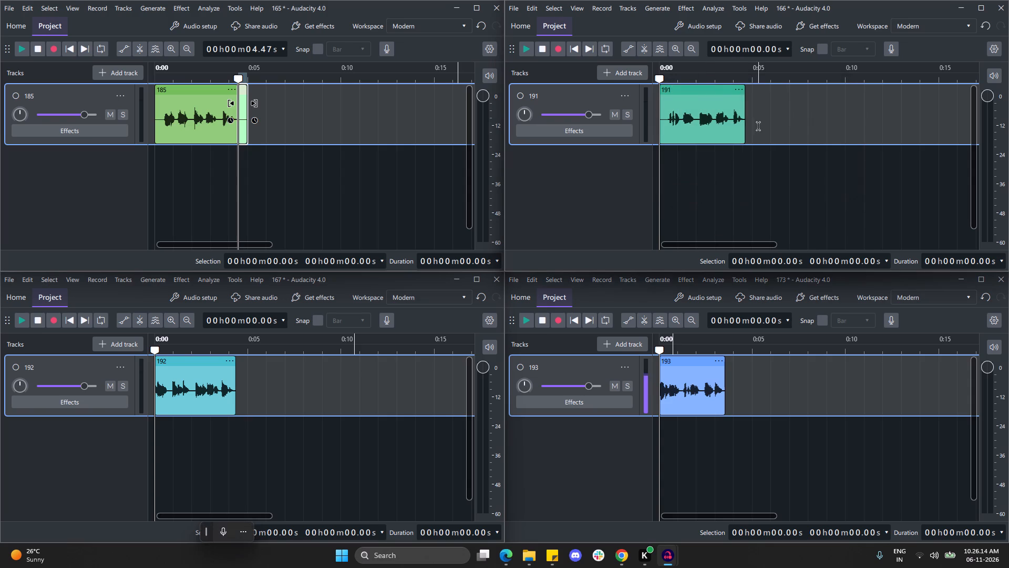
left_click(745, 123)
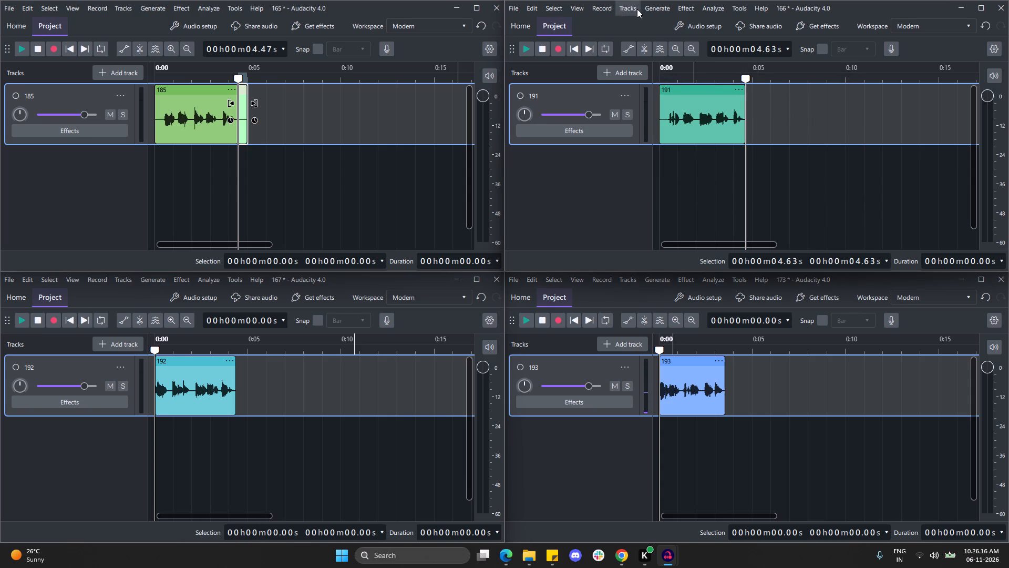
left_click(644, 9)
left_click(686, 94)
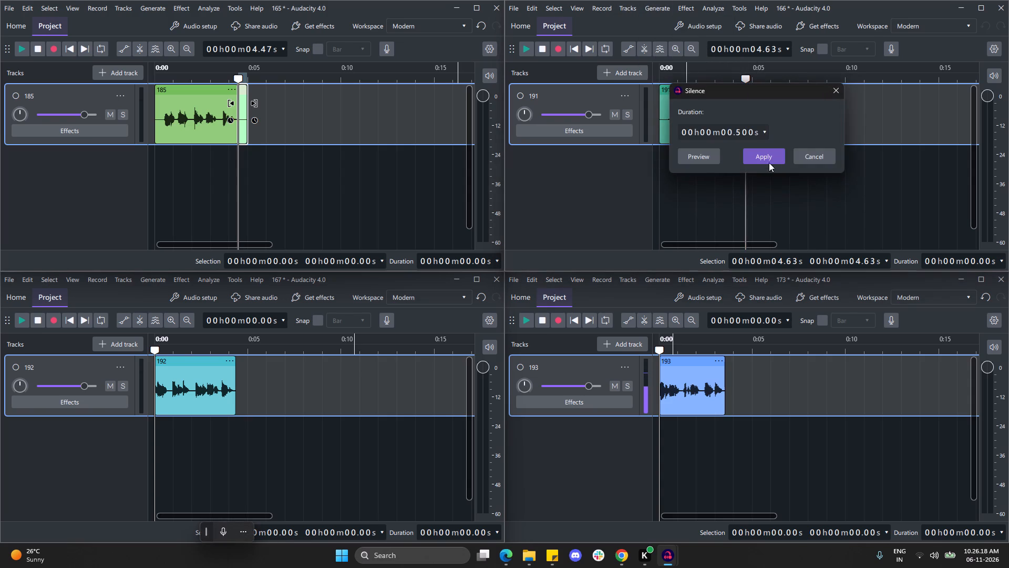
left_click(771, 157)
Pad track 193 in the 173 project with 0.5 s of generated silence at its start and at its end.
left_click(656, 281)
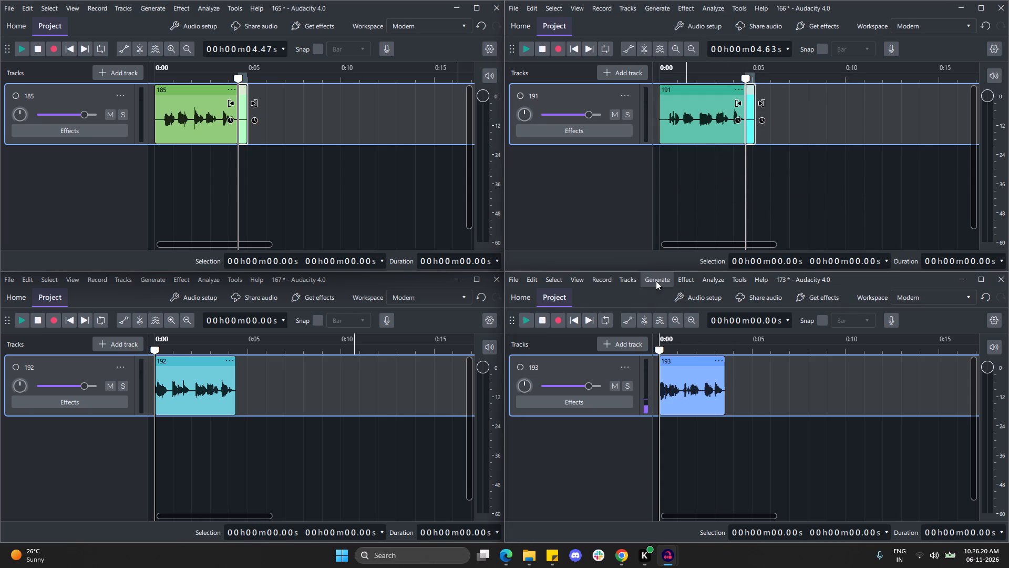
left_click(679, 368)
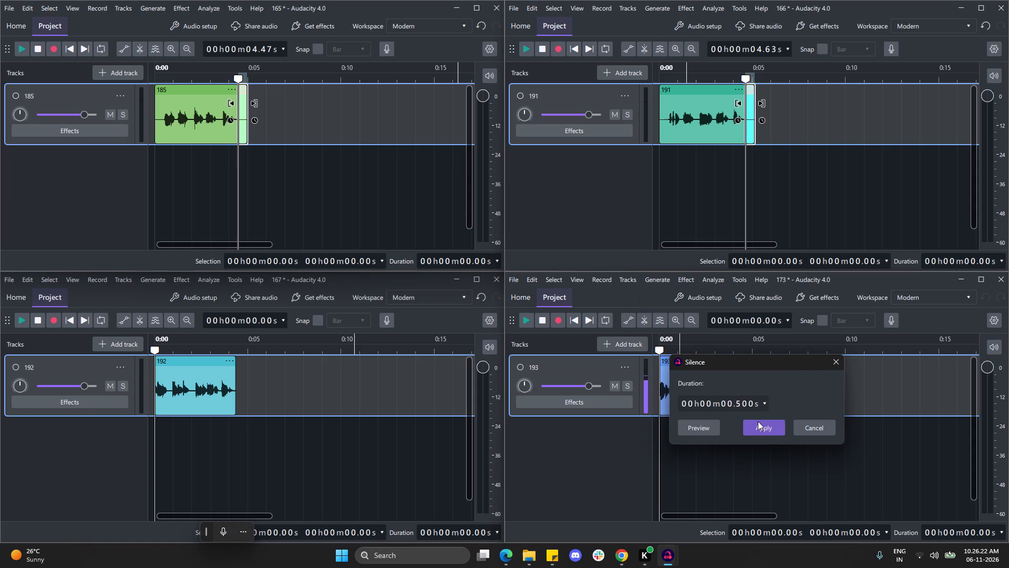
left_click(759, 433)
left_click(734, 401)
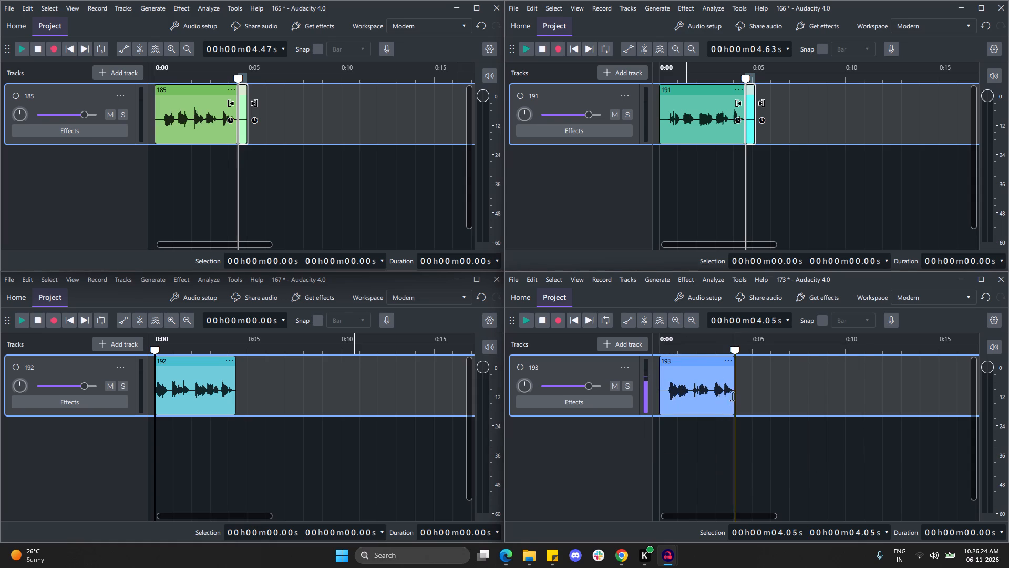
left_click(662, 278)
left_click(675, 362)
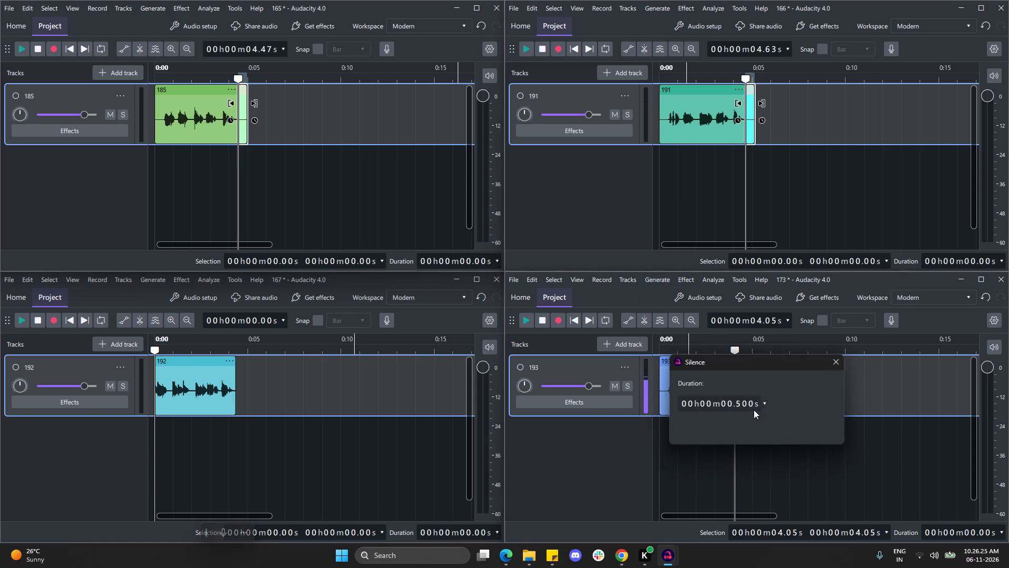
left_click(764, 428)
Pad track 192 in the 167 project with 0.5 s of generated silence at its start and at its end.
left_click(156, 285)
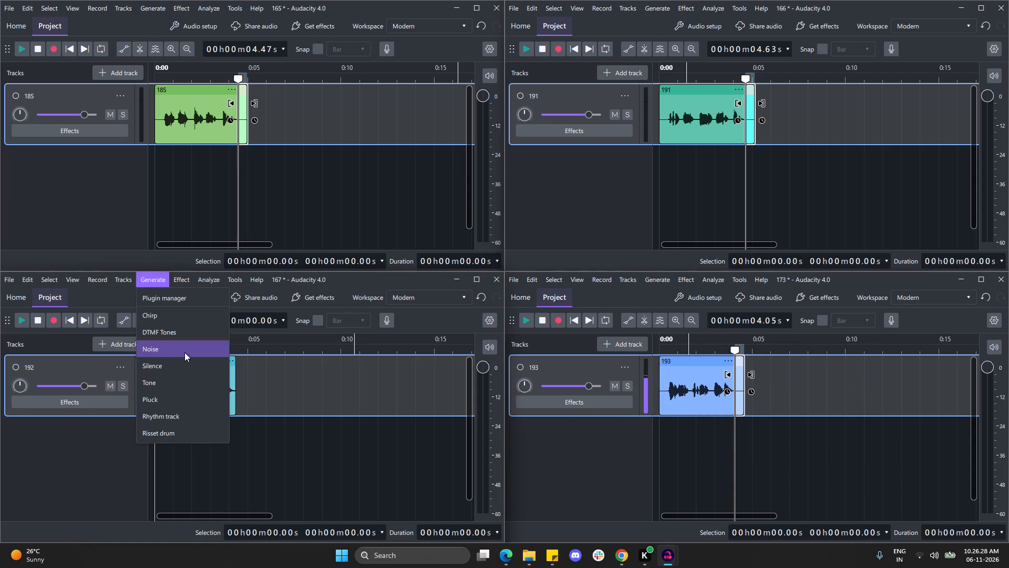
left_click(187, 369)
left_click(285, 425)
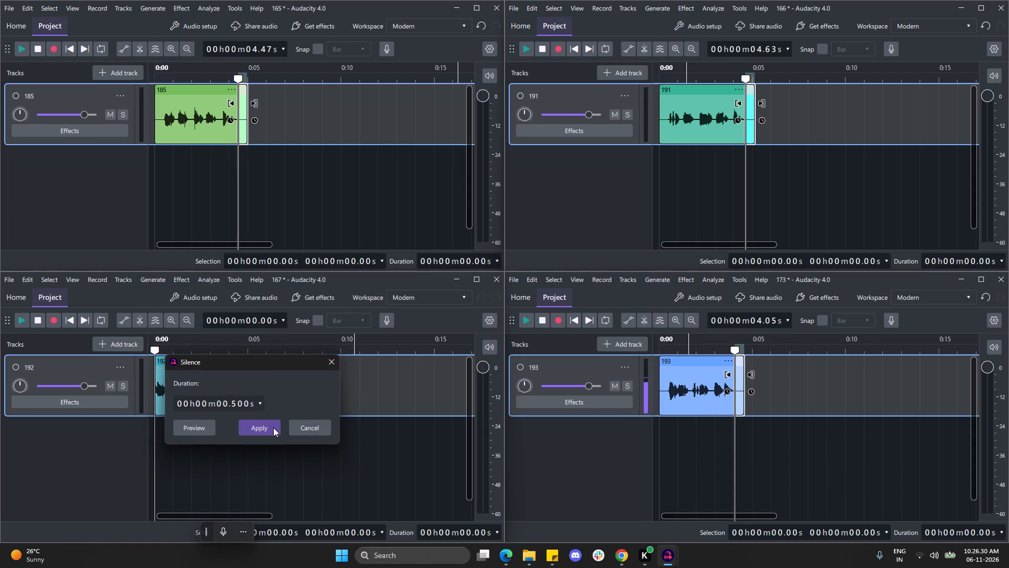
left_click(269, 428)
left_click(244, 396)
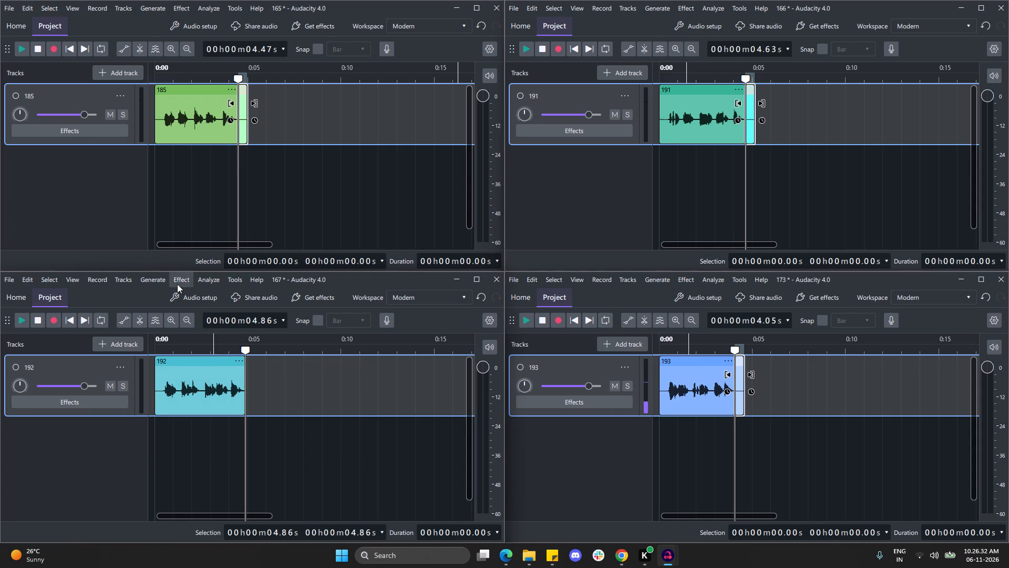
left_click(153, 281)
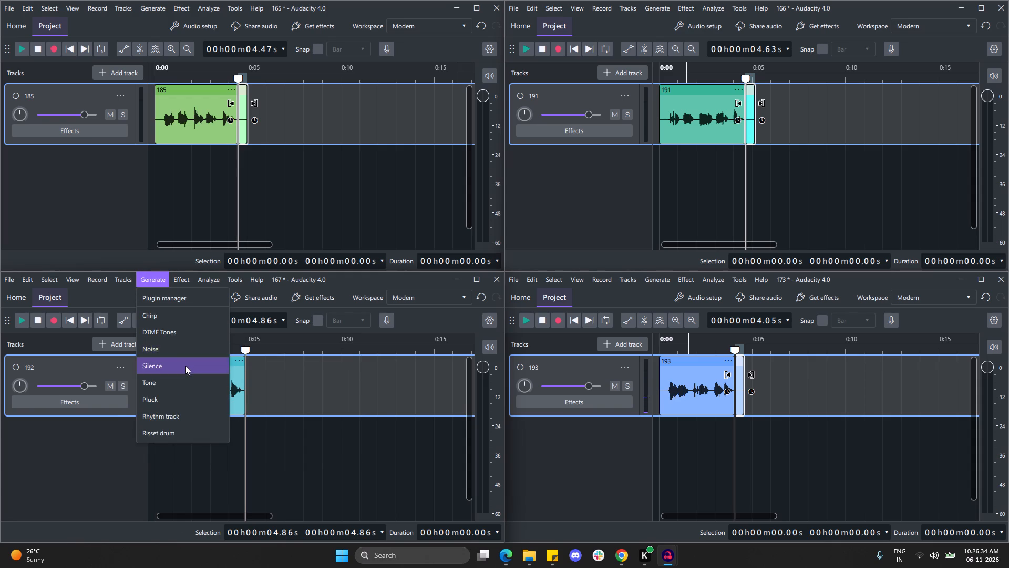
left_click(185, 366)
left_click(256, 432)
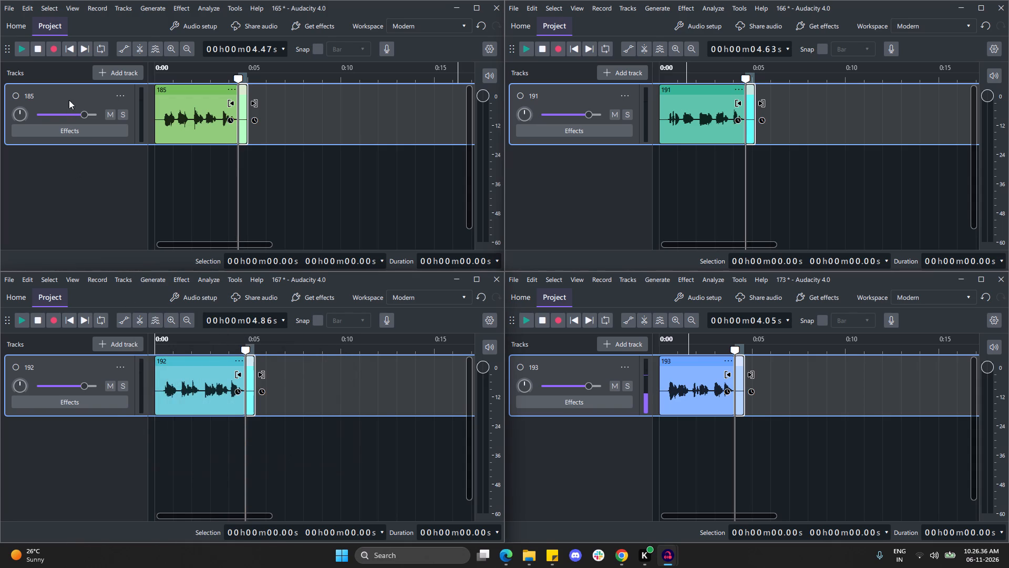
Export track 185 from the 165 project to the batch 2 folder as a mono 16000 Hz WAV named Te_sp_1_185.
left_click(18, 9)
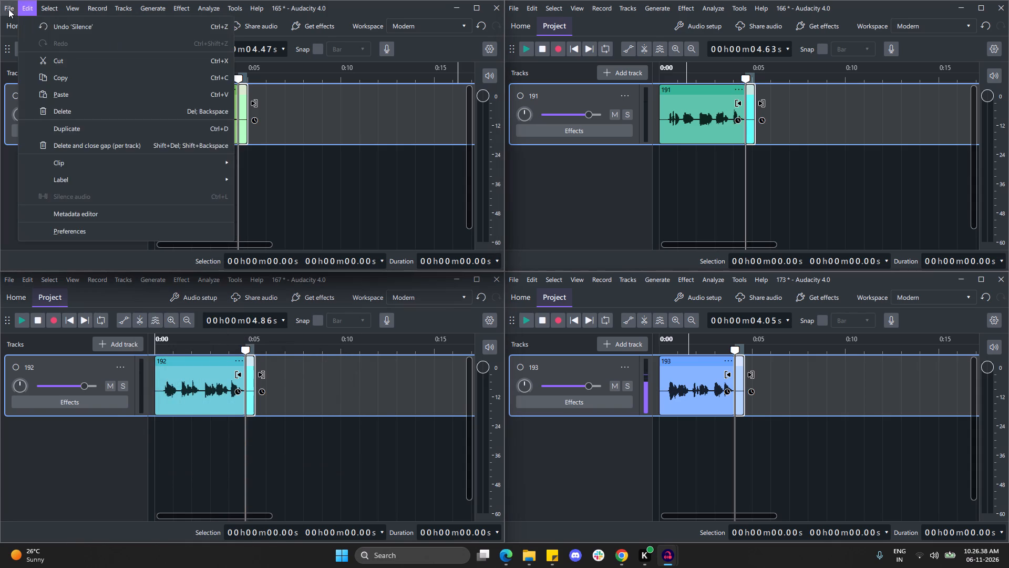
left_click(8, 9)
left_click(47, 165)
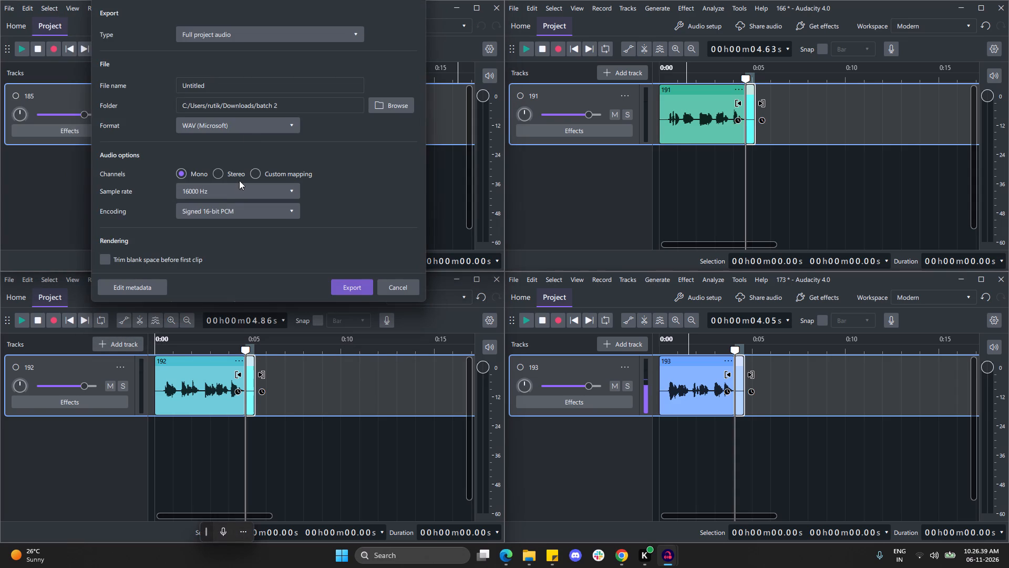
left_click(238, 81)
double_click(238, 81)
key("ctrl+v")
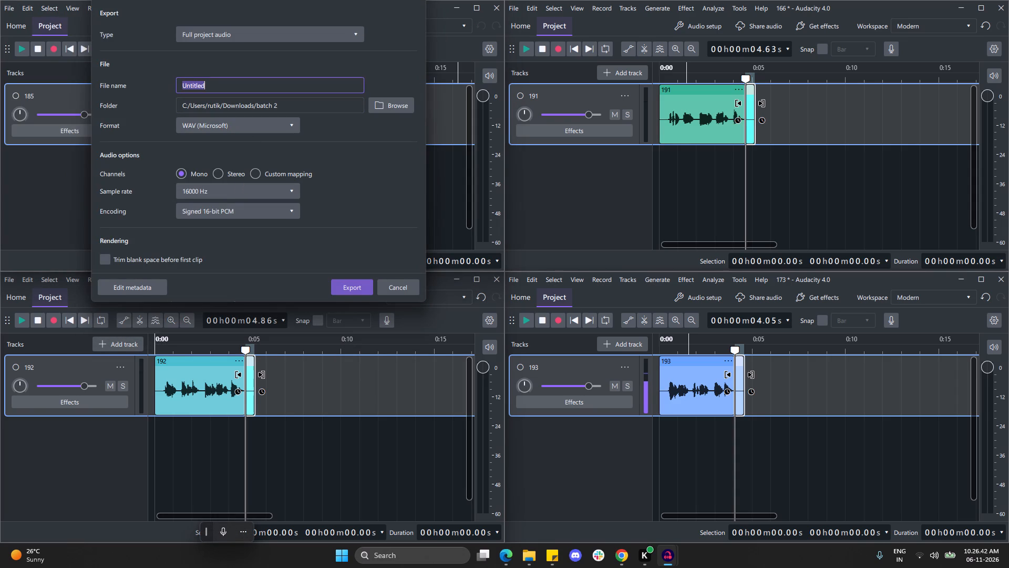
type("185")
left_click(344, 287)
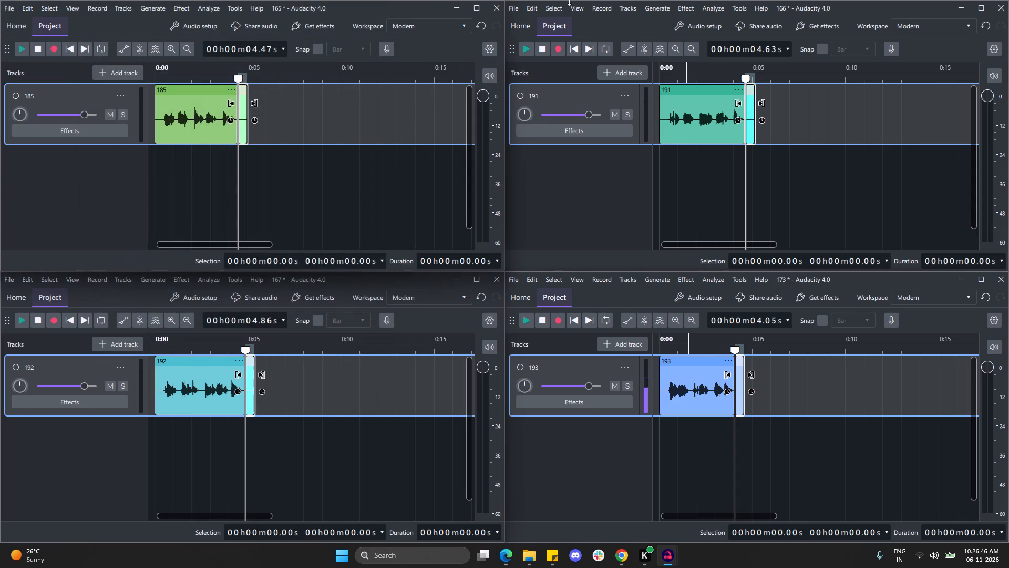
Export track 191 from the 166 project to the batch 2 folder as a mono 16000 Hz WAV named Te_sp_1_191.
left_click(516, 6)
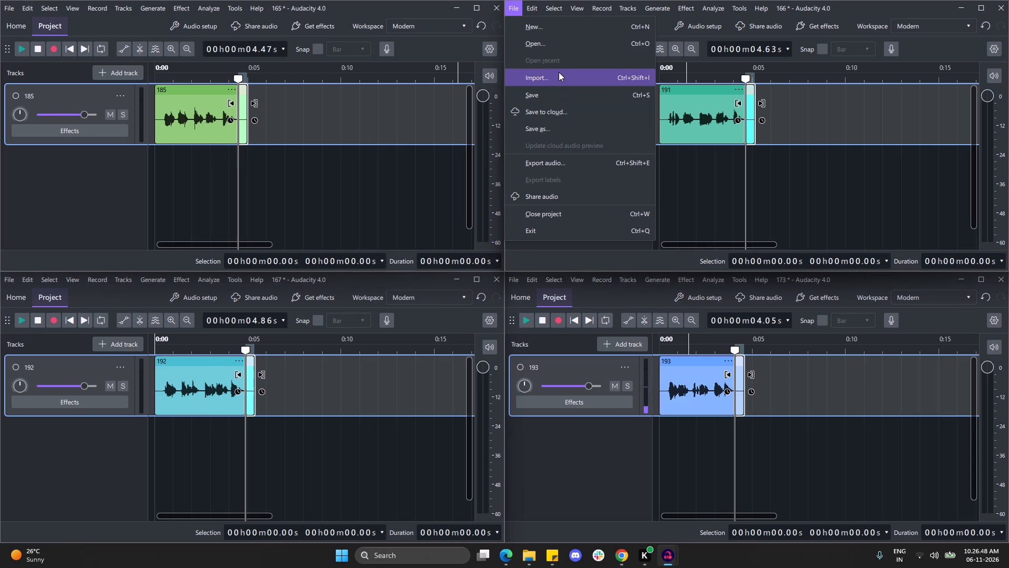
left_click(543, 166)
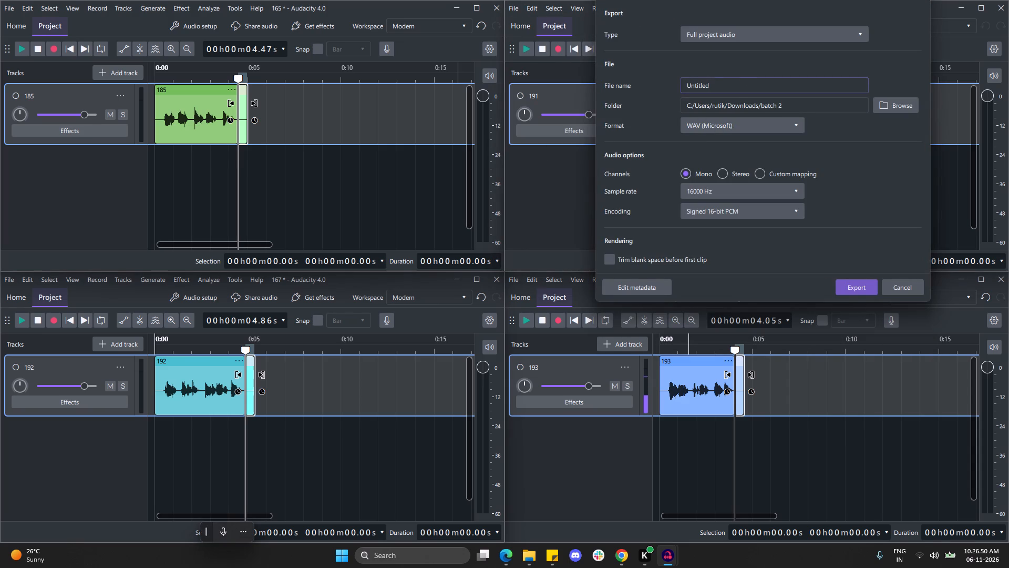
left_click(739, 84)
left_click(739, 84, "ctrl")
key("ctrl+v")
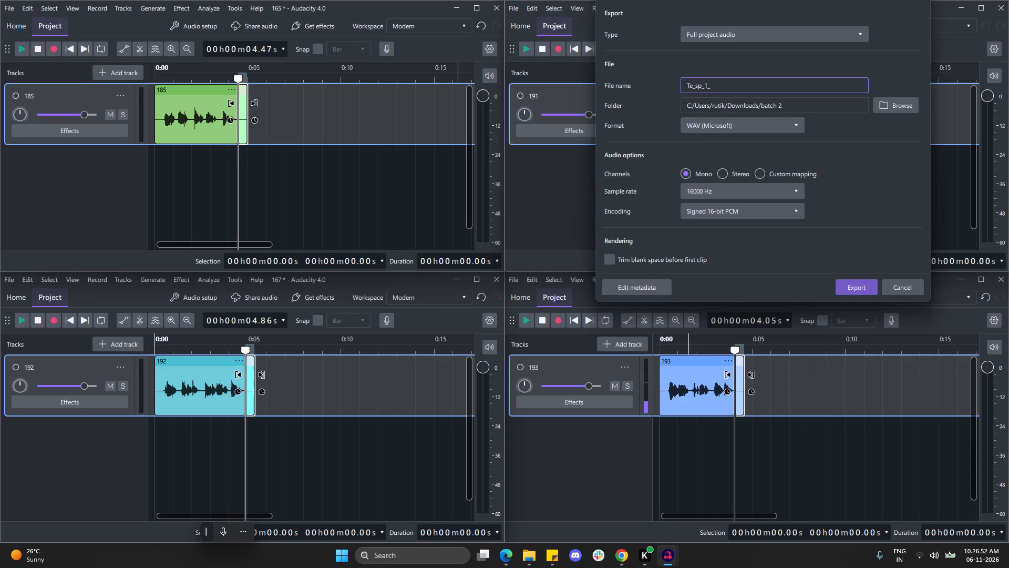
type("191")
left_click(857, 289)
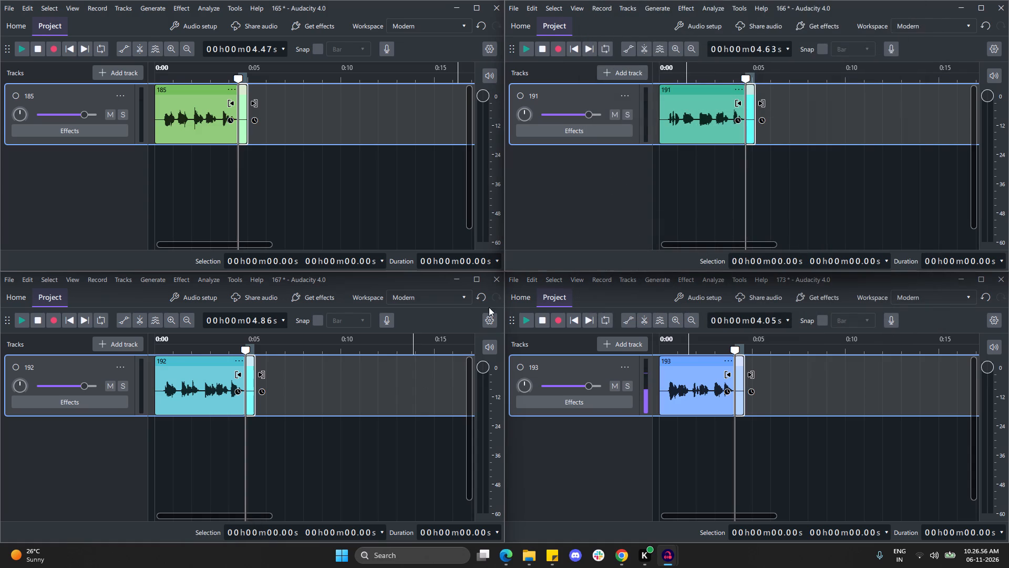
Export track 193 from the 173 project to the batch 2 folder as a mono 16000 Hz WAV named Te_sp_1_193.
left_click(513, 282)
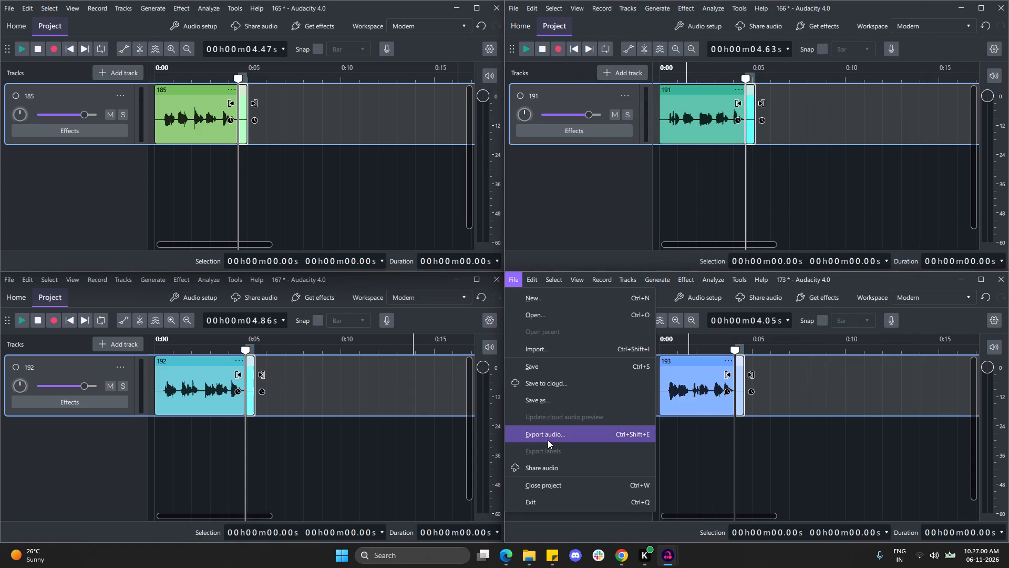
left_click(548, 439)
left_click(714, 310)
double_click(714, 310)
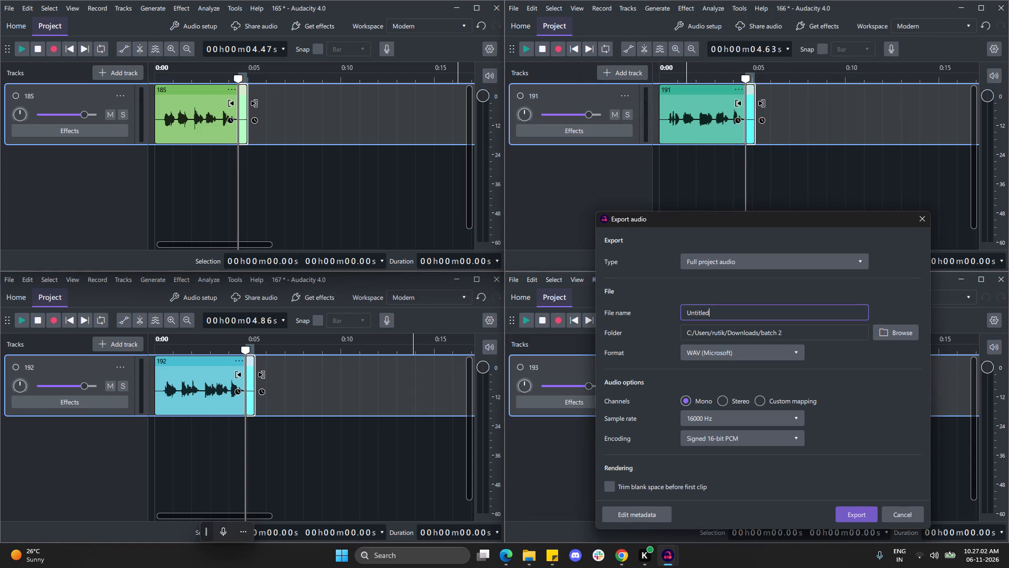
key("ctrl+v")
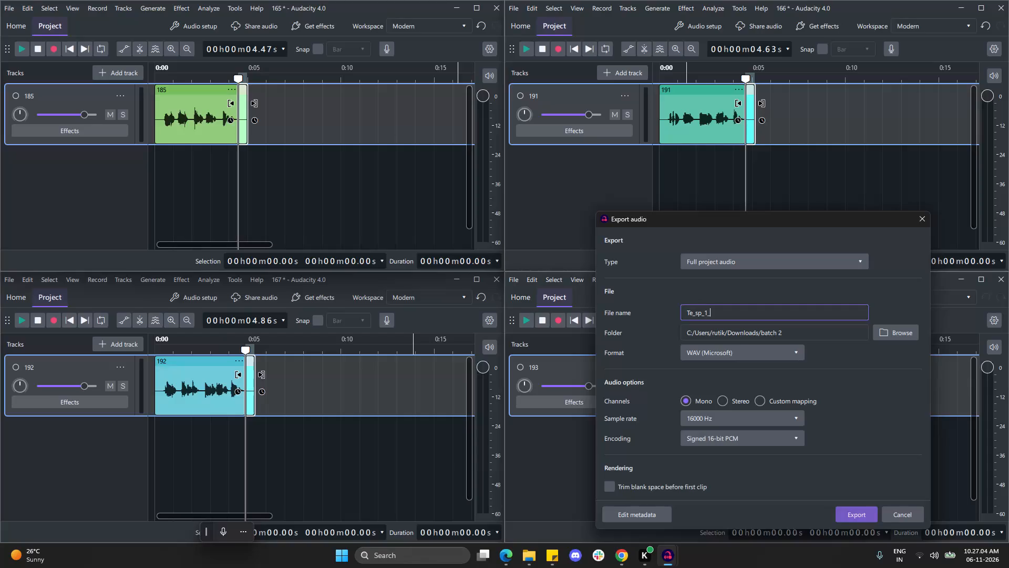
type("193")
left_click(857, 512)
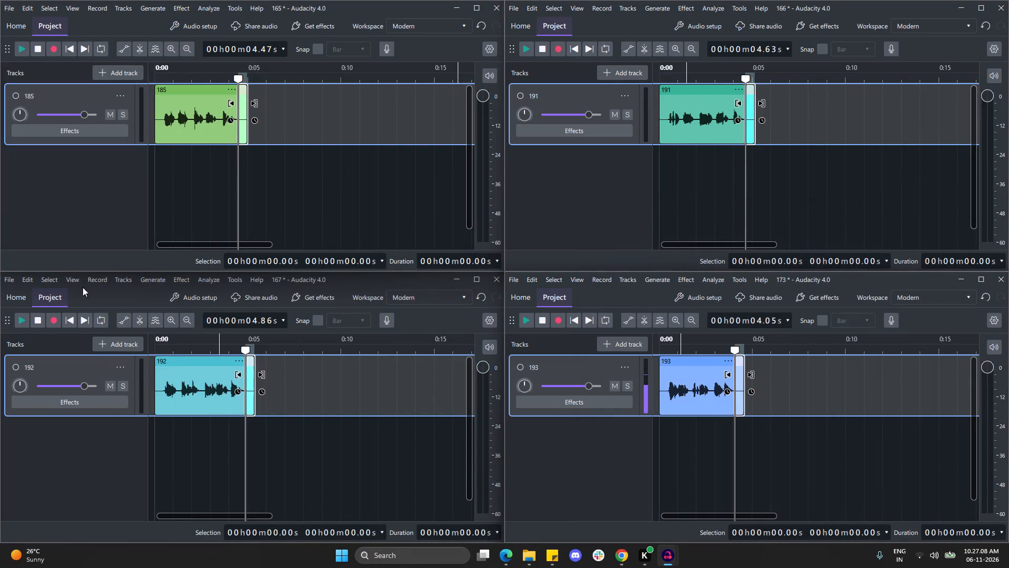
Export track 192 from the 167 project to the batch 2 folder as a mono 16000 Hz WAV named Te_sp_1_192.
left_click(13, 278)
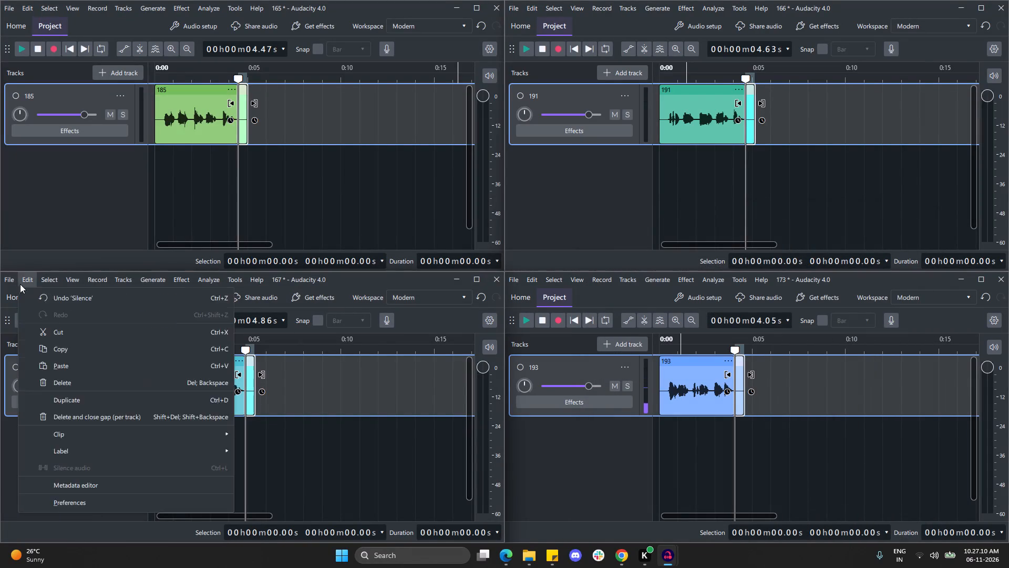
left_click(39, 437)
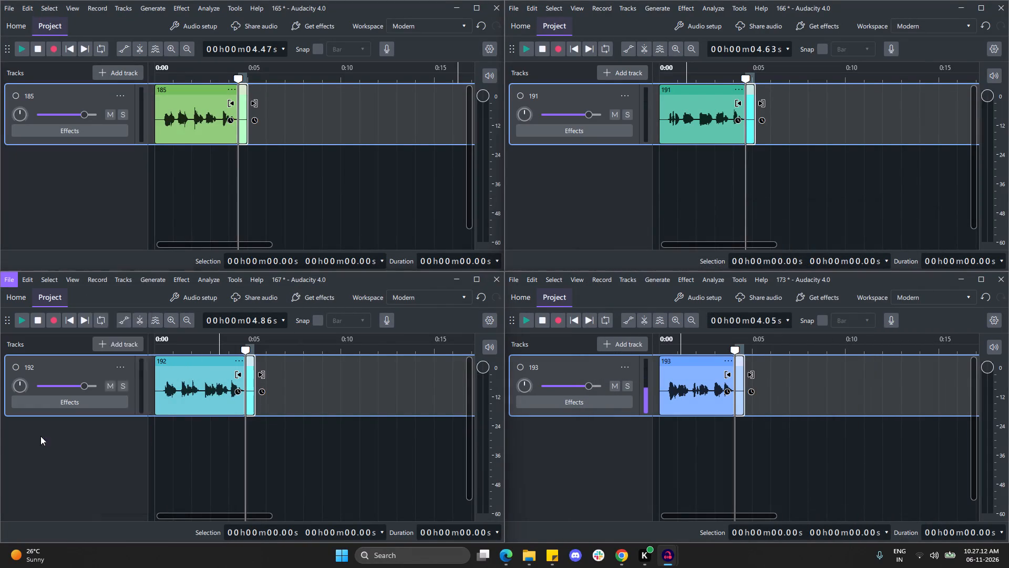
left_click(223, 317, "ctrl")
key("ctrl+v")
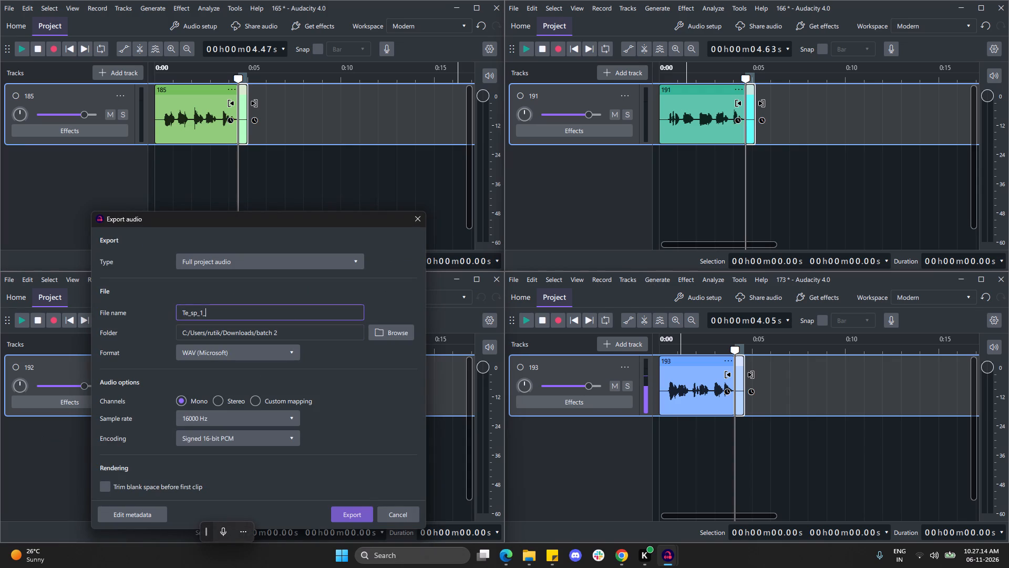
type("192")
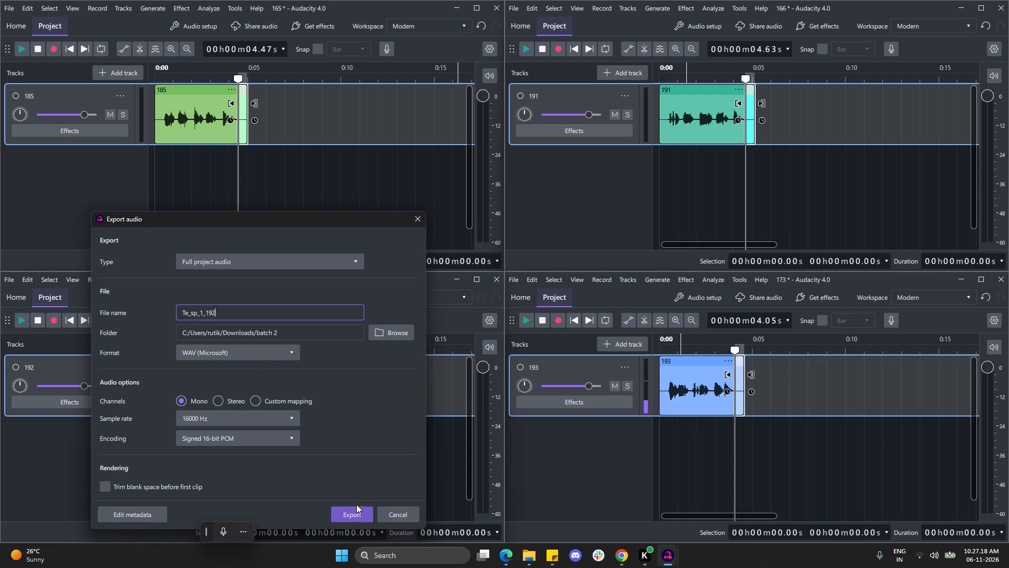
left_click(356, 515)
Delete the exported tracks 185, 191, 193 and 192 from their four projects.
left_click(119, 96)
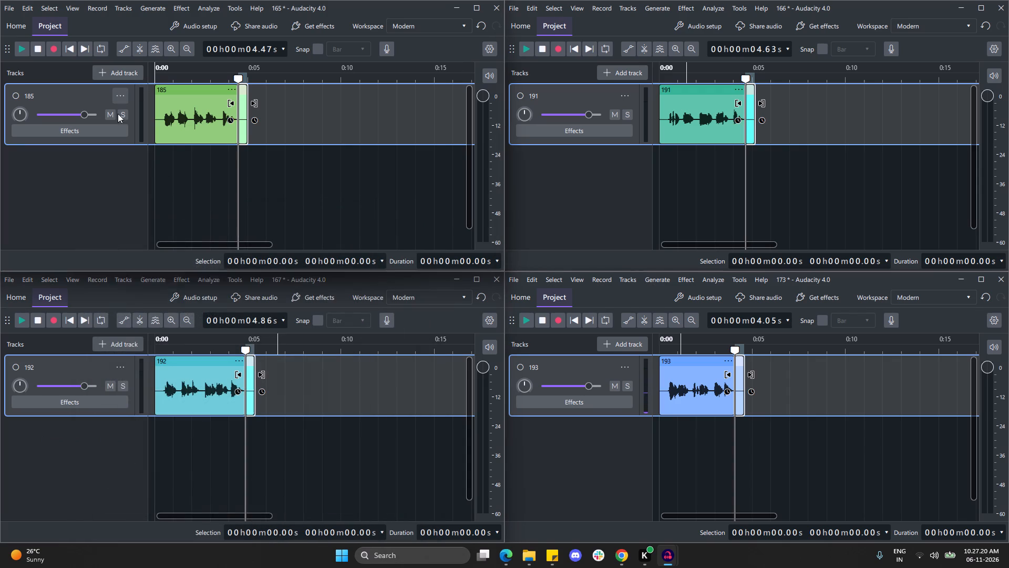
left_click(159, 141)
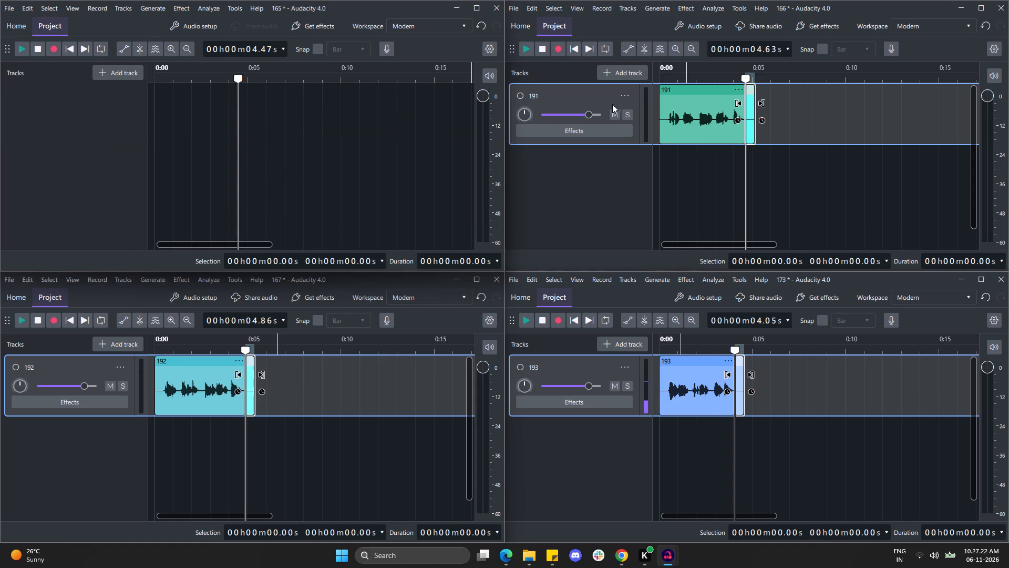
left_click(626, 98)
left_click(635, 153)
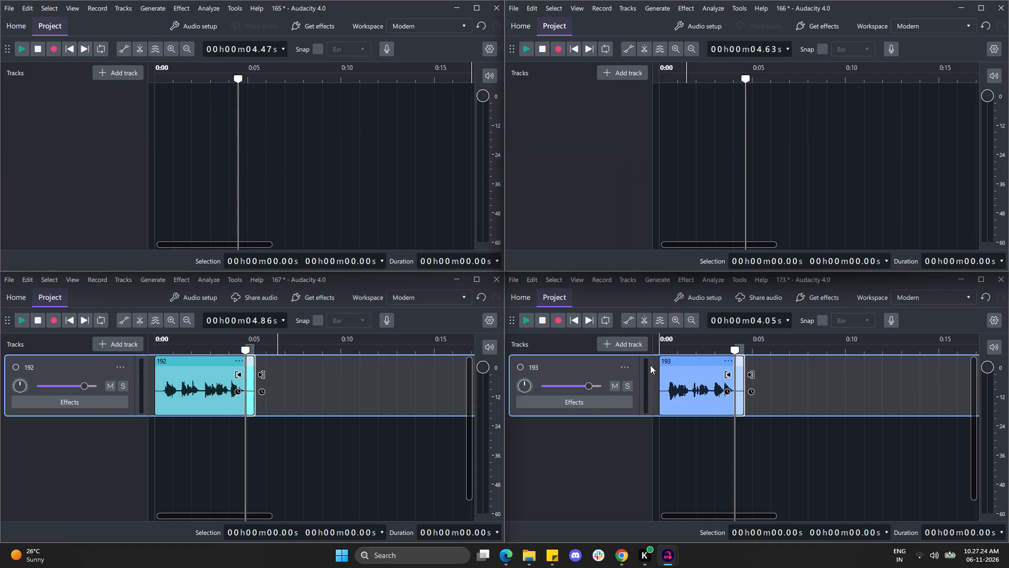
left_click(628, 362)
left_click(643, 194)
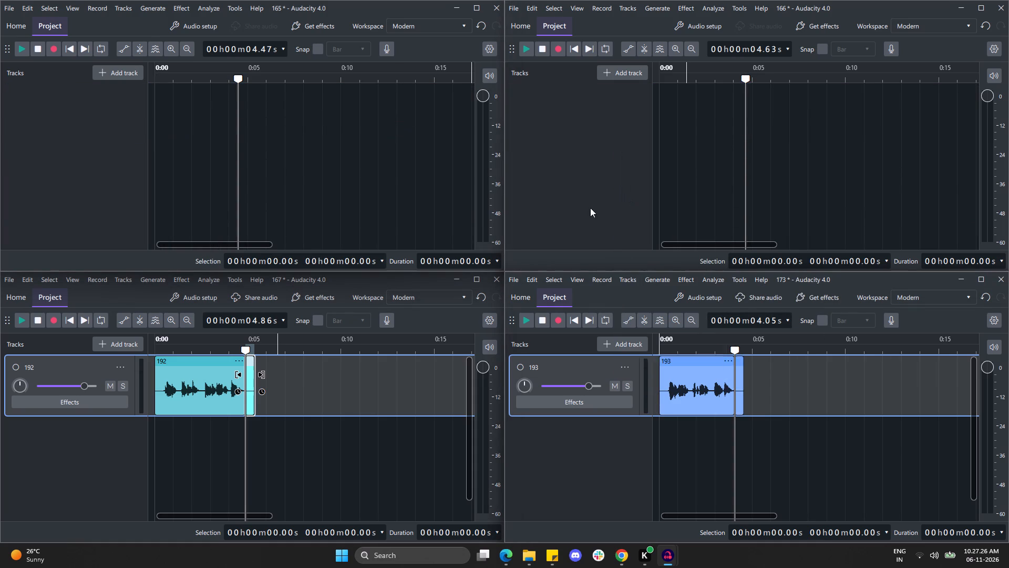
left_click(115, 369)
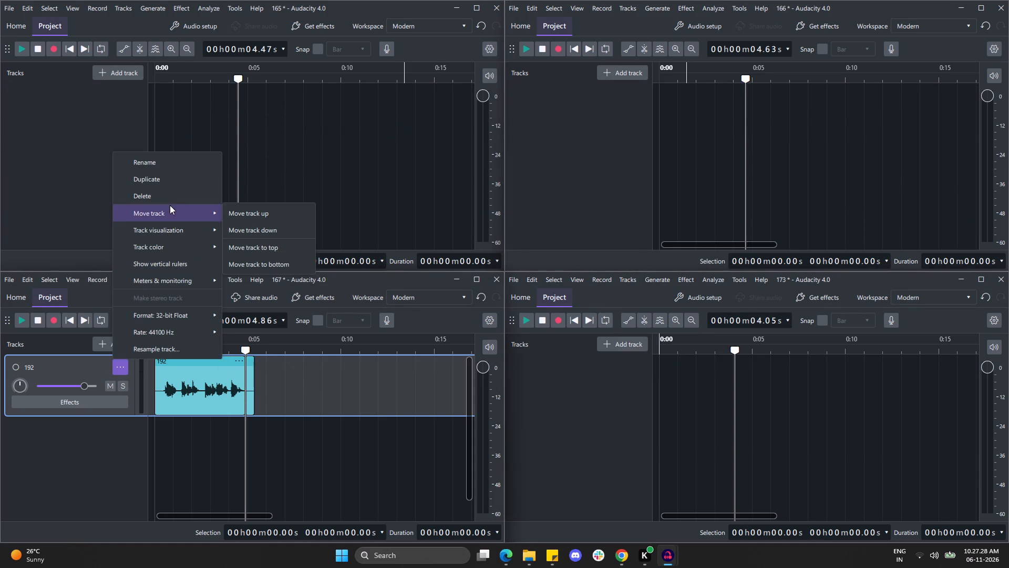
left_click(170, 199)
Start an audio import in the emptied 165 project and browse the MP3 files in the Rutik folder.
left_click(6, 8)
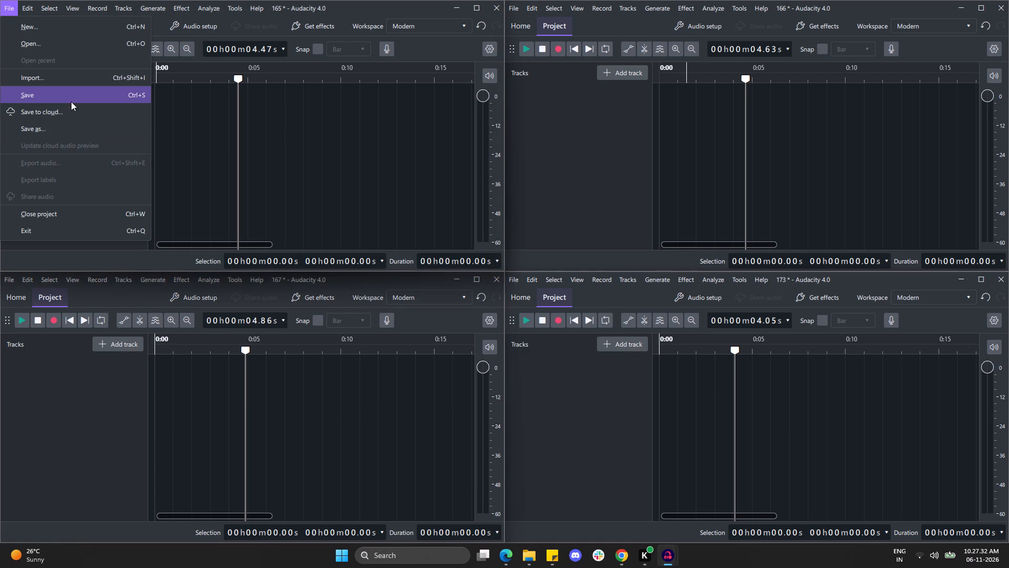
left_click(76, 83)
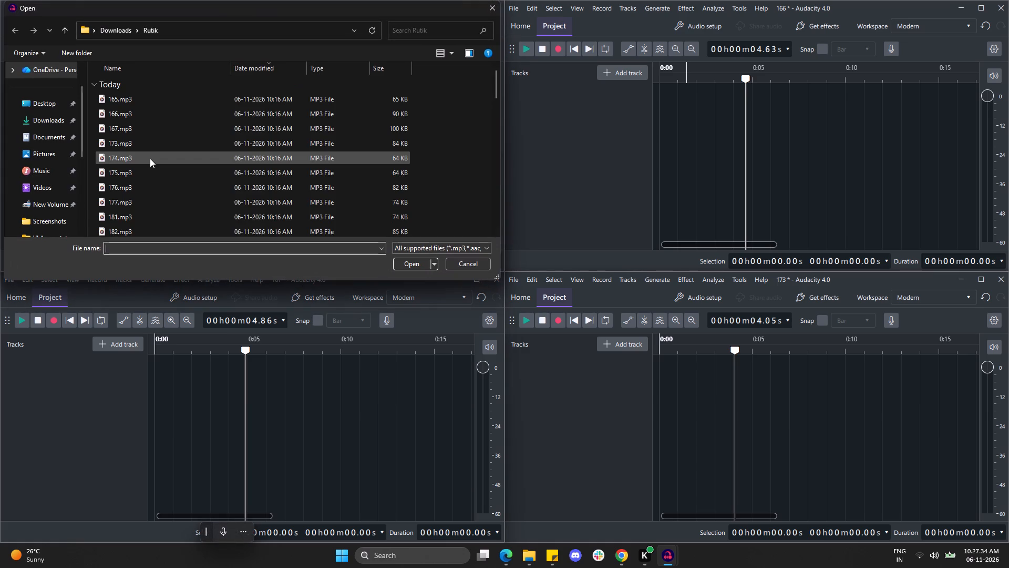
scroll(150, 158, "down", 1)
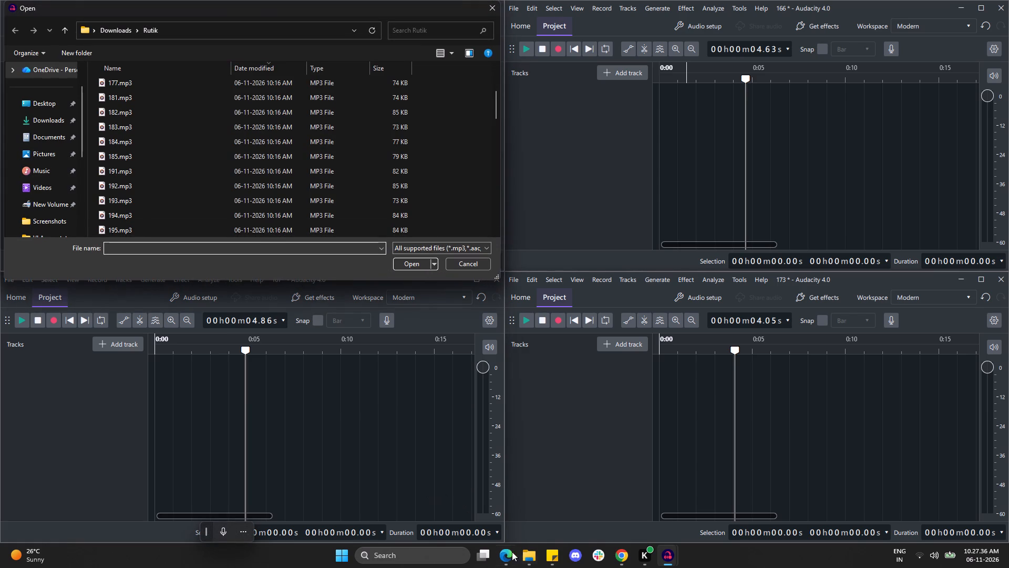
Switch to File Explorer, open the batch 2 folder in Downloads and sort the exported WAV files by name.
left_click(539, 560)
left_click(520, 459)
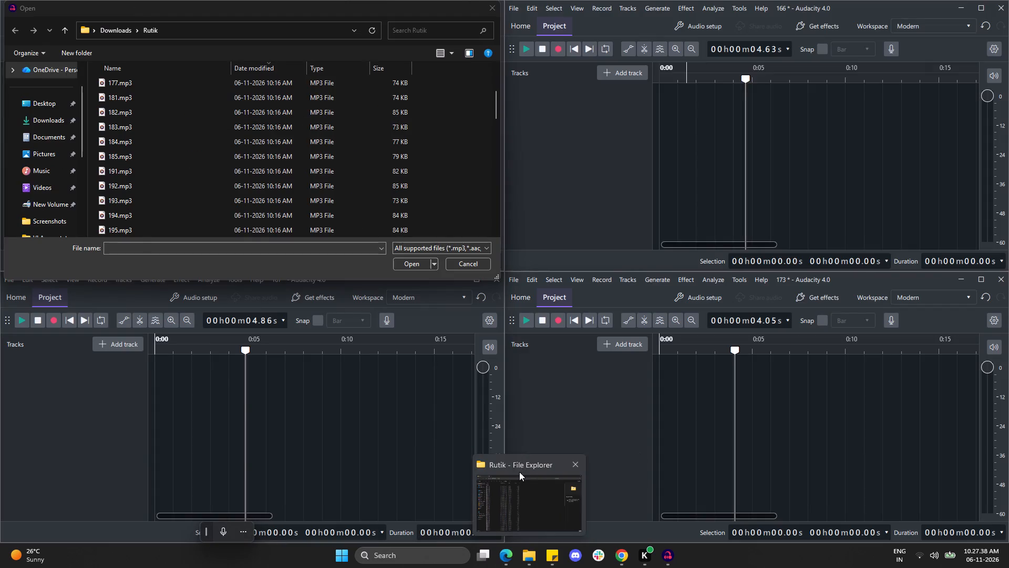
left_click(507, 502)
left_click(166, 35)
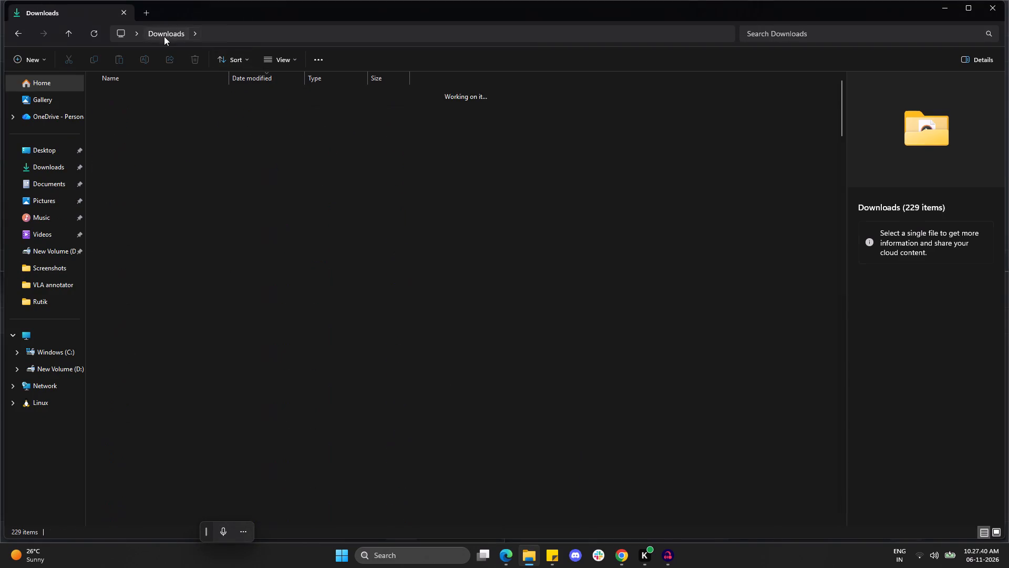
double_click(172, 140)
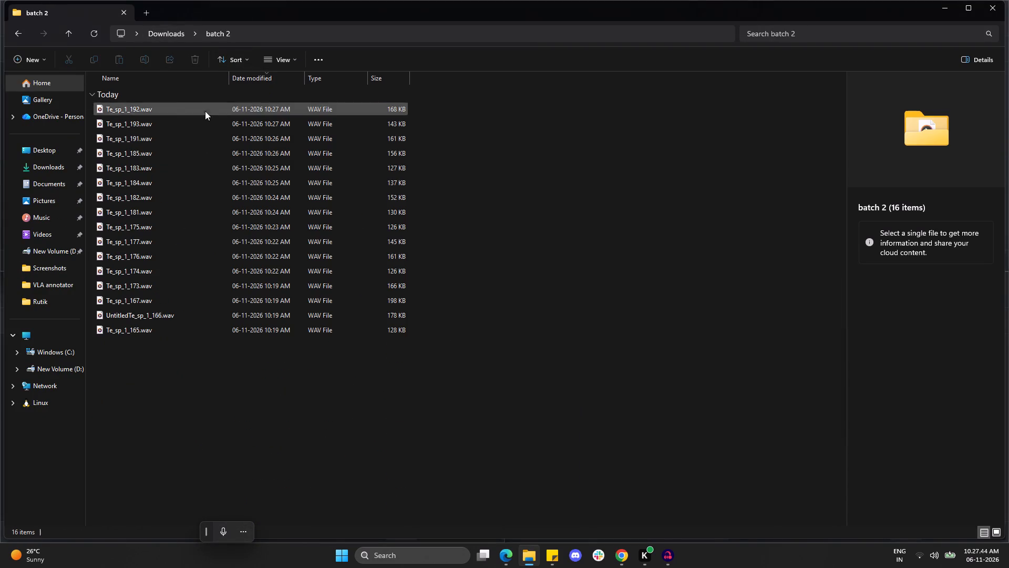
left_click(235, 63)
left_click(239, 84)
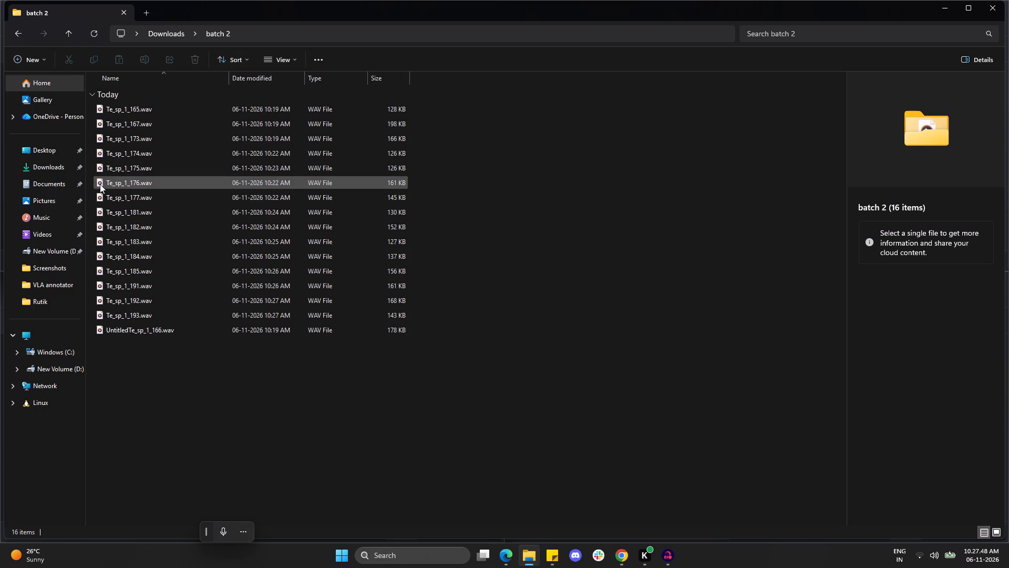
Rename UntitledTe_sp_1_166.wav in the batch 2 folder as Te_sp_1_166.wav.
left_click(176, 330)
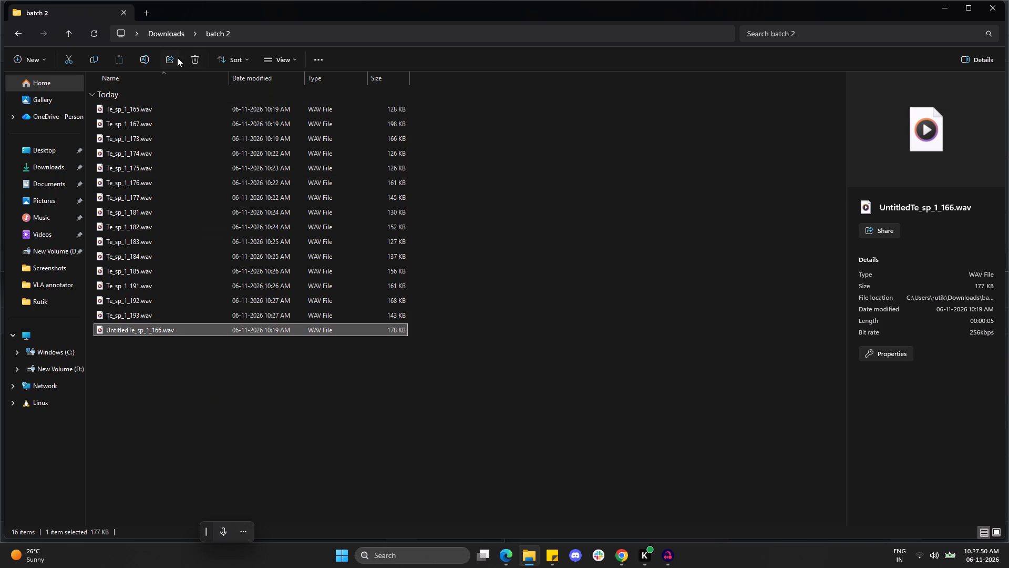
left_click(140, 59)
left_click(126, 331)
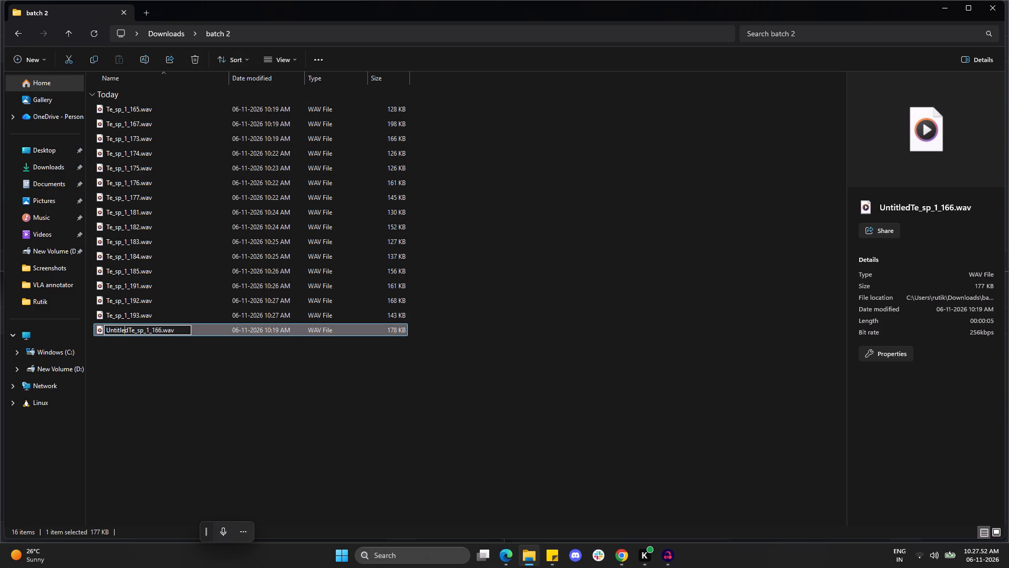
left_click_drag(130, 331, 91, 334)
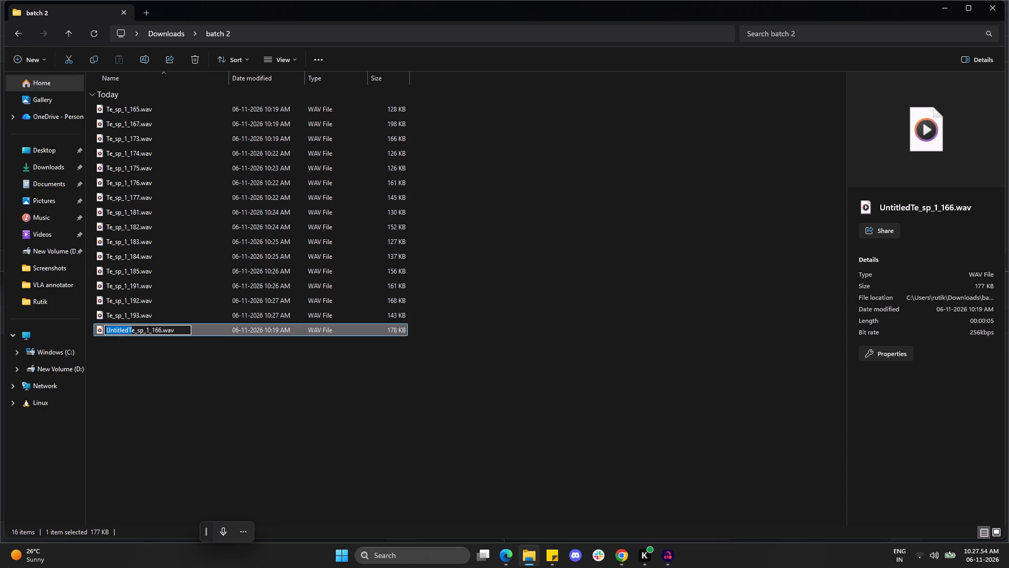
left_click(124, 329)
left_click_drag(129, 330, 81, 332)
key("BackSpace")
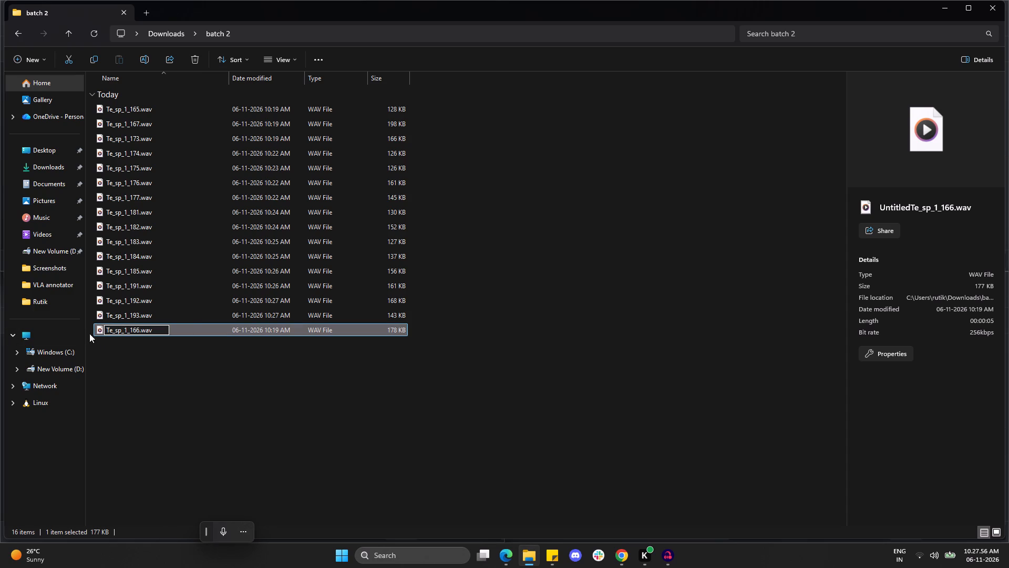
left_click(176, 385)
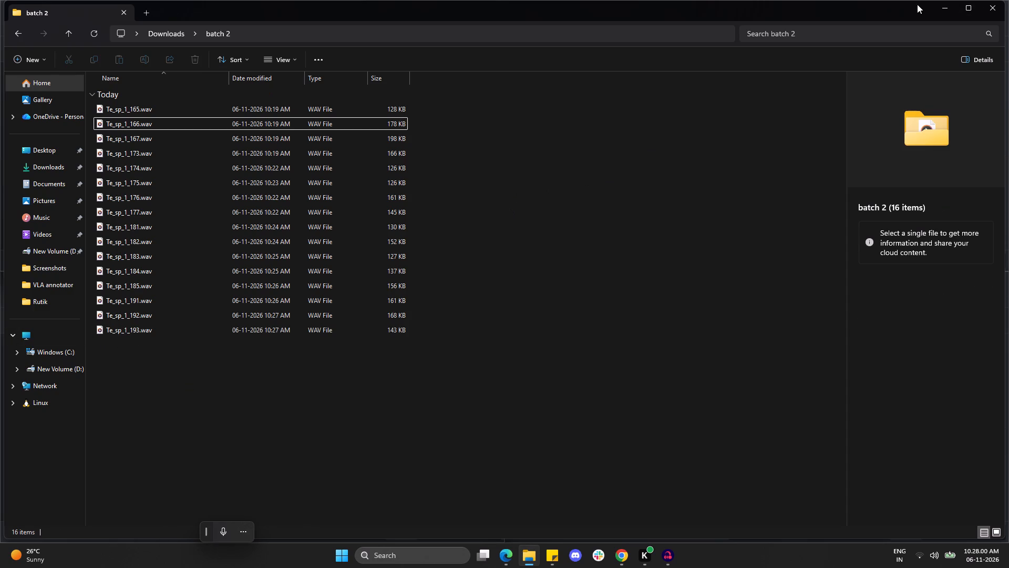
Switch back to Audacity and import 194.mp3 from the Rutik folder into the 165 project.
left_click(940, 8)
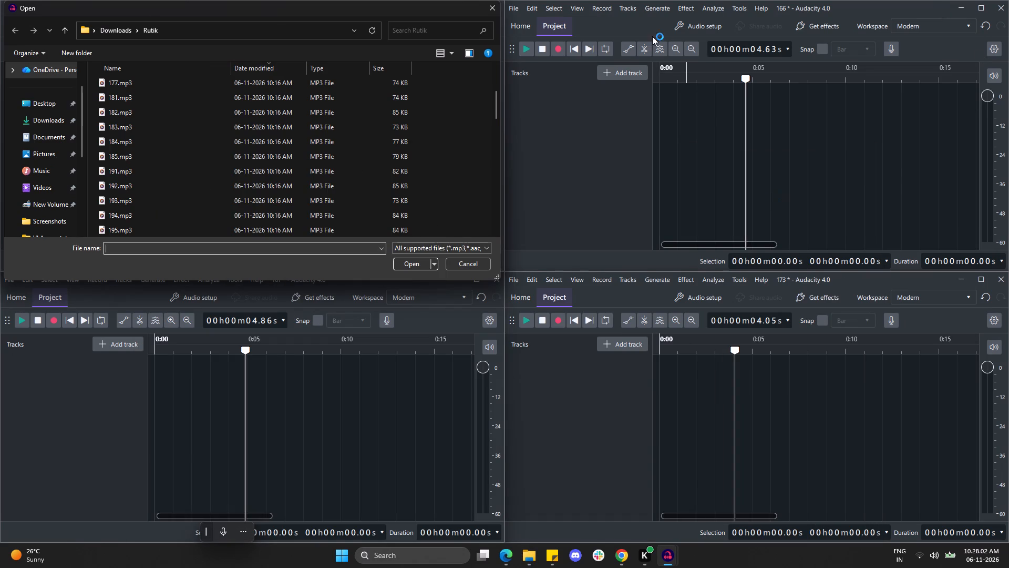
scroll(211, 166, "down", 1)
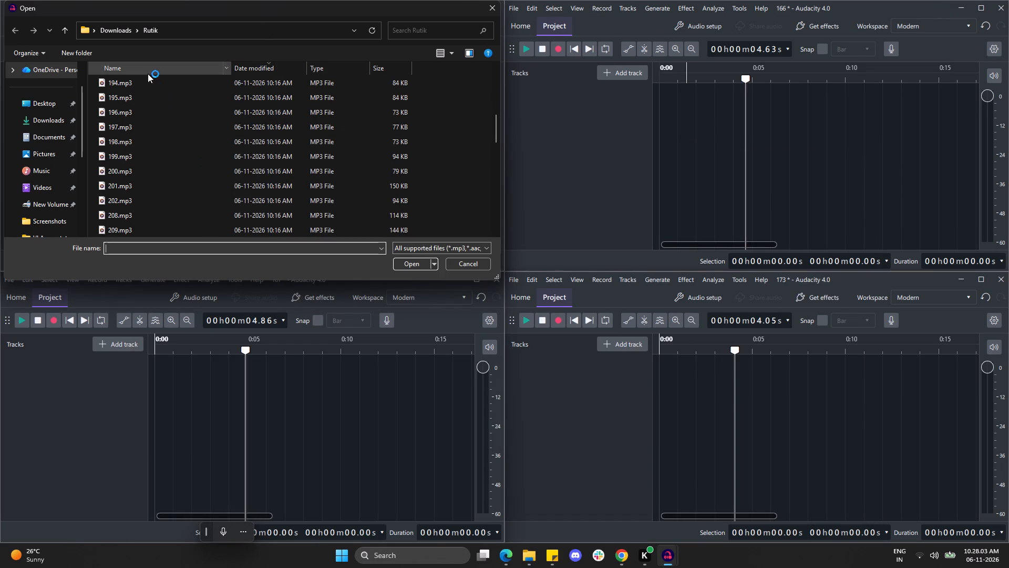
left_click(149, 85)
left_click(410, 261)
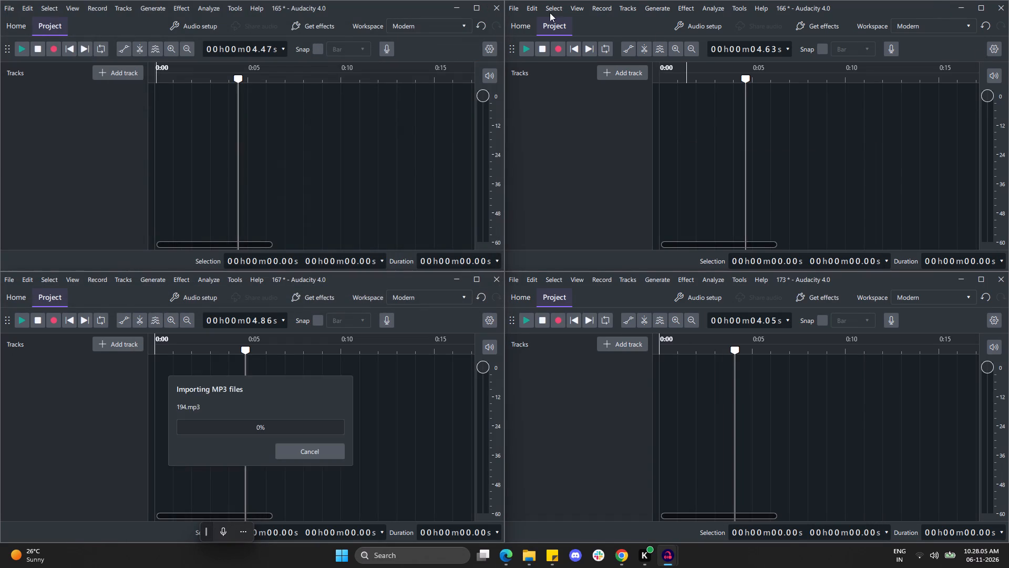
Import 195.mp3 from the Rutik folder into the emptied 166 project.
left_click(518, 8)
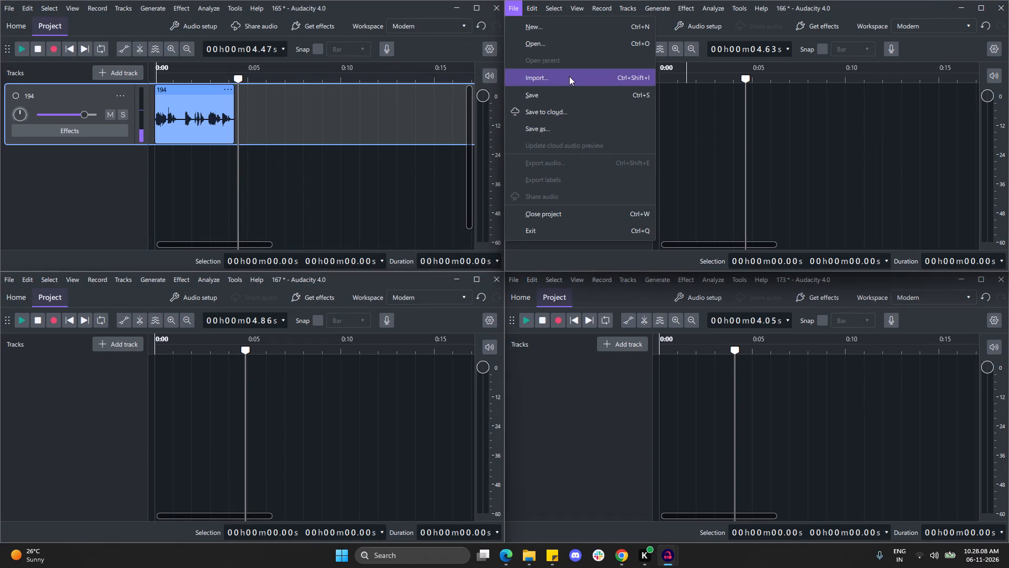
left_click(569, 76)
scroll(744, 196, "down", 1)
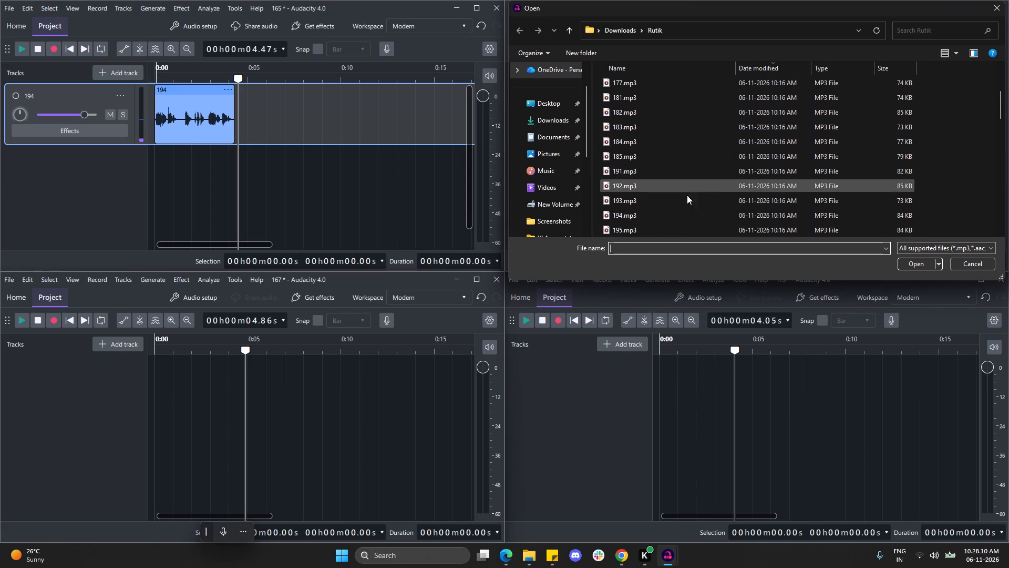
left_click(676, 228)
left_click(905, 261)
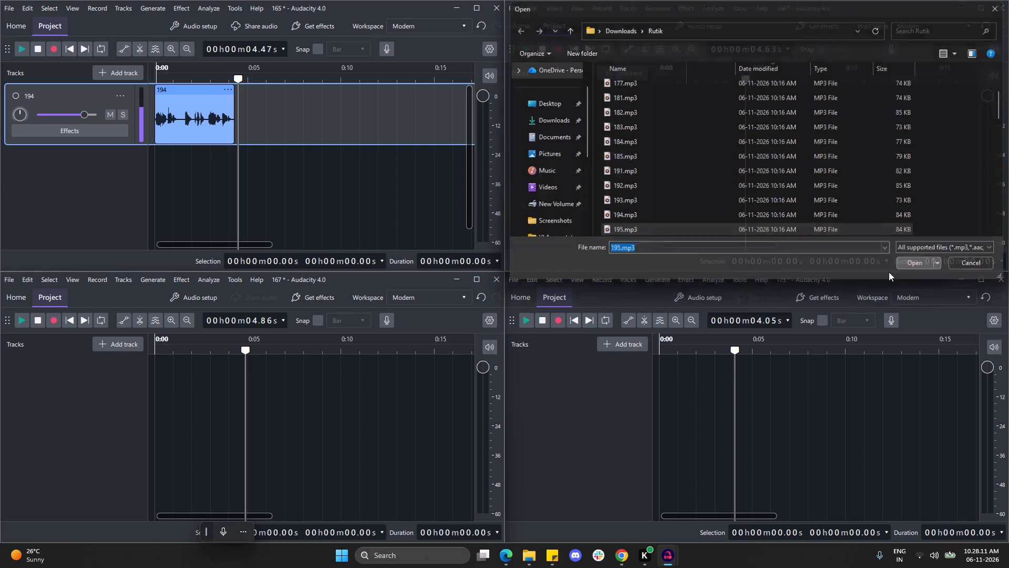
Import 196.mp3 from the Rutik folder into the emptied 167 project.
left_click(6, 280)
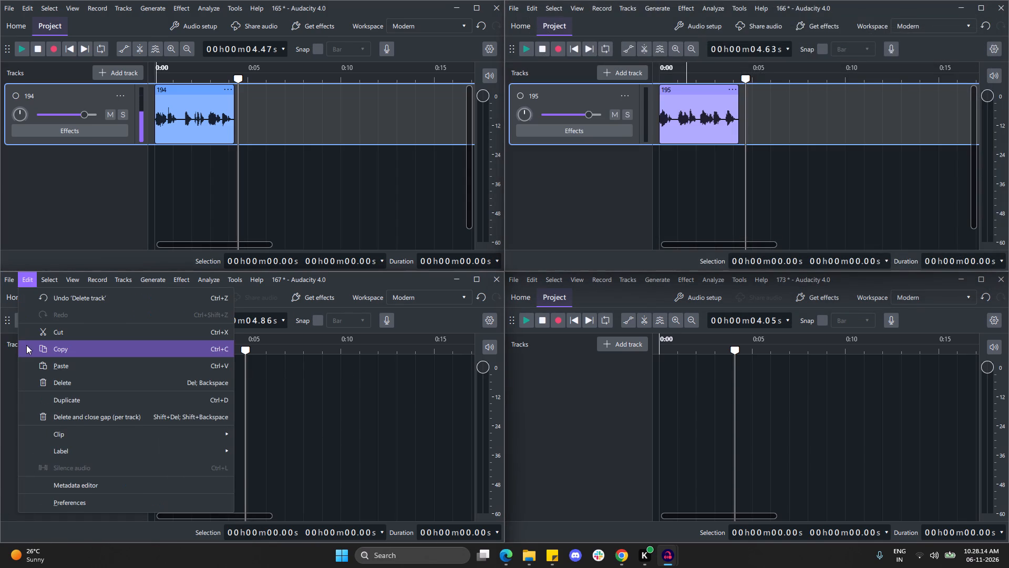
left_click(36, 347)
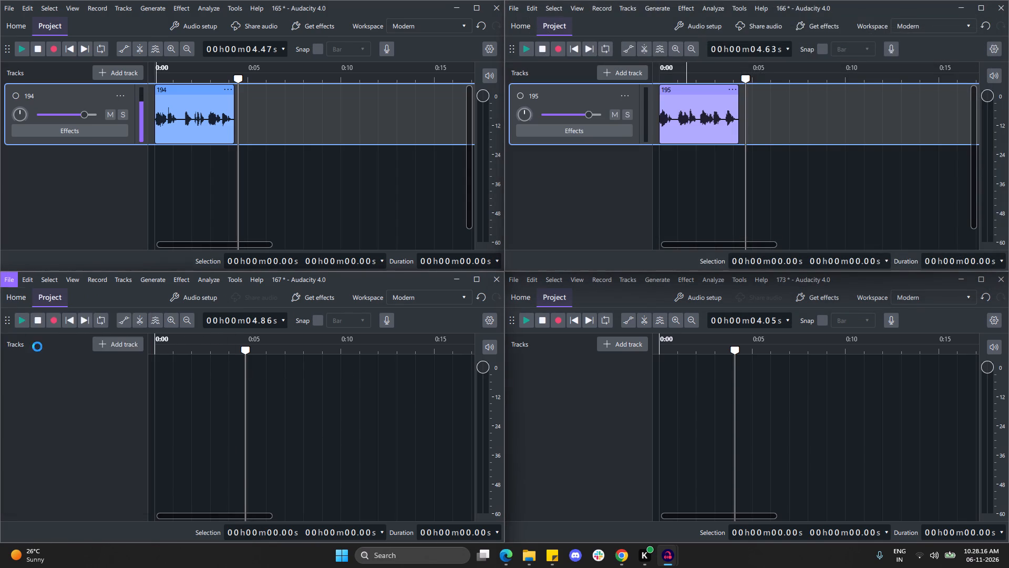
scroll(195, 409, "down", 1)
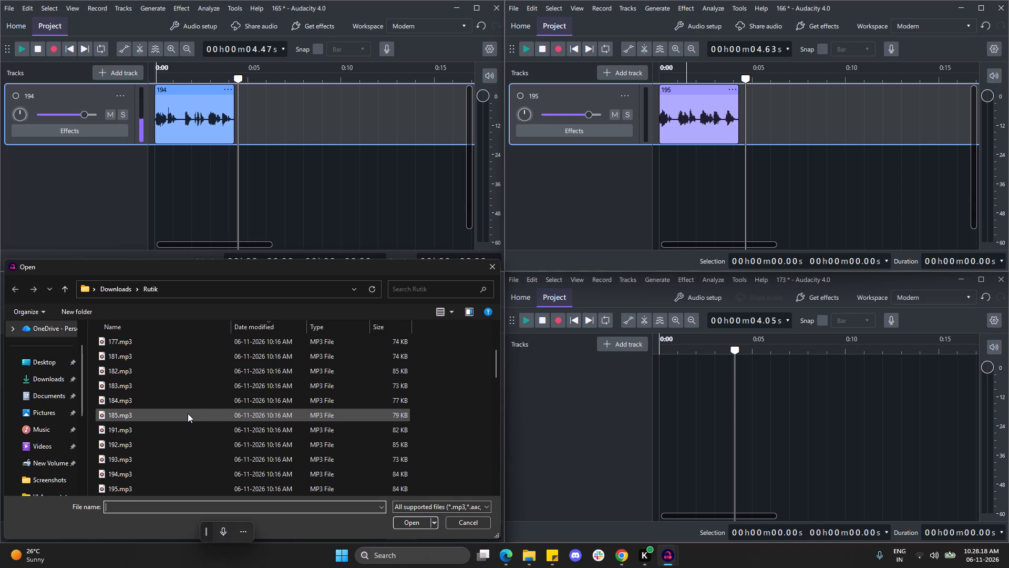
scroll(188, 418, "down", 1)
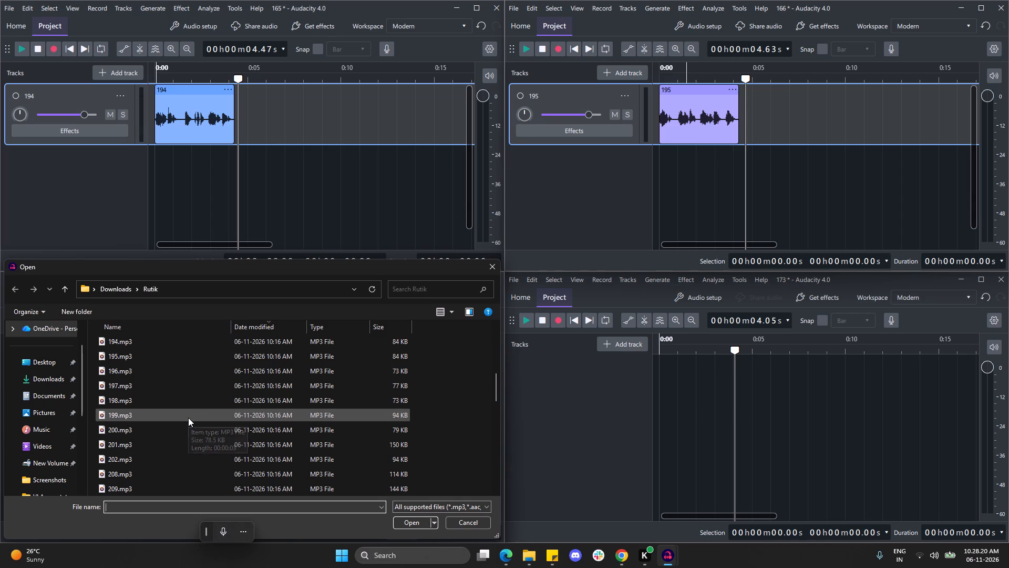
left_click(174, 370)
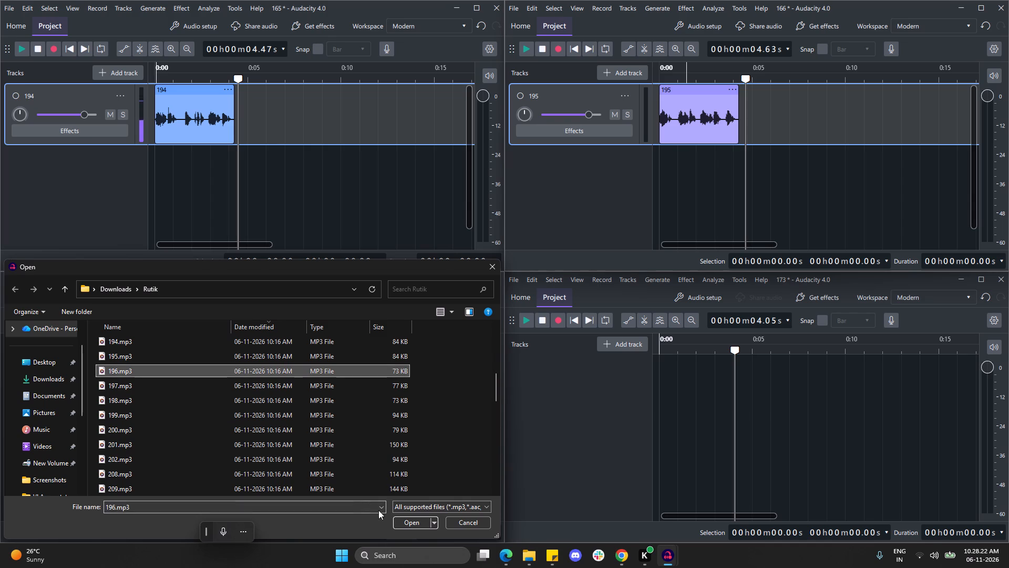
left_click(415, 522)
Import 197.mp3 from the Rutik folder into the emptied 173 project.
left_click(516, 278)
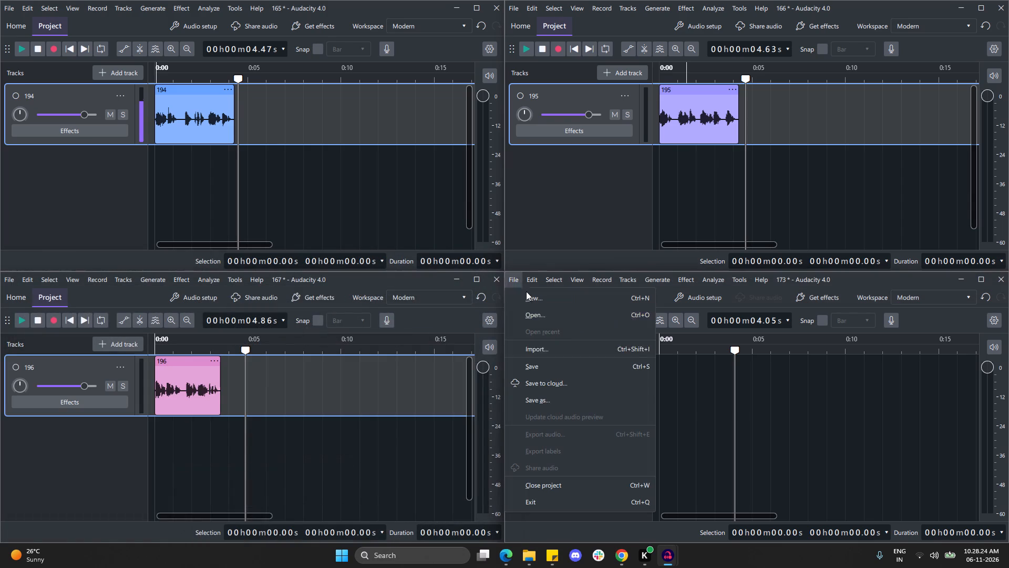
left_click(586, 354)
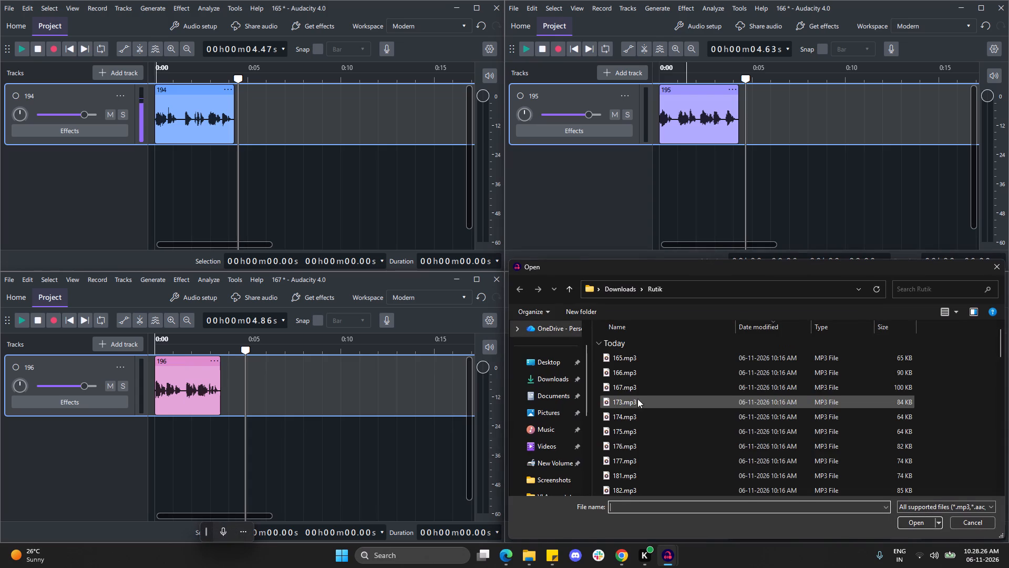
scroll(639, 400, "down", 1)
scroll(653, 476, "down", 1)
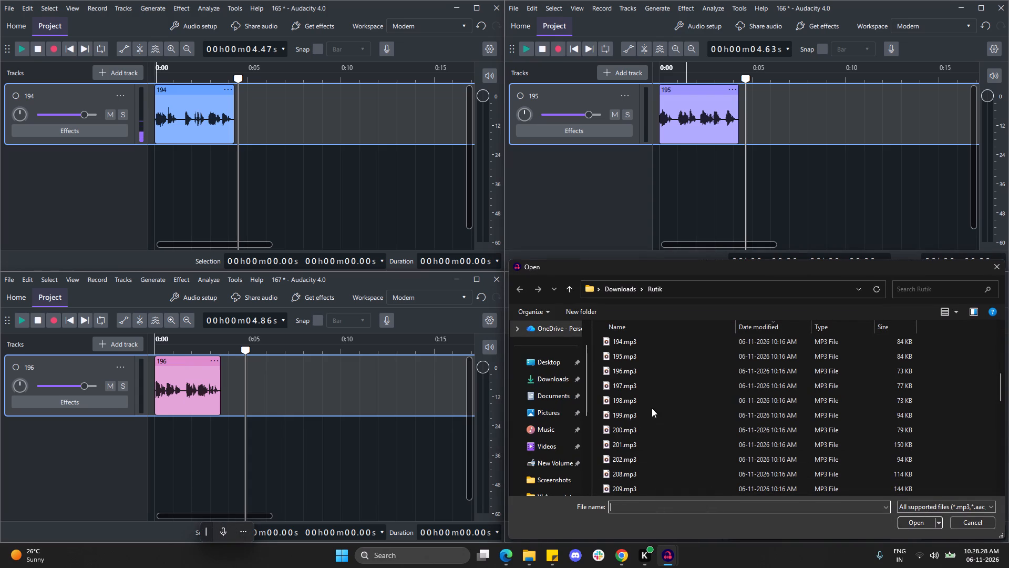
left_click(654, 389)
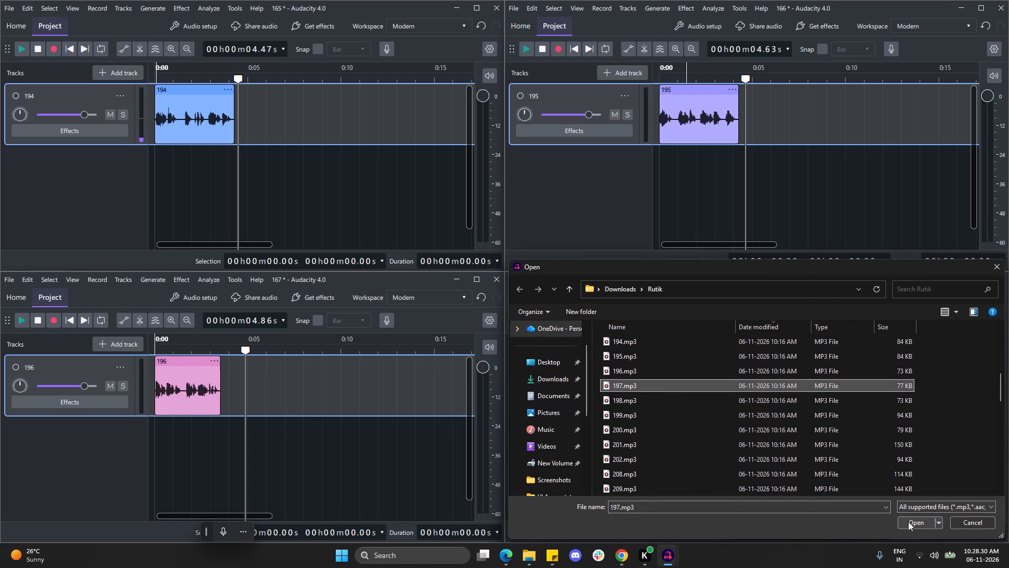
left_click(912, 522)
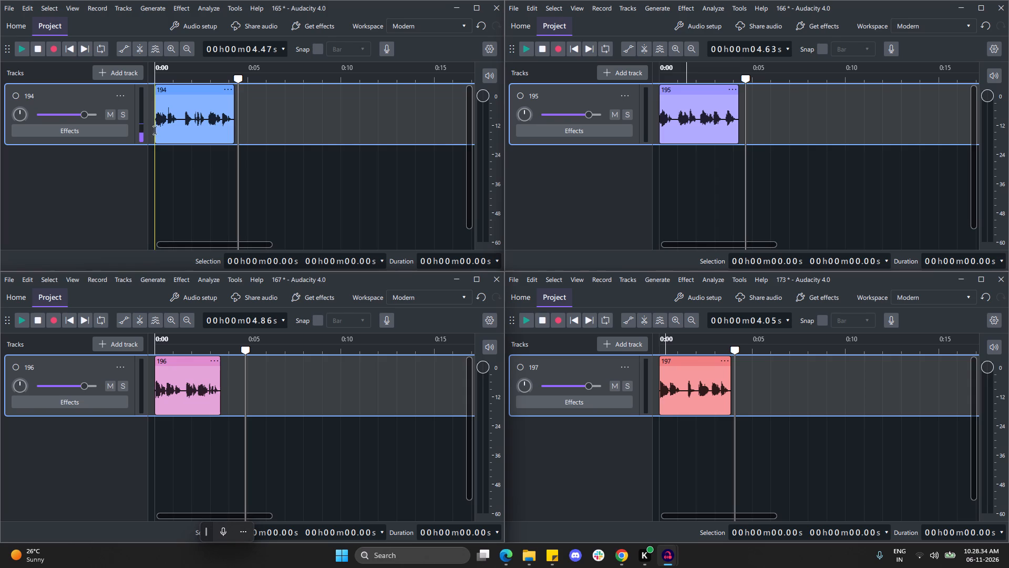
Generate 0.5 s of silence at the start and at the end of clip 194 in the 165 project.
double_click(154, 130)
left_click(155, 130)
left_click(147, 4)
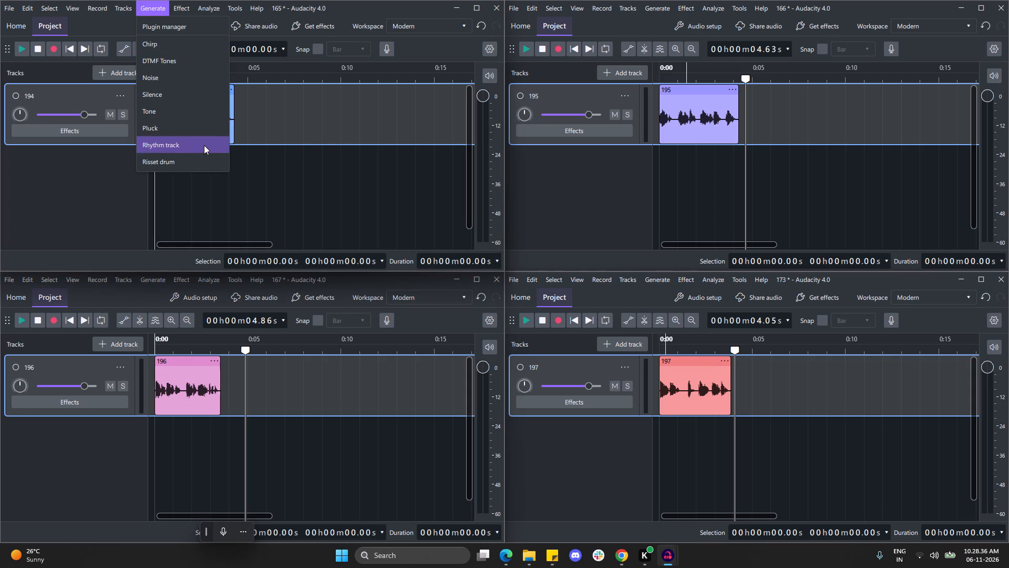
left_click(178, 92)
left_click(256, 159)
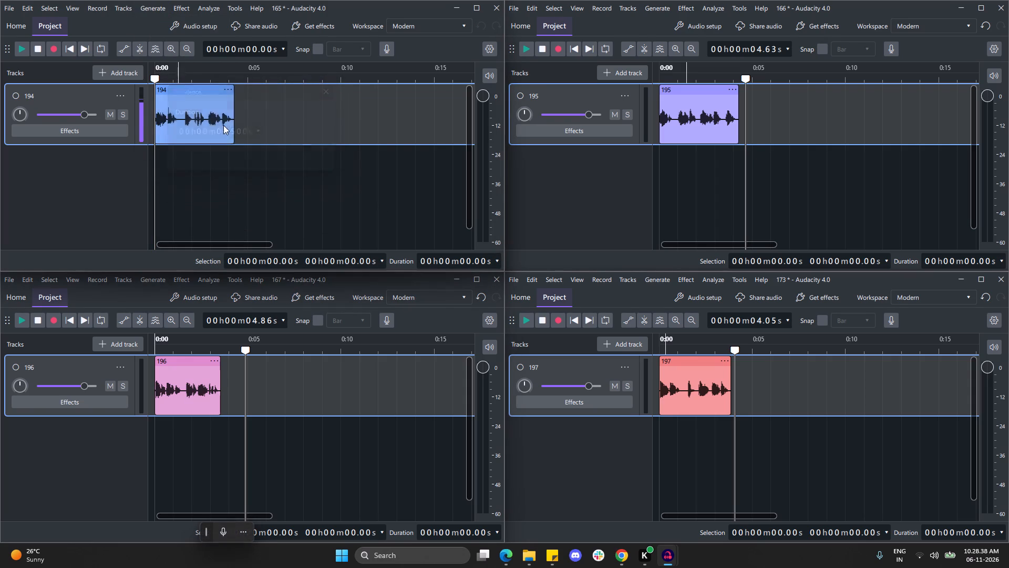
left_click(244, 119)
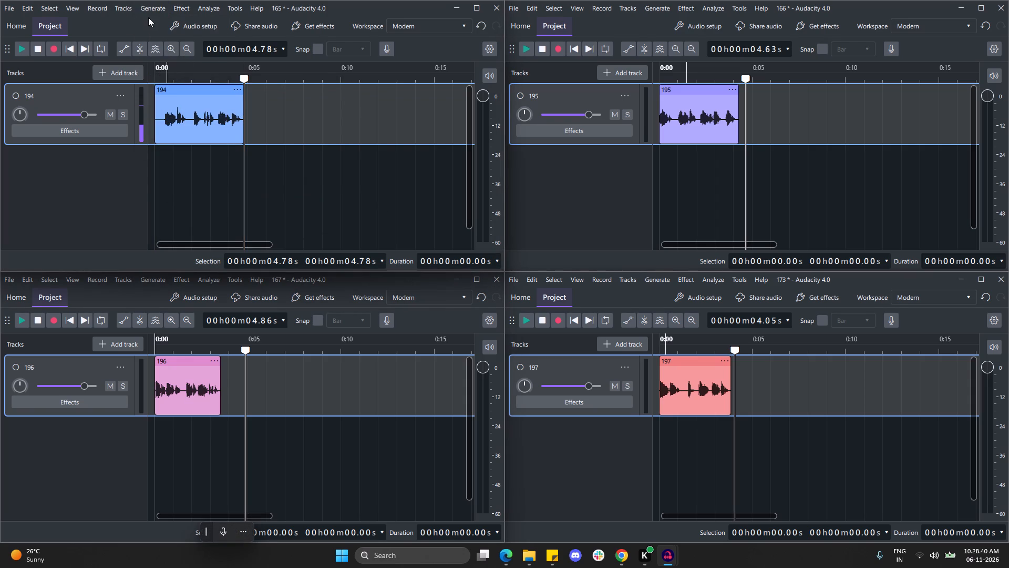
left_click(147, 14)
left_click(177, 97)
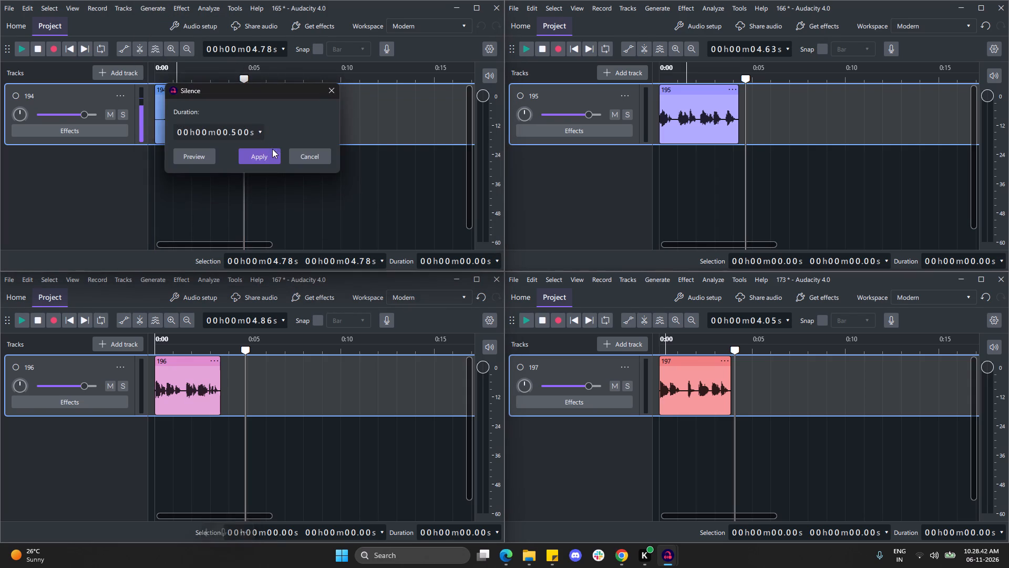
left_click(267, 153)
Generate 0.5 s of silence at the start and at the end of clip 195 in the 166 project.
left_click(661, 114)
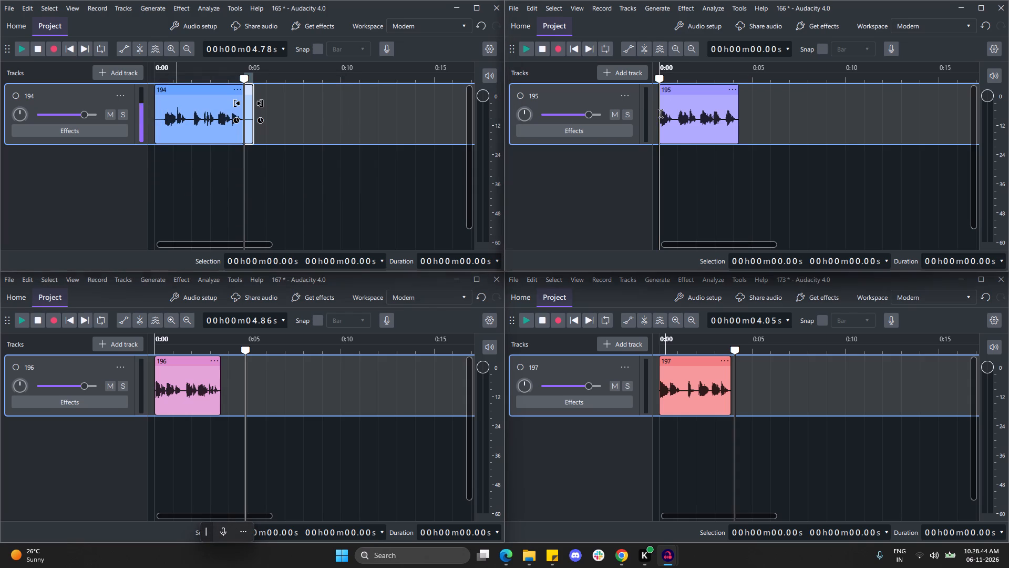
left_click(648, 7)
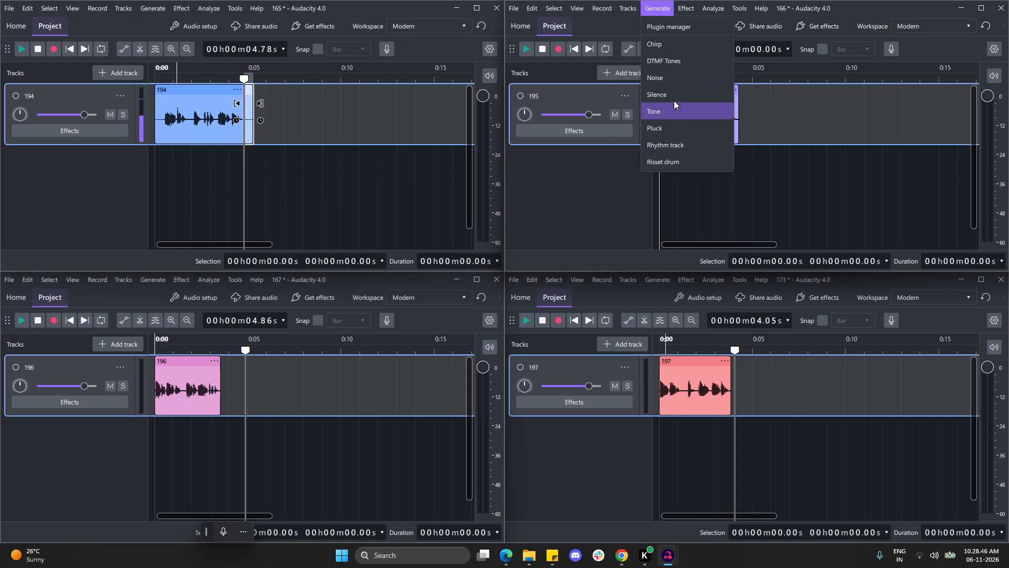
left_click(674, 99)
left_click(768, 153)
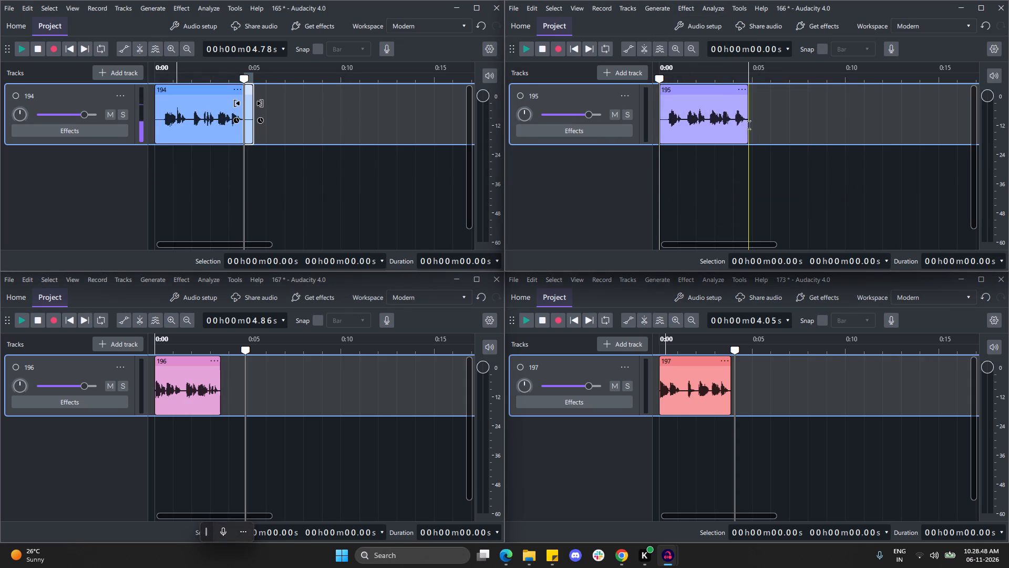
left_click(749, 125)
left_click(647, 6)
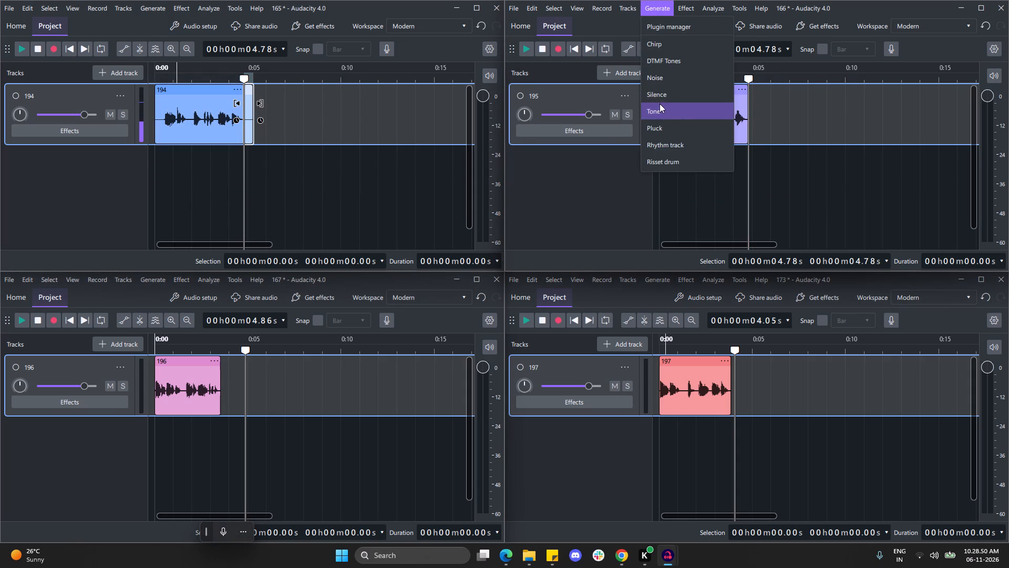
left_click(661, 101)
left_click(767, 160)
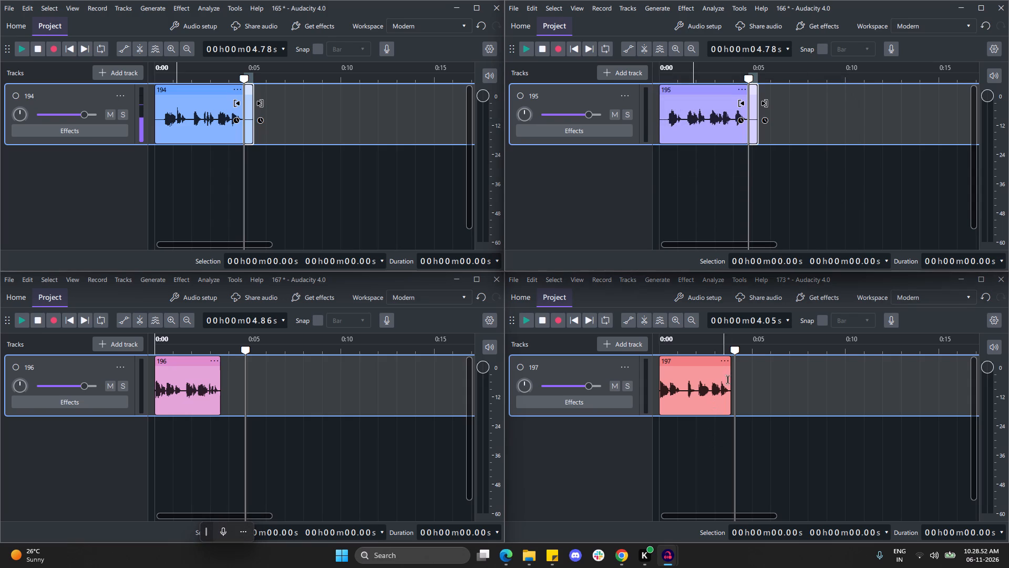
Generate 0.5 s of silence at the end and at the start of clip 197 in the 173 project.
left_click(733, 381)
left_click(663, 281)
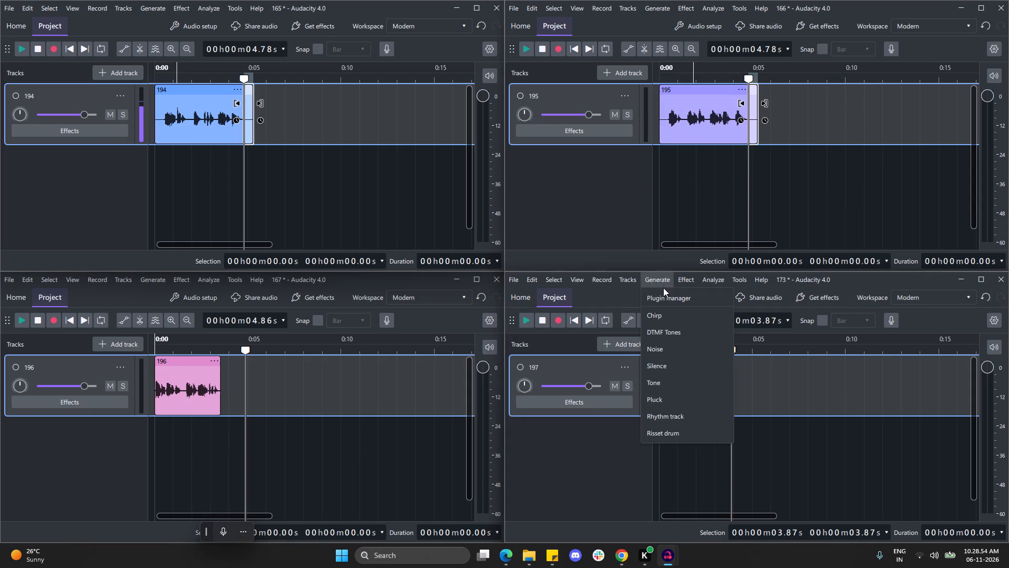
left_click(668, 359)
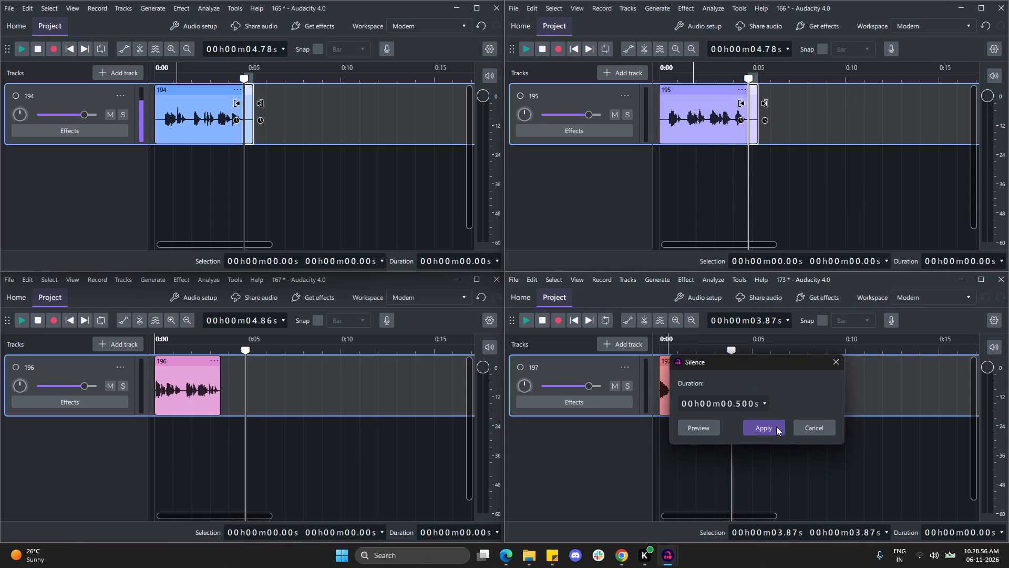
left_click(765, 428)
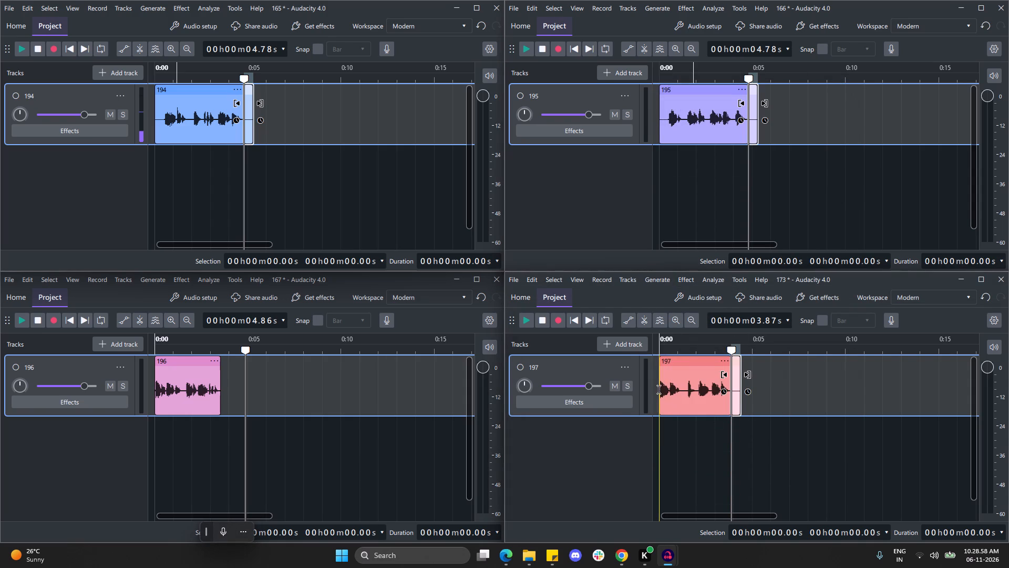
left_click(660, 390)
left_click(654, 284)
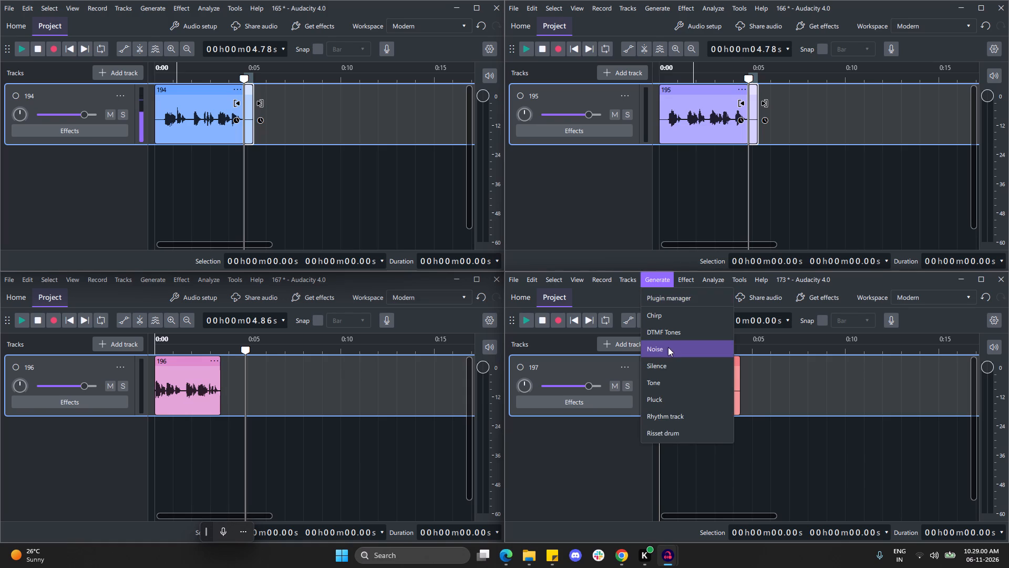
left_click(666, 364)
left_click(778, 432)
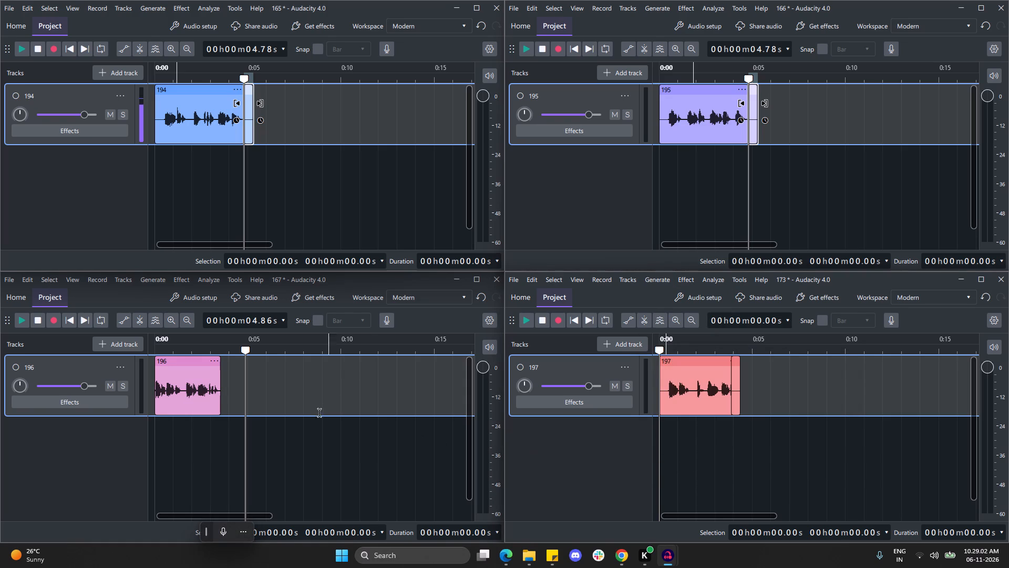
Generate 0.5 s of silence at the end and at the start of clip 196 in the 167 project.
left_click(222, 391)
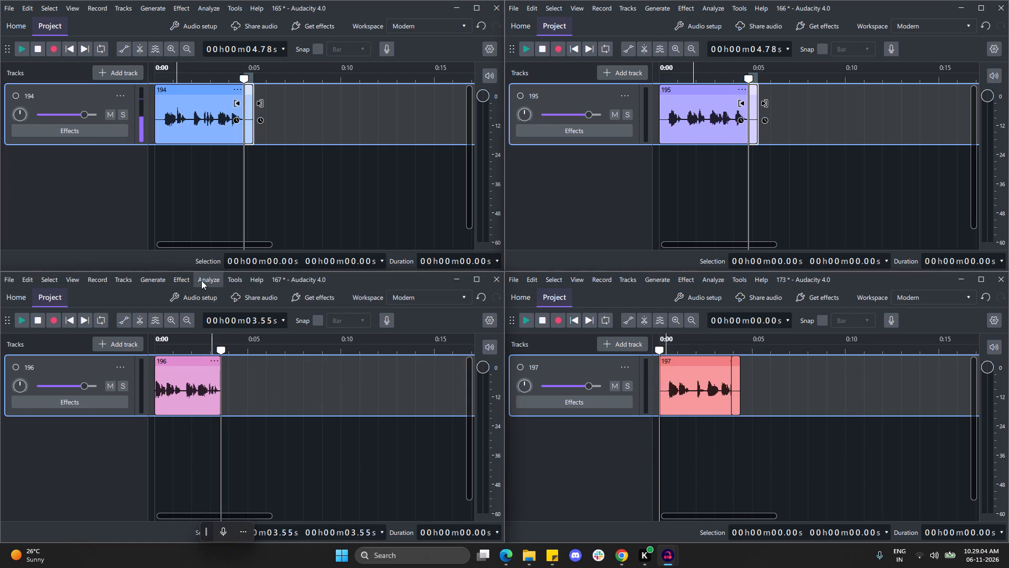
left_click(201, 280)
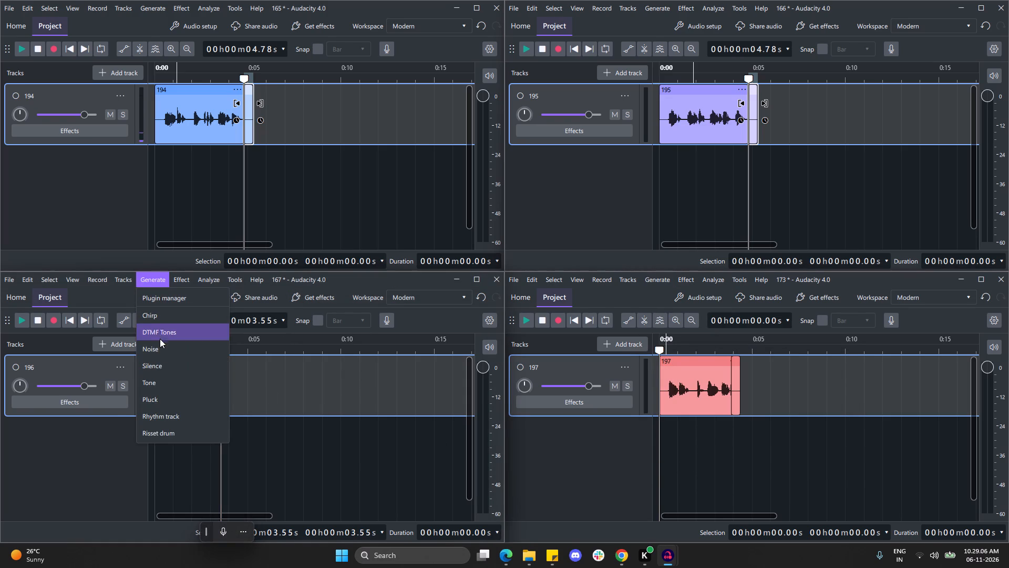
left_click(161, 365)
left_click(262, 433)
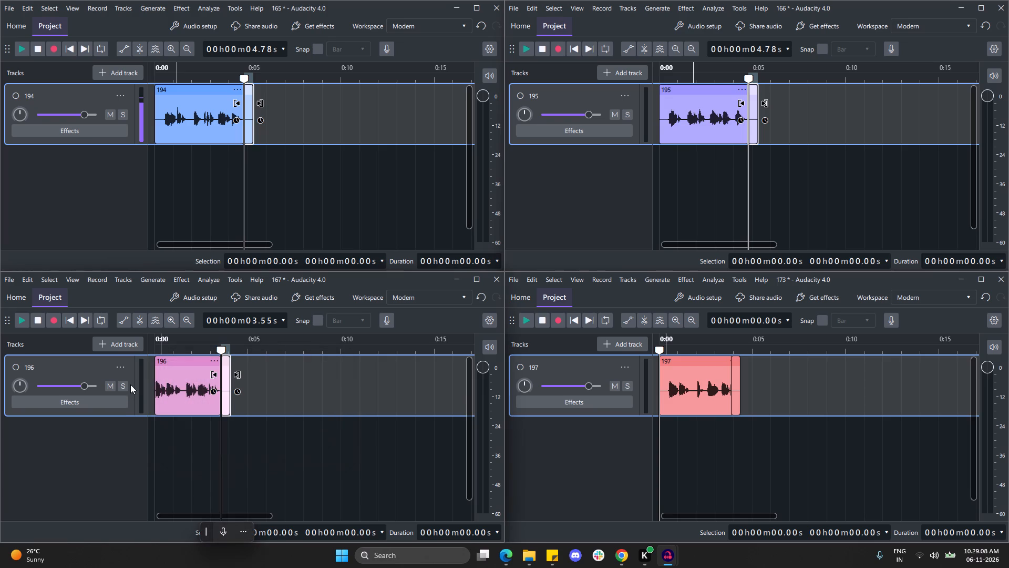
left_click(155, 383)
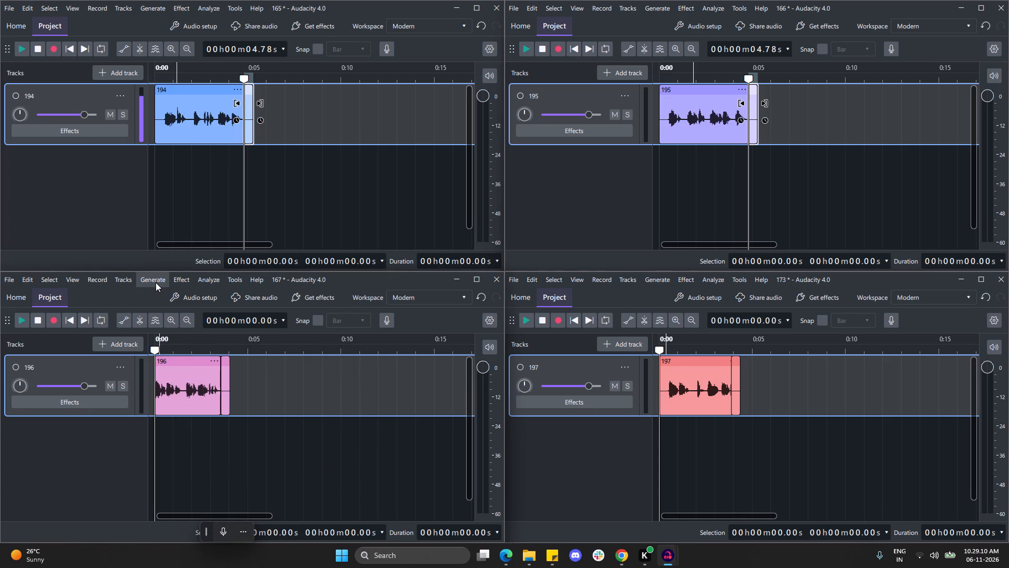
left_click(156, 280)
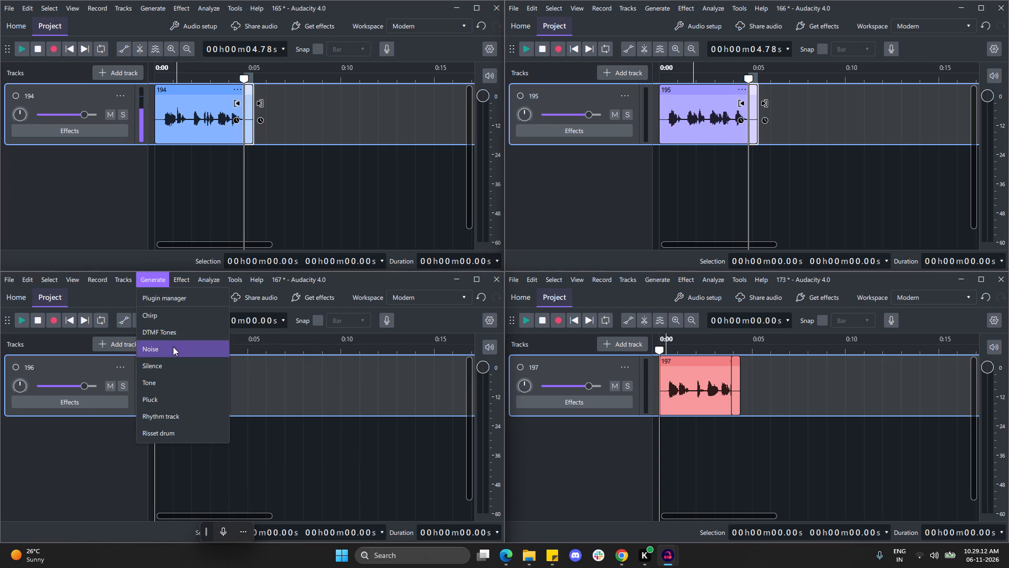
left_click(168, 366)
left_click(265, 427)
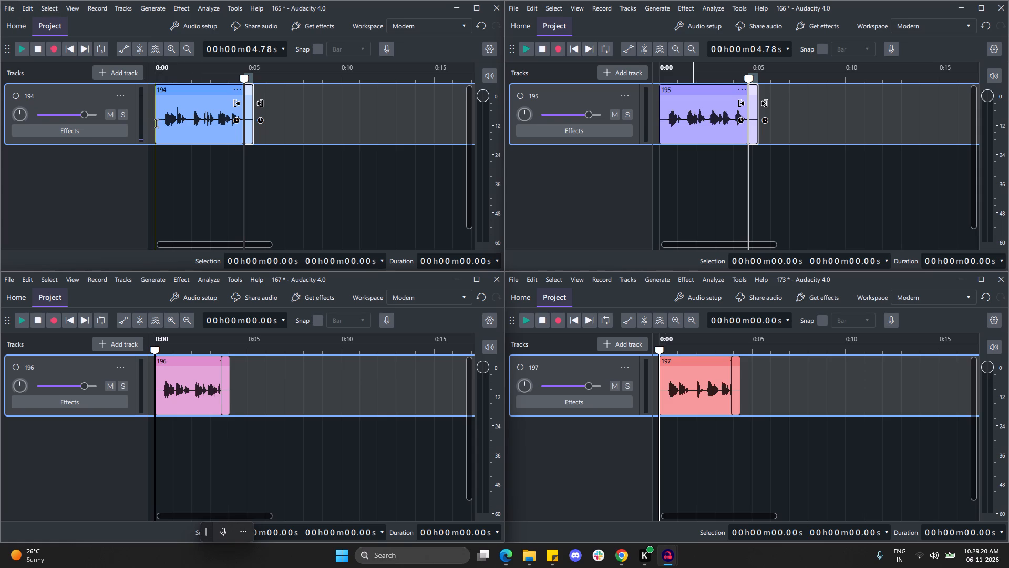
Export the 165 project's clip 194 to the batch 2 folder as Te_sp_1_194, a mono 16000 Hz WAV.
left_click(7, 11)
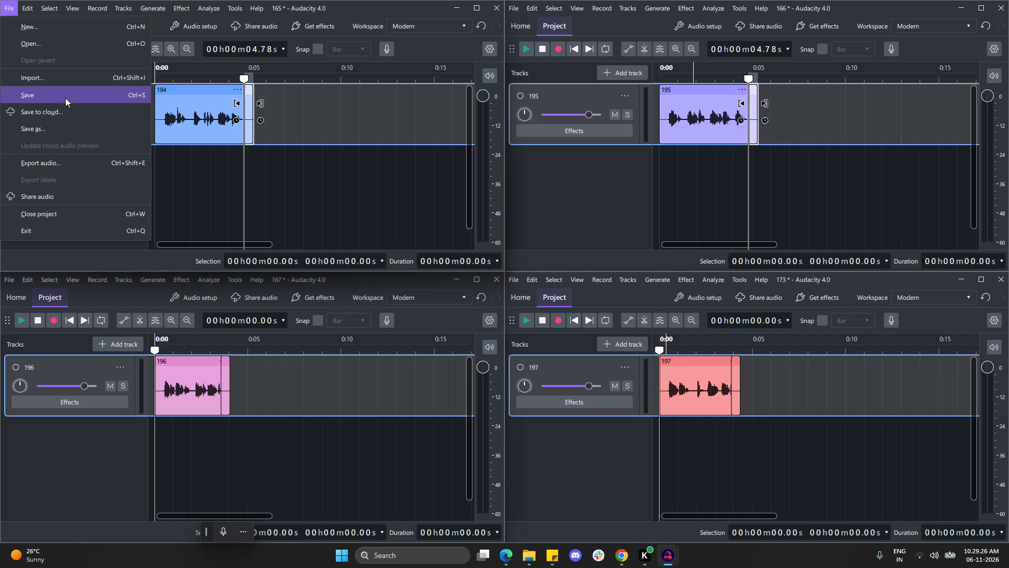
left_click(89, 164)
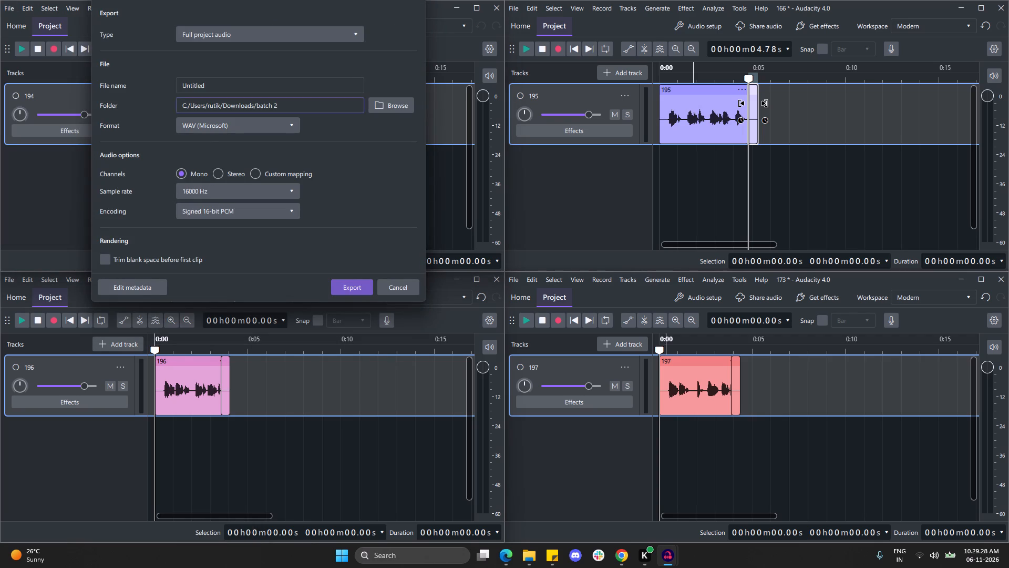
left_click(226, 93)
key("ctrl+v")
key("ctrl+b")
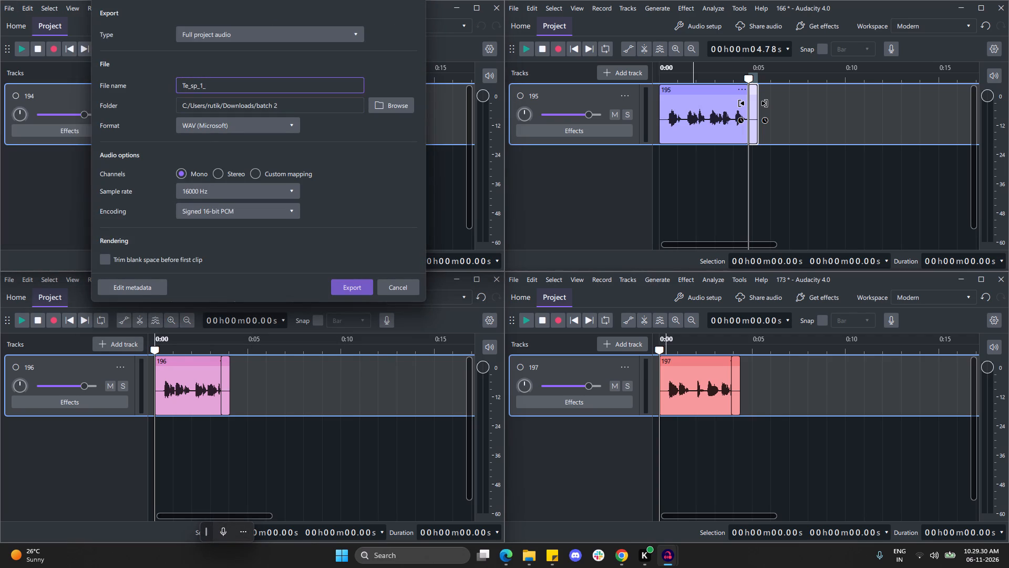
type("19")
key("4")
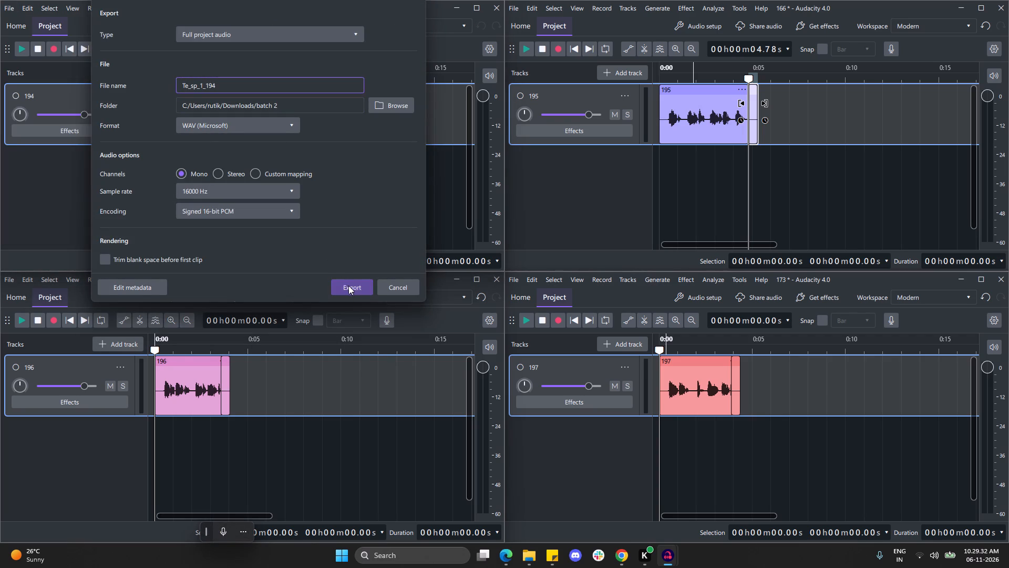
left_click(355, 290)
Export the 166 project's clip 195 to the batch 2 folder as Te_sp_1_195, a mono 16000 Hz WAV.
left_click(516, 12)
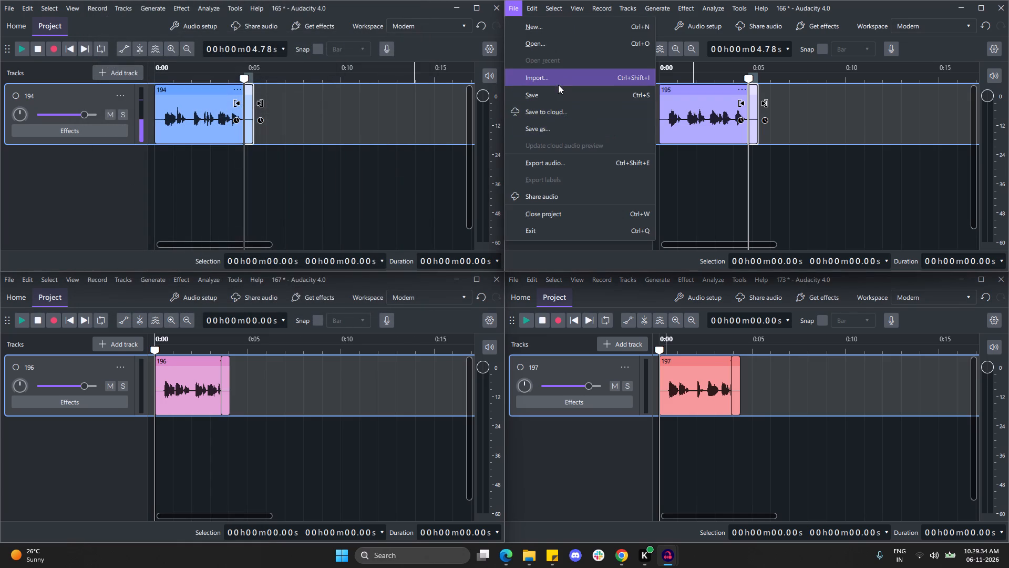
left_click(568, 164)
left_click(705, 84)
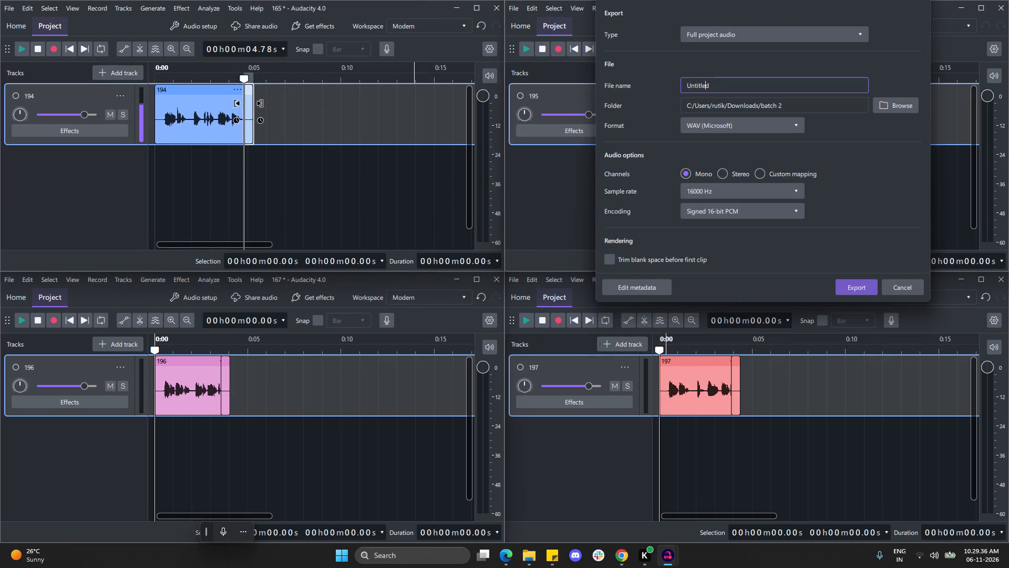
left_click(706, 86)
key("ctrl+v")
type("194")
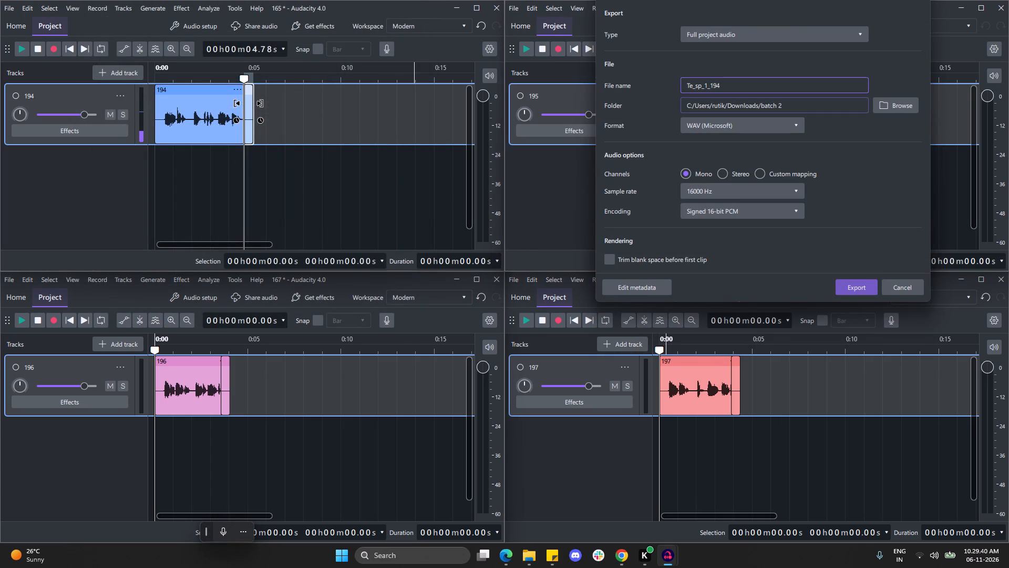
key("BackSpace")
key("5")
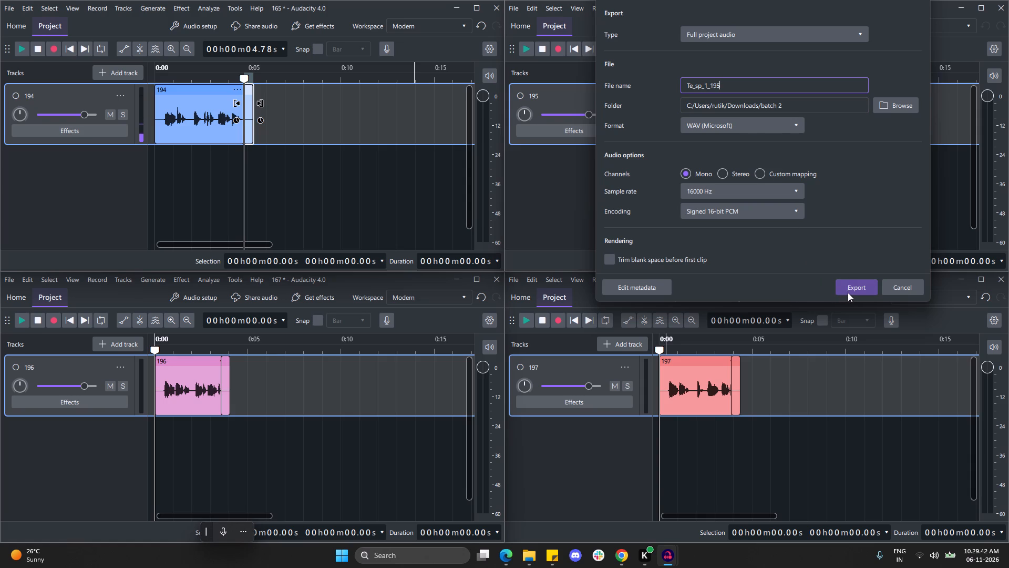
left_click(850, 291)
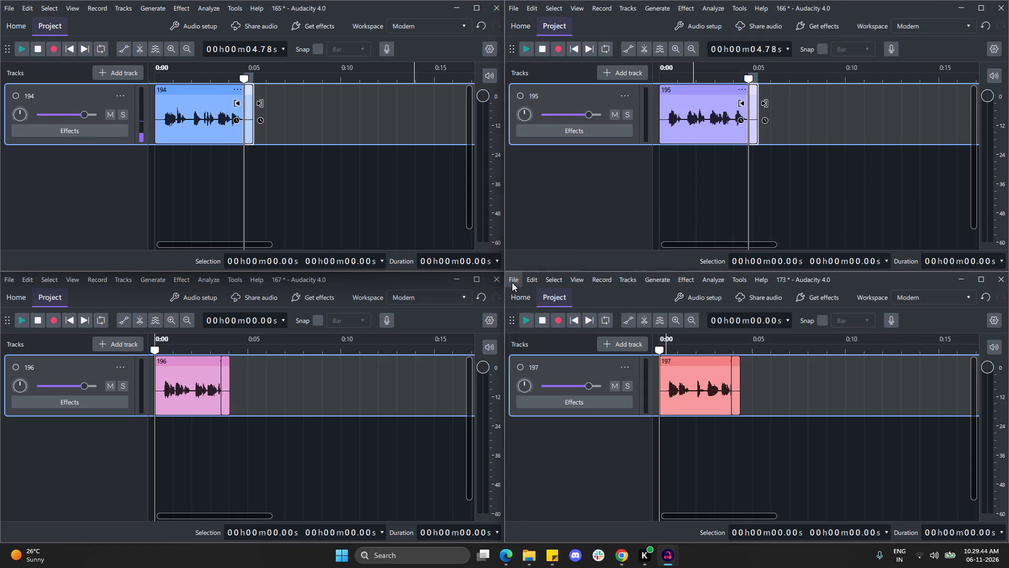
Export the 173 project's clip 197 to the batch 2 folder as Te_sp_1_197, a mono 16000 Hz WAV.
left_click(511, 282)
left_click(564, 431)
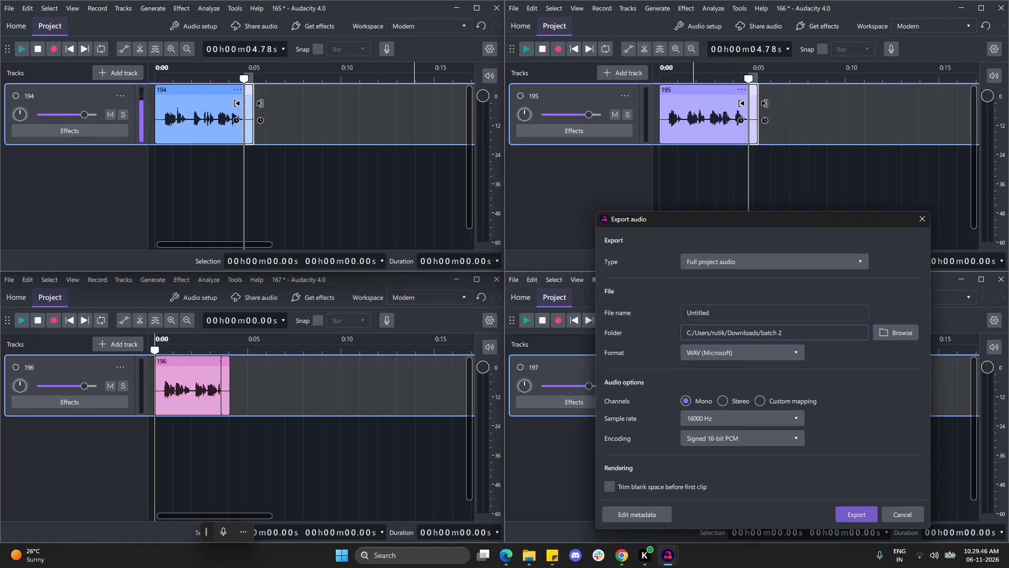
left_click(734, 316)
double_click(733, 313)
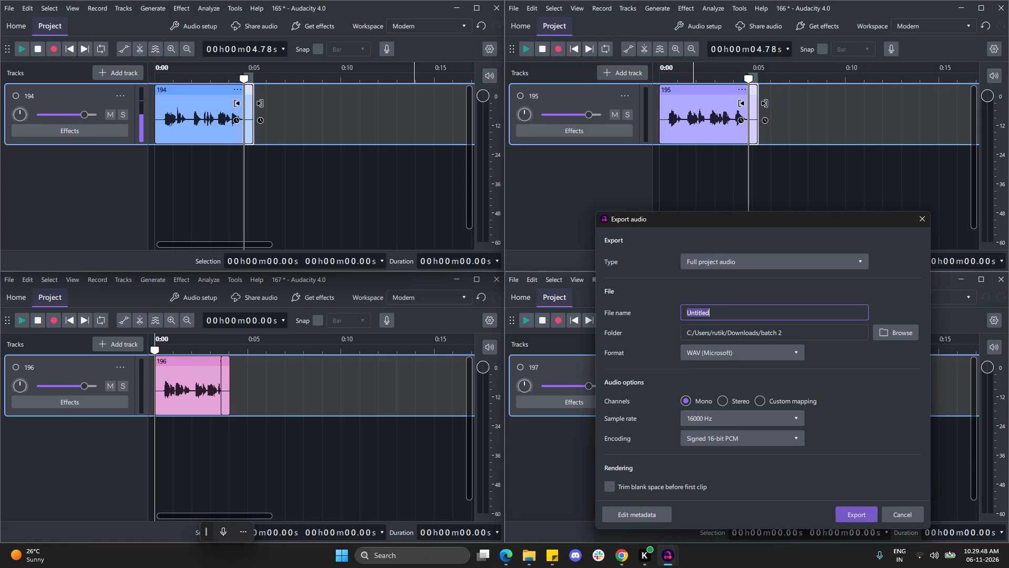
key("ctrl+v")
type("197")
left_click(857, 516)
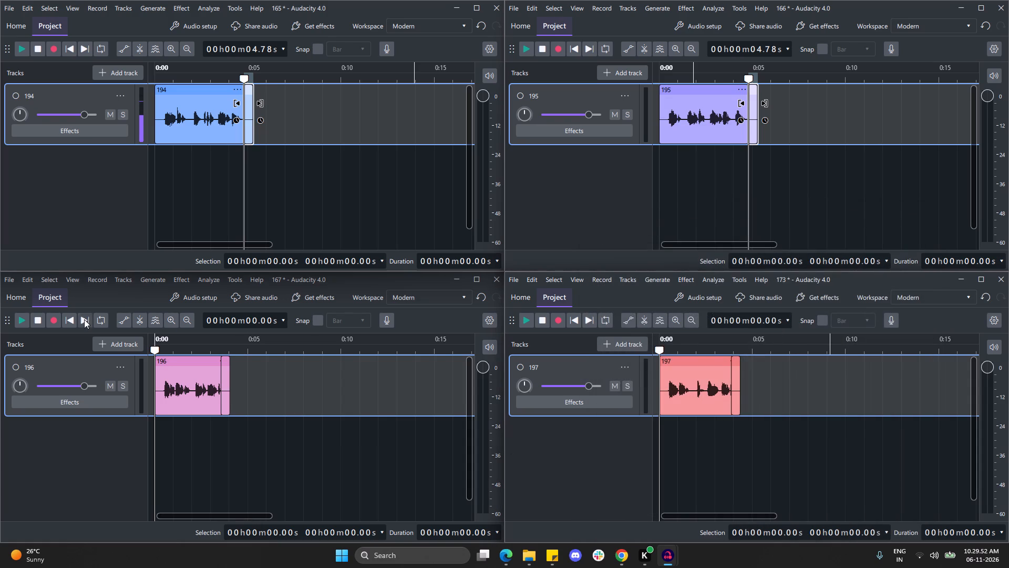
Export the 167 project's clip 196 to the batch 2 folder as Te_sp_1_196, a mono 16000 Hz WAV.
left_click(11, 276)
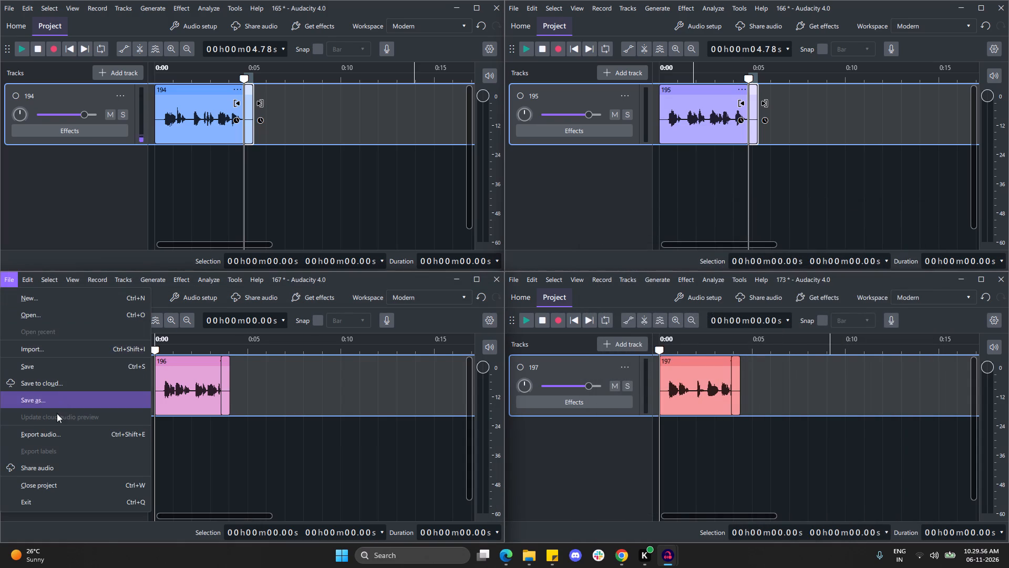
left_click(49, 434)
double_click(244, 312)
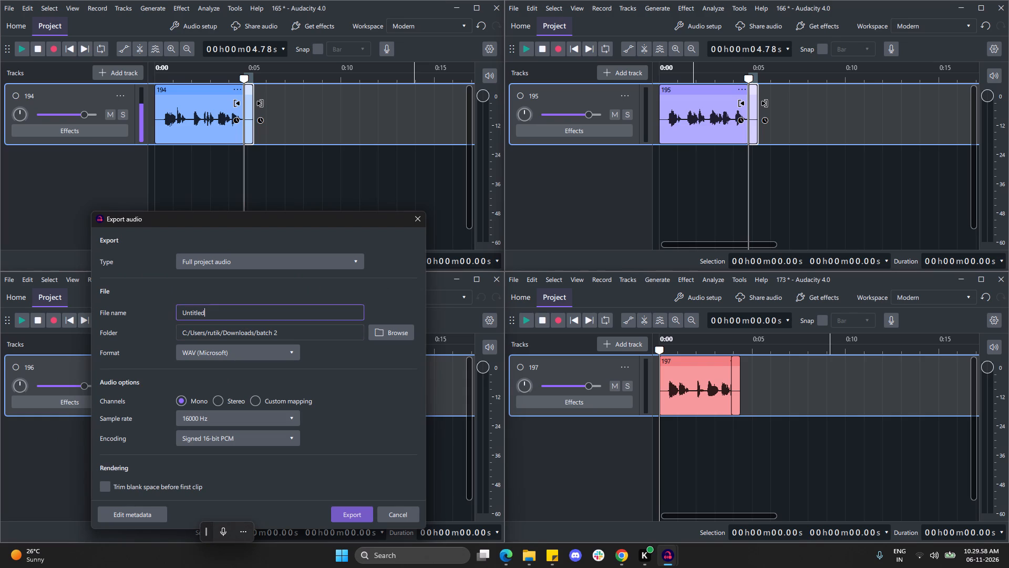
key("ctrl+v")
type("196")
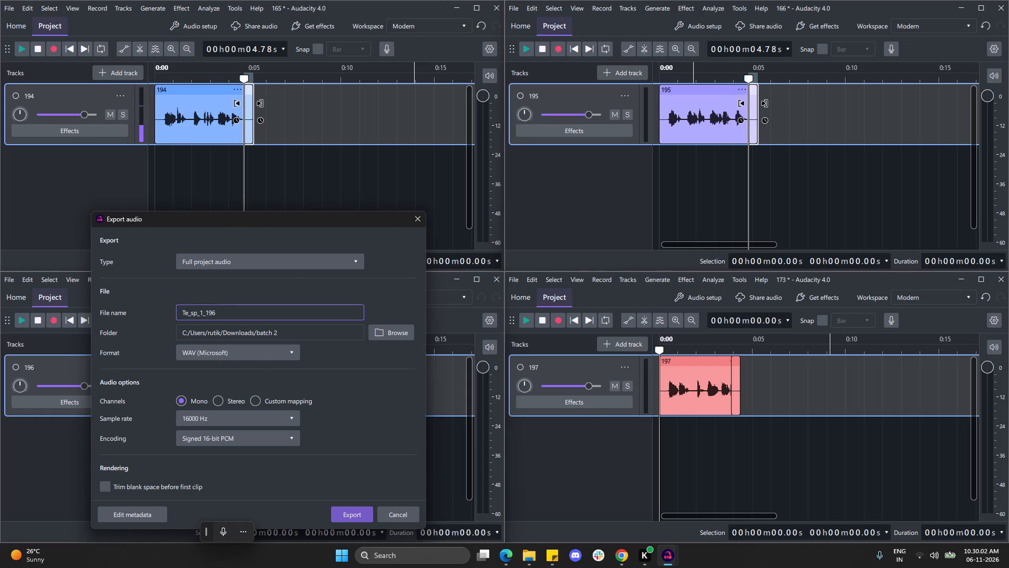
left_click(363, 517)
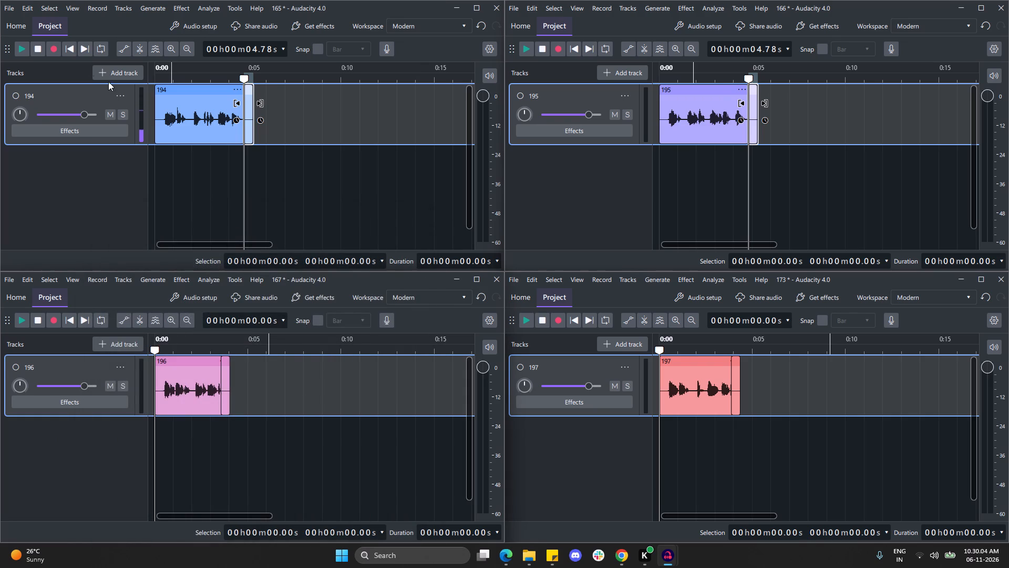
Delete the exported 194 track from the 165 project.
left_click(118, 96)
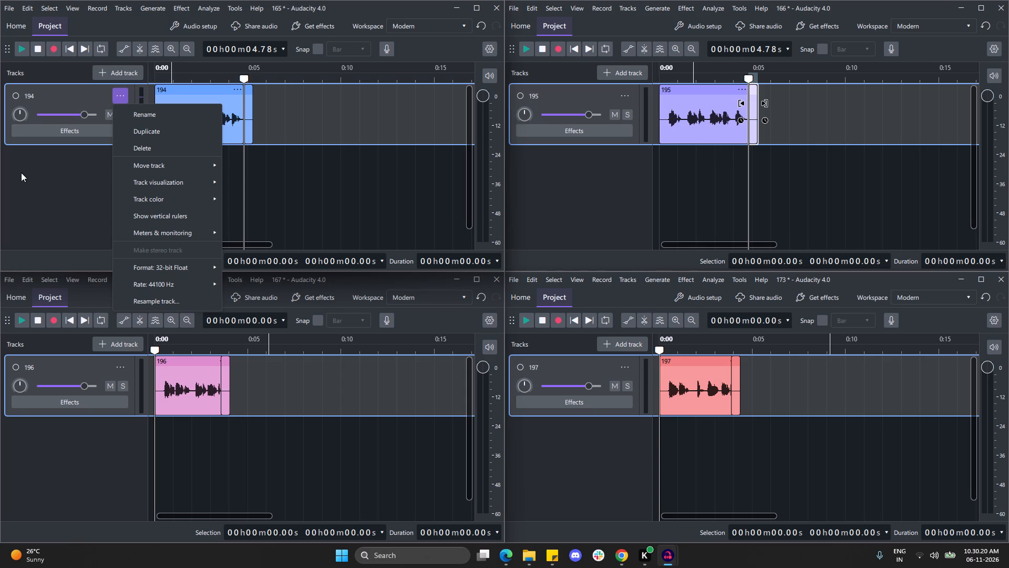
left_click(71, 182)
scroll(91, 172, "down", 1)
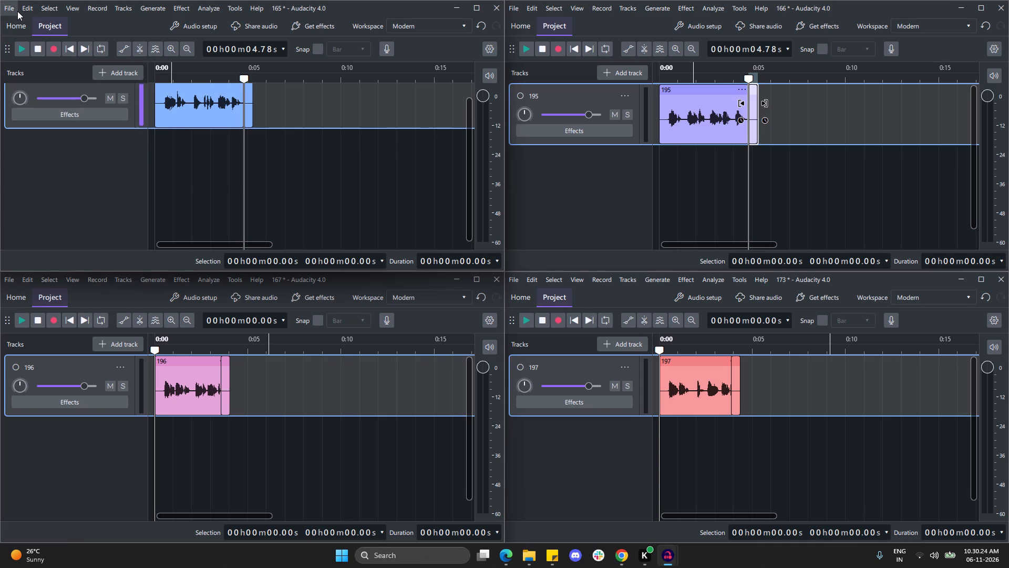
scroll(62, 132, "up", 2)
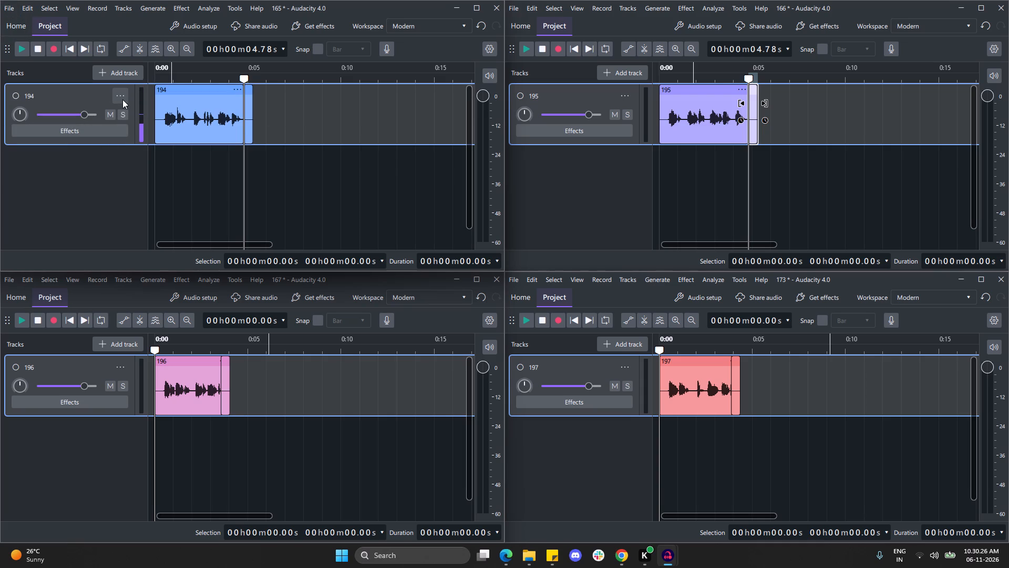
left_click(122, 99)
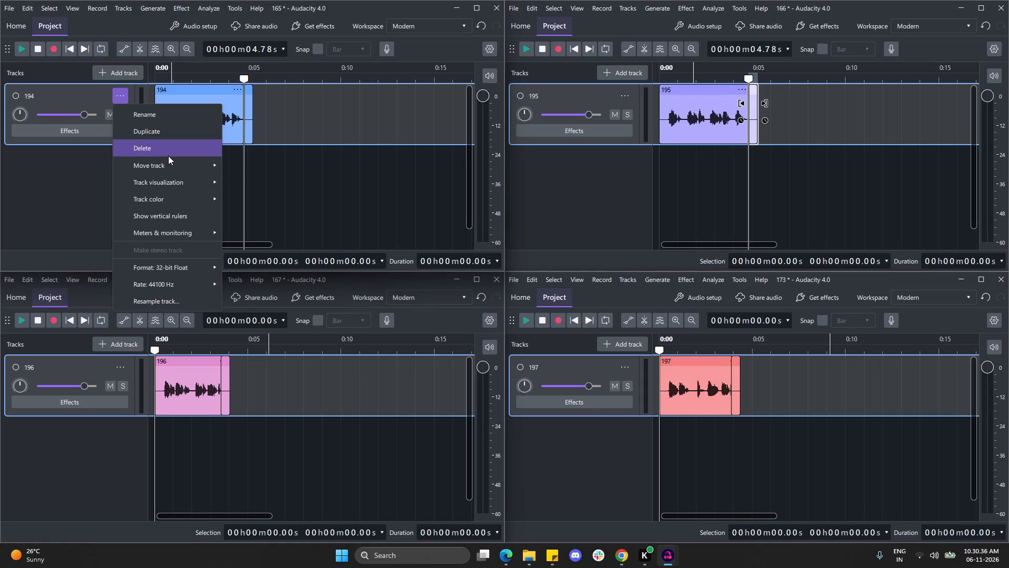
left_click(169, 156)
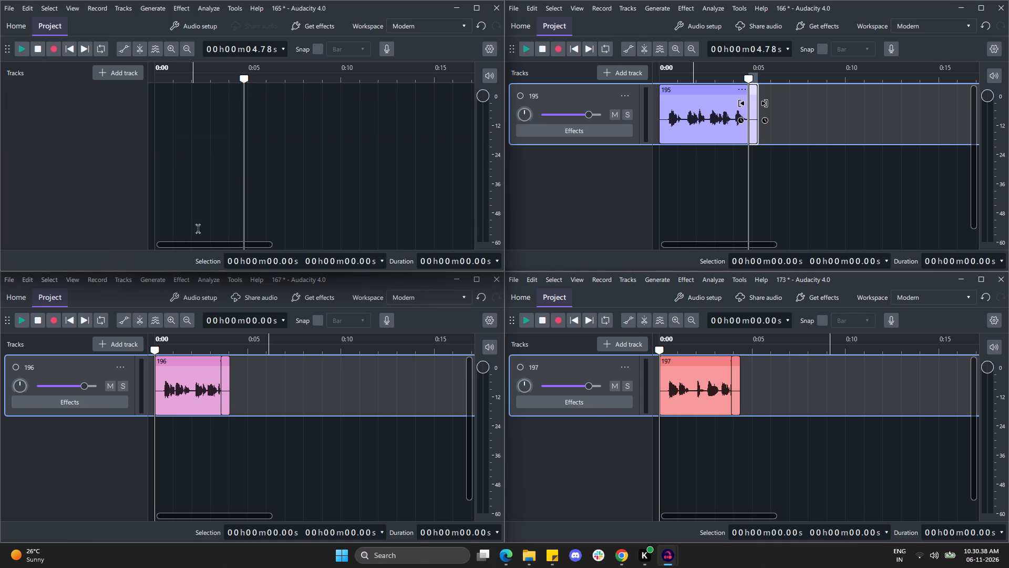
Import 198.mp3 from the Rutik folder into the emptied 165 project.
left_click(13, 9)
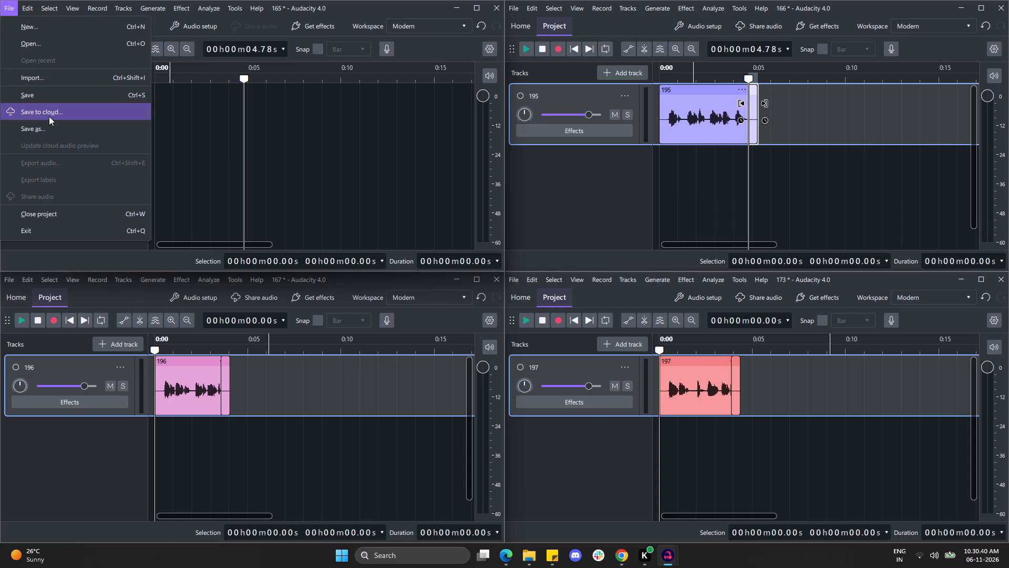
left_click(58, 78)
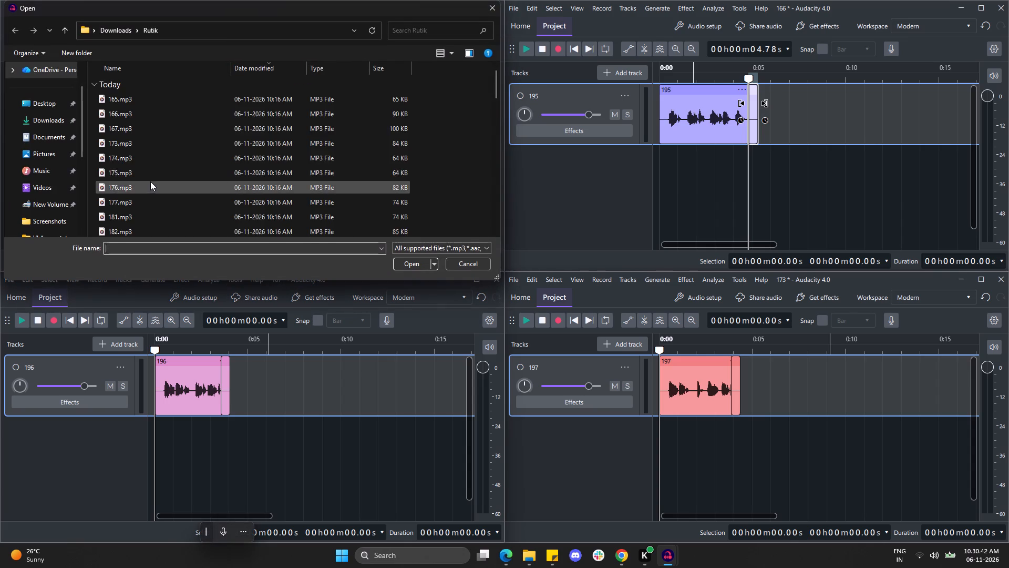
scroll(153, 182, "down", 2)
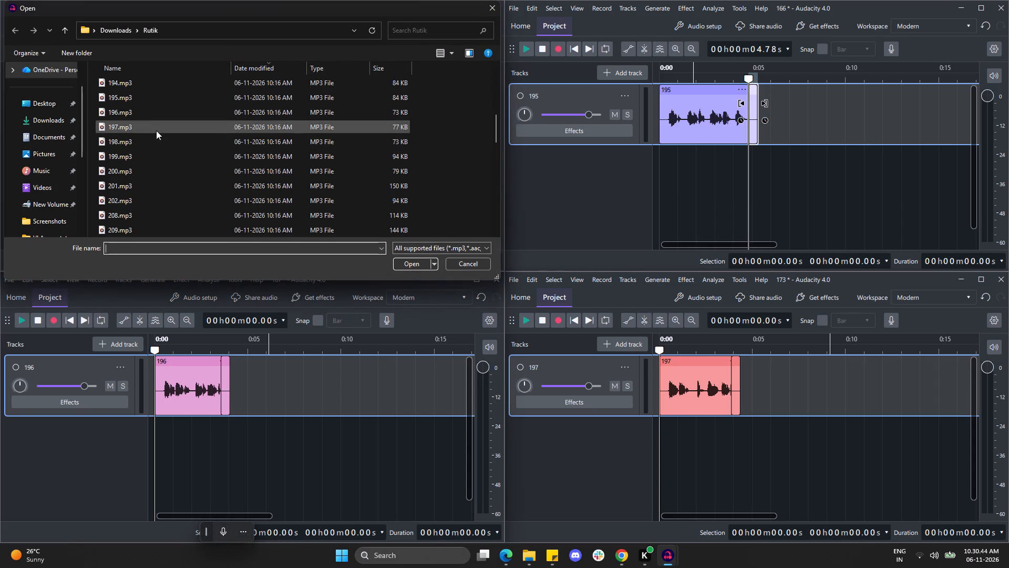
left_click(156, 144)
left_click(413, 263)
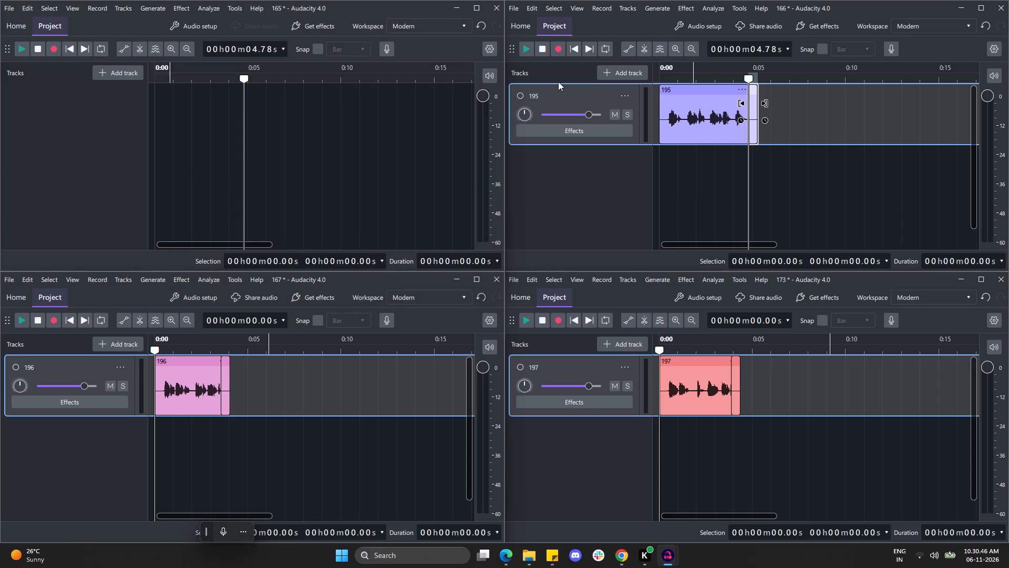
Delete the exported 195 track from the 166 project.
left_click(627, 101)
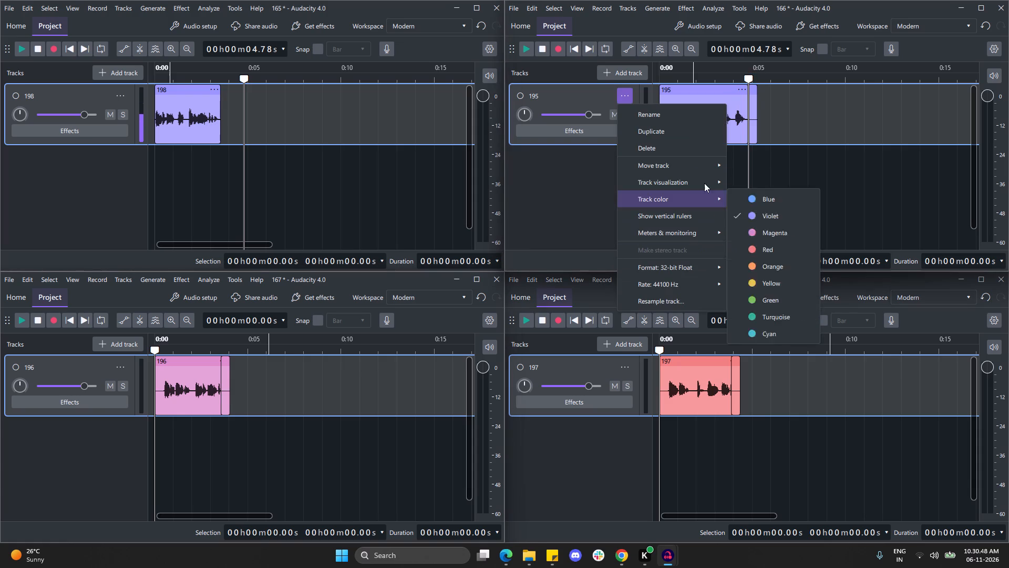
left_click(671, 150)
Import 199.mp3 from the Rutik folder into the emptied 166 project.
left_click(517, 10)
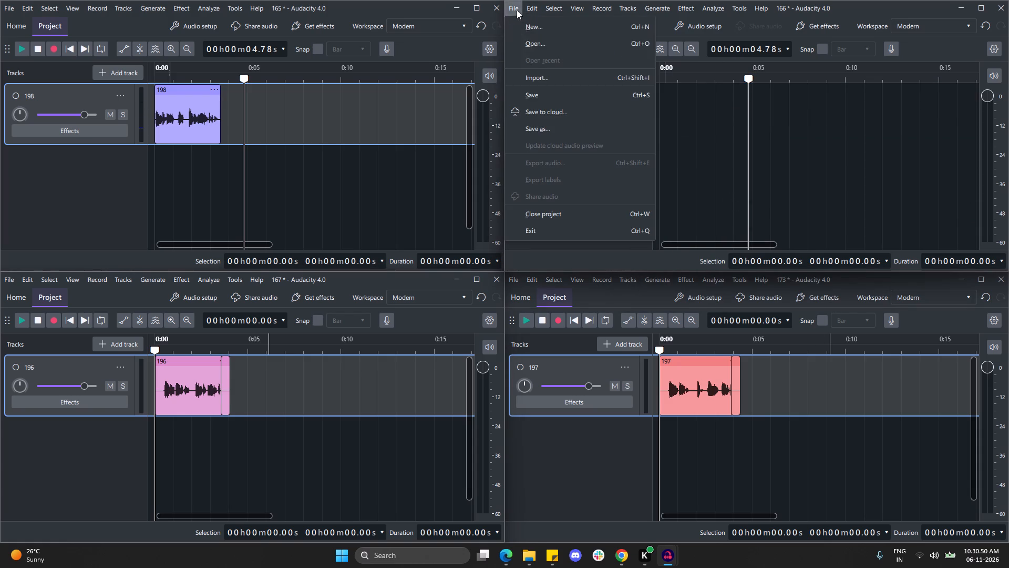
left_click(570, 79)
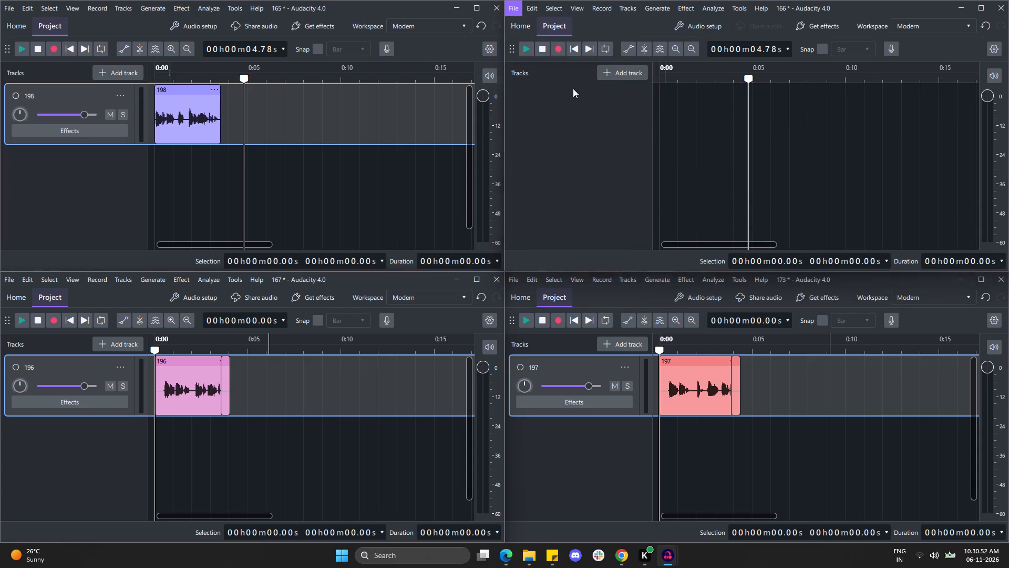
scroll(613, 195, "down", 1)
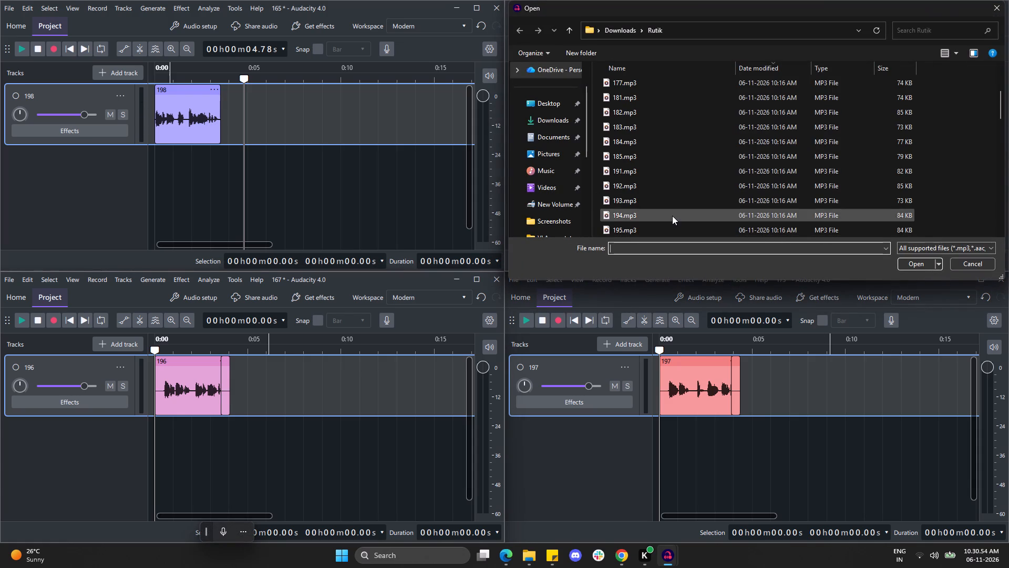
scroll(672, 216, "down", 1)
left_click(655, 160)
left_click(918, 263)
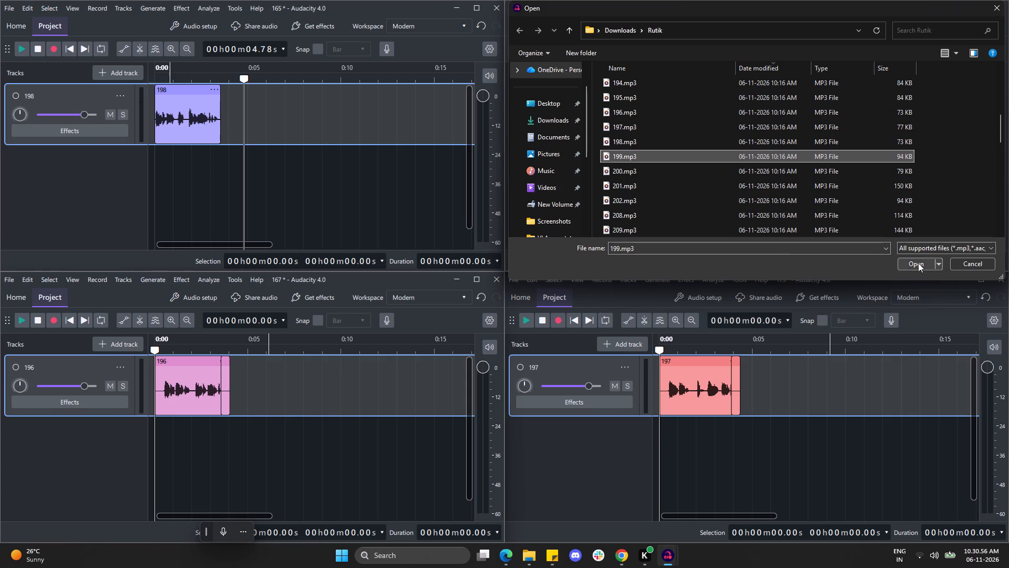
Delete the exported 196 track from the 167 project.
left_click(126, 362)
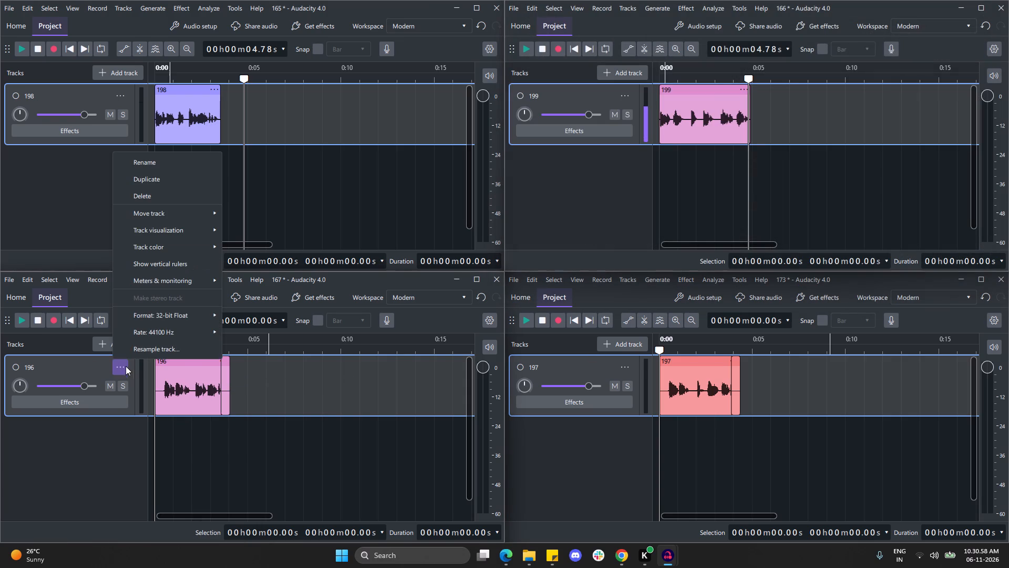
left_click(149, 194)
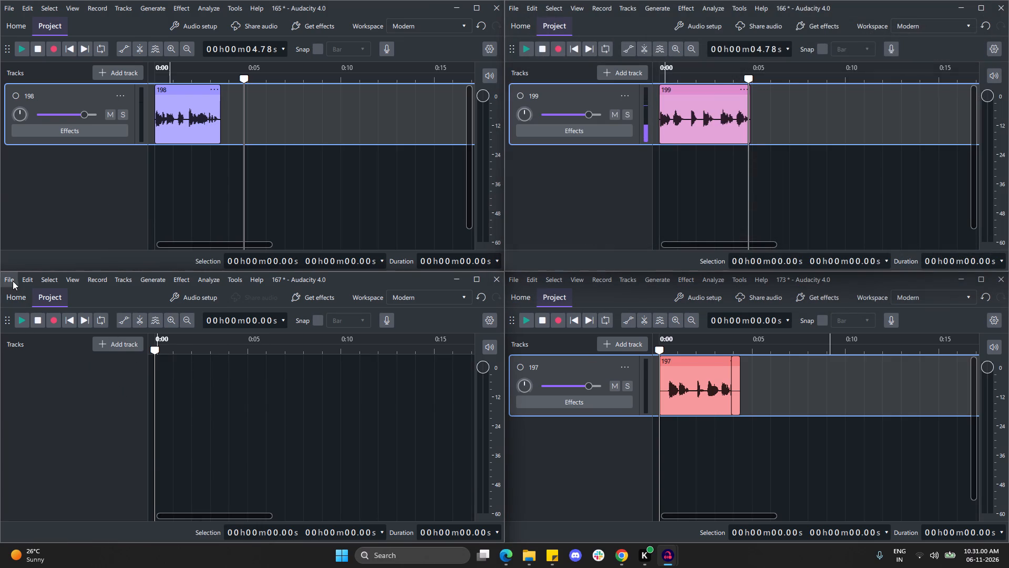
Import 200.mp3 from the Rutik folder into the emptied 167 project.
left_click(12, 279)
left_click(94, 351)
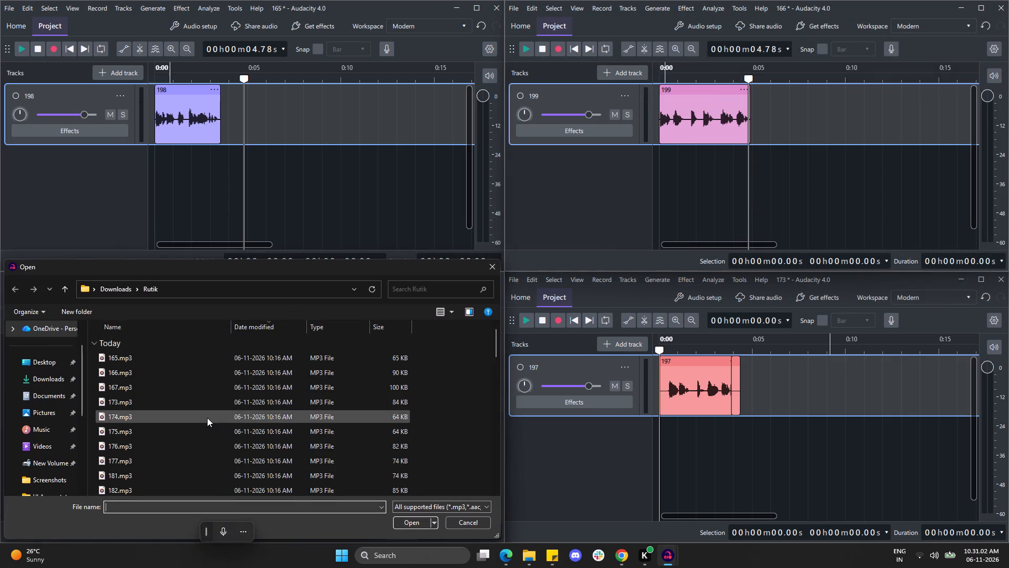
scroll(207, 418, "down", 1)
scroll(184, 454, "down", 1)
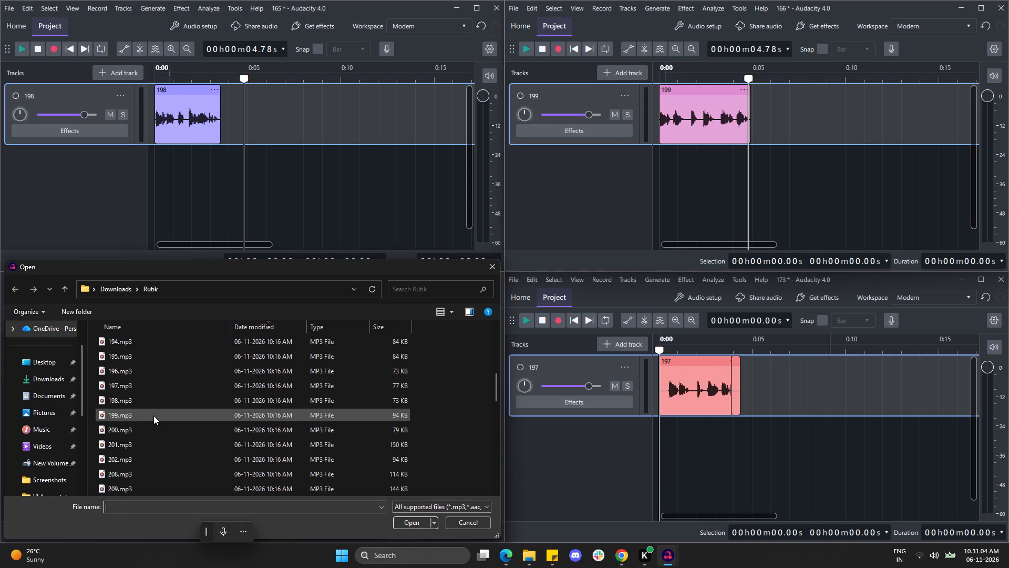
left_click(153, 415)
left_click(164, 421)
left_click(164, 428)
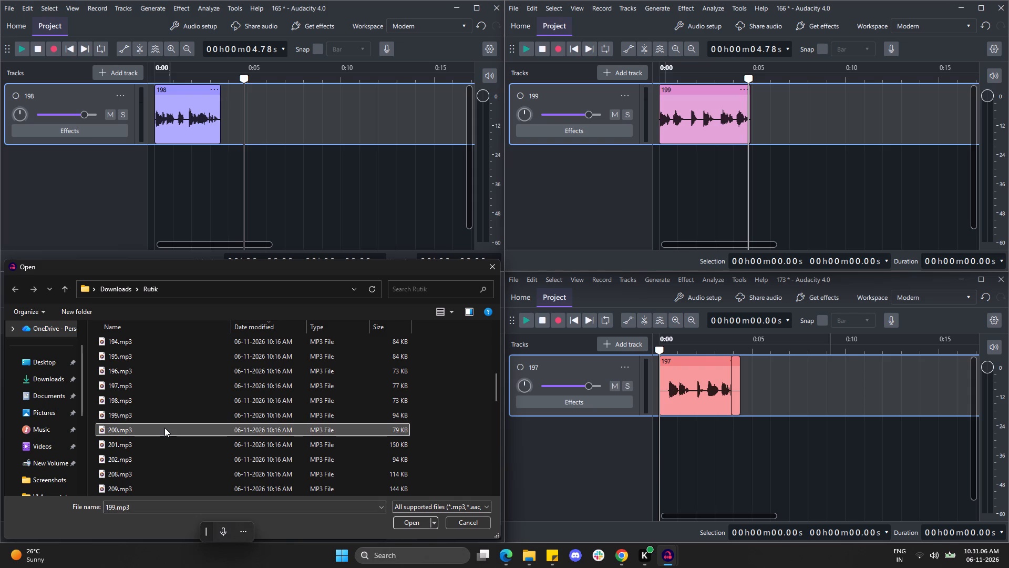
left_click(411, 521)
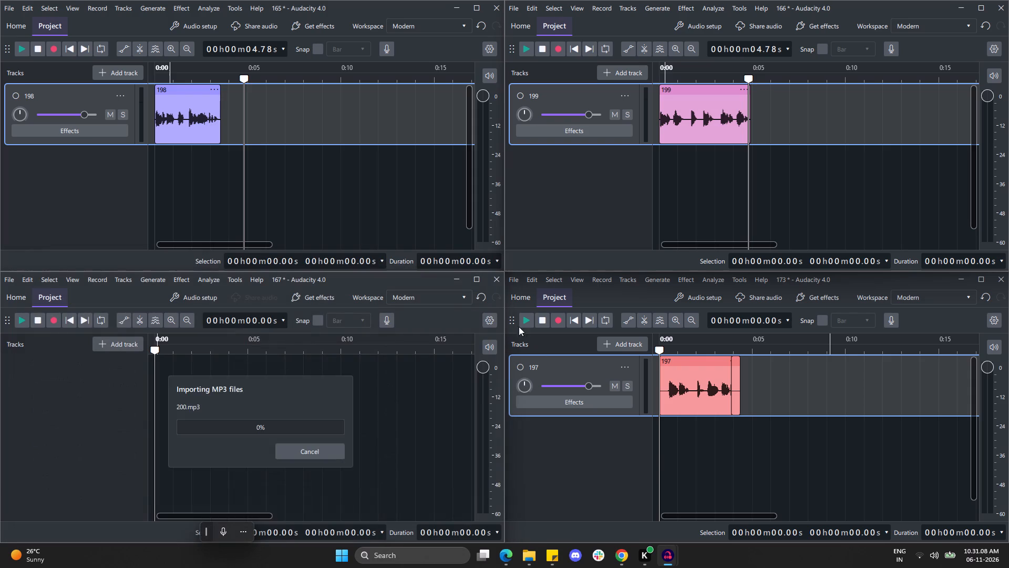
Delete the exported 197 track from the 173 project.
left_click(627, 364)
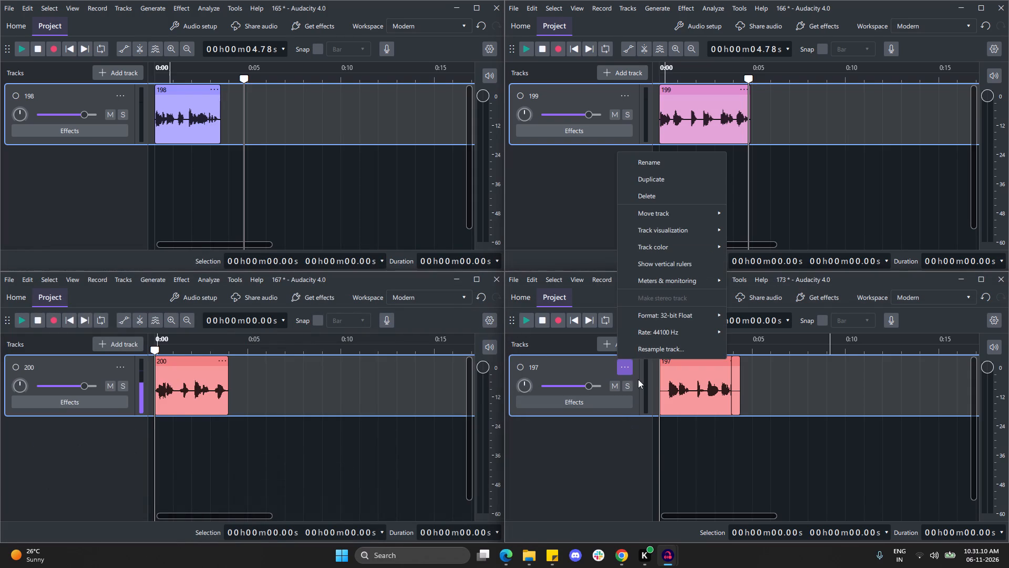
left_click(665, 192)
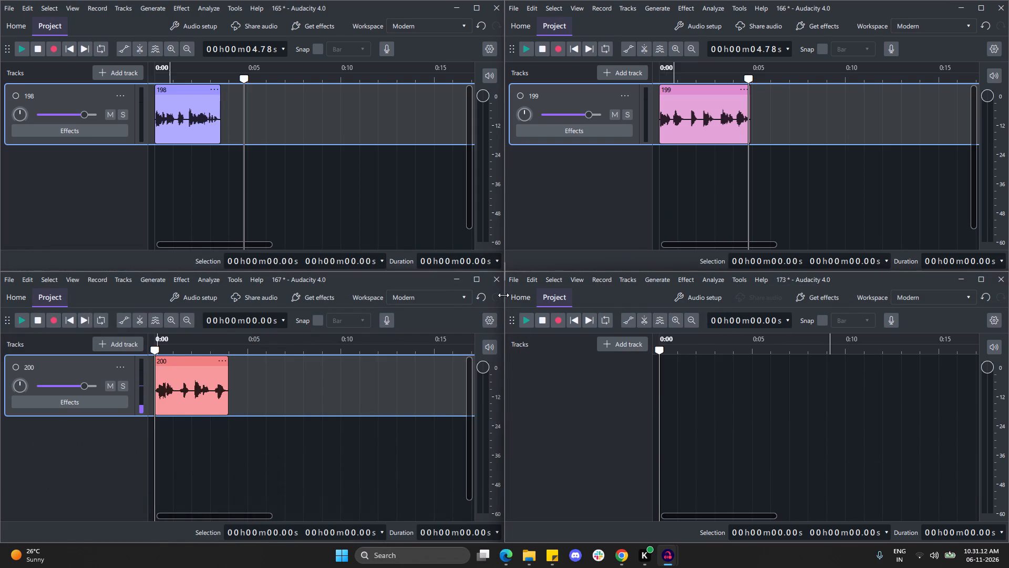
Import 201.mp3 from the Rutik folder into the emptied 173 project.
left_click(514, 281)
left_click(583, 353)
scroll(643, 373, "down", 2)
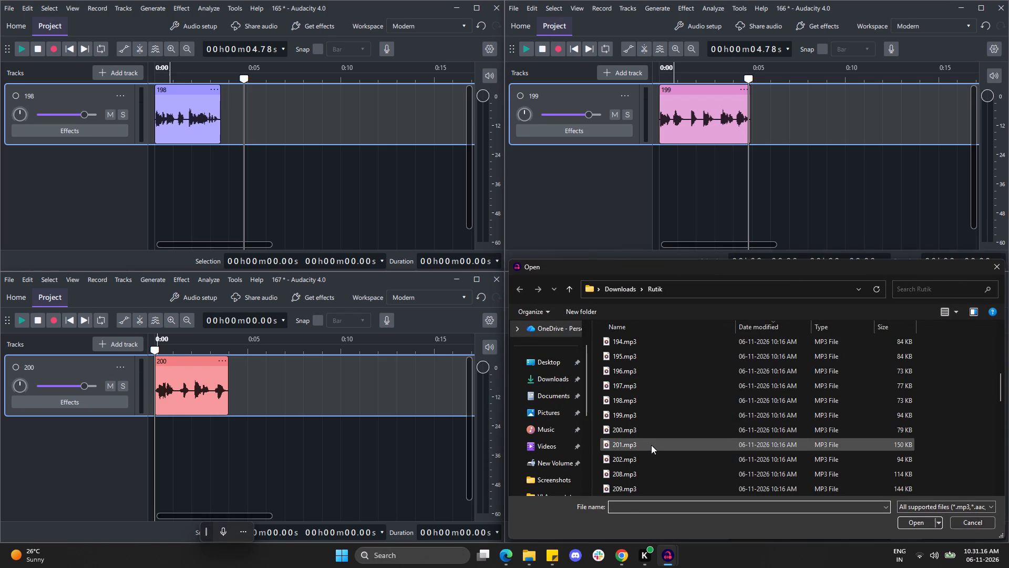
left_click(651, 445)
left_click(919, 523)
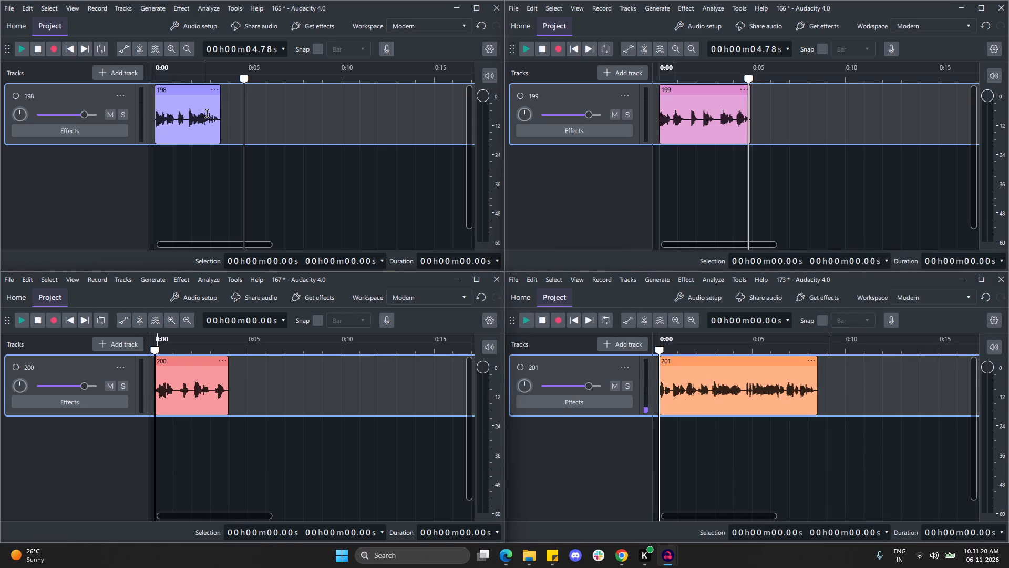
Add 0.5 s of silence at the end and at the start of clip 198 in the 165 project.
left_click(222, 115)
left_click(147, 6)
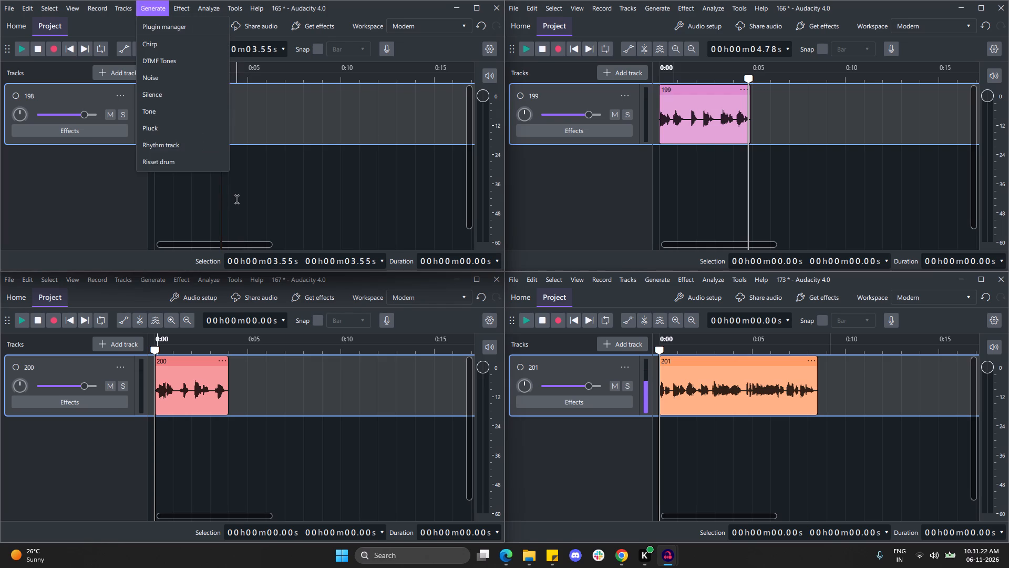
left_click(165, 90)
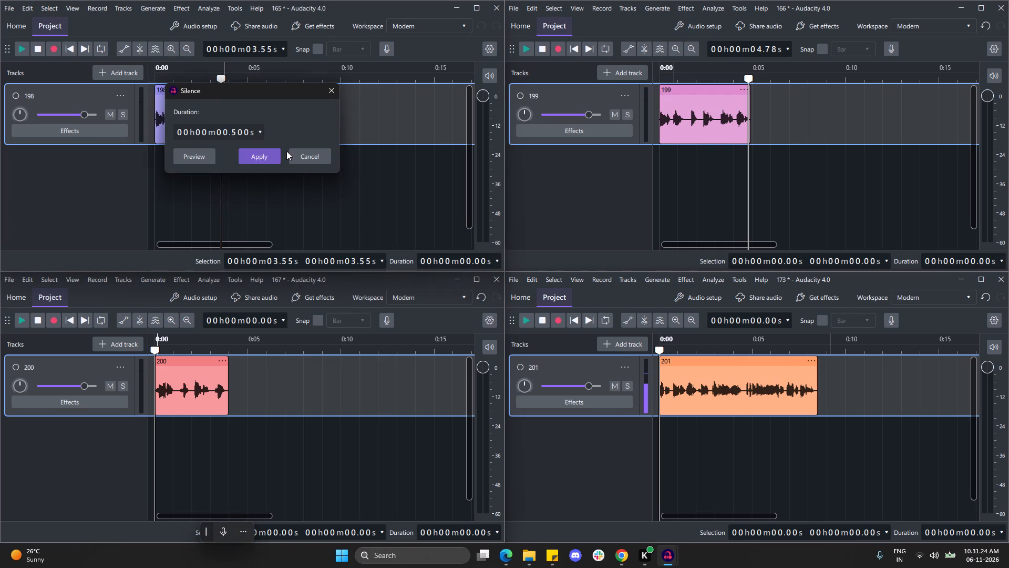
left_click(262, 155)
left_click(155, 113)
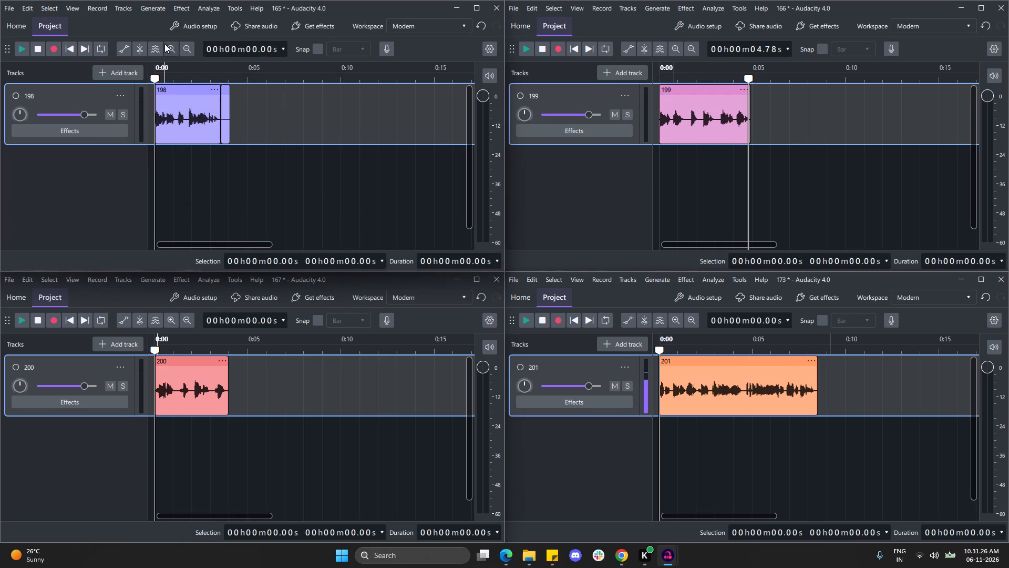
left_click(150, 6)
left_click(173, 87)
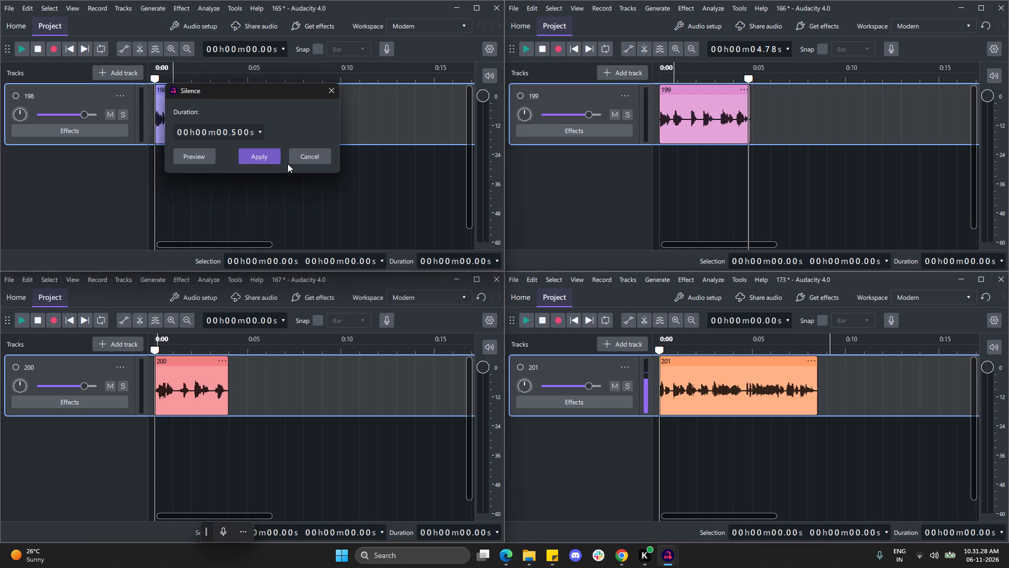
left_click(269, 154)
Add 0.5 s of silence at the end and at the start of clip 200 in the 167 project.
left_click(230, 399)
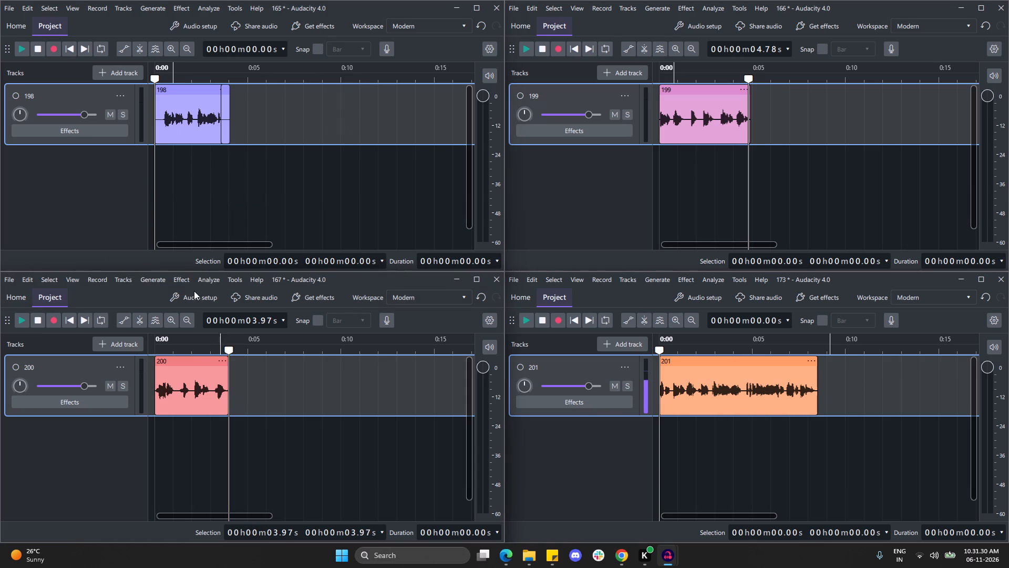
left_click(157, 281)
left_click(184, 359)
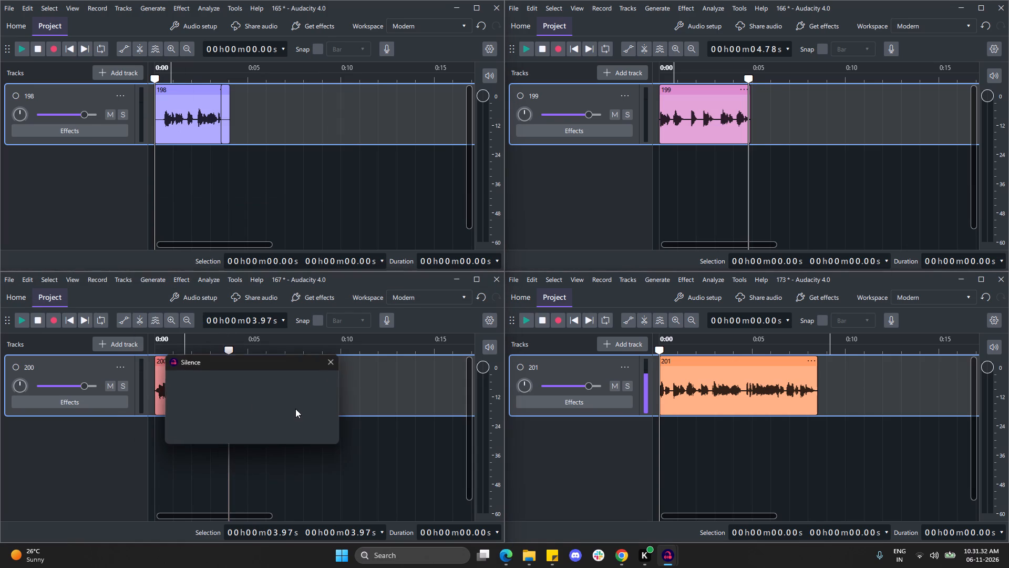
left_click(264, 429)
left_click(156, 389)
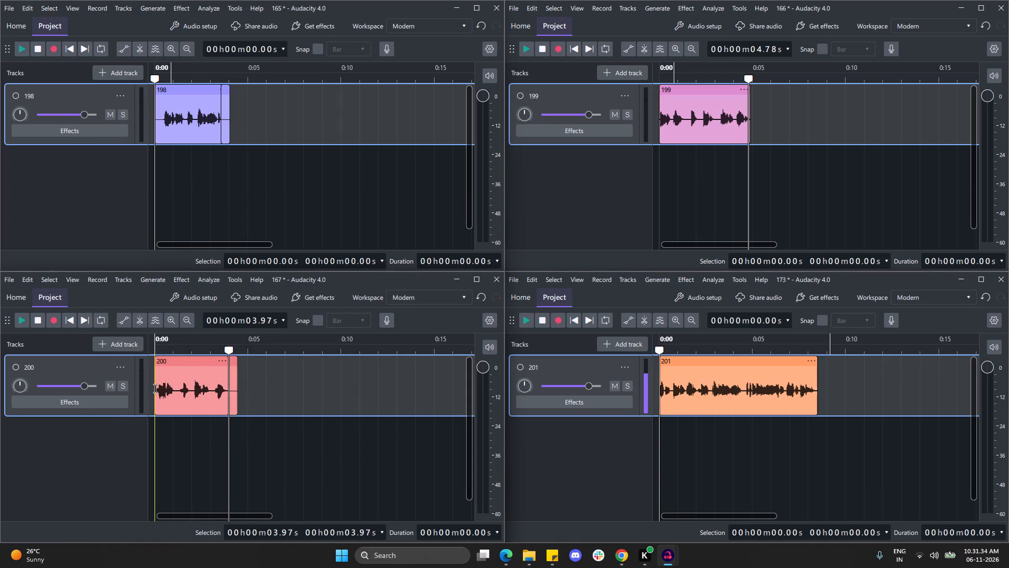
left_click(153, 279)
left_click(180, 362)
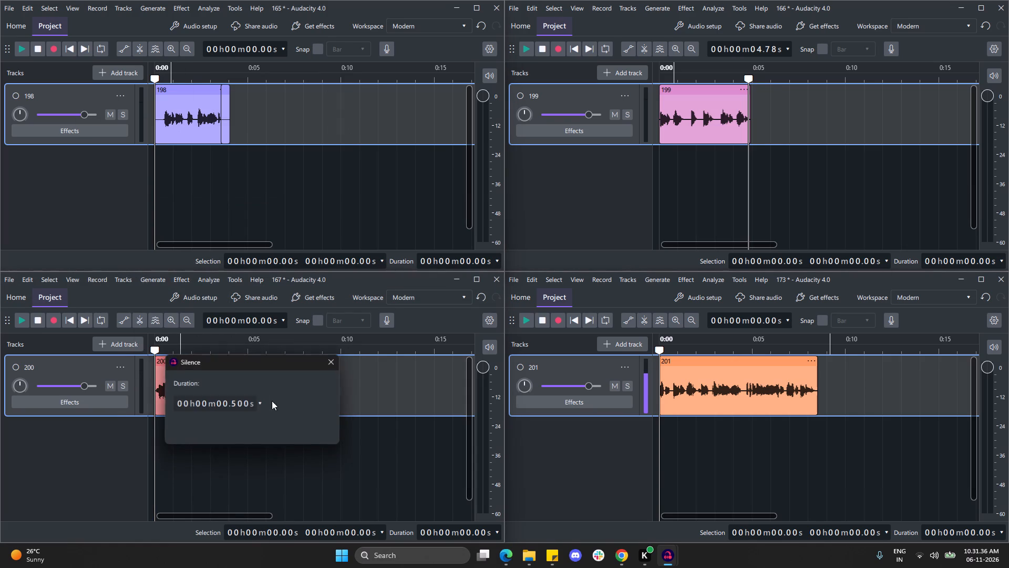
left_click(266, 422)
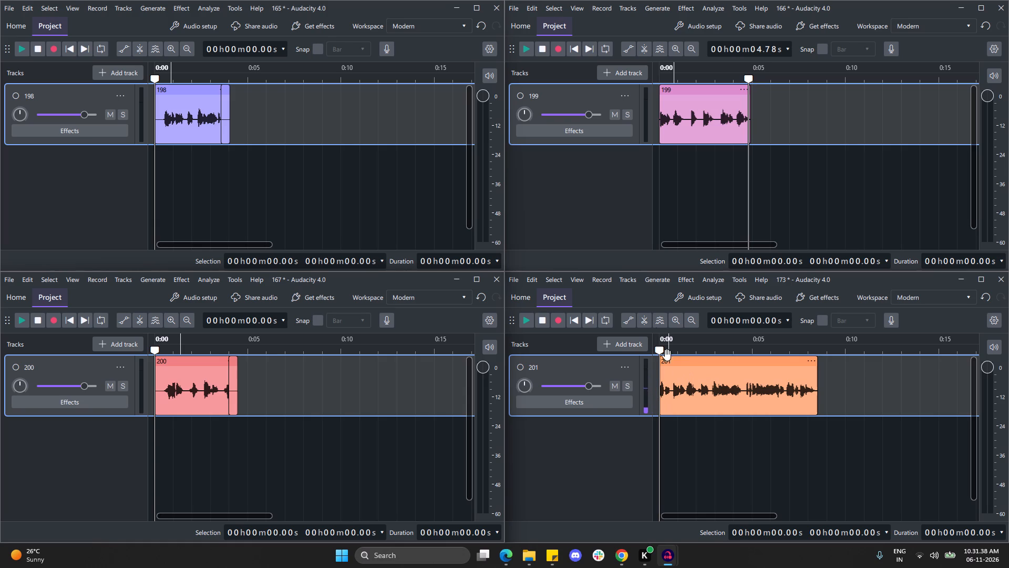
Add 0.5 s of silence at the end and at the start of clip 201 in the 173 project.
left_click(819, 402)
left_click(665, 285)
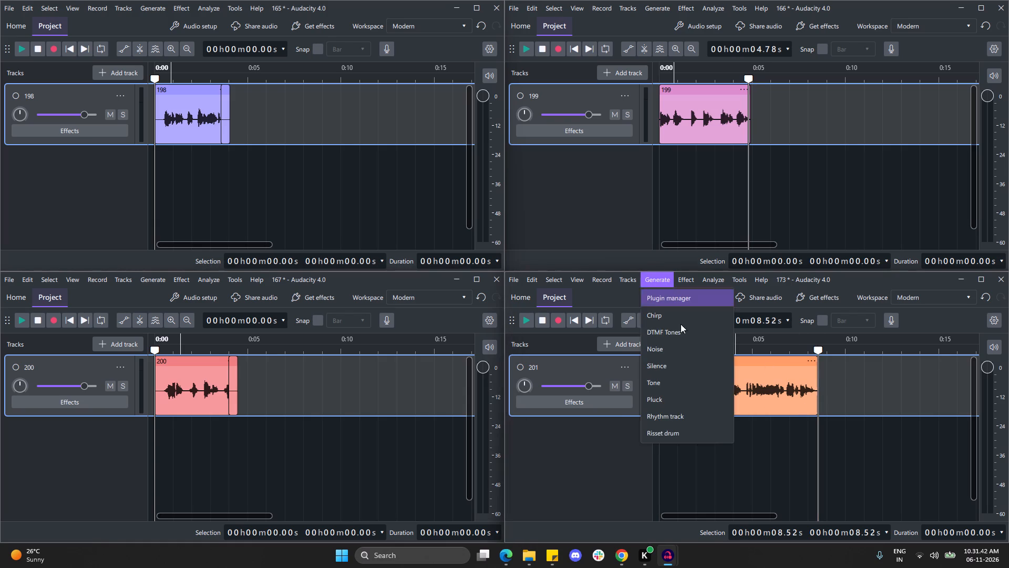
left_click(678, 362)
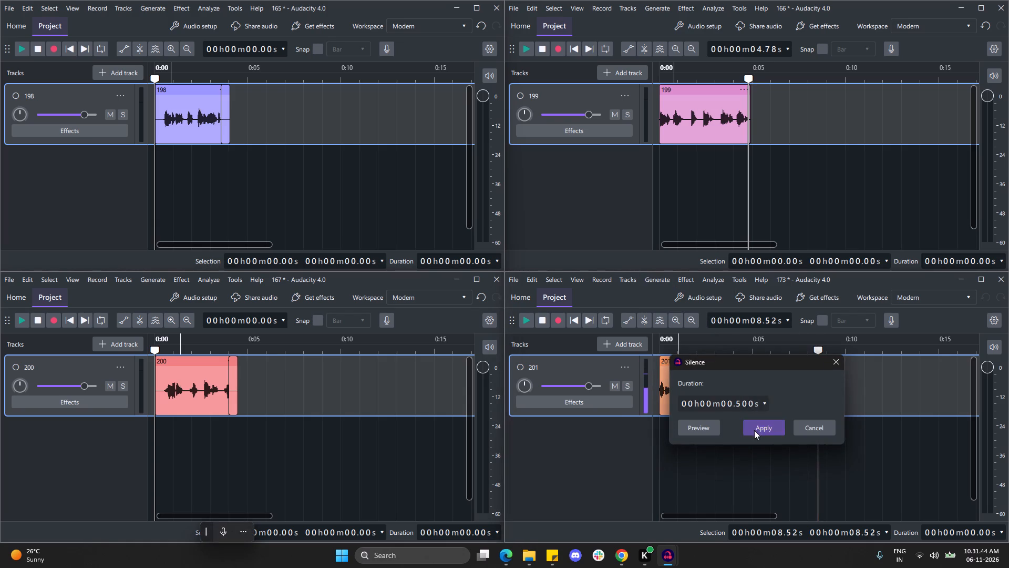
left_click(754, 430)
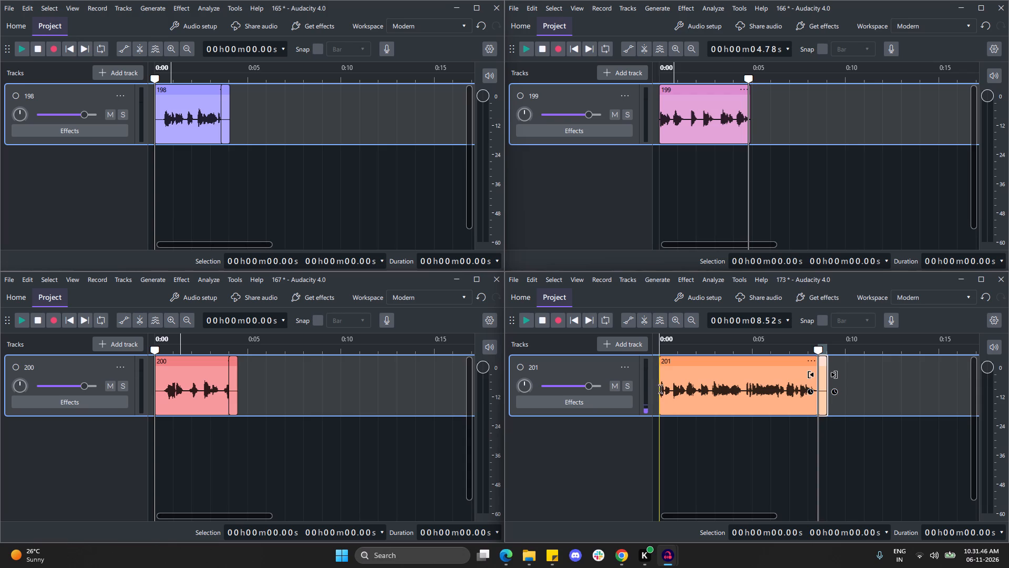
left_click(661, 389)
left_click(655, 286)
left_click(689, 365)
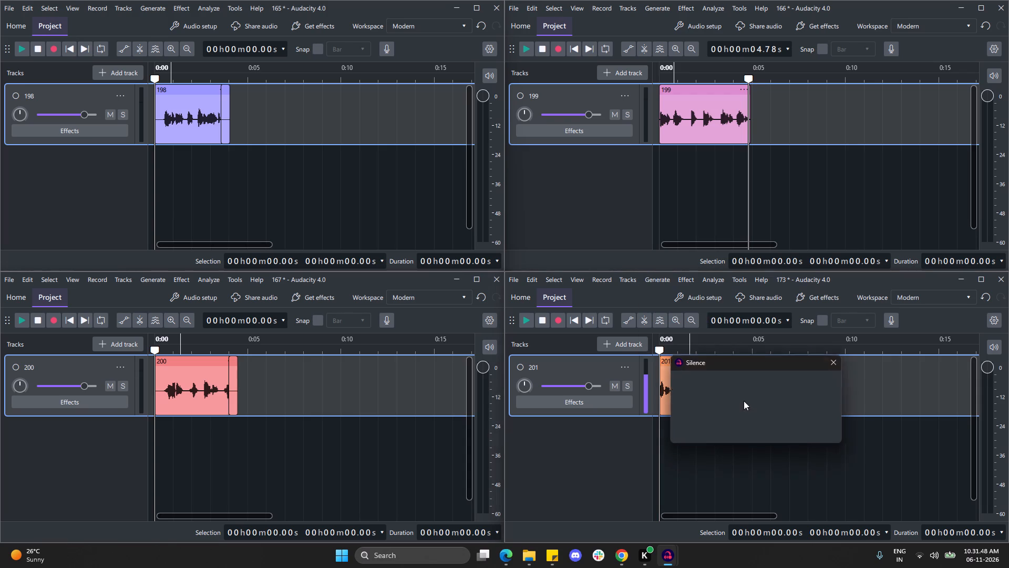
left_click(769, 429)
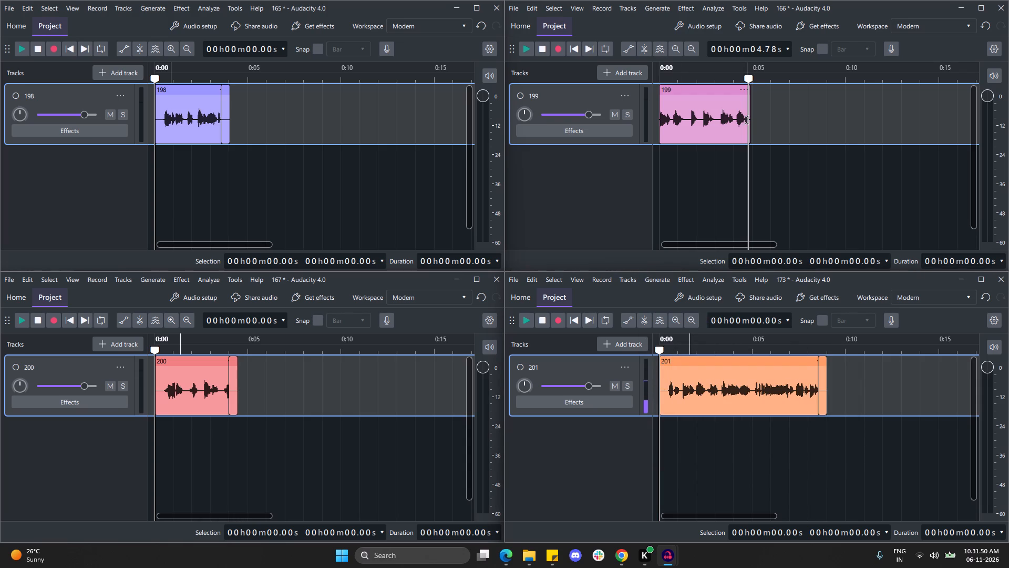
Add 0.5 s of silence at the end and at the start of clip 199 in the 166 project.
left_click(750, 120)
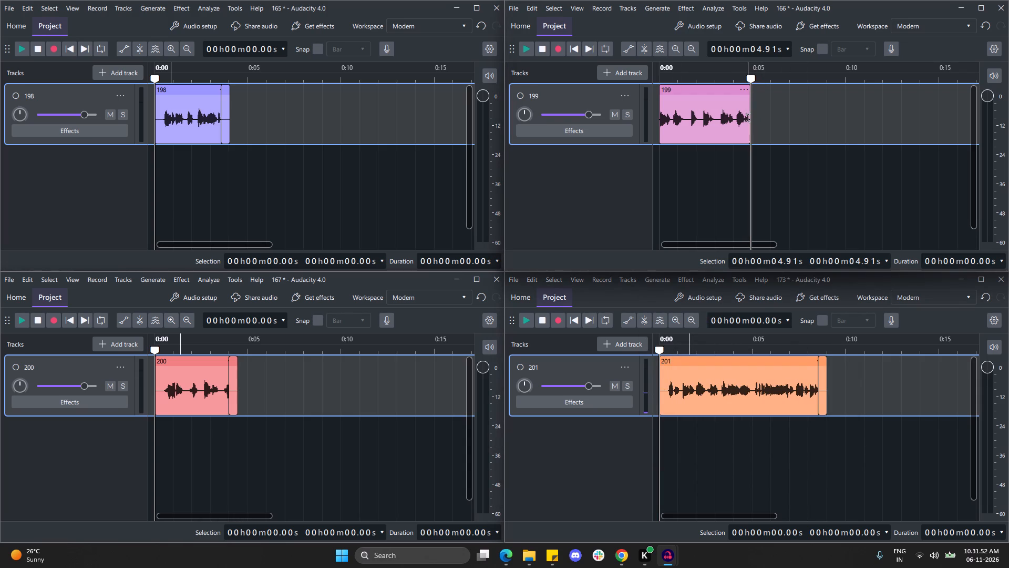
left_click(751, 118)
left_click(662, 11)
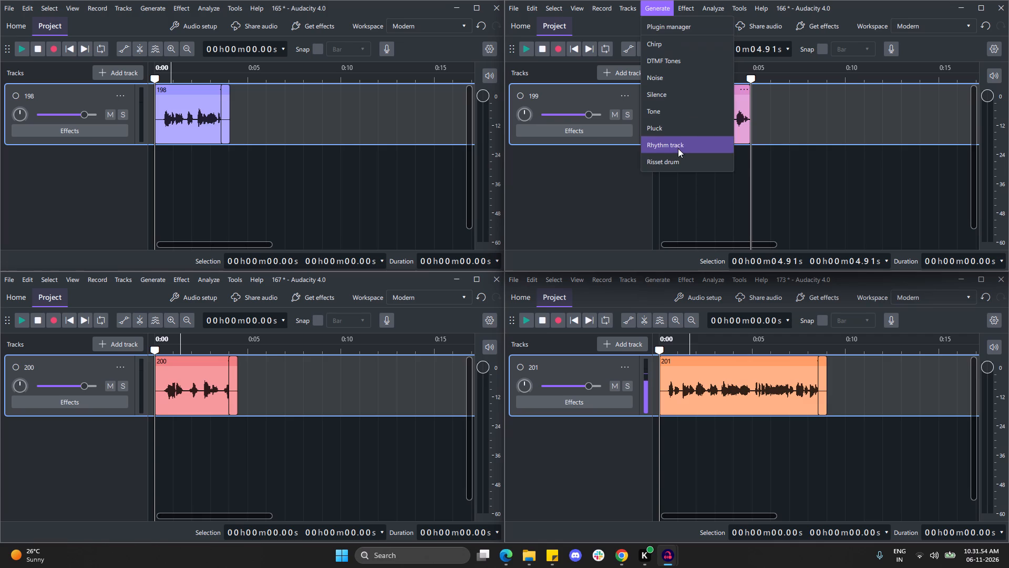
left_click(679, 98)
left_click(769, 159)
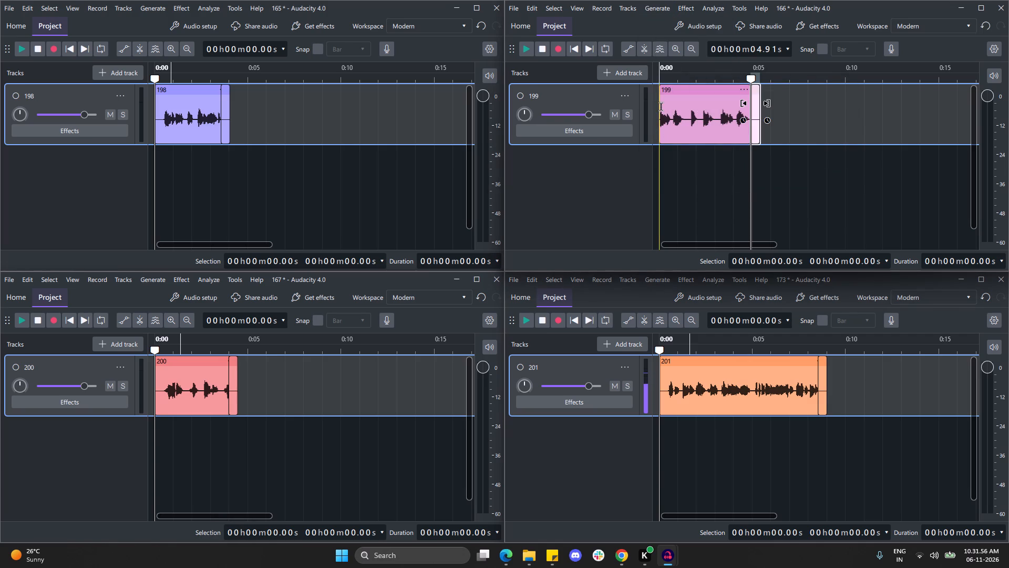
left_click(659, 107)
left_click(665, 7)
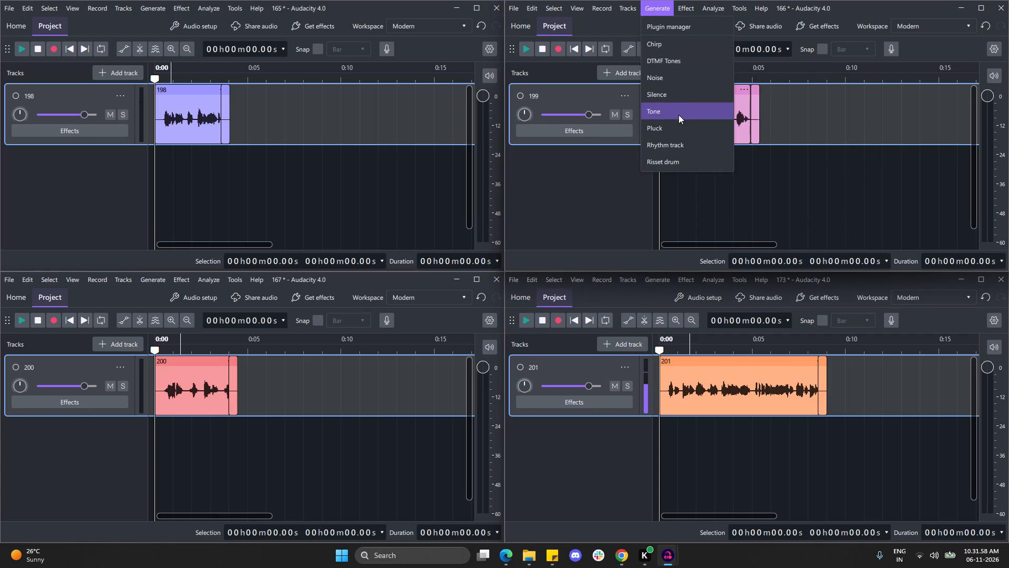
left_click(674, 95)
left_click(776, 157)
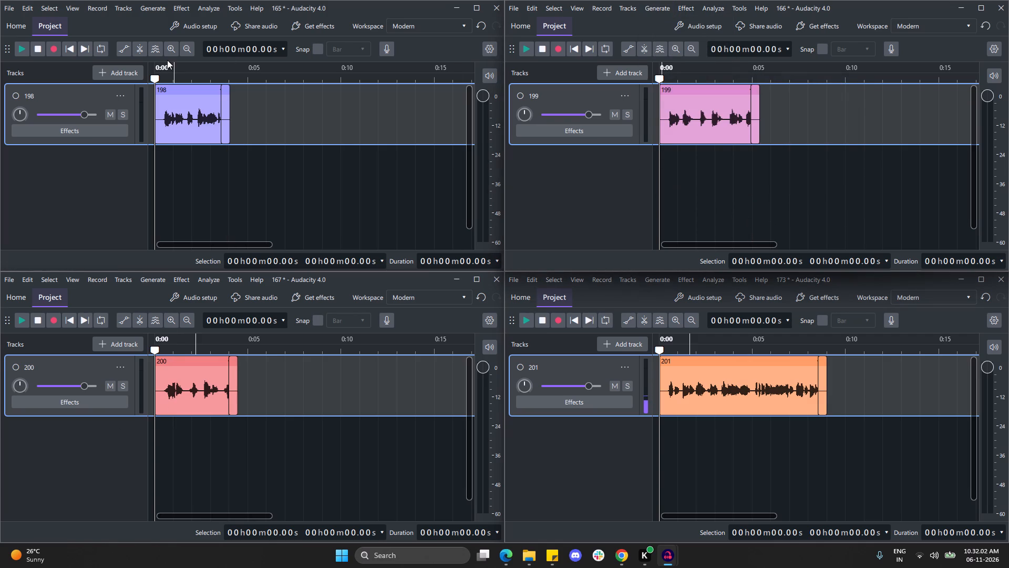
Export the 165 project's audio to the batch 2 folder as the mono 16000 Hz WAV Te_sp_1_198.
left_click(10, 9)
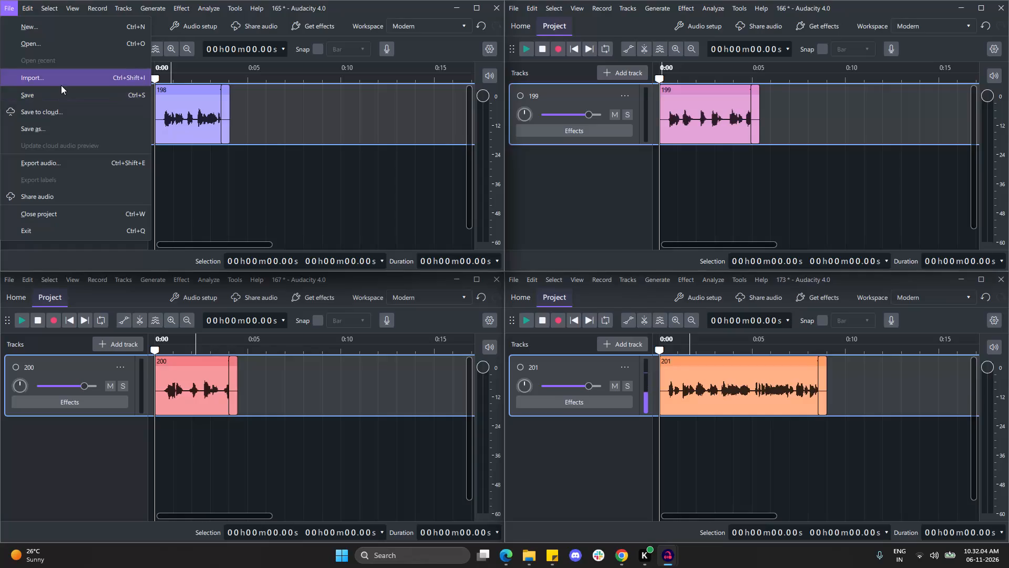
left_click(64, 160)
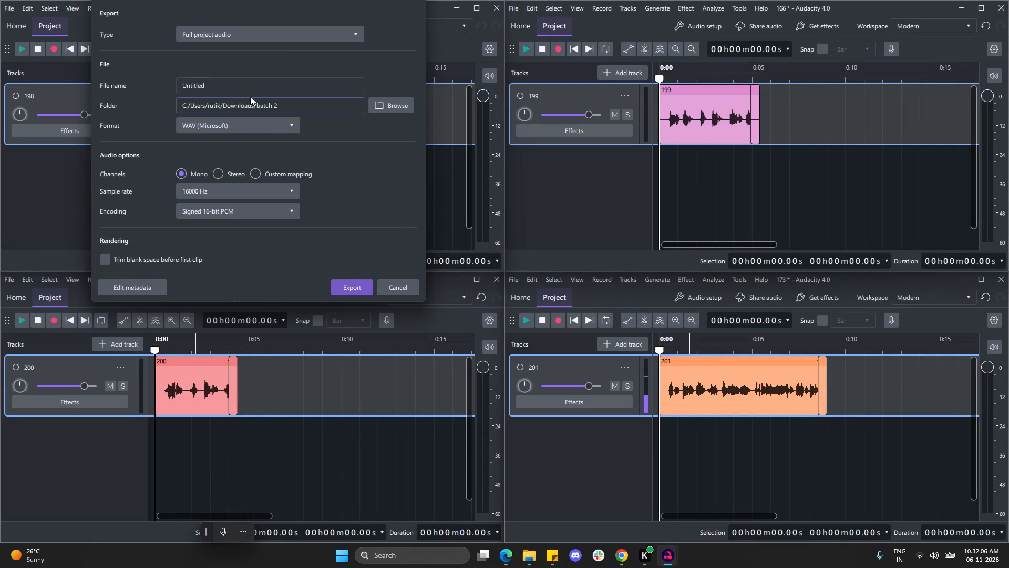
left_click(248, 86)
double_click(248, 86)
key("ctrl+v")
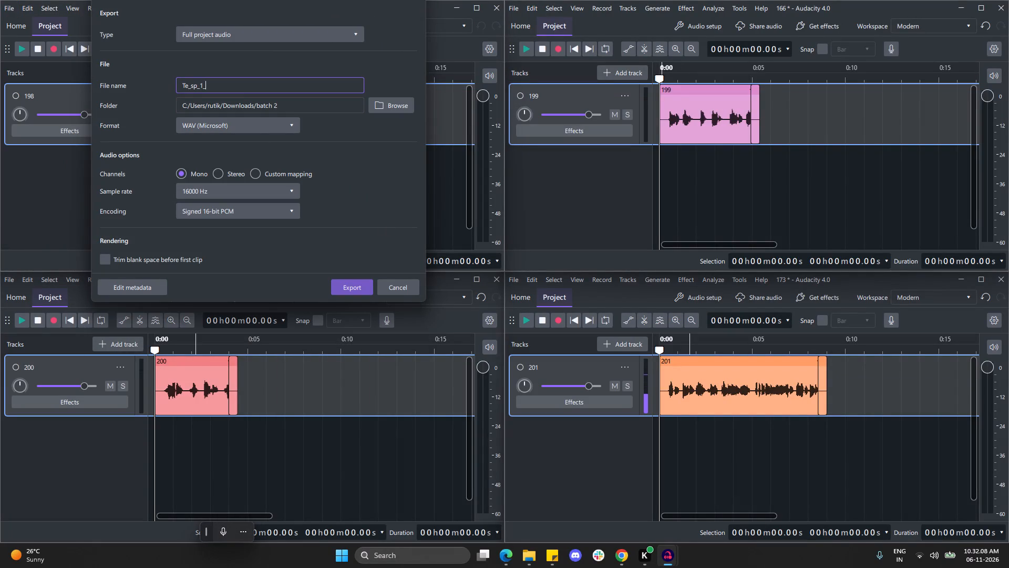
type("198")
left_click(363, 287)
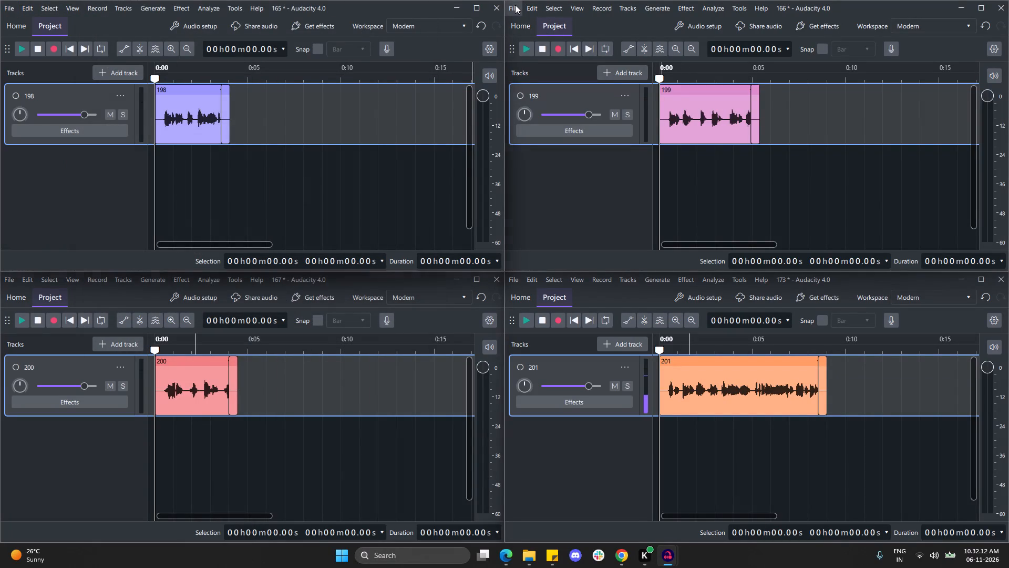
Export the 166 project's audio to the batch 2 folder as the mono 16000 Hz WAV Te_sp_1_199.
left_click(515, 5)
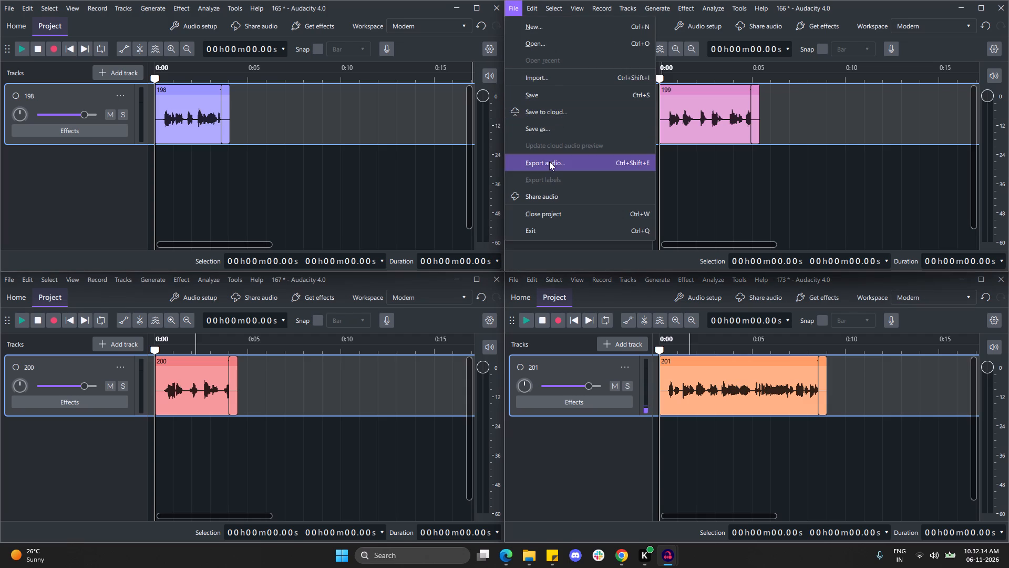
left_click(549, 160)
double_click(724, 84)
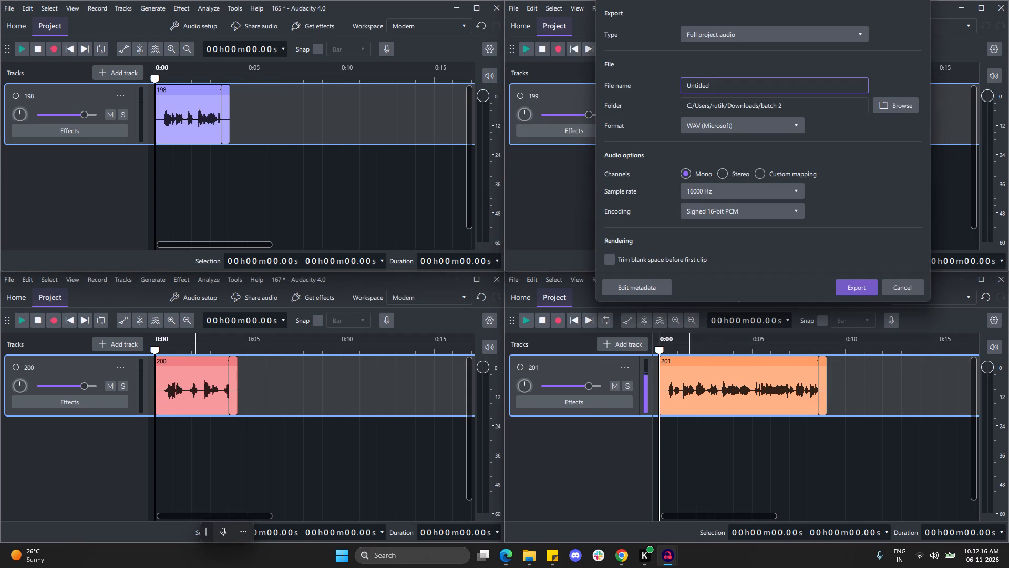
key("ctrl+v")
type("199")
left_click(851, 287)
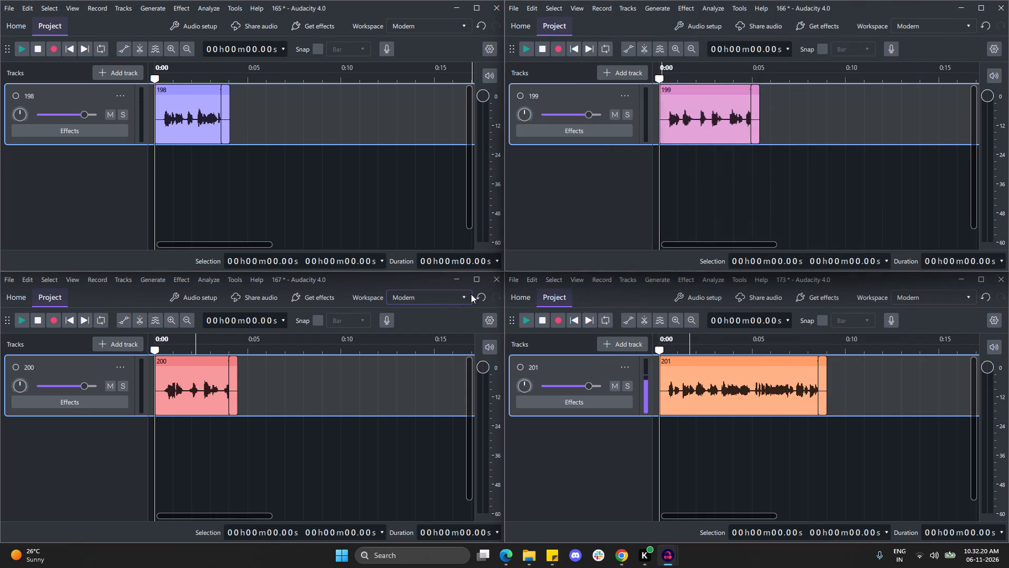
Export the 173 project's audio to the batch 2 folder as the mono 16000 Hz WAV Te_sp_1_201.
left_click(509, 282)
left_click(560, 435)
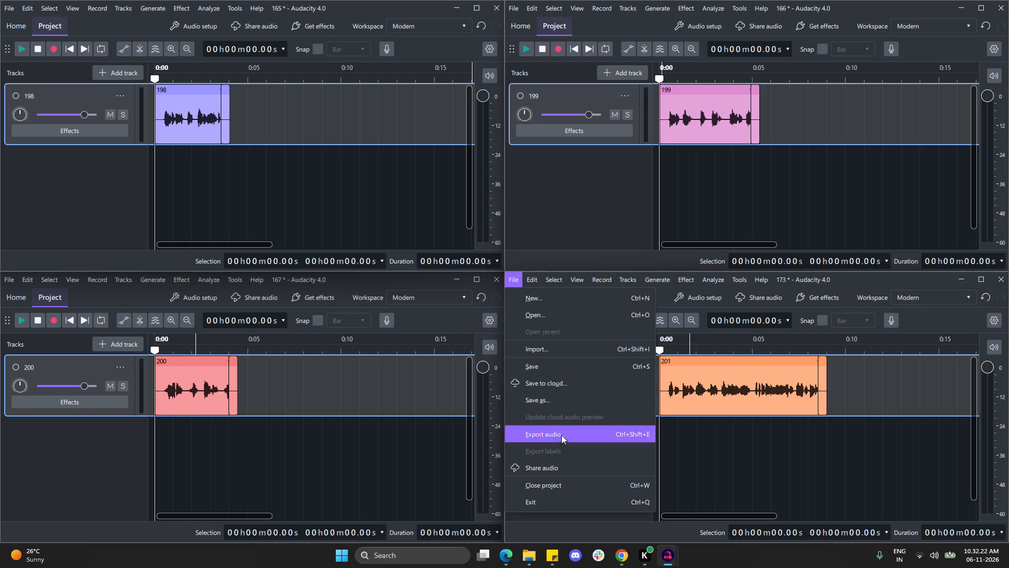
double_click(725, 315)
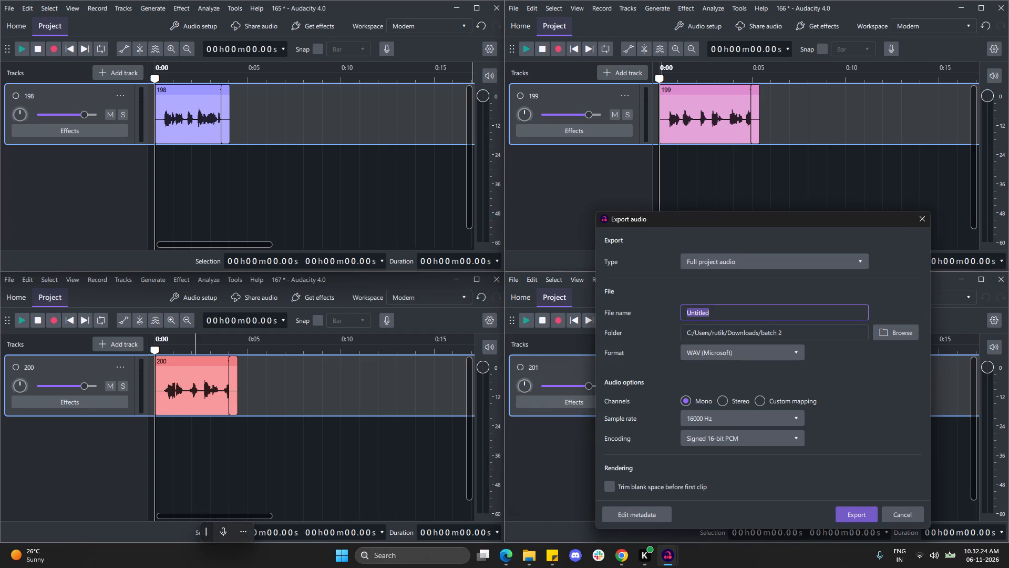
key("ctrl+v")
key("1")
key("BackSpace")
type("201")
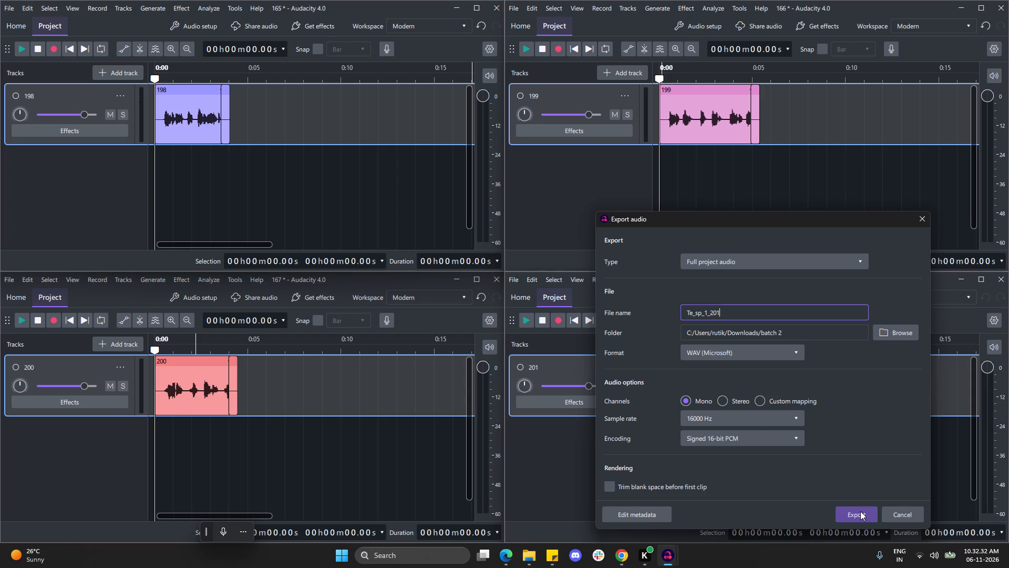
left_click(860, 513)
Export the 167 project's audio to the batch 2 folder as a mono 16000 Hz WAV named 200.
left_click(8, 282)
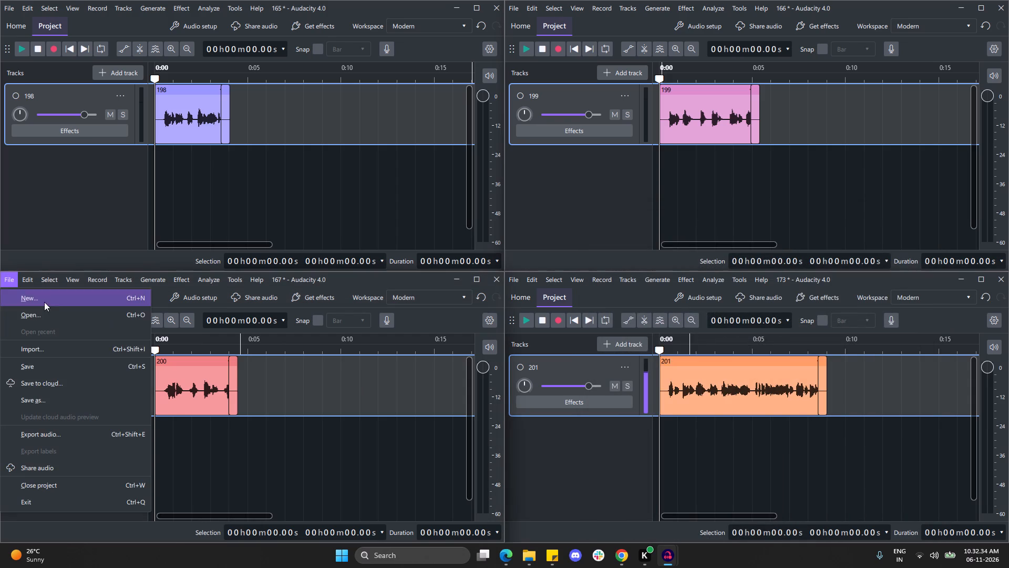
left_click(77, 439)
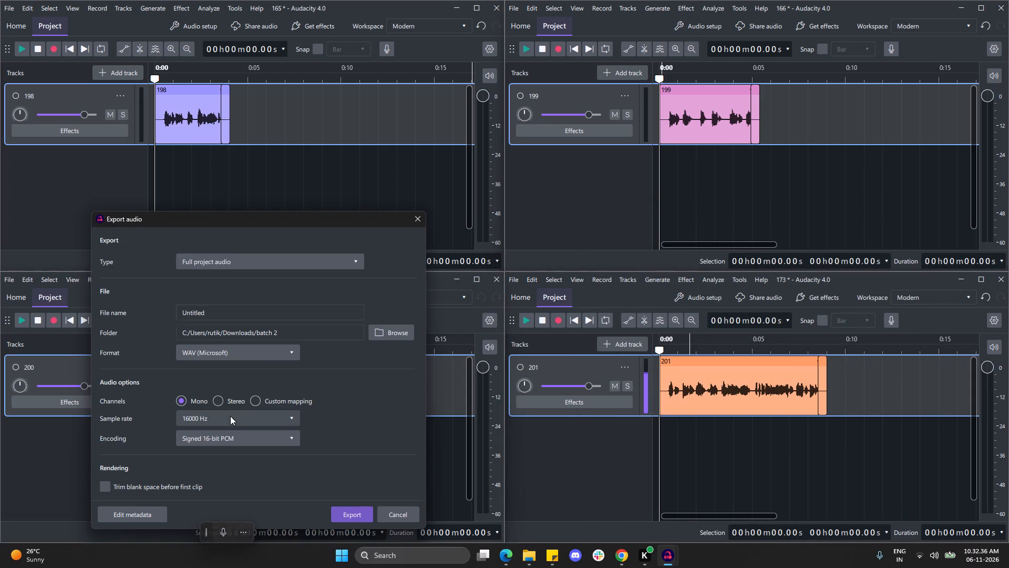
left_click(241, 315)
left_click(241, 315)
left_click(241, 315)
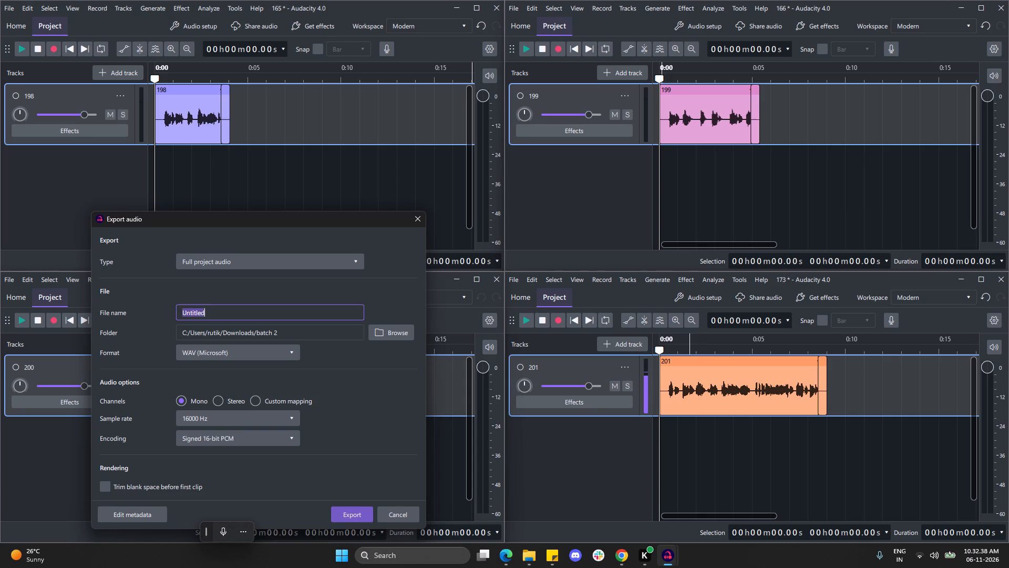
type("200")
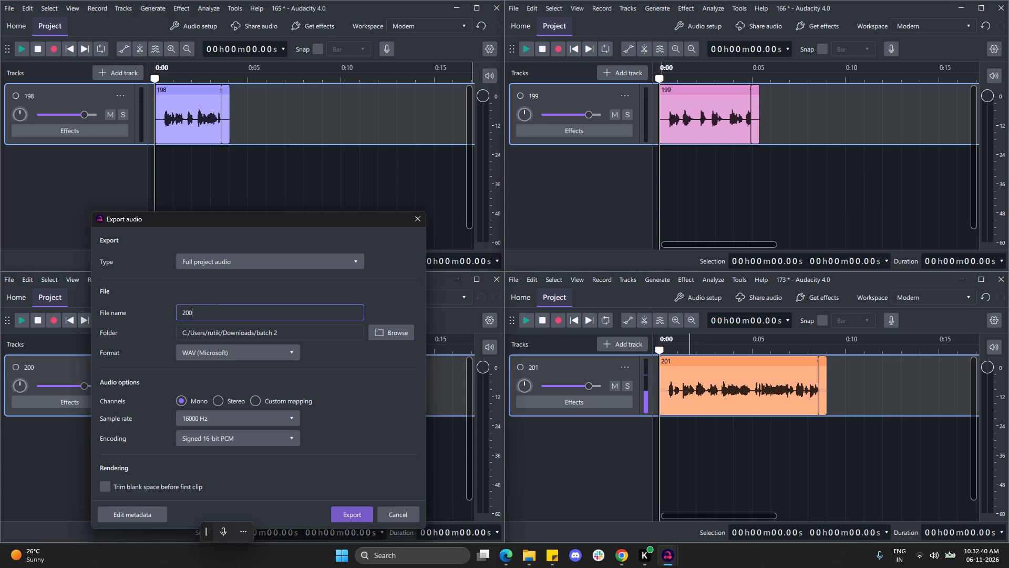
left_click(357, 514)
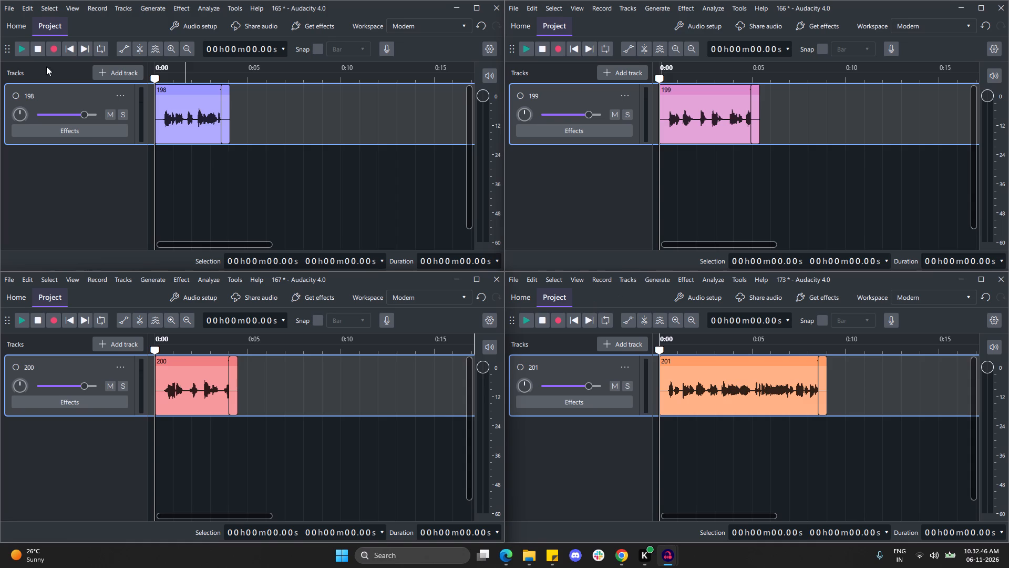
Replace track 198 in the 165 project by deleting it and importing 202.mp3 from the Rutik folder.
left_click(121, 96)
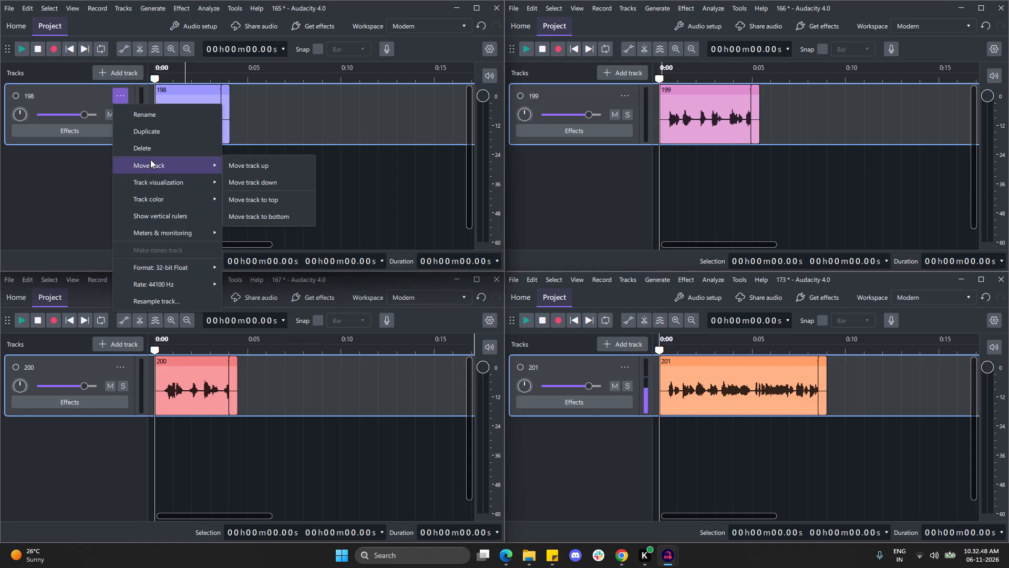
left_click(153, 151)
left_click(5, 4)
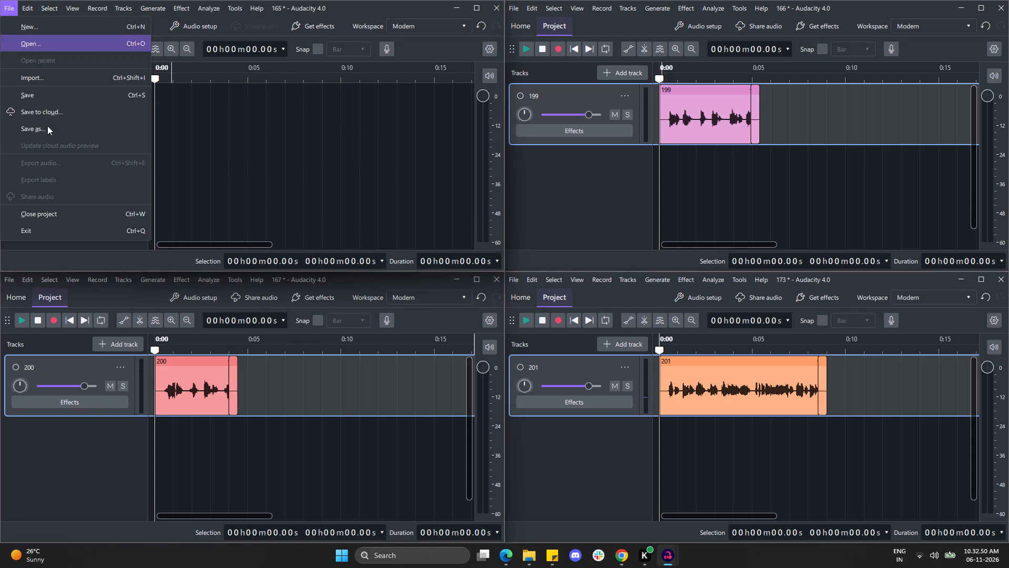
left_click(63, 80)
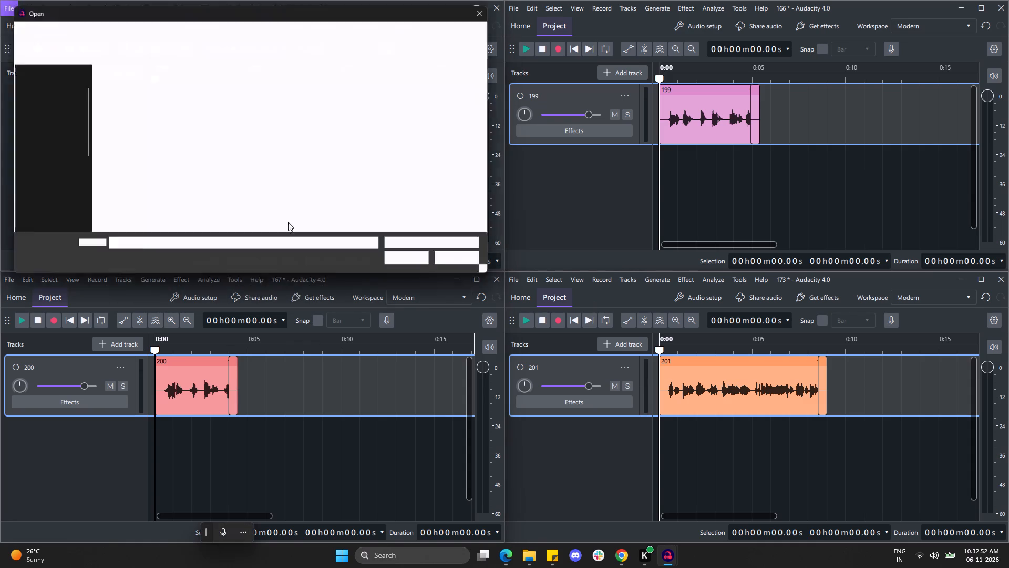
scroll(279, 179, "down", 2)
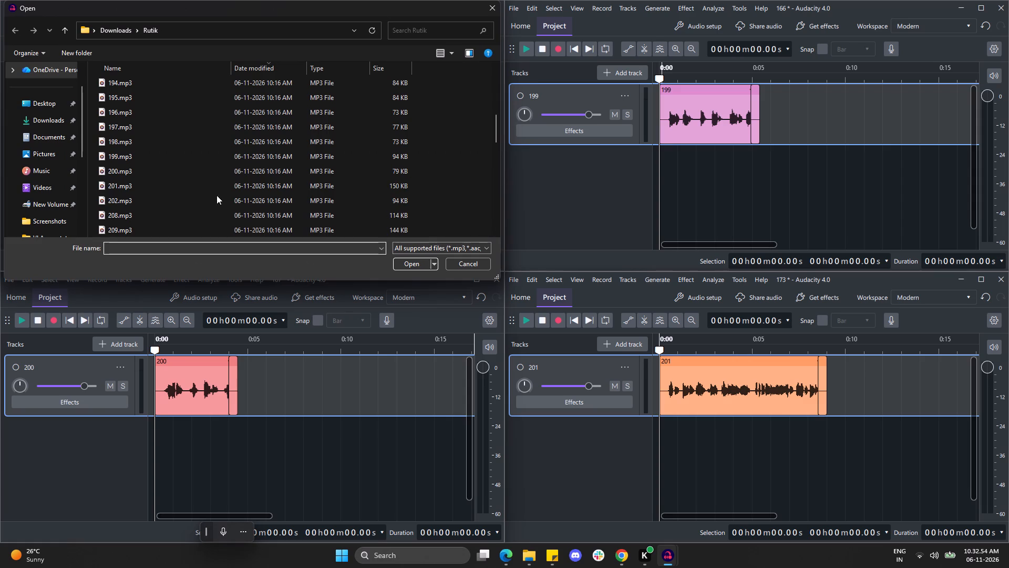
left_click(217, 192)
left_click(217, 197)
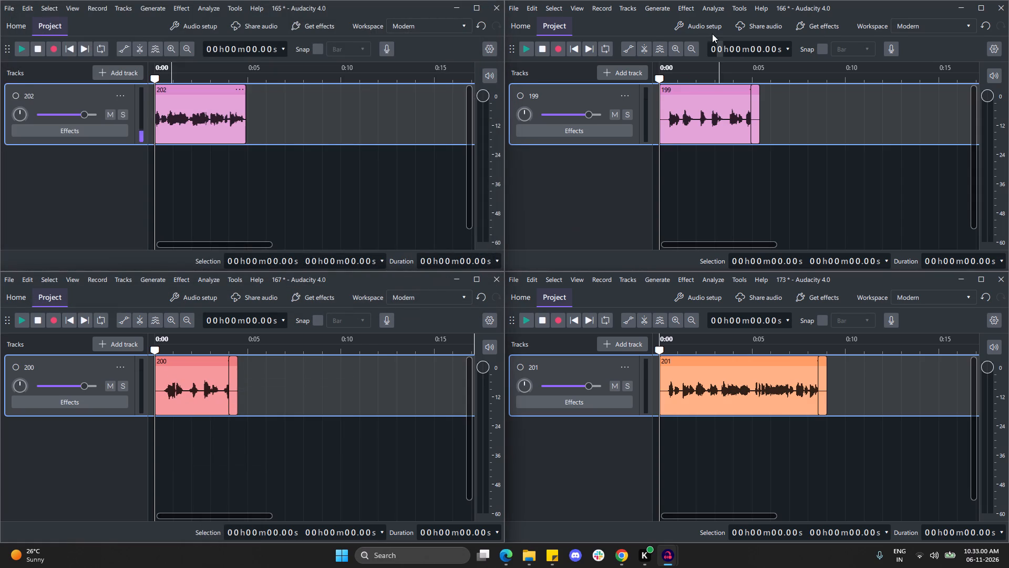
Replace track 199 in the 166 project by deleting it and importing 208.mp3 from the Rutik folder.
left_click(630, 92)
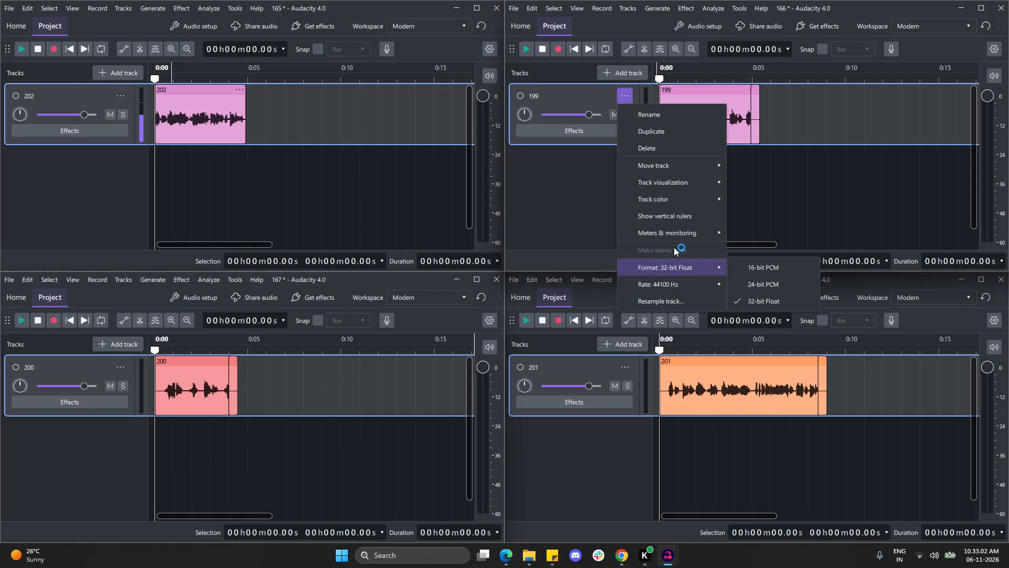
left_click(666, 143)
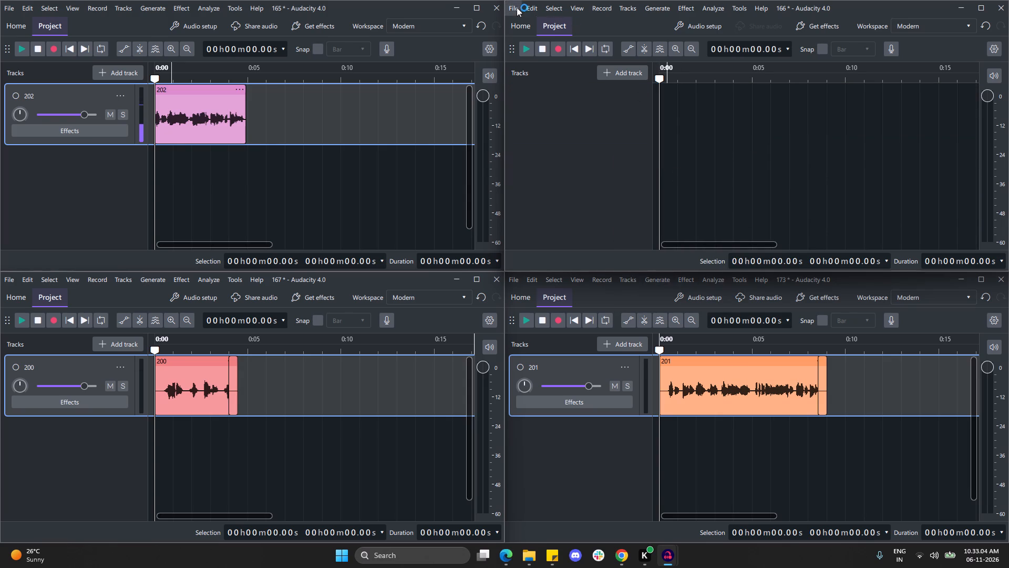
left_click(514, 7)
left_click(578, 78)
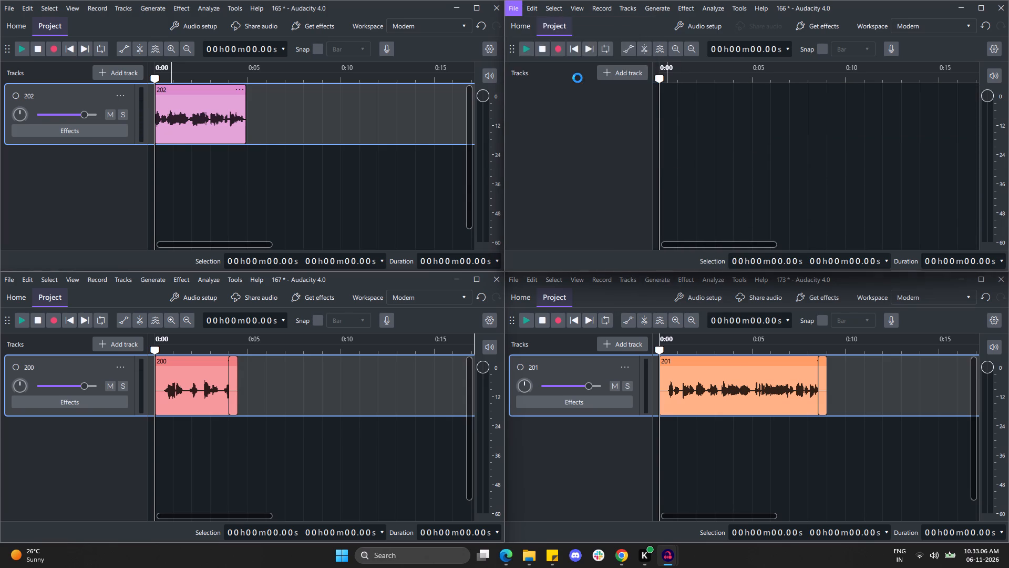
scroll(635, 166, "down", 1)
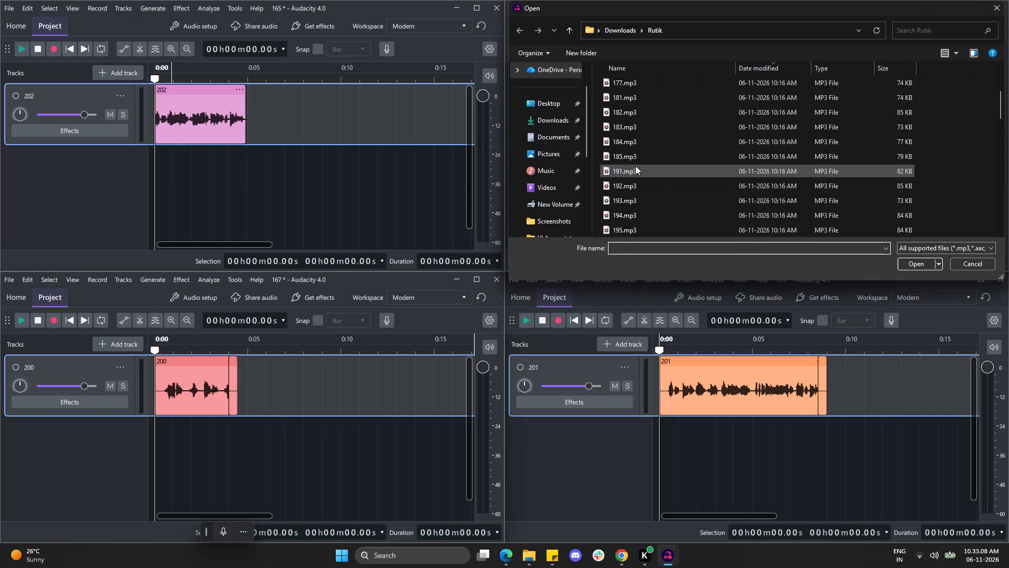
scroll(635, 166, "down", 1)
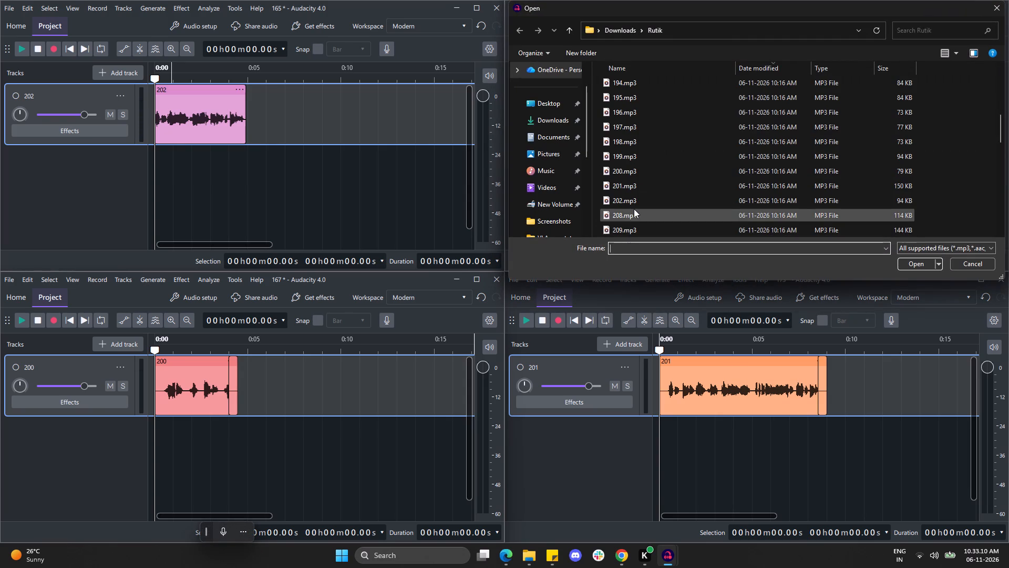
left_click(634, 209)
left_click(905, 264)
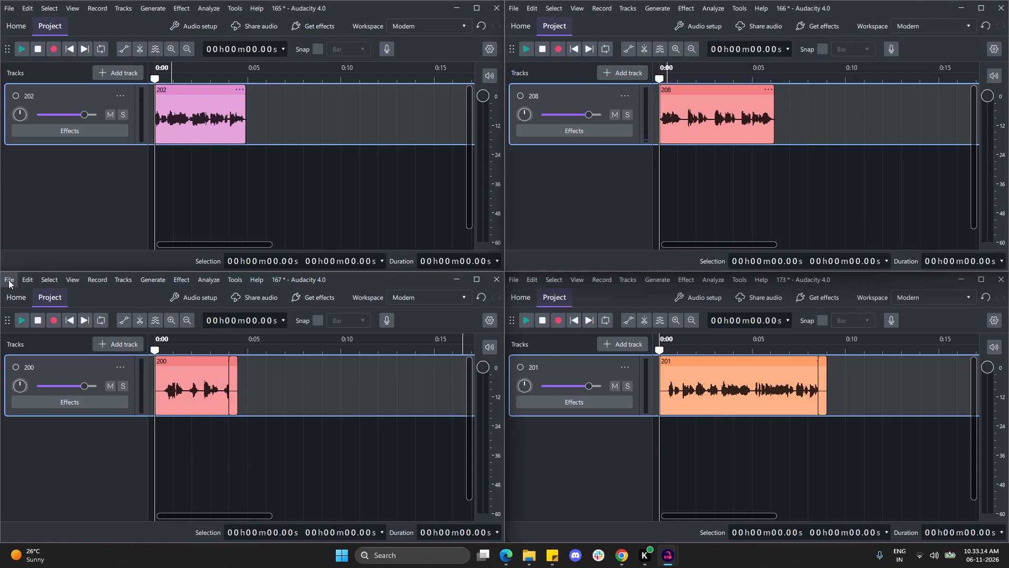
Replace track 200 in the 167 project by deleting it and importing 209.mp3 from the Rutik folder.
left_click(122, 367)
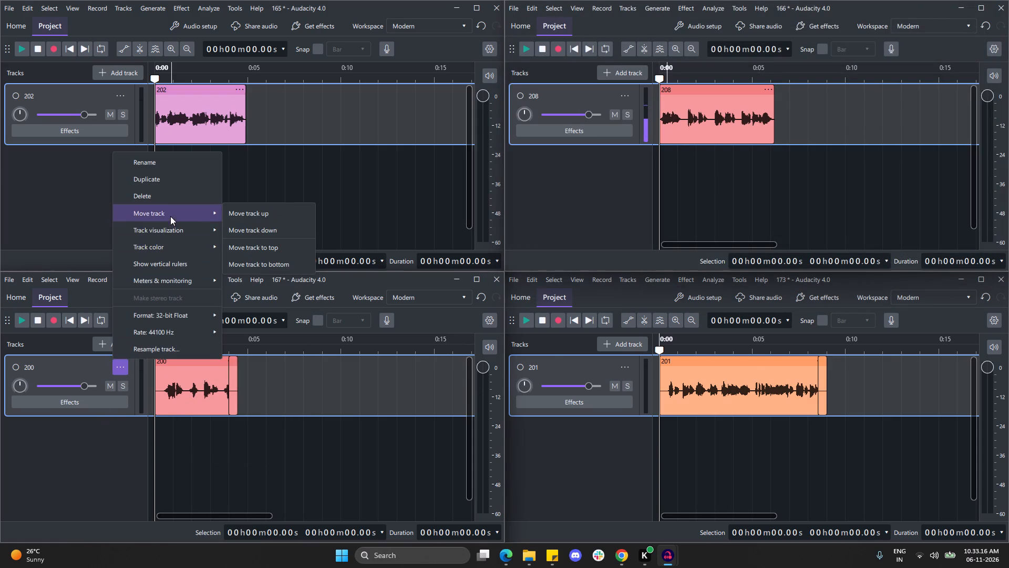
left_click(170, 197)
left_click(15, 280)
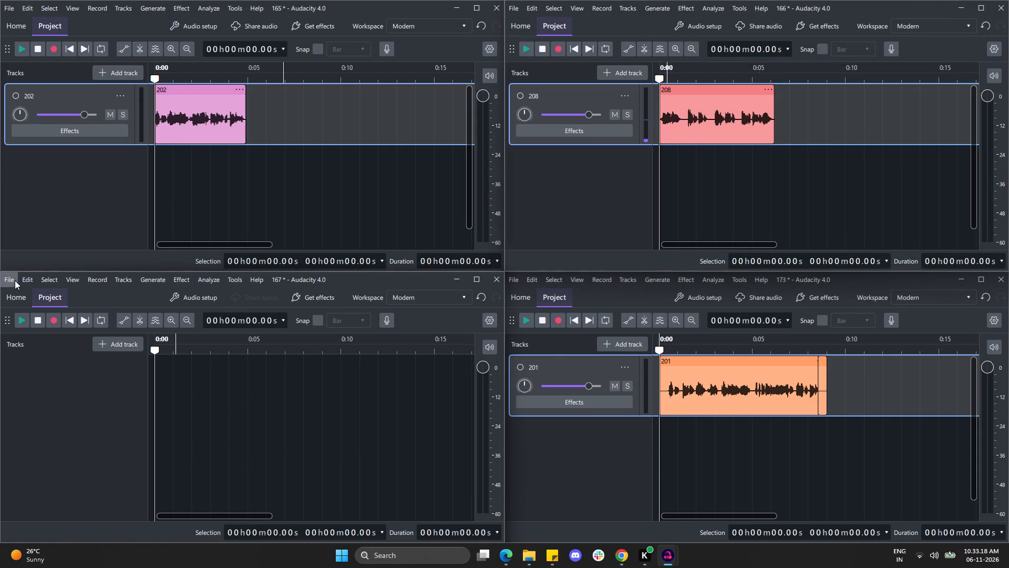
left_click(47, 347)
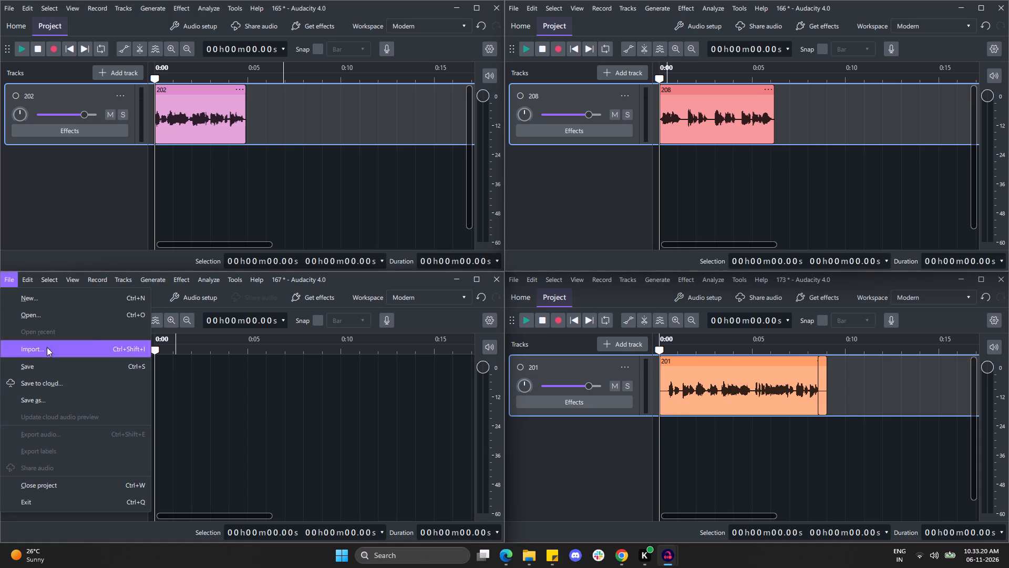
scroll(176, 383, "down", 2)
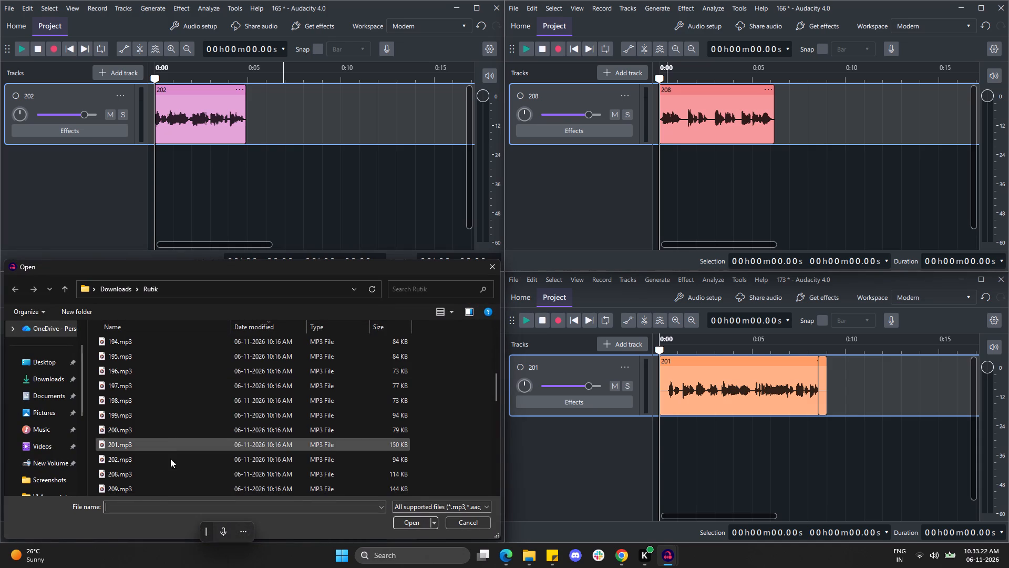
left_click(157, 493)
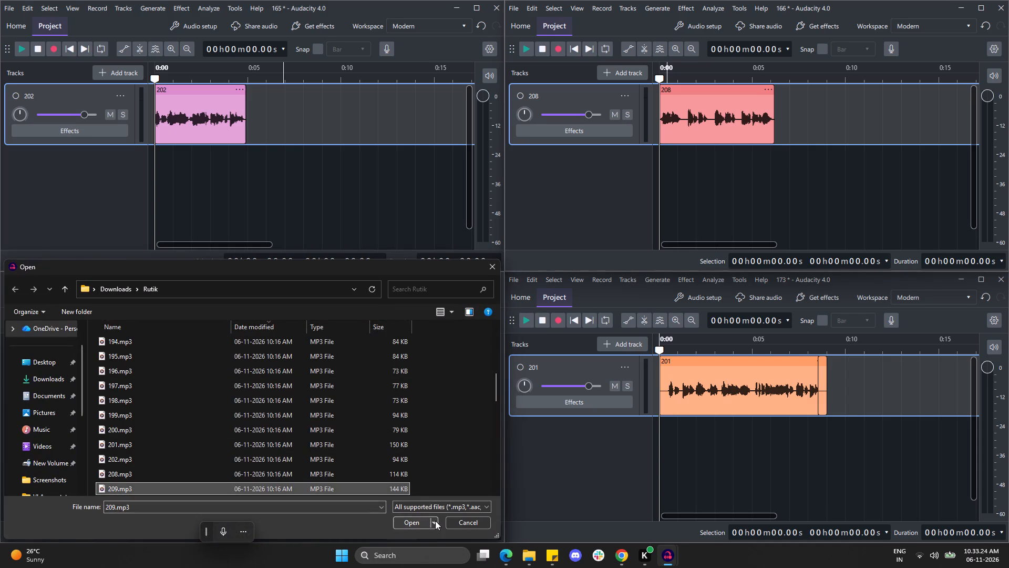
left_click(420, 521)
Replace track 201 in the 173 project by deleting it and importing 211.mp3 from the Rutik folder.
left_click(625, 368)
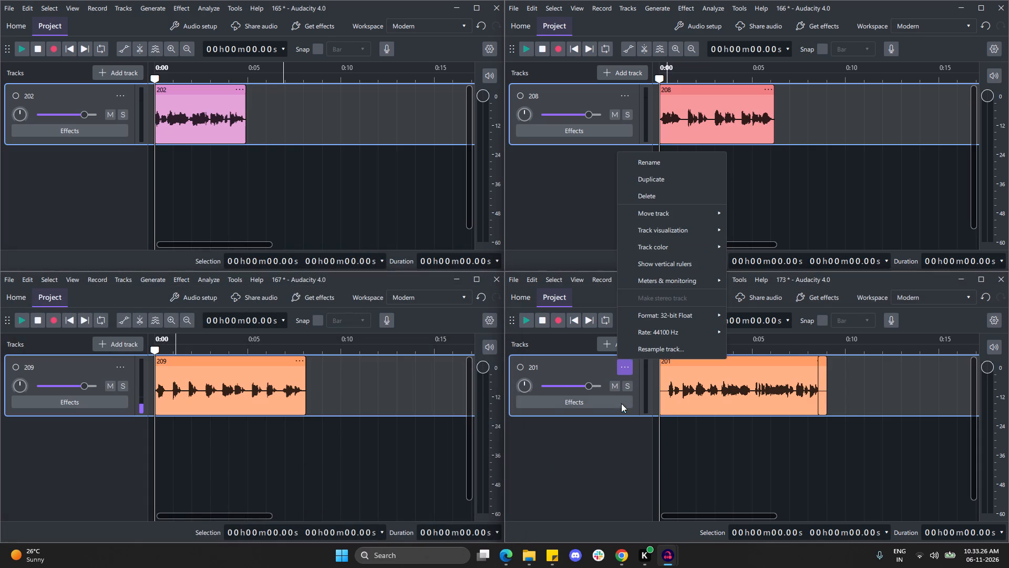
left_click(648, 196)
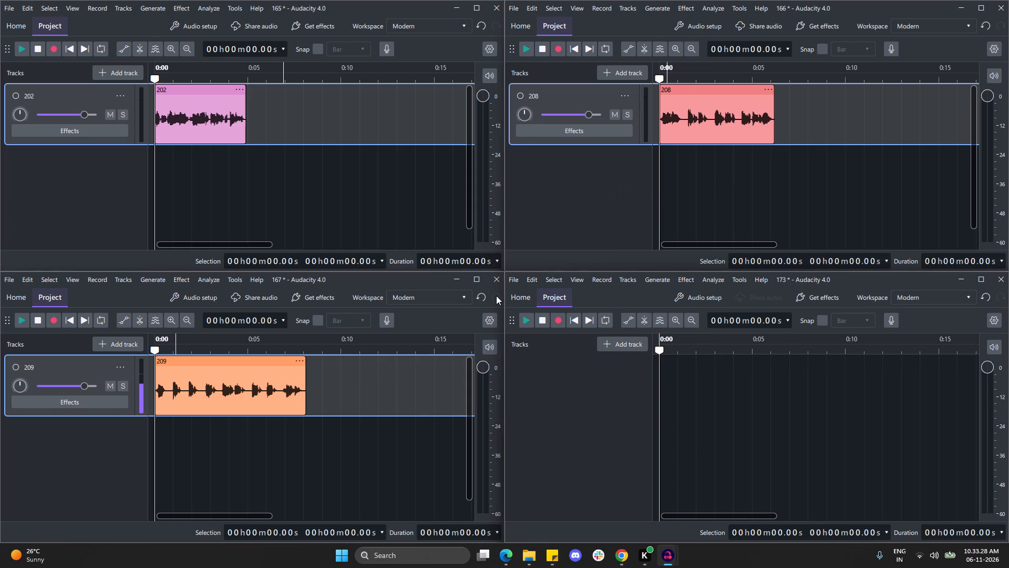
left_click(513, 283)
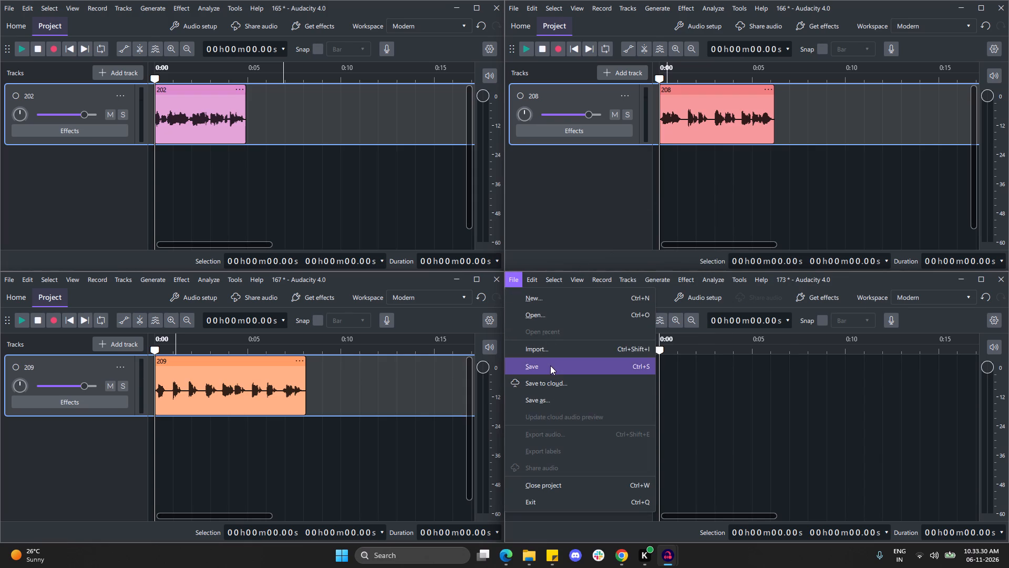
left_click(560, 353)
scroll(672, 400, "down", 1)
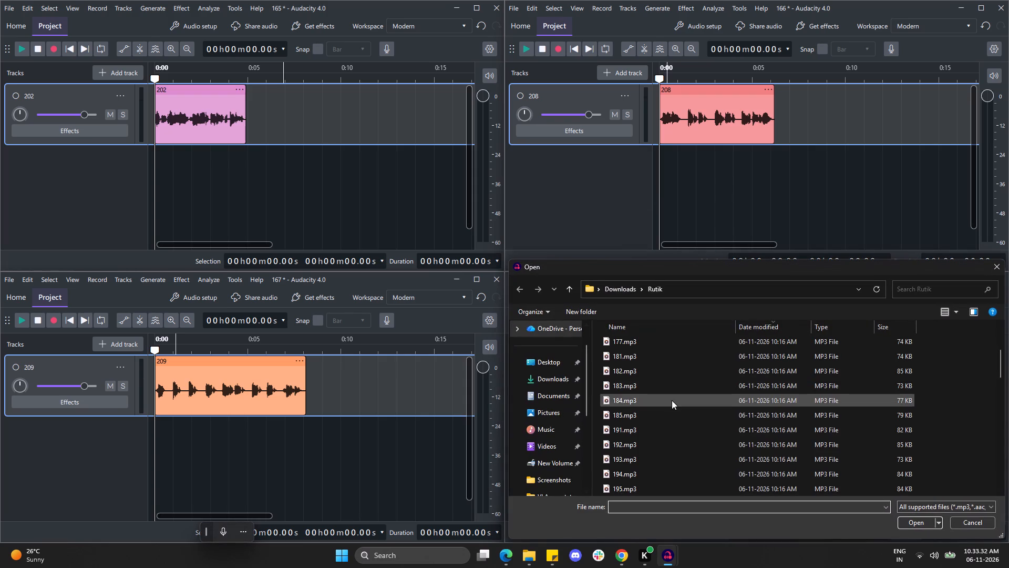
scroll(701, 405, "down", 2)
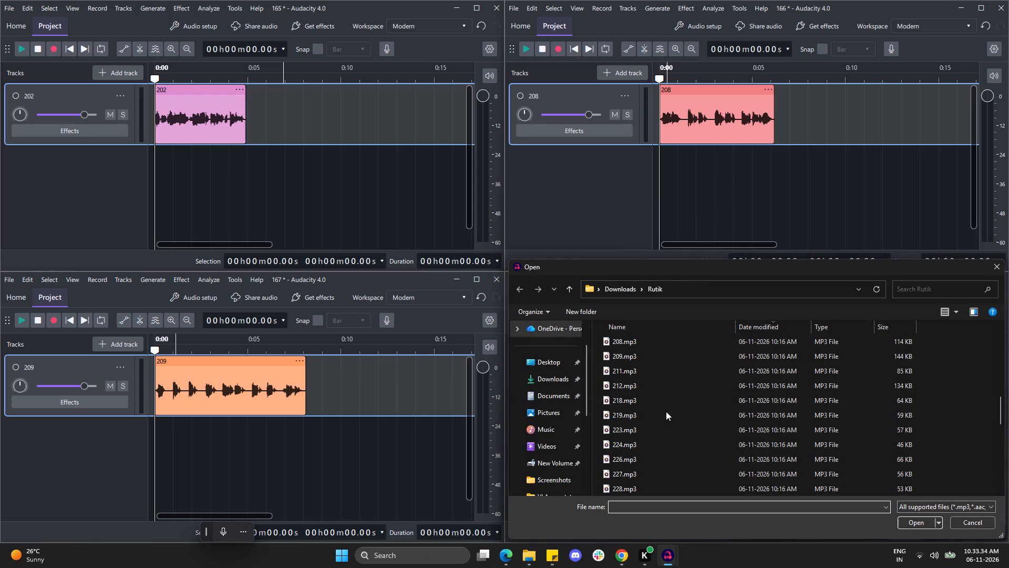
left_click(668, 373)
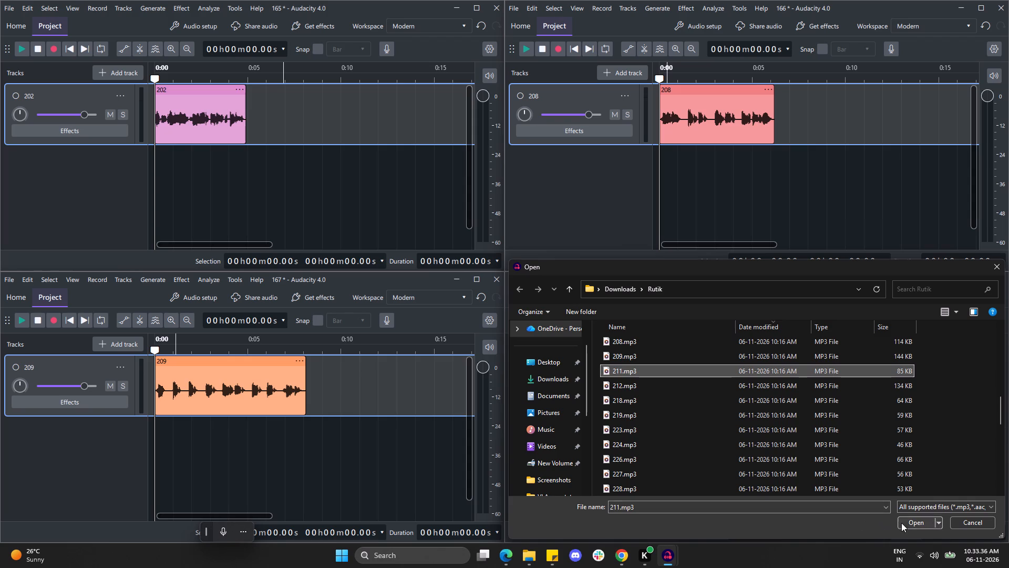
left_click(904, 522)
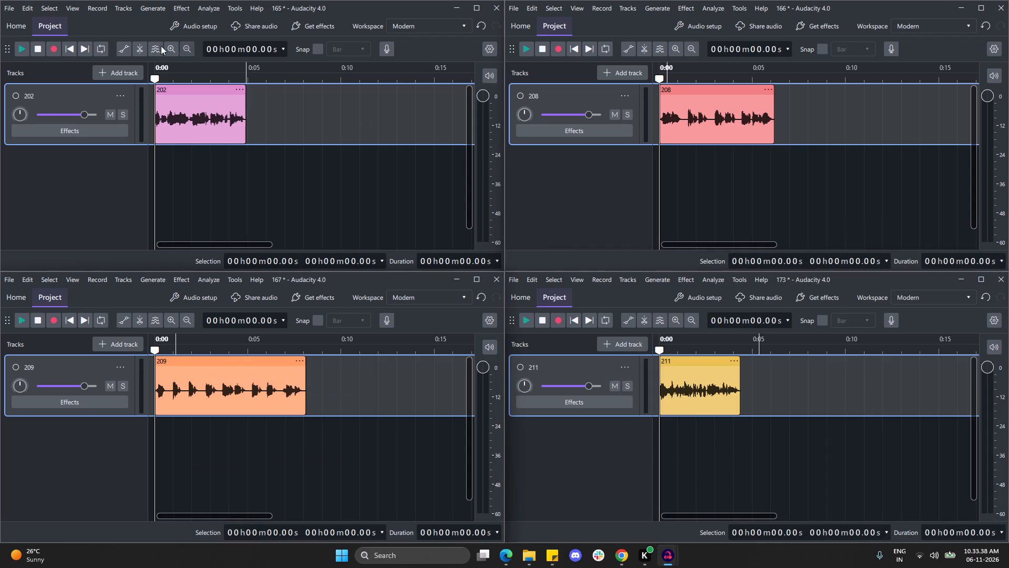
Generate 0.5 s of silence at both the start and the end of clip 202 in the 165 project.
left_click(158, 6)
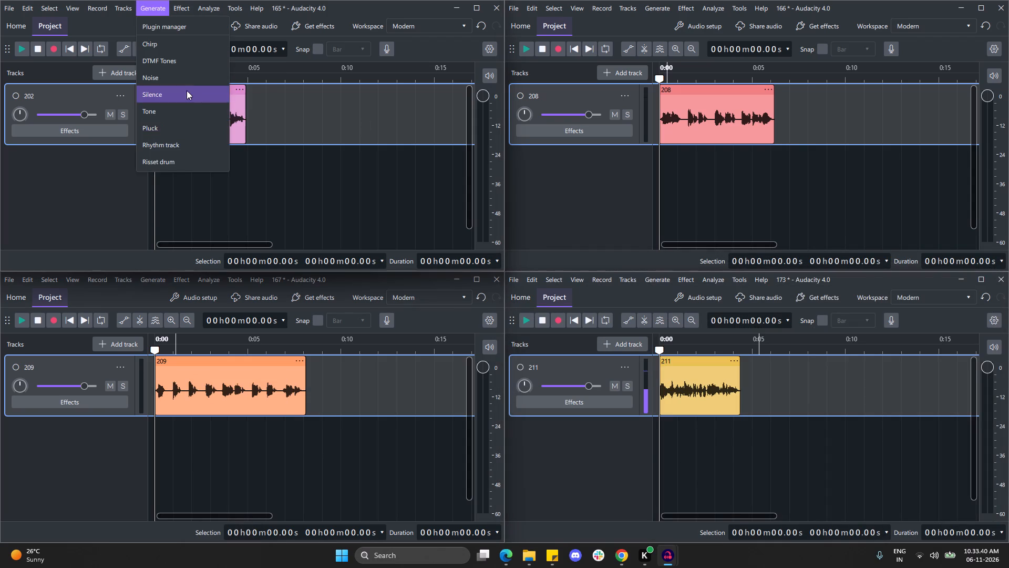
left_click(186, 89)
left_click(266, 155)
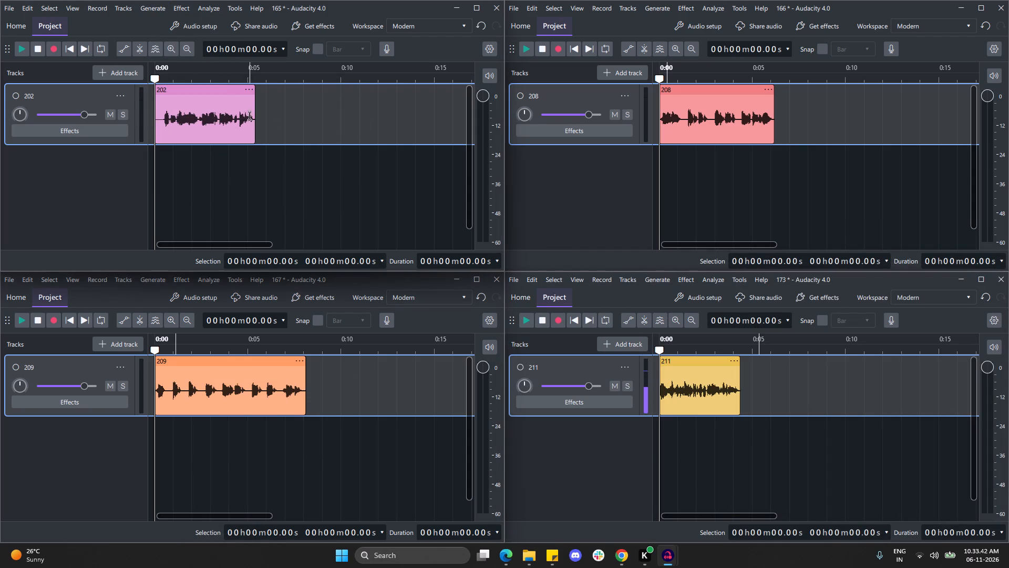
left_click(256, 119)
left_click(155, 8)
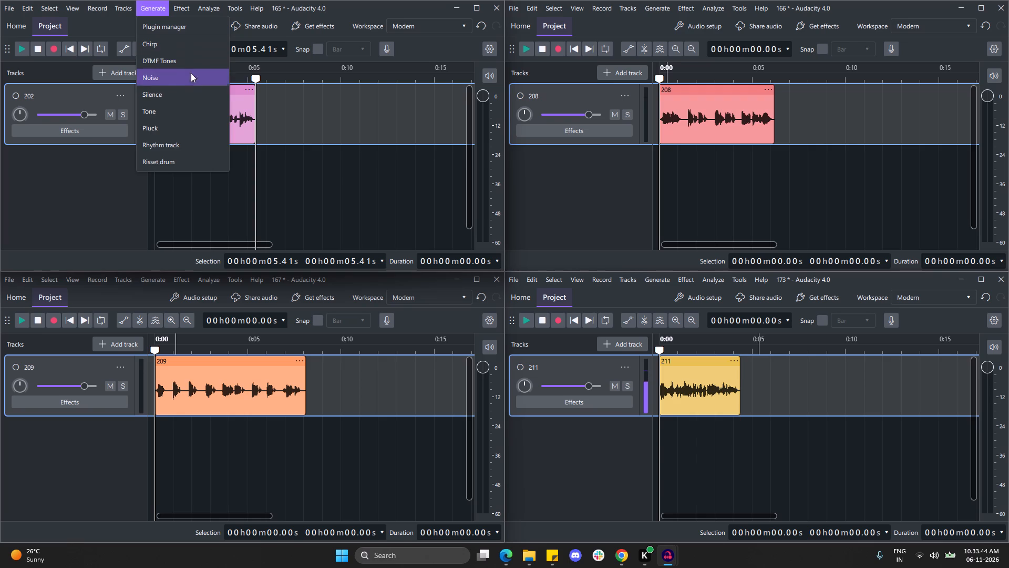
left_click(191, 91)
left_click(270, 156)
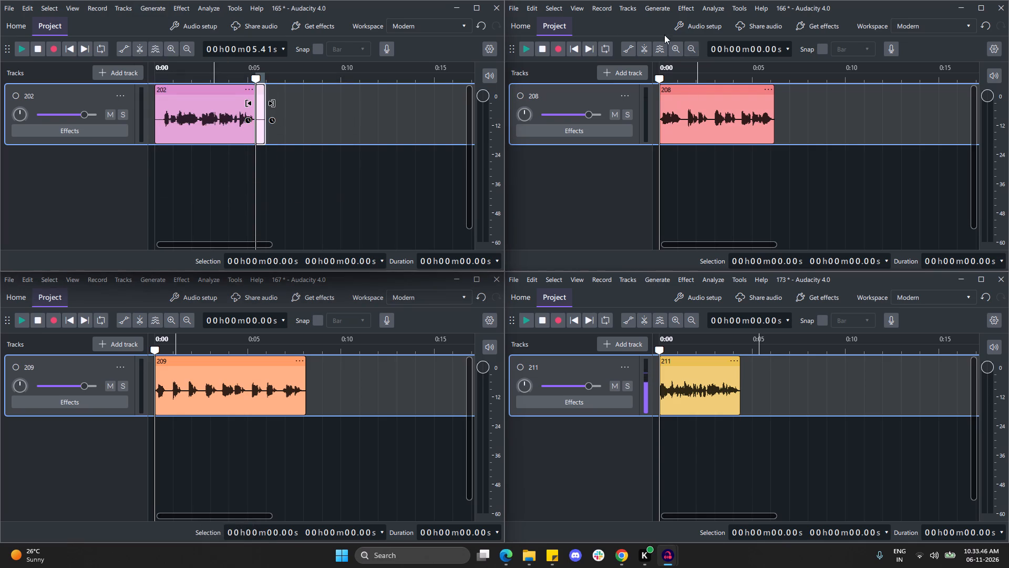
Generate 0.5 s of silence at both the start and the end of clip 208 in the 166 project.
left_click(653, 10)
left_click(673, 97)
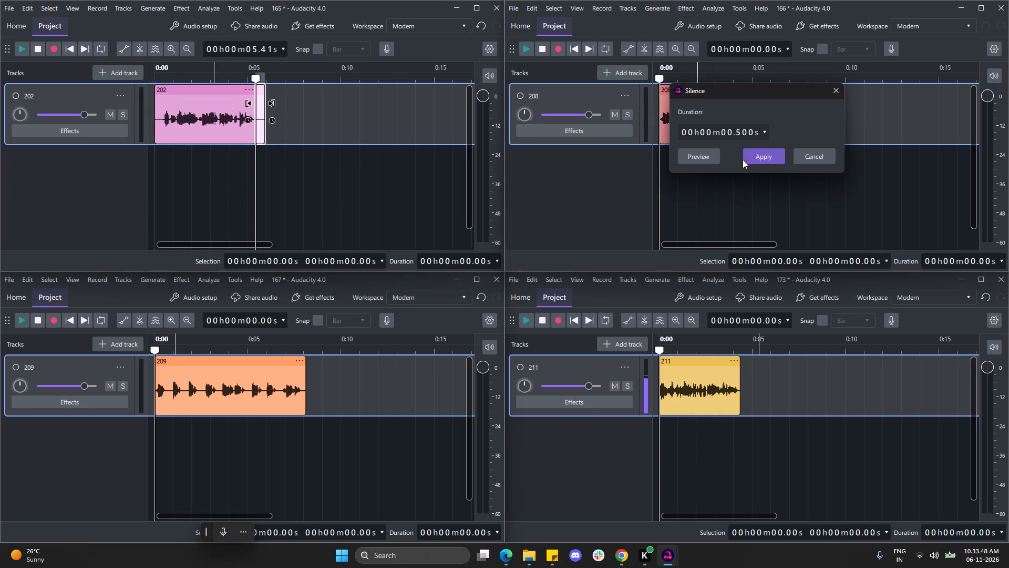
left_click(773, 156)
left_click(784, 116)
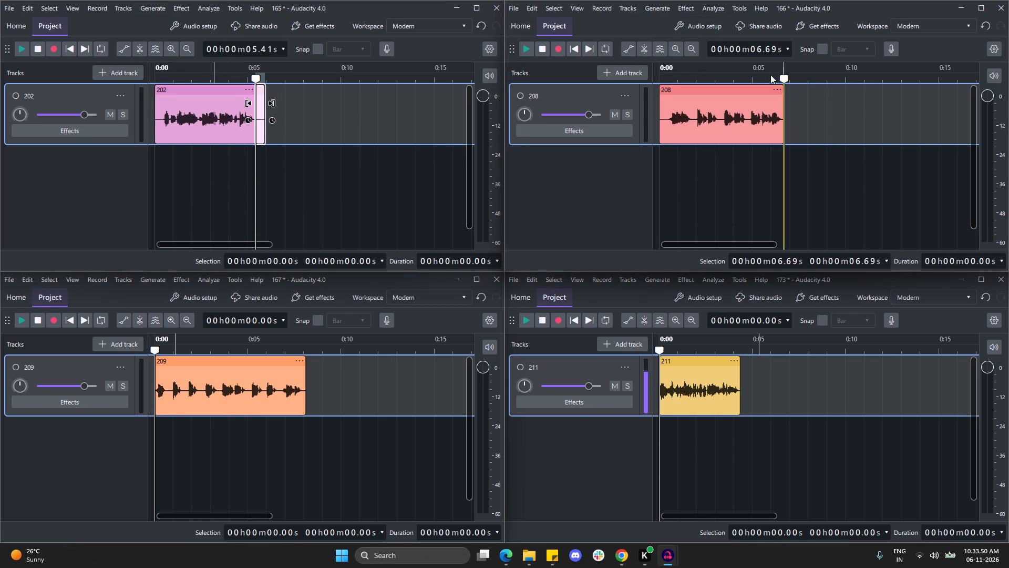
left_click(659, 7)
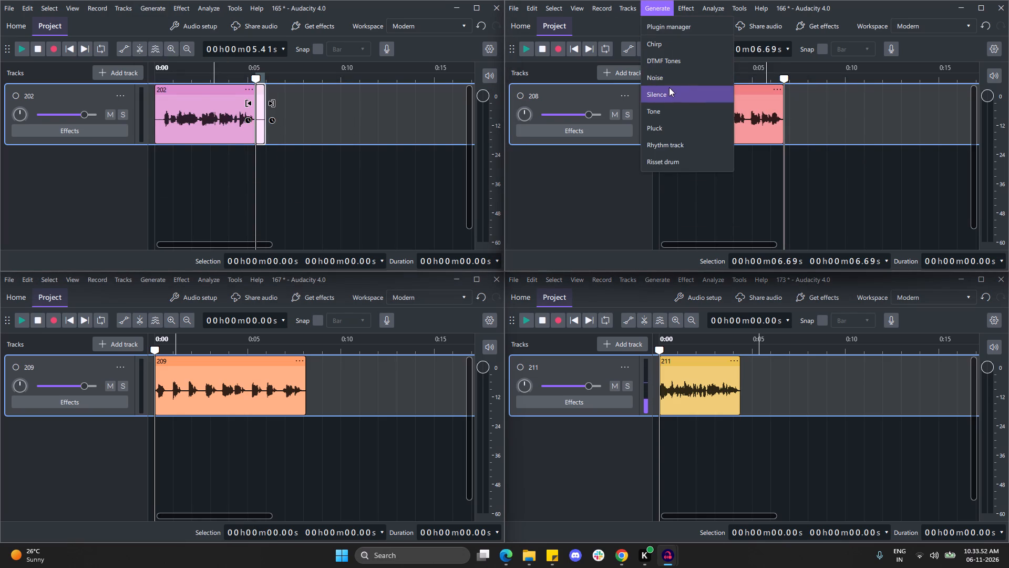
left_click(669, 87)
left_click(773, 159)
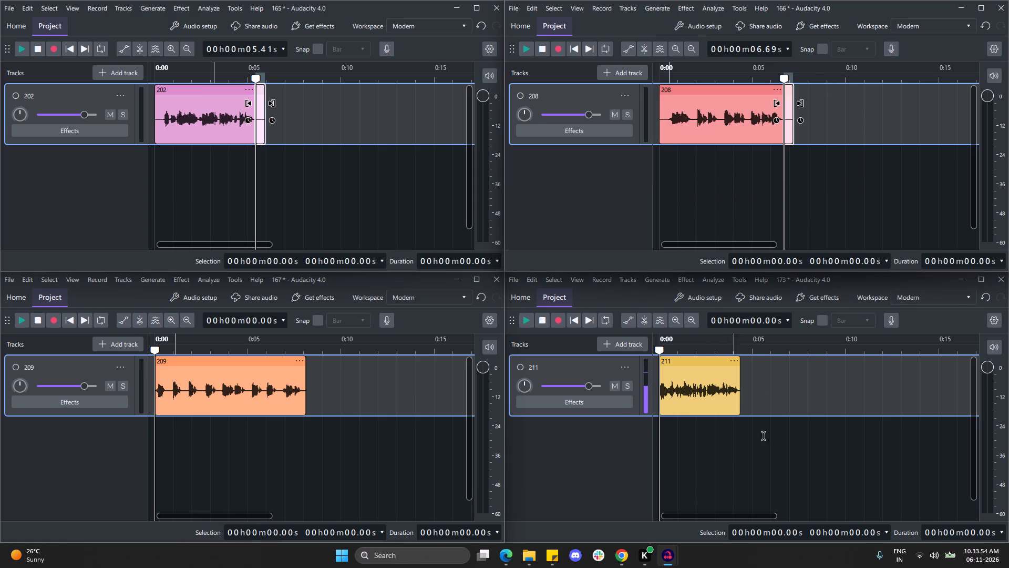
Generate 0.5 s of silence at both the start and the end of clip 211 in the 173 project.
left_click(660, 279)
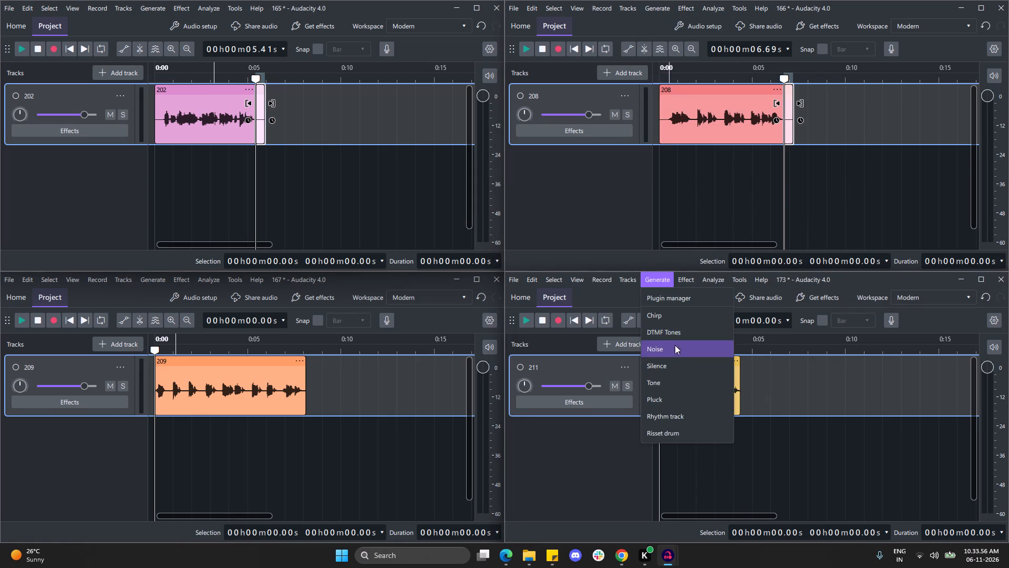
left_click(676, 360)
left_click(777, 429)
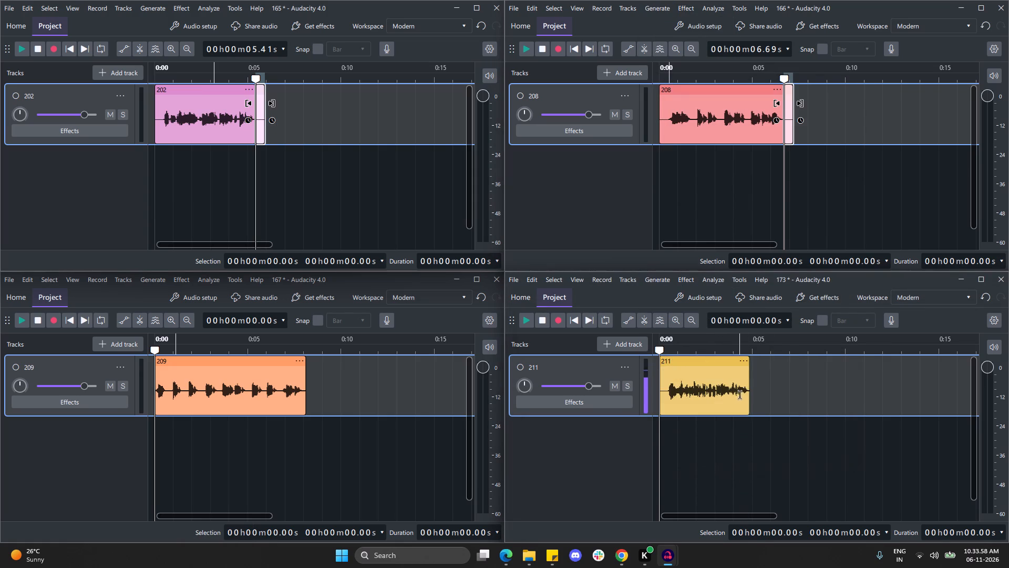
left_click(749, 393)
left_click(654, 278)
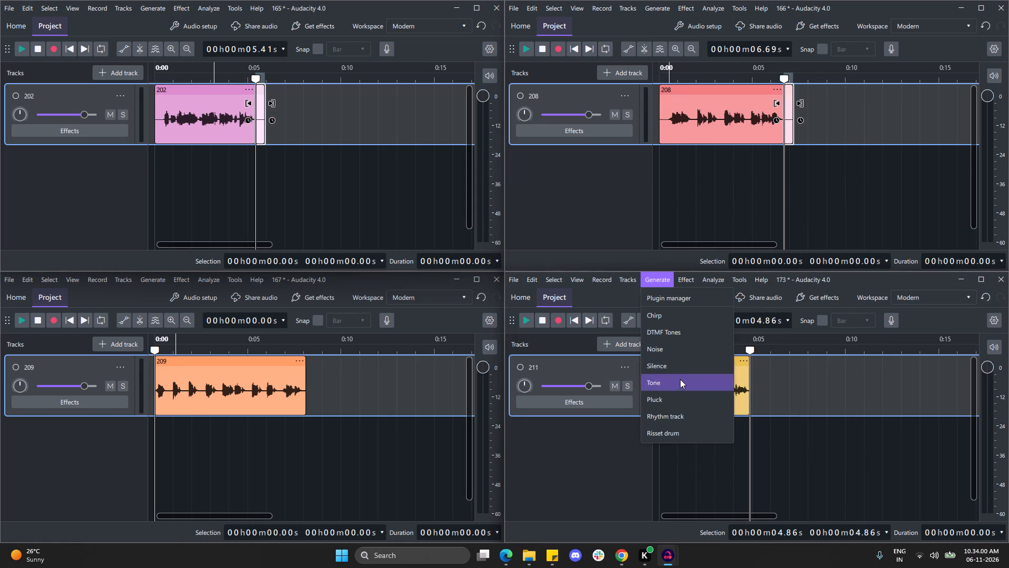
left_click(680, 366)
left_click(777, 422)
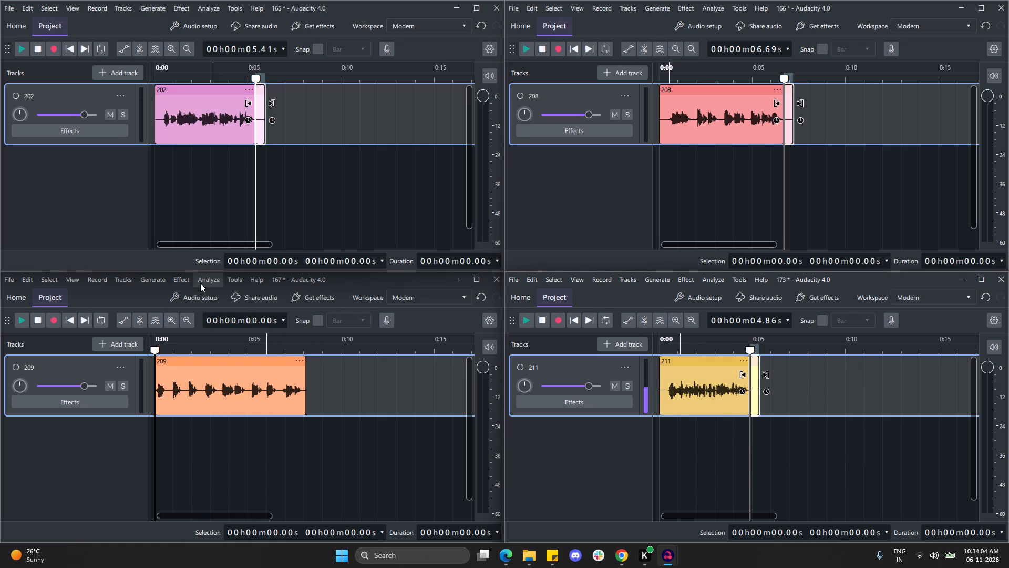
Generate 0.5 s of silence at both the start and the end of clip 209 in the 167 project.
left_click(155, 278)
left_click(179, 364)
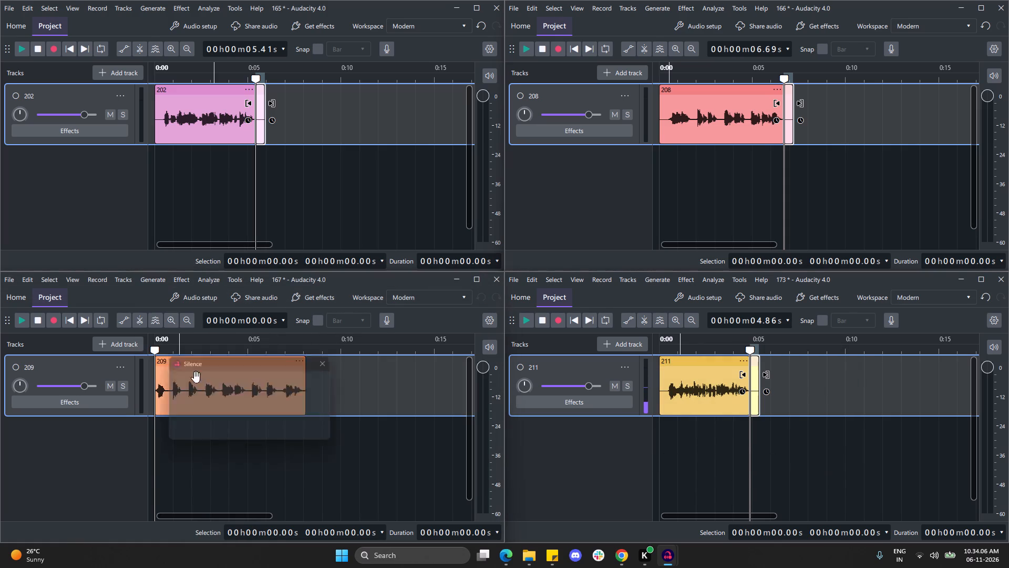
left_click(271, 427)
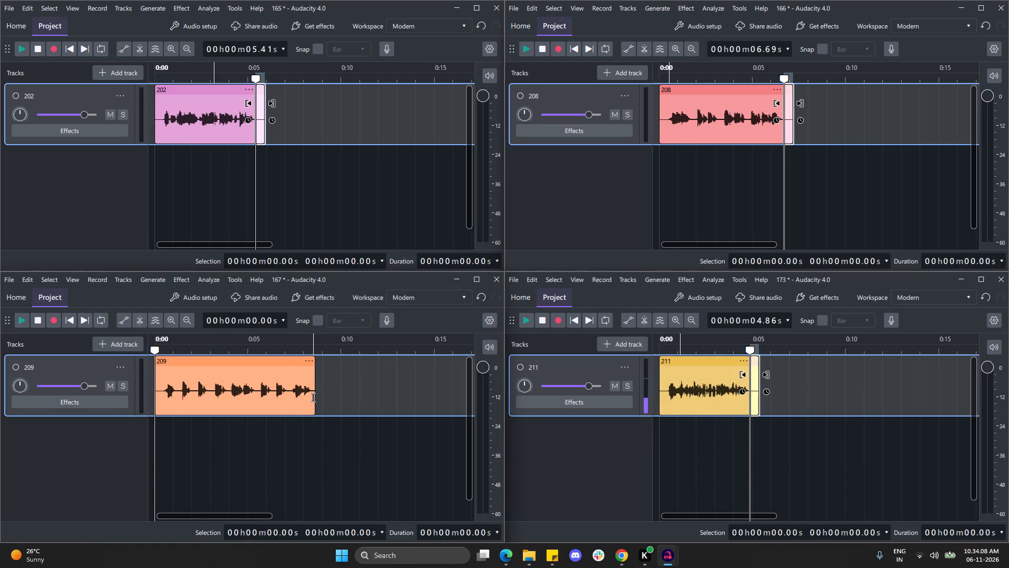
left_click(315, 397)
left_click(186, 280)
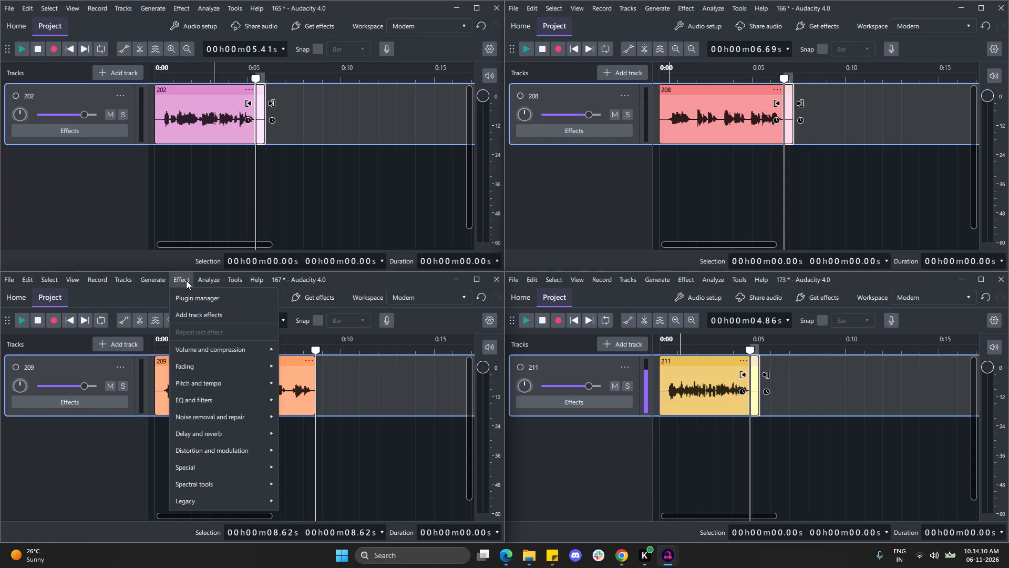
left_click(159, 278)
left_click(158, 281)
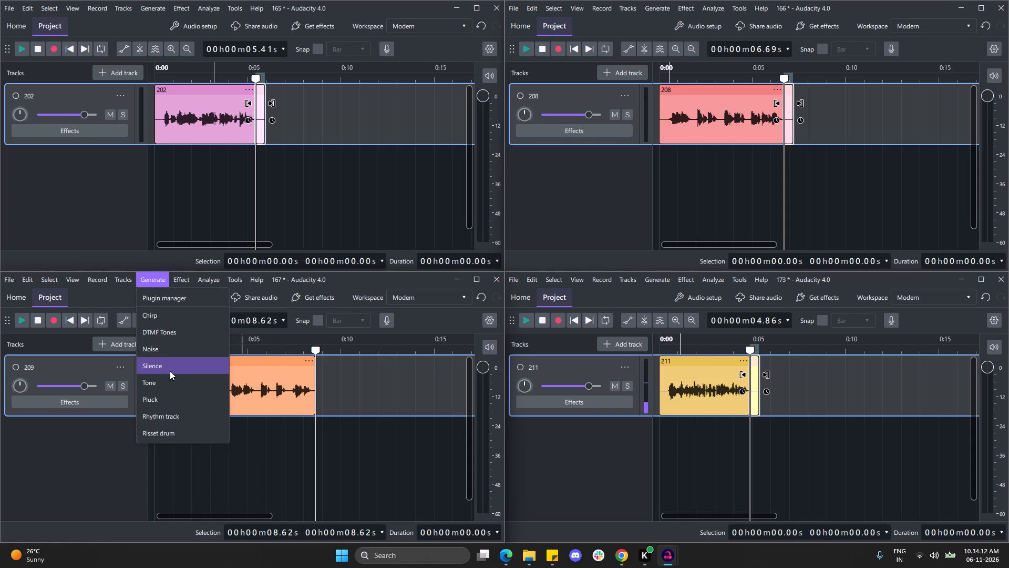
left_click(170, 371)
left_click(267, 429)
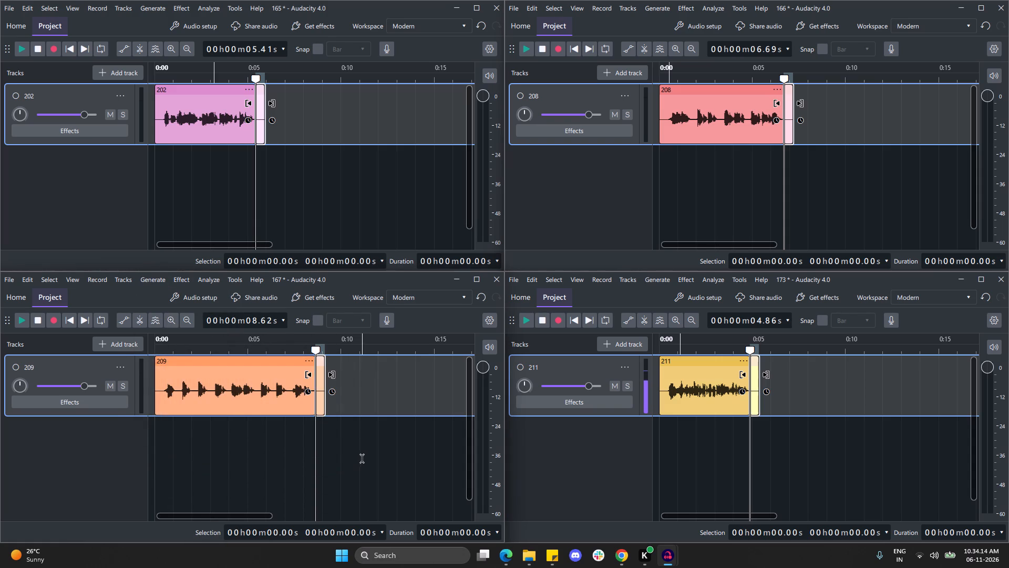
Export the 165 project's audio to the batch 2 folder as the mono 16000 Hz WAV Te_sp_1_202.
left_click(3, 8)
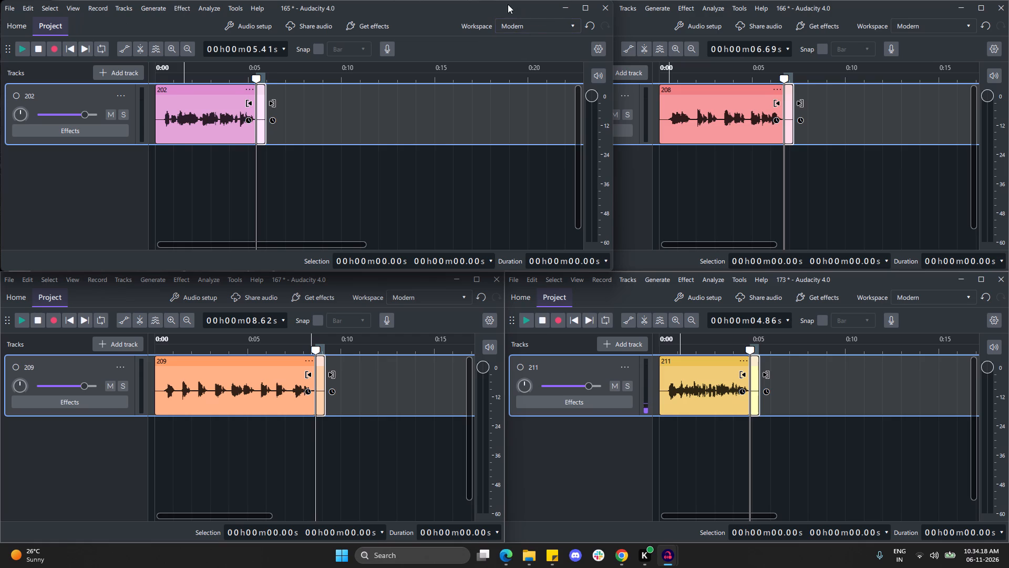
left_click_drag(508, 4, 578, 22)
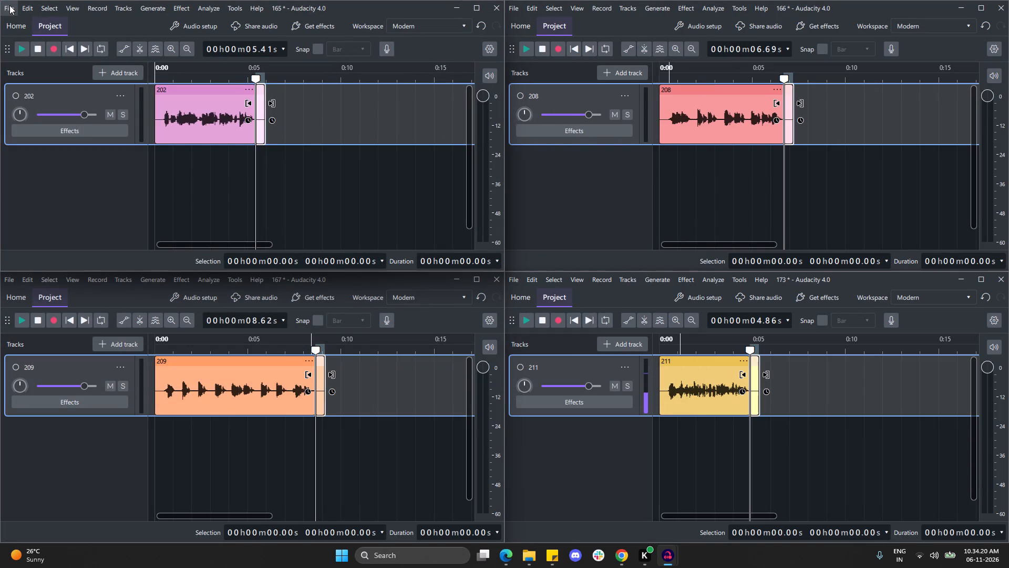
left_click(9, 5)
left_click(54, 158)
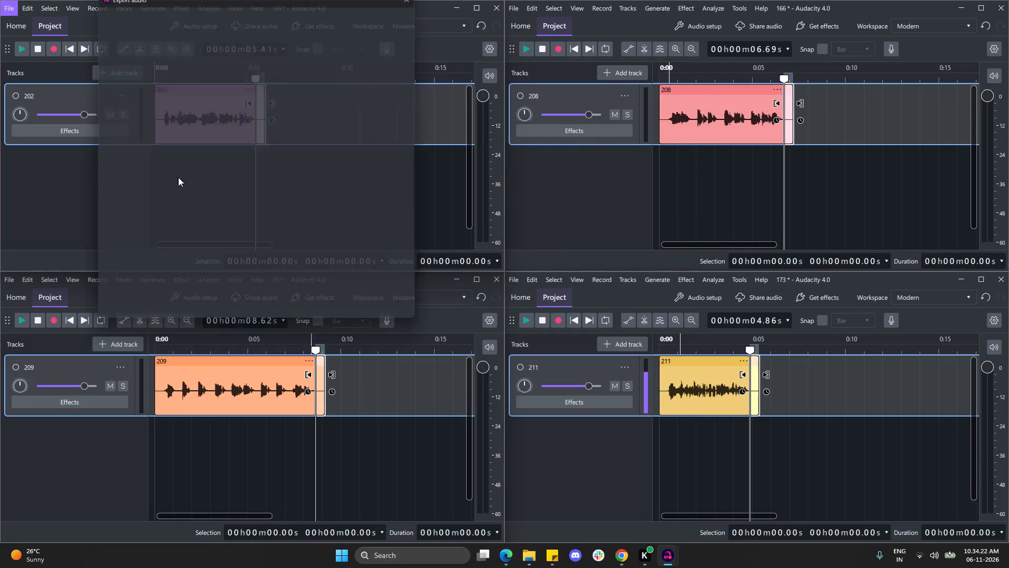
left_click(229, 83)
left_click(229, 83, "ctrl")
key("ctrl+v")
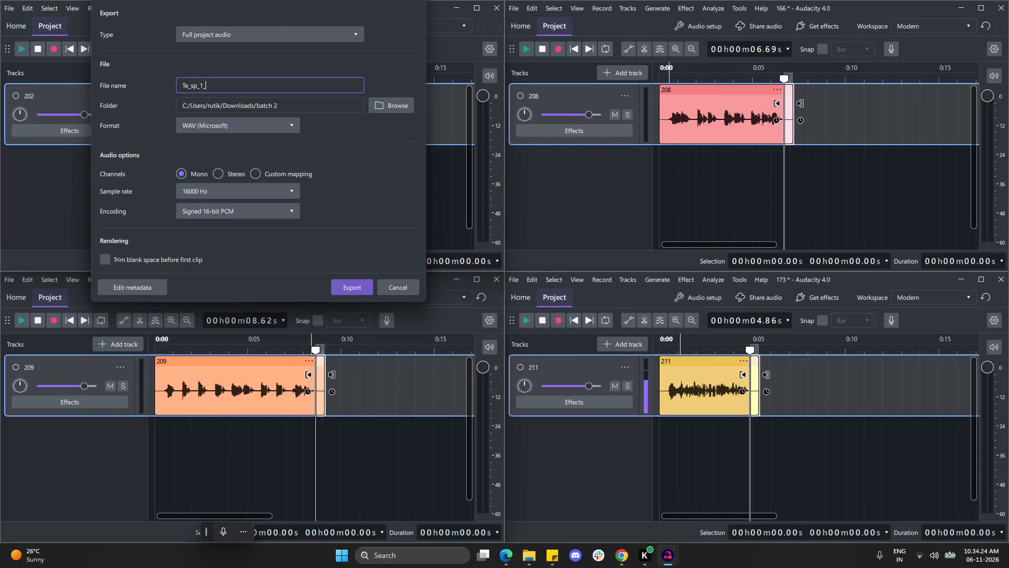
type("202")
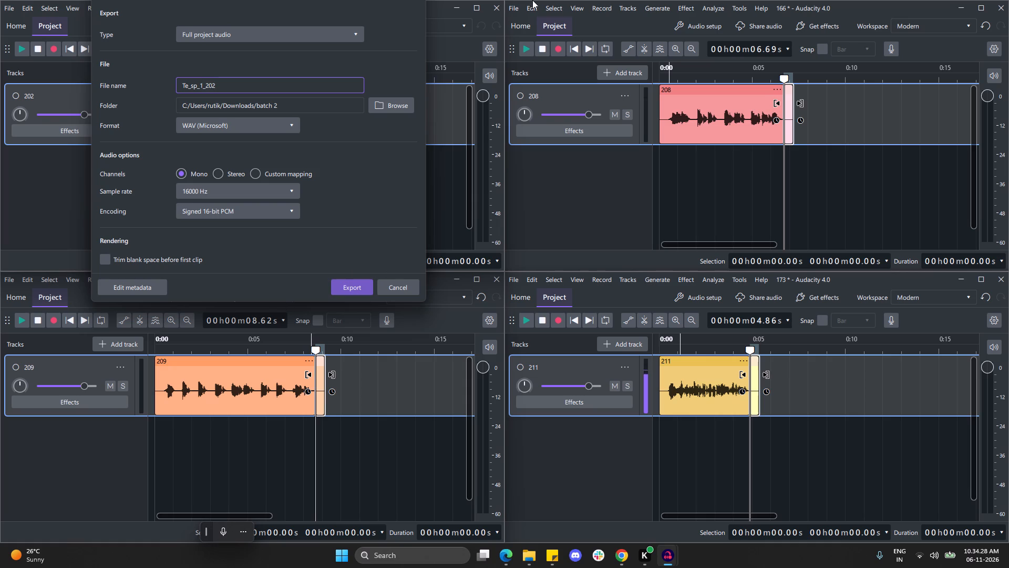
left_click(356, 286)
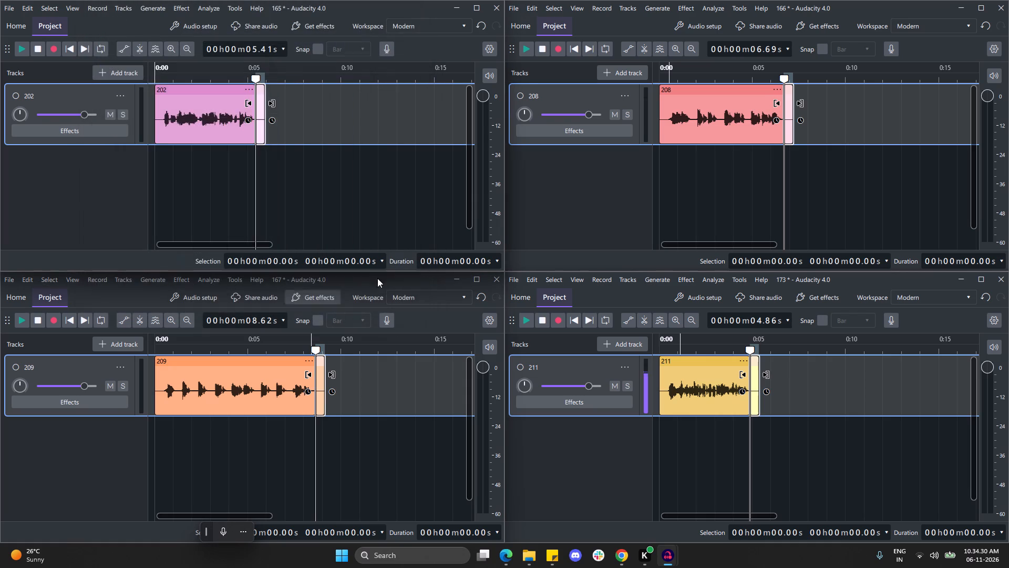
Export the 166 project's audio to the batch 2 folder as the mono 16000 Hz WAV Te_sp_1_208.
left_click(512, 10)
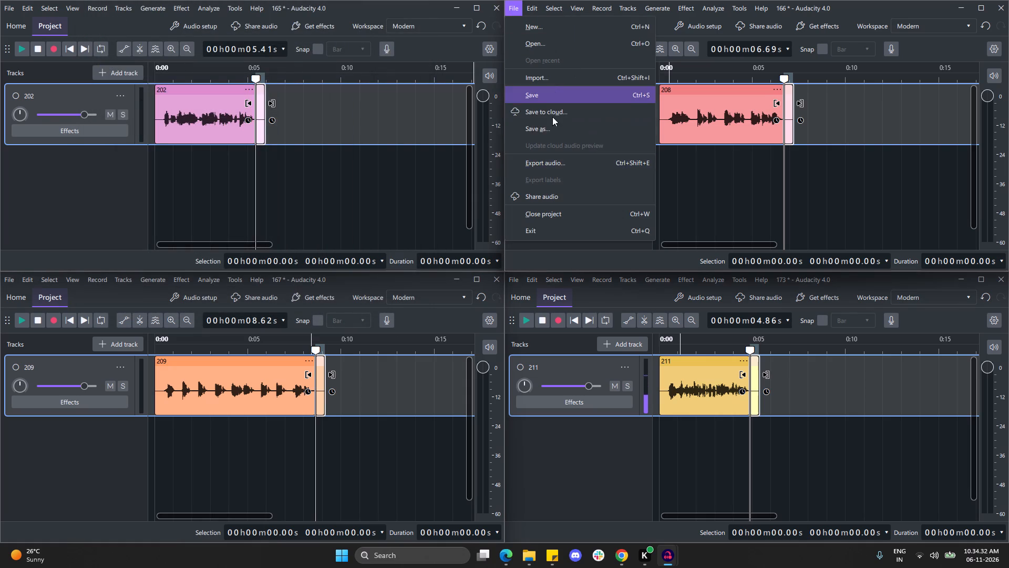
left_click(554, 163)
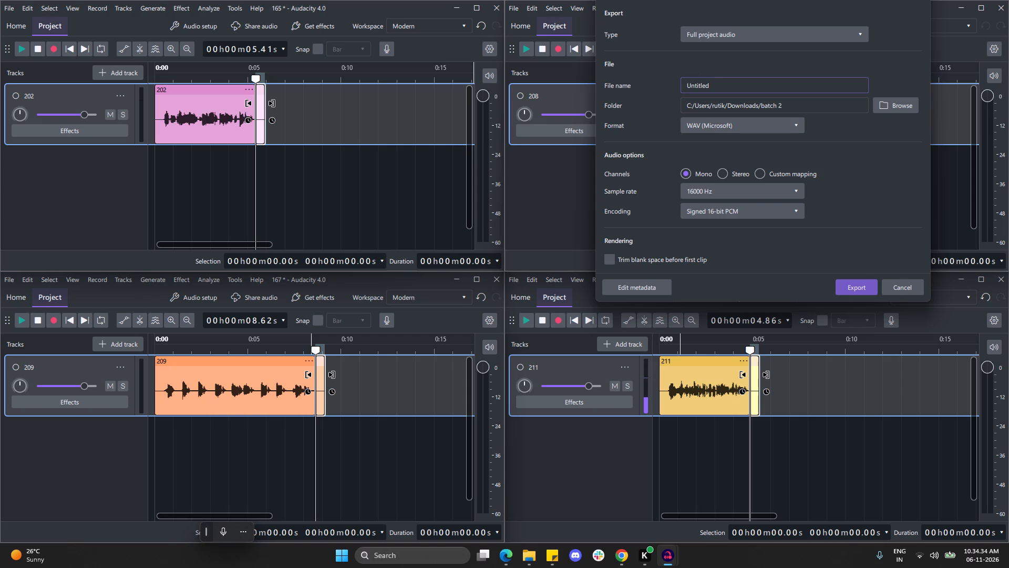
left_click(710, 88)
left_click(710, 88)
key("ctrl+v")
type("20")
key("8")
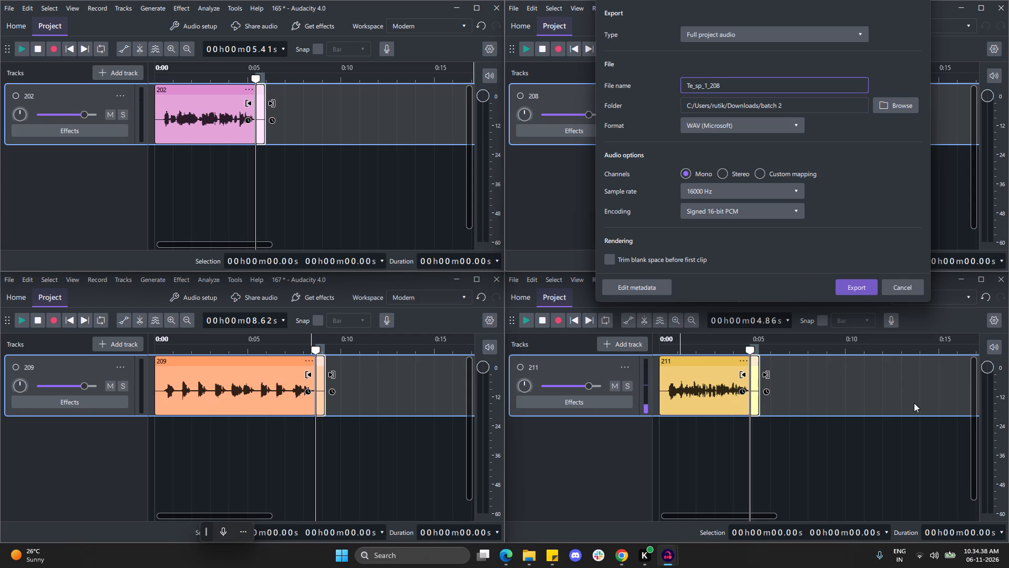
left_click(852, 291)
Export the 173 project's audio to the batch 2 folder as the mono 16000 Hz WAV Te_sp_1_211.
left_click(516, 283)
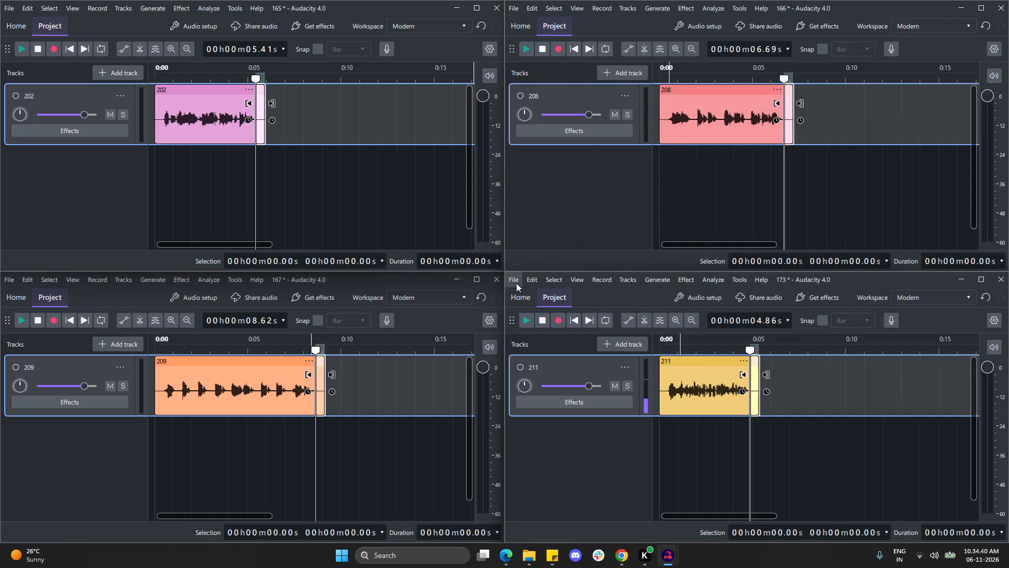
left_click(567, 436)
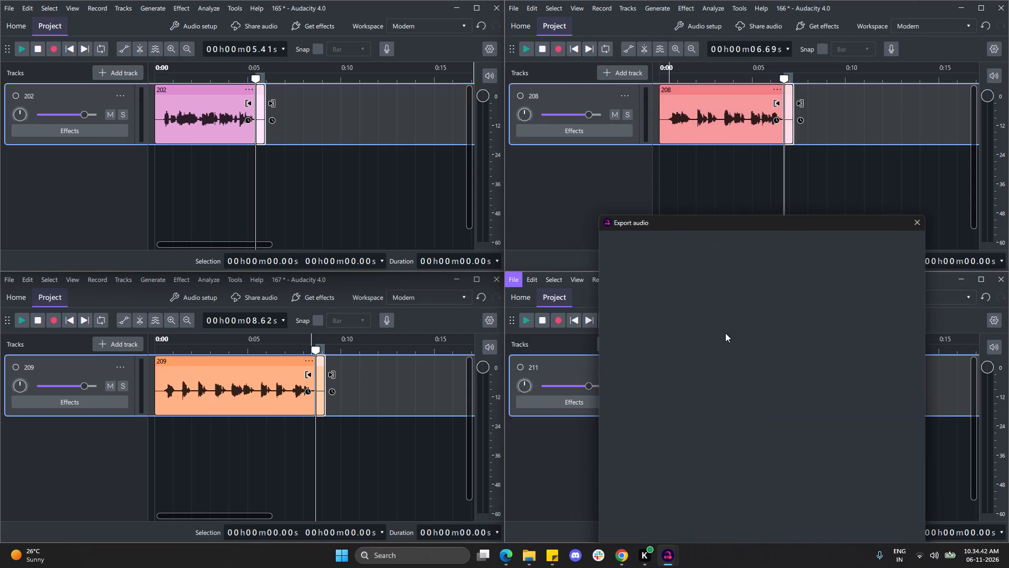
left_click(711, 317)
key("ctrl+v")
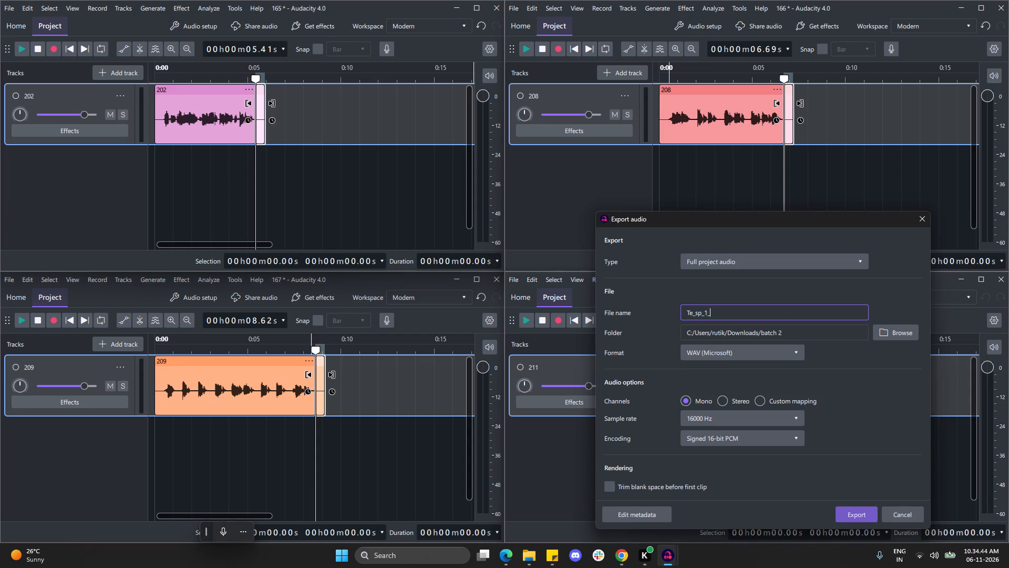
type("20")
key("BackSpace")
type("11")
left_click(850, 511)
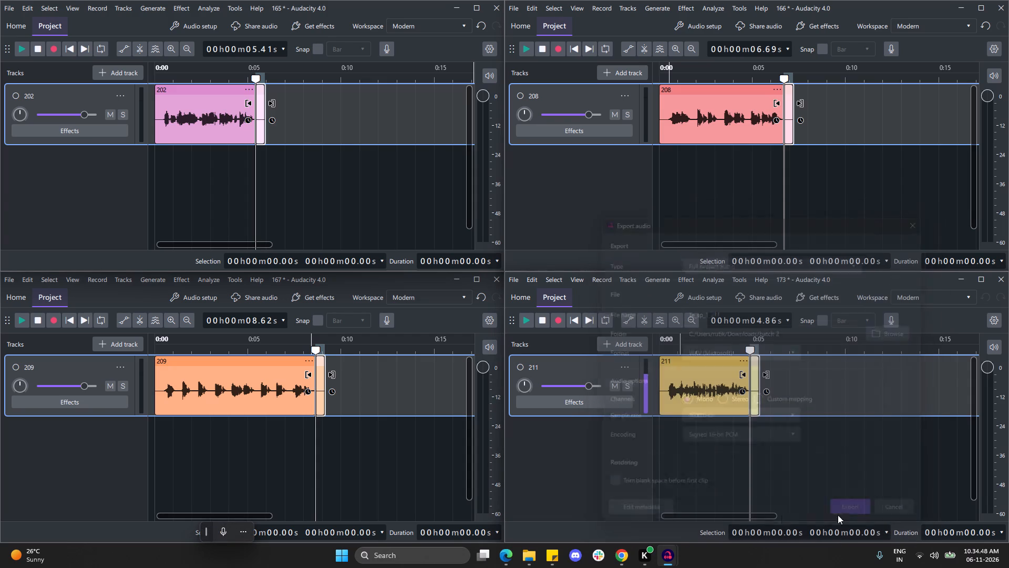
Export the 167 project's audio to the batch 2 folder as the mono 16000 Hz WAV Te_sp_1_209.
left_click(11, 278)
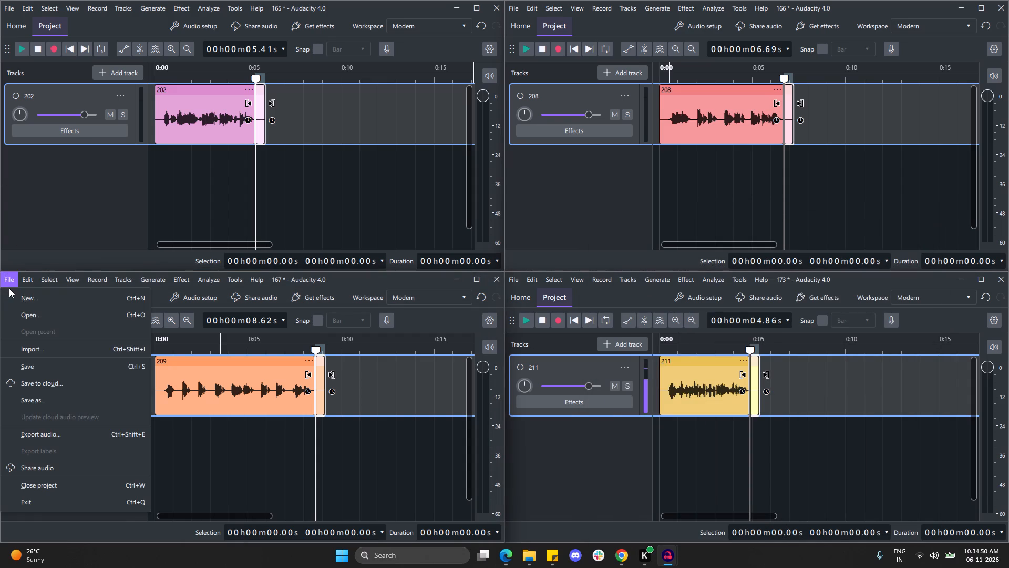
left_click(34, 441)
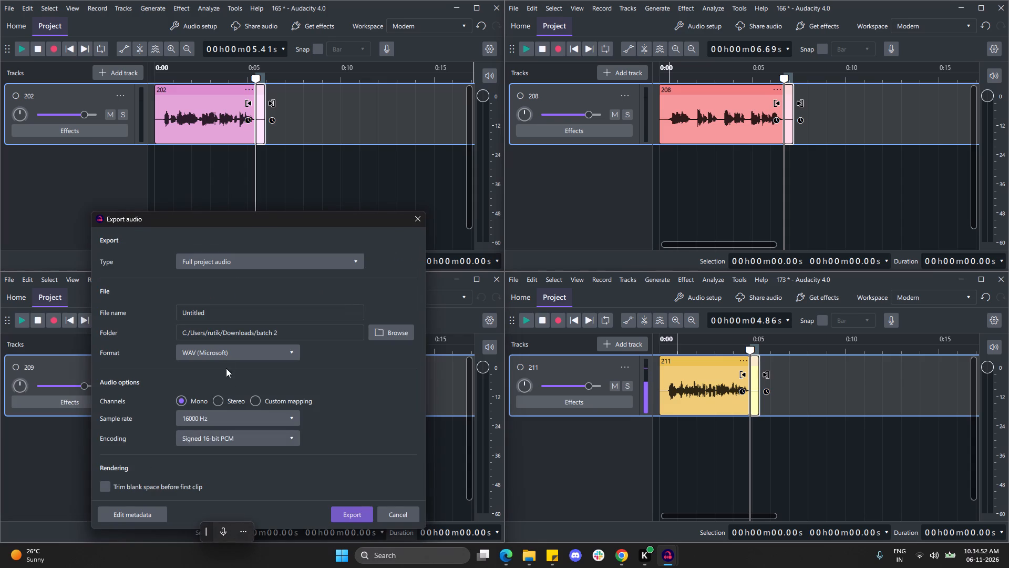
left_click(221, 318)
double_click(221, 314)
key("ctrl+v")
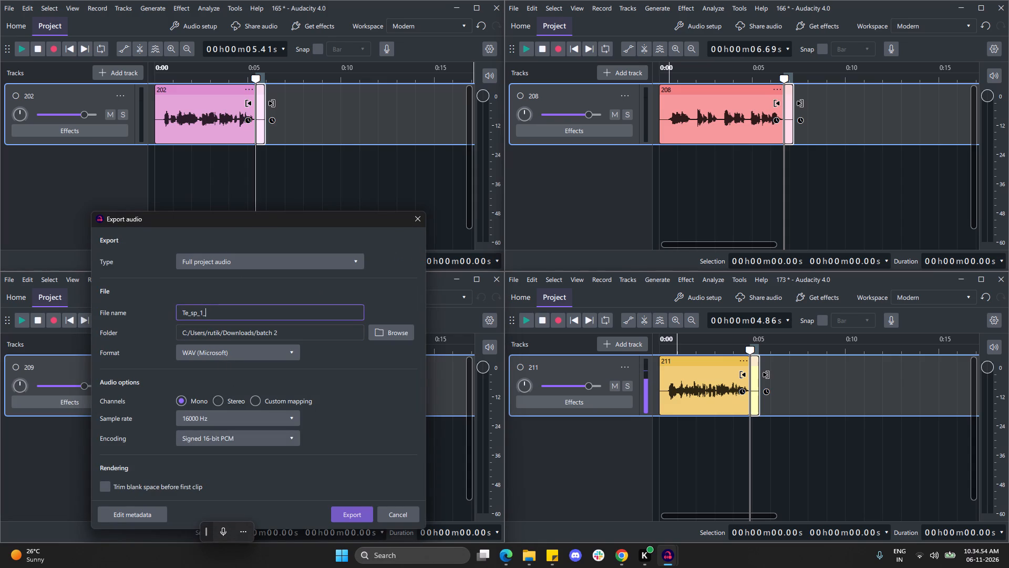
type("209")
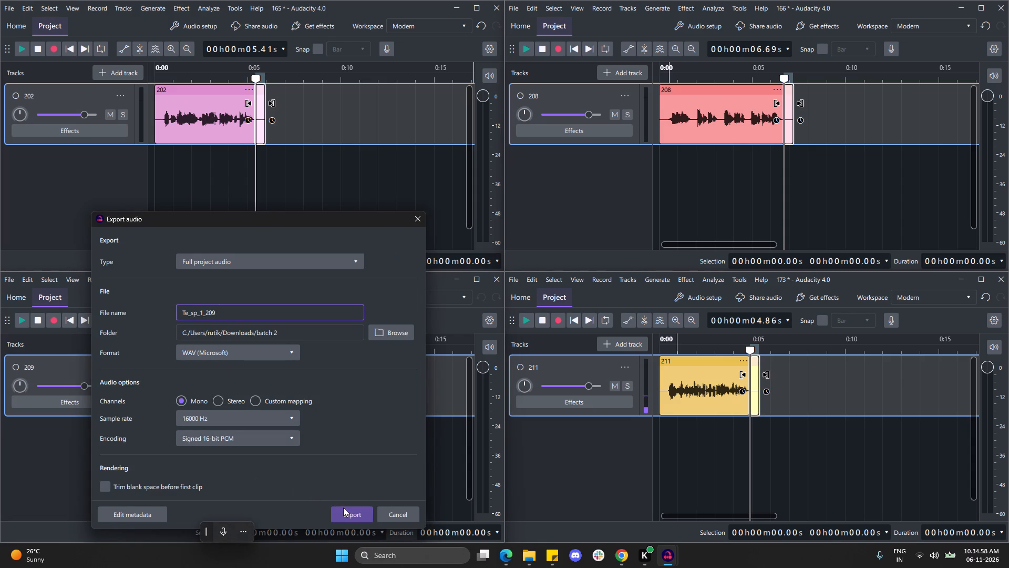
left_click(346, 509)
Delete the exported tracks 202, 208 and 209 from the 165, 166 and 167 projects.
left_click(121, 97)
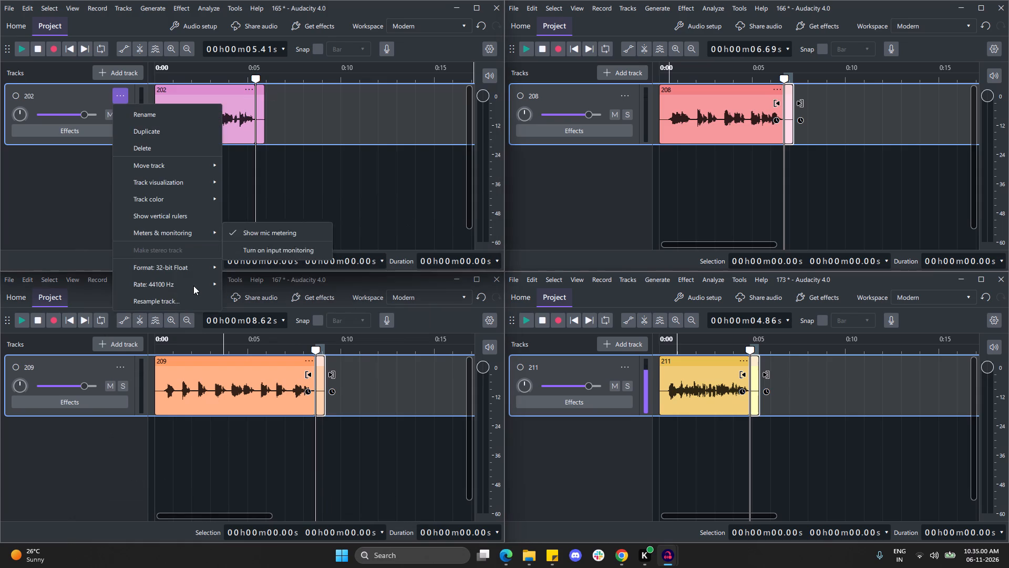
left_click(157, 147)
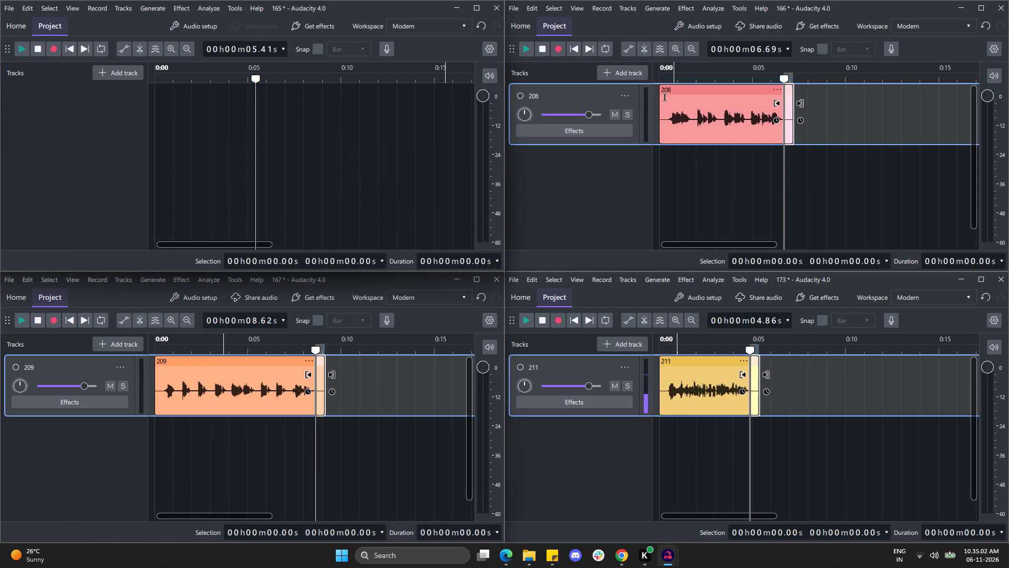
left_click(625, 97)
left_click(667, 141)
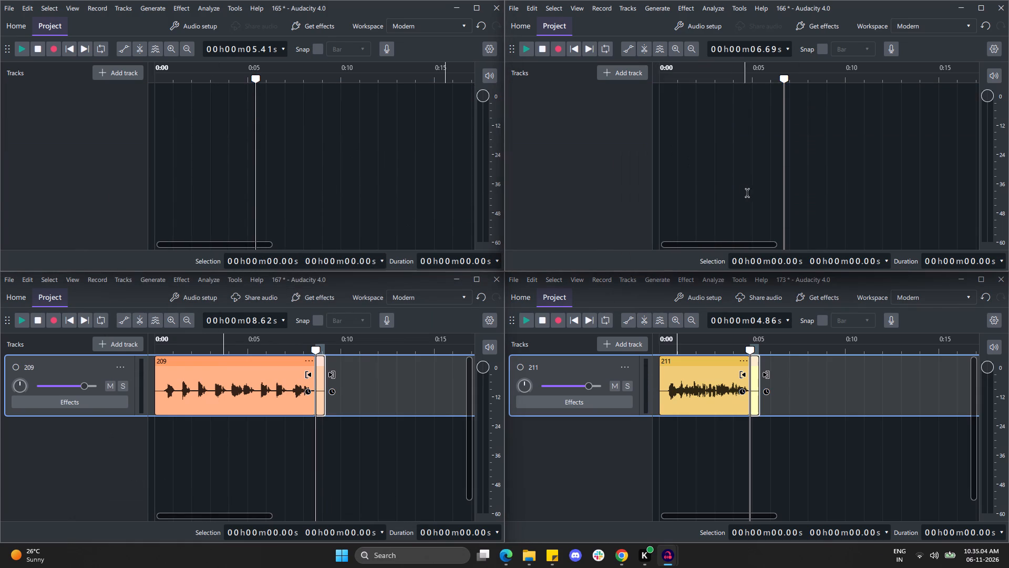
left_click(117, 366)
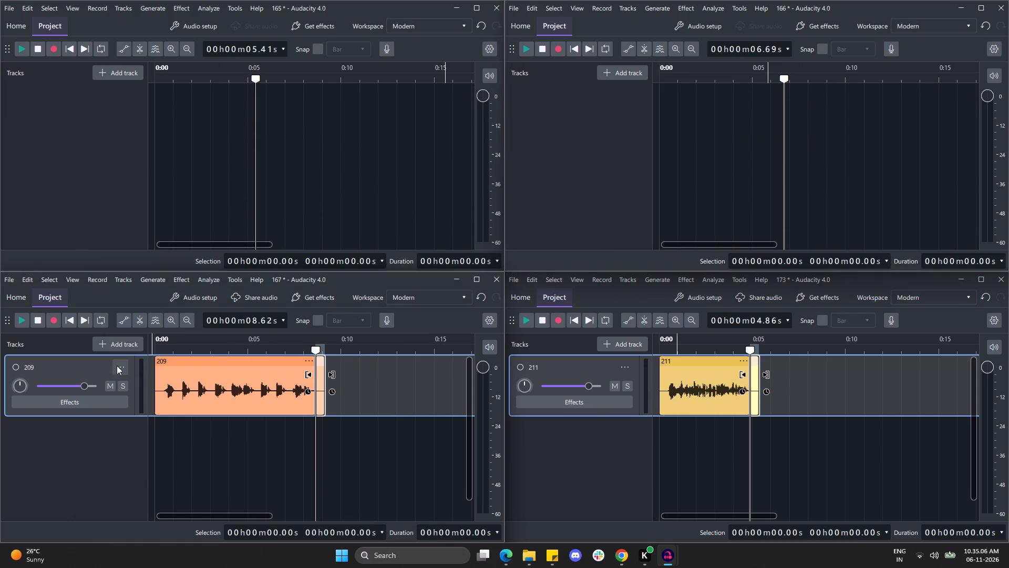
left_click(162, 195)
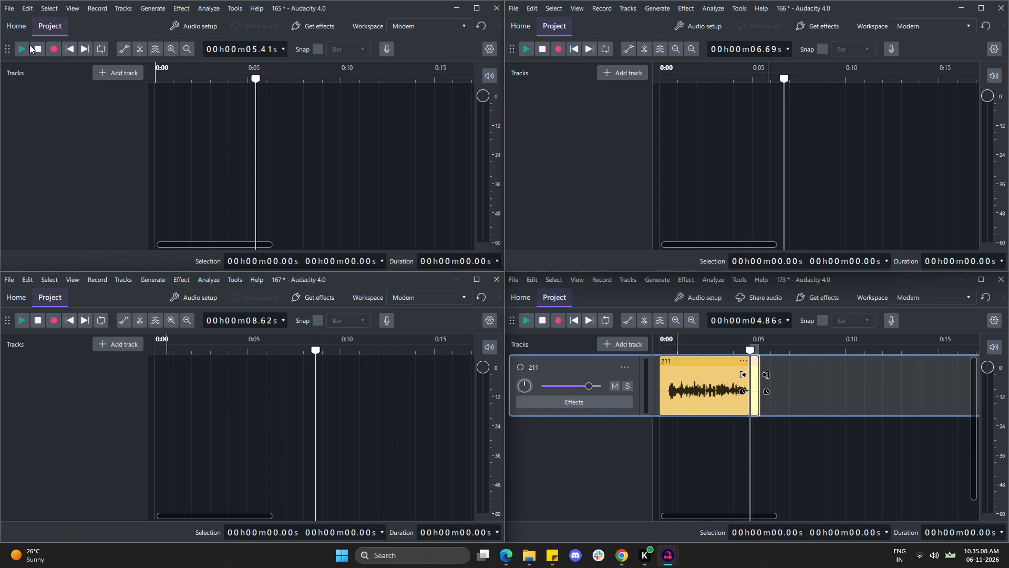
left_click(12, 7)
Switch to File Explorer and rename 200.wav in the batch 2 folder as Te_sp_1_200.wav.
left_click(534, 556)
scroll(238, 127, "up", 2)
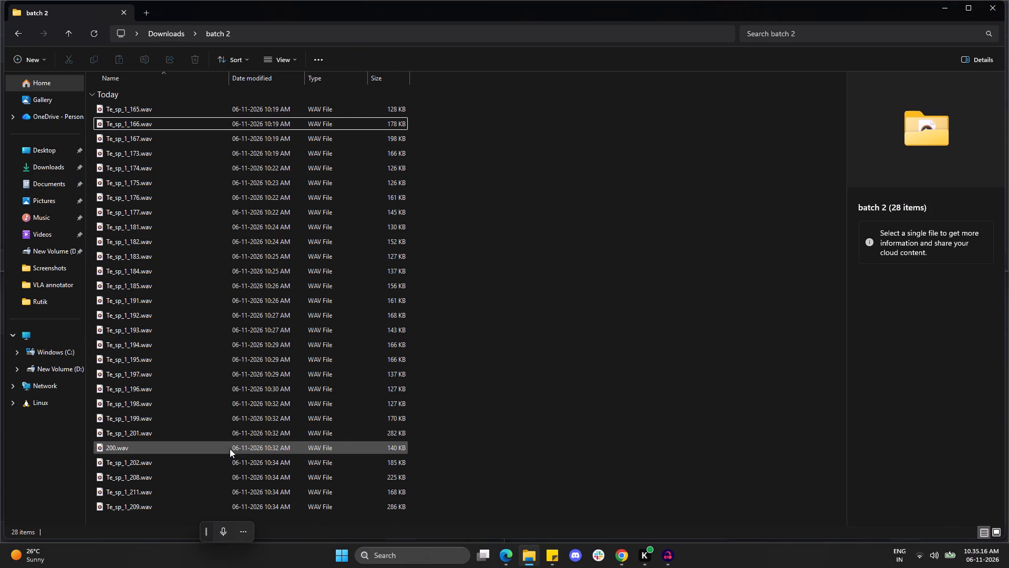
scroll(230, 449, "down", 2)
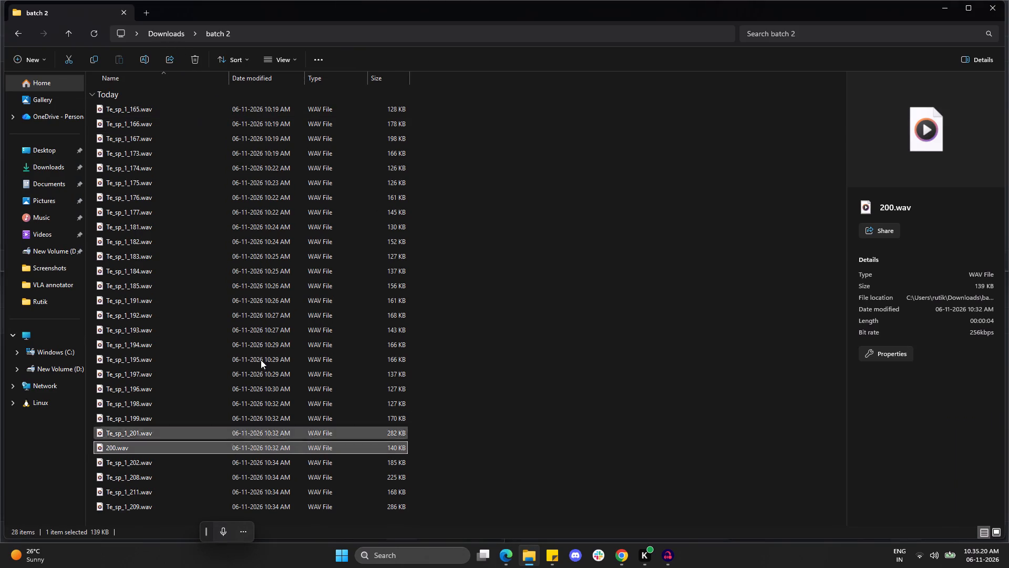
left_click(143, 60)
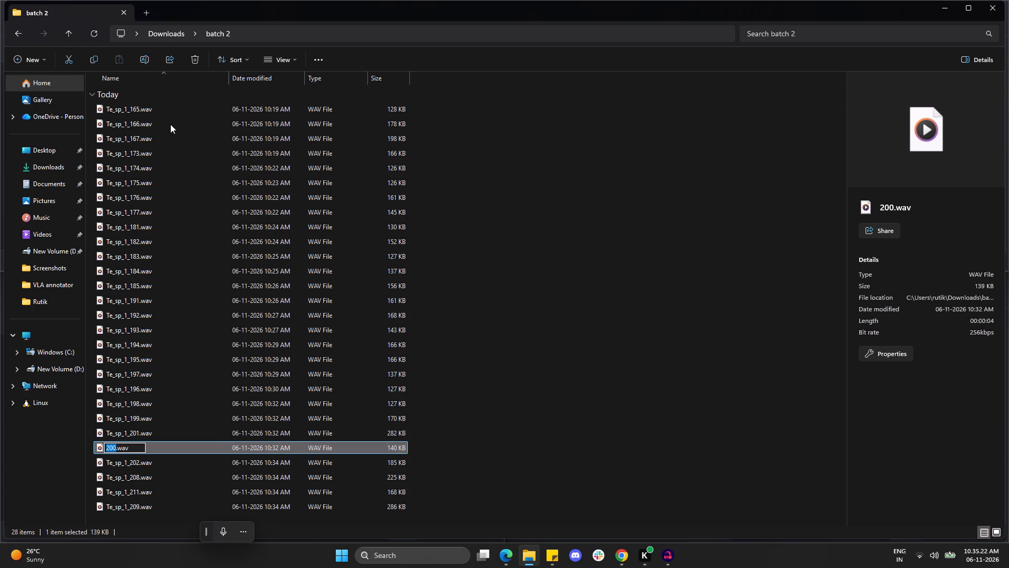
key("ctrl+v")
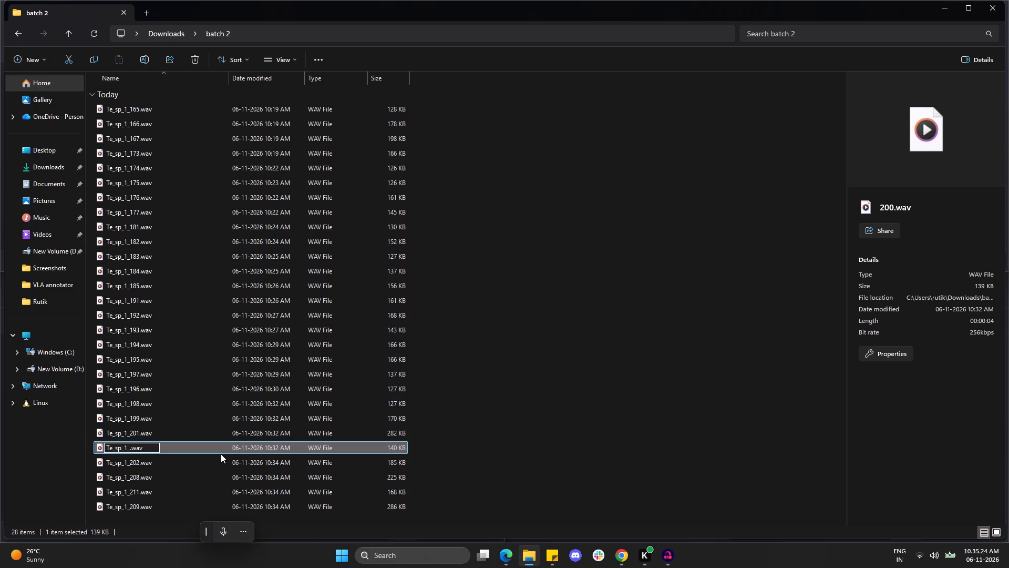
type("200")
left_click(609, 490)
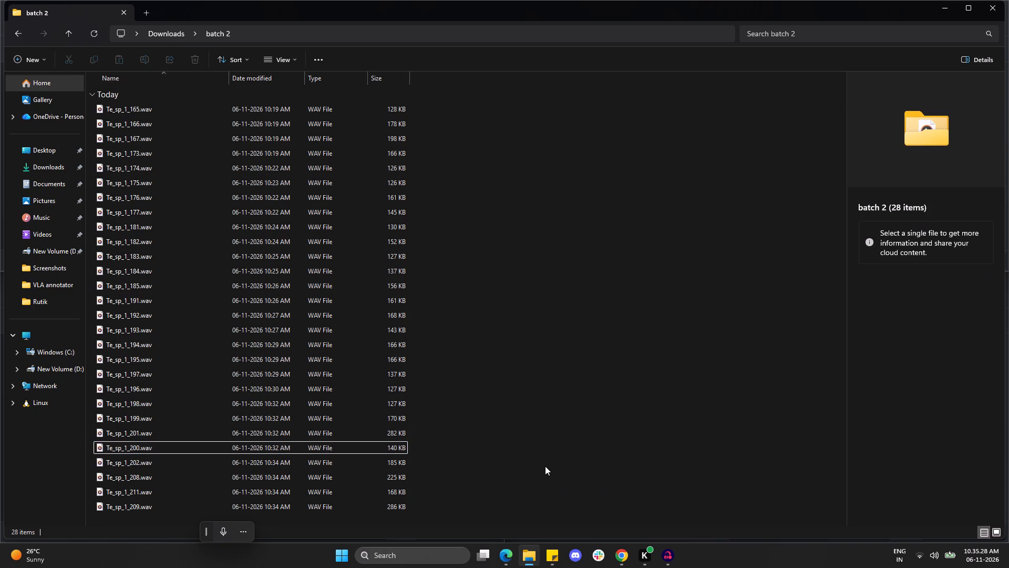
Sort the WAV files in the batch 2 folder by name in ascending order.
left_click(235, 64)
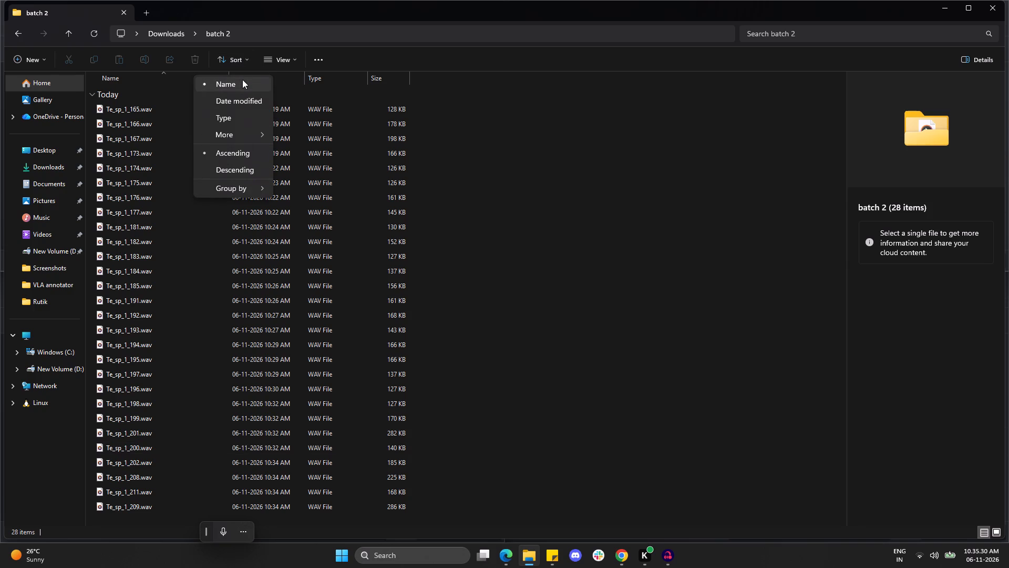
left_click(240, 83)
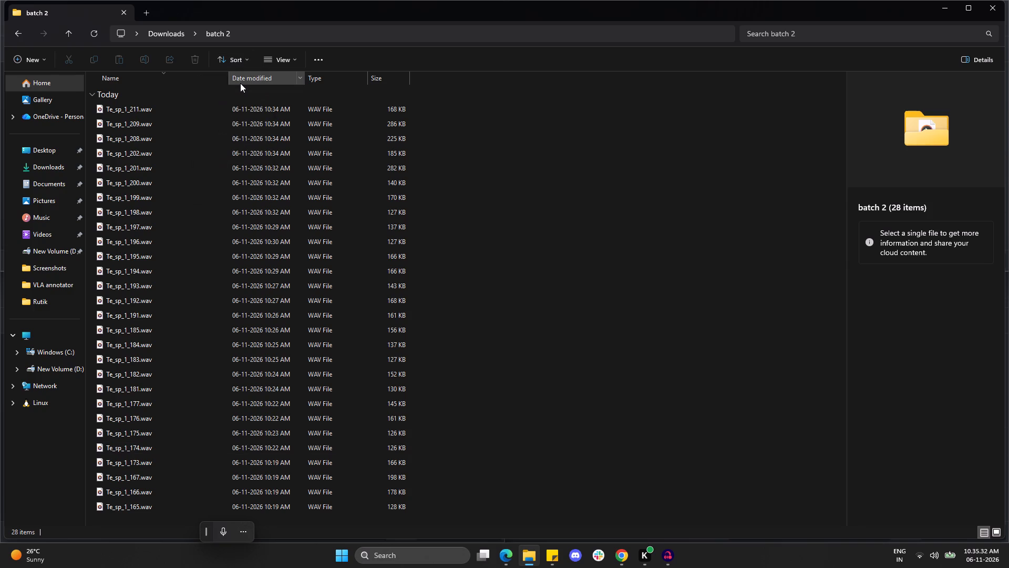
scroll(208, 160, "up", 1)
left_click(234, 61)
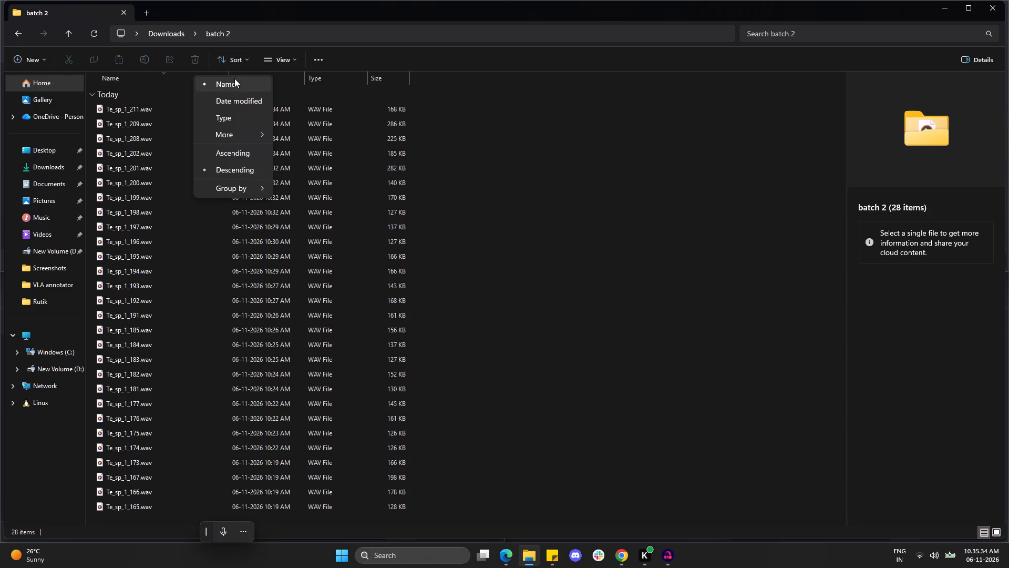
left_click(232, 86)
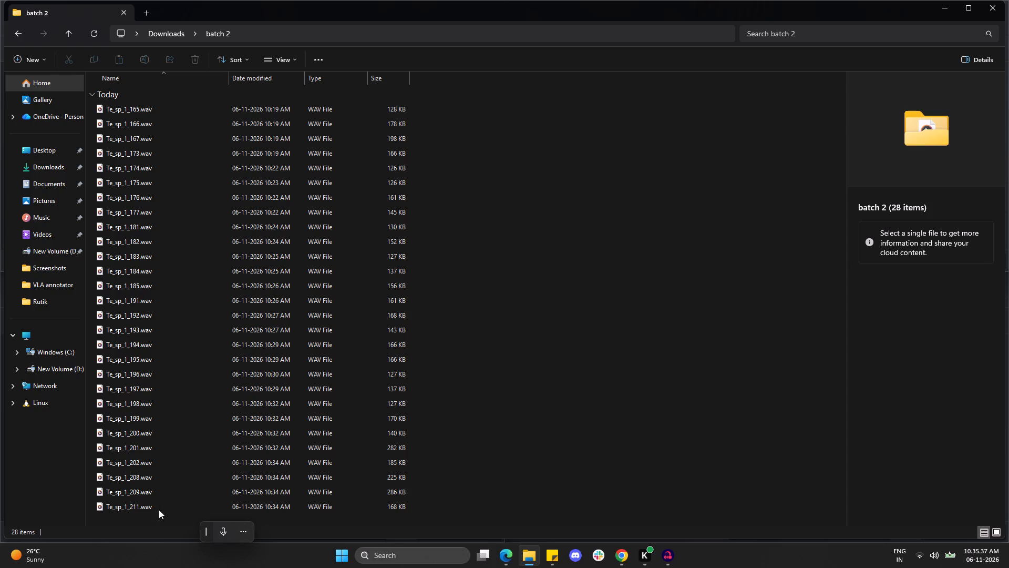
scroll(437, 432, "down", 3)
Delete the already processed MP3s from 165 through 209 from the Rutik folder in Downloads.
left_click(159, 32)
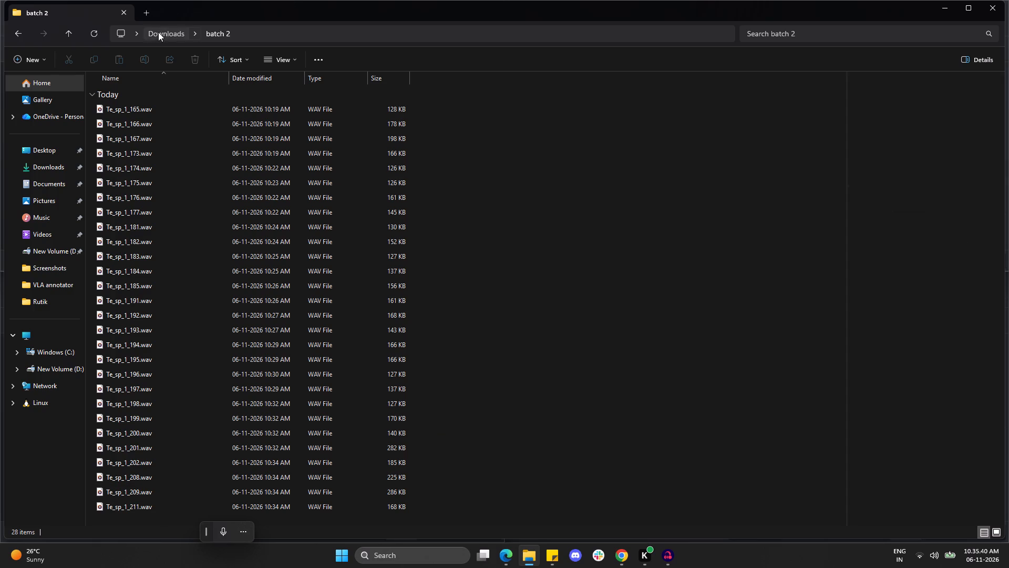
double_click(123, 171)
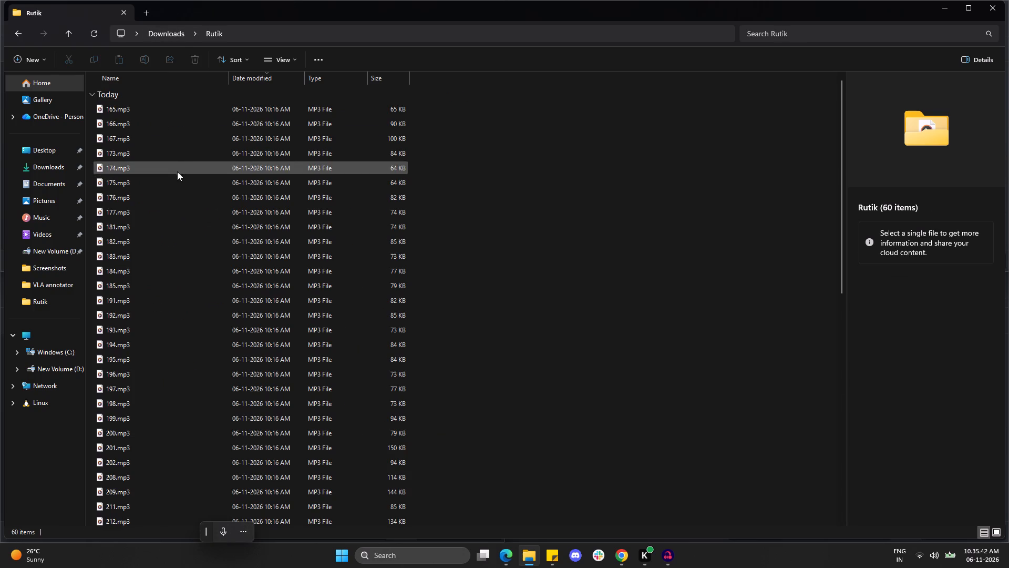
left_click_drag(441, 110, 350, 148)
left_click_drag(332, 168, 263, 482)
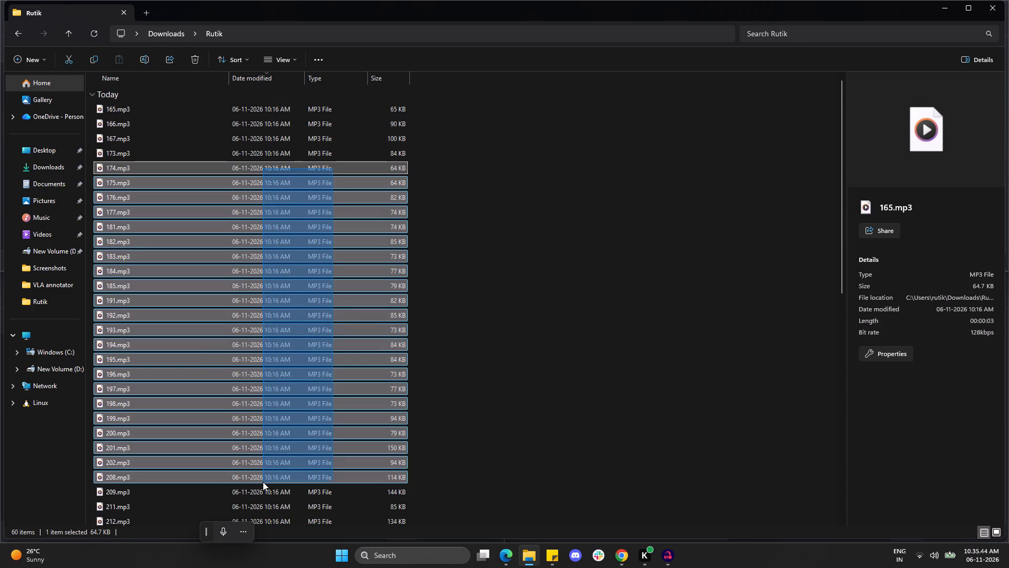
left_click_drag(263, 482, 264, 477)
left_click(433, 104)
left_click_drag(449, 107, 332, 122)
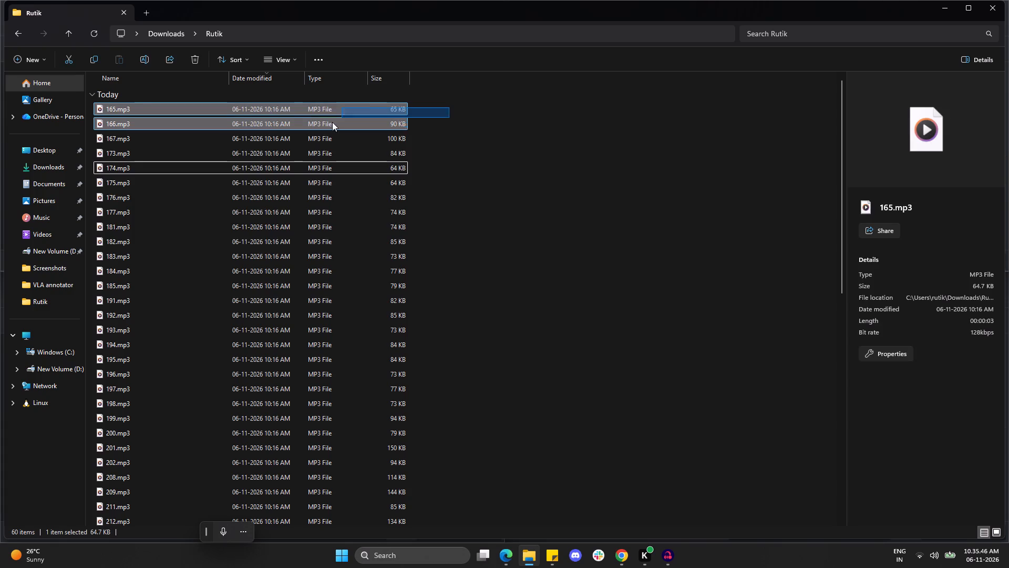
left_click_drag(332, 122, 258, 308)
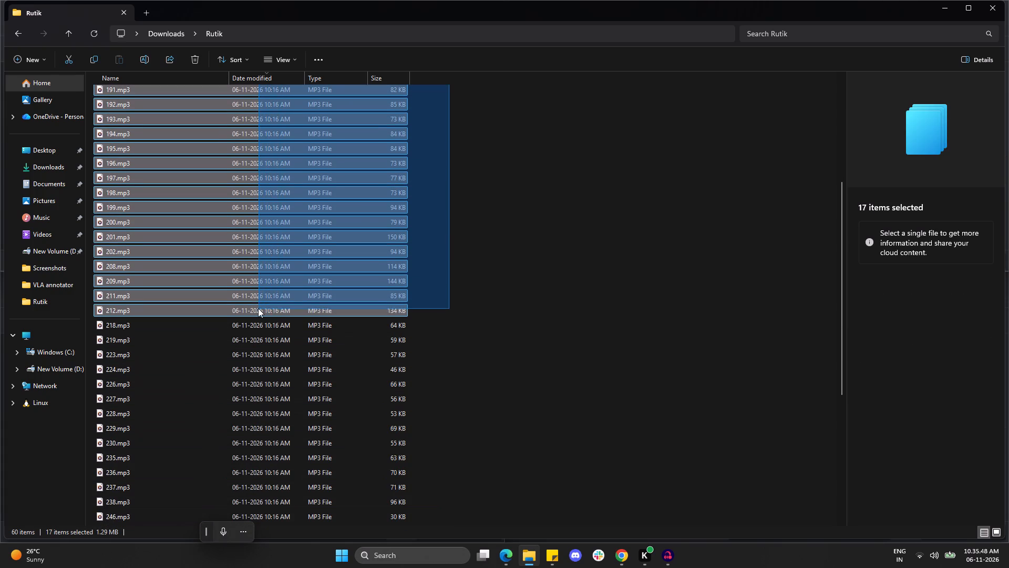
left_click_drag(258, 308, 253, 279)
key("Delete")
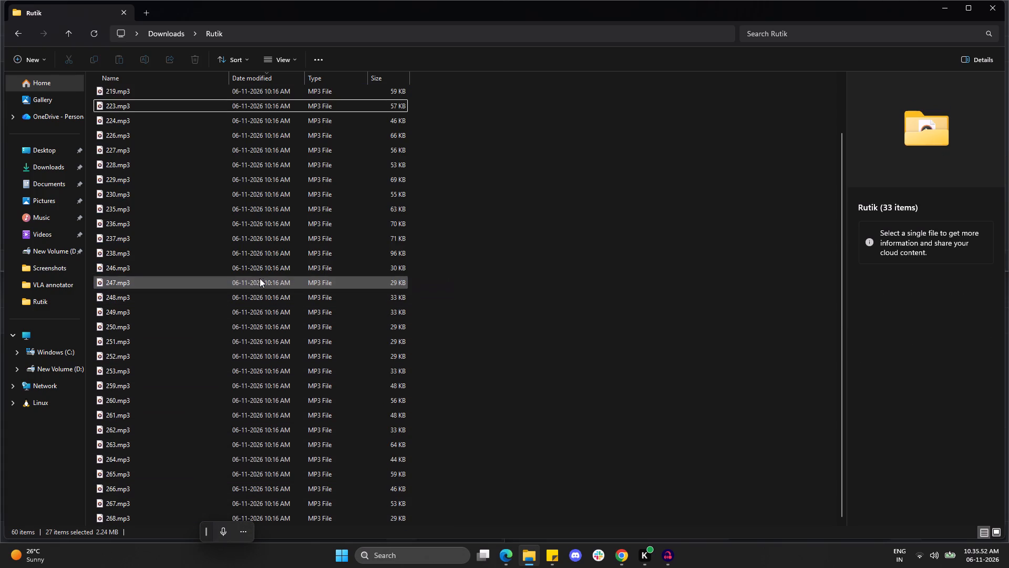
scroll(275, 253, "up", 6)
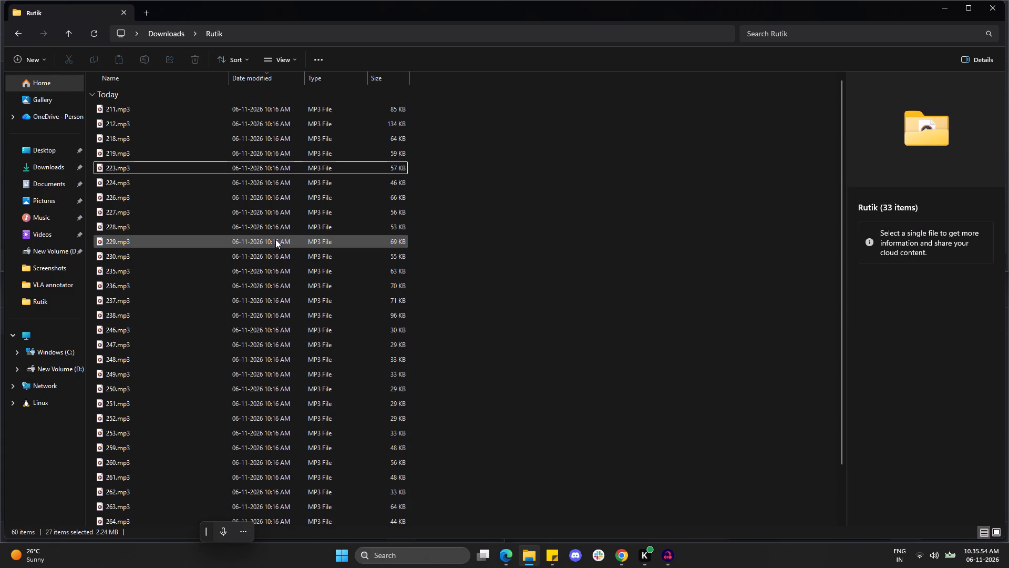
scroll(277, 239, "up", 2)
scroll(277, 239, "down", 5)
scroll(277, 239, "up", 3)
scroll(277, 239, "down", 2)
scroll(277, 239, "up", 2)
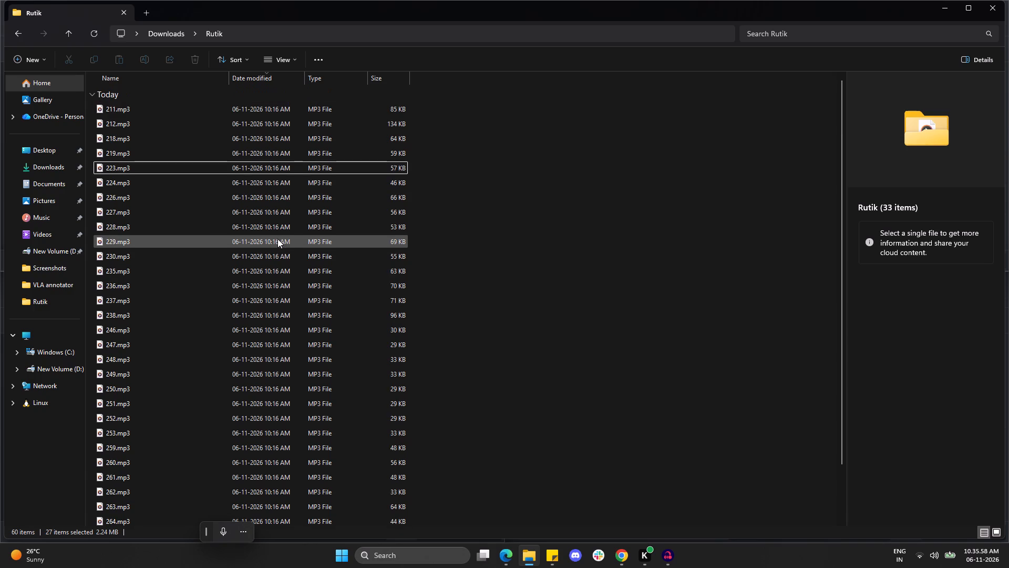
Switch to Audacity and import 212.mp3, 218.mp3 and 219.mp3 from the Rutik folder into the 165, 166 and 167 projects respectively.
left_click(942, 12)
left_click(8, 6)
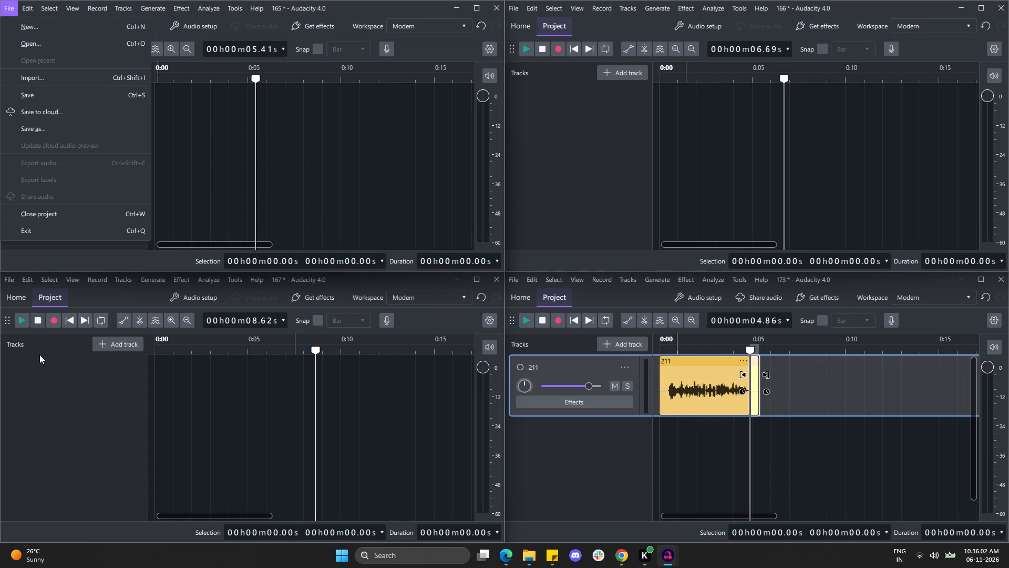
left_click(36, 75)
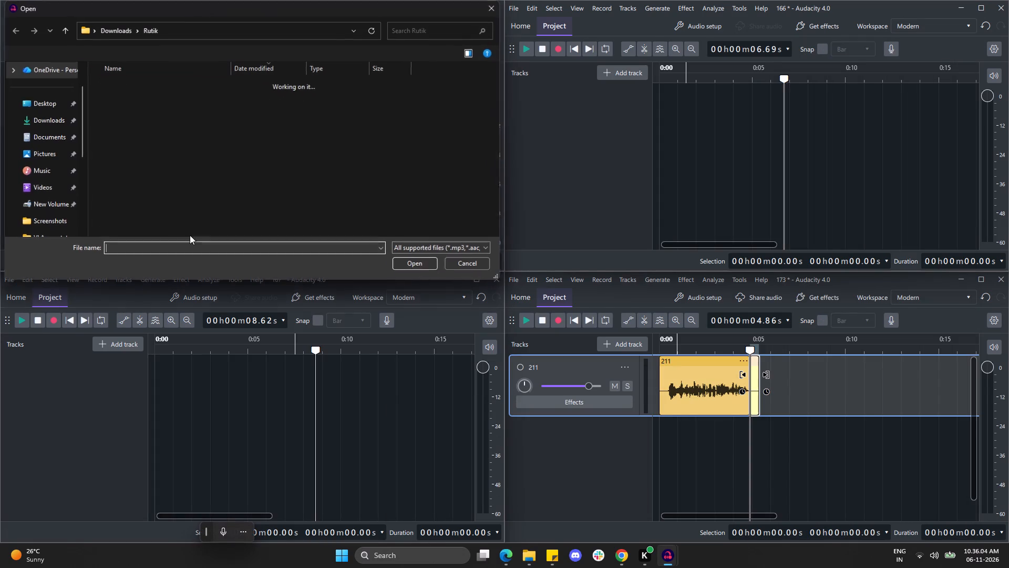
left_click(166, 116)
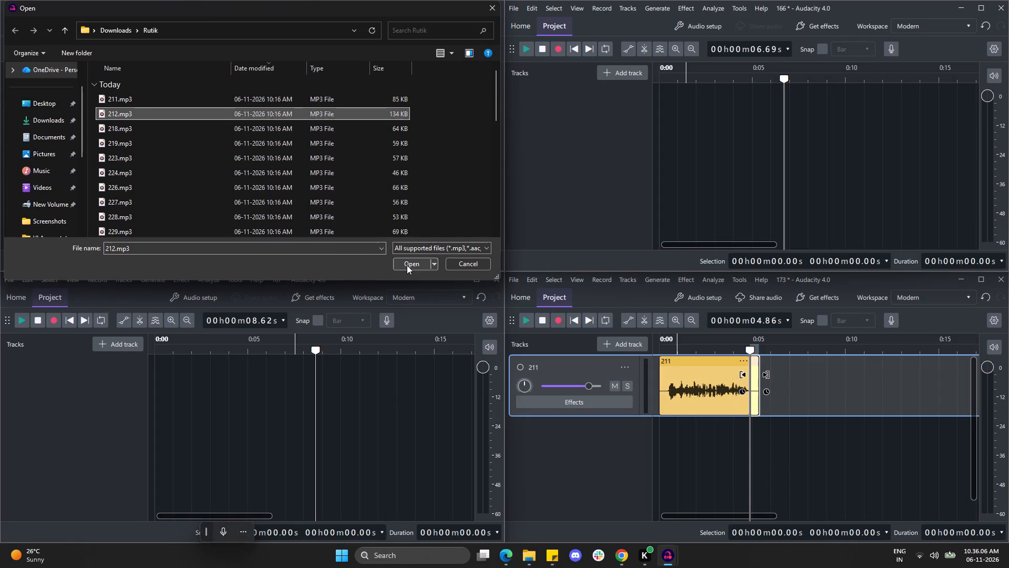
left_click(407, 265)
left_click(514, 12)
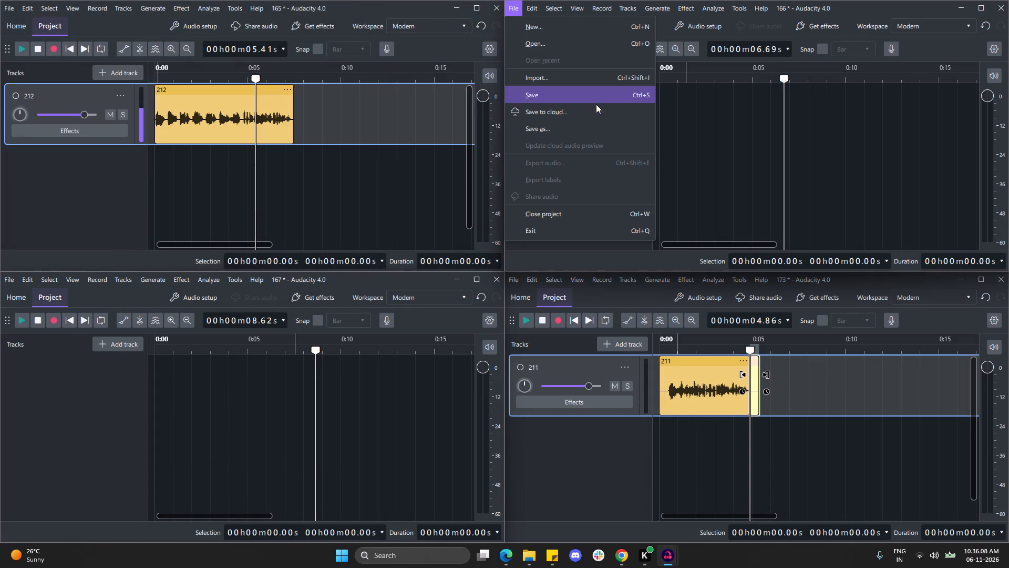
left_click(576, 75)
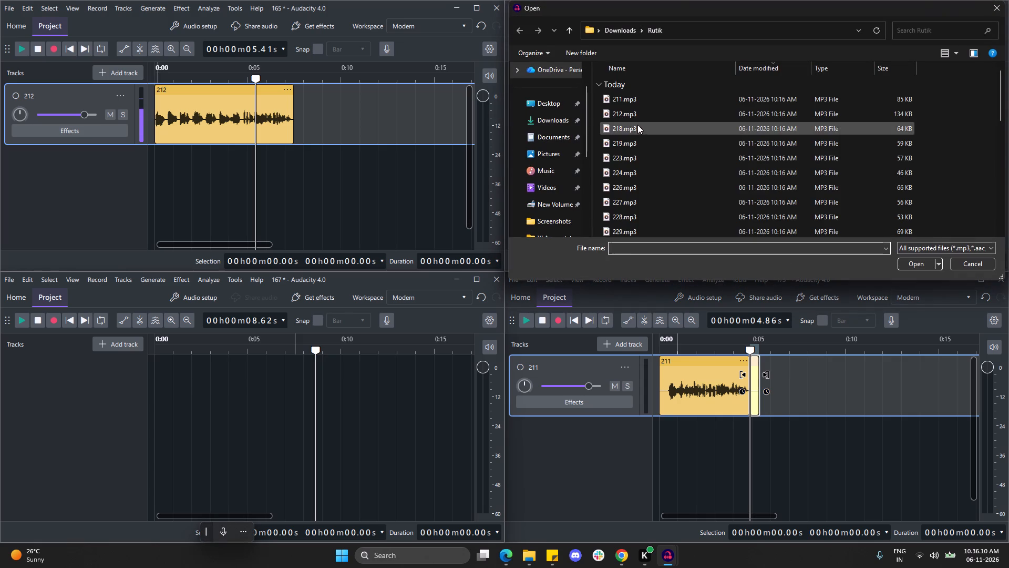
left_click(641, 117)
left_click(641, 126)
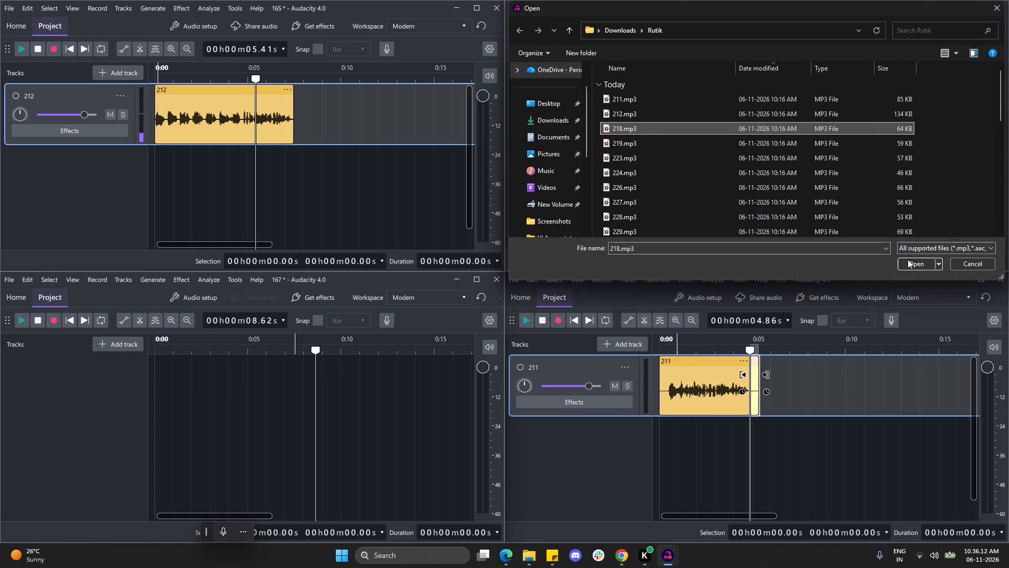
left_click(917, 266)
left_click(6, 278)
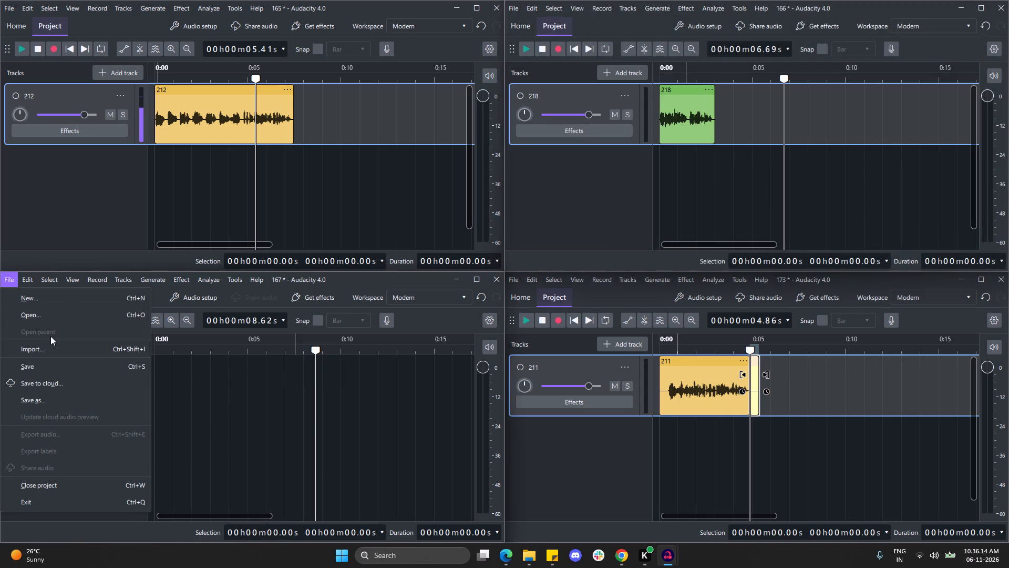
left_click(47, 349)
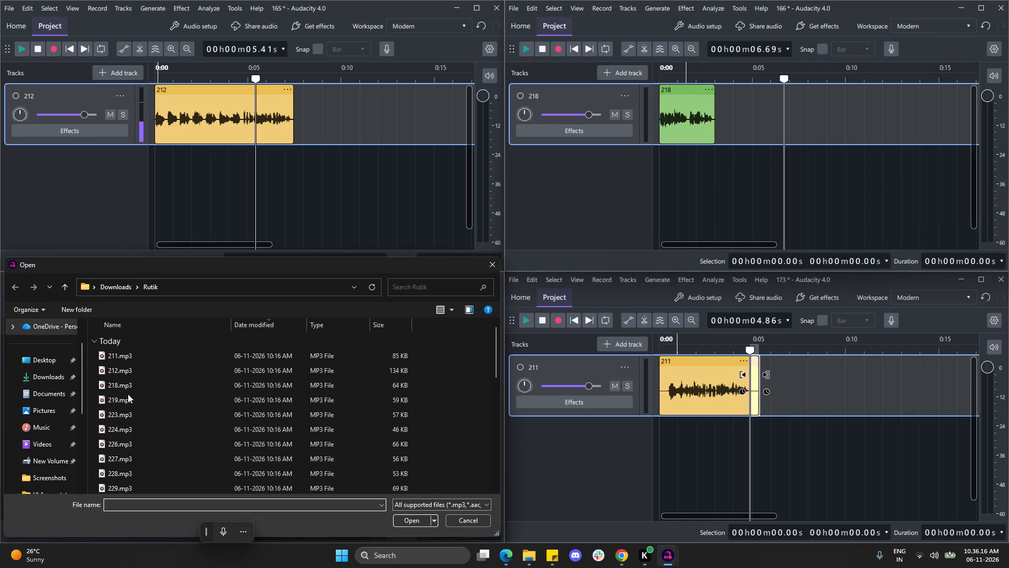
left_click(128, 397)
left_click(406, 521)
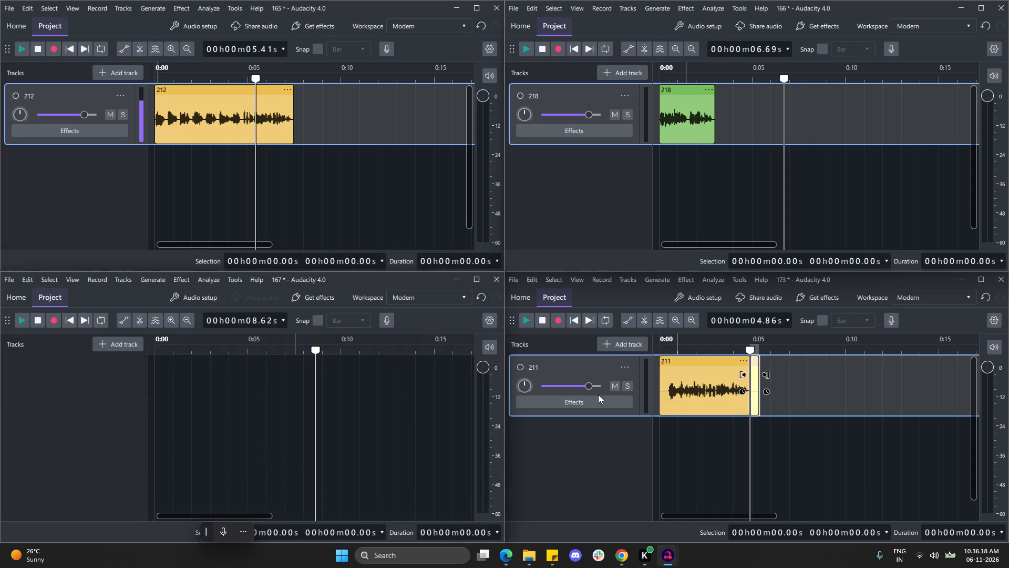
Replace track 211 in the 173 project with 223.mp3 from the Rutik folder.
left_click(627, 371)
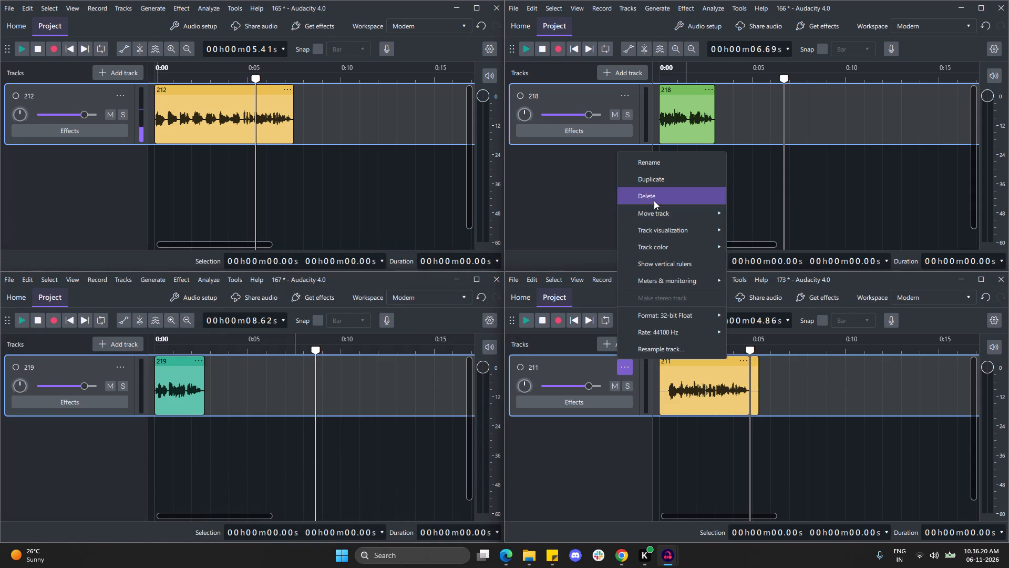
left_click(654, 200)
left_click(518, 281)
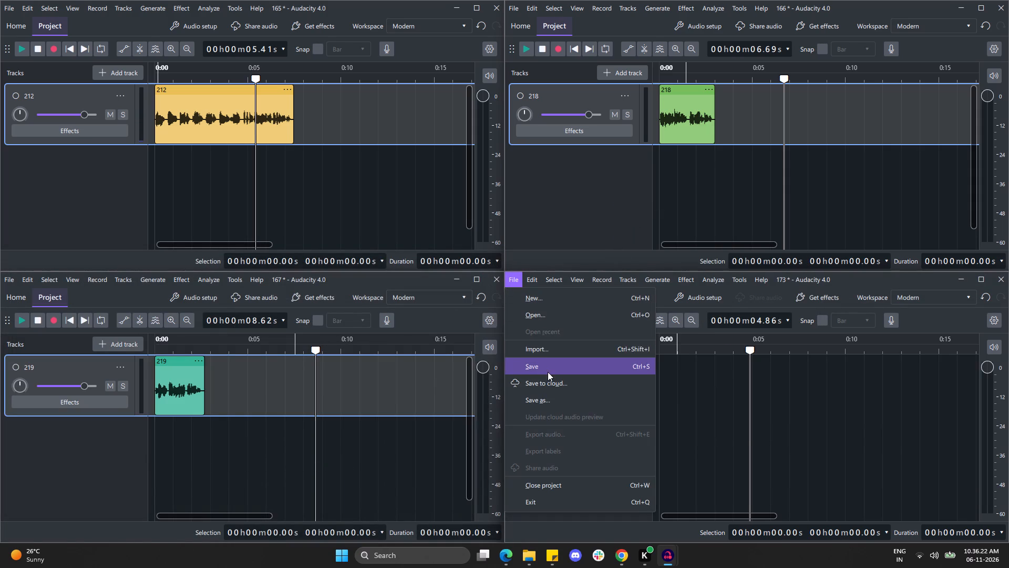
left_click(548, 354)
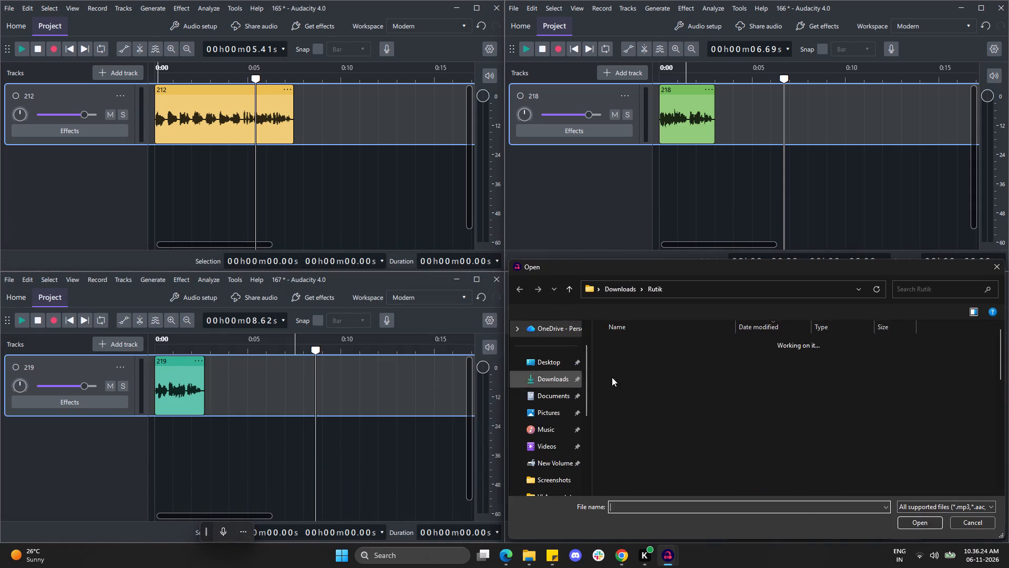
left_click(643, 415)
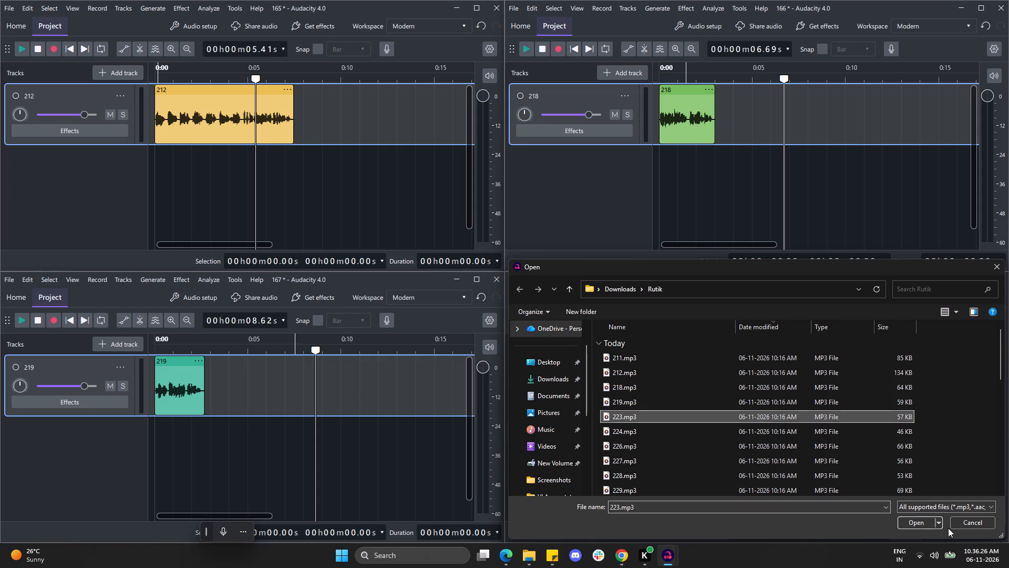
left_click(925, 521)
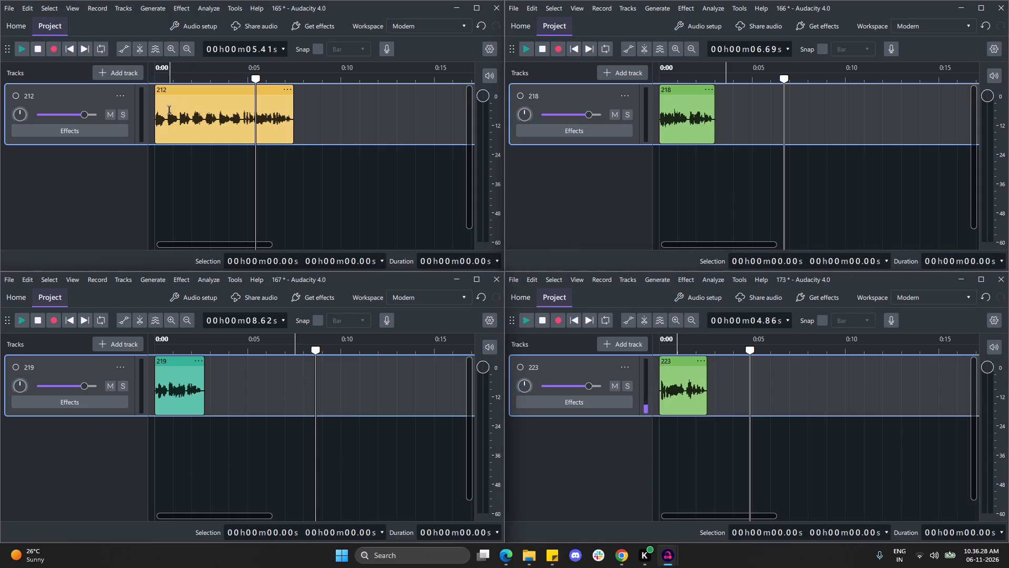
Insert 0.5 s of silence at the start and at the end of clip 212 in the 165 project.
left_click(155, 108)
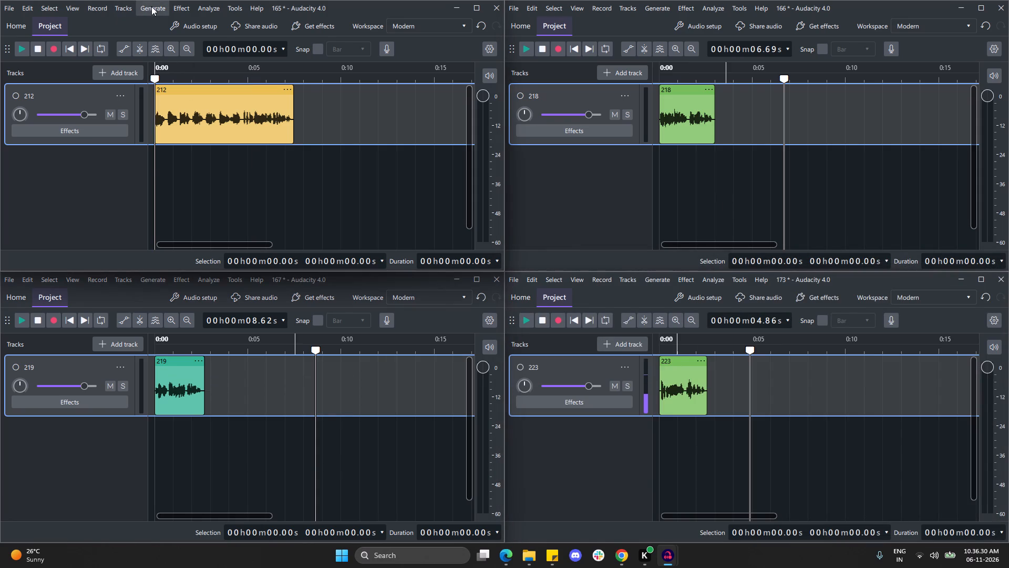
left_click(152, 6)
left_click(165, 95)
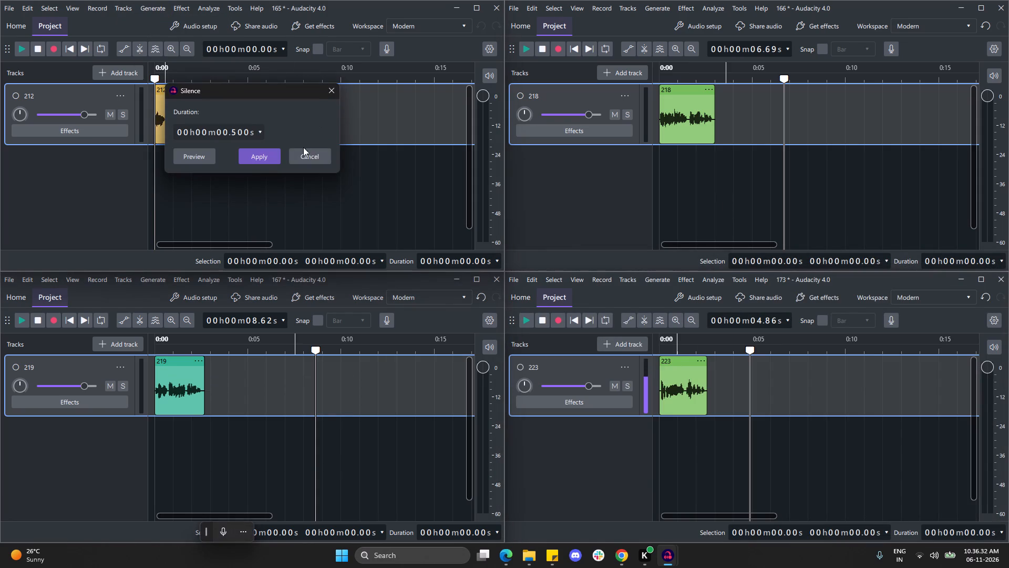
left_click(250, 155)
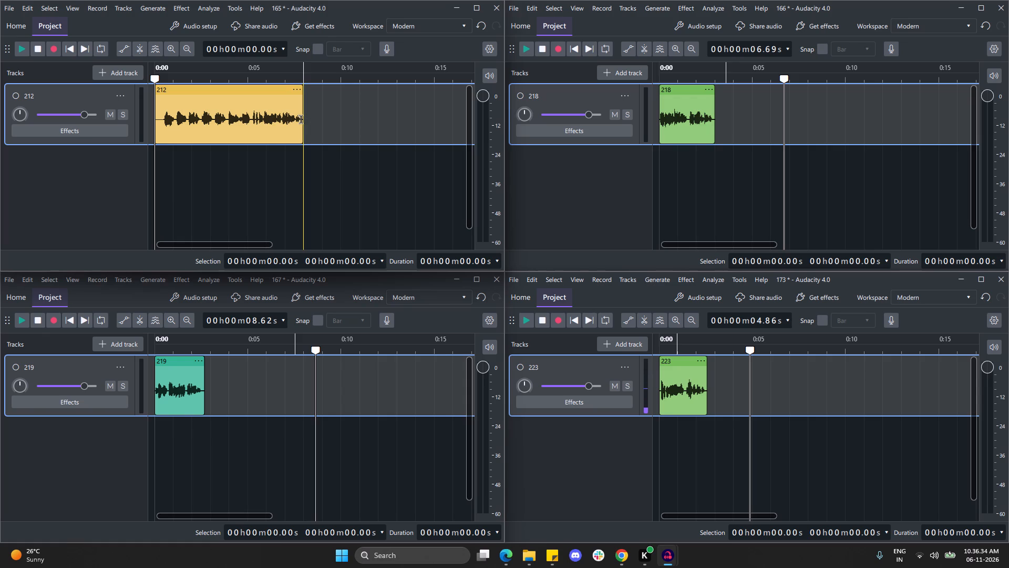
left_click(301, 119)
left_click(150, 5)
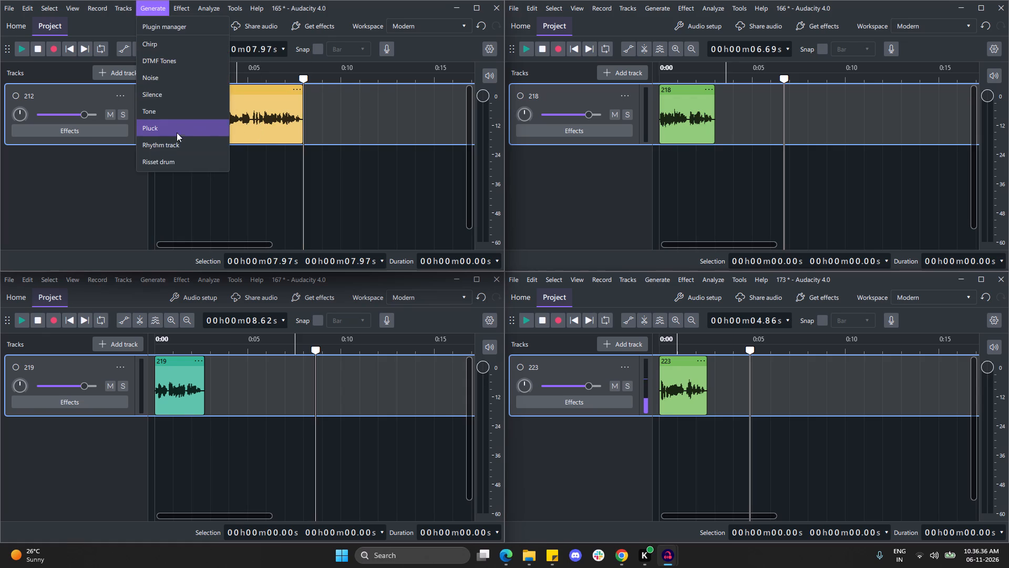
left_click(170, 95)
left_click(261, 156)
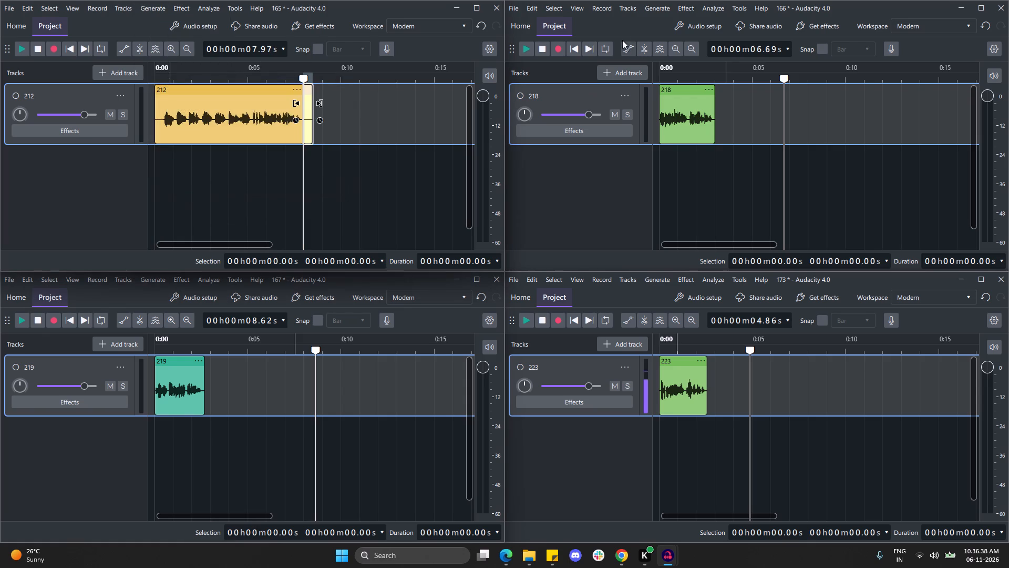
Insert 0.5 s of silence at the start and at the end of clip 218 in the 166 project.
left_click(660, 110)
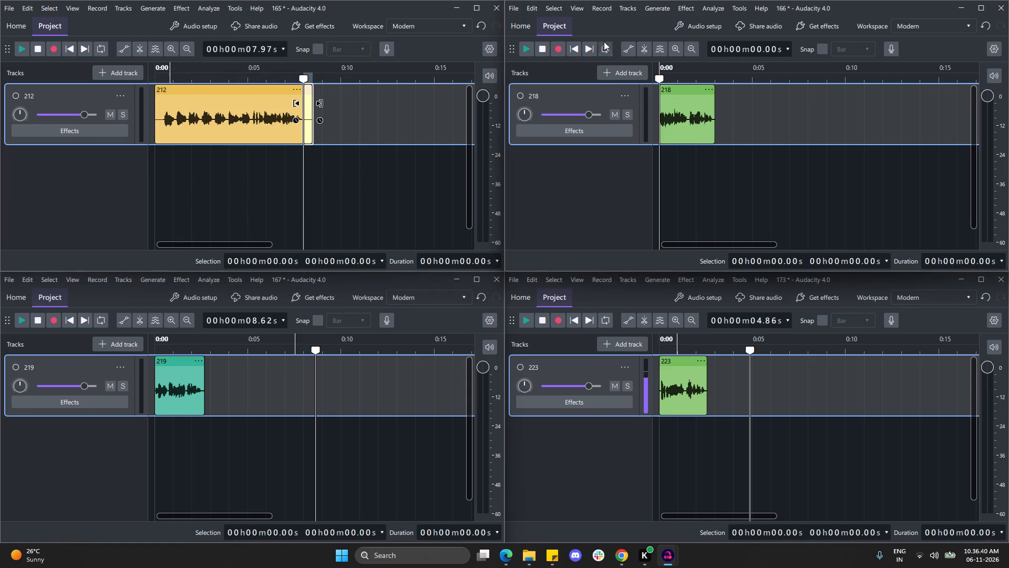
left_click(654, 11)
left_click(681, 96)
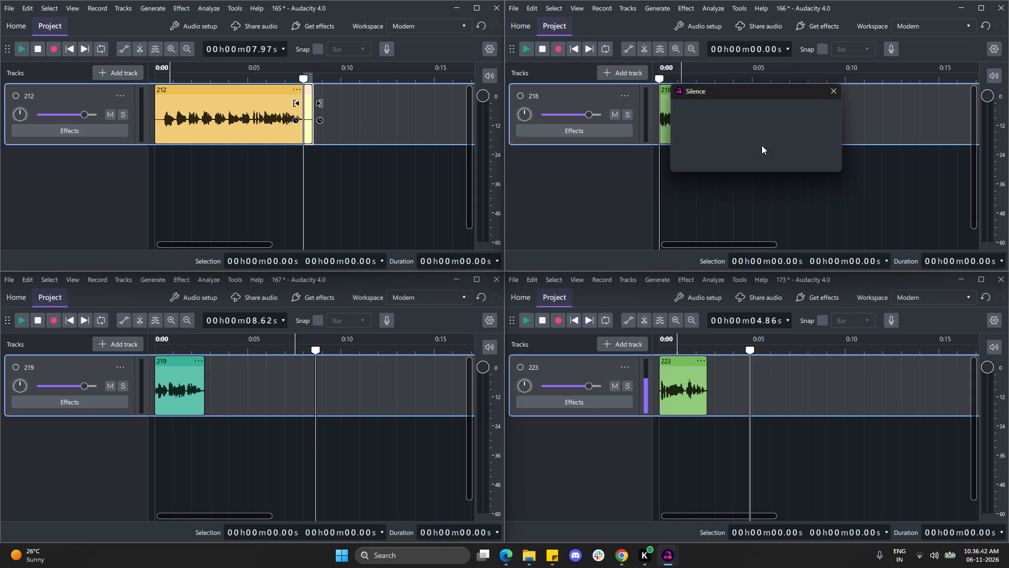
left_click(771, 156)
left_click(724, 110)
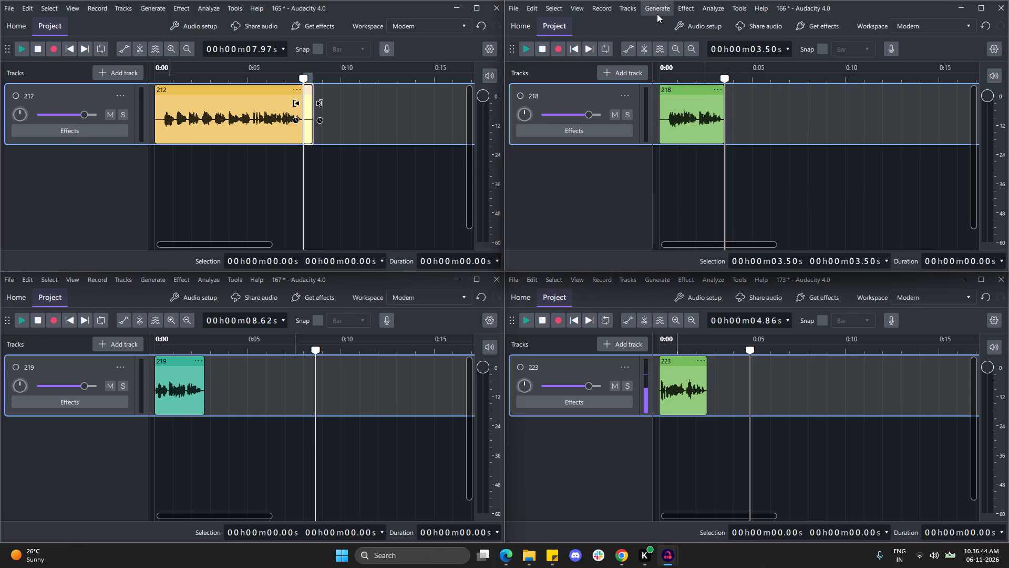
left_click(657, 14)
left_click(665, 96)
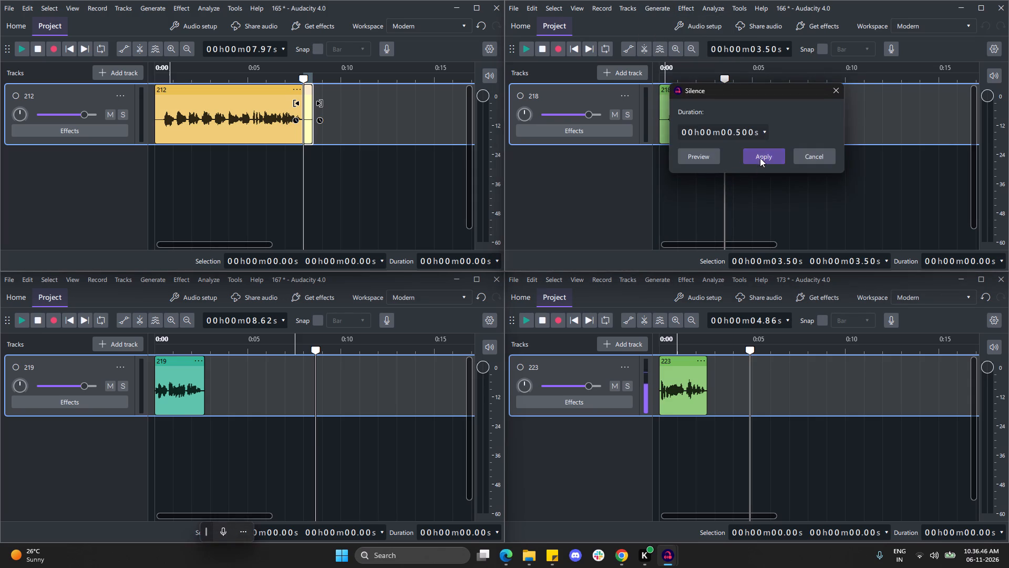
left_click(760, 157)
Insert 0.5 s of silence at the end and at the start of clip 223 in the 173 project.
left_click(708, 389)
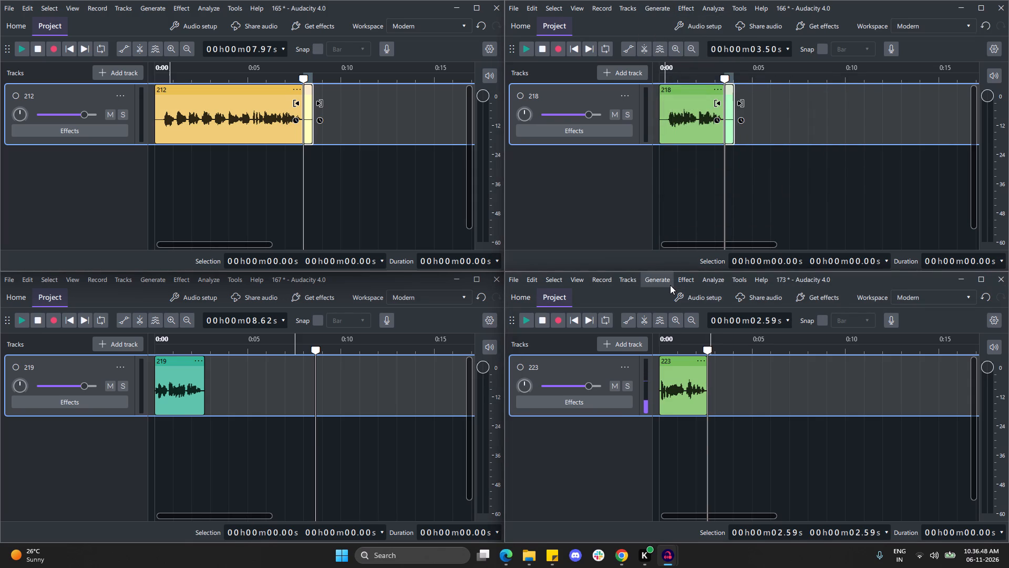
left_click(670, 285)
left_click(672, 369)
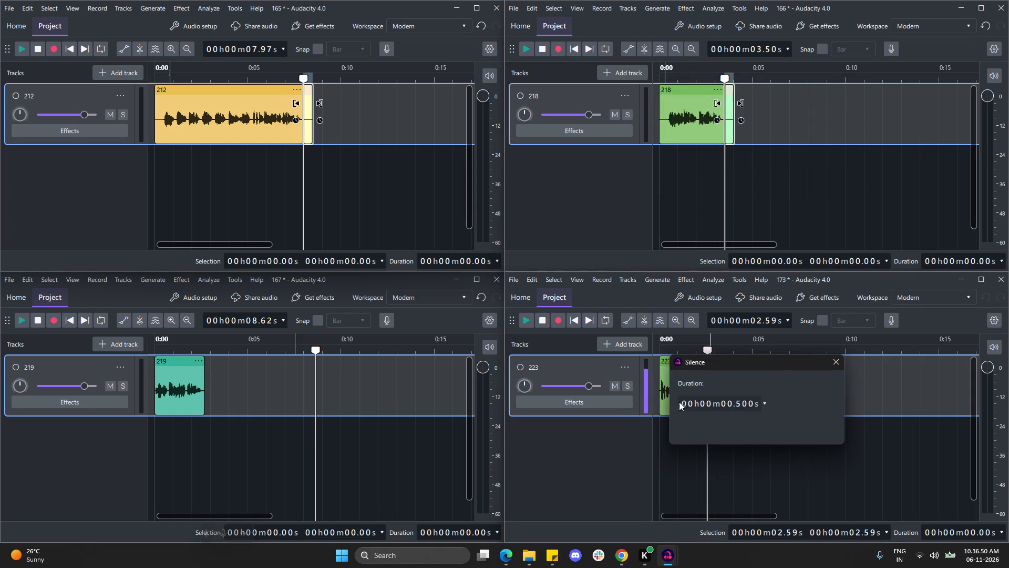
left_click(766, 430)
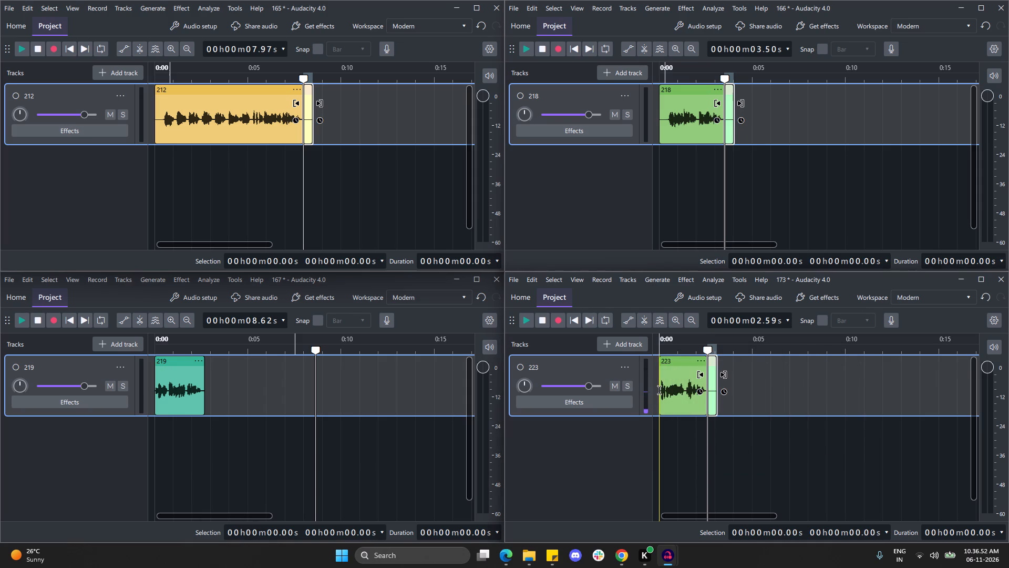
left_click(660, 390)
left_click(658, 284)
left_click(679, 369)
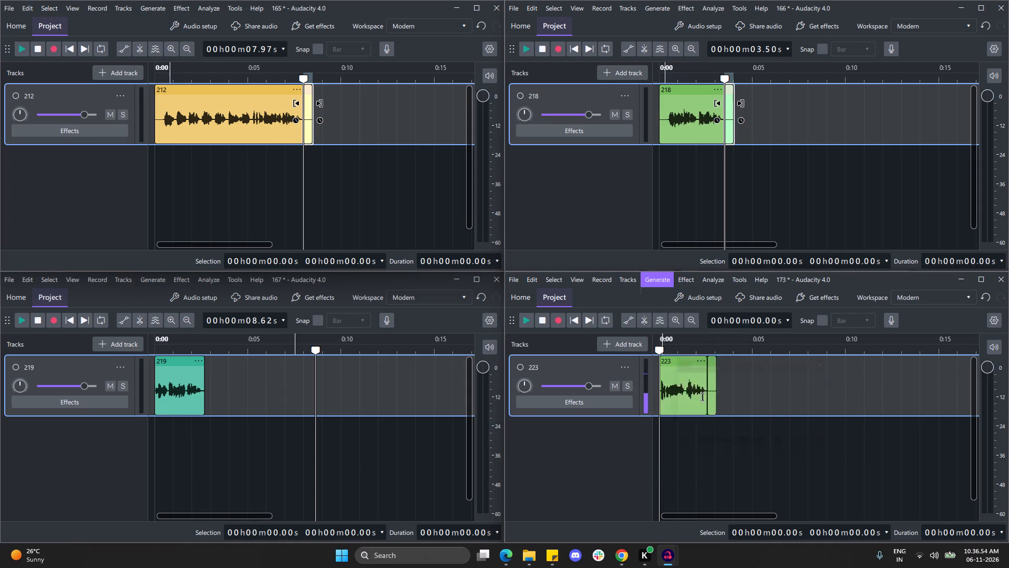
left_click(778, 433)
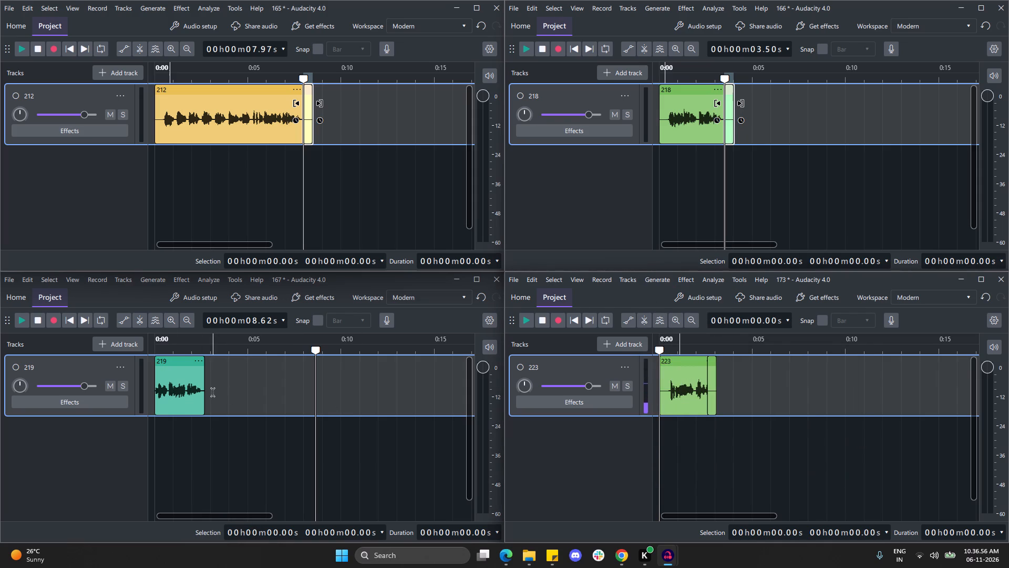
Insert 0.5 s of silence at the end and at the start of clip 219 in the 167 project.
left_click(205, 392)
left_click(153, 283)
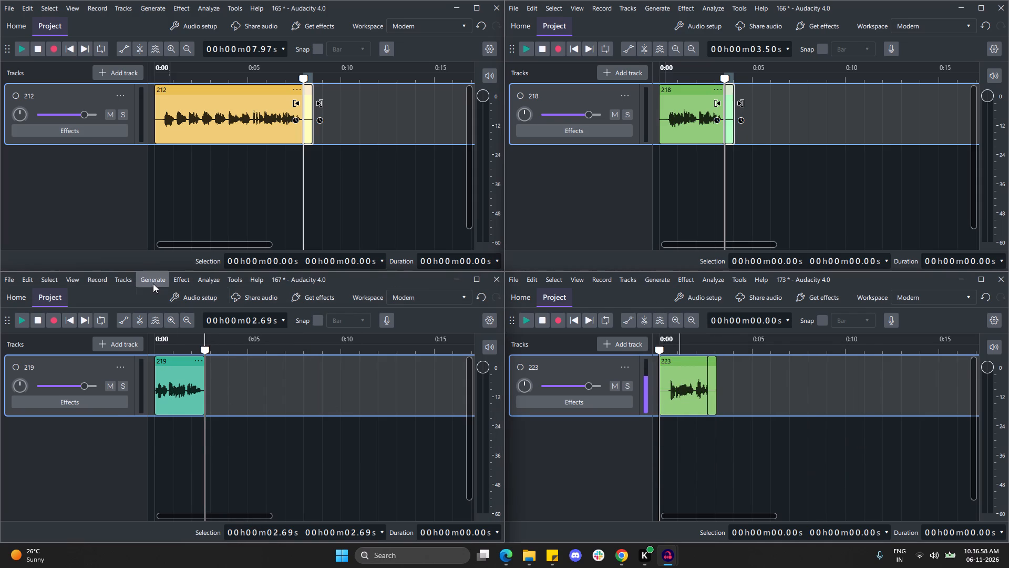
left_click(190, 368)
left_click(267, 423)
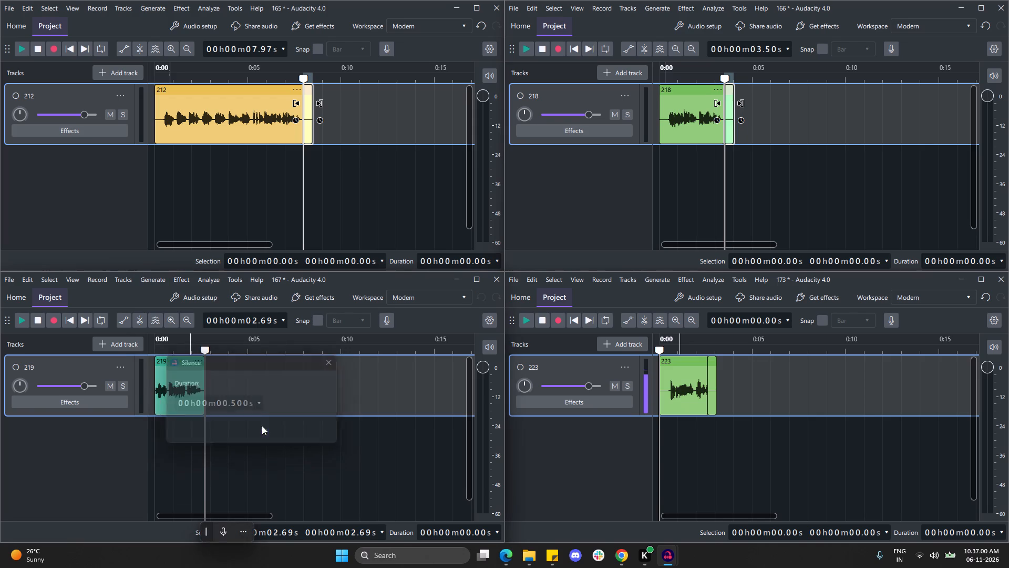
left_click(156, 380)
left_click(143, 276)
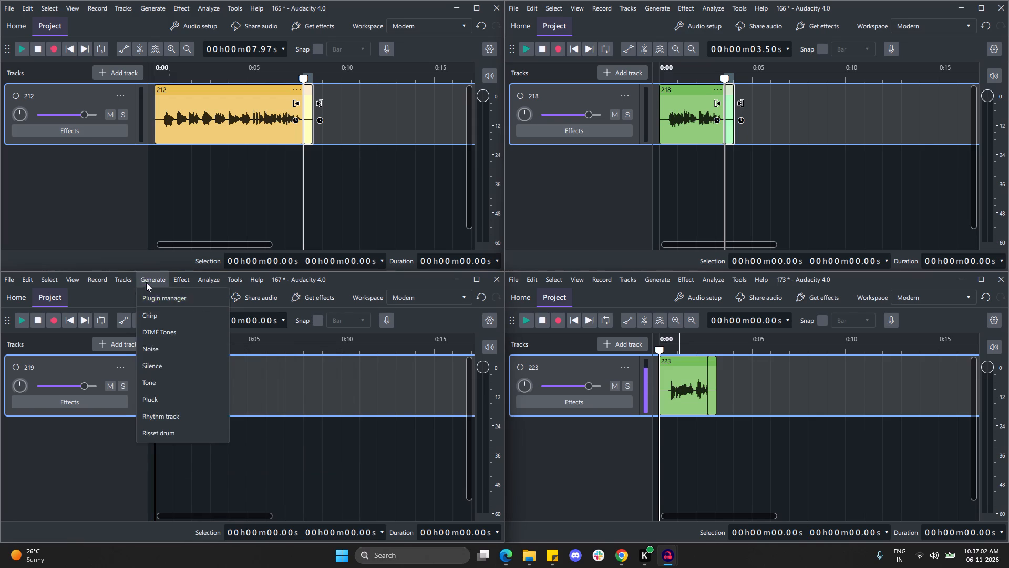
left_click(185, 363)
left_click(243, 430)
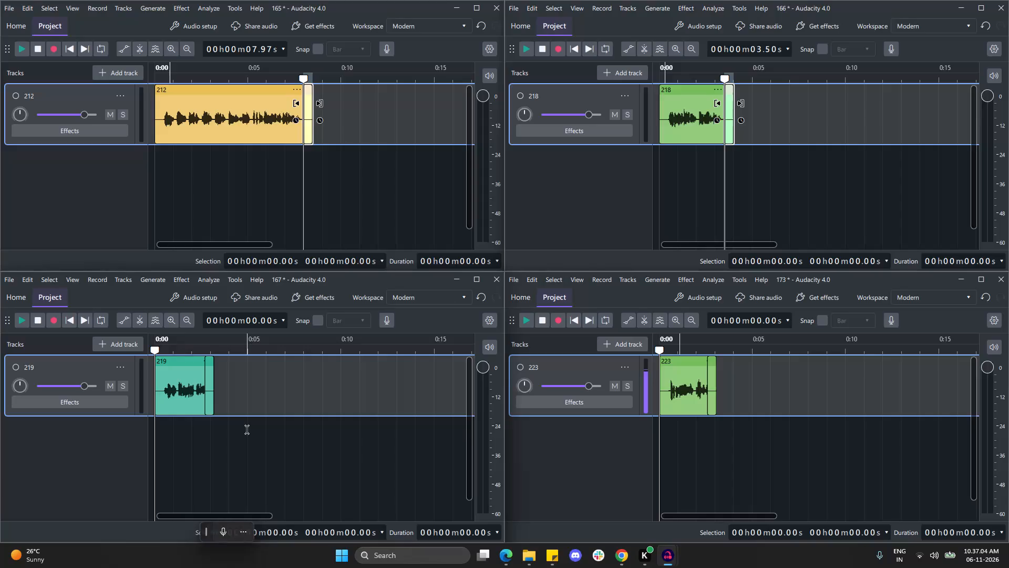
Export the 165 project's audio as a mono 16000 Hz WAV named Te_sp_1_212 in the batch 2 folder.
left_click(9, 11)
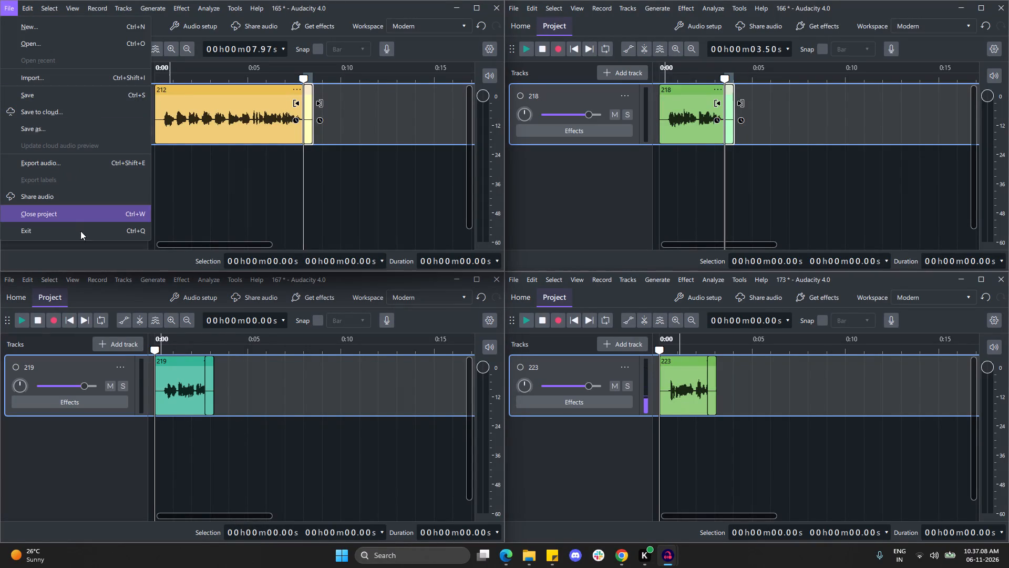
left_click(75, 163)
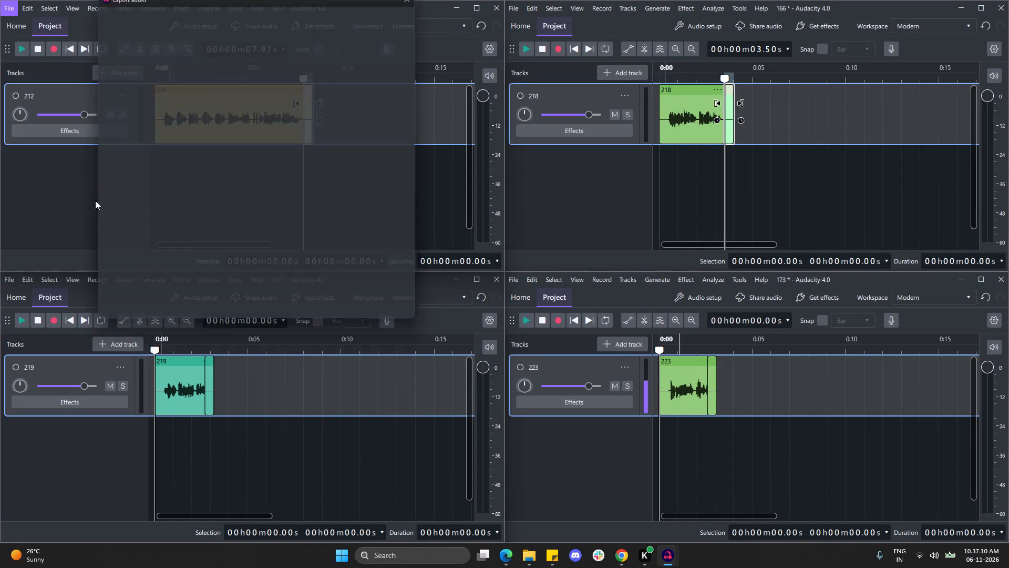
double_click(212, 89)
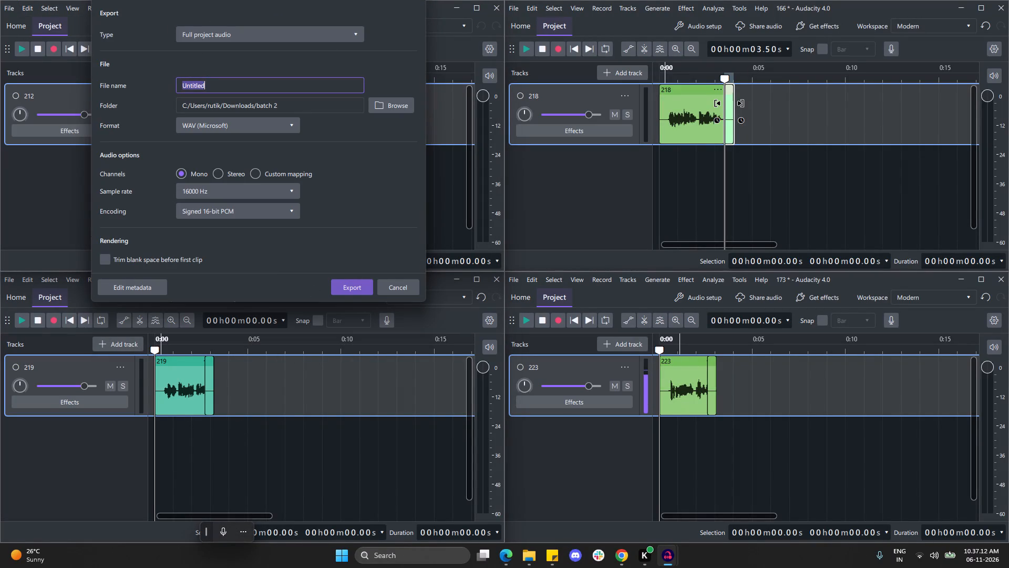
key("ctrl+v")
type("212")
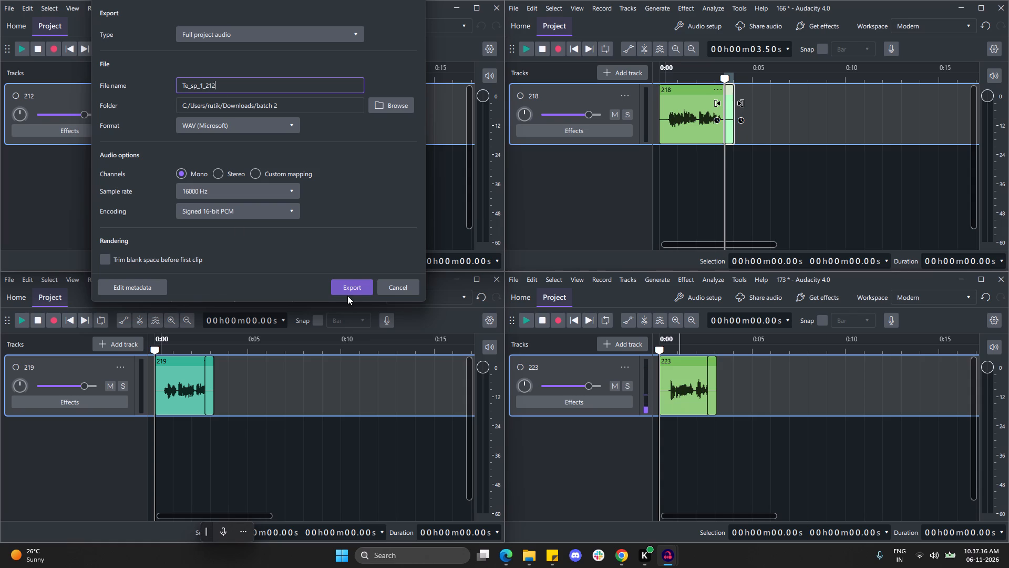
left_click(350, 284)
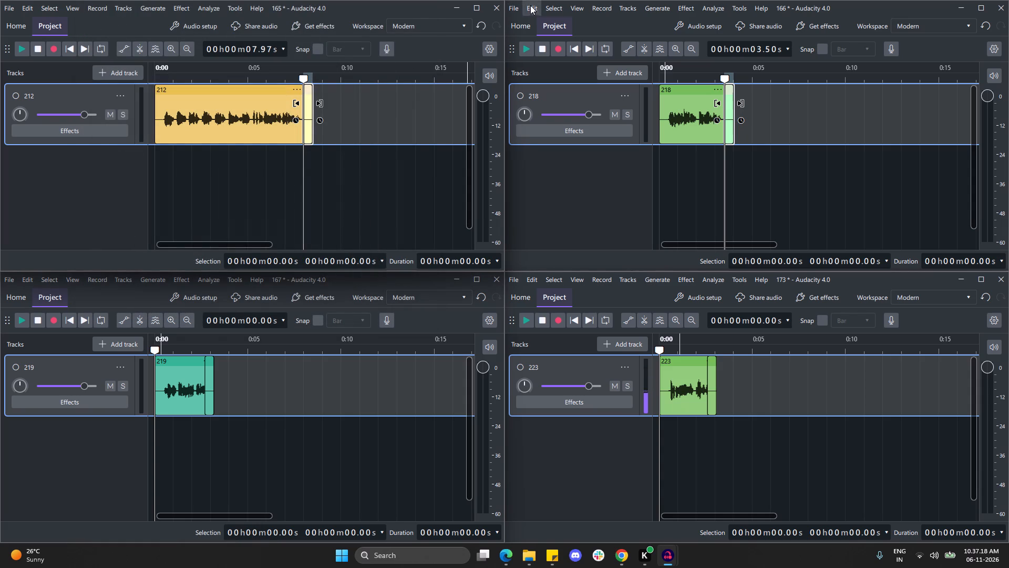
Export the 166 project's audio as a mono 16000 Hz WAV named Te_sp_1_218 in the batch 2 folder.
left_click(518, 6)
left_click(569, 163)
key("ctrl+v")
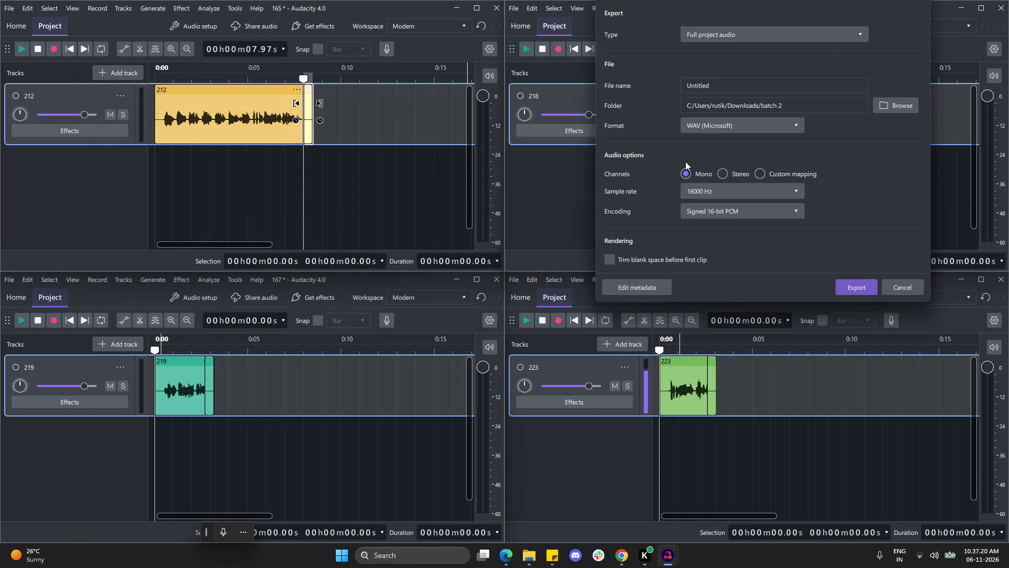
left_click(737, 80)
key("ctrl+v")
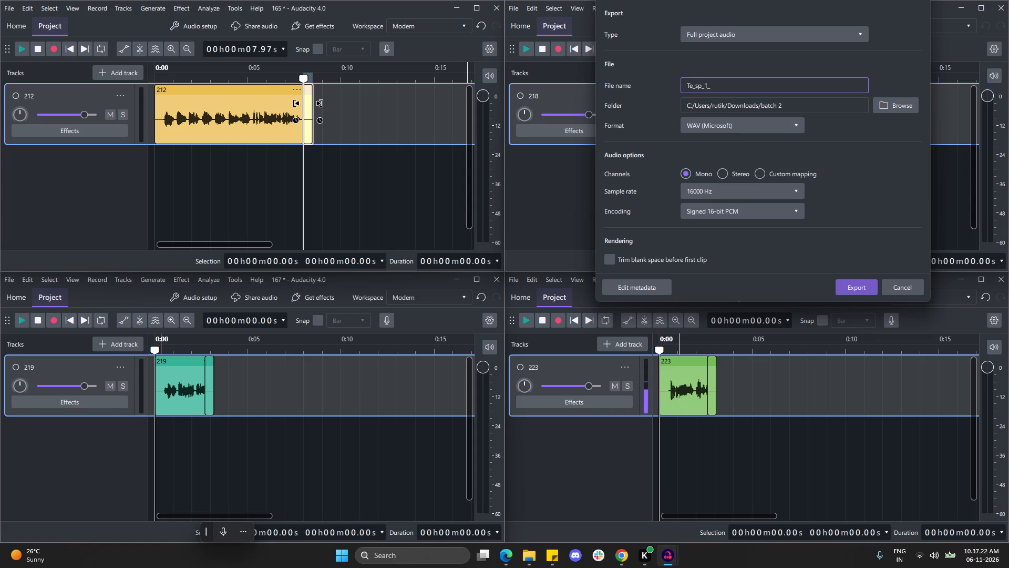
type("218")
left_click(857, 286)
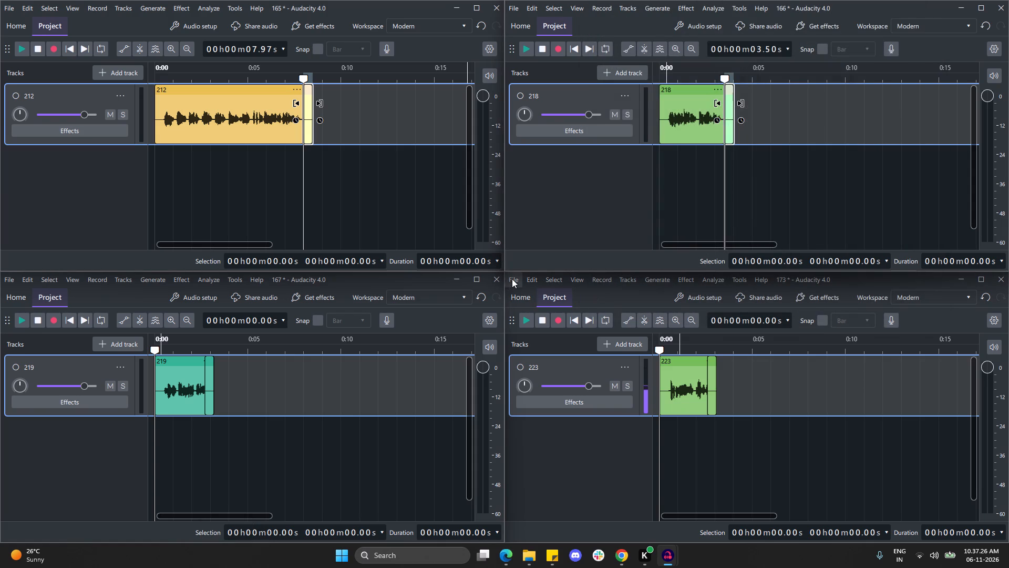
Export the 173 project's audio as a mono 16000 Hz WAV named Te_sp_1_223 in the batch 2 folder.
left_click(512, 279)
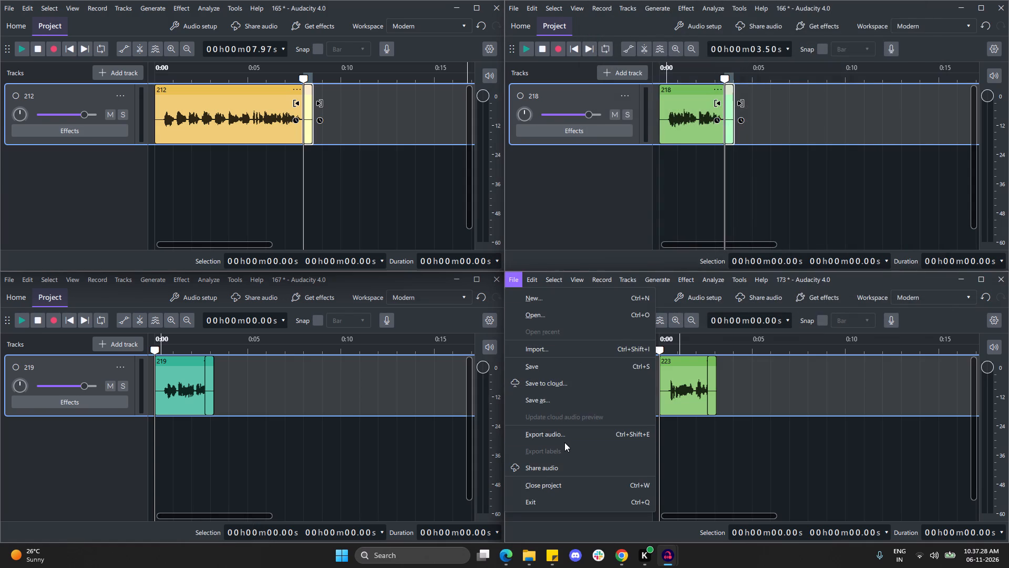
left_click(564, 438)
left_click(714, 315)
left_click(714, 315, "ctrl")
key("ctrl+v")
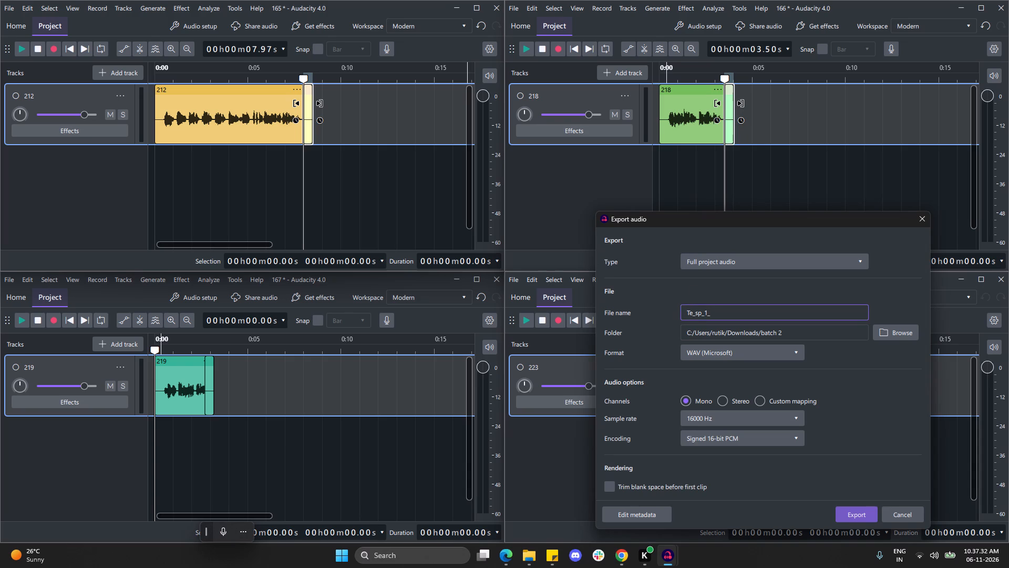
type("22")
key("3")
left_click(848, 515)
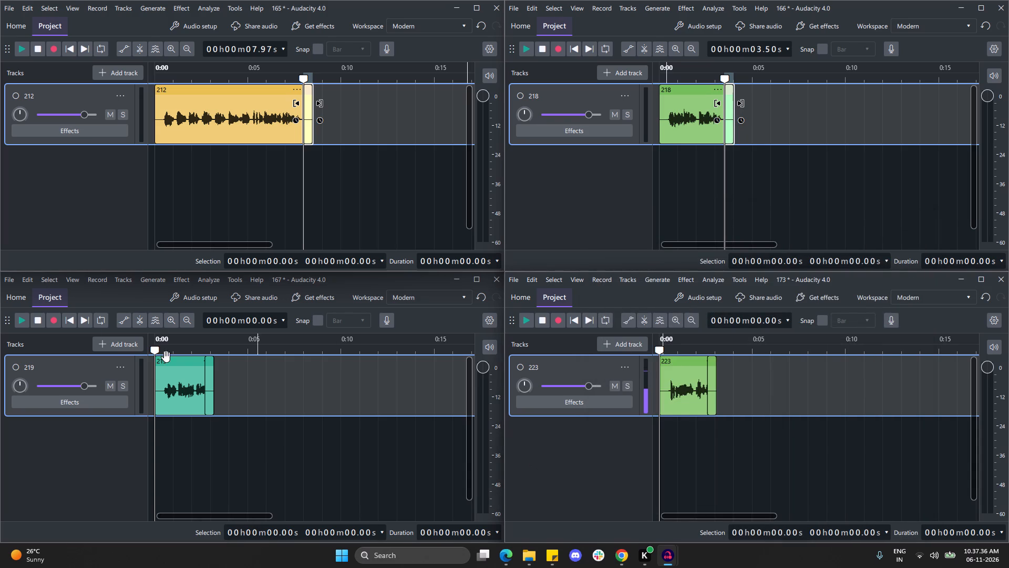
Export the 167 project's audio as a mono 16000 Hz WAV named Te_sp_1_219 in the batch 2 folder.
left_click(9, 283)
left_click(45, 431)
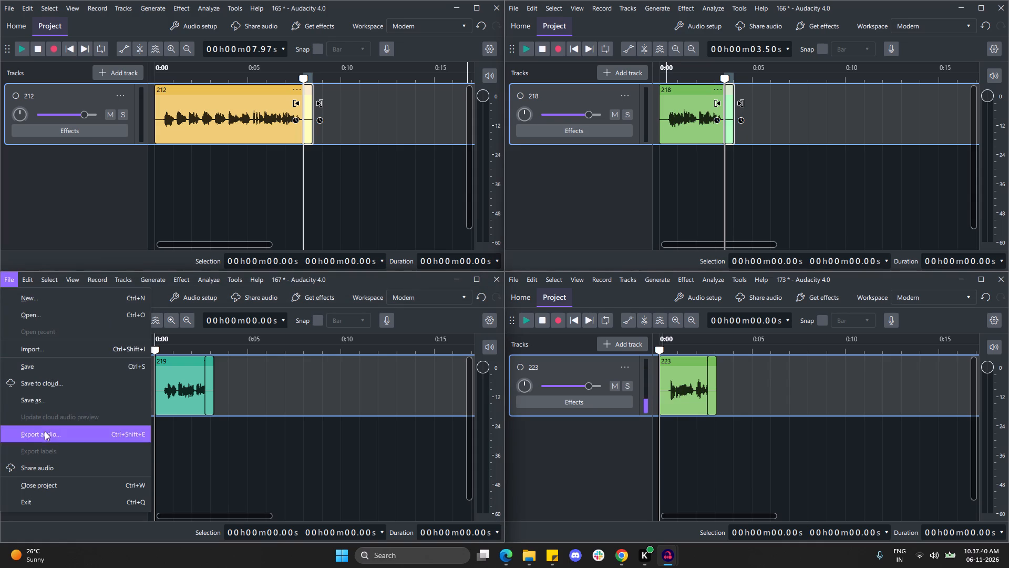
double_click(225, 315)
key("ctrl+v")
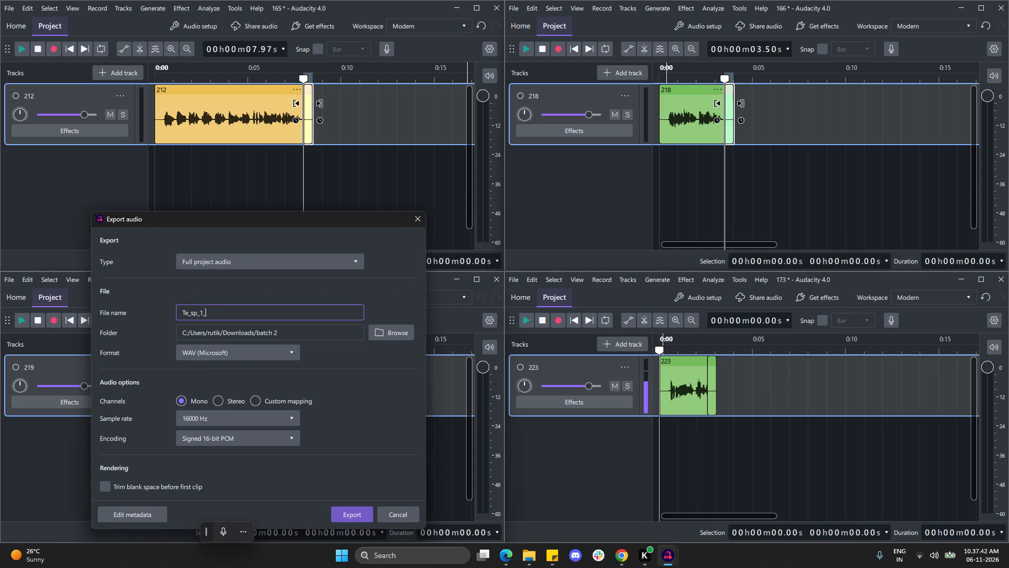
type("219")
left_click(346, 514)
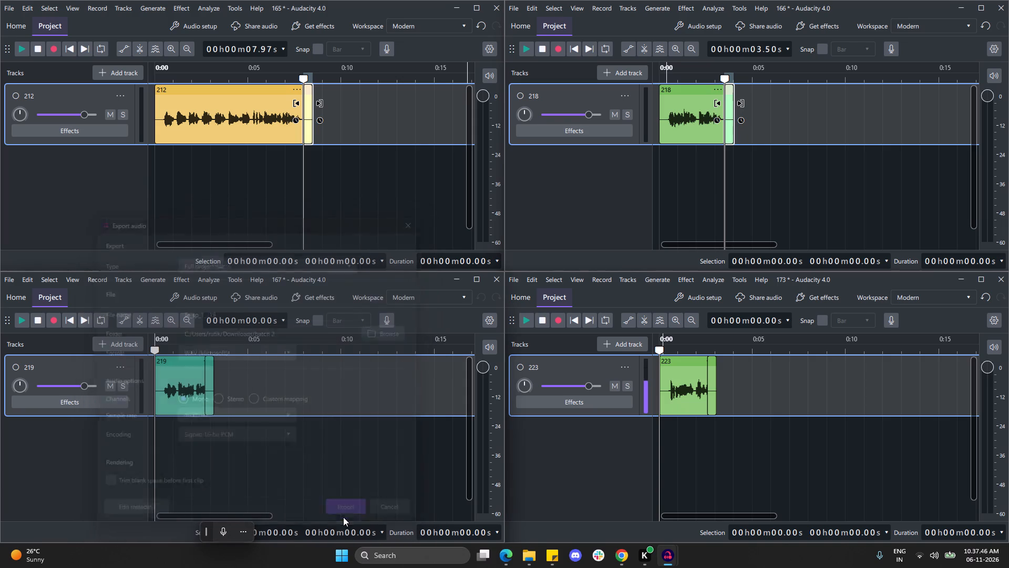
Delete the exported tracks 212, 218, 223 and 219 from the four open projects.
left_click(122, 92)
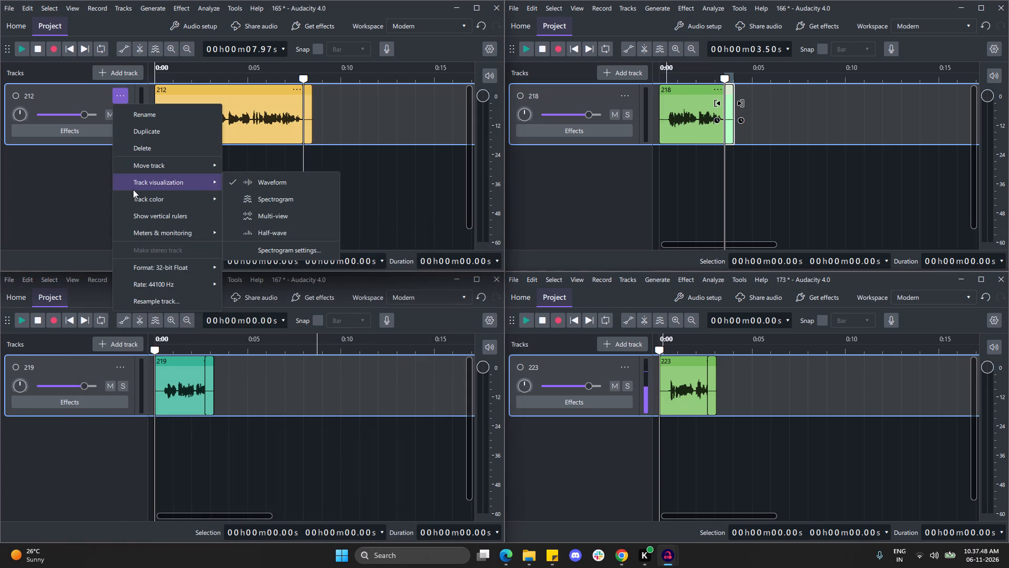
left_click(164, 150)
left_click(629, 90)
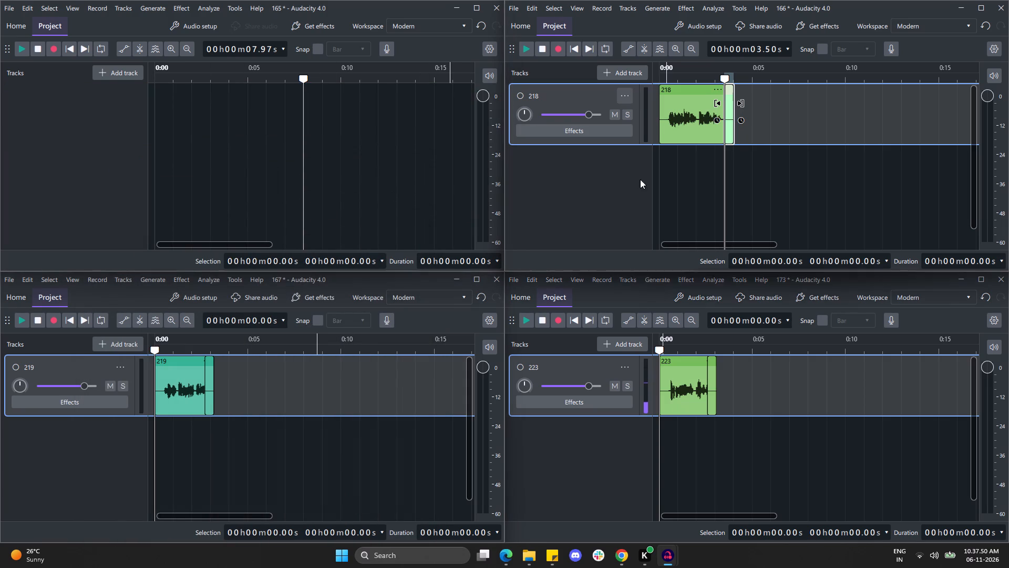
left_click(663, 148)
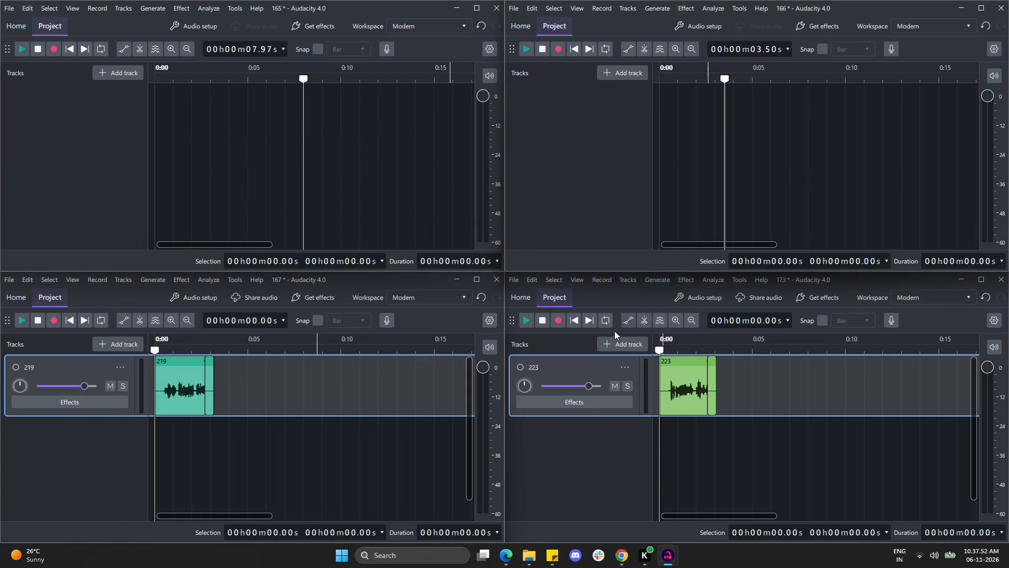
left_click(631, 366)
left_click(644, 203)
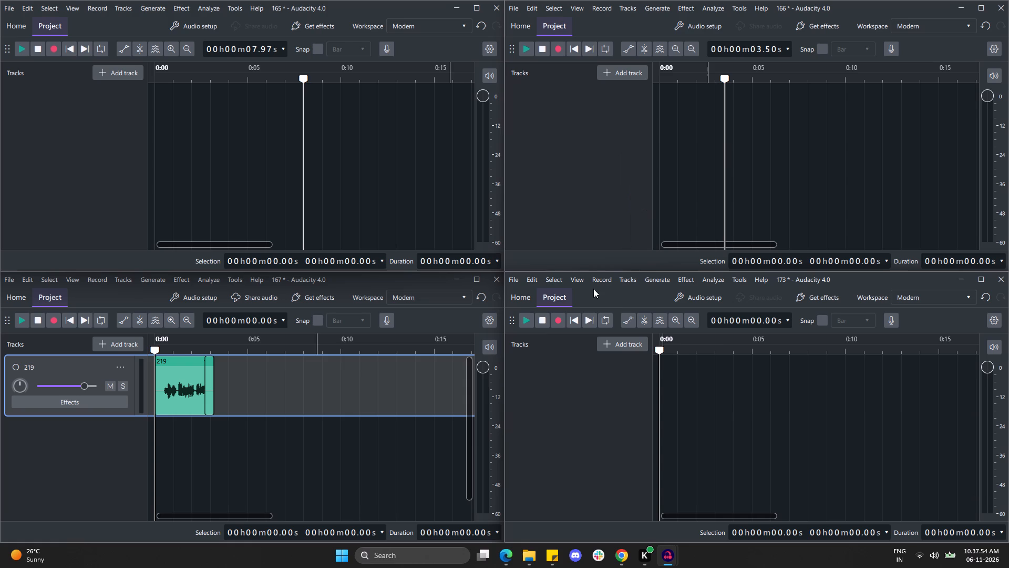
left_click(119, 363)
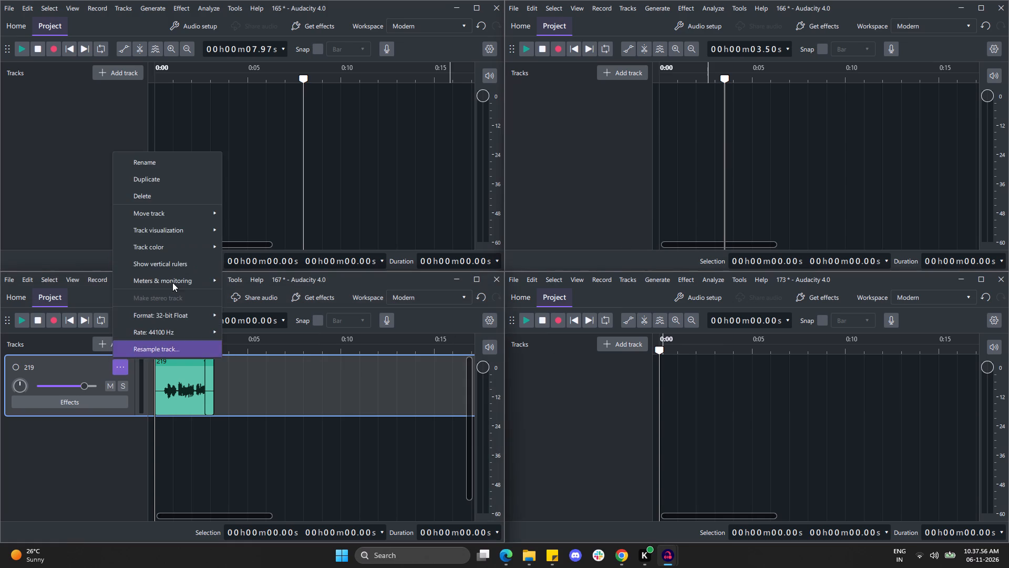
left_click(156, 196)
Import 224.mp3 from the Rutik folder into the 165 project.
left_click(8, 7)
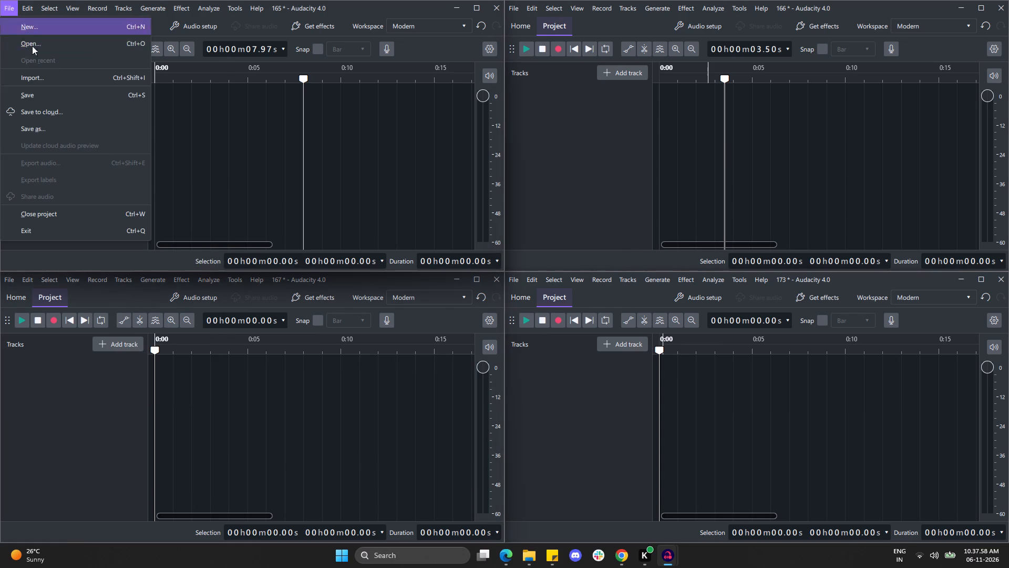
left_click(74, 72)
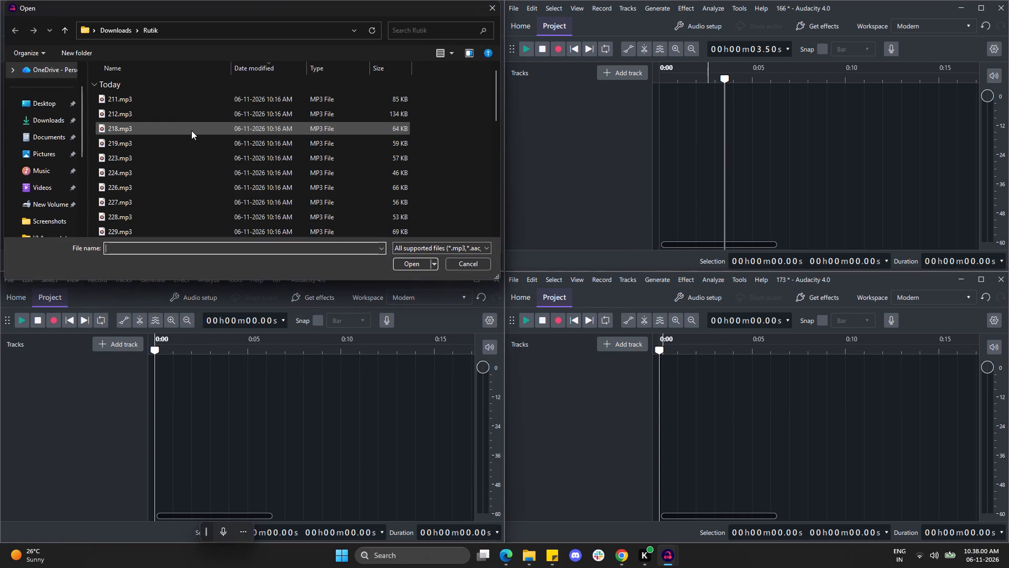
left_click(164, 174)
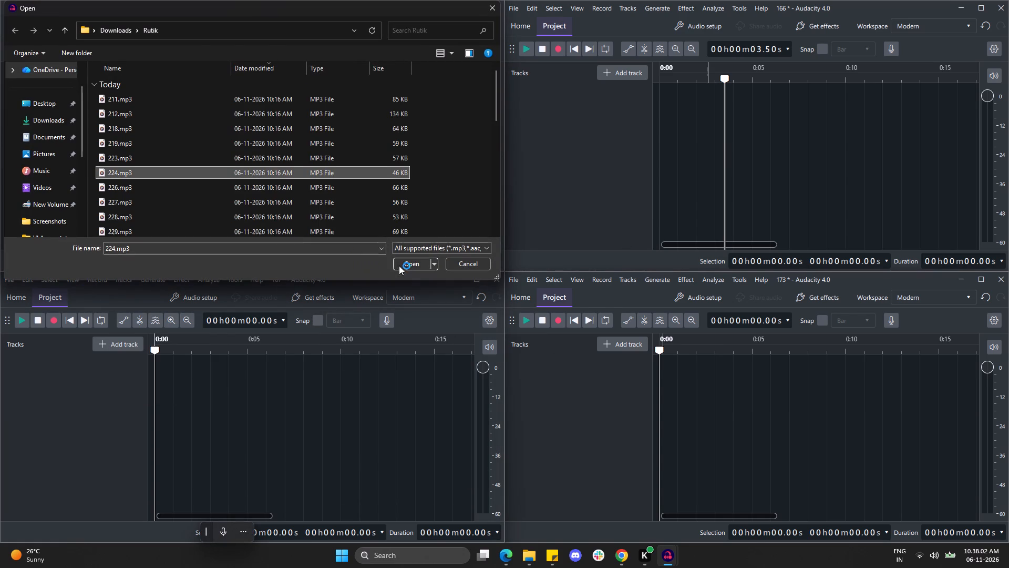
left_click(402, 266)
Import 226.mp3 from the Rutik folder into the 166 project.
left_click(514, 9)
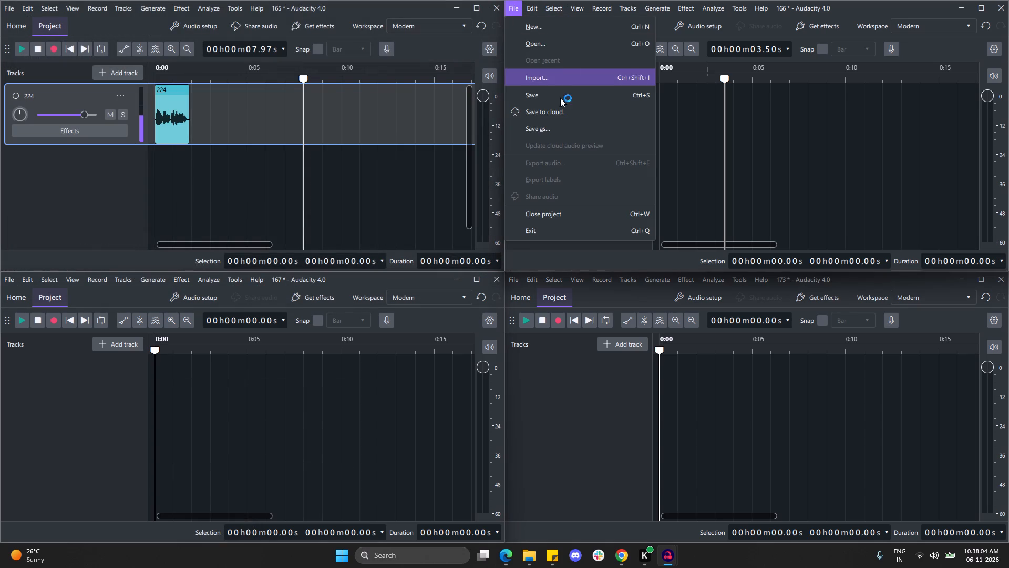
left_click(558, 77)
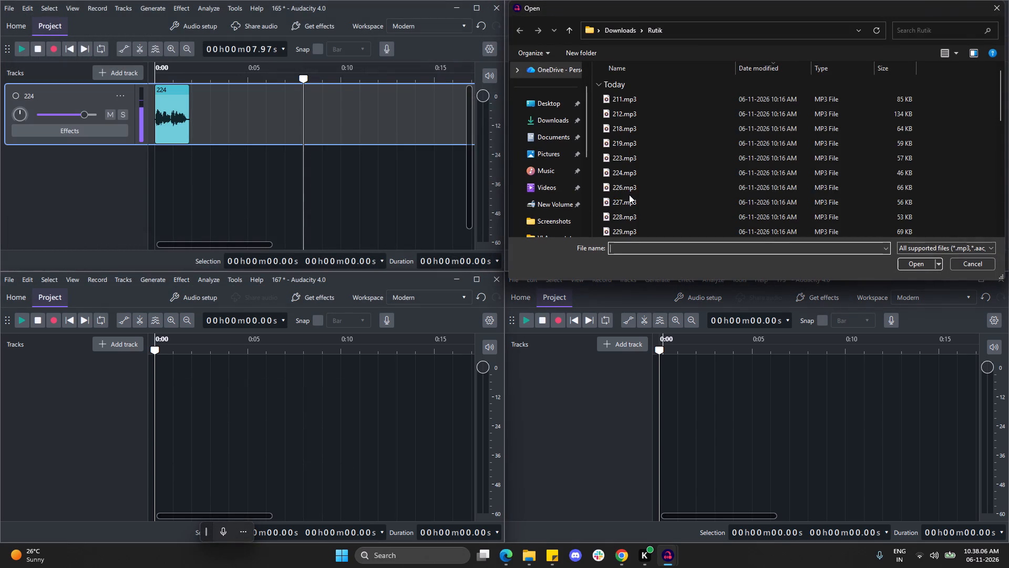
left_click(637, 191)
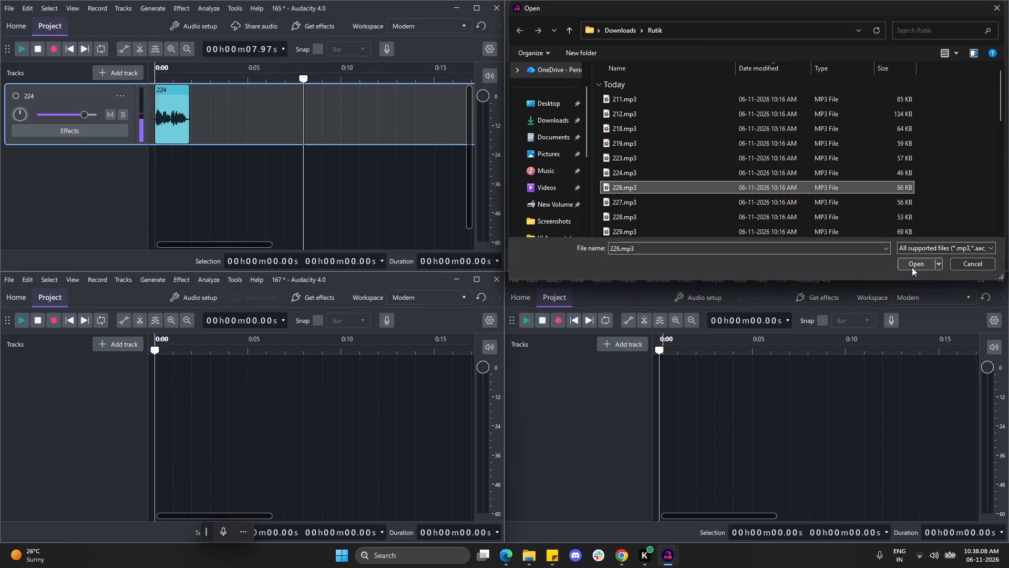
left_click(911, 263)
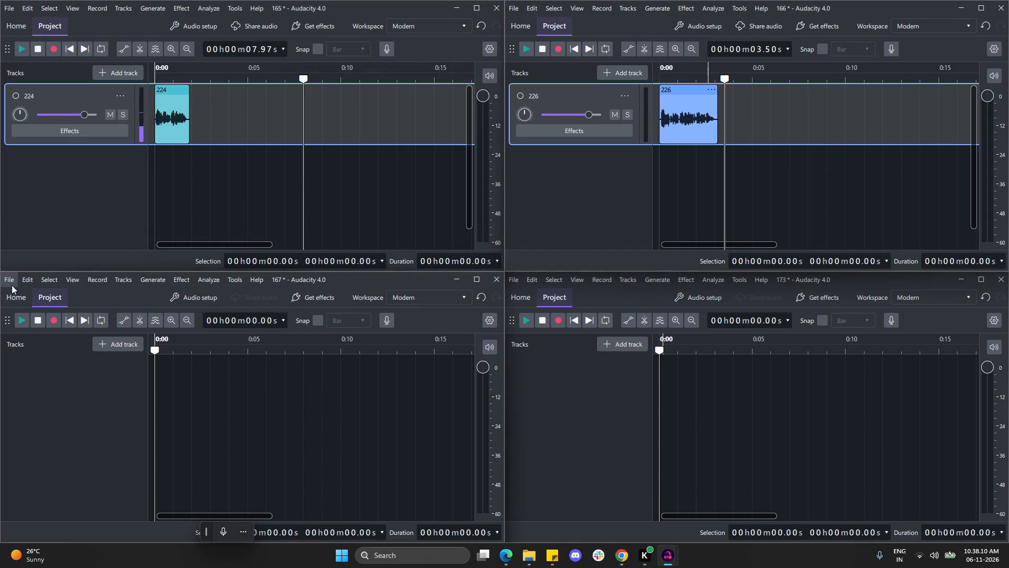
Import 227.mp3 from the Rutik folder into the 167 project.
left_click(11, 285)
left_click(39, 354)
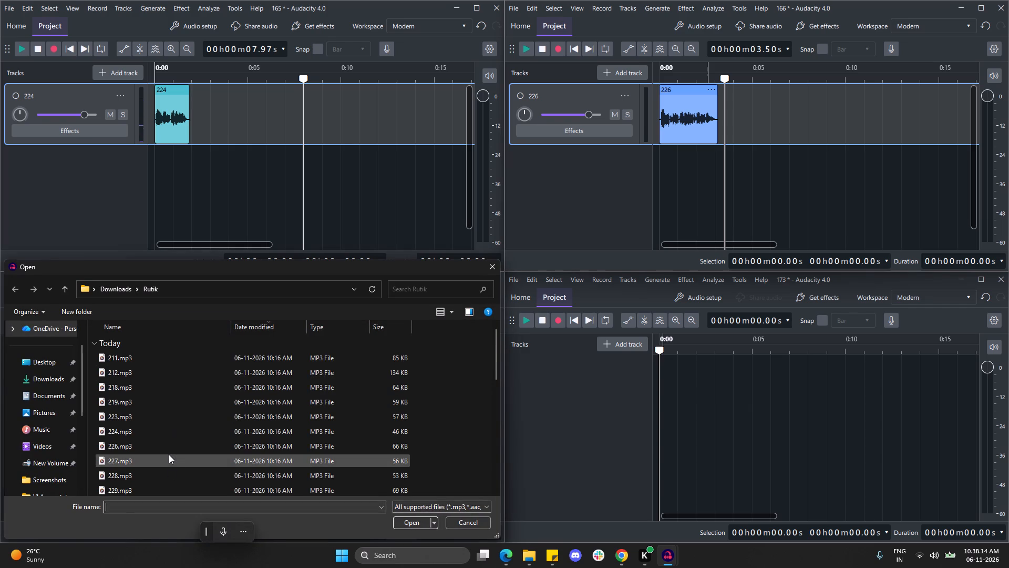
left_click(168, 455)
left_click(417, 523)
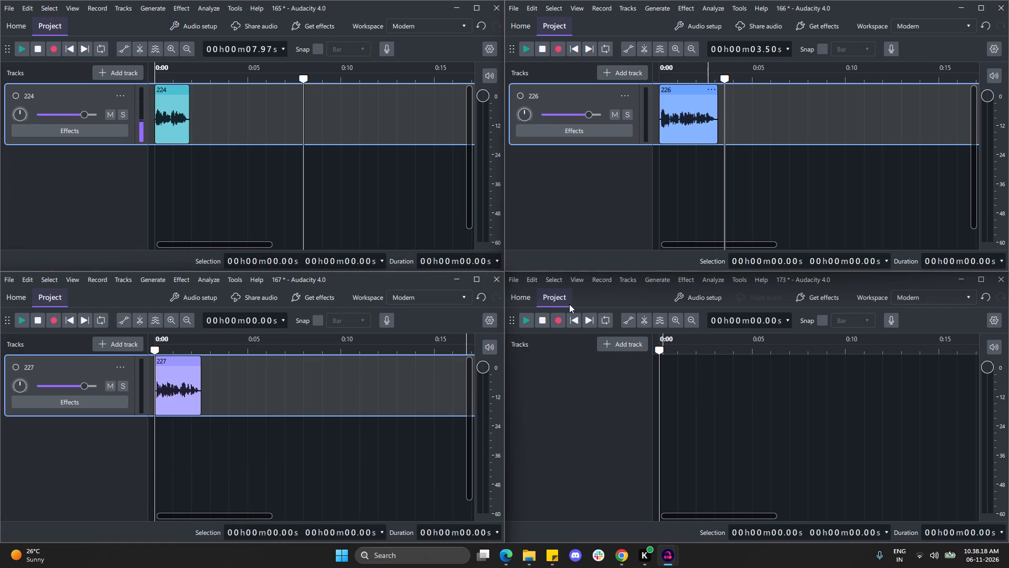
Import 228.mp3 from the Rutik folder into the 173 project.
left_click(517, 285)
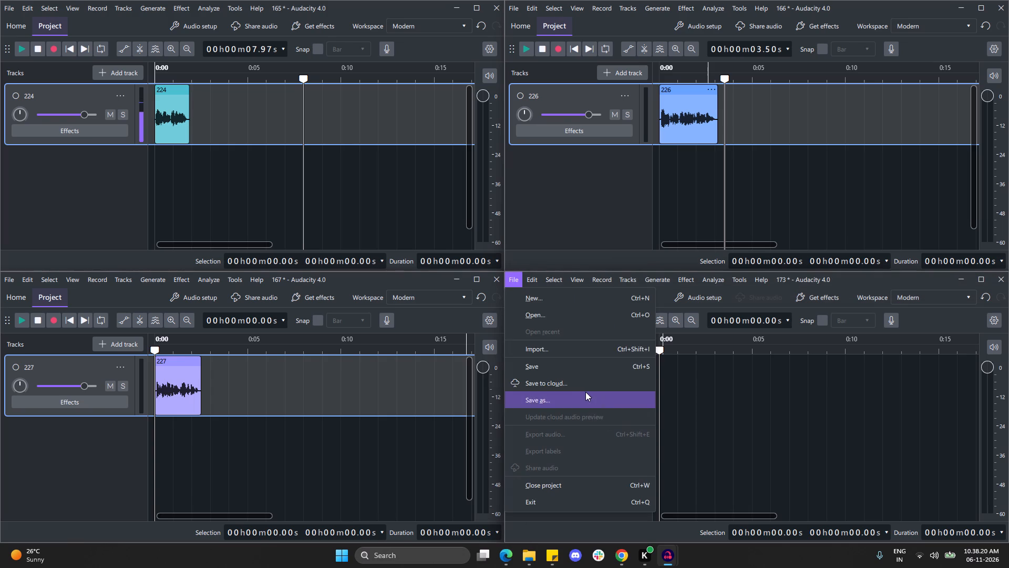
left_click(584, 353)
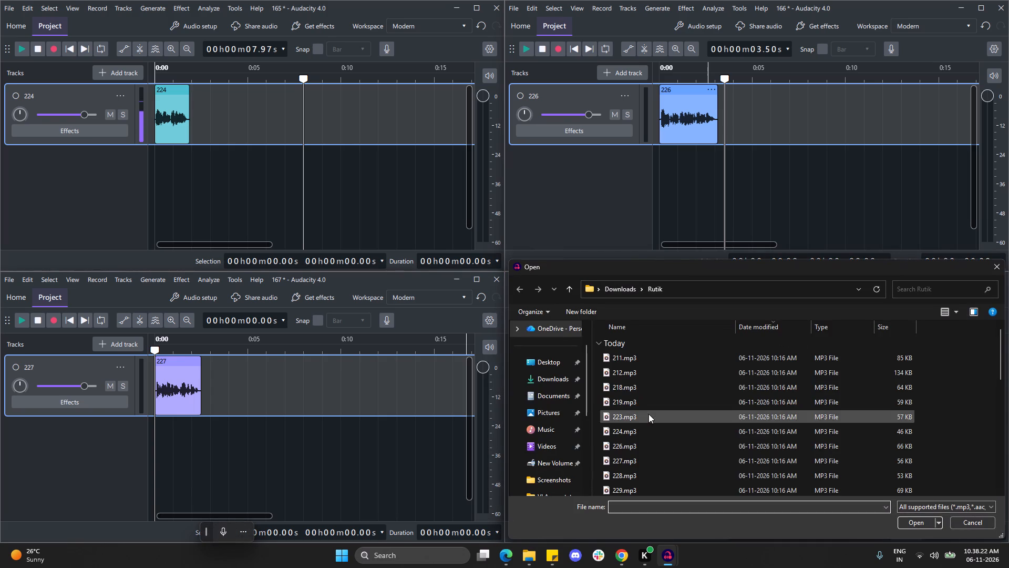
left_click(658, 475)
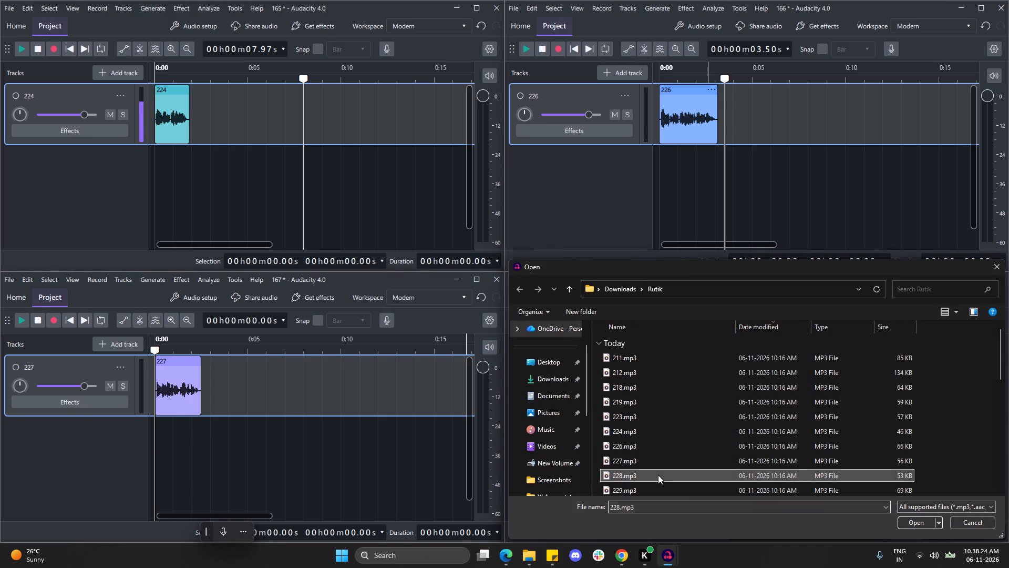
left_click(914, 521)
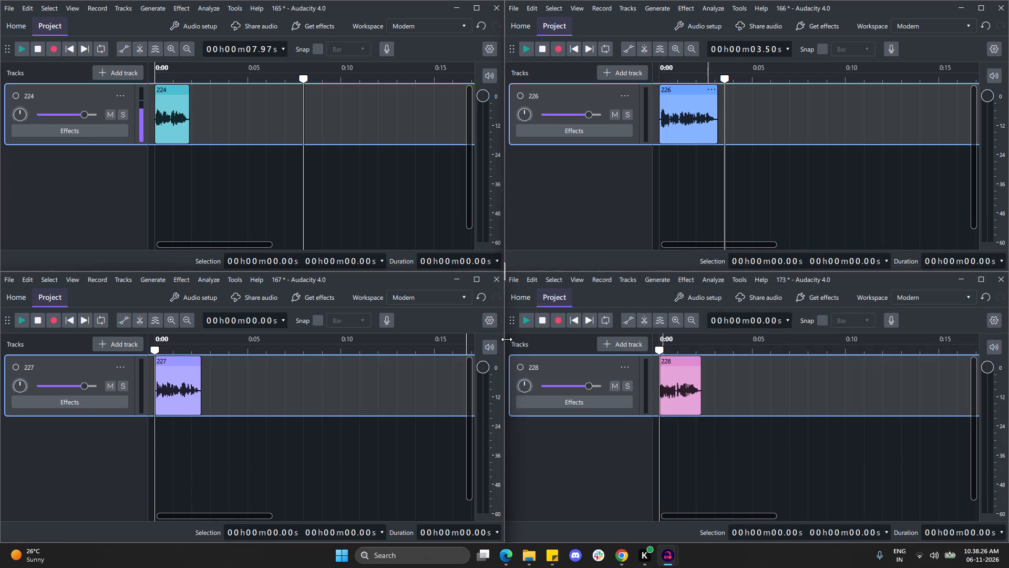
Narrow the 166 and 173 project windows to about a quarter of the screen width.
left_click_drag(507, 339, 612, 344)
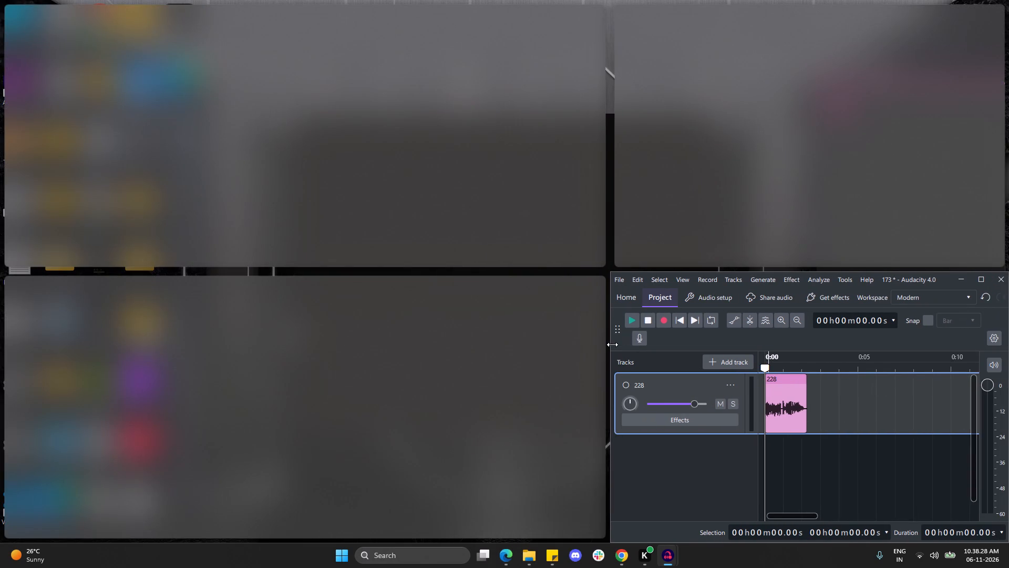
left_click_drag(612, 344, 747, 350)
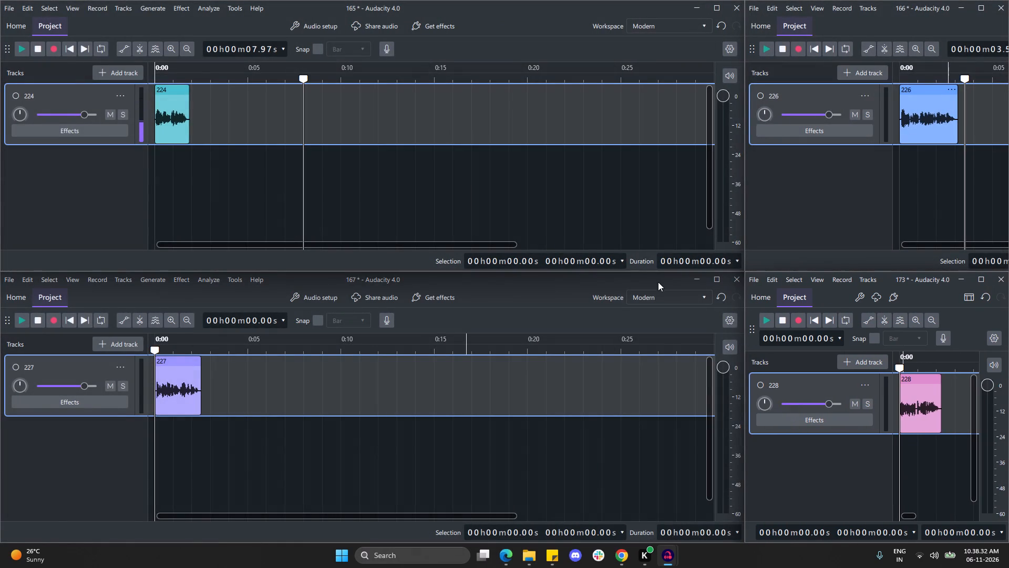
Shrink the 167 project window to a narrow window directly beside the 173 window, uncovering part of the desktop.
left_click_drag(651, 281, 643, 281)
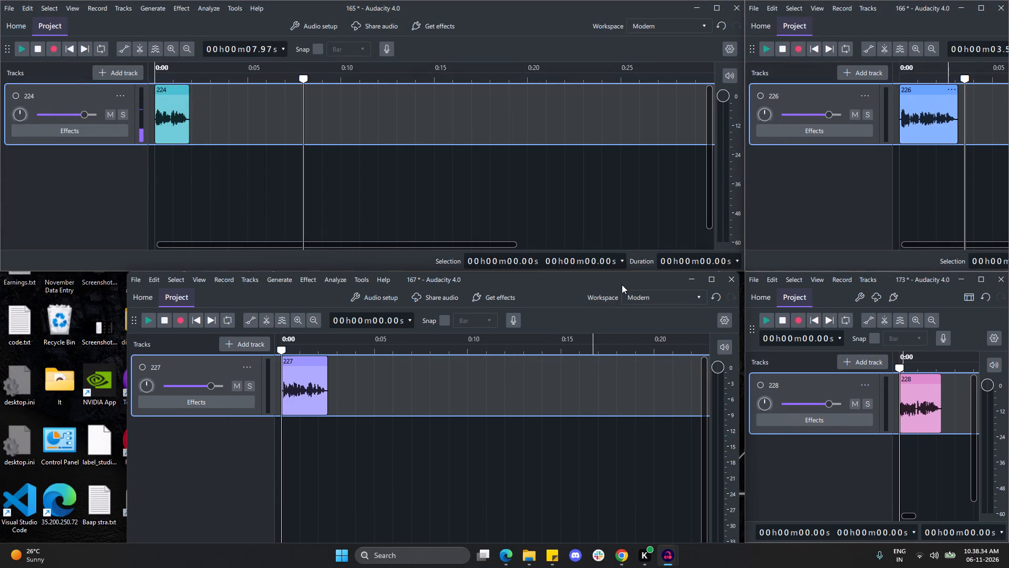
left_click_drag(622, 283, 626, 283)
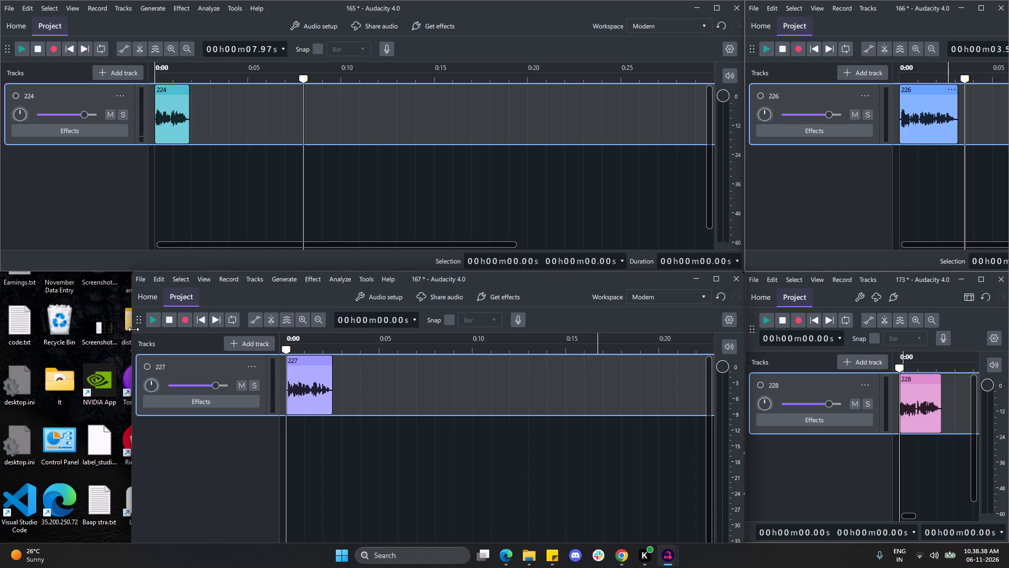
left_click_drag(134, 330, 394, 347)
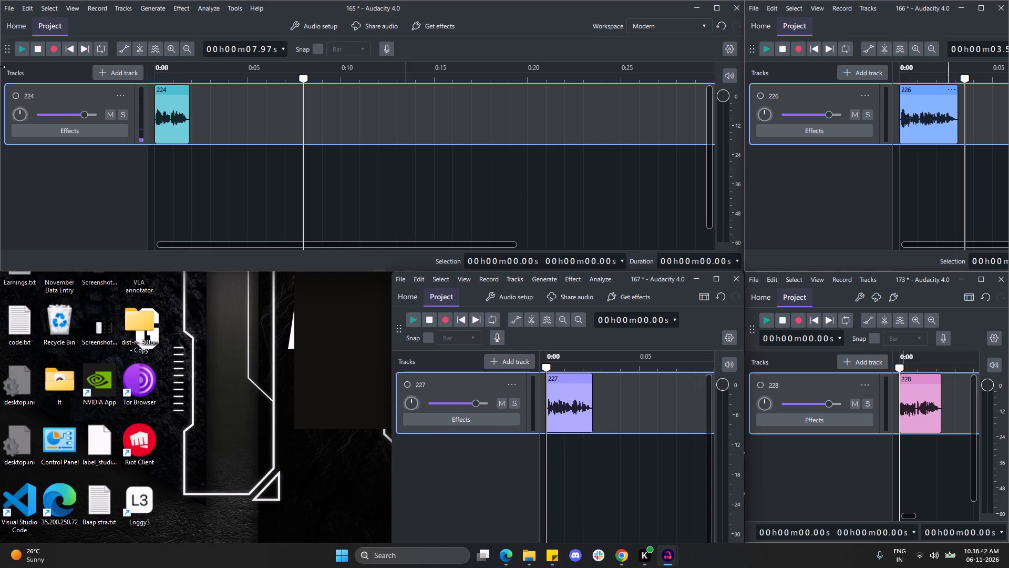
Shrink the 165 project window to a narrow window directly beside the 166 window, above the 167 window.
left_click_drag(0, 67, 379, 94)
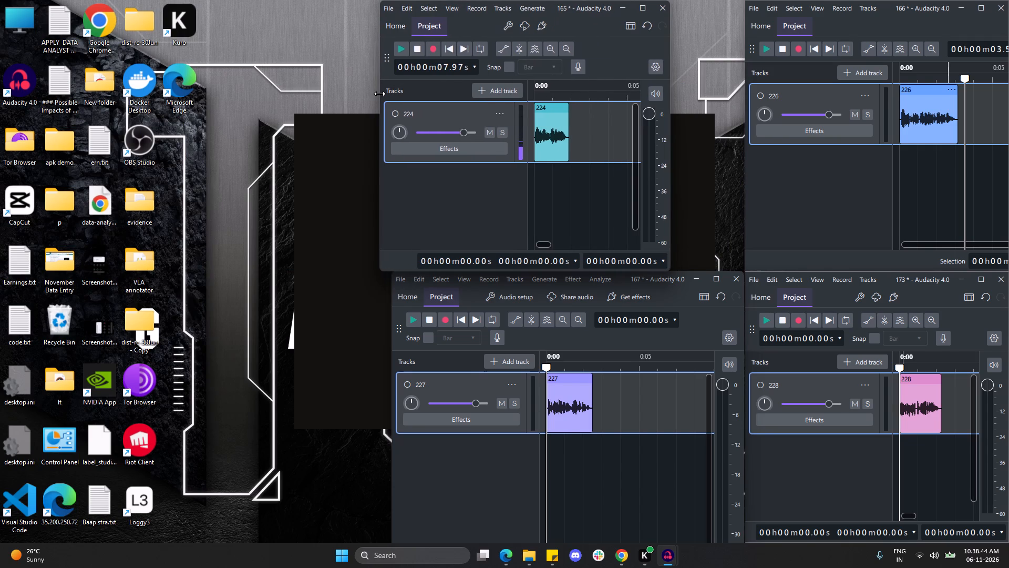
left_click_drag(379, 94, 386, 93)
left_click_drag(532, 9, 557, 11)
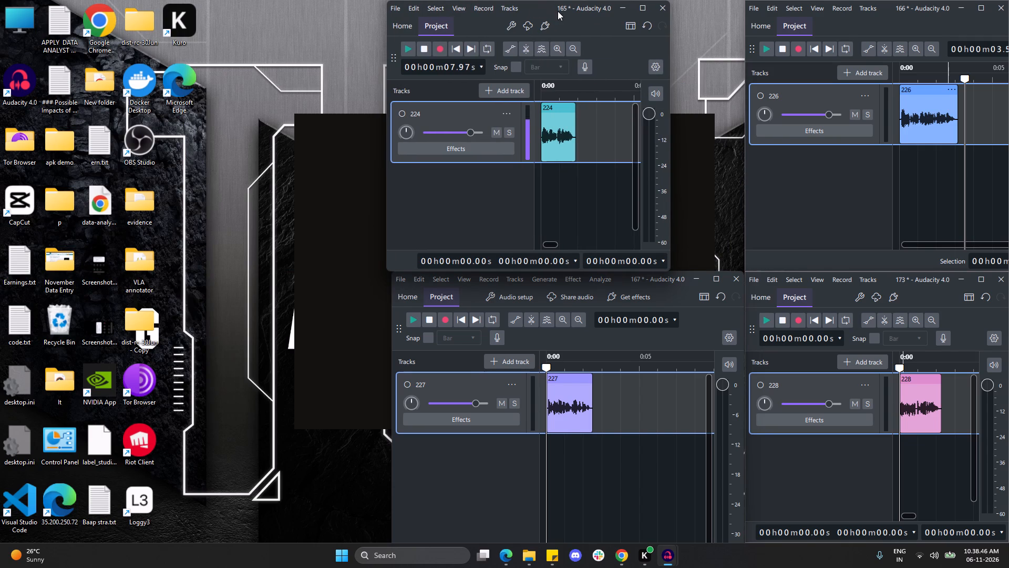
left_click_drag(669, 92, 718, 94)
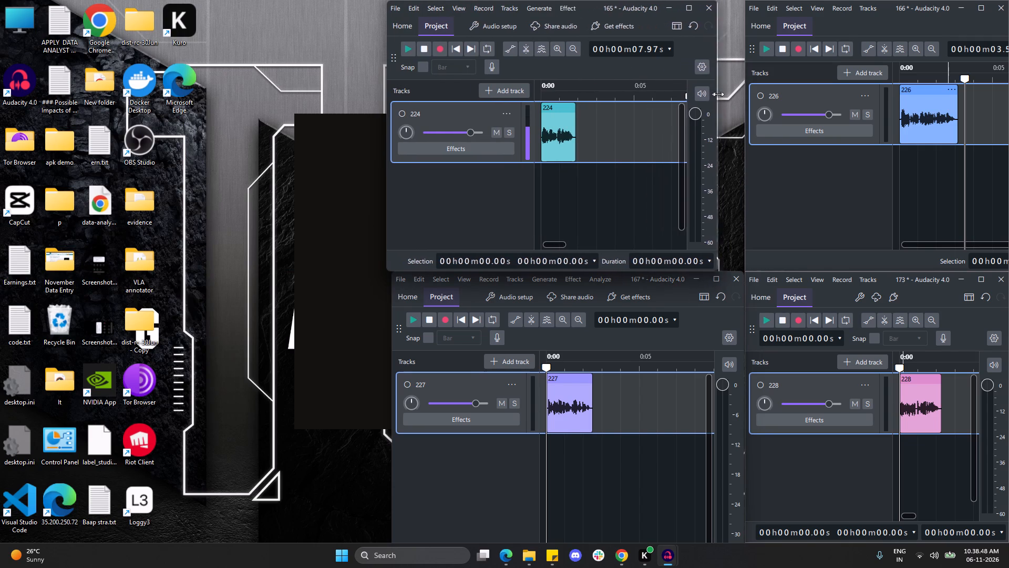
left_click_drag(718, 94, 745, 98)
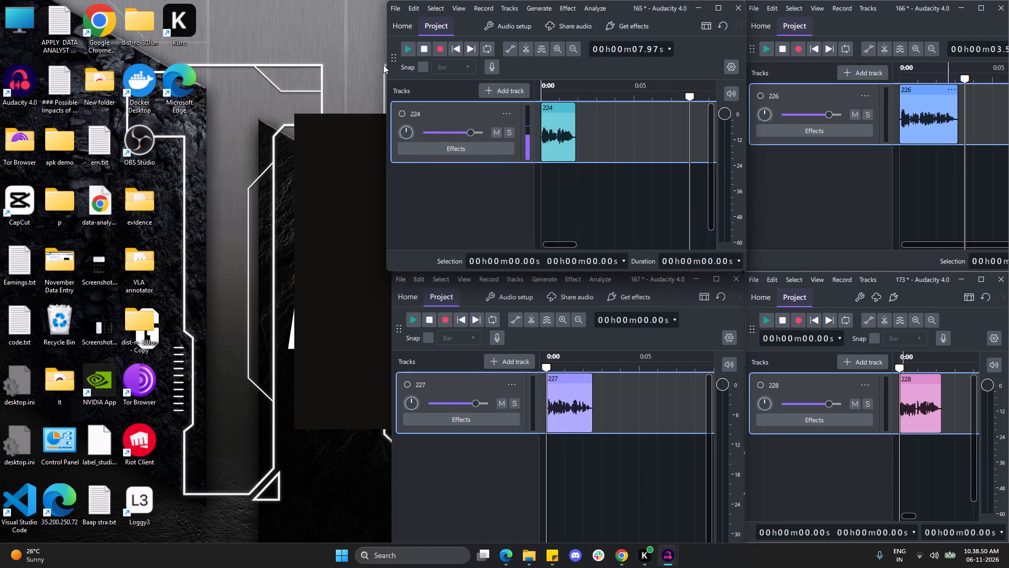
left_click_drag(388, 67, 440, 73)
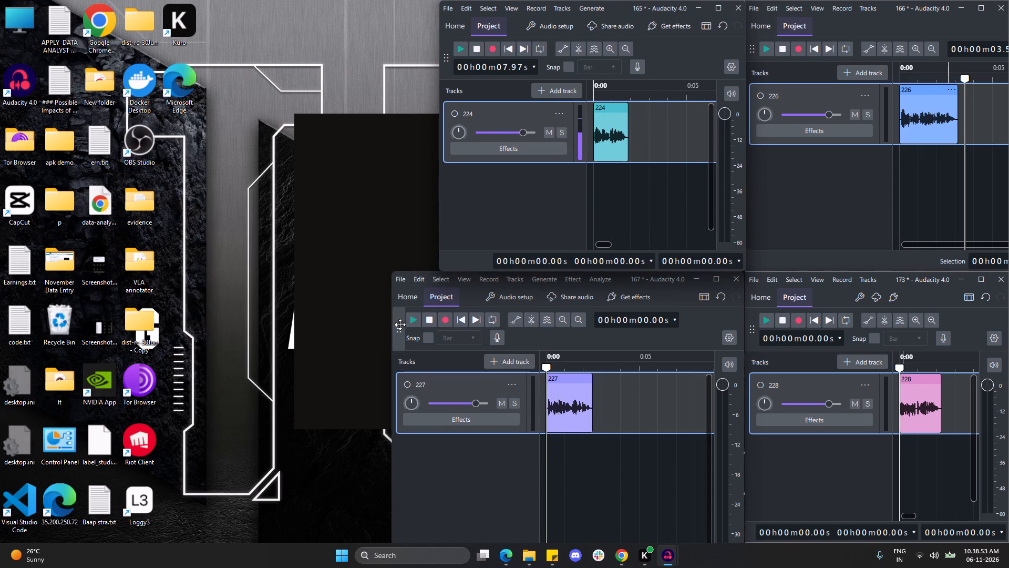
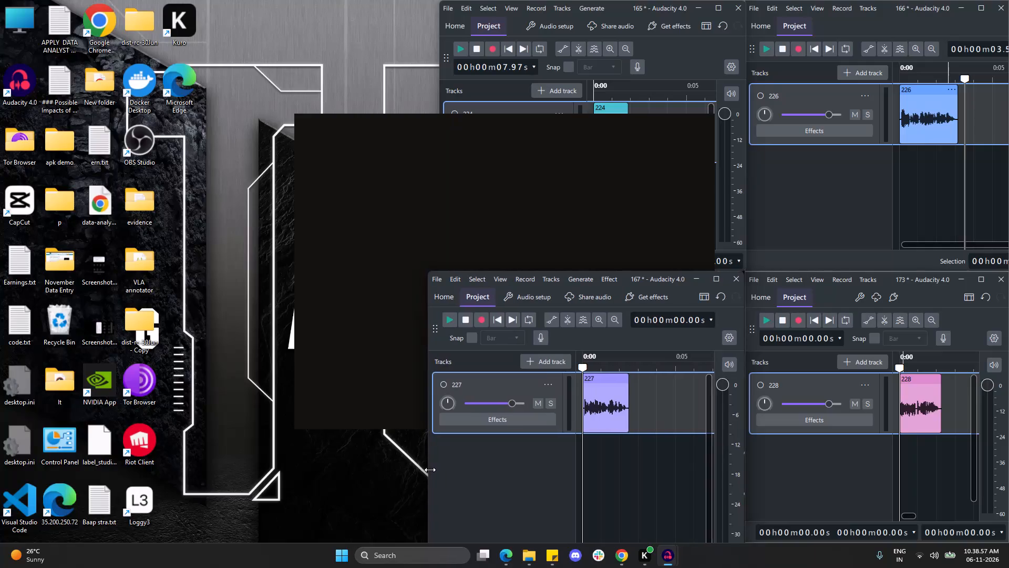
Bring project 165's window to the front and narrow project 167's window so their left edges align.
left_click(626, 8)
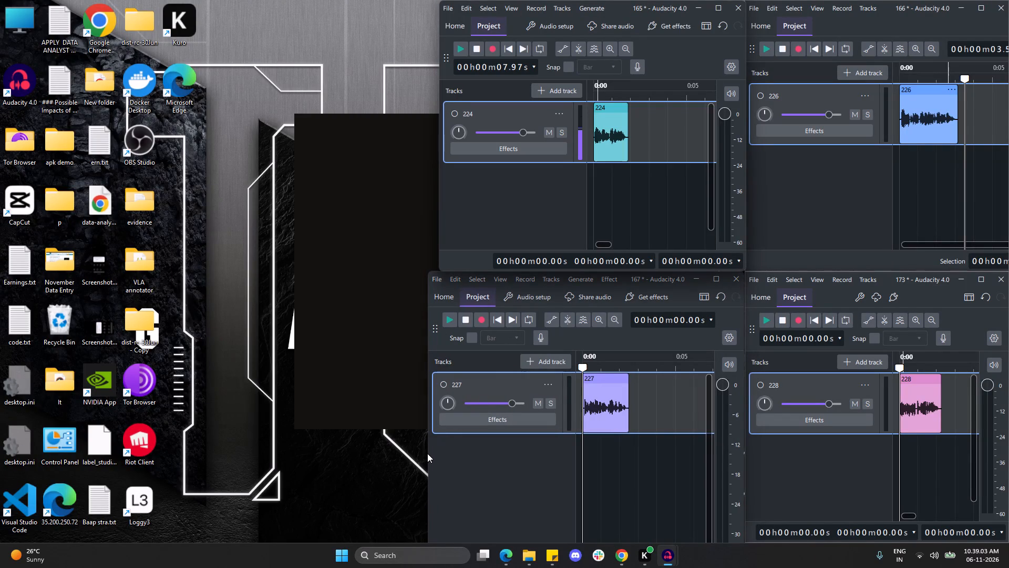
left_click_drag(429, 454, 439, 455)
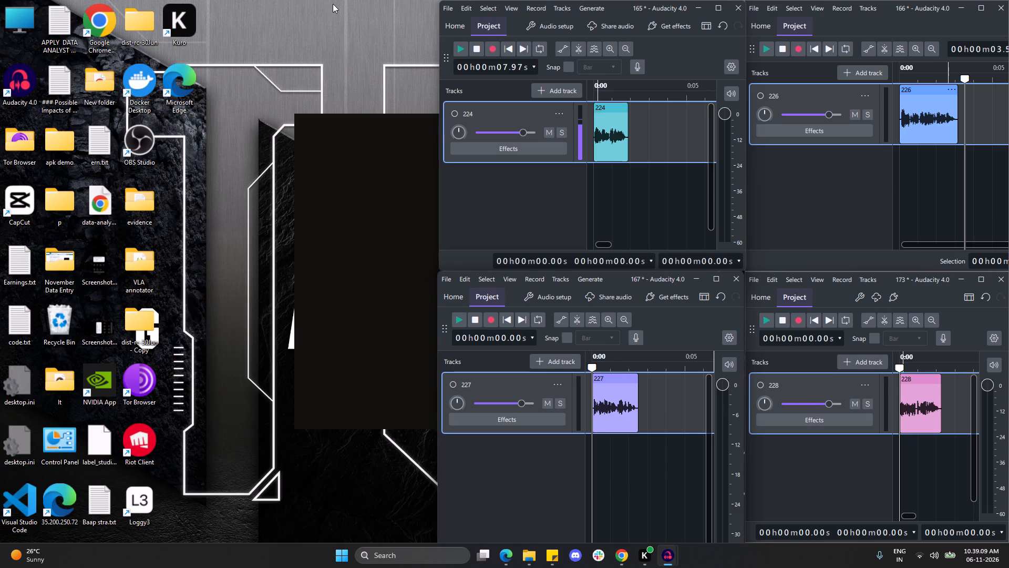
Create a new project and shrink its window to fit the free desktop area beside project 165.
left_click(449, 7)
left_click(485, 24)
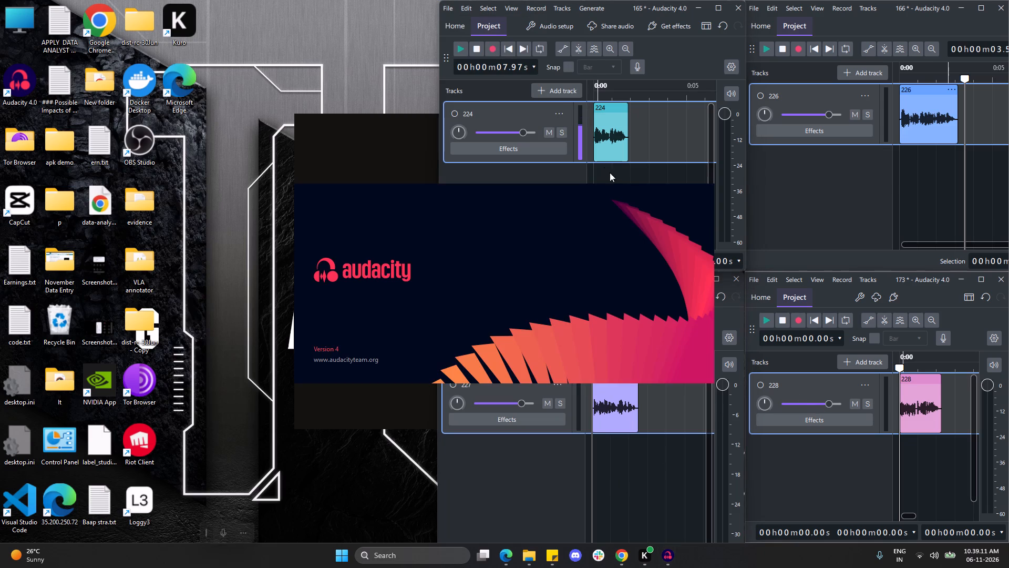
left_click_drag(854, 6, 832, 22)
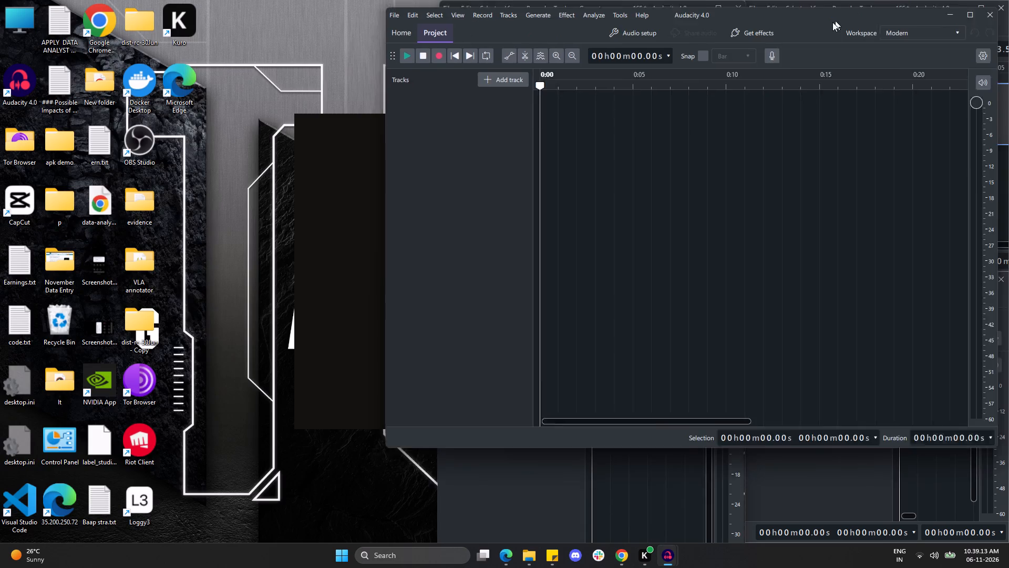
left_click_drag(832, 22, 511, 32)
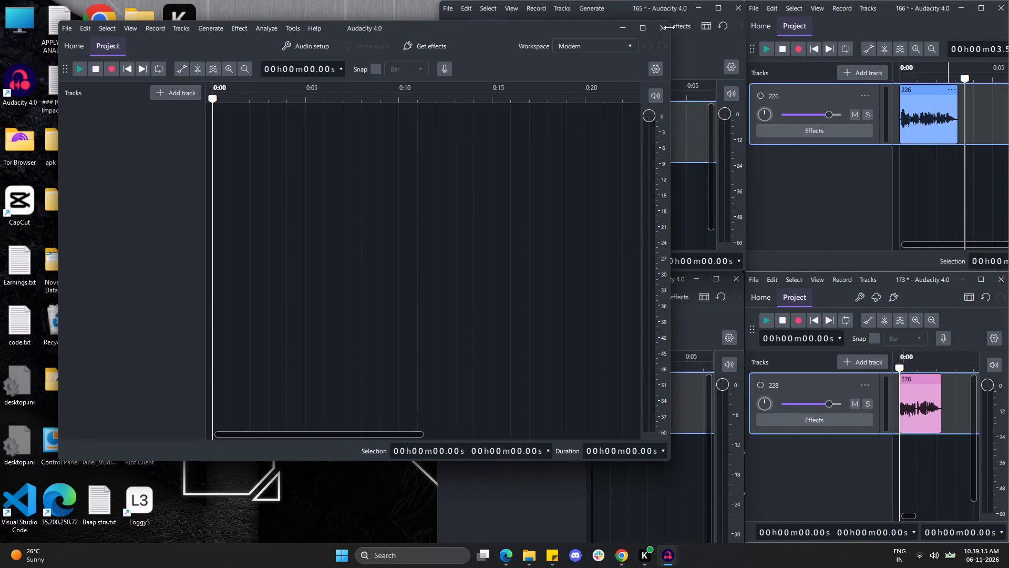
left_click_drag(668, 22, 437, 136)
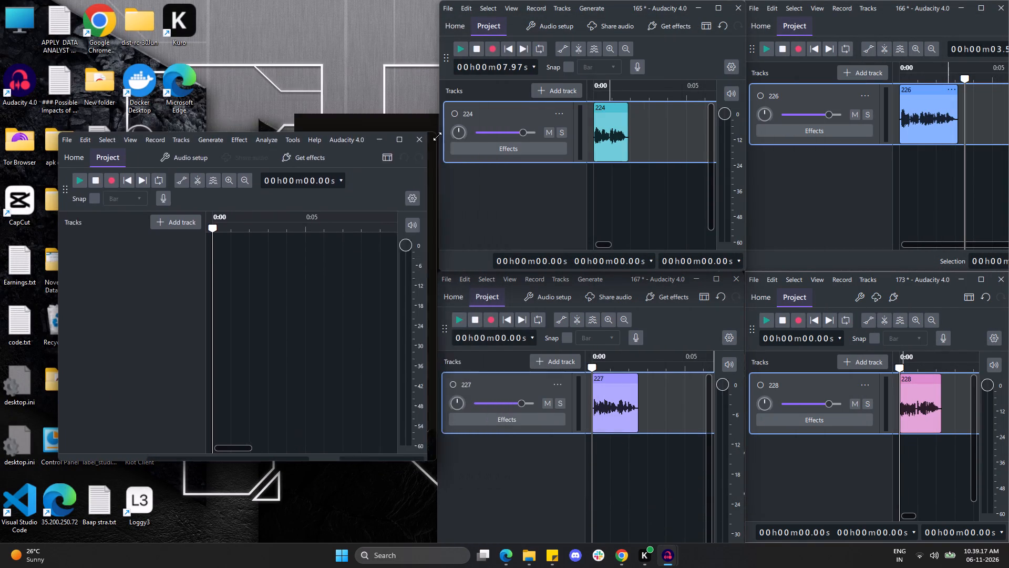
left_click_drag(437, 136, 411, 172)
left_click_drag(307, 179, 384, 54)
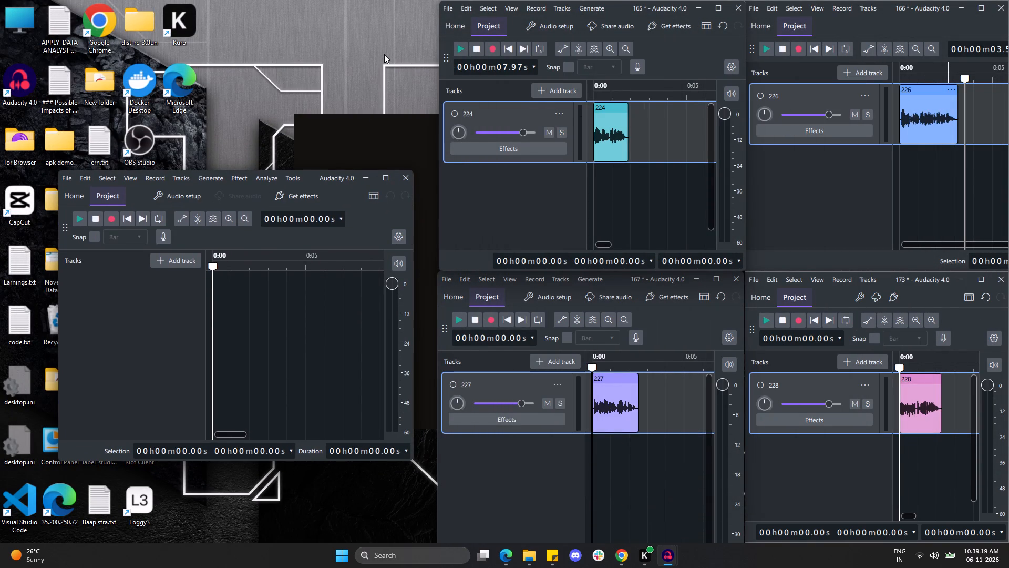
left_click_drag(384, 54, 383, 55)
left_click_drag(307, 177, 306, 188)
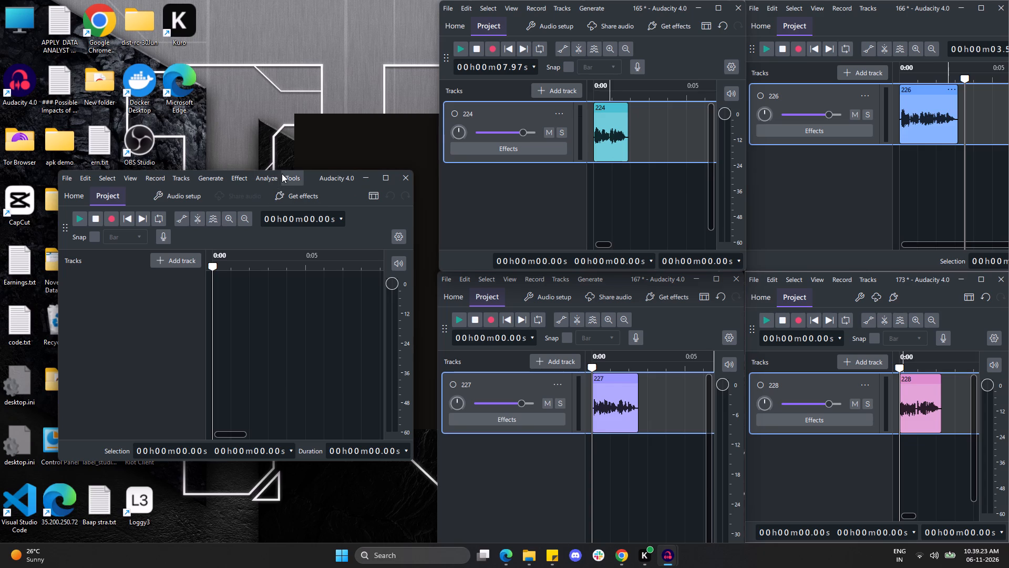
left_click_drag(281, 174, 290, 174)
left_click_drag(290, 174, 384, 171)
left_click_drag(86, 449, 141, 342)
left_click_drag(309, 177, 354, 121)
Place the new empty project's window at the screen's top edge against project 165, matching its height and narrowing it to free desktop space.
left_click_drag(411, 200, 433, 200)
left_click_drag(371, 178, 375, 26)
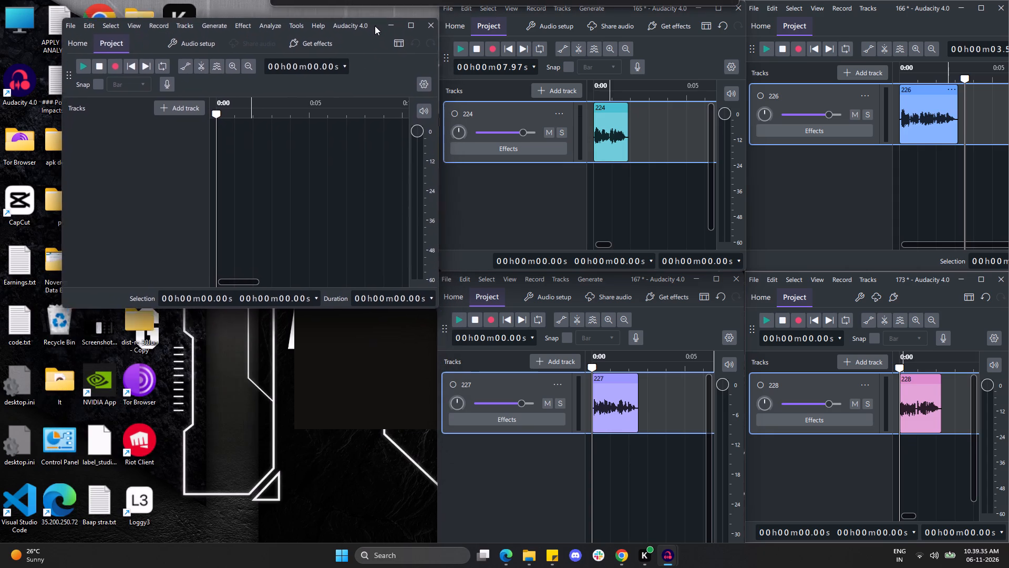
left_click_drag(375, 26, 377, 8)
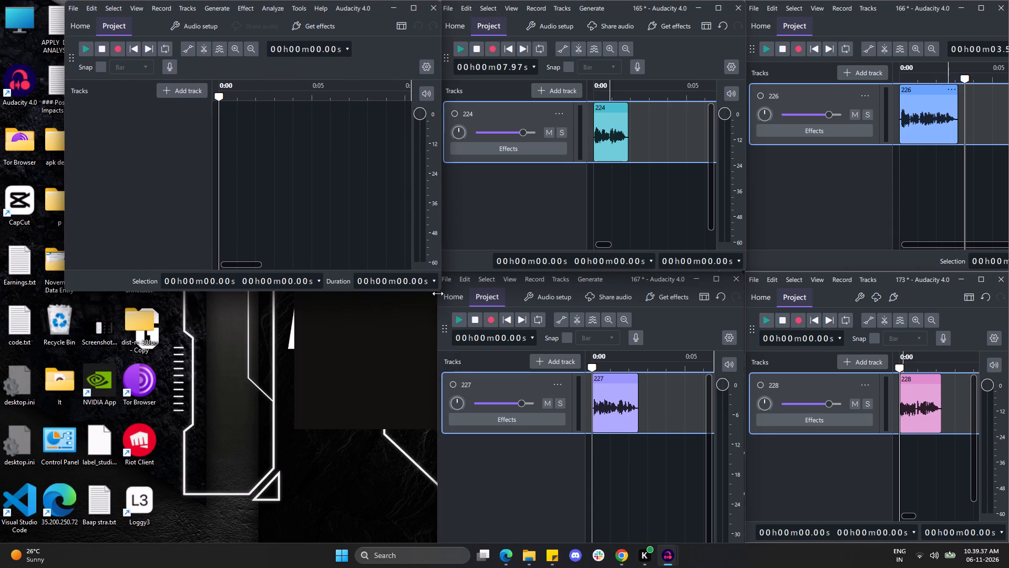
left_click_drag(440, 290, 437, 274)
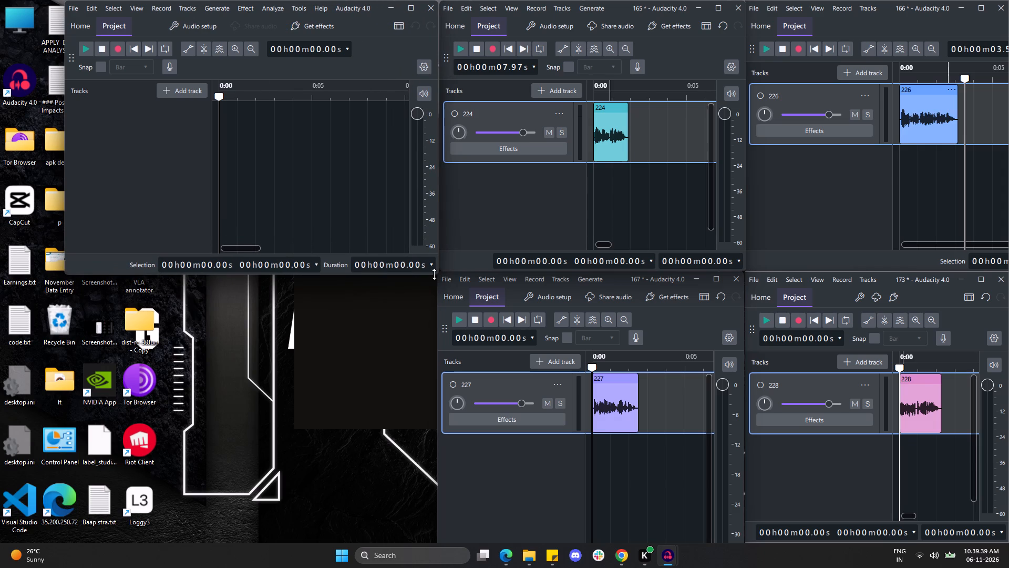
left_click_drag(67, 104, 160, 114)
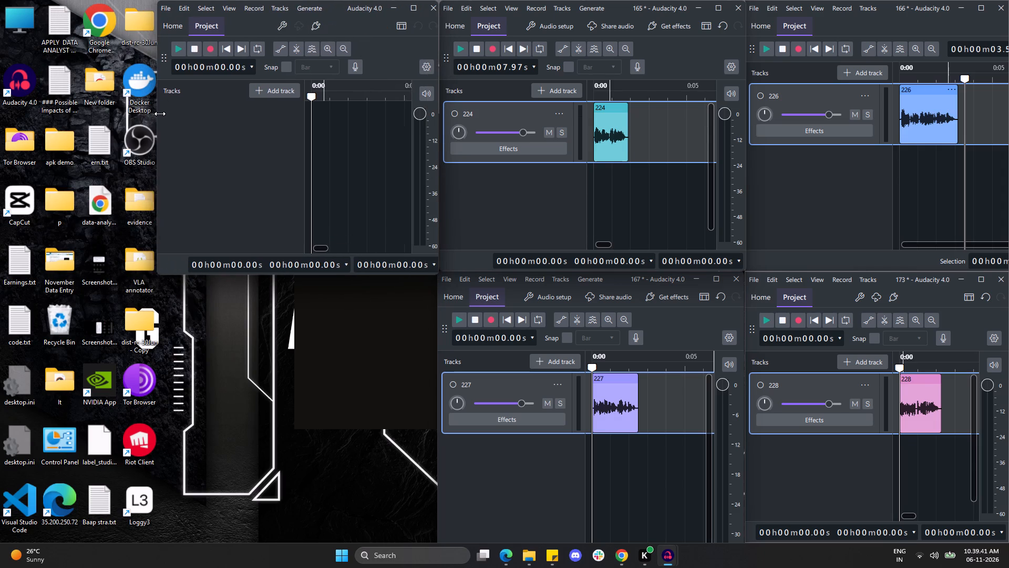
left_click_drag(160, 114, 163, 114)
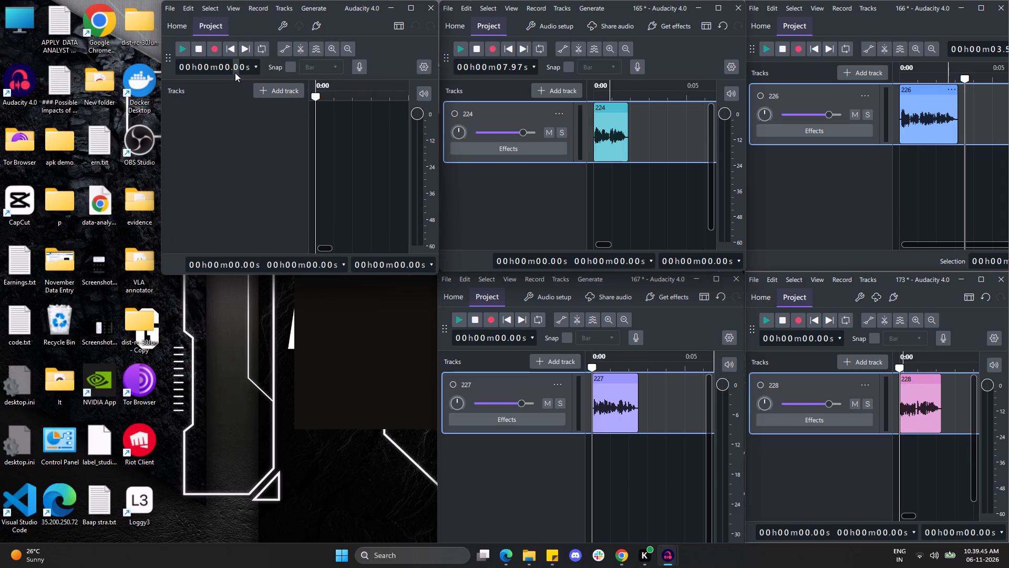
Create a second new project and move its window over the desktop area below the first empty project.
left_click(452, 9)
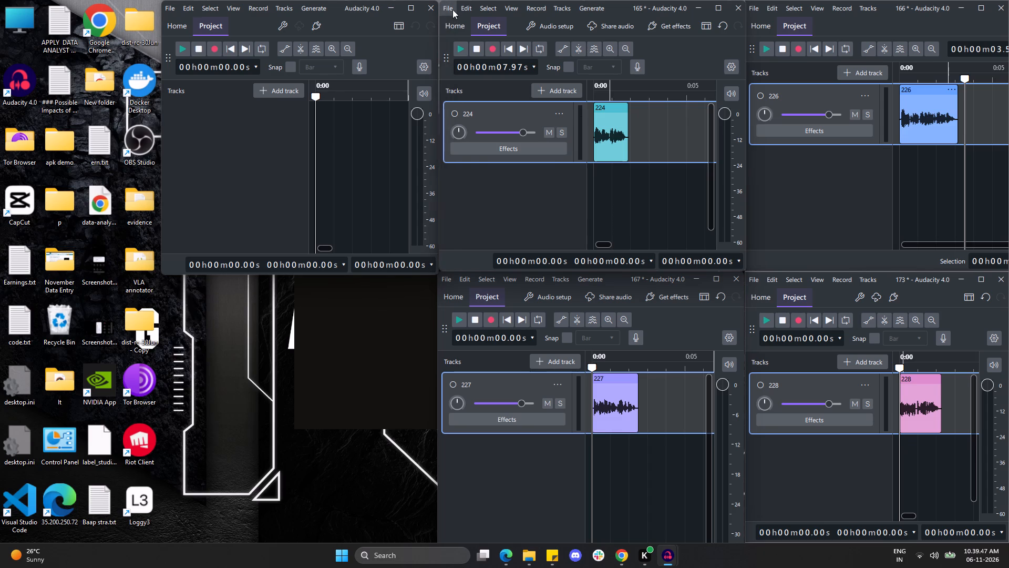
left_click(454, 25)
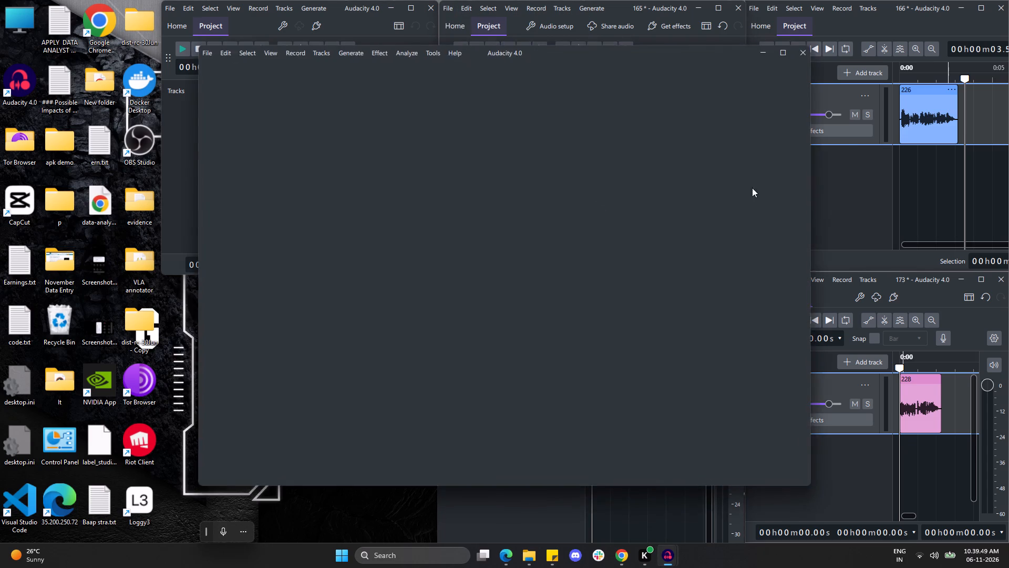
left_click_drag(850, 5, 840, 14)
left_click_drag(881, 11, 550, 148)
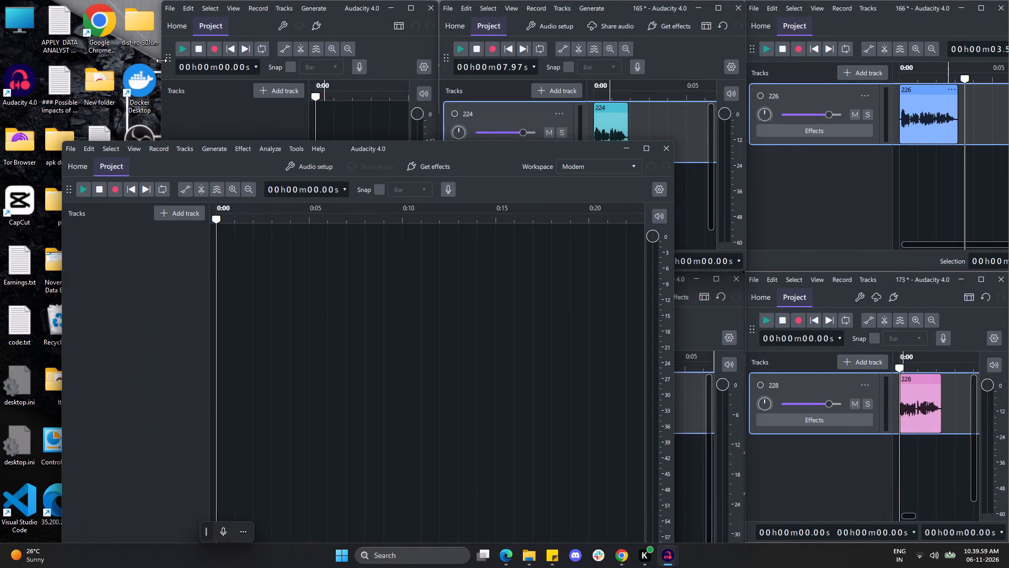
Narrow the first empty project's window slightly from its outer edge.
left_click_drag(161, 60, 170, 63)
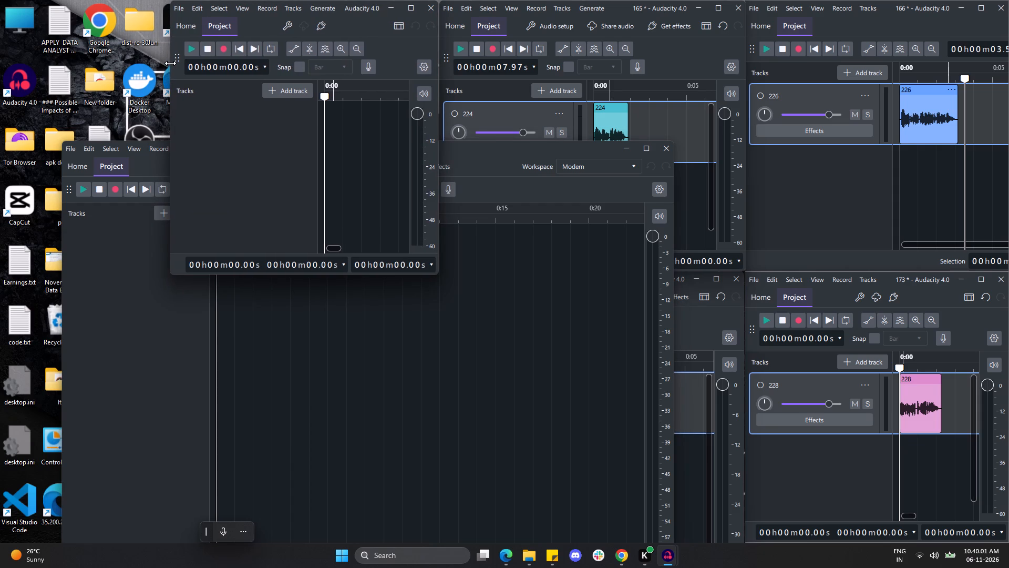
left_click_drag(170, 63, 168, 63)
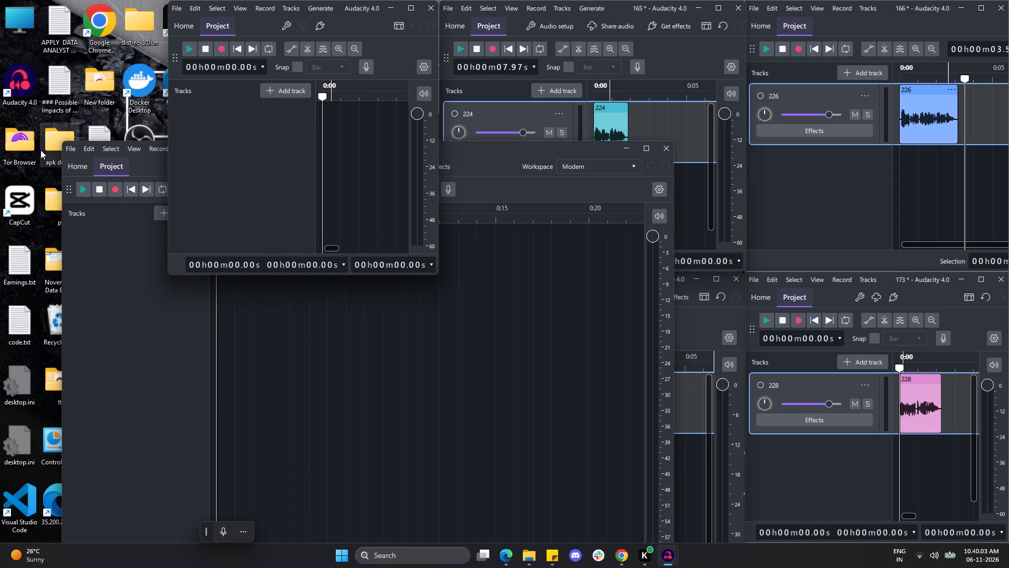
Shrink the second empty project's window so it no longer overlaps the first empty project's window.
left_click_drag(63, 144, 293, 320)
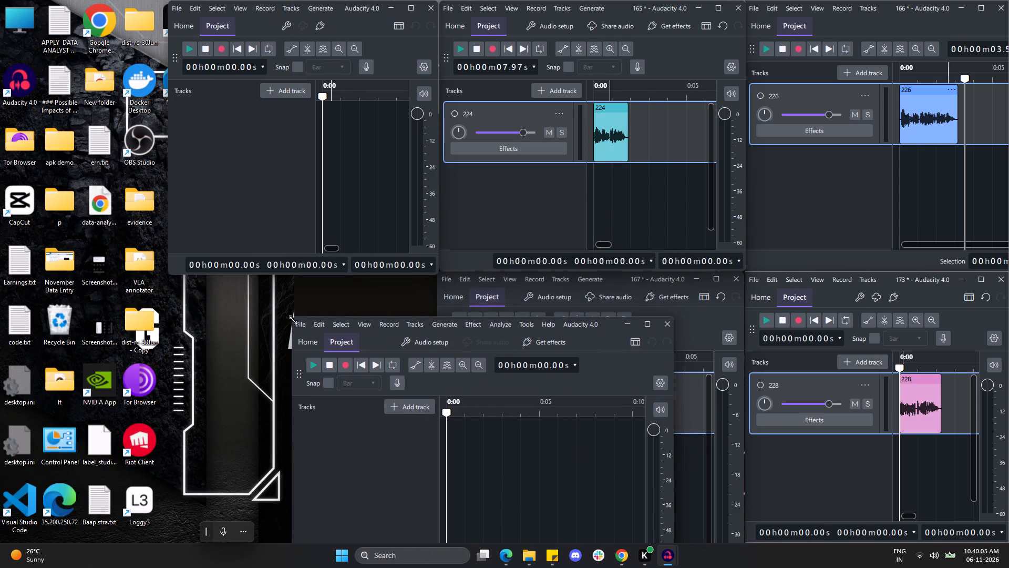
left_click_drag(293, 320, 379, 329)
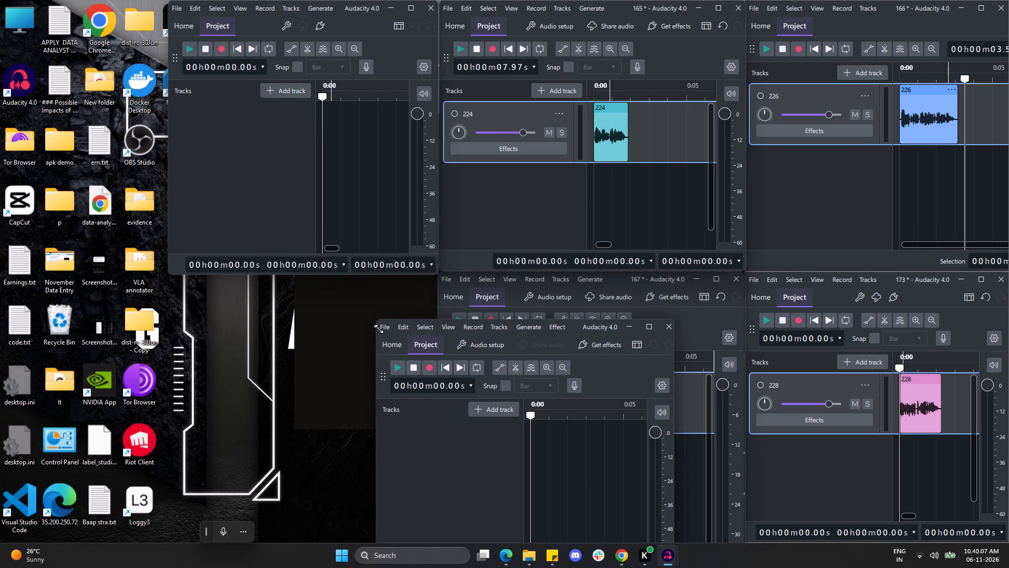
left_click_drag(379, 329, 394, 329)
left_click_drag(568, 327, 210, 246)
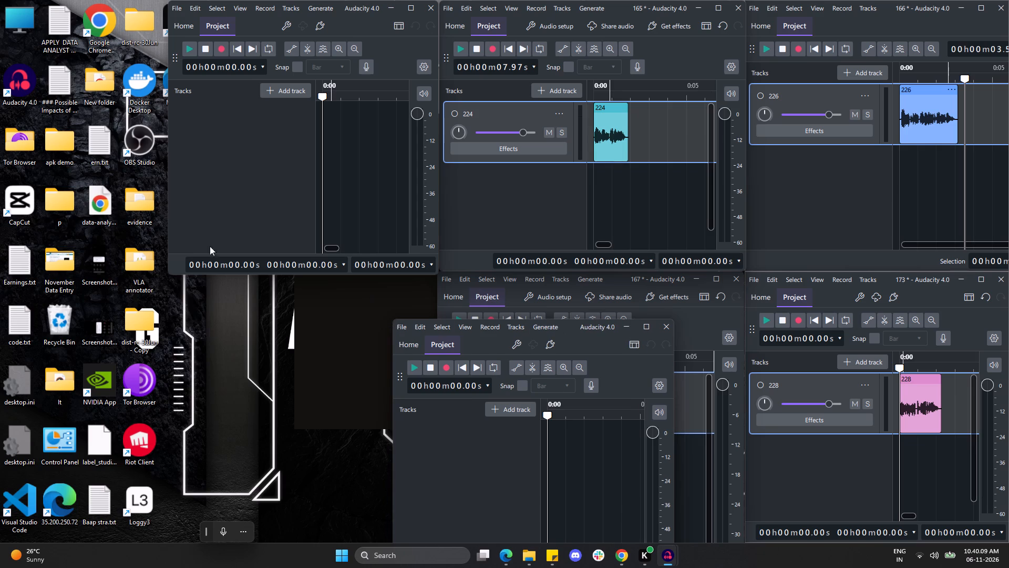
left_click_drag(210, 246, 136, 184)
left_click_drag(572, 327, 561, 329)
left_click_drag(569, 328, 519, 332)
Widen the second empty project's window and move it into the screen's upper-left corner.
left_click_drag(394, 334, 368, 336)
left_click_drag(570, 329, 557, 330)
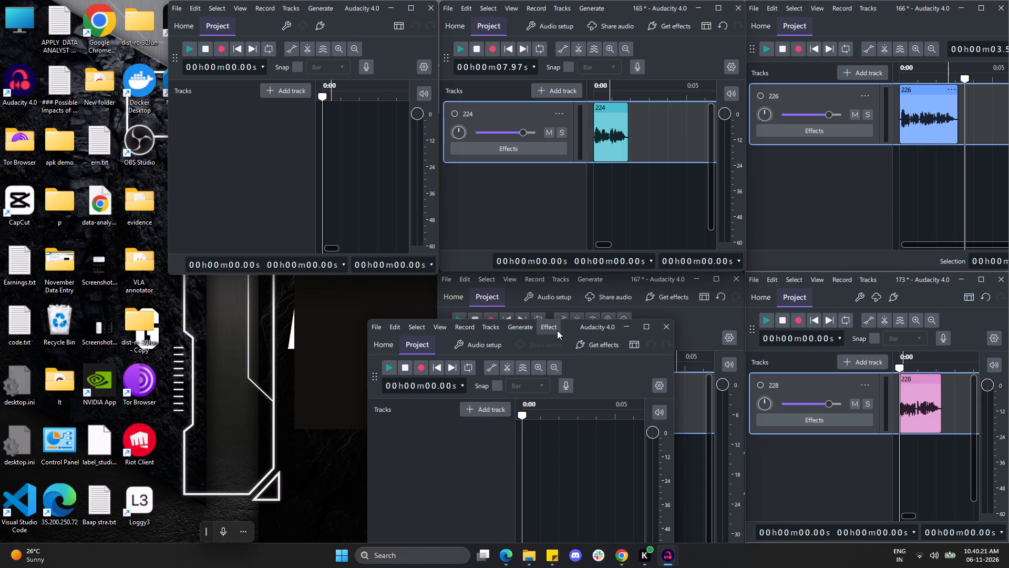
left_click_drag(557, 330, 546, 331)
left_click_drag(368, 350, 300, 346)
left_click_drag(611, 327, 324, 84)
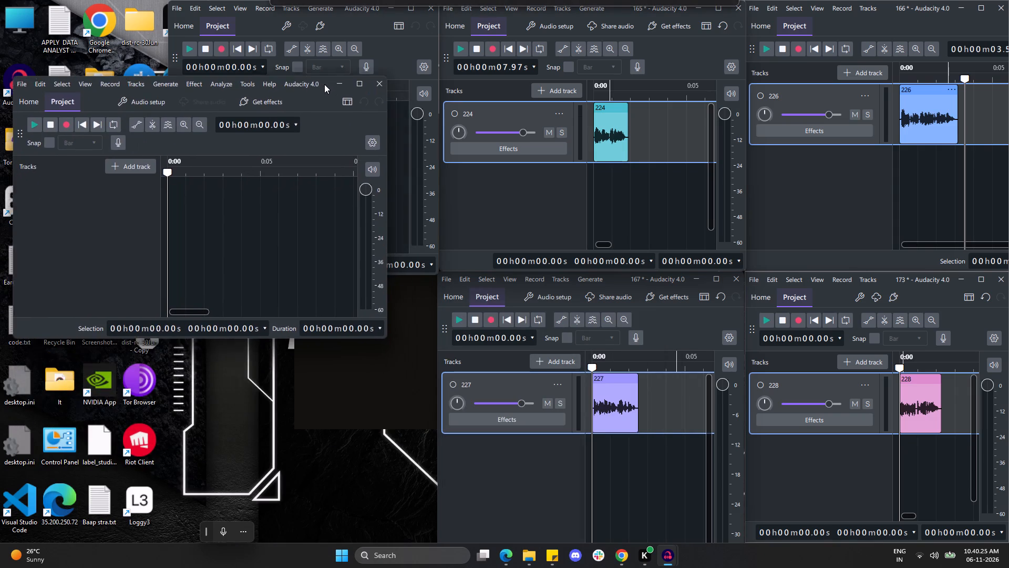
left_click_drag(324, 84, 313, 5)
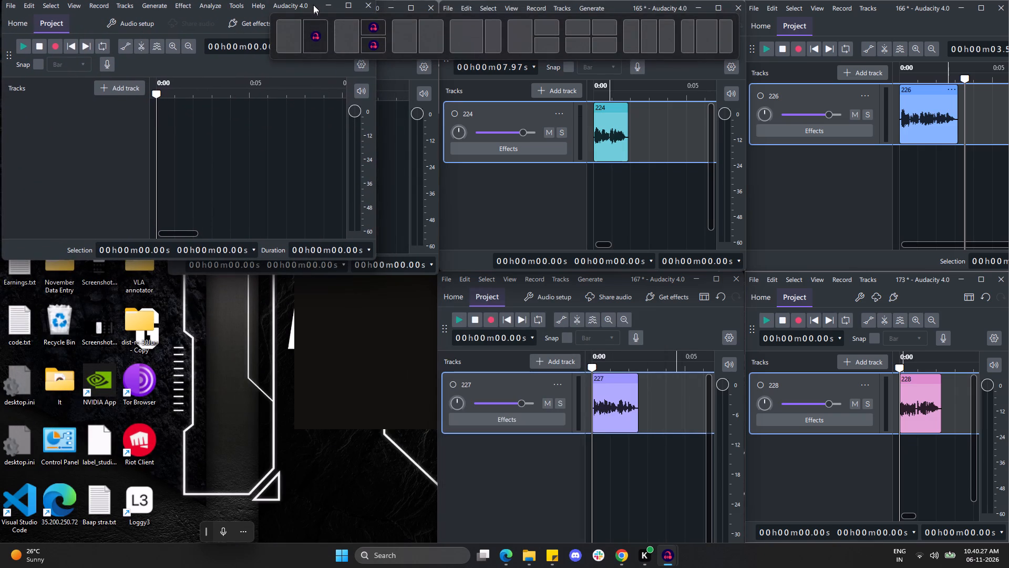
left_click_drag(313, 5, 308, 9)
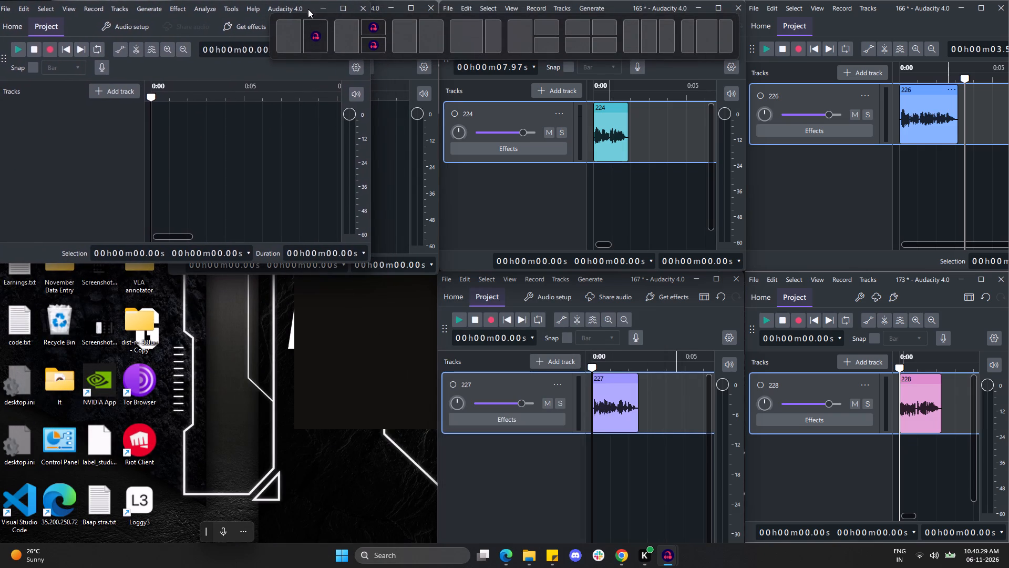
left_click_drag(308, 9, 313, 8)
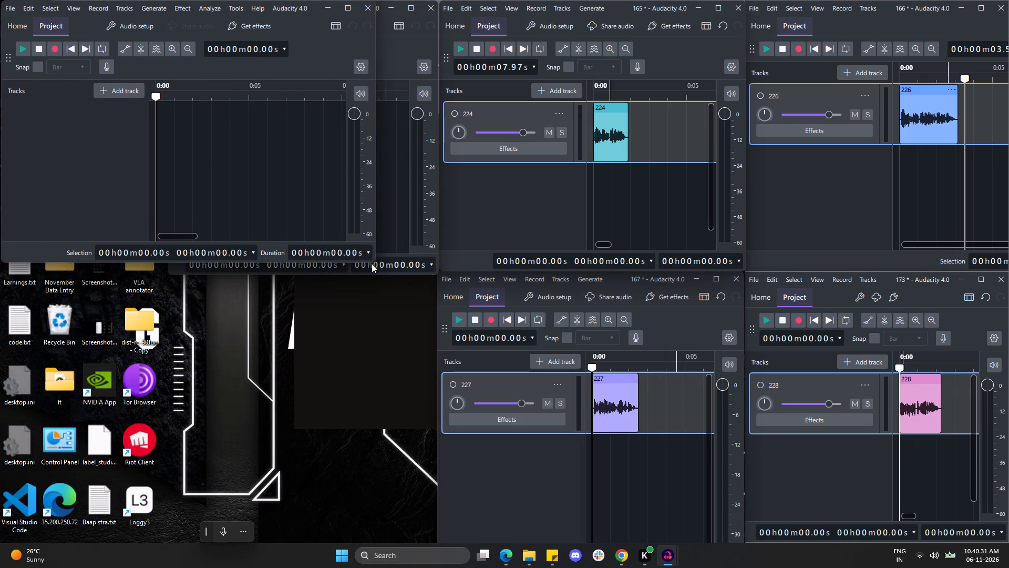
Shrink the second empty project's window to the first one's height, and bring the first to the front, trimming its shared edge.
left_click_drag(374, 260, 181, 270)
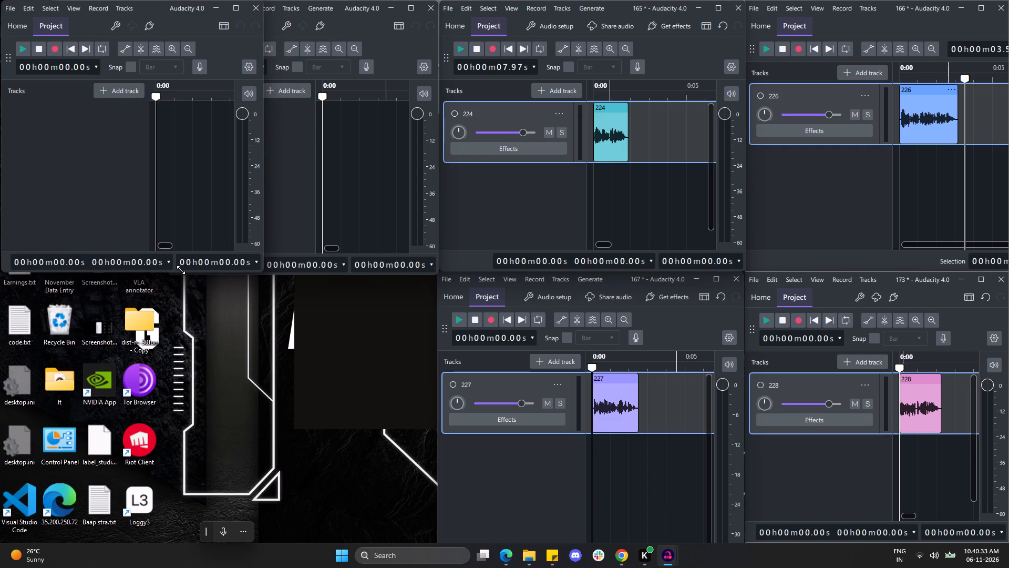
left_click_drag(181, 270, 179, 272)
left_click_drag(263, 218, 202, 218)
left_click(301, 213)
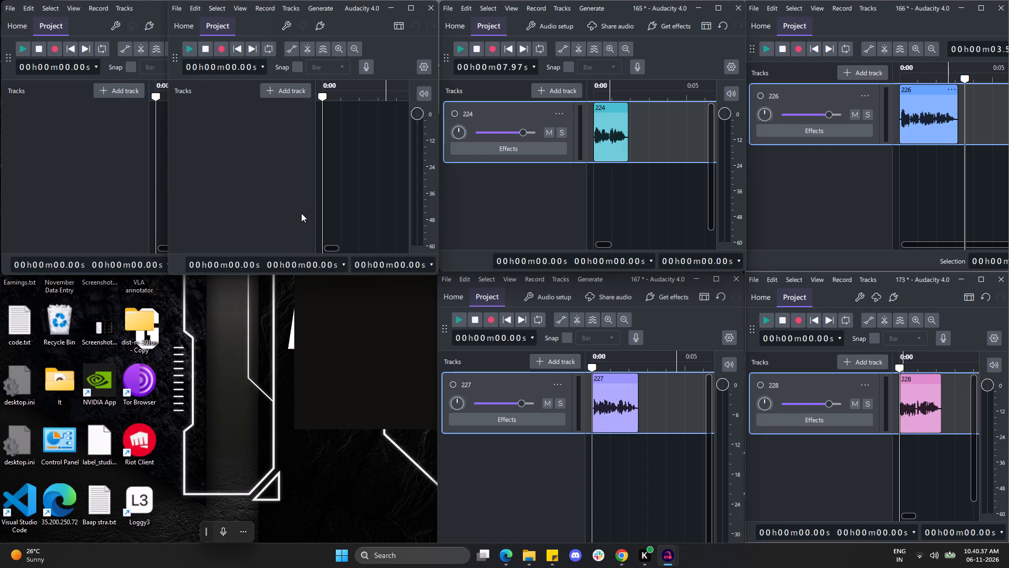
left_click(169, 145)
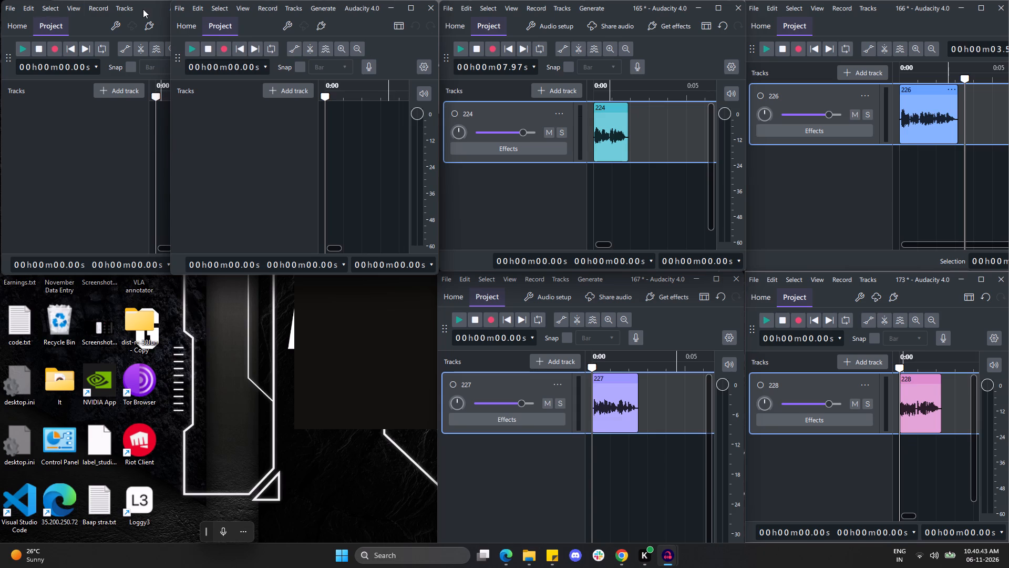
Widen the second empty project's window over the first empty project's window until its title area has free space.
left_click_drag(145, 10, 147, 25)
left_click_drag(155, 7, 190, 30)
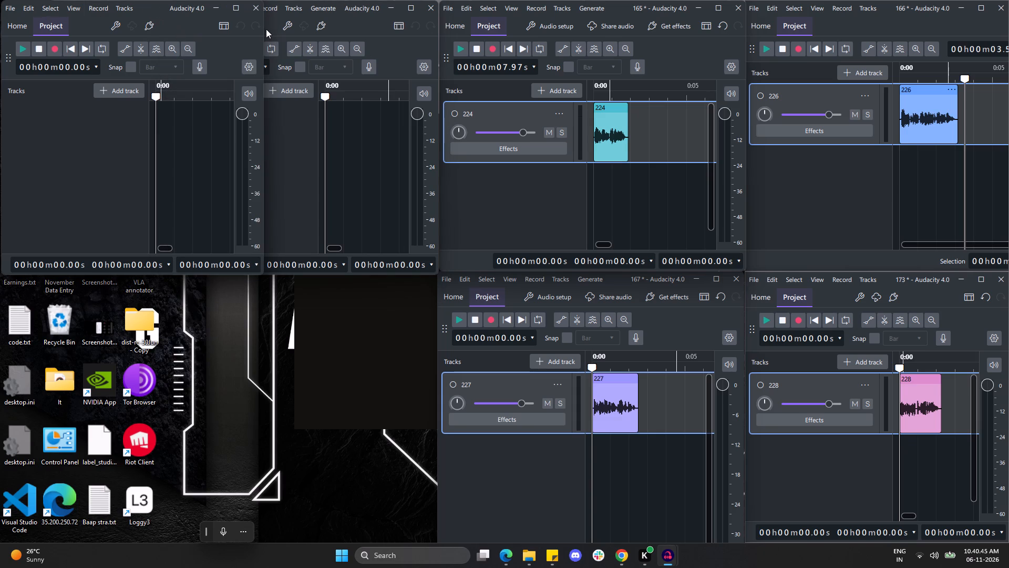
left_click_drag(262, 28, 303, 35)
left_click_drag(193, 7, 195, 8)
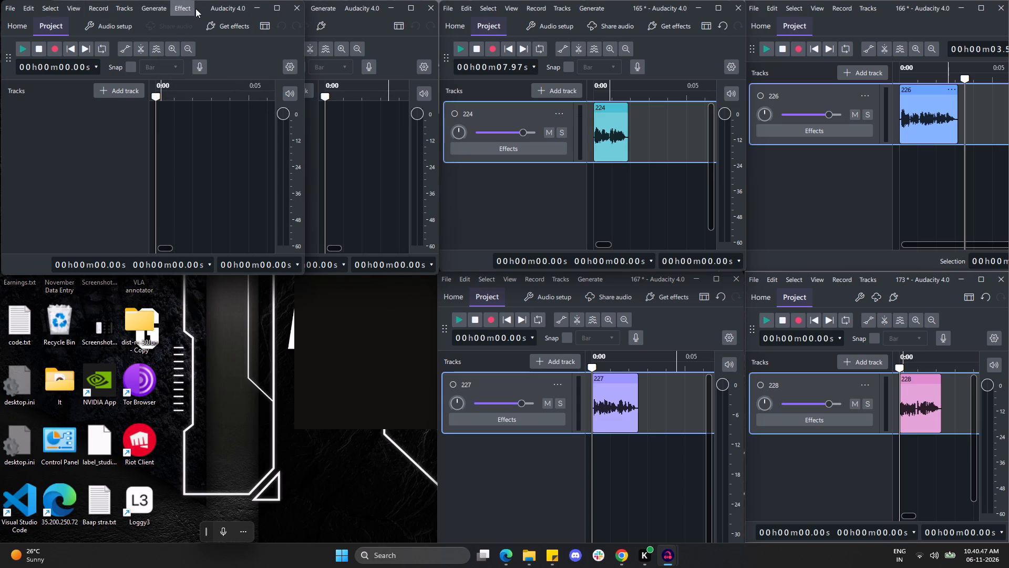
left_click_drag(195, 8, 213, 17)
left_click_drag(204, 11, 245, 46)
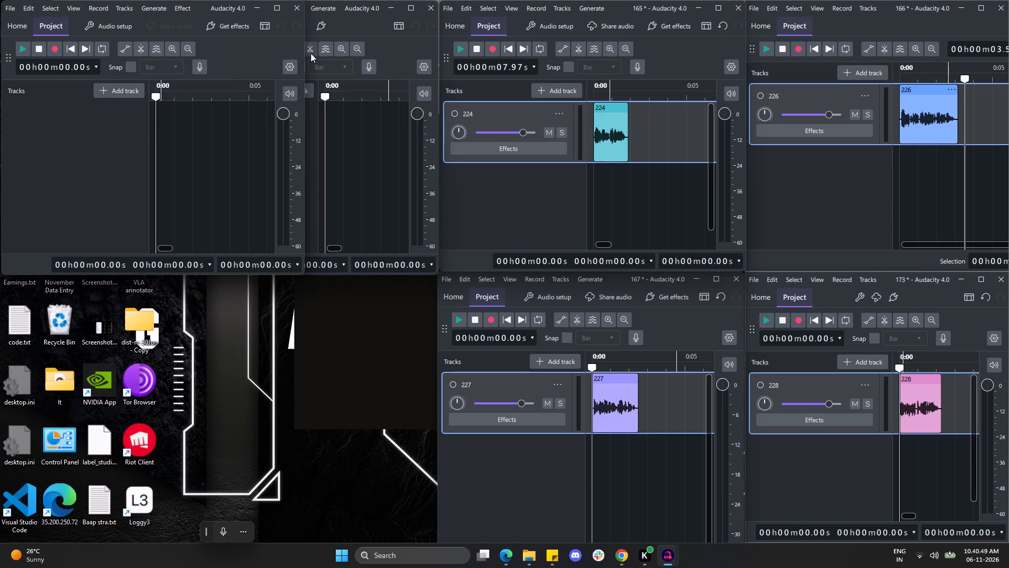
left_click_drag(245, 6, 269, 39)
left_click_drag(303, 45, 334, 46)
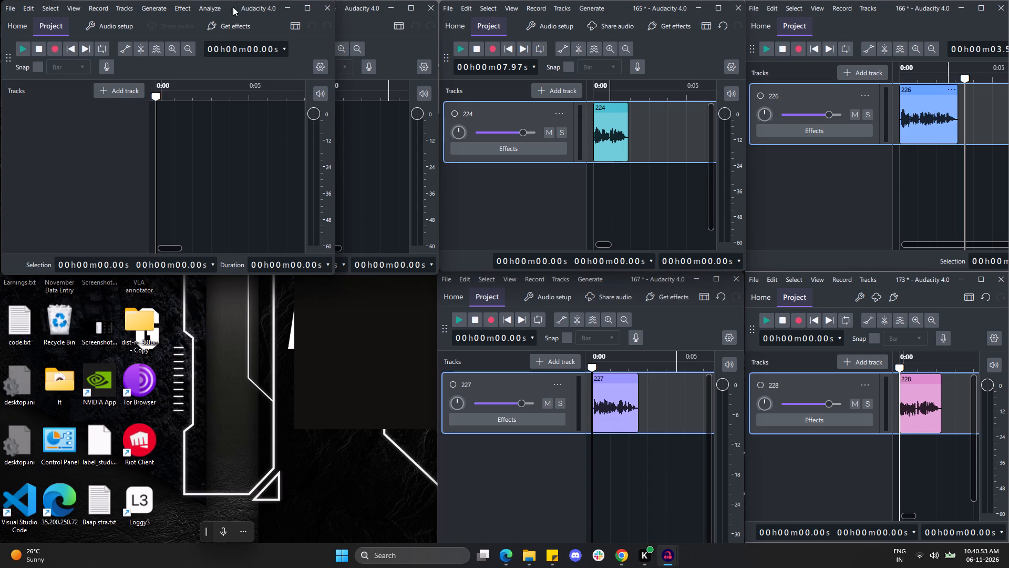
left_click_drag(225, 7, 260, 126)
left_click_drag(233, 11, 266, 14)
left_click_drag(230, 7, 258, 14)
left_click(336, 40)
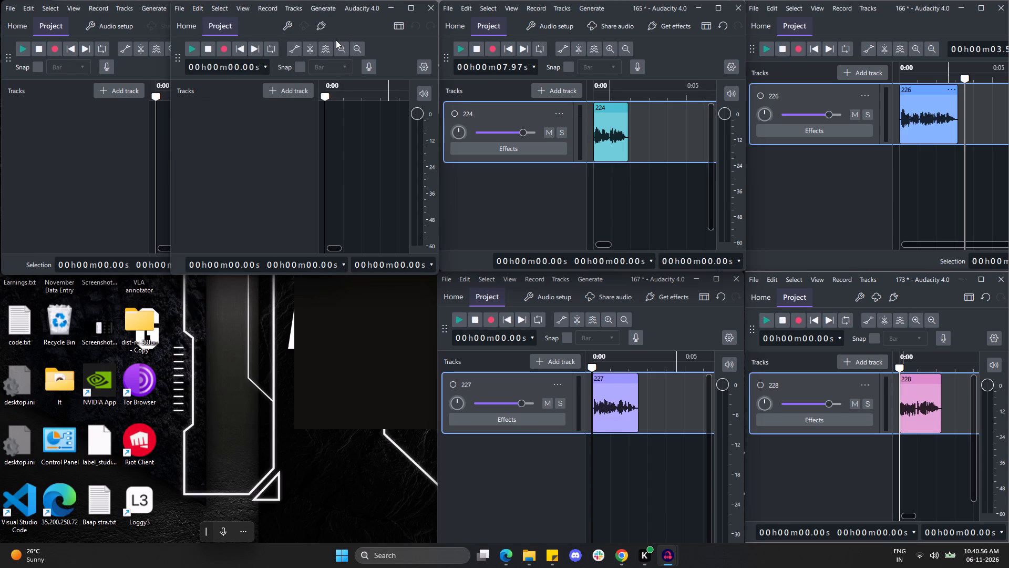
left_click(94, 145)
left_click_drag(334, 54, 369, 59)
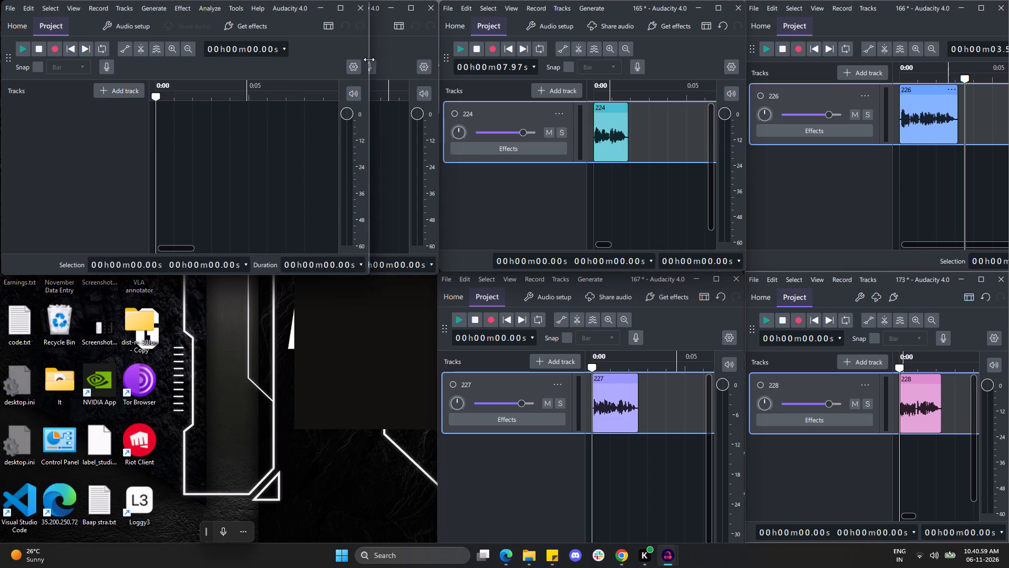
left_click_drag(369, 59, 370, 59)
Move the second empty project's window down into the free desktop area below the first empty project's window.
left_click_drag(310, 6, 390, 288)
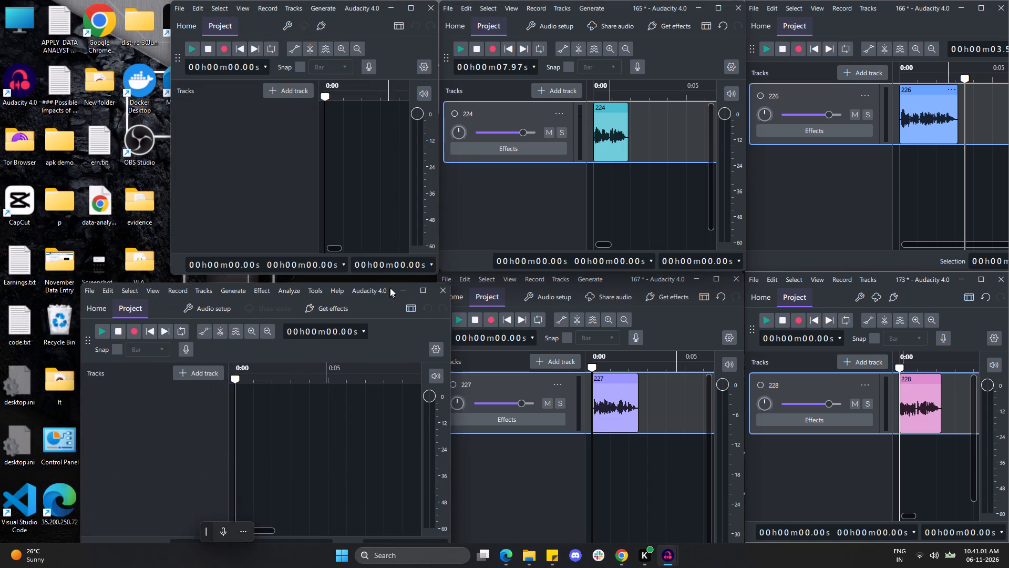
left_click_drag(390, 288, 316, 288)
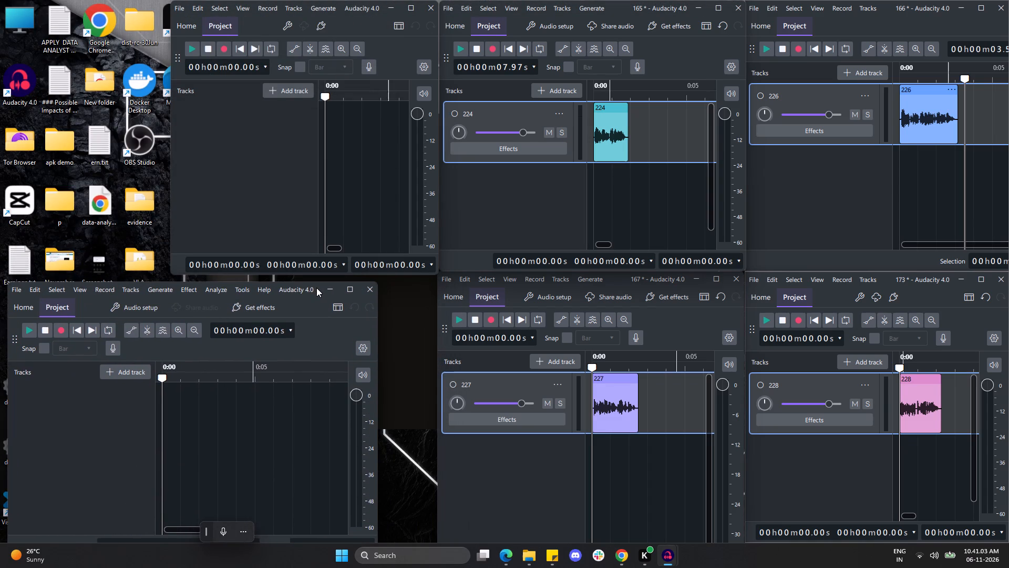
left_click_drag(316, 288, 325, 271)
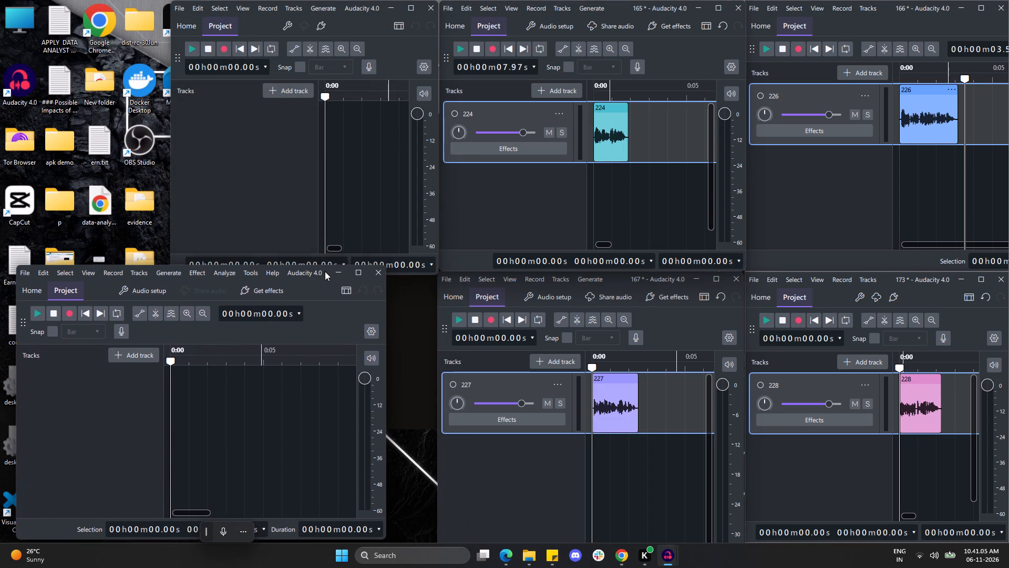
left_click_drag(325, 271, 325, 274)
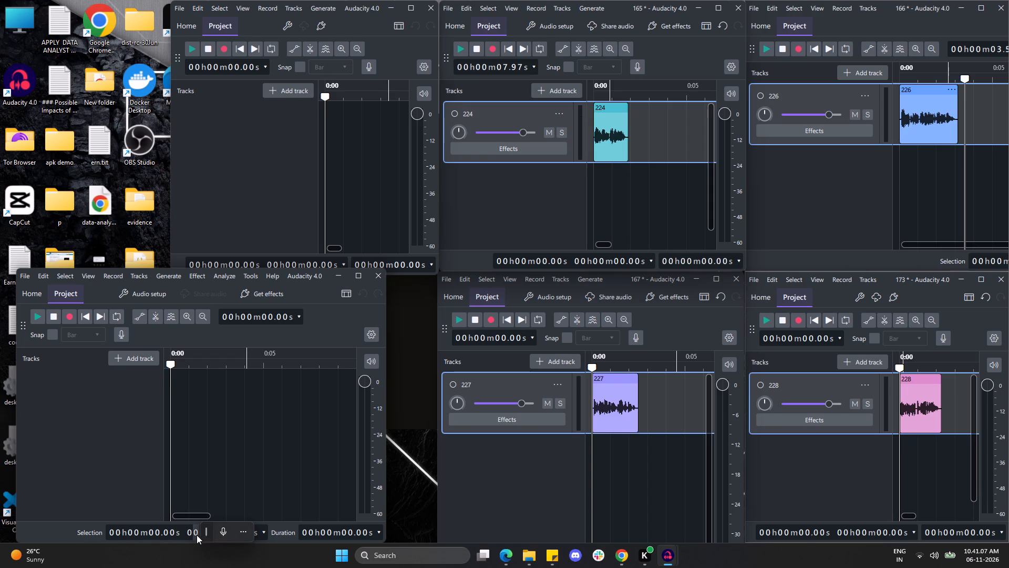
Move the floating voice typing bar off the second empty project's window to the screen's lower-left corner.
left_click_drag(205, 535, 862, 564)
left_click_drag(862, 533, 157, 541)
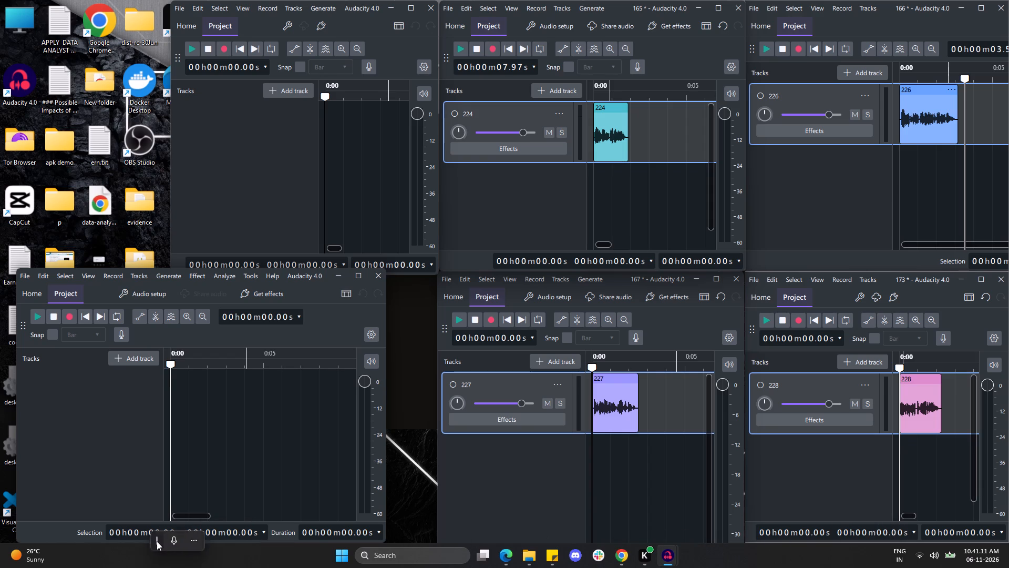
left_click_drag(157, 541, 0, 552)
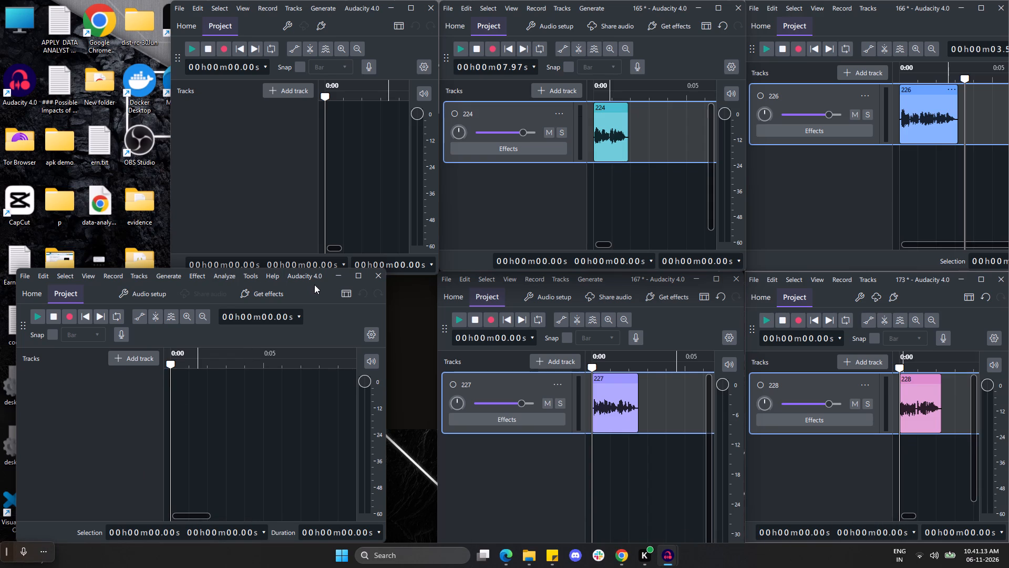
Align the second empty project's window with the screen's left edge and shrink it to fit below the upper row.
left_click_drag(324, 276, 304, 278)
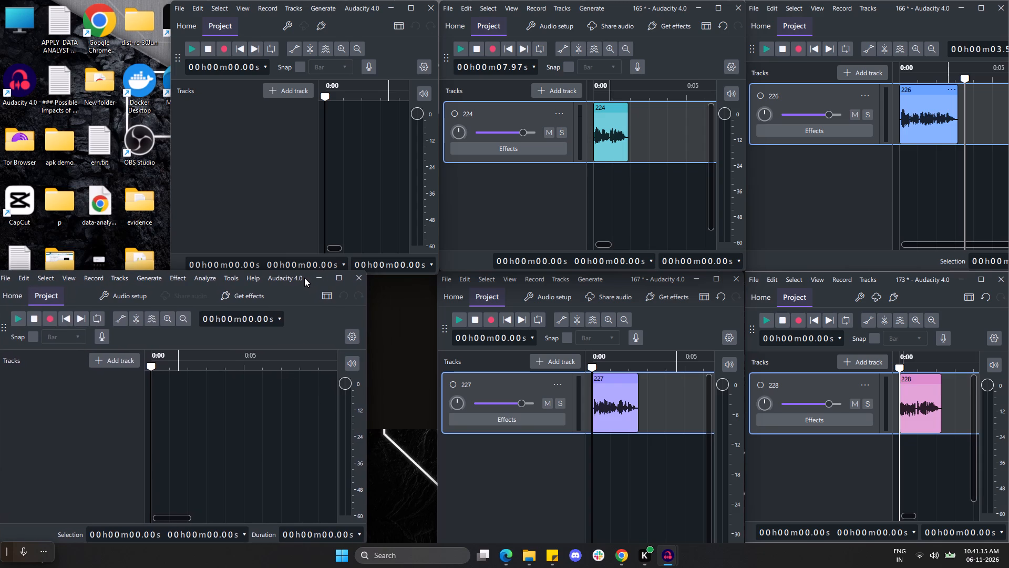
left_click_drag(304, 278, 307, 270)
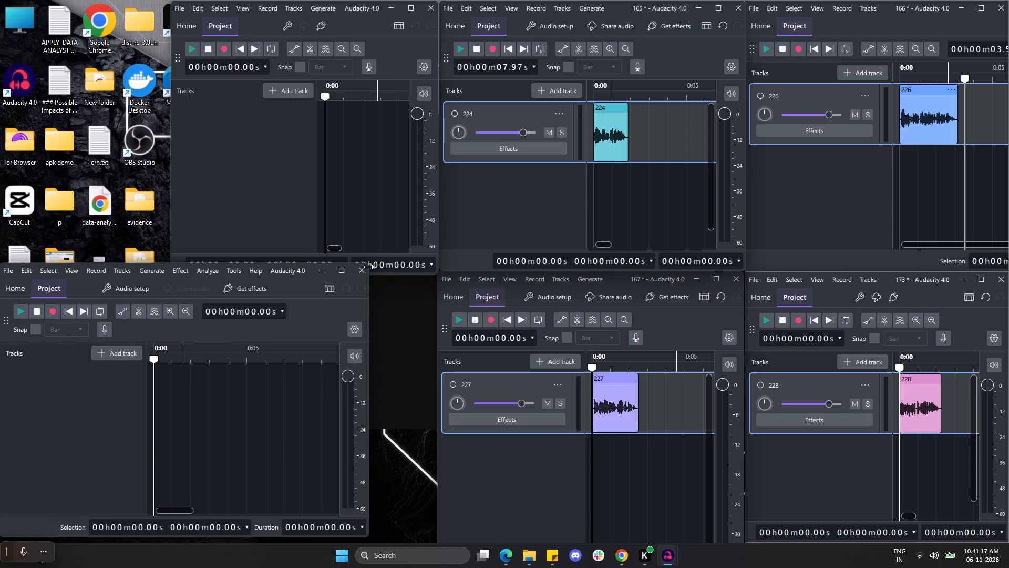
left_click_drag(368, 265, 321, 291)
left_click_drag(318, 315, 327, 315)
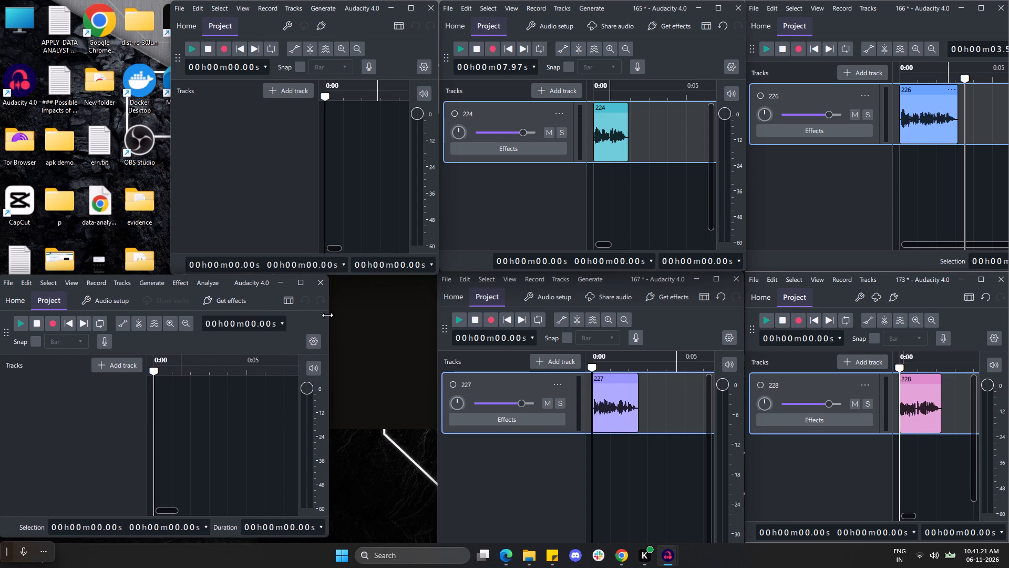
left_click_drag(327, 315, 342, 319)
left_click_drag(285, 281, 289, 292)
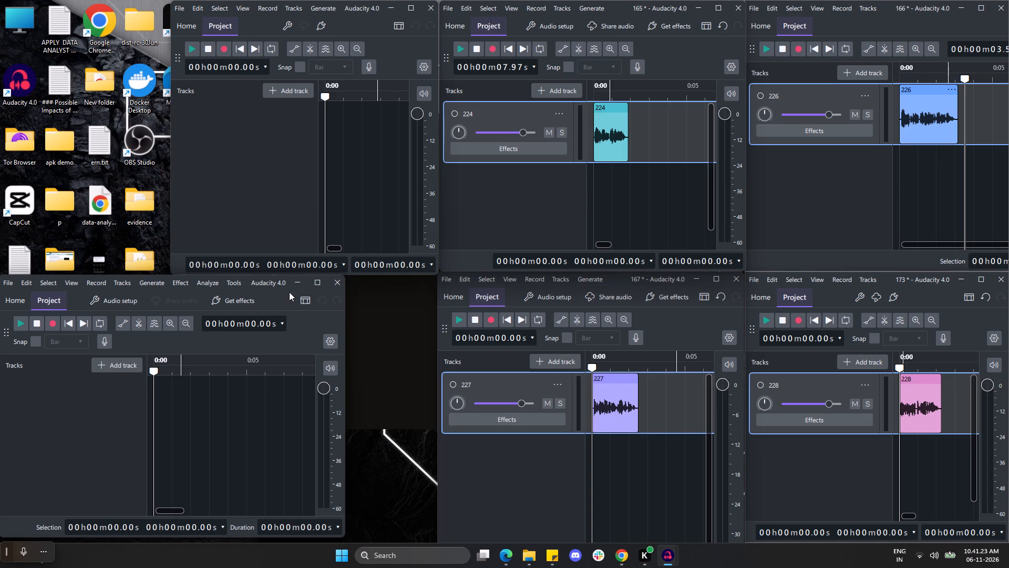
left_click_drag(289, 292, 289, 292)
Trim the first empty project's window slightly in height, move it into the screen's upper-left corner, and widen it.
left_click(269, 272)
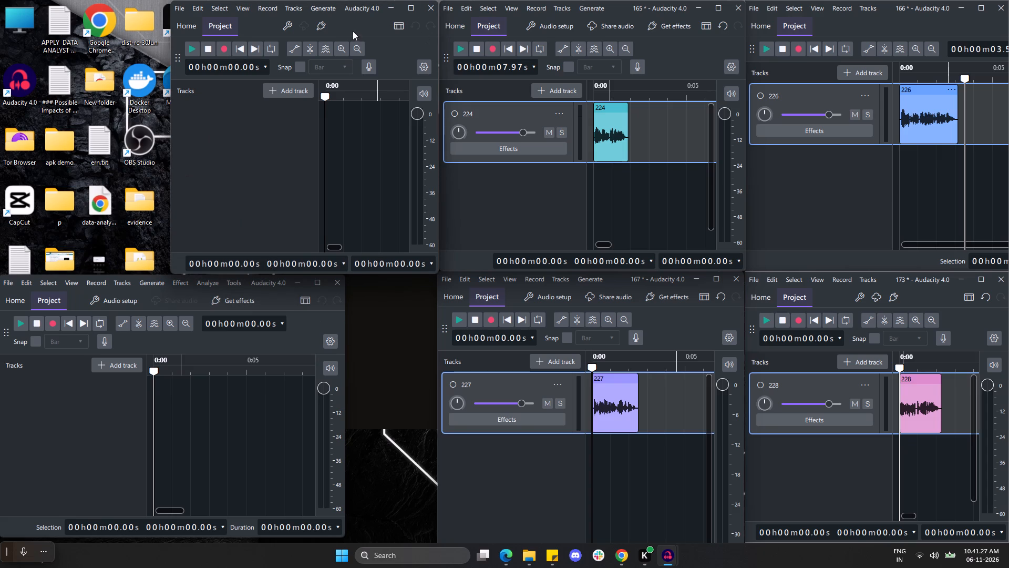
left_click_drag(372, 9, 213, 11)
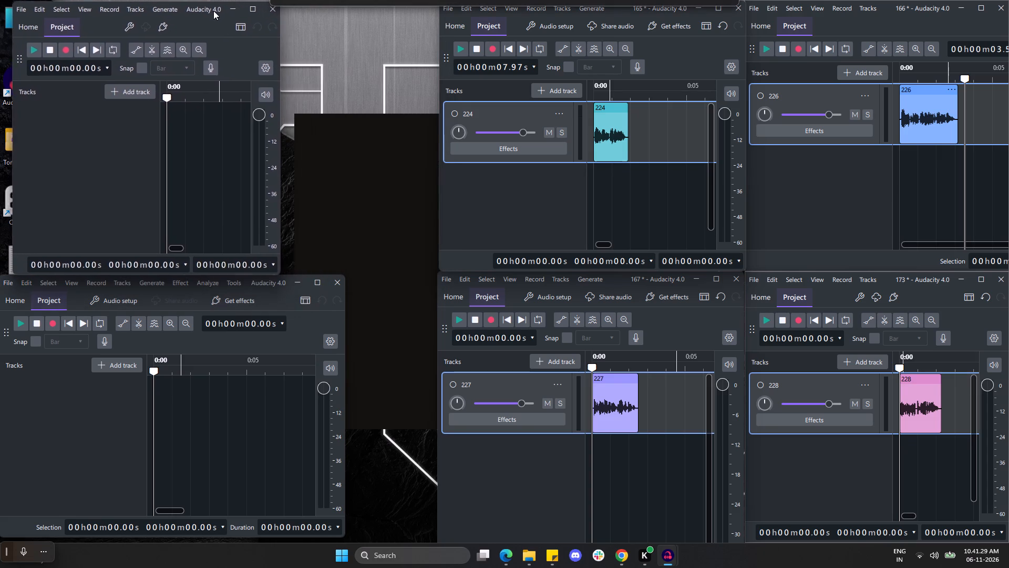
left_click_drag(213, 11, 200, 9)
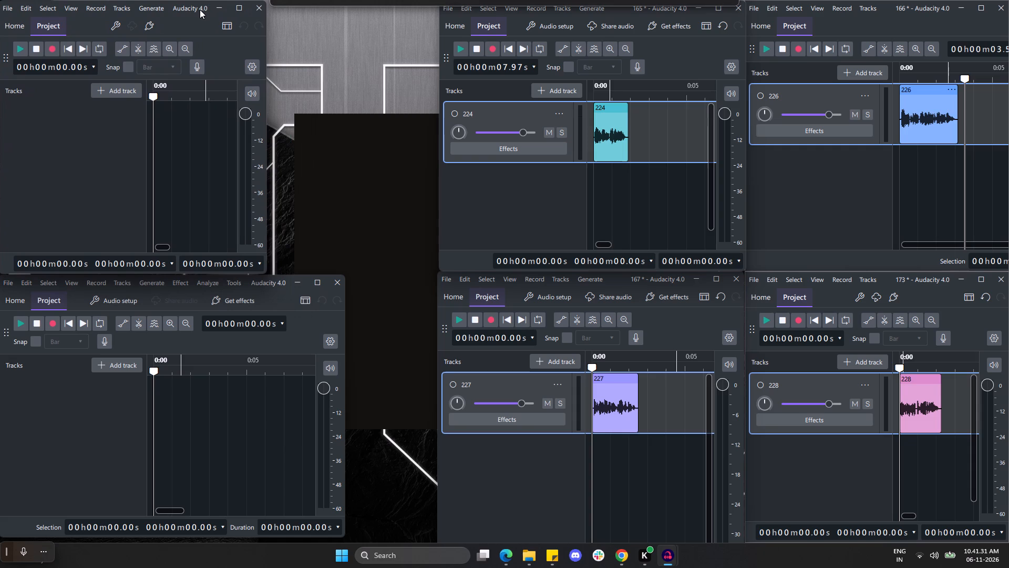
left_click_drag(200, 9, 199, 9)
left_click_drag(264, 53, 264, 53)
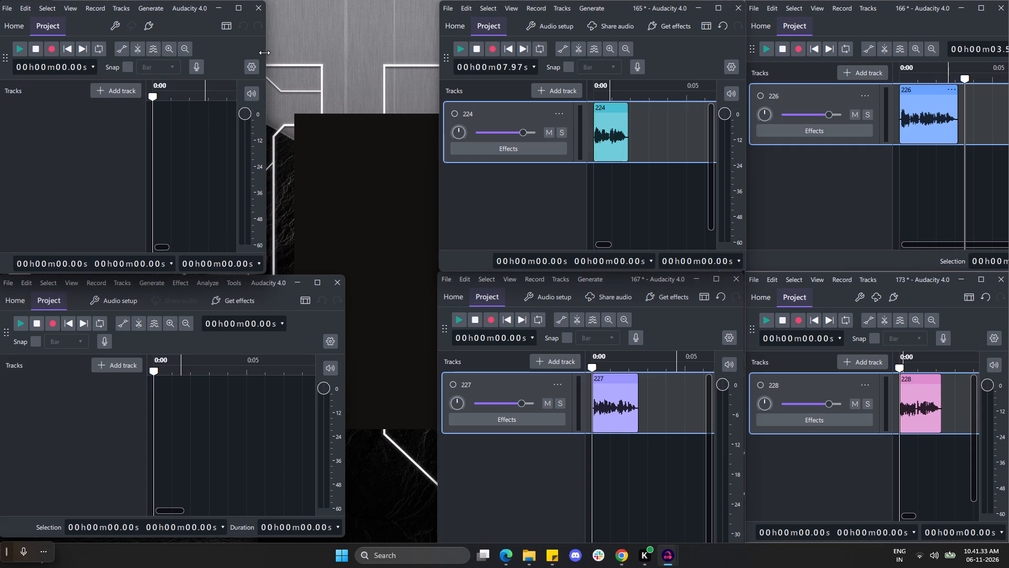
left_click_drag(264, 53, 296, 53)
Widen project 165's window and shift it left toward the first empty project's window.
left_click_drag(440, 77, 375, 77)
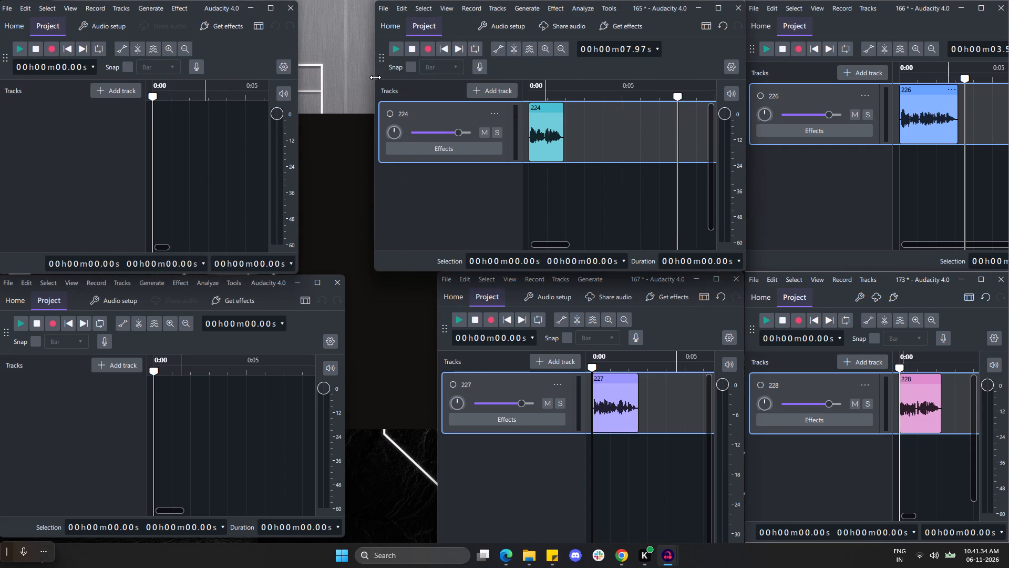
left_click_drag(375, 77, 379, 78)
left_click_drag(672, 7, 619, 7)
Extend the first empty project's window until it meets project 165's window.
left_click_drag(297, 64, 316, 66)
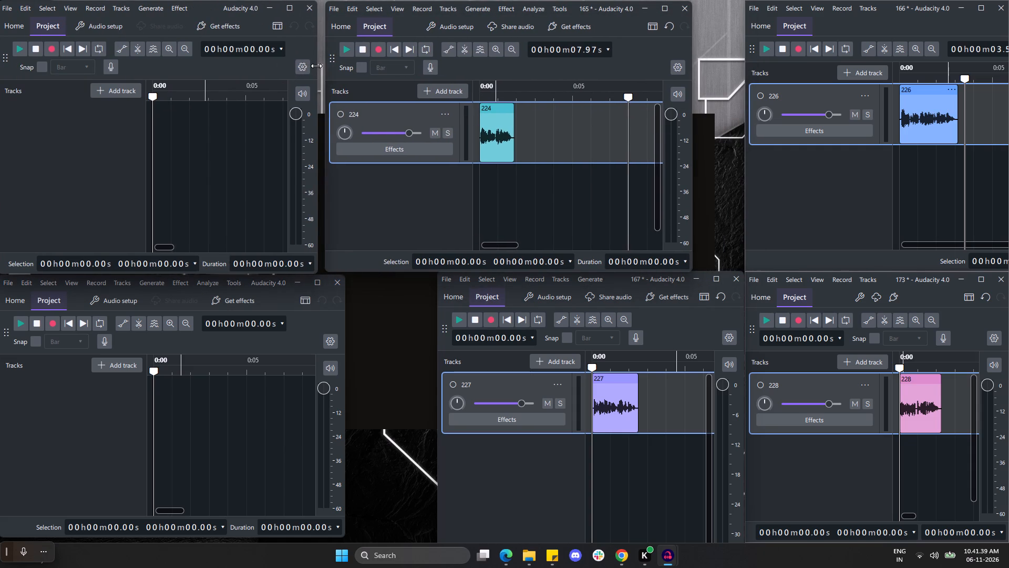
left_click_drag(316, 66, 324, 68)
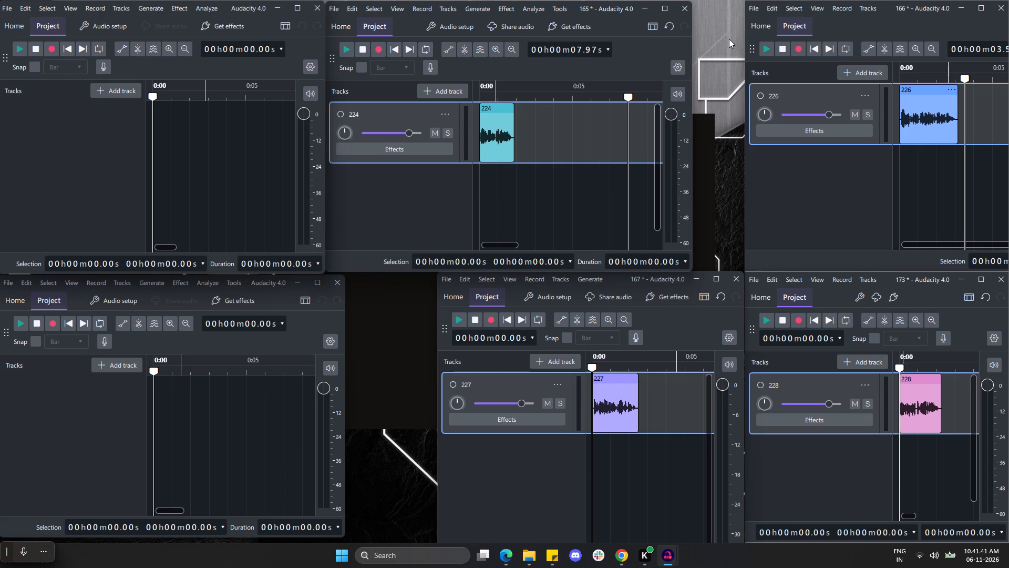
Widen the windows of projects 166 and 173 together until they meet project 165's window.
left_click_drag(746, 50, 698, 56)
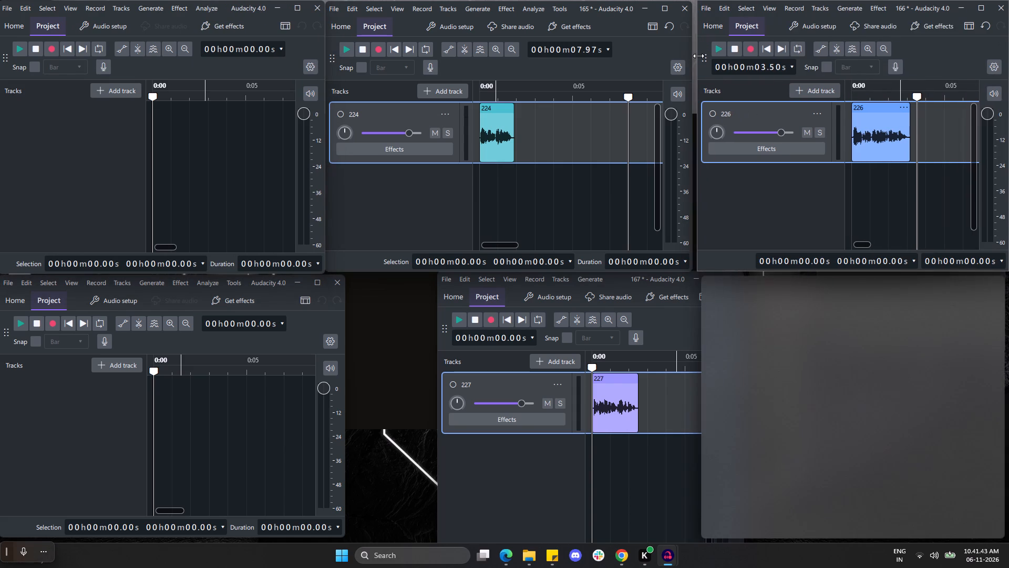
left_click_drag(698, 56, 691, 56)
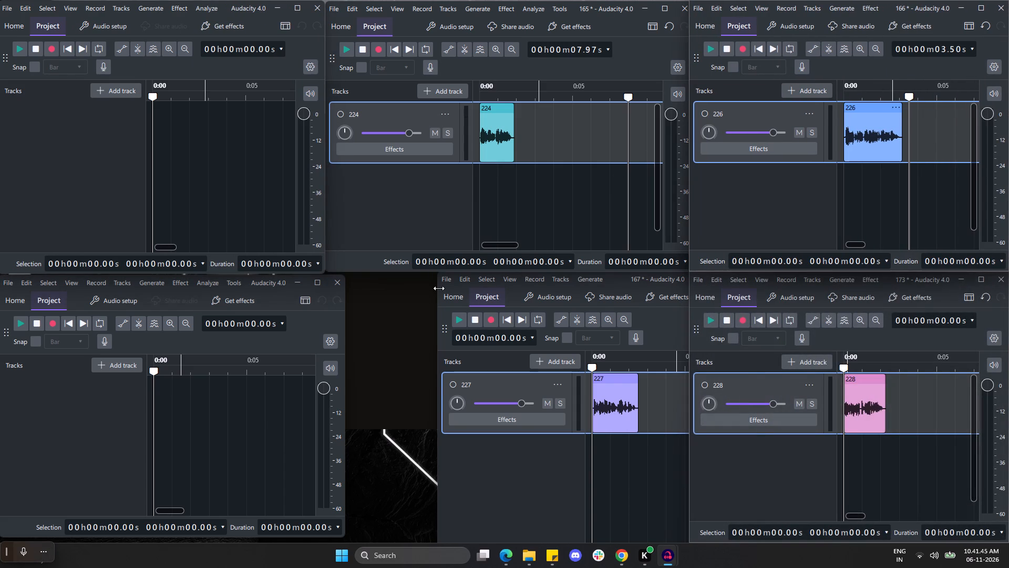
Move project 167's window left beside project 173's window and widen it toward the second empty project's window.
left_click(439, 288)
left_click_drag(665, 279, 613, 279)
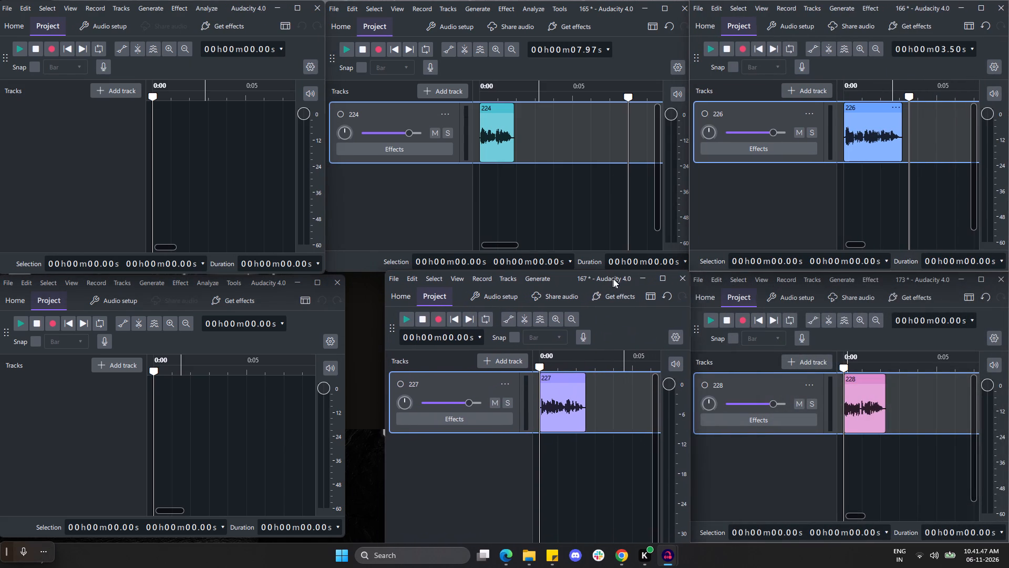
left_click_drag(613, 279, 609, 277)
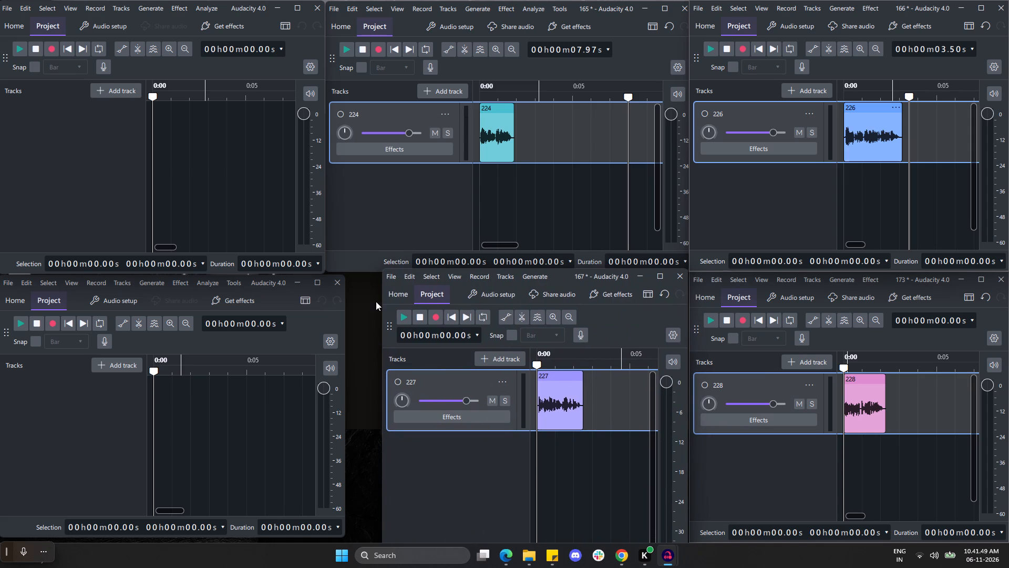
left_click_drag(384, 296, 344, 303)
Narrow the second empty project's window to roughly the width of the first empty project's window above it.
left_click(270, 287)
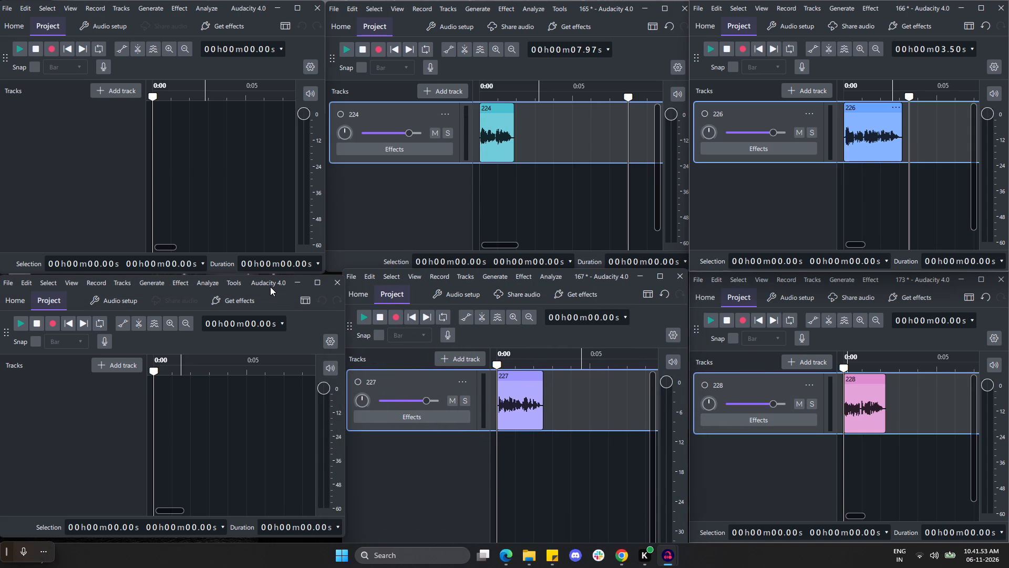
left_click_drag(344, 312, 321, 311)
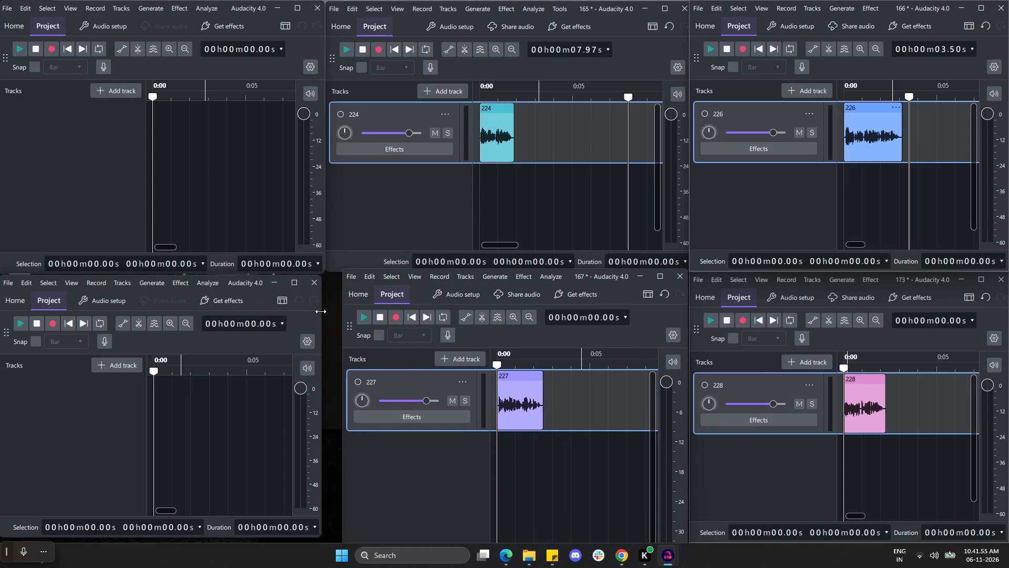
left_click_drag(321, 311, 331, 312)
Widen project 167's window to close the gap beside the second empty project, and lower its top edge below project 165.
left_click_drag(345, 304, 335, 302)
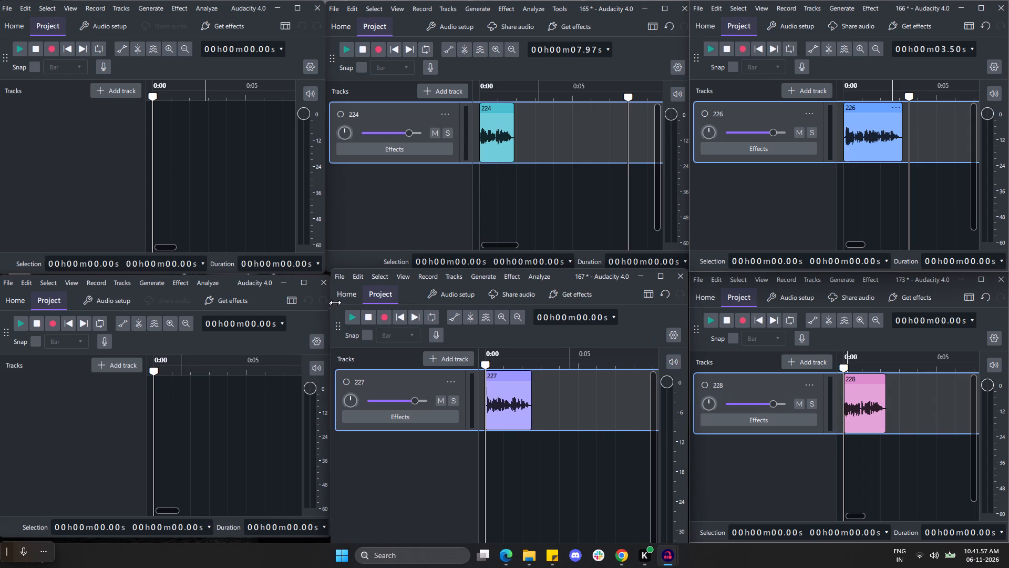
left_click_drag(335, 302, 334, 303)
left_click(569, 270)
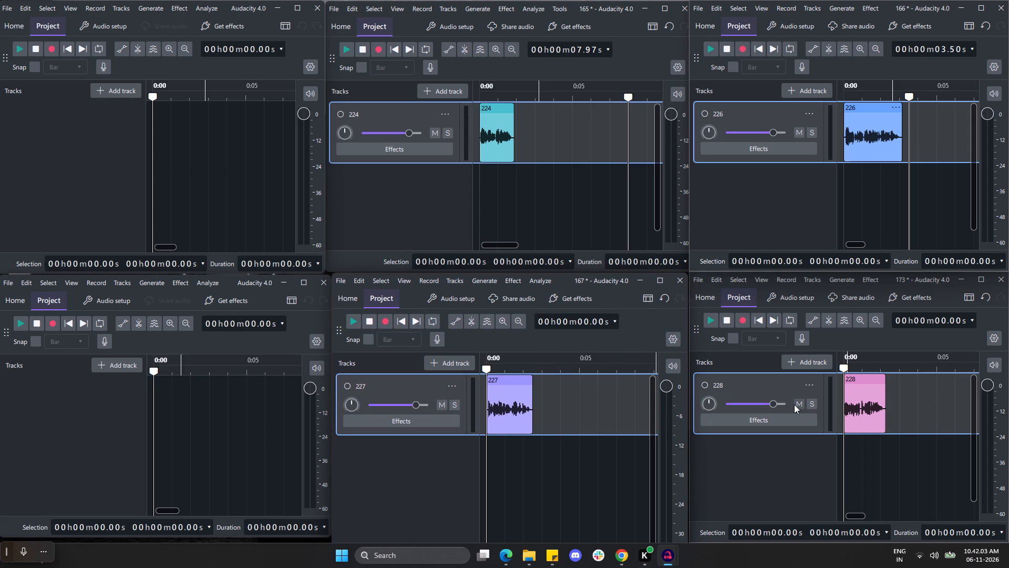
Open 229.mp3 from the Rutik folder in the upper empty project.
left_click(4, 11)
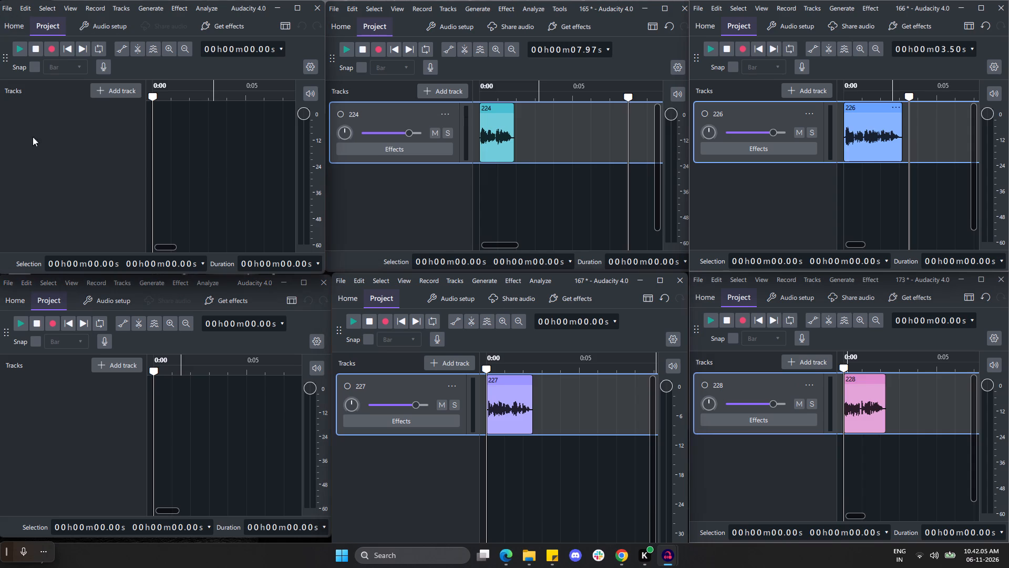
left_click(52, 83)
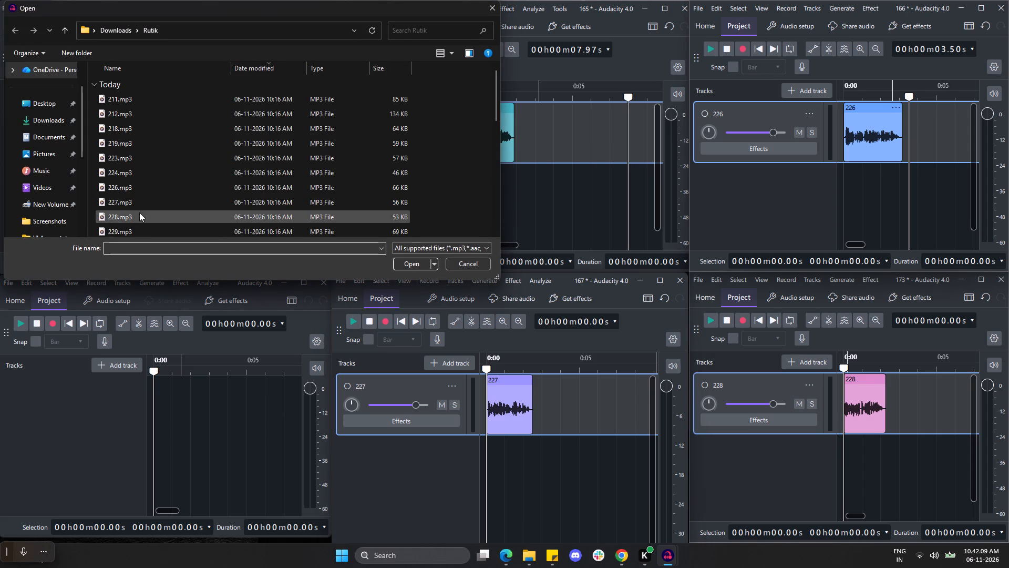
left_click(136, 227)
left_click(413, 266)
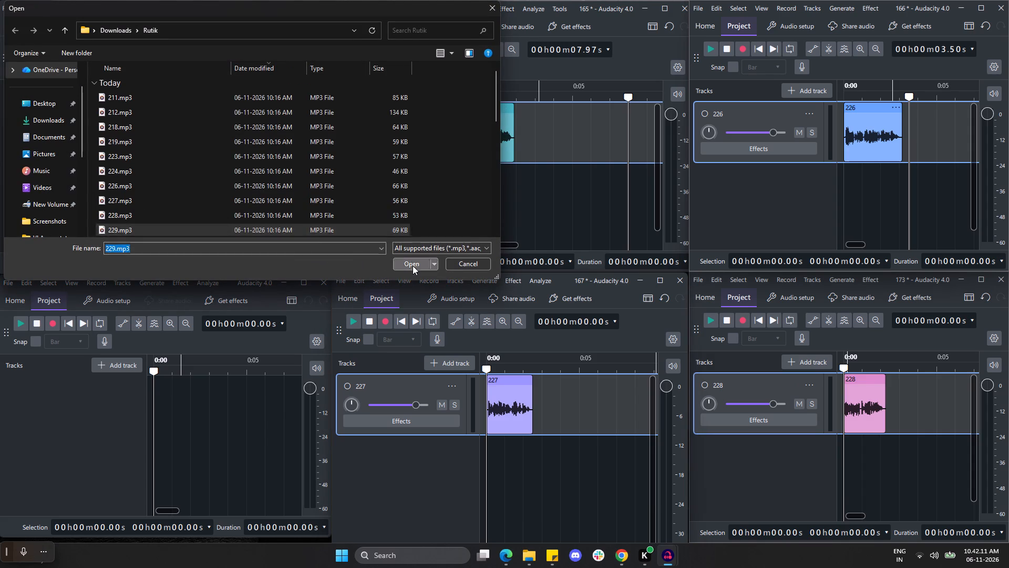
Open 230.mp3 from the Rutik folder in the remaining empty project.
left_click(9, 288)
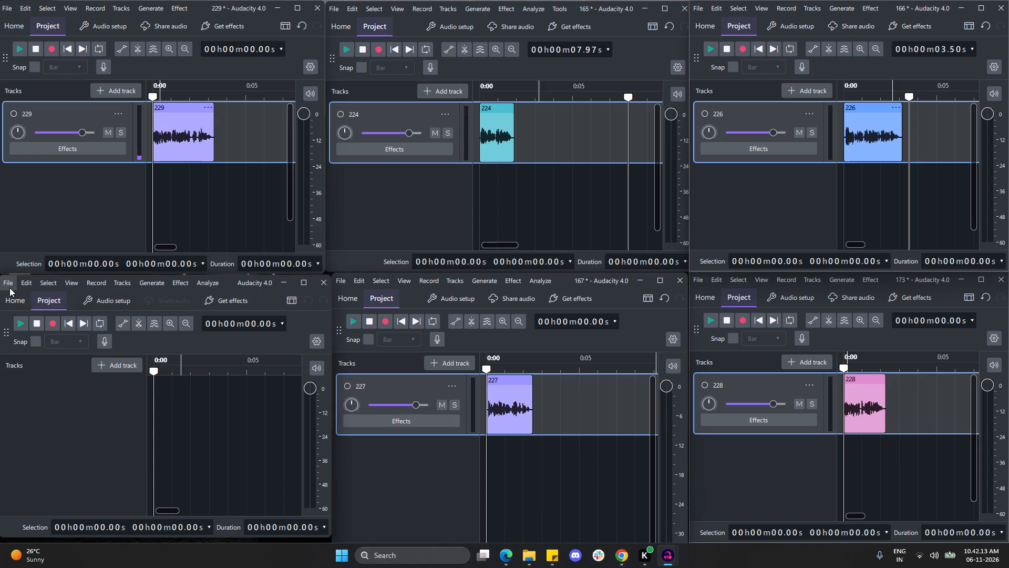
left_click(56, 348)
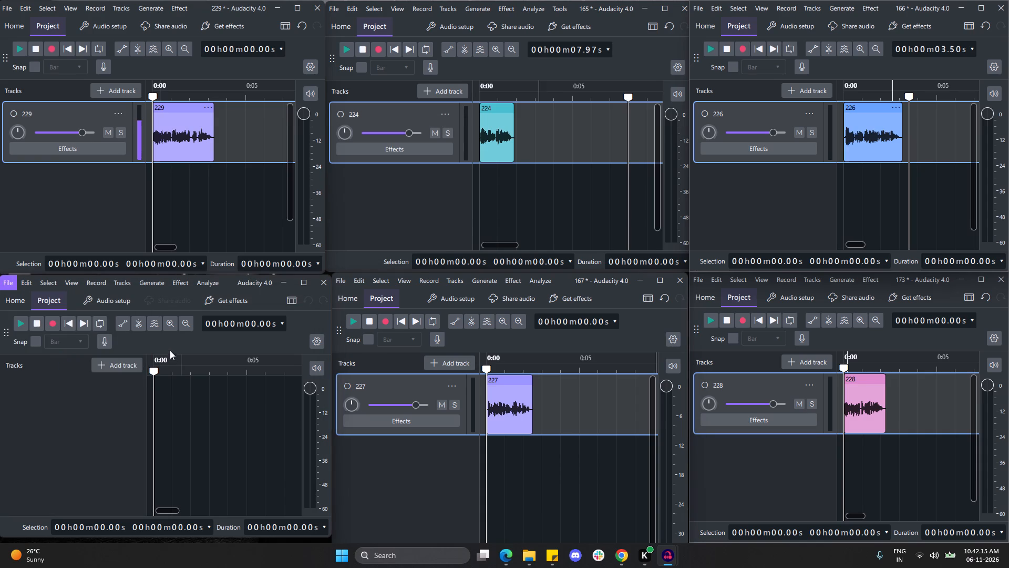
scroll(164, 435, "down", 1)
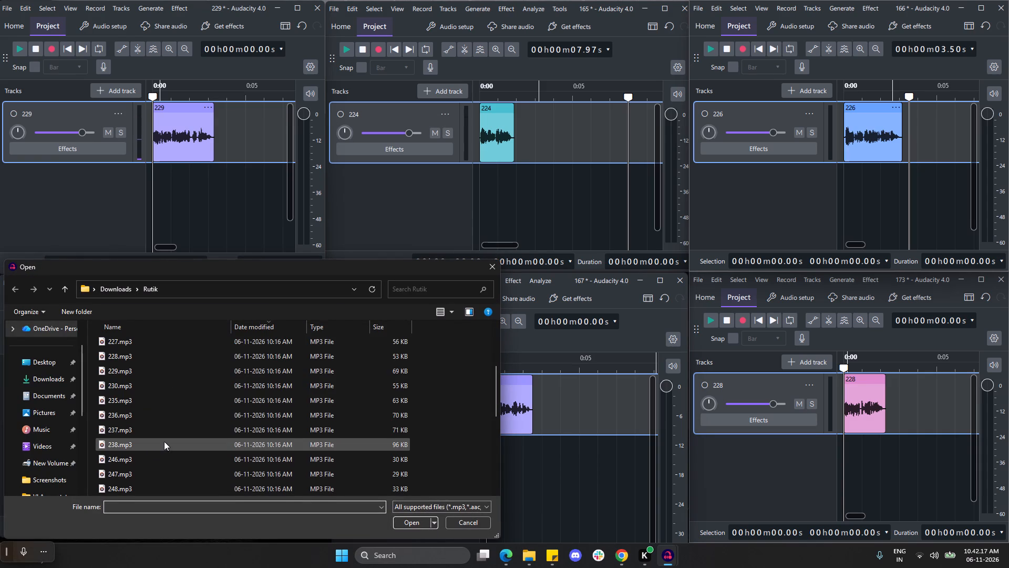
left_click(158, 383)
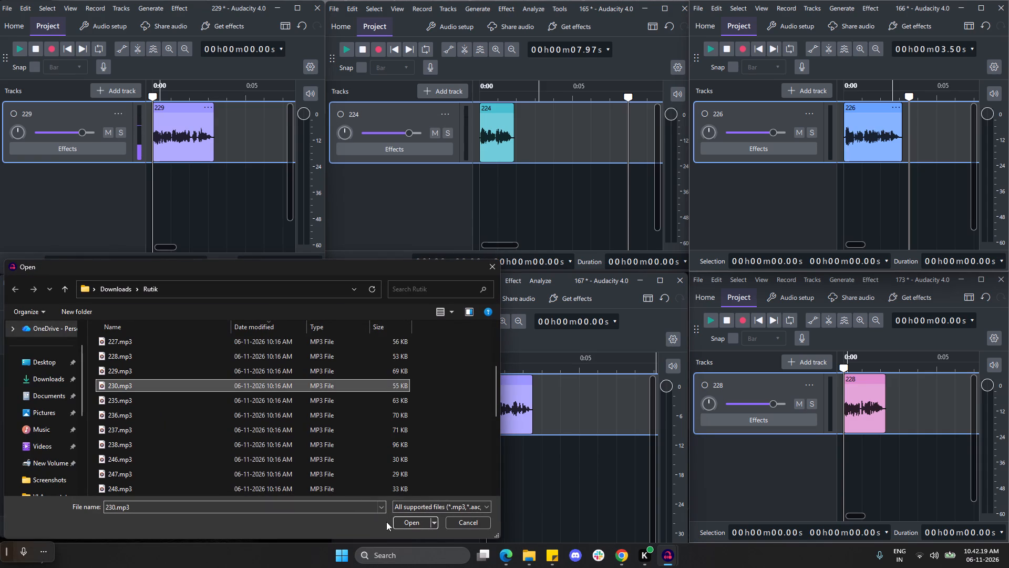
left_click(401, 523)
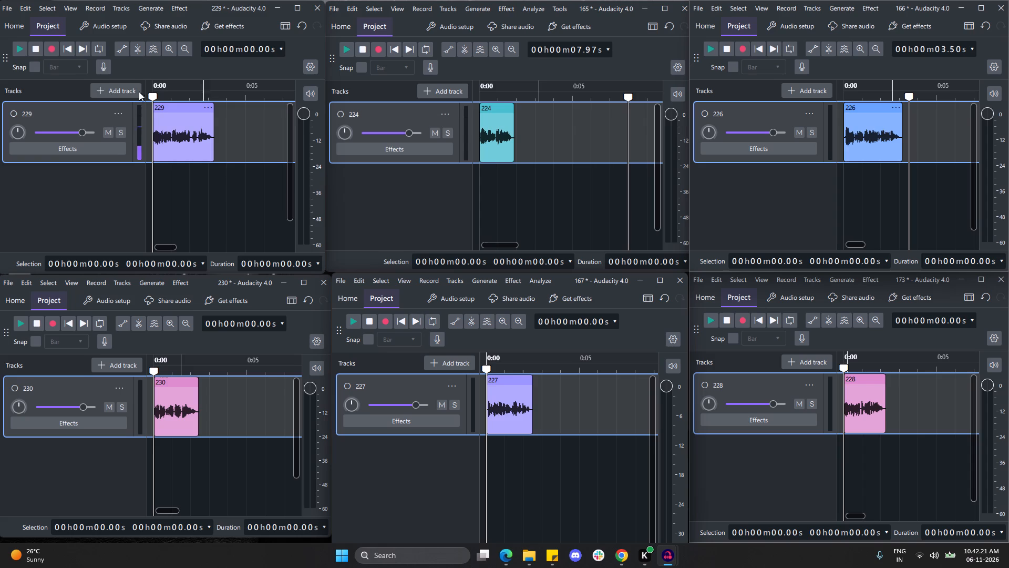
Generate 0.5 s of silence at the start of the 226 clip in project 166.
scroll(102, 84, "up", 2)
left_click(845, 131)
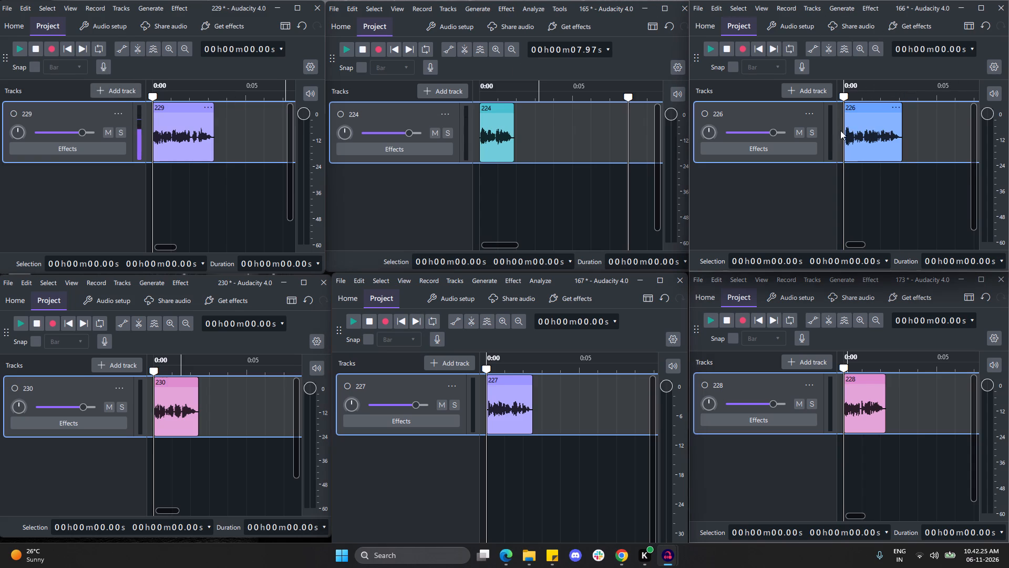
left_click(836, 15)
left_click(884, 100)
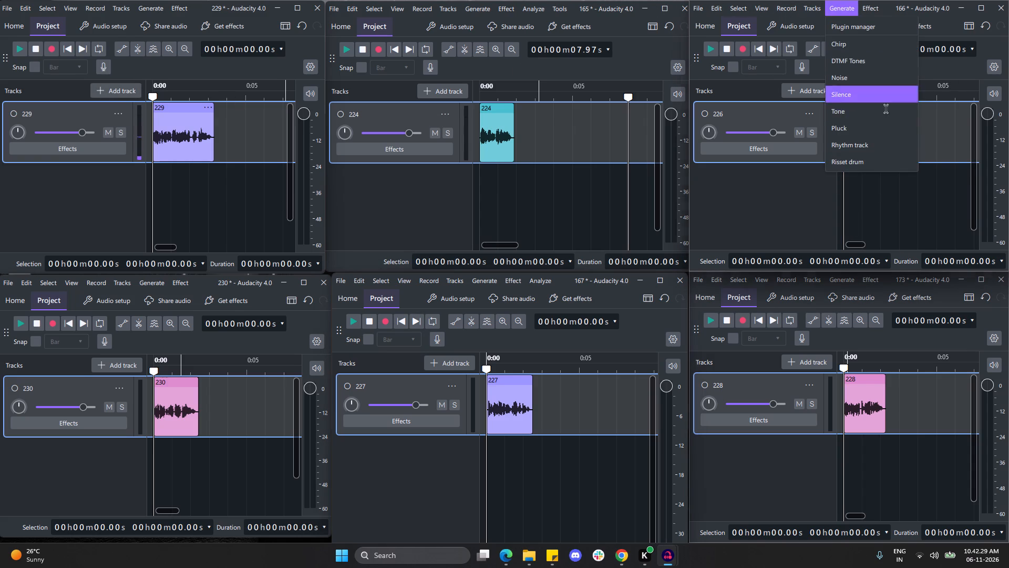
left_click(863, 159)
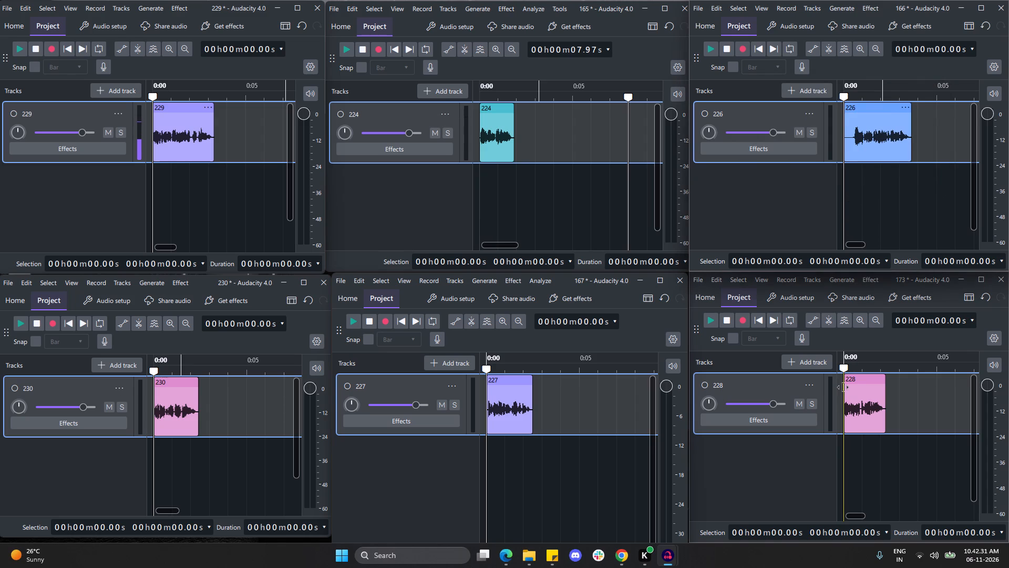
Generate 0.5 s of silence at the start and then at the end of the 228 clip in project 173.
left_click(843, 387)
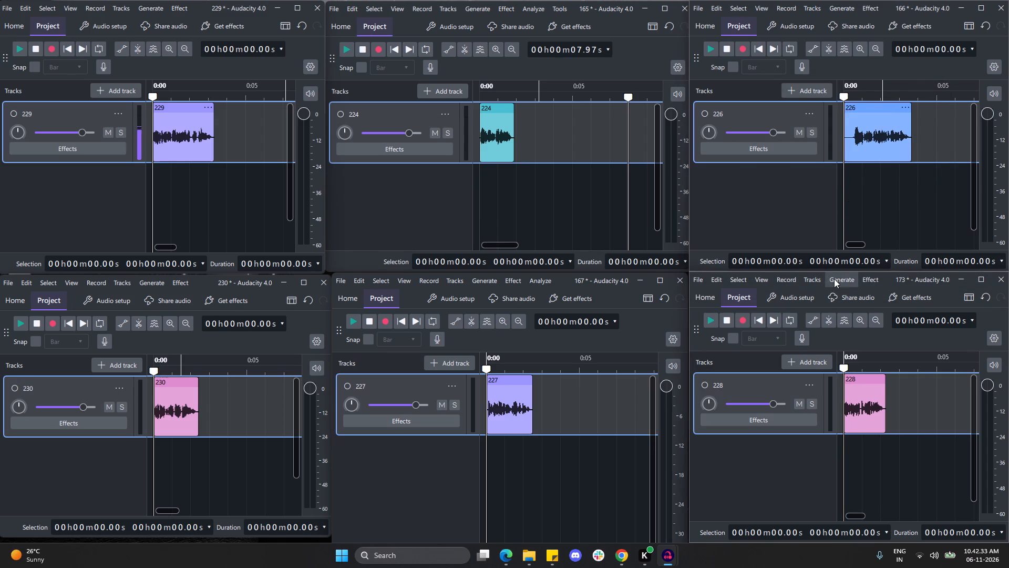
left_click(834, 279)
left_click(874, 370)
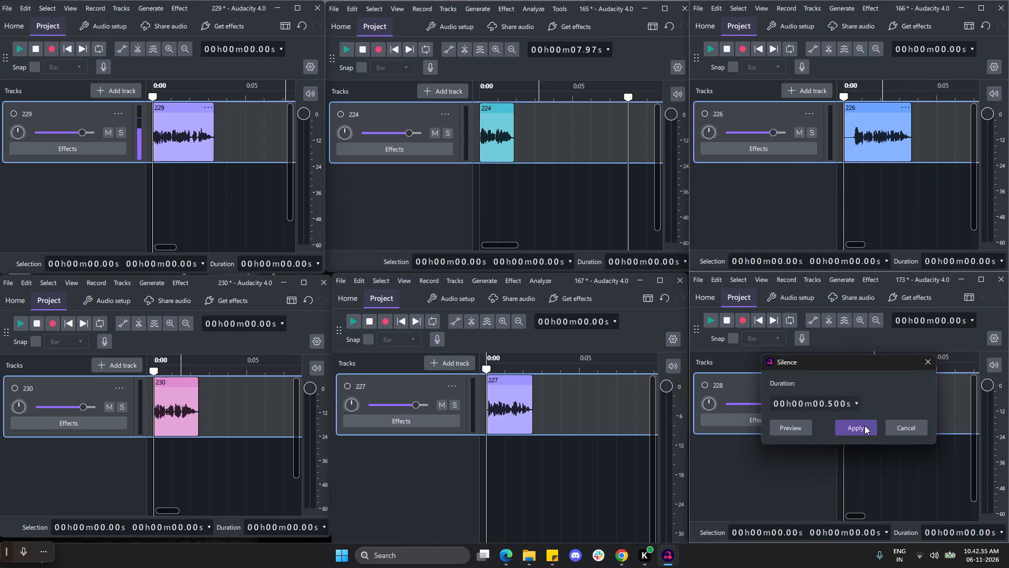
left_click(864, 425)
left_click(895, 404)
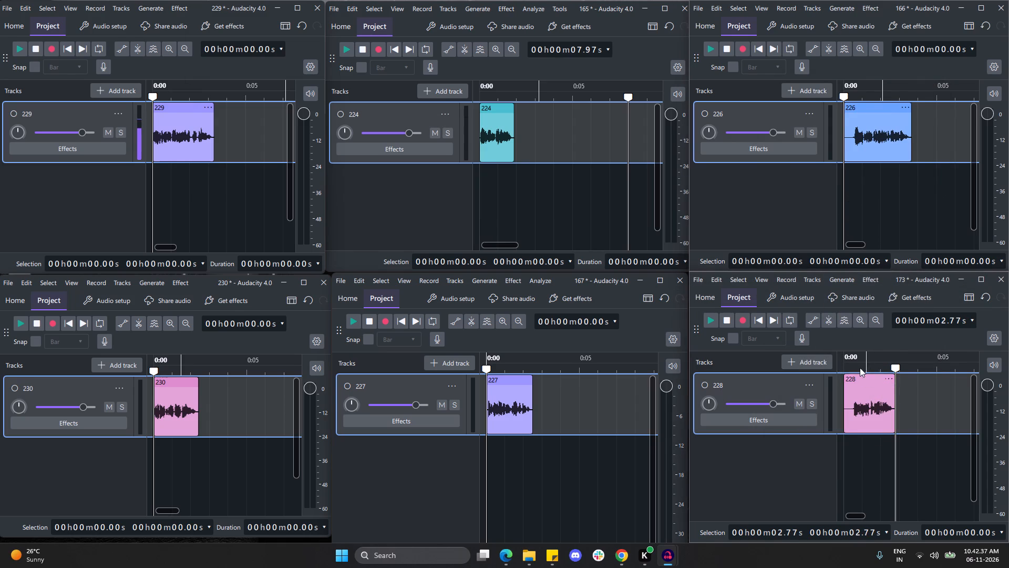
left_click(842, 277)
left_click(863, 364)
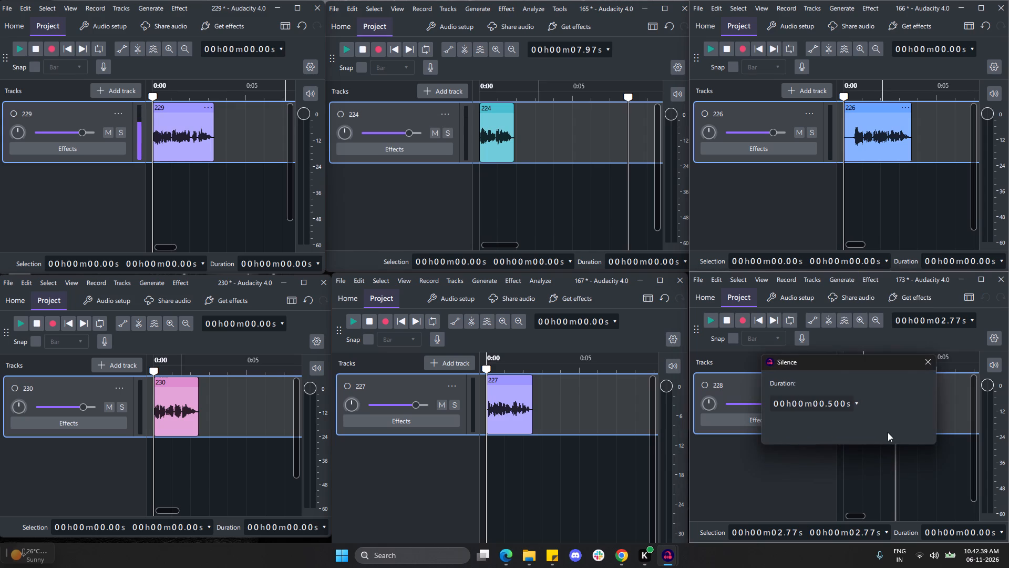
left_click(863, 430)
Generate 0.5 s of silence at the end of the 226 clip in project 166.
left_click(913, 133)
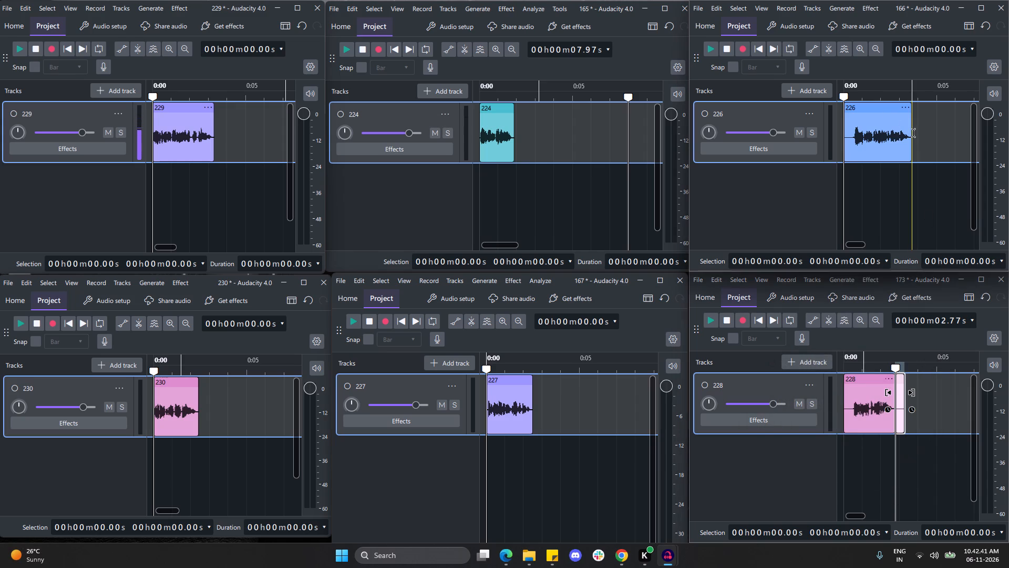
left_click(840, 9)
left_click(857, 96)
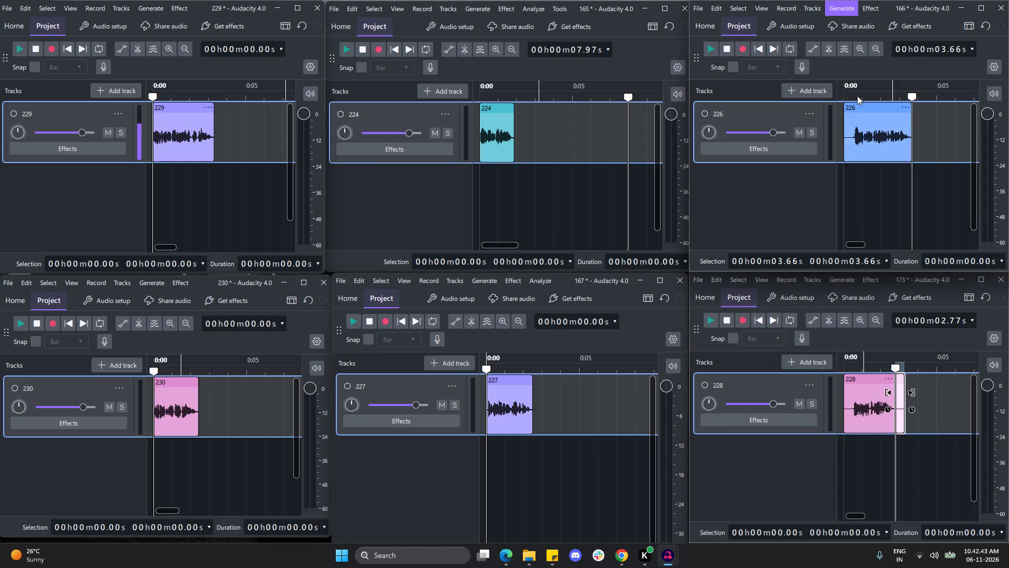
left_click(867, 159)
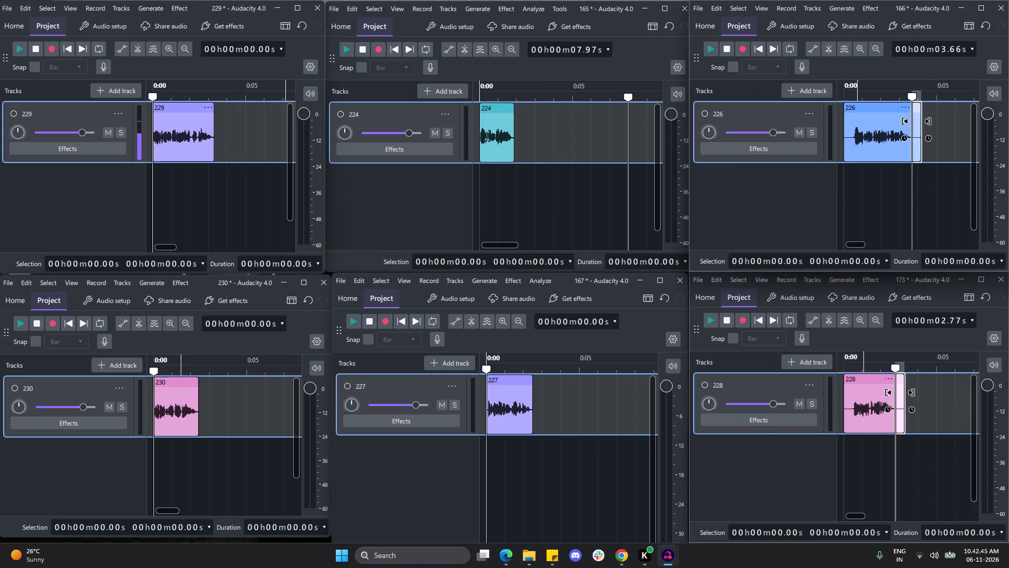
Generate 0.5 s of silence at the end and then at the start of the 224 clip in project 165.
left_click(513, 137)
left_click(474, 12)
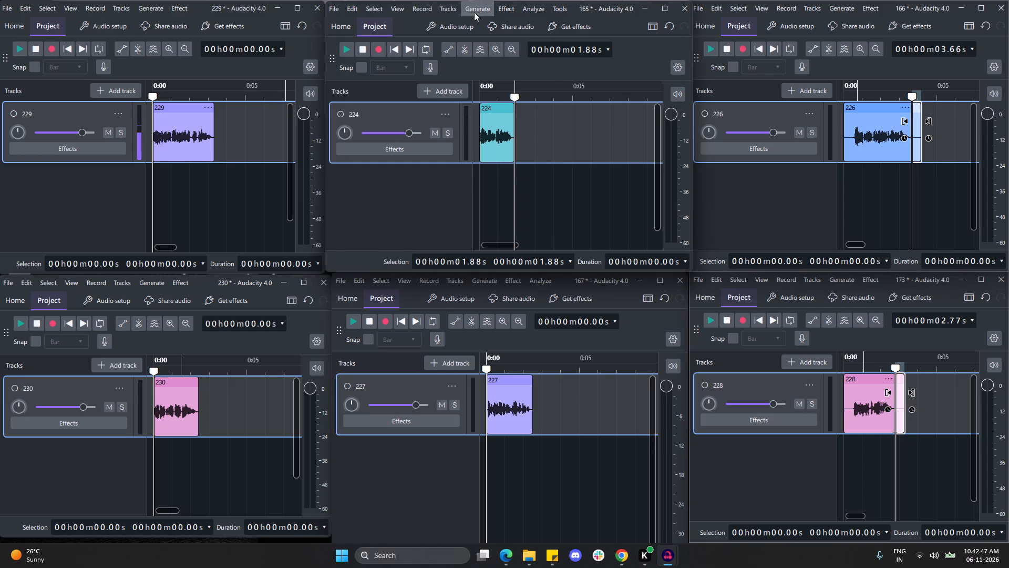
left_click(490, 96)
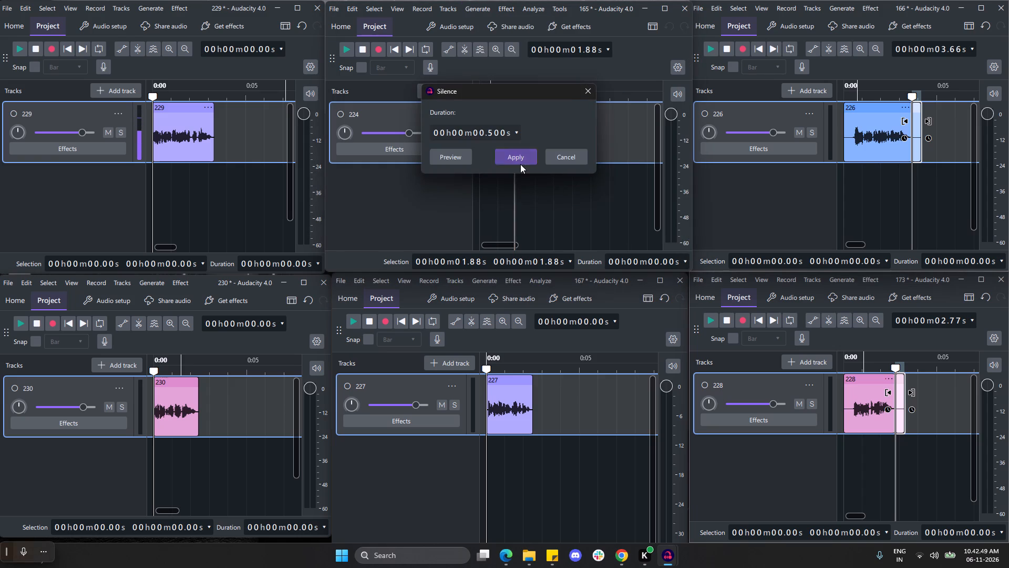
left_click(520, 164)
left_click(480, 144)
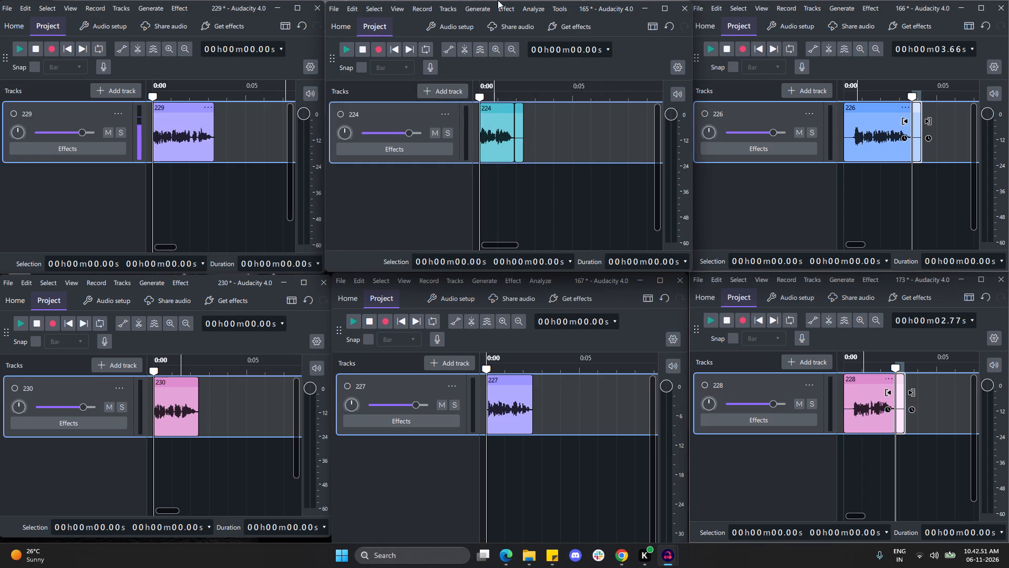
left_click(472, 13)
left_click(486, 99)
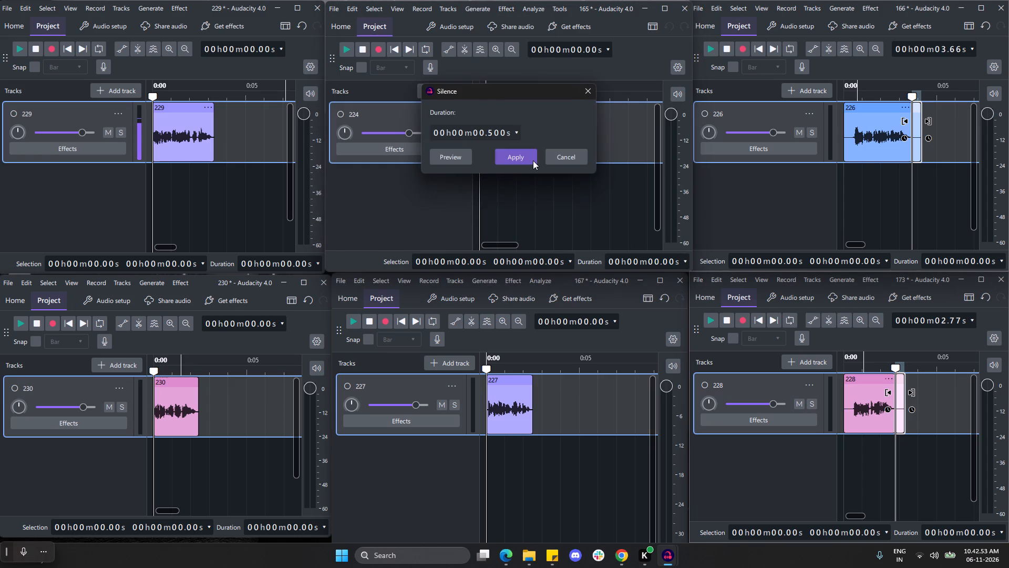
left_click(524, 155)
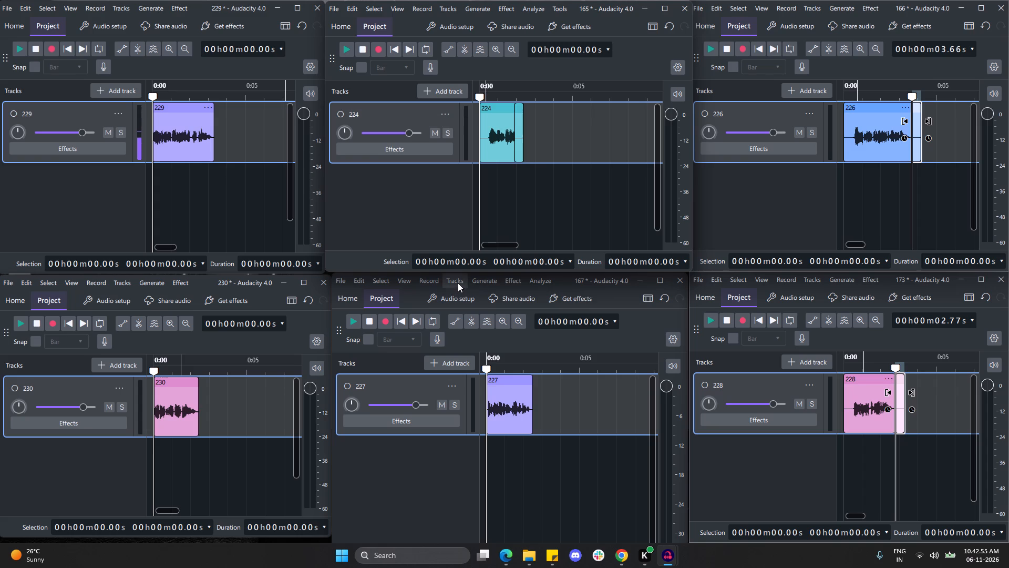
Generate 0.5 s of silence at the start and then at the end of the 227 clip in project 167.
left_click(481, 281)
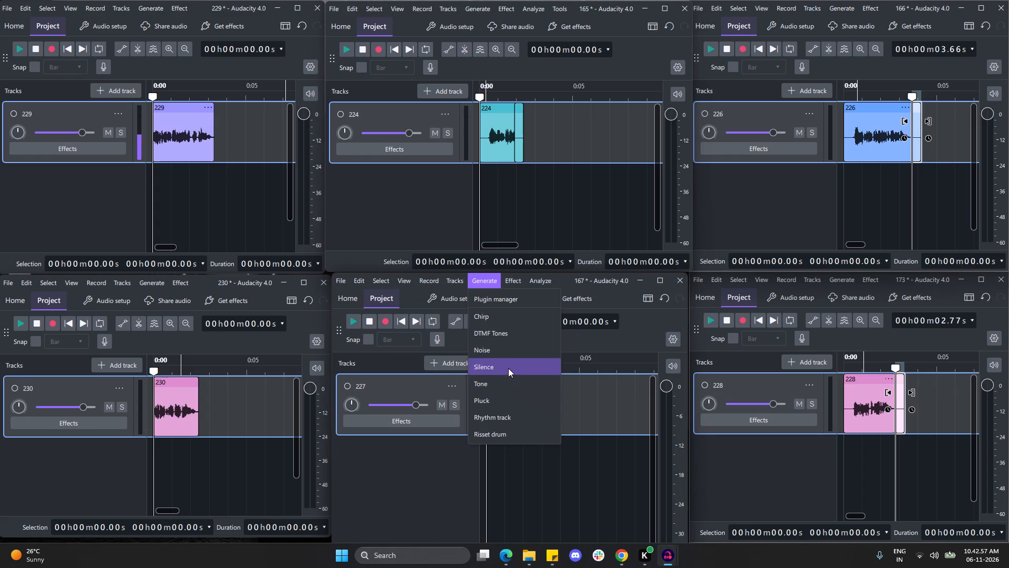
left_click(508, 368)
left_click(511, 512)
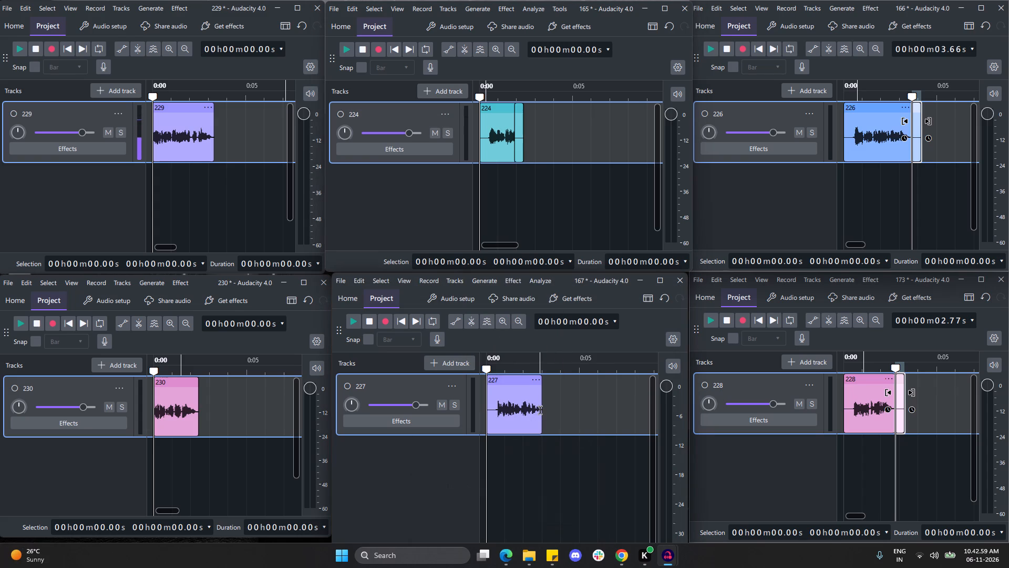
left_click(540, 410)
left_click(478, 283)
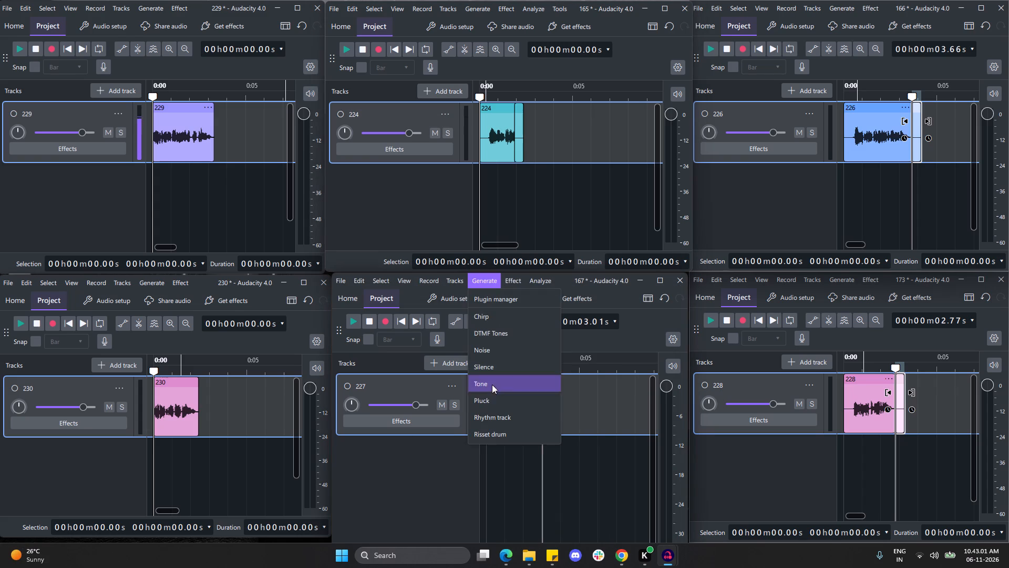
left_click(507, 373)
left_click(509, 512)
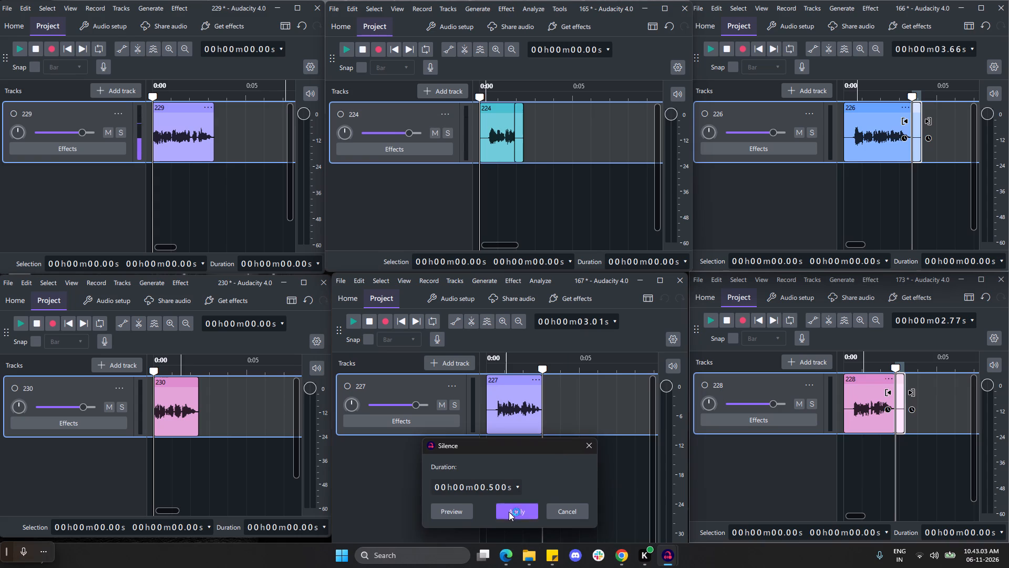
Generate 0.5 s of silence at the start and then at the end of the 230 clip in project 230.
left_click(143, 284)
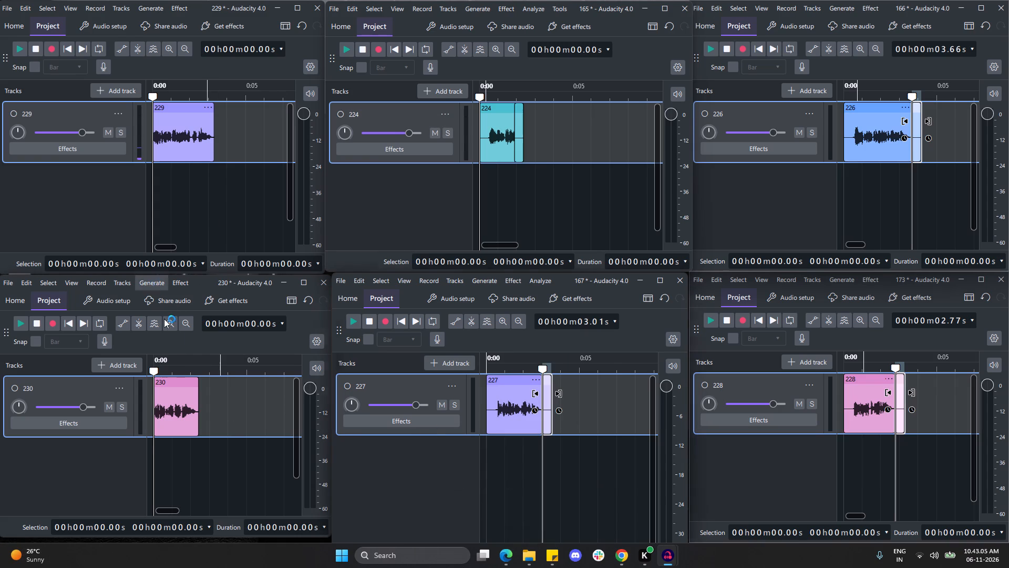
left_click(180, 369)
left_click(179, 427)
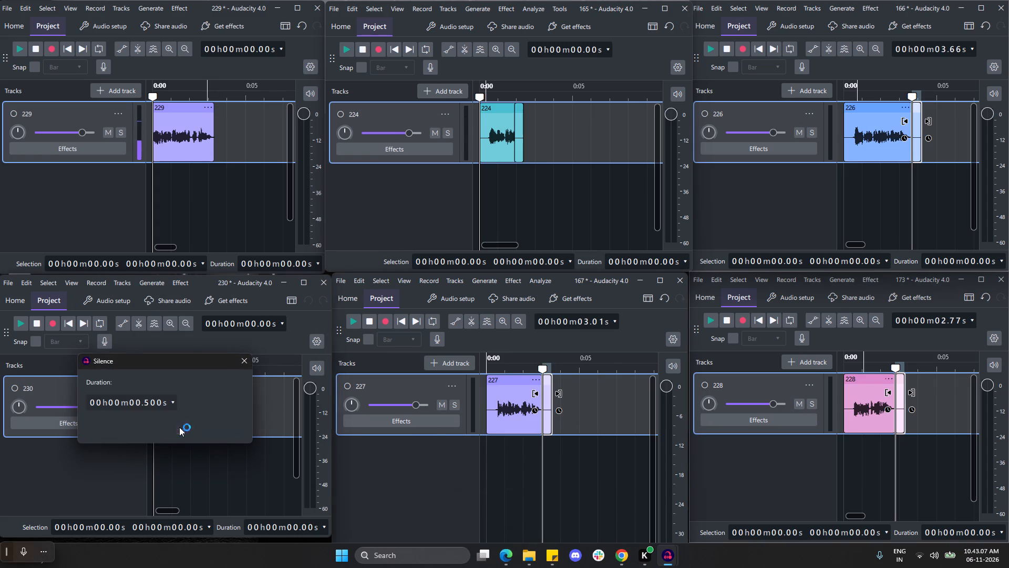
left_click(207, 410)
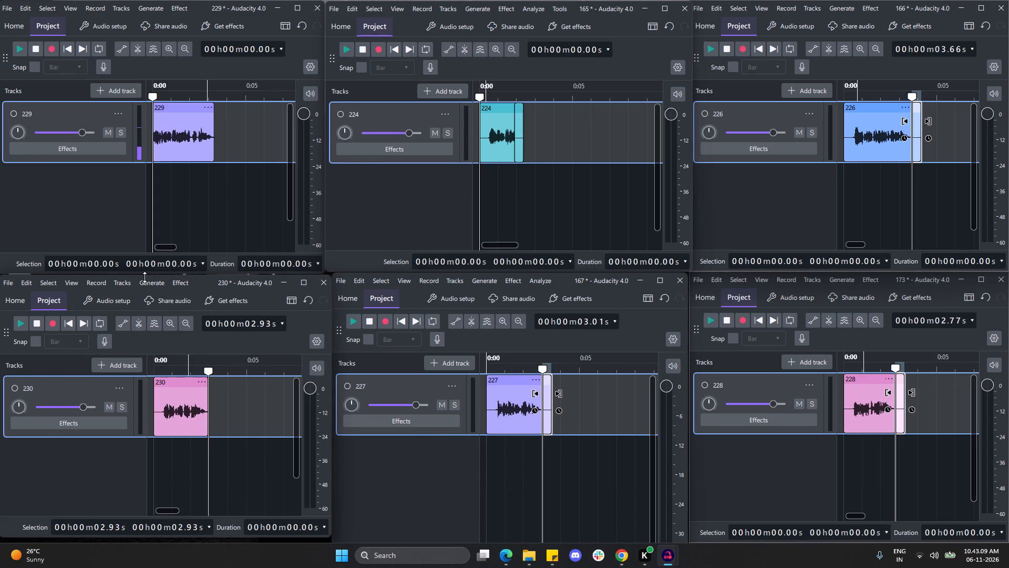
left_click(146, 280)
left_click(161, 373)
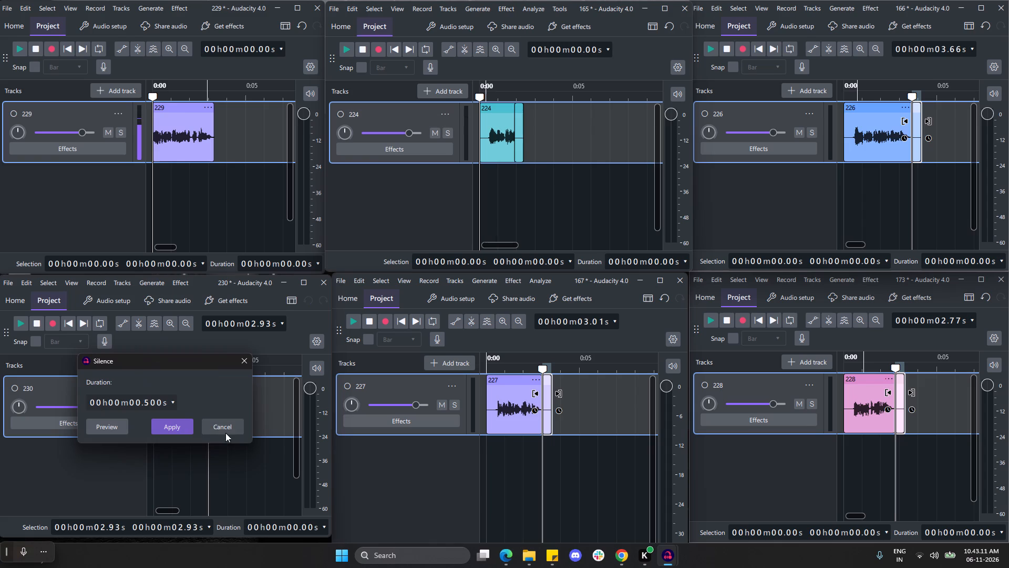
left_click(181, 430)
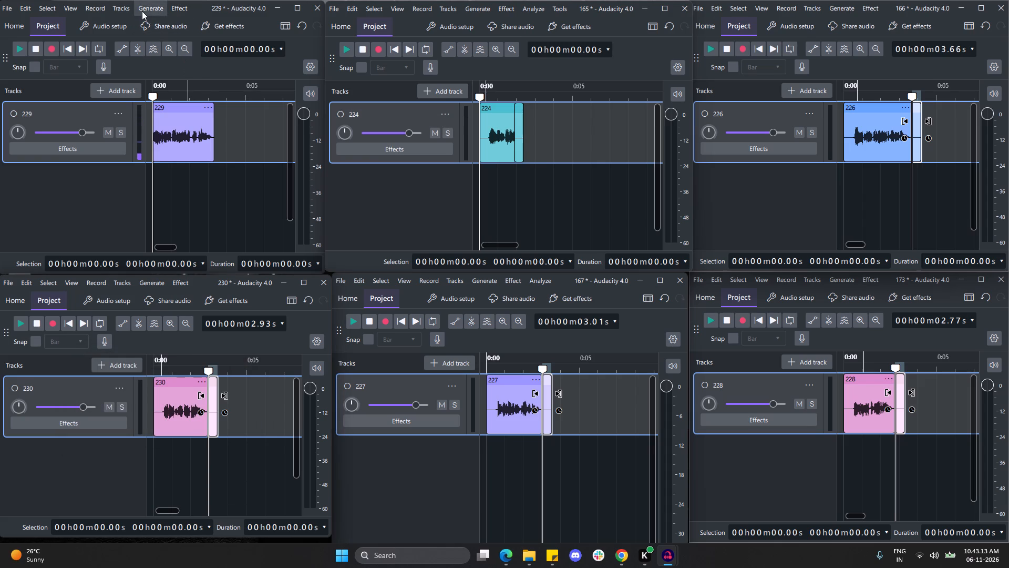
Generate 0.5 s of silence at the start and then at the end of the 229 clip in project 229.
left_click(142, 10)
left_click(158, 100)
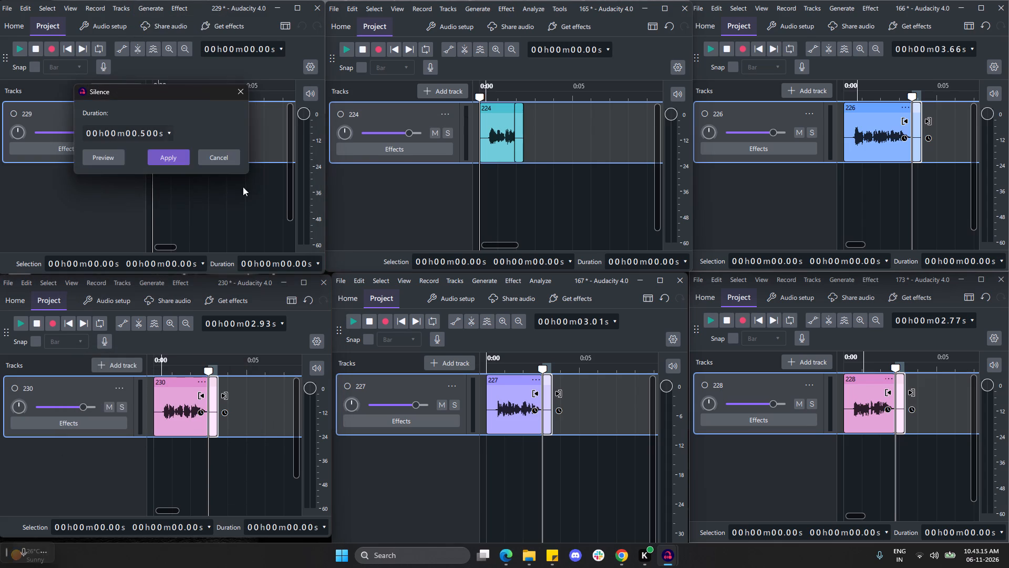
left_click(178, 154)
left_click(223, 138)
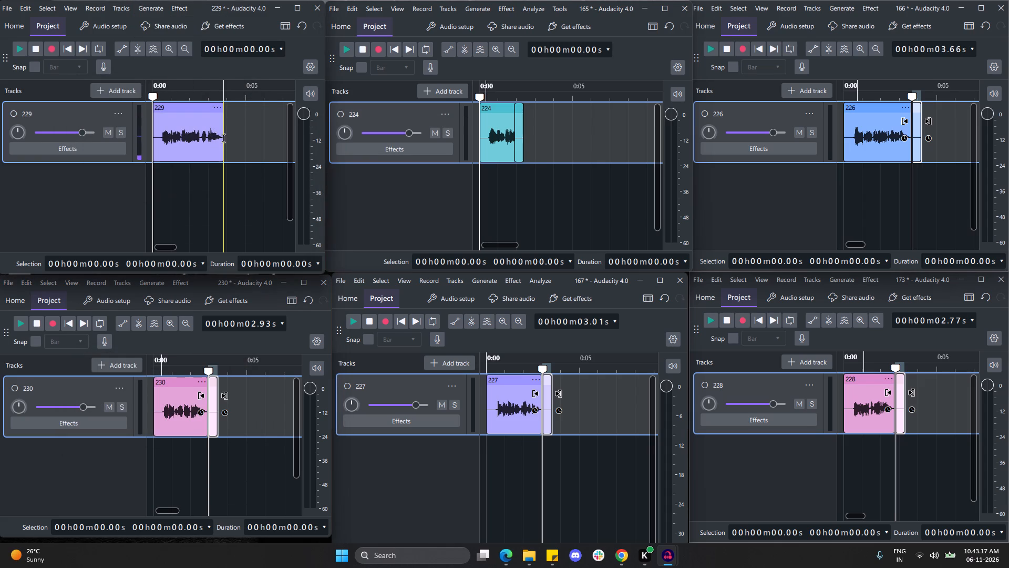
left_click(151, 6)
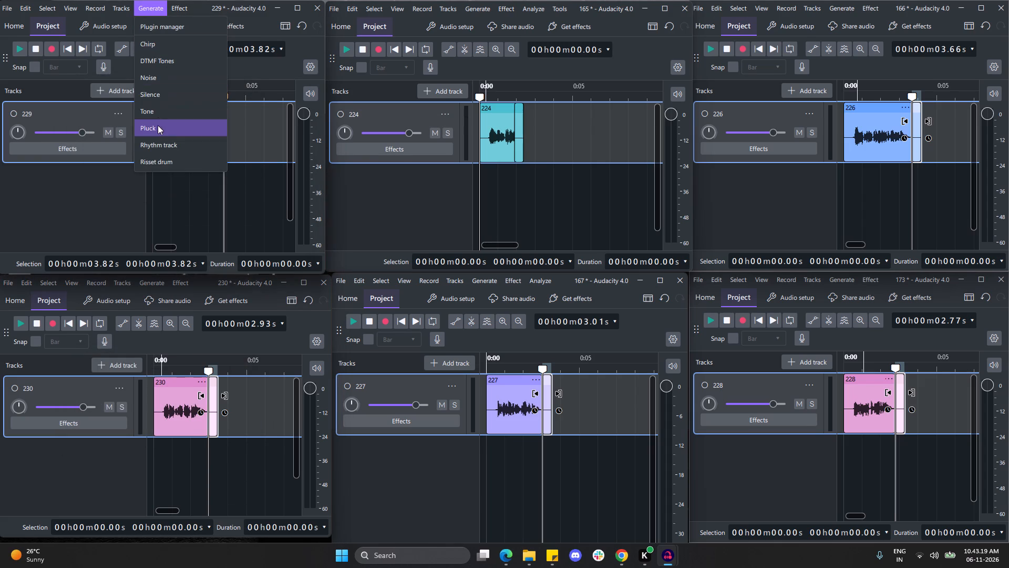
left_click(160, 97)
left_click(170, 157)
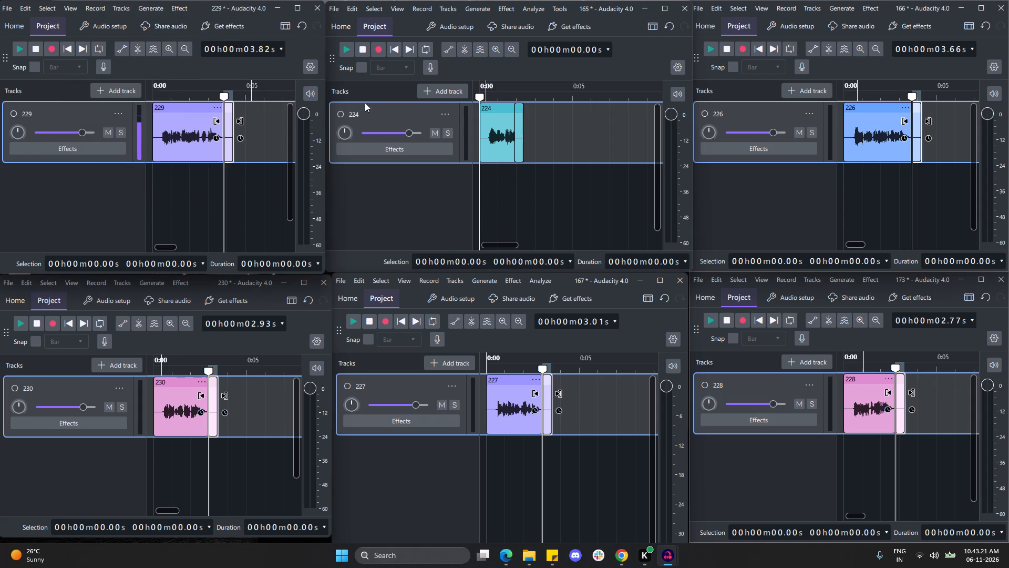
Export the 224 clip in project 165 to the batch 2 folder as a 16000 Hz mono WAV named Te_sp_1_224.
left_click(334, 11)
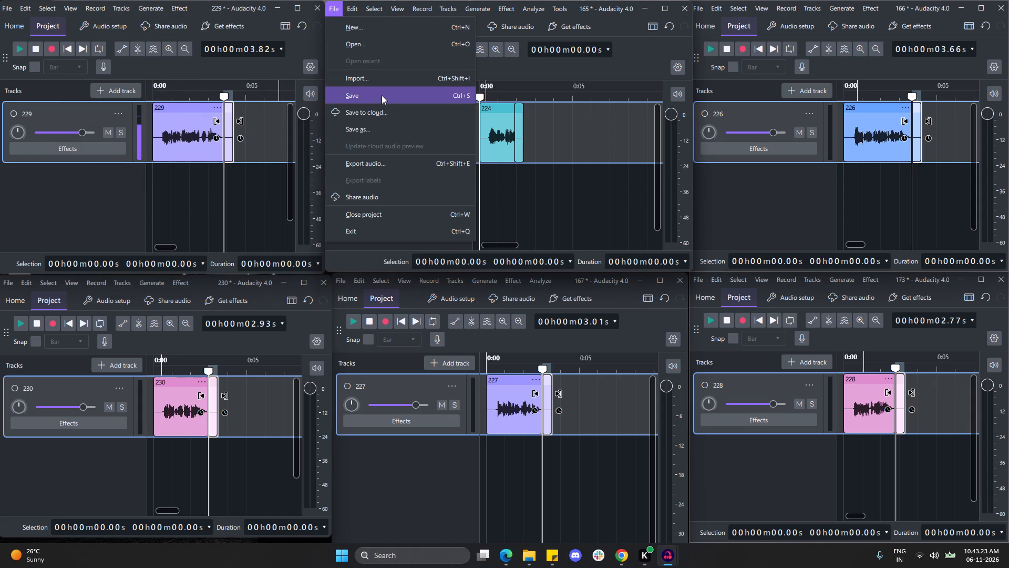
left_click(369, 161)
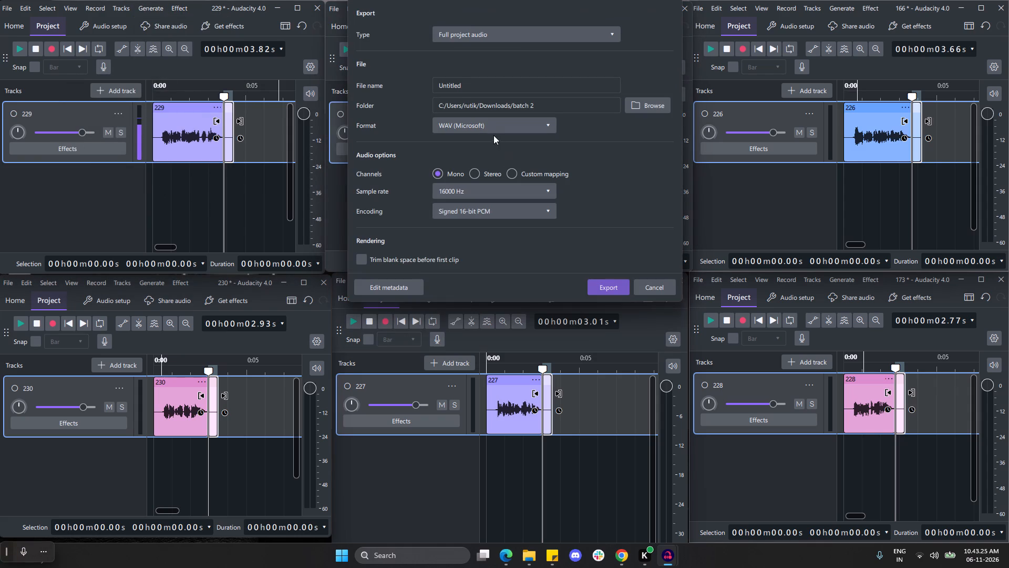
double_click(462, 86)
key("ctrl+v")
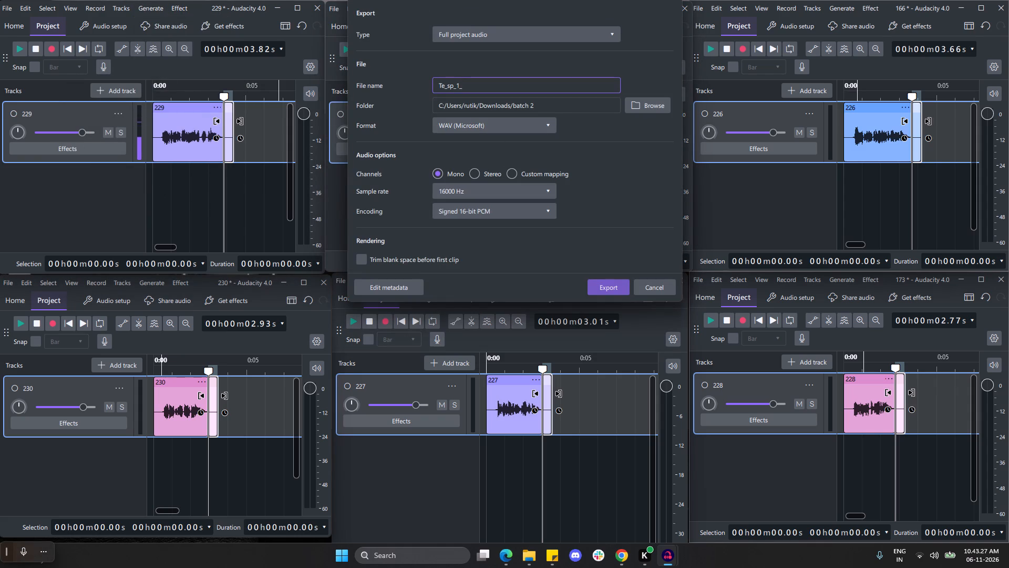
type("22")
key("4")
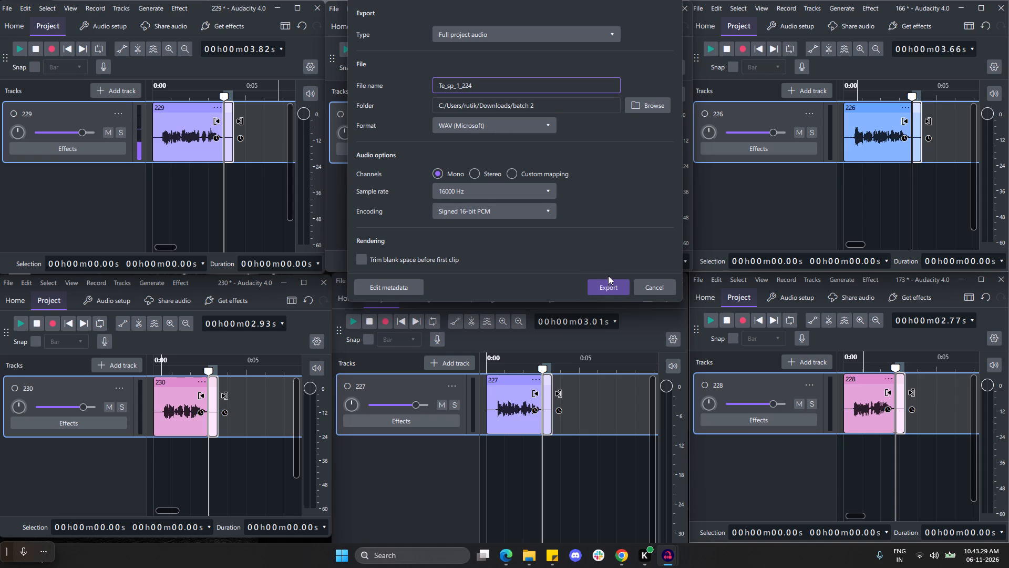
left_click(612, 296)
left_click(611, 288)
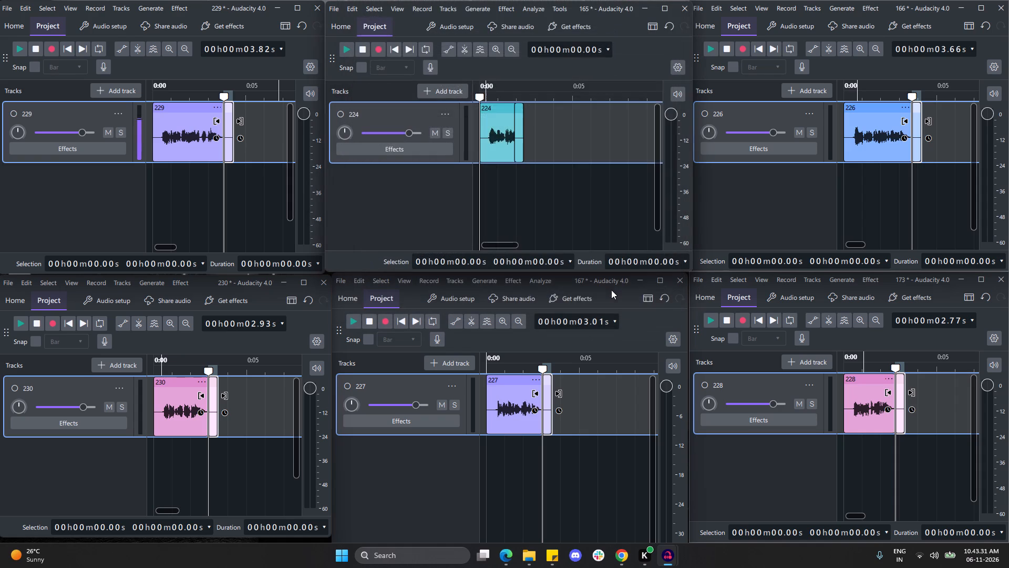
left_click(446, 116)
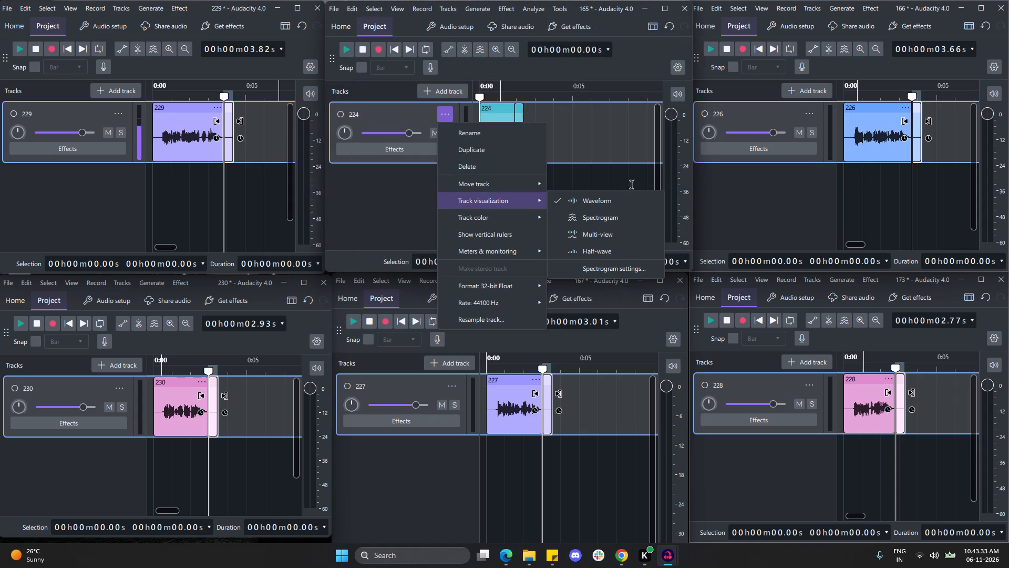
Export the 226 clip in project 166 to the batch 2 folder as a 16000 Hz mono WAV, replacing the default file name.
left_click(701, 8)
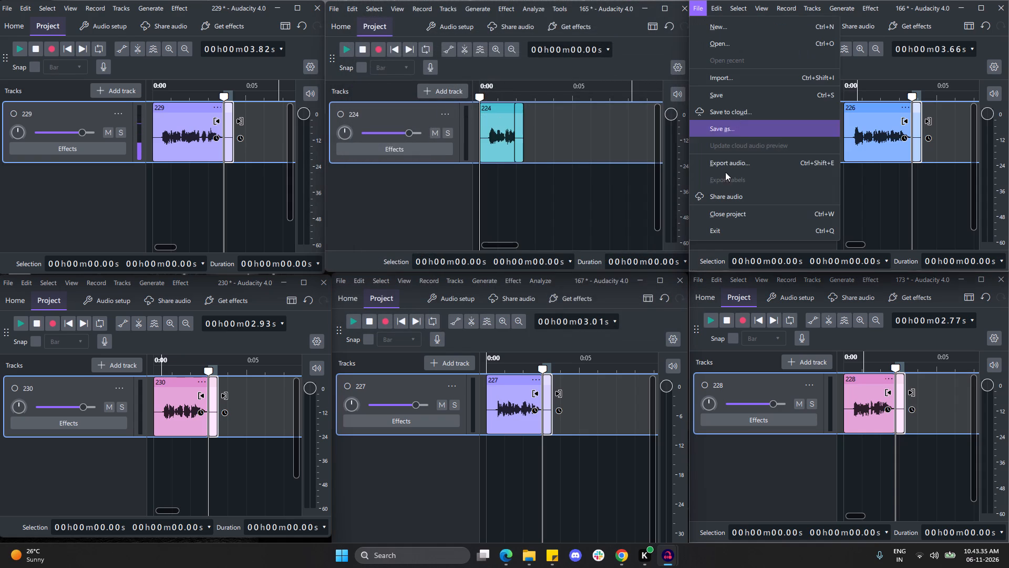
left_click(726, 167)
double_click(827, 83)
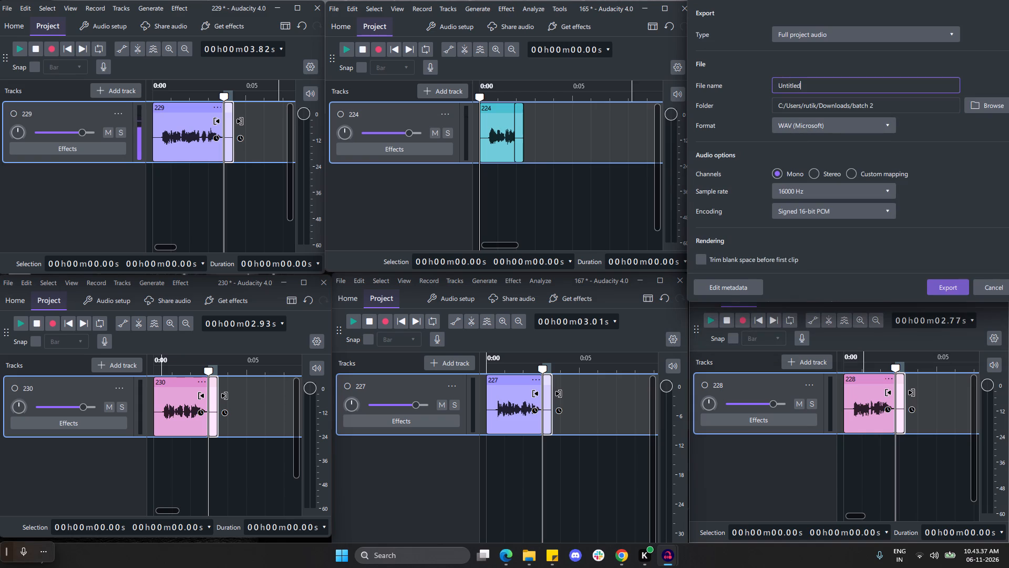
Export the audio of project 166 as Te_sp_1_226 with the sample rate set to 16000 Hz.
key("ctrl+v")
left_click(988, 286)
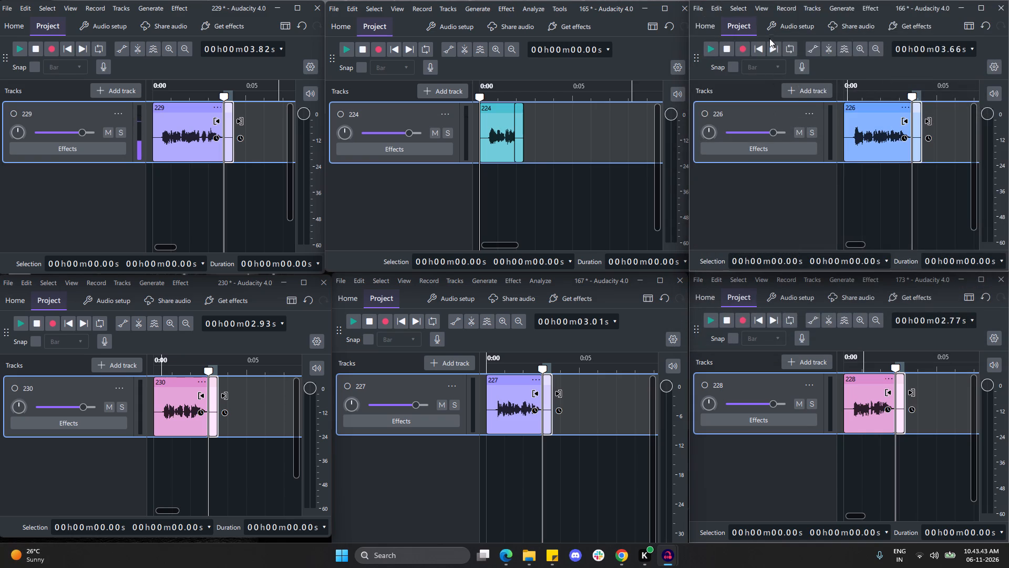
left_click(700, 11)
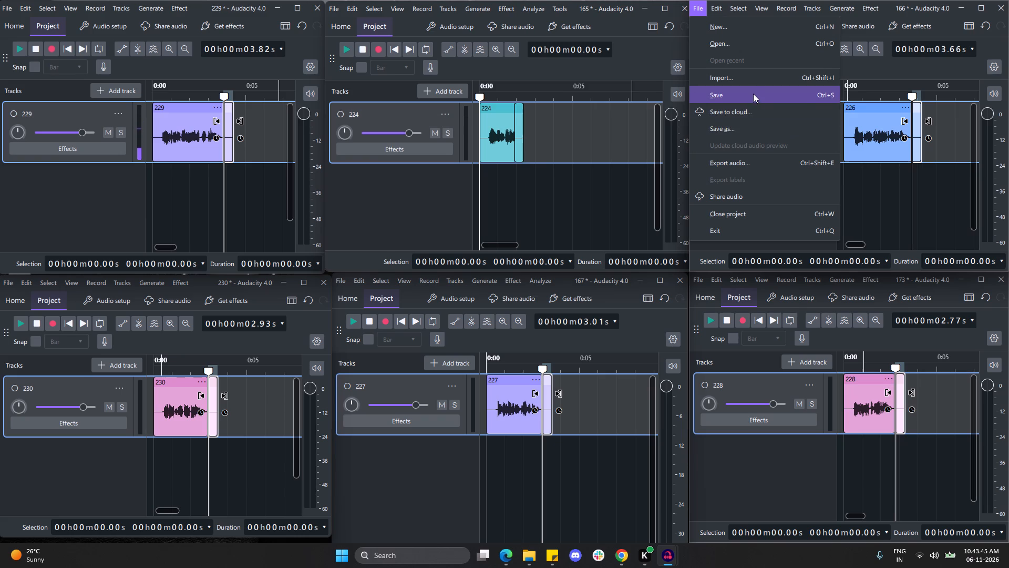
left_click(766, 167)
double_click(815, 83)
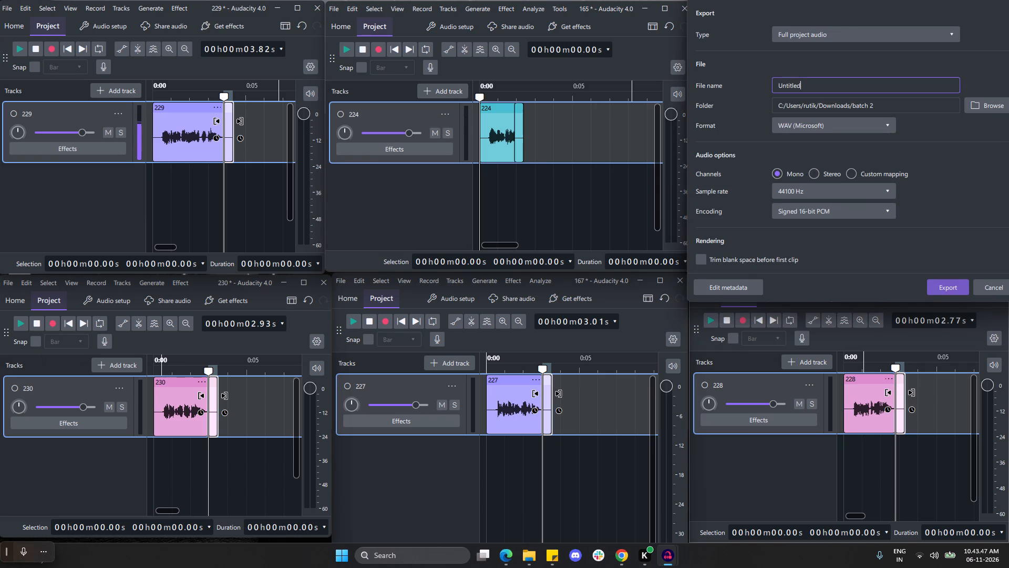
key("ctrl+v")
type("22")
key("6")
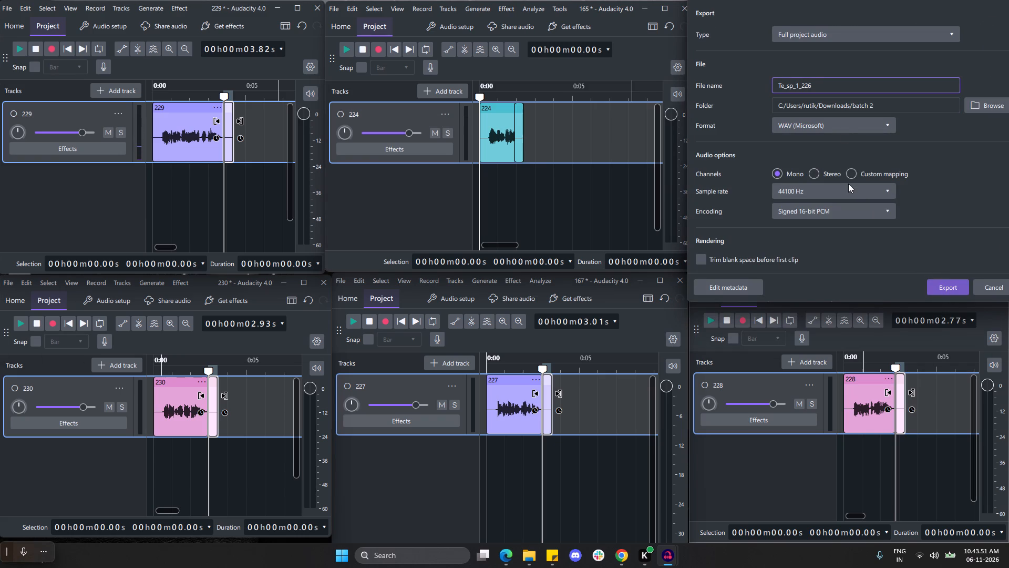
left_click(848, 184)
left_click(815, 150)
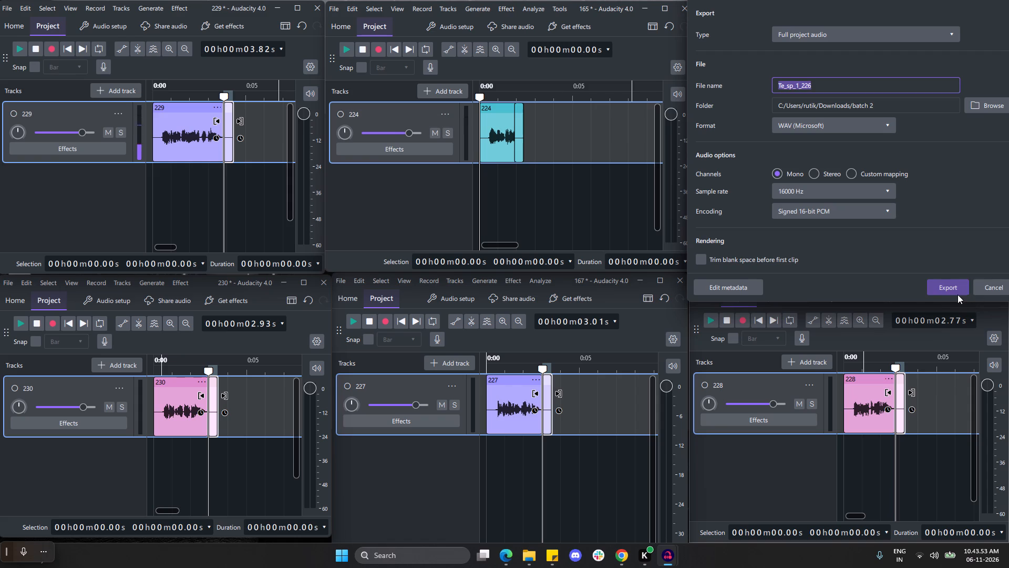
left_click(956, 294)
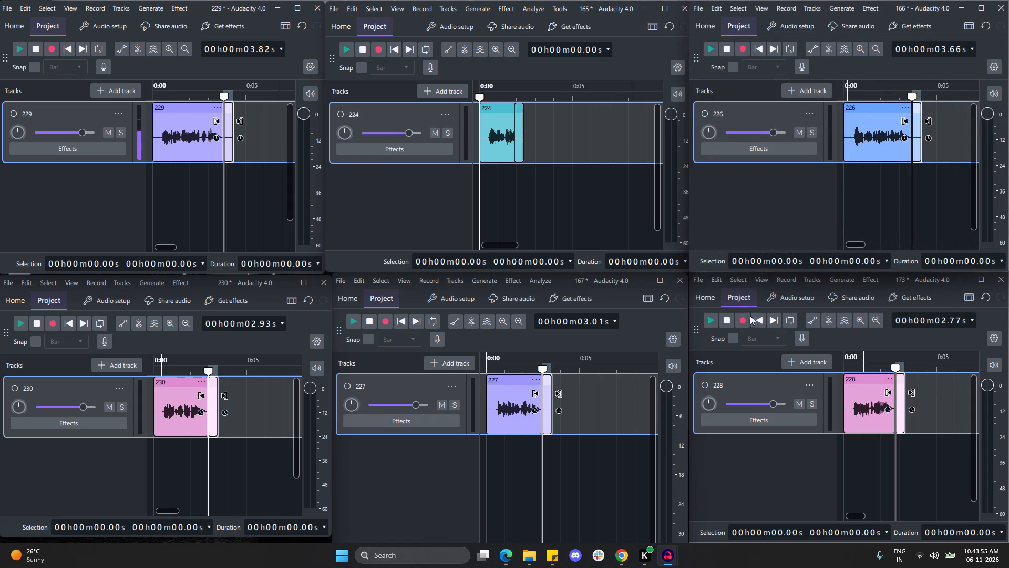
Export the audio of project 173, which holds the 228 clip, as Te_sp_1_228.
left_click(702, 278)
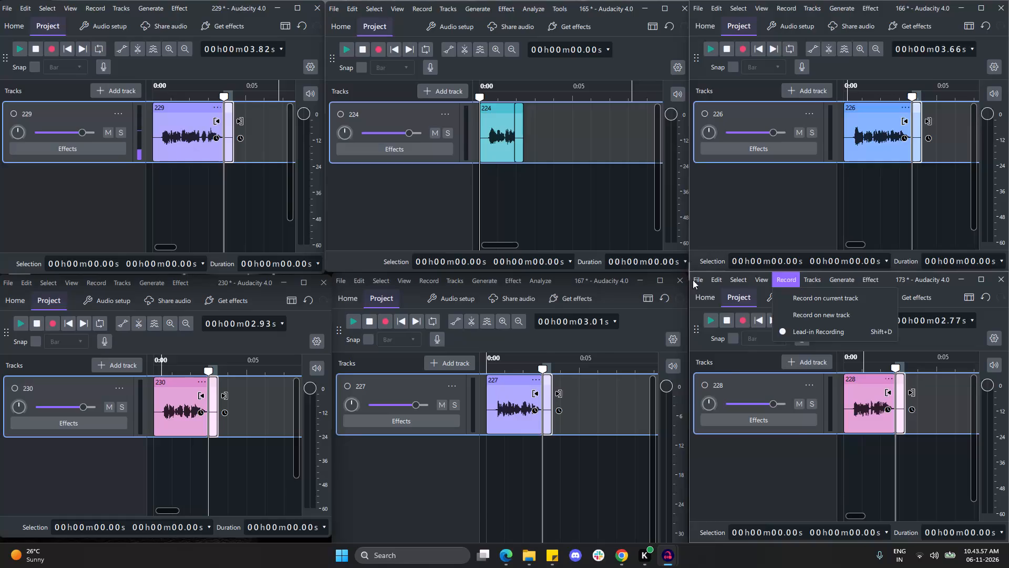
left_click(728, 437)
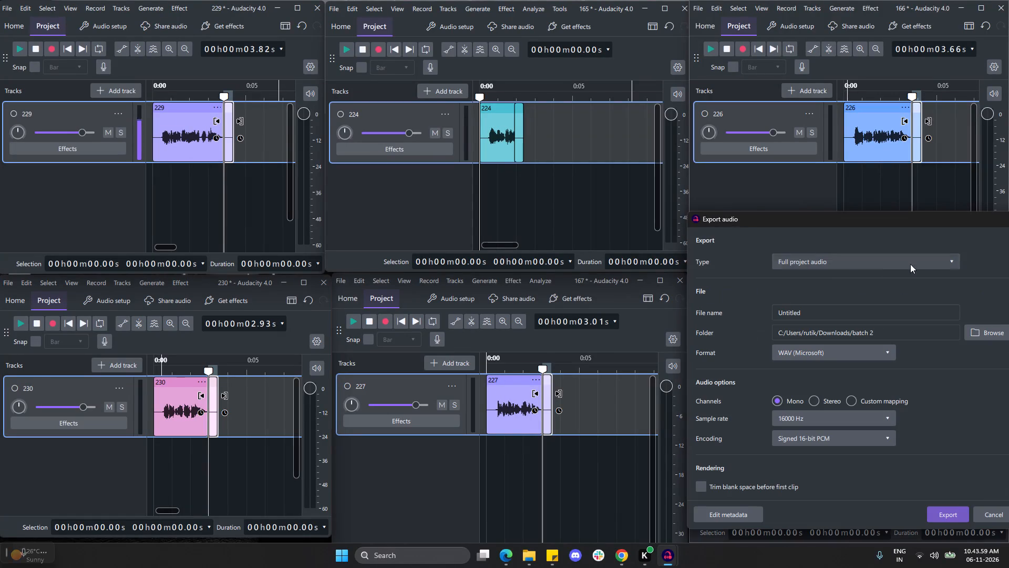
left_click(820, 317)
key("ctrl+v")
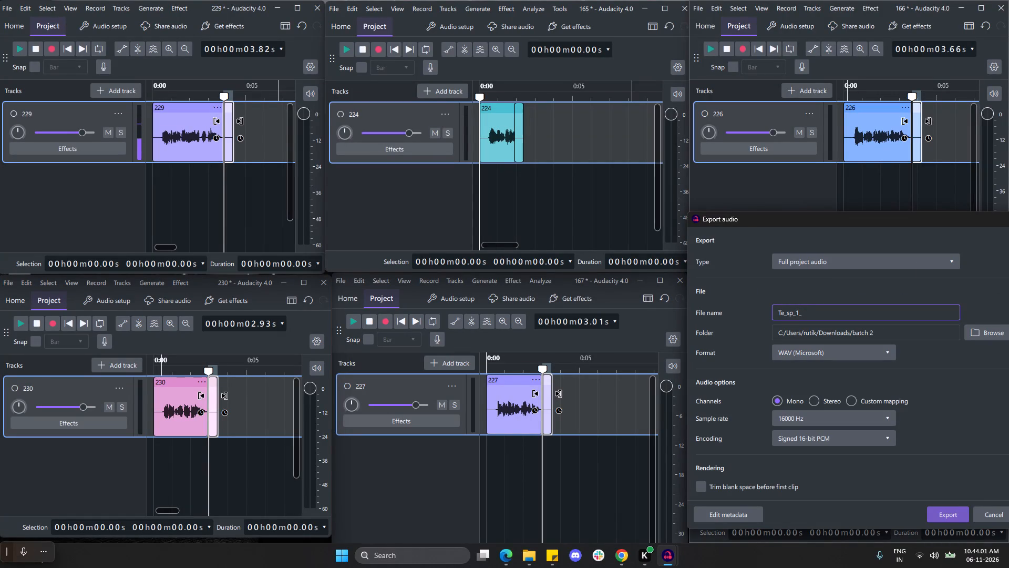
type("22")
key("8")
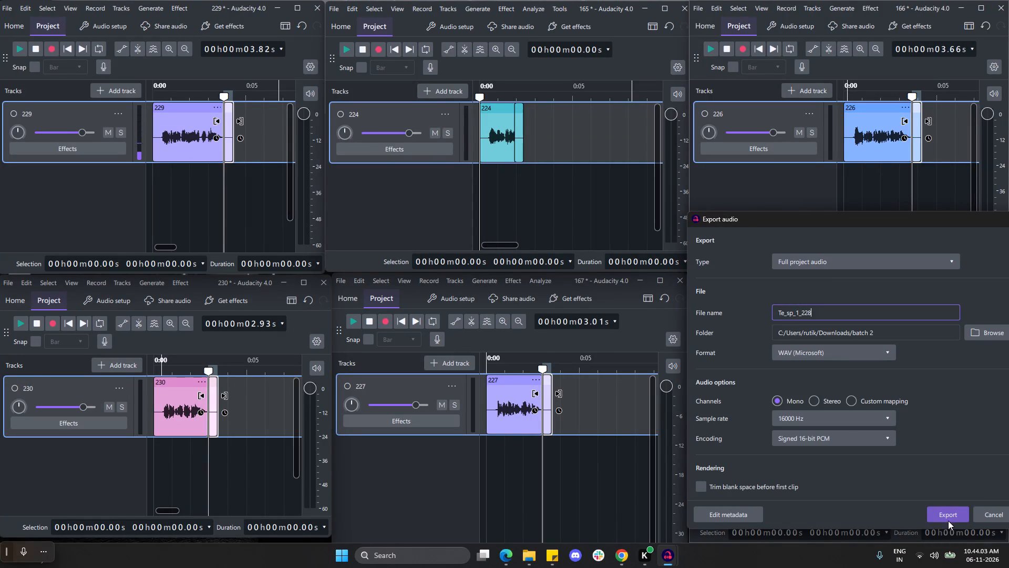
left_click(949, 516)
Export the audio of project 167, which holds the 227 clip, as Te_sp_1_227.
left_click(342, 282)
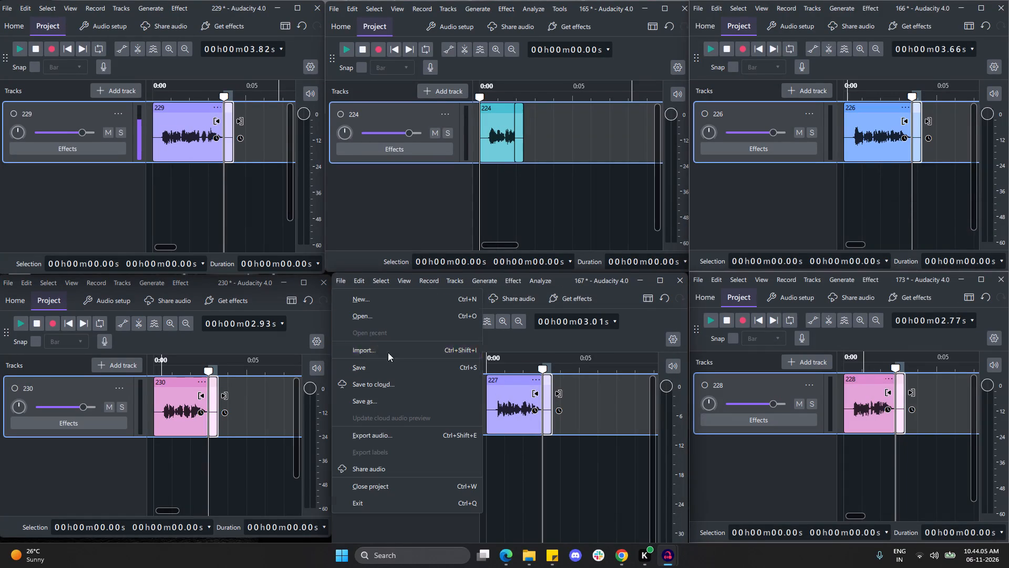
left_click(520, 345)
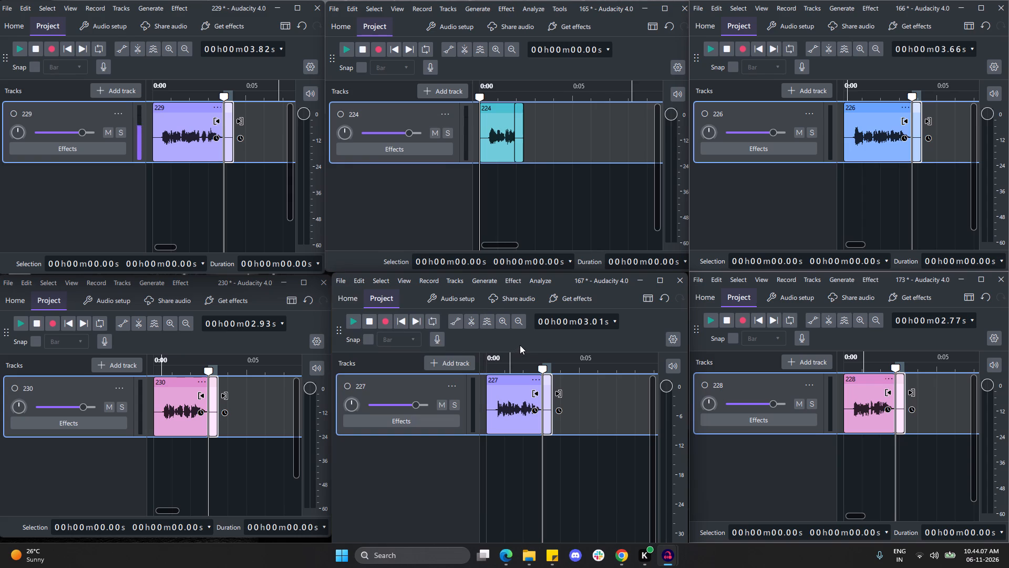
left_click(341, 286)
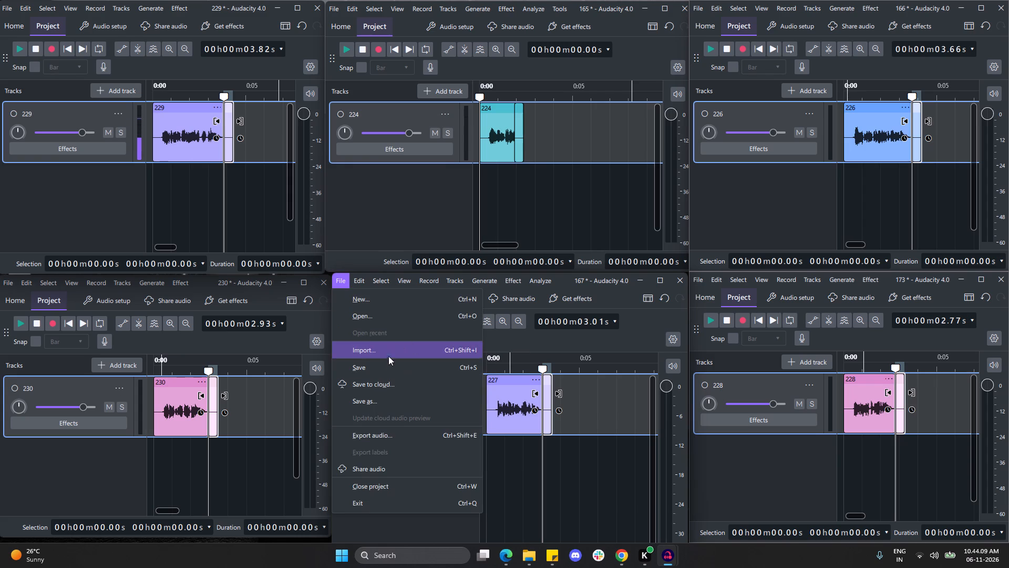
left_click(368, 428)
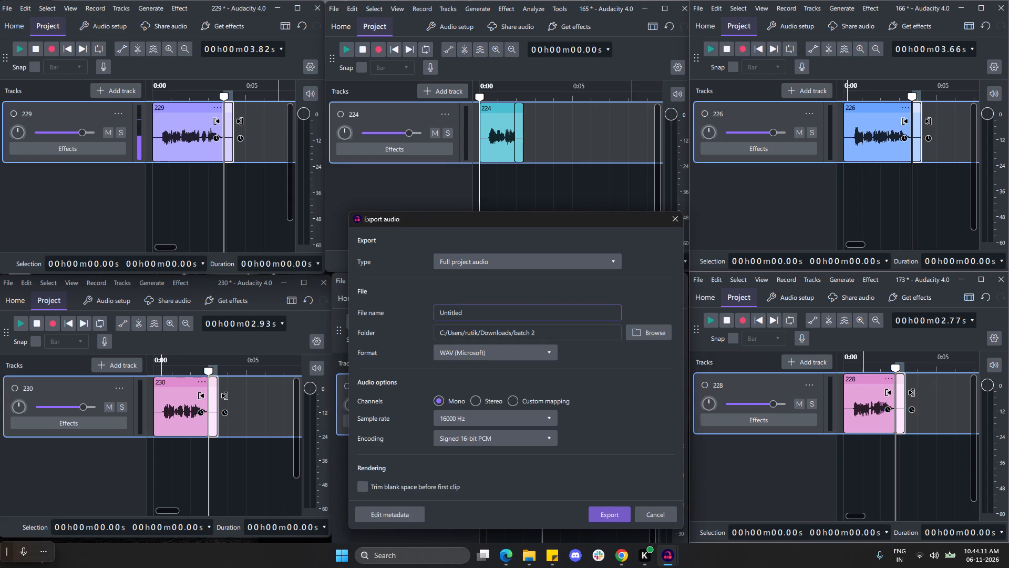
double_click(492, 313)
key("ctrl+v")
type("22")
key("7")
left_click(605, 514)
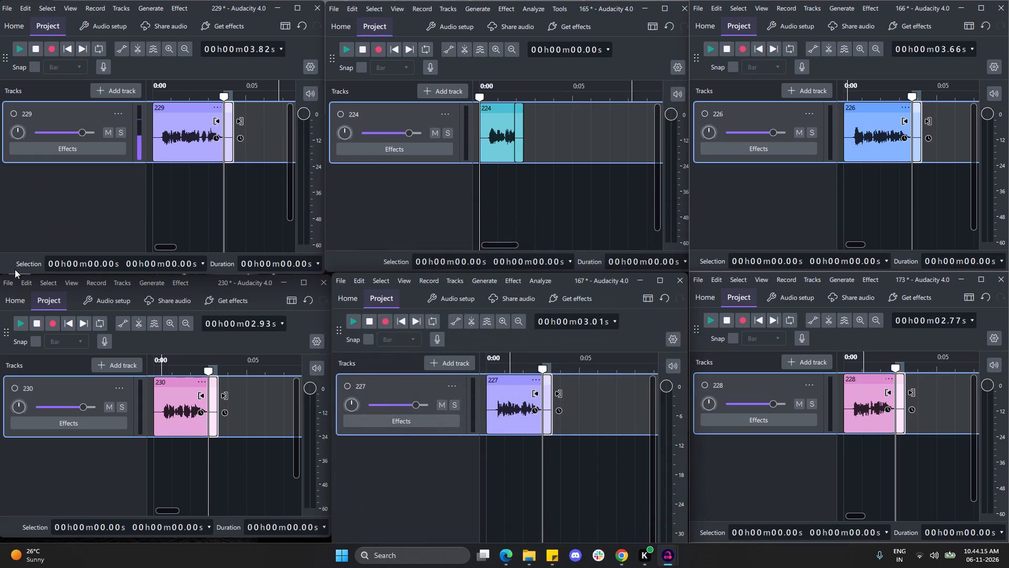
Export the audio of project 230 as Te_sp_1_230.
left_click(9, 286)
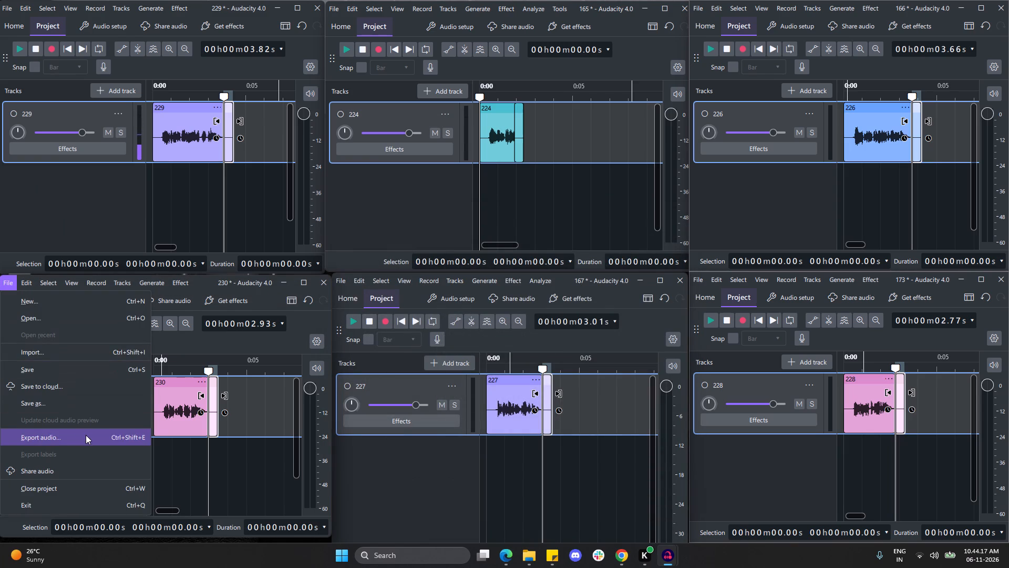
left_click(86, 435)
left_click(148, 313)
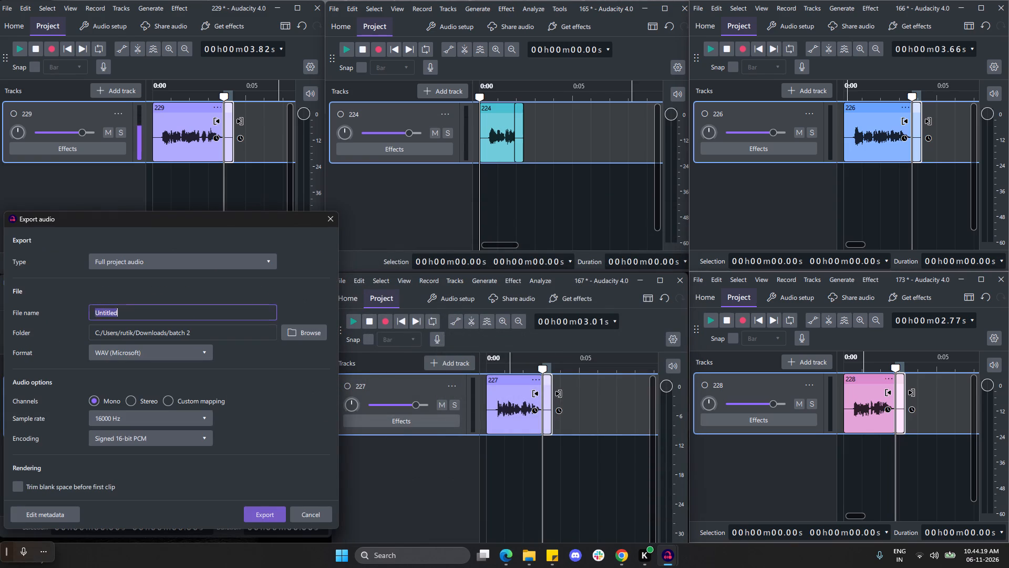
left_click(148, 313, "ctrl")
key("ctrl+v")
key("2")
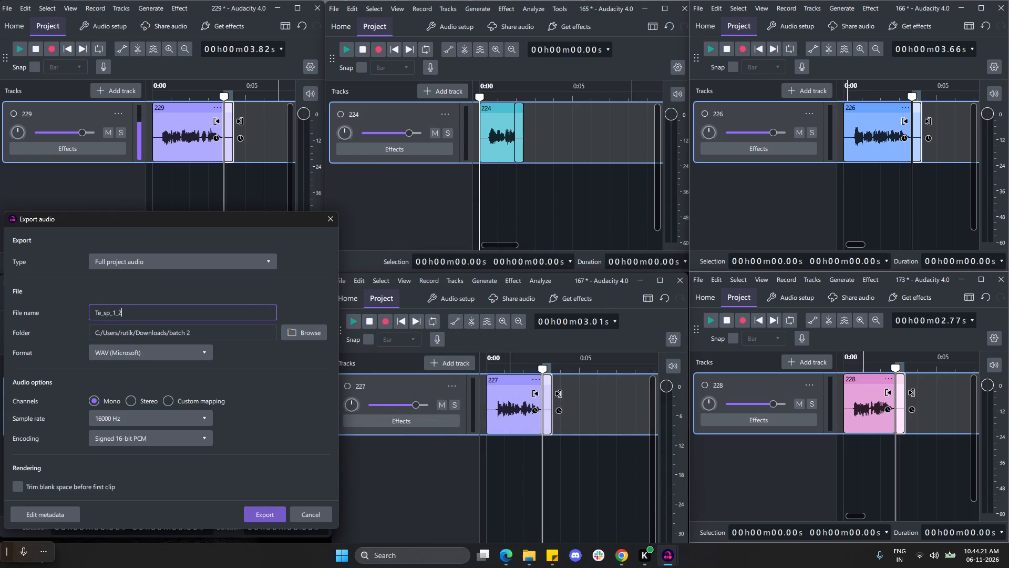
key("3")
key("0")
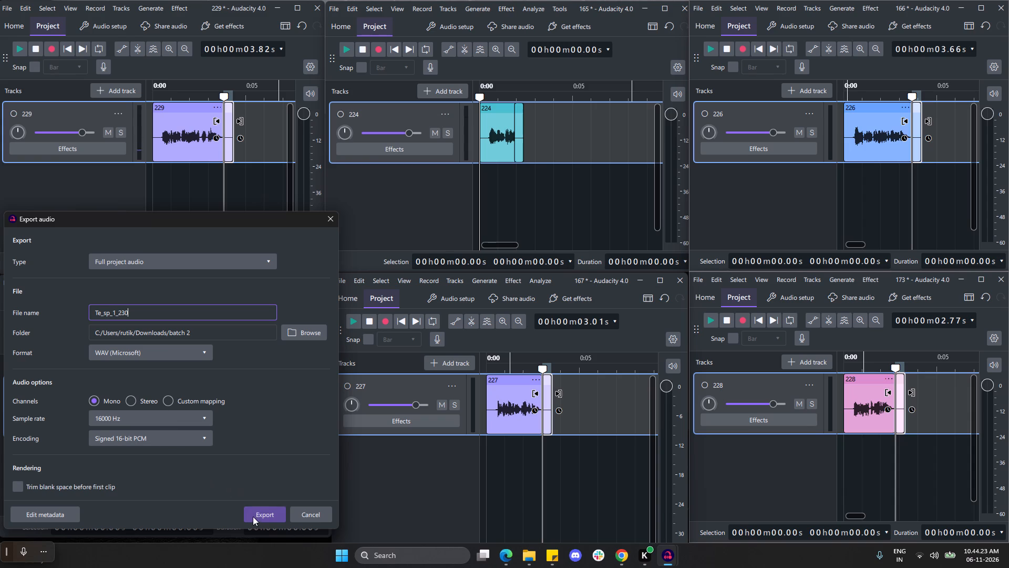
left_click(261, 515)
Export the audio of project 229 as Te_sp_1_229.
left_click(7, 12)
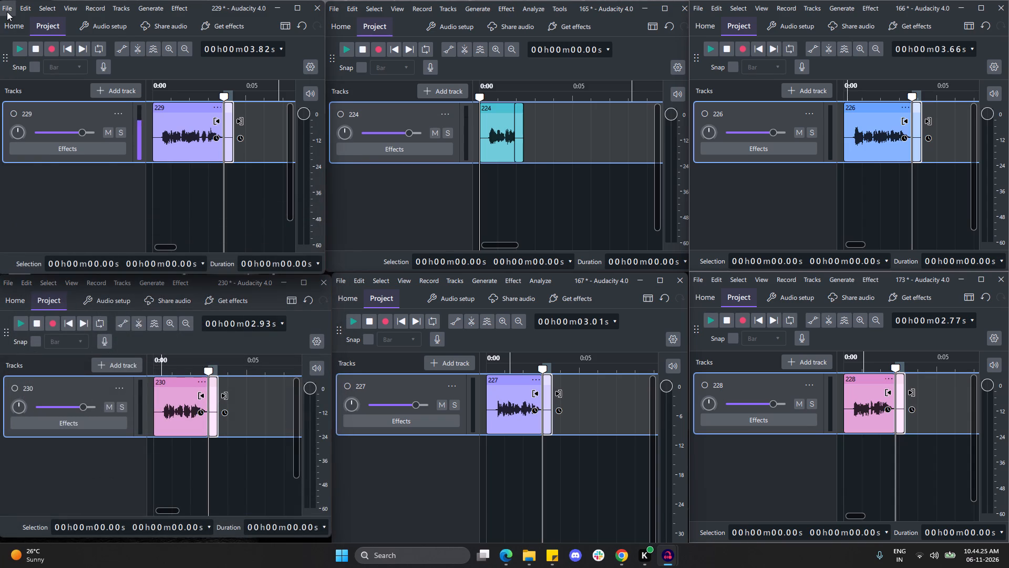
left_click(47, 168)
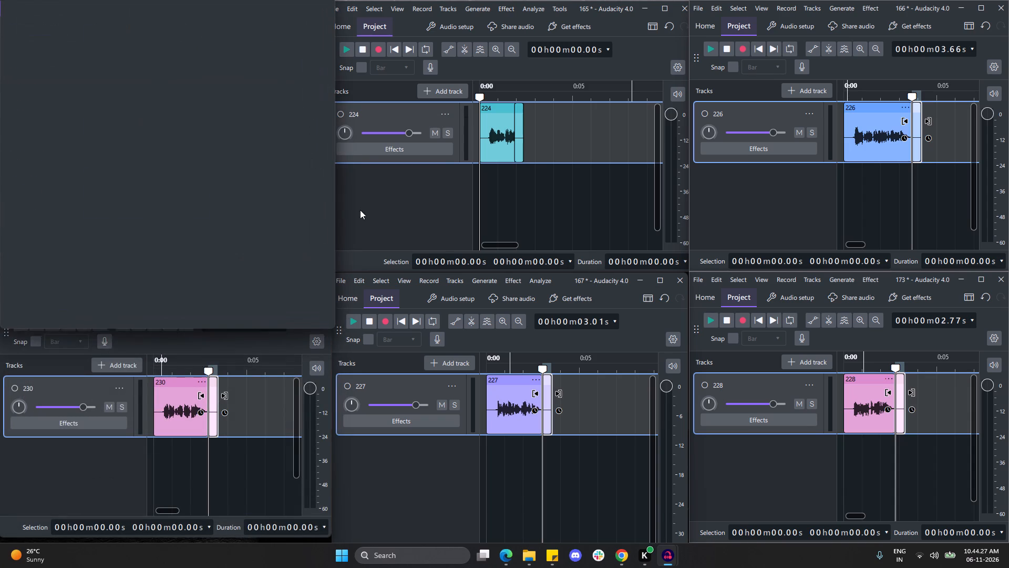
double_click(116, 85)
key("ctrl+v")
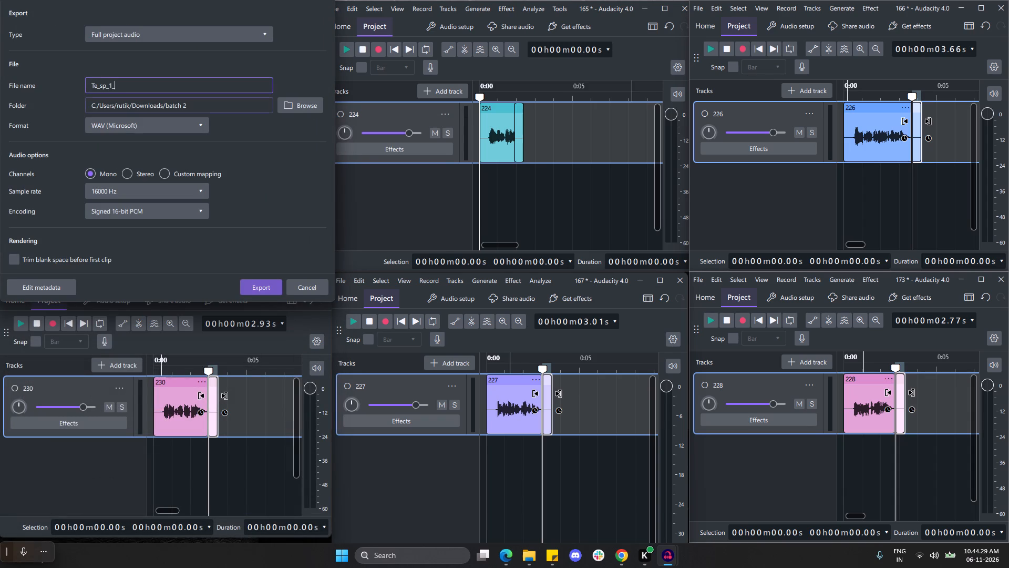
key("2")
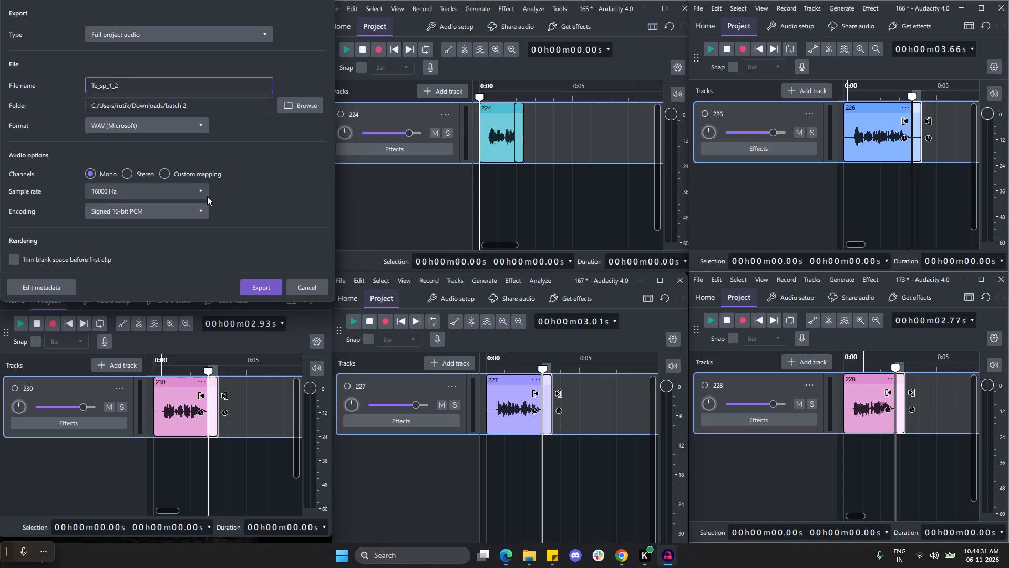
type("29")
left_click(255, 286)
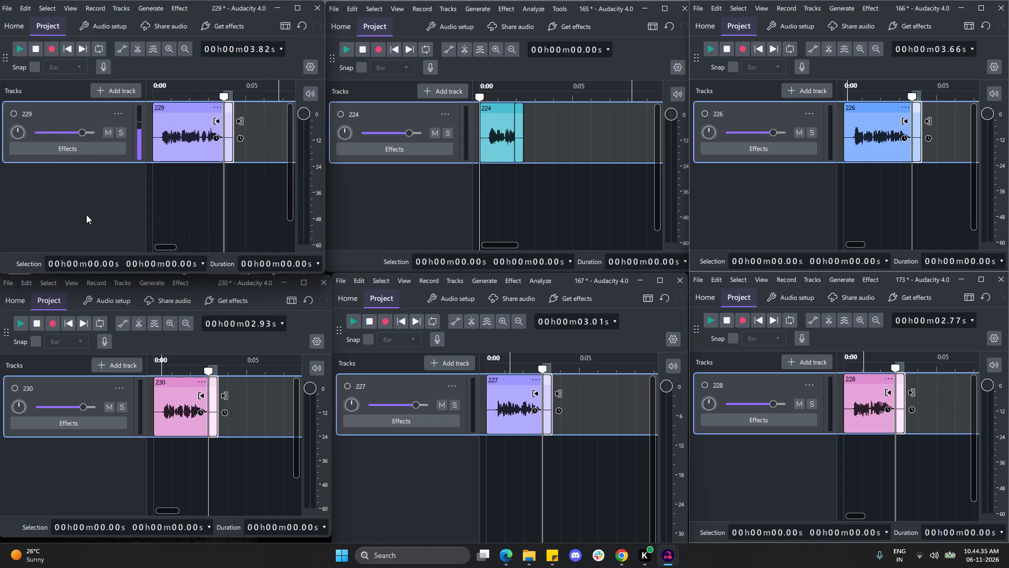
Delete the exported tracks 224, 227 and 226 from projects 165, 167 and 166.
left_click(441, 117)
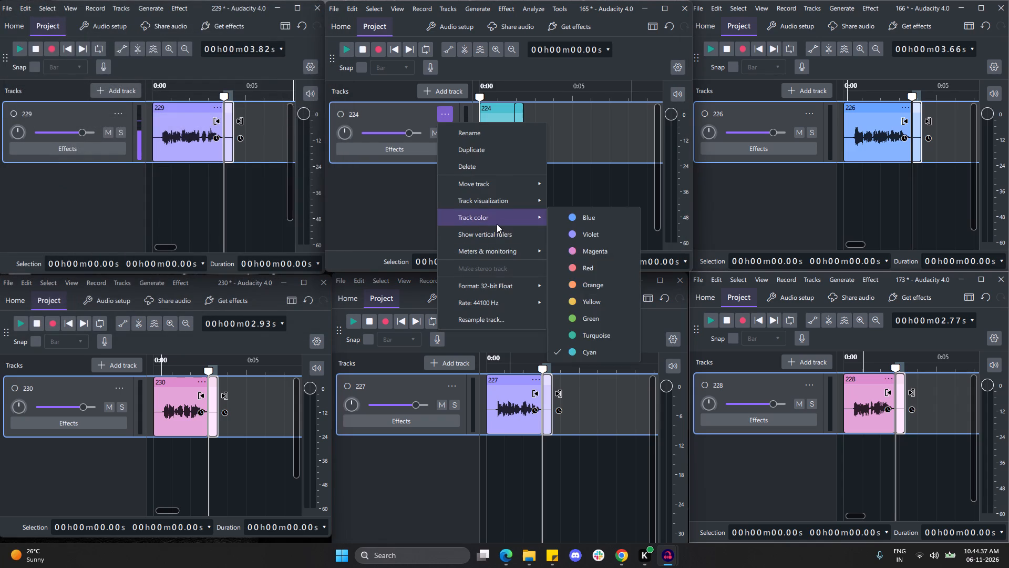
left_click(488, 167)
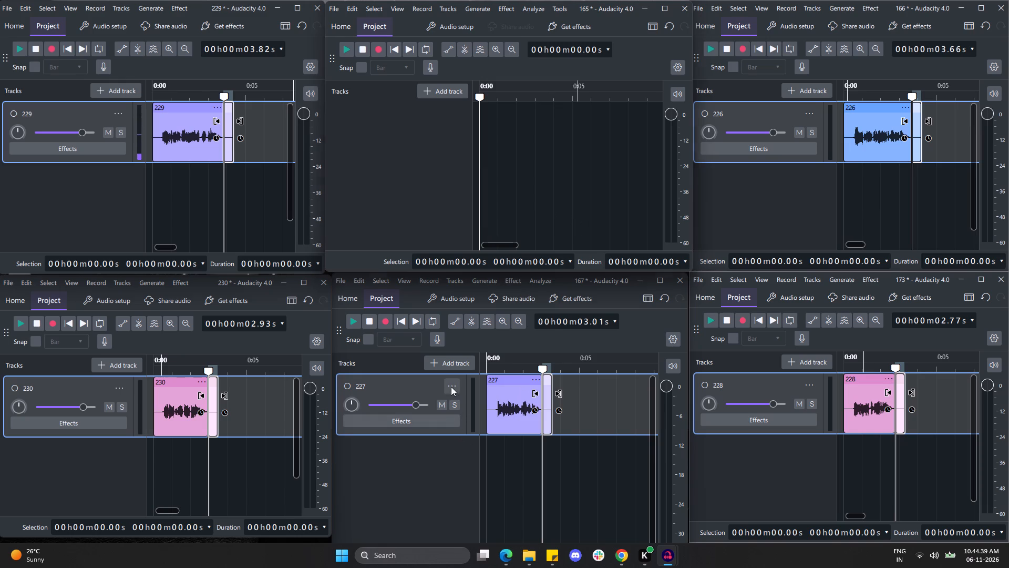
left_click(451, 387)
left_click(484, 217)
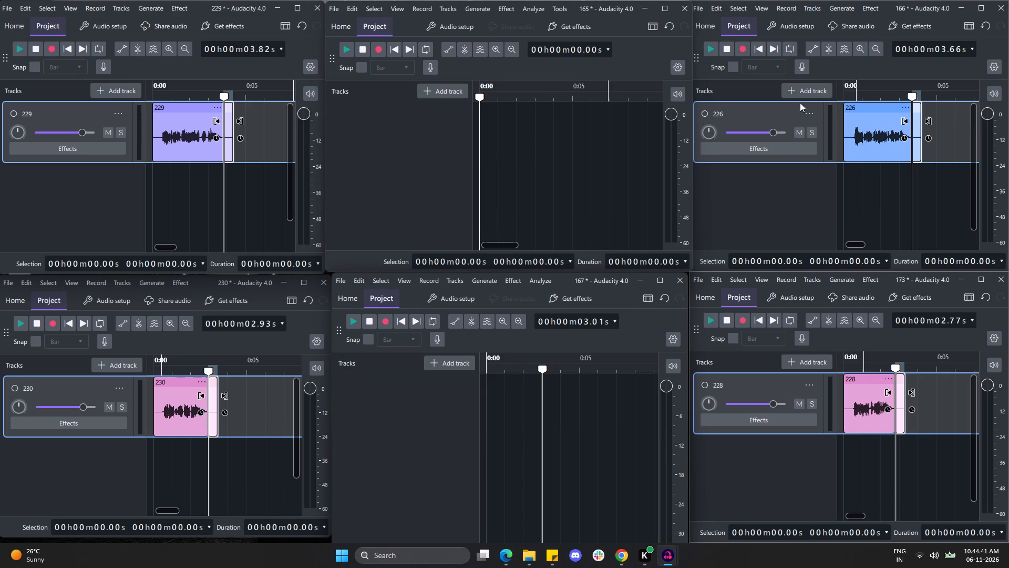
left_click(808, 111)
left_click(849, 161)
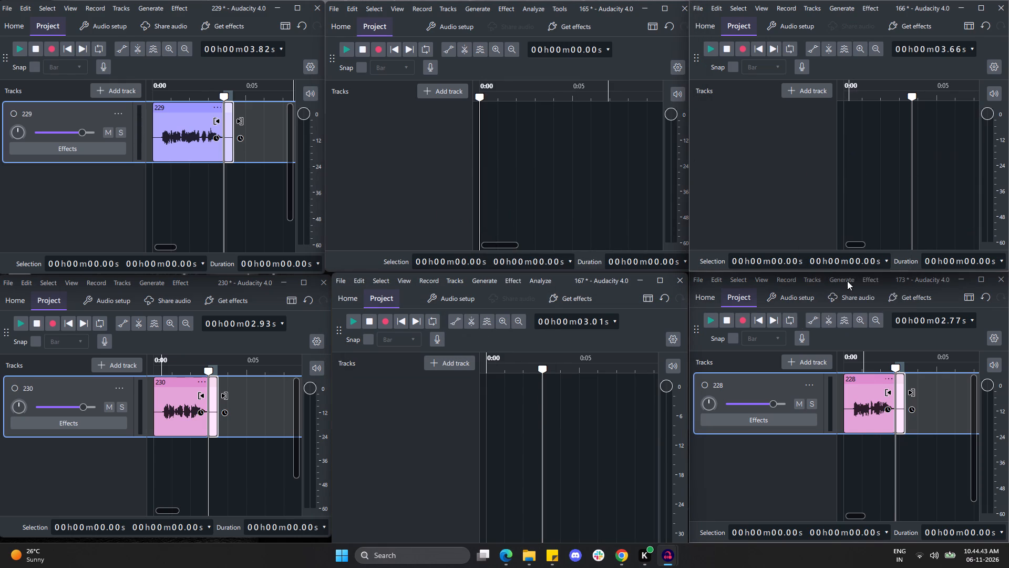
Delete the exported 228 track from project 173.
left_click(804, 383)
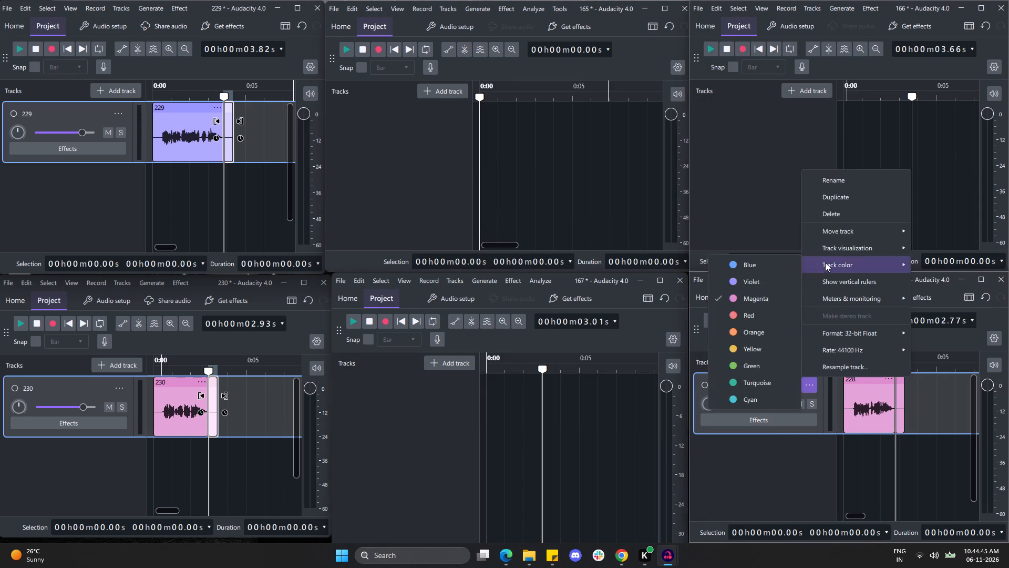
left_click(845, 212)
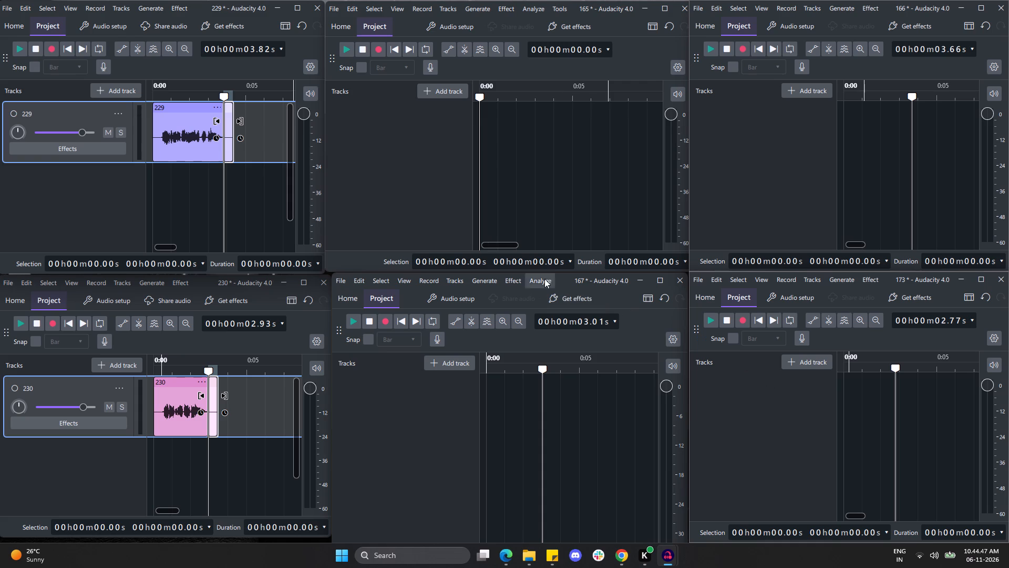
Shorten the project 165 window slightly so its lower edge clears the project 167 window beneath it.
left_click_drag(544, 270, 566, 162)
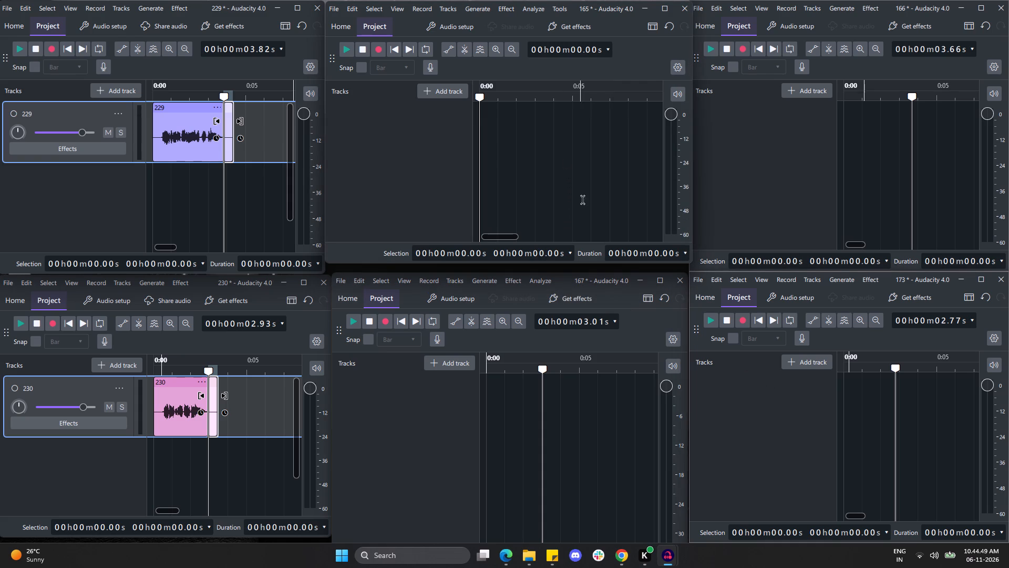
left_click_drag(587, 262, 594, 193)
left_click_drag(599, 261, 599, 268)
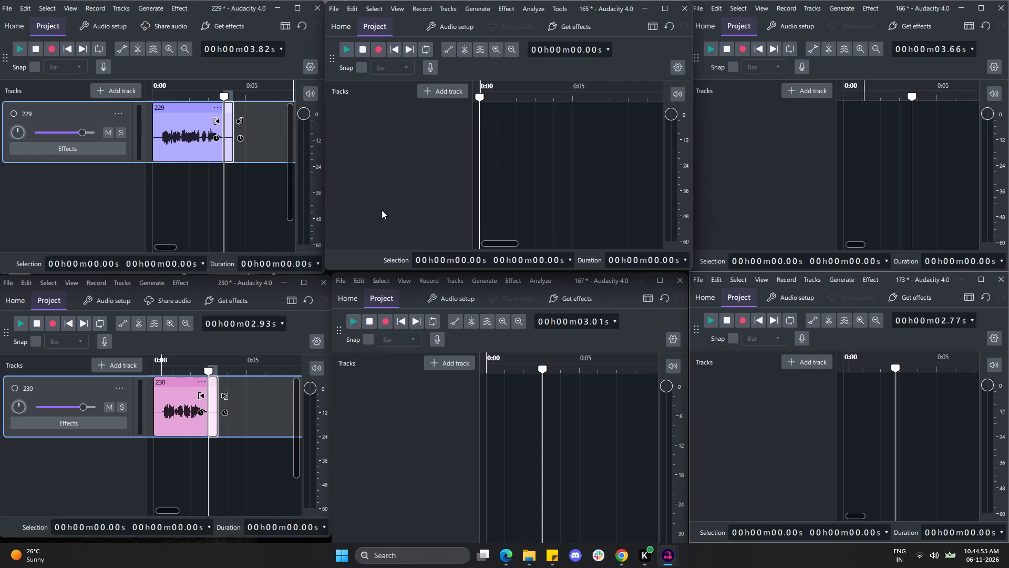
Replace the exported 229 track in project 229 by deleting it and importing 235.mp3 from the Rutik downloads folder.
left_click(117, 109)
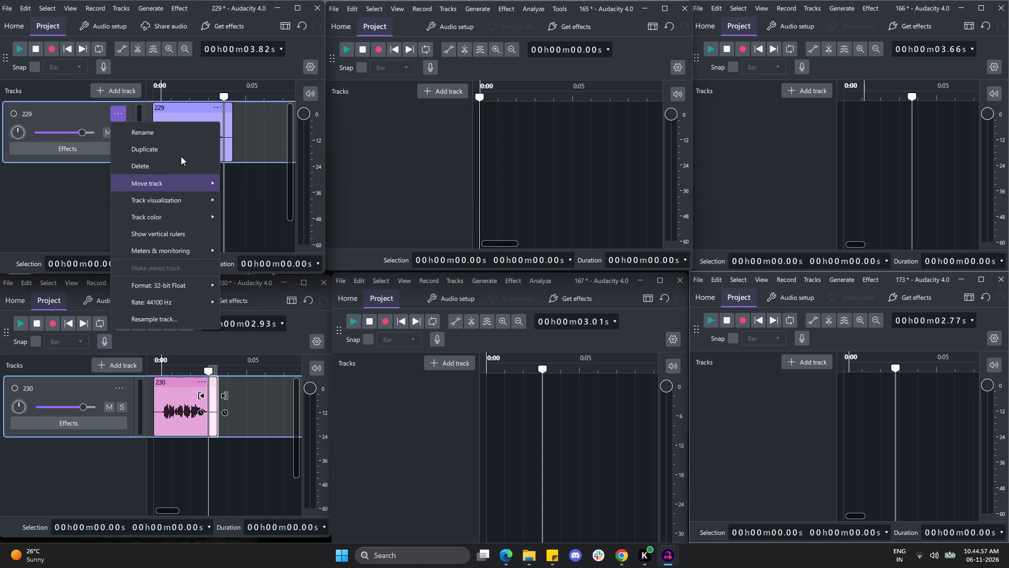
left_click(168, 160)
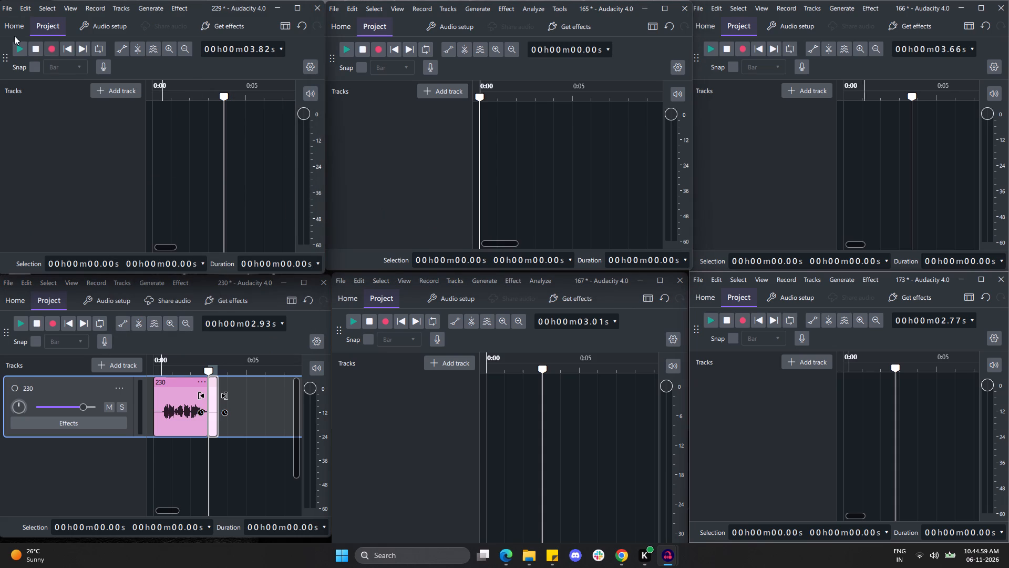
left_click(4, 11)
left_click(57, 79)
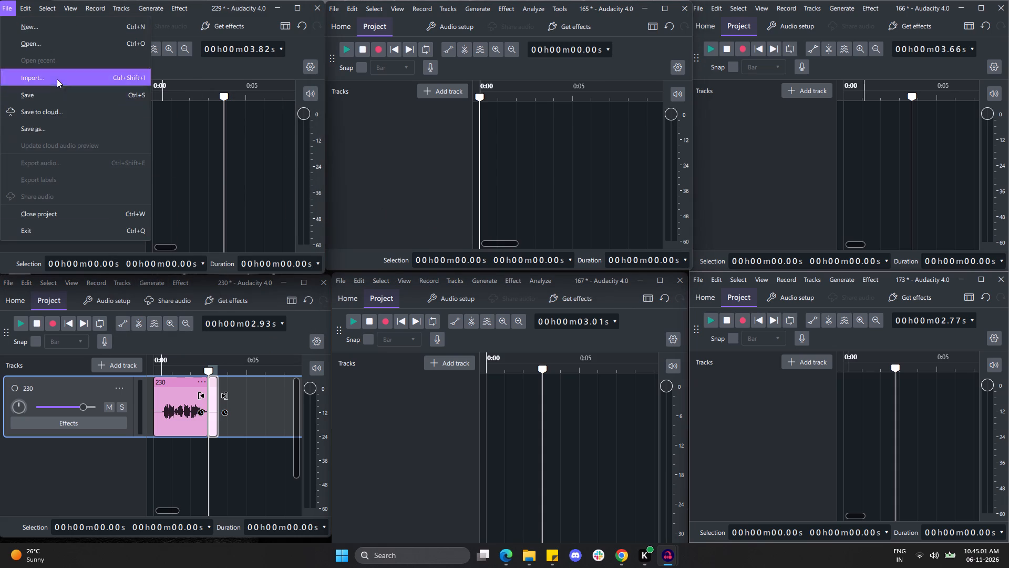
scroll(228, 182, "down", 1)
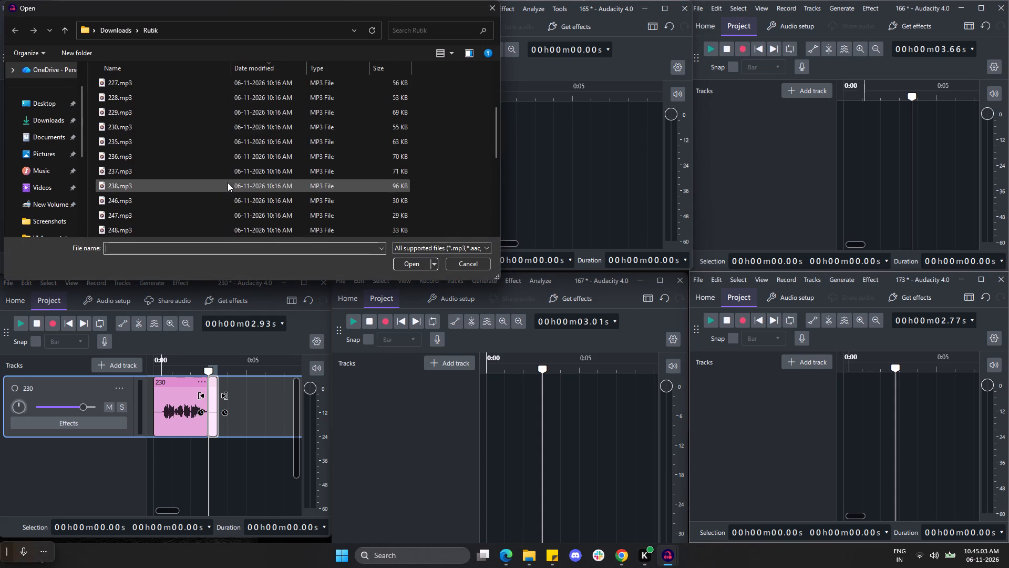
left_click(167, 141)
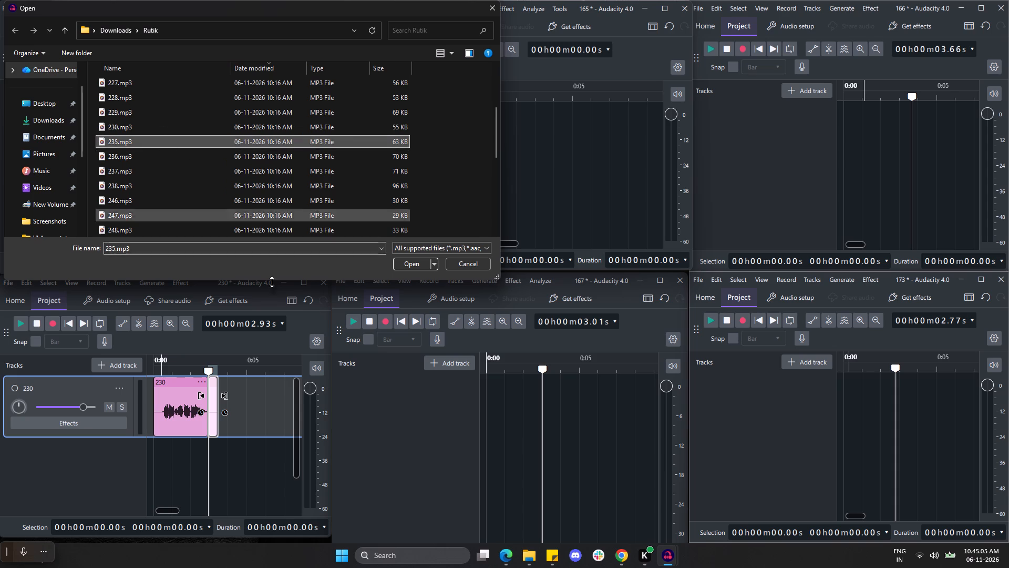
left_click(409, 268)
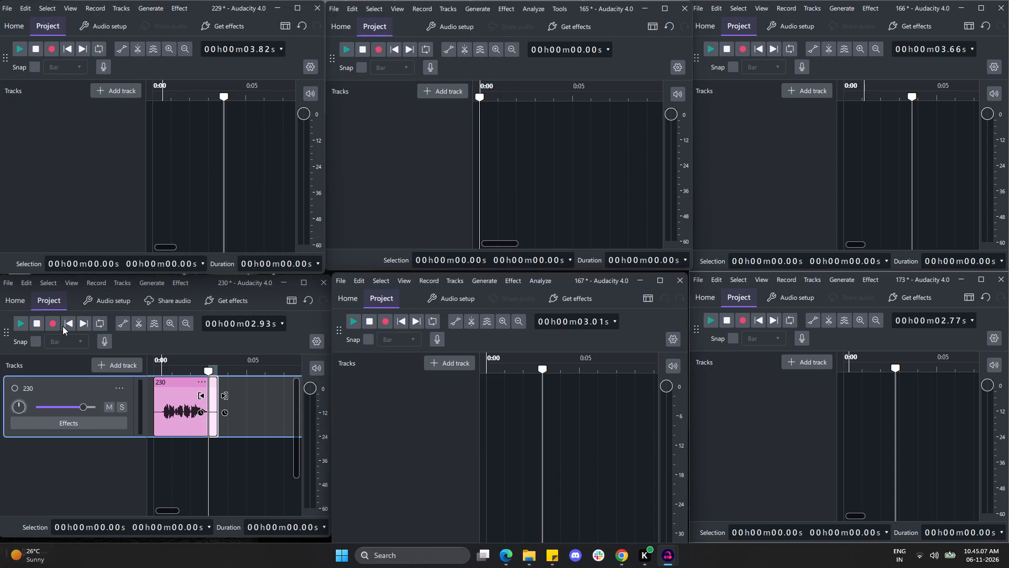
Replace the exported 230 track in project 230 by deleting it and importing 236.mp3 from the Rutik folder.
left_click(121, 391)
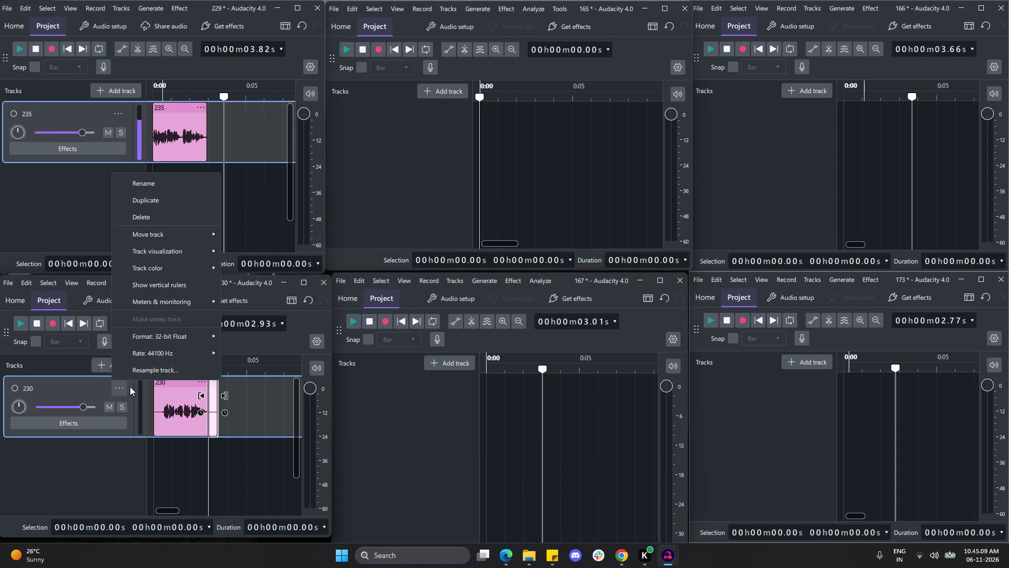
left_click(151, 212)
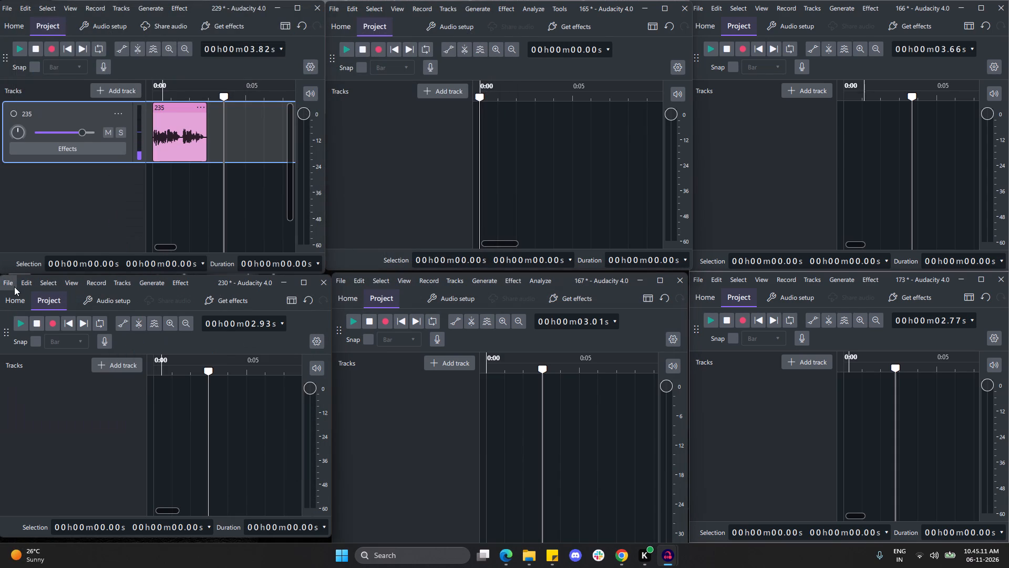
left_click(13, 287)
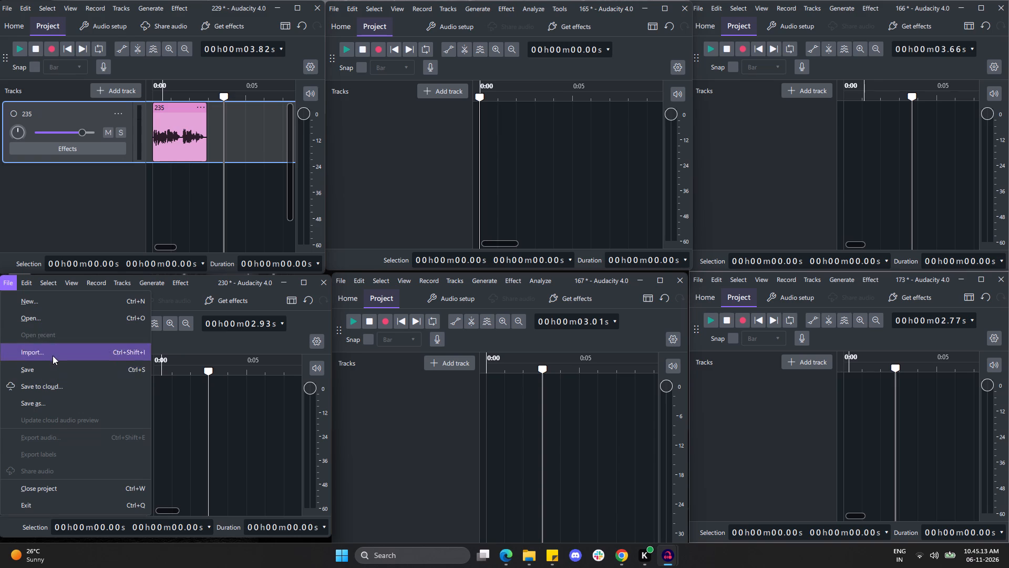
left_click(53, 356)
scroll(179, 429, "down", 1)
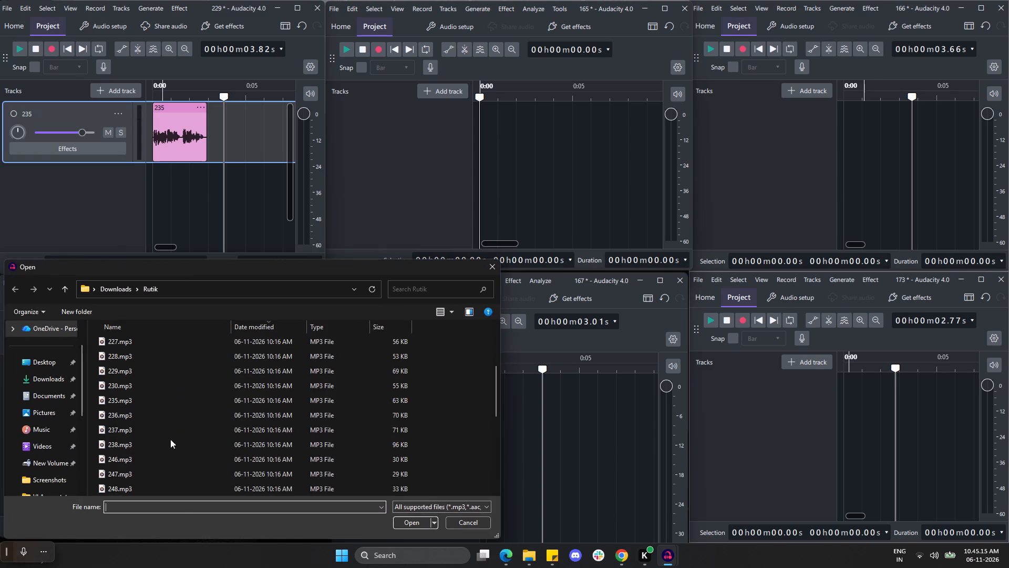
left_click(156, 414)
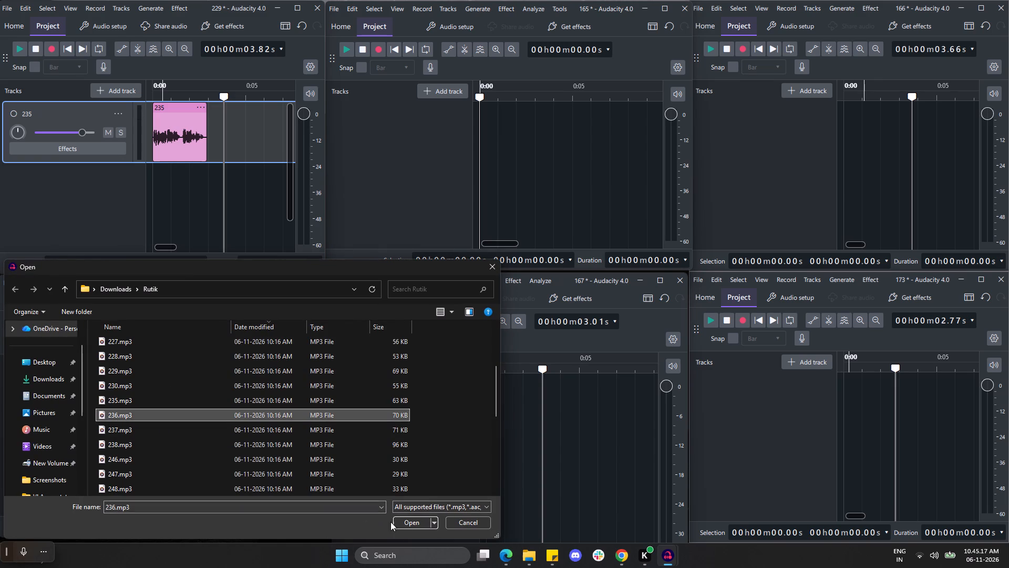
left_click(399, 522)
Import 237.mp3 from the Rutik folder into the empty project 165.
left_click(332, 10)
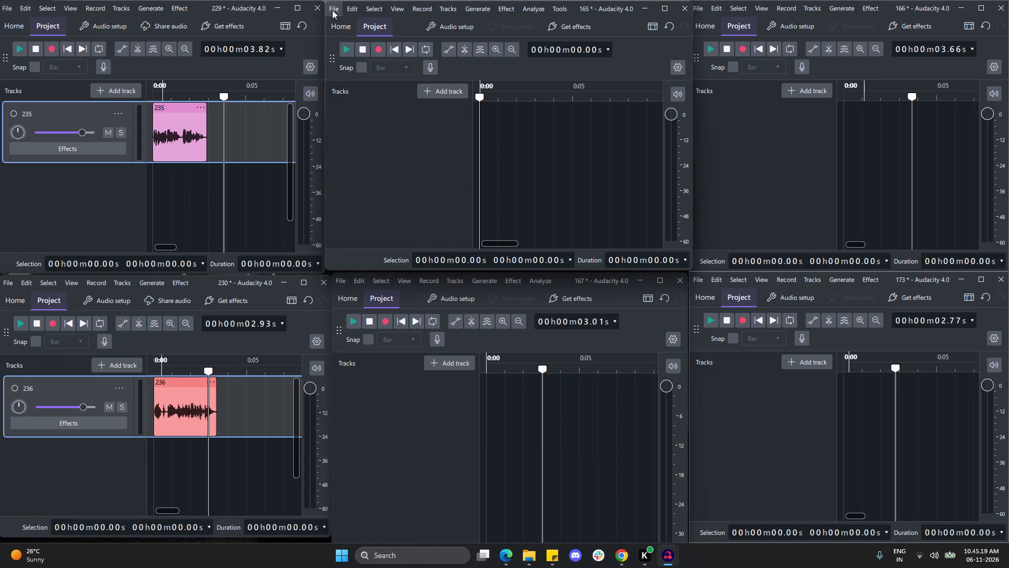
left_click(379, 82)
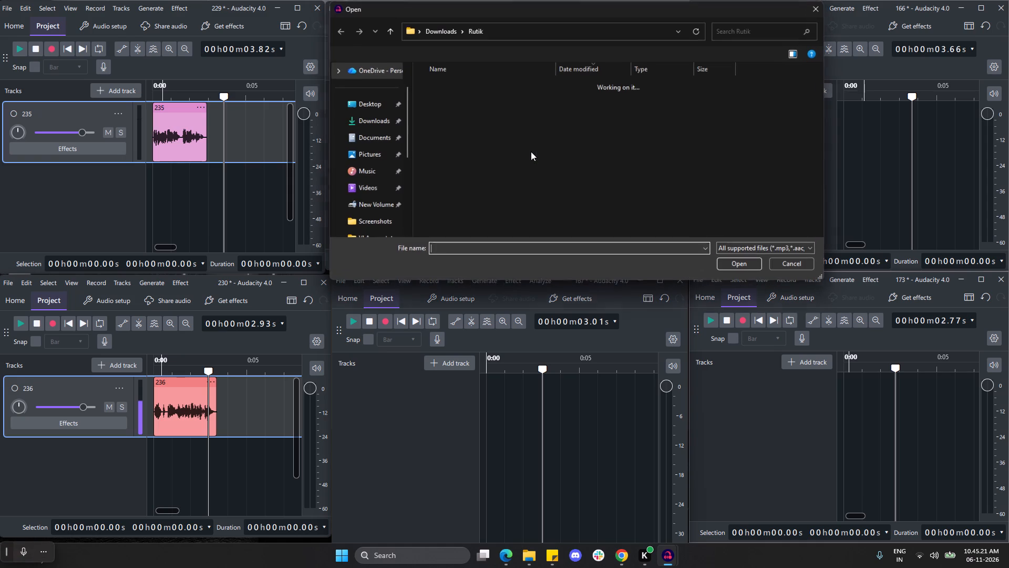
scroll(530, 166, "down", 1)
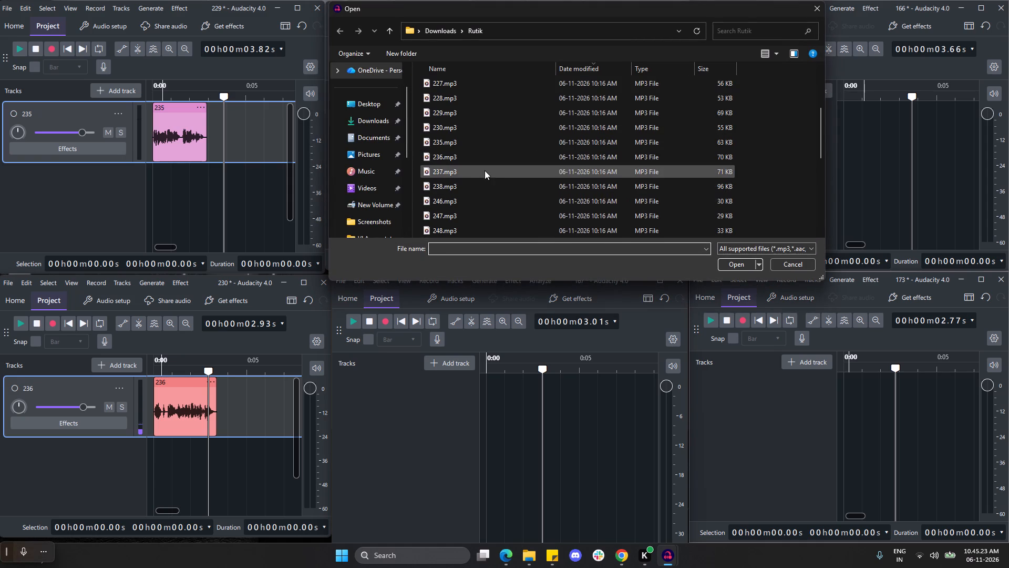
left_click(485, 170)
left_click(733, 265)
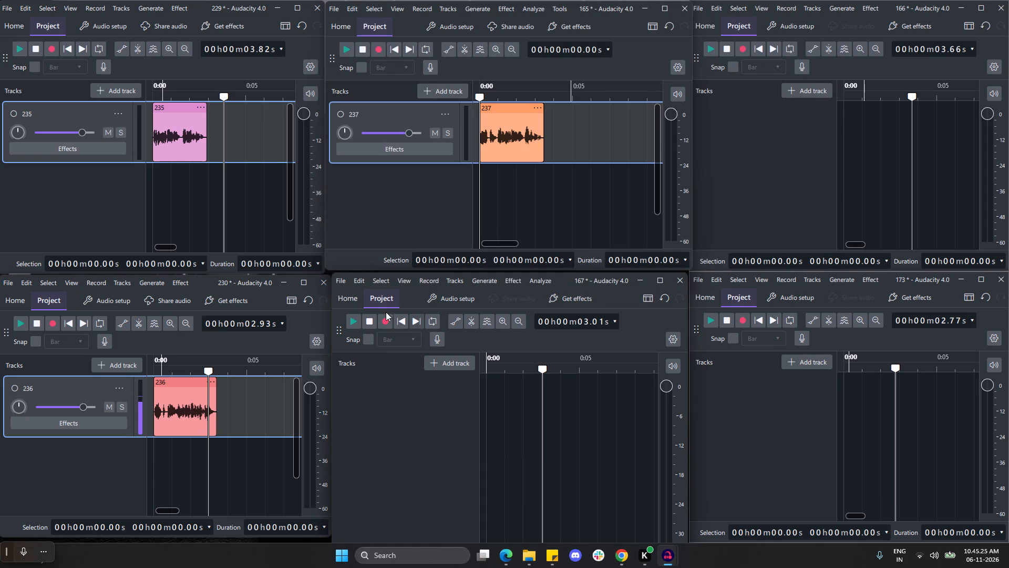
Import 238.mp3 from the Rutik folder into the empty project 167.
left_click(344, 282)
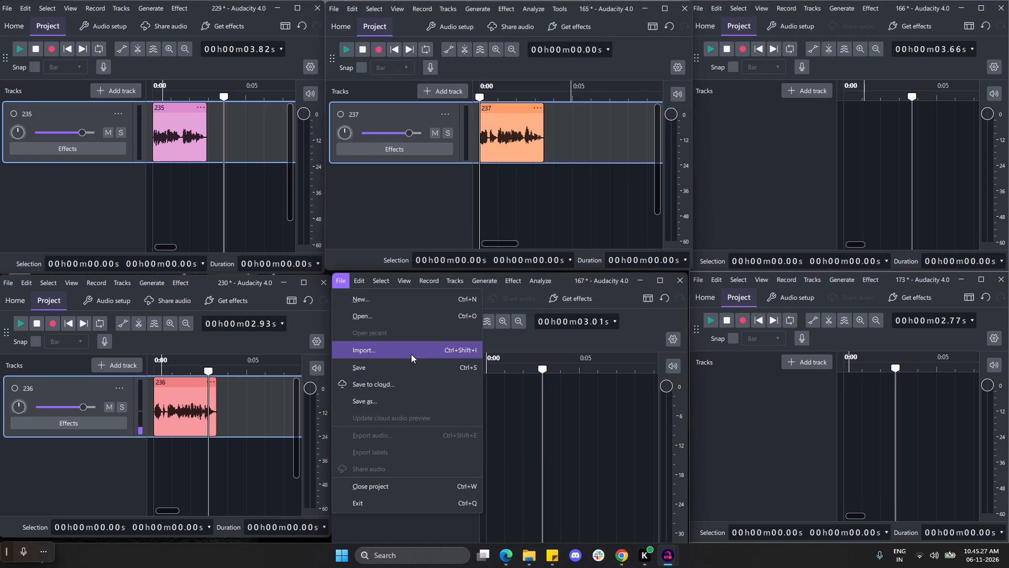
left_click(411, 354)
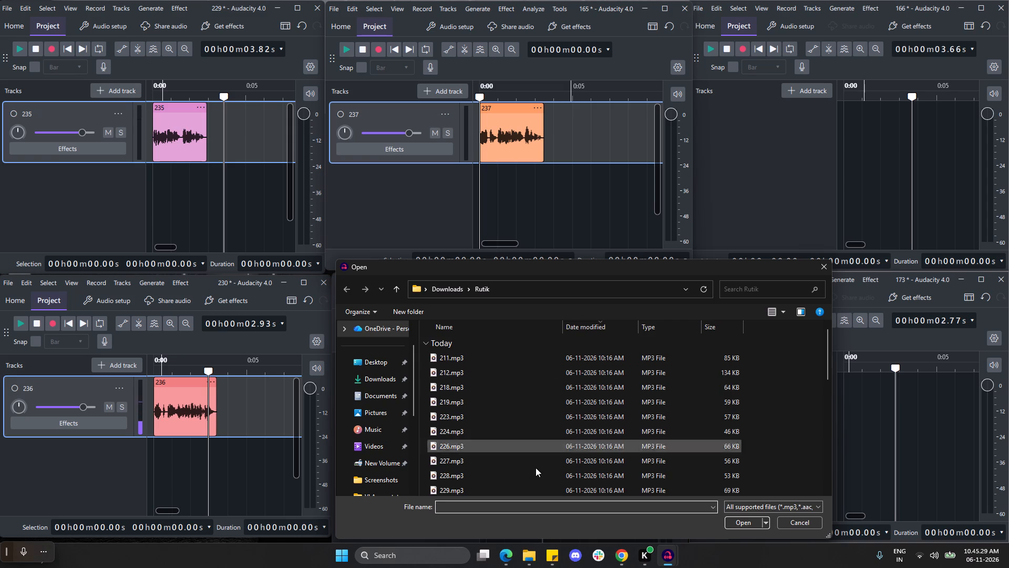
scroll(536, 469, "down", 1)
left_click(497, 433)
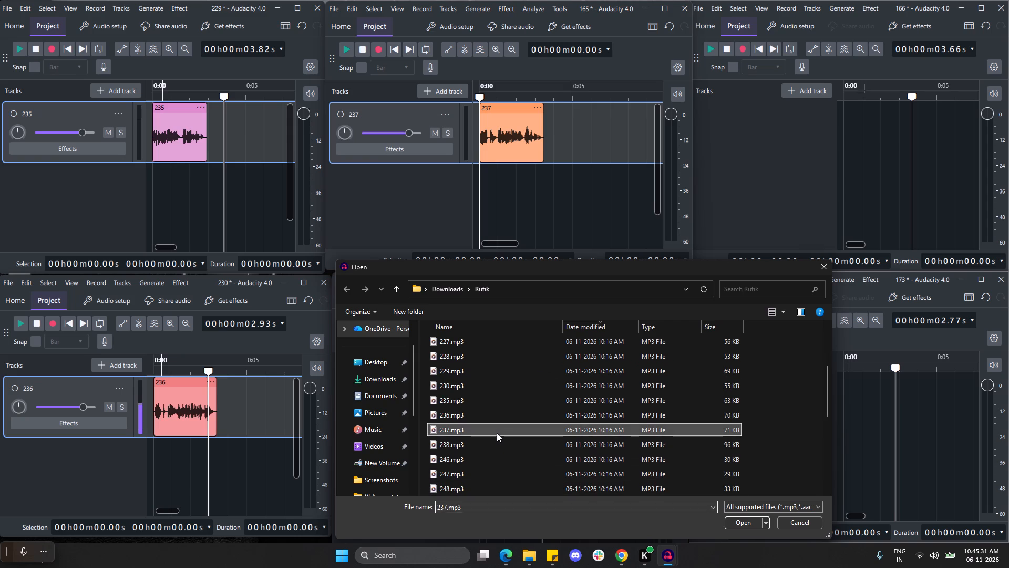
left_click(495, 445)
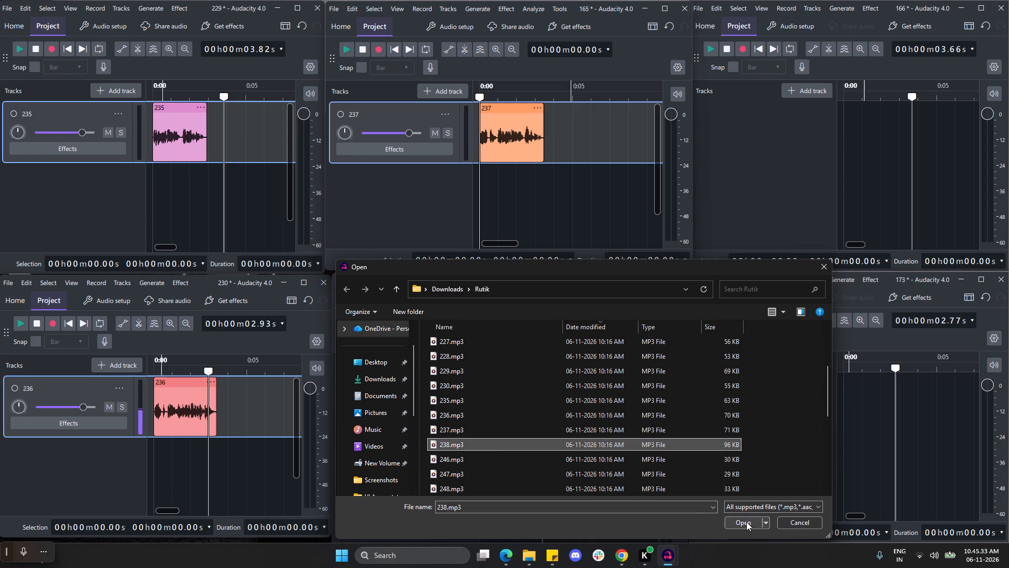
left_click(746, 523)
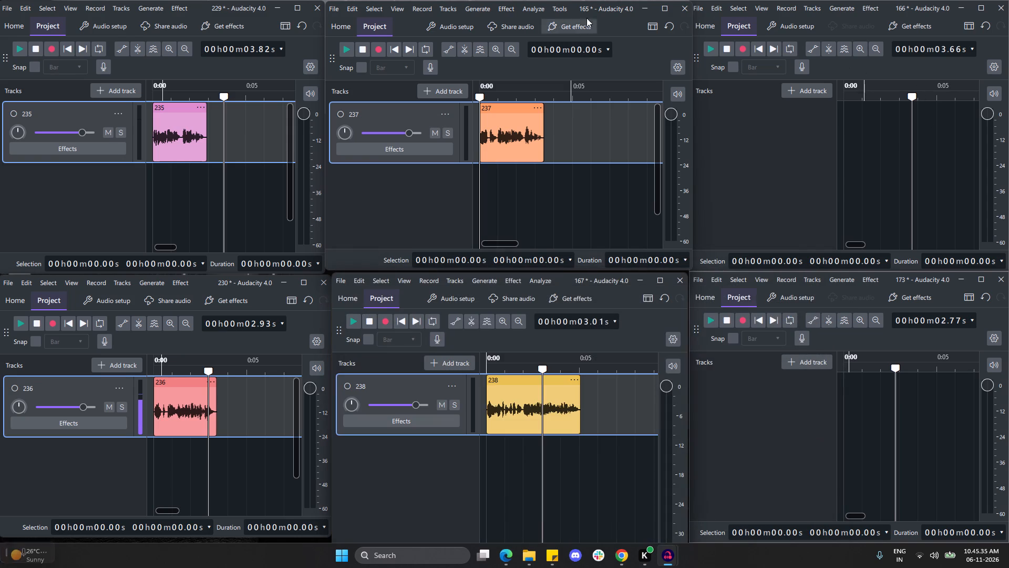
Import 246.mp3 from the Rutik folder into the empty project 166.
left_click(698, 11)
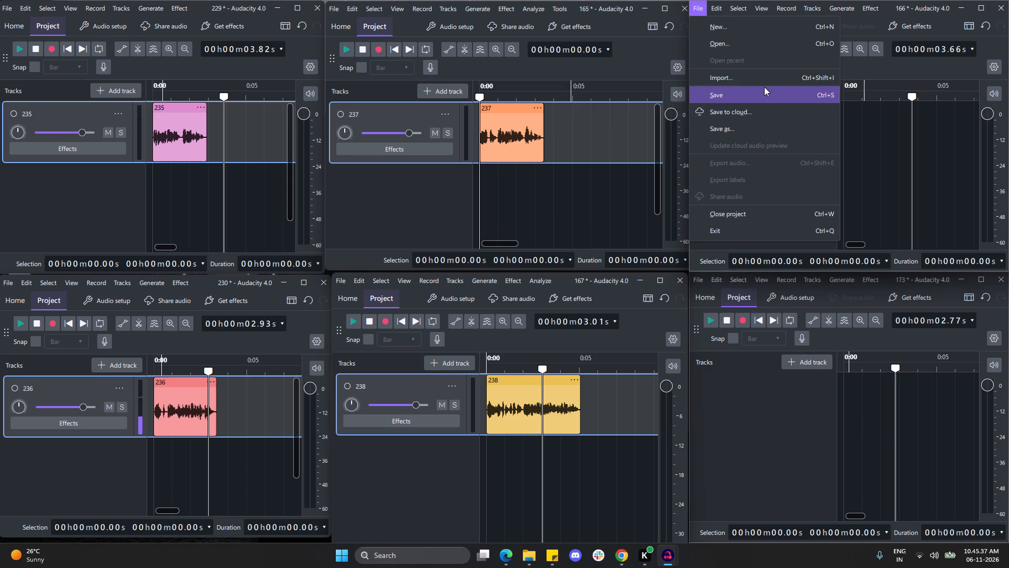
left_click(765, 79)
scroll(757, 197, "down", 1)
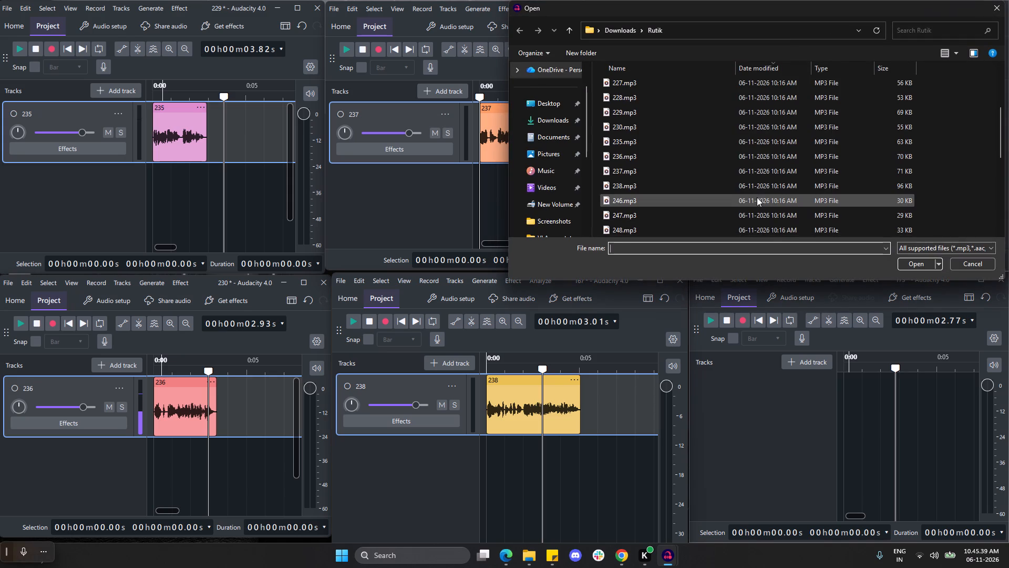
left_click(654, 202)
left_click(912, 264)
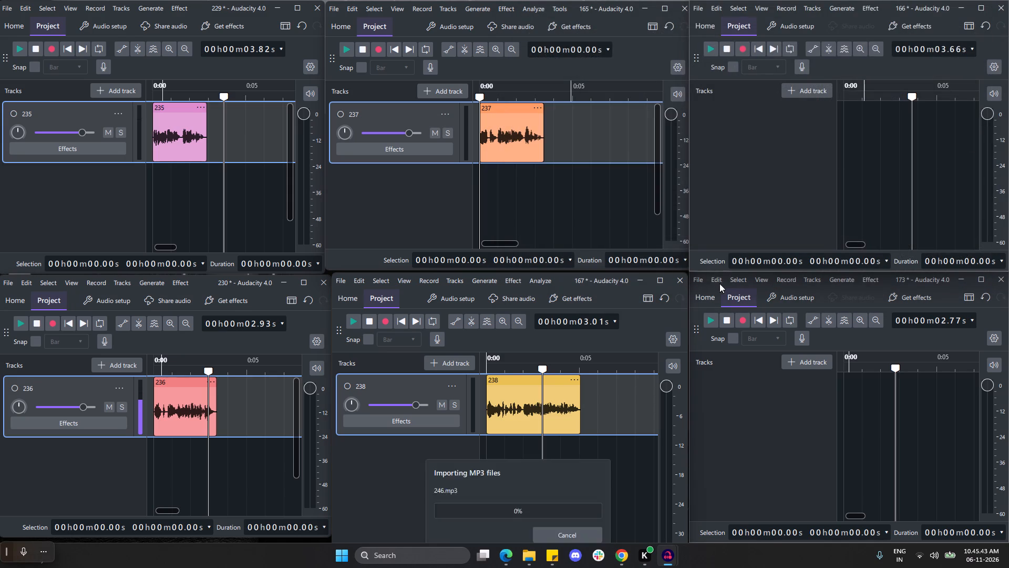
Import 247.mp3 from the Rutik folder into the empty project 173.
left_click(701, 282)
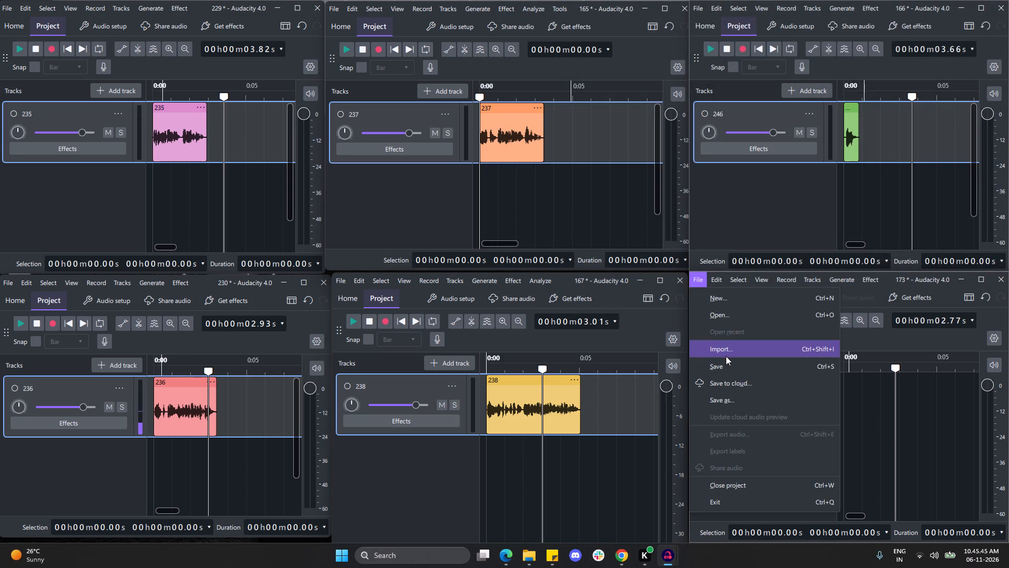
left_click(726, 356)
scroll(678, 397, "down", 1)
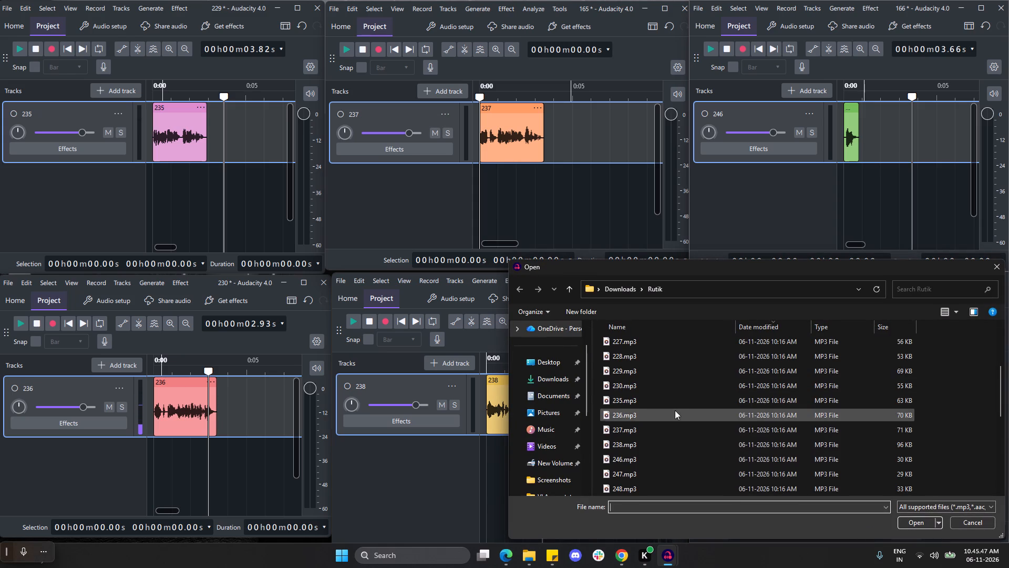
left_click(654, 473)
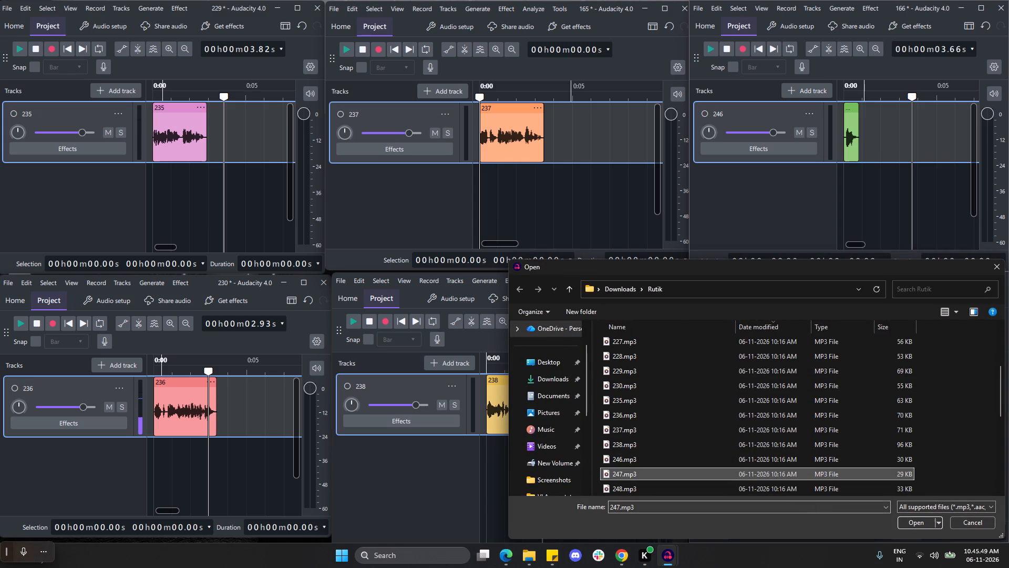
left_click(920, 524)
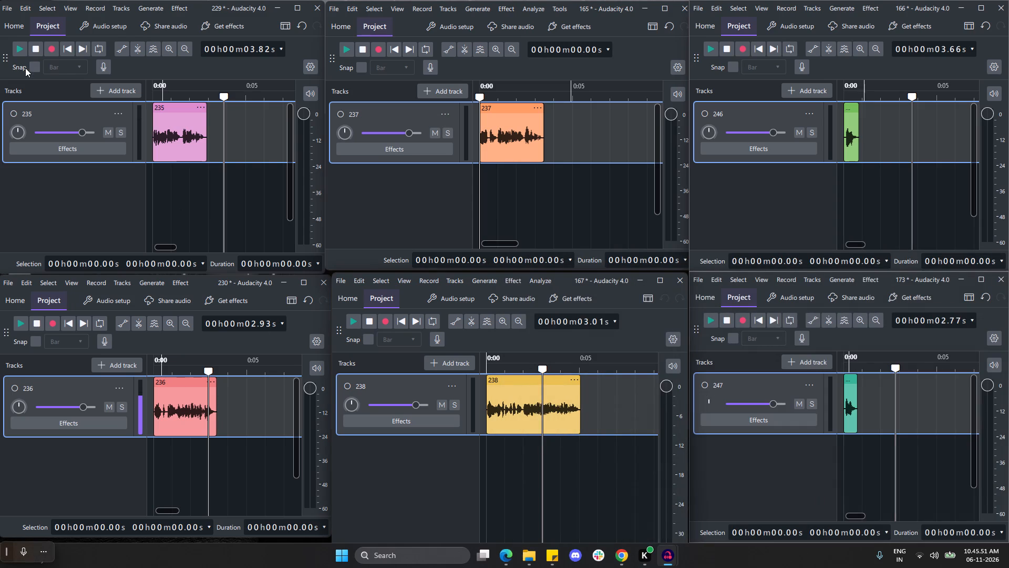
Generate 0.5 s of silence at the start and at the end of clip 235 in project 229.
left_click(153, 140)
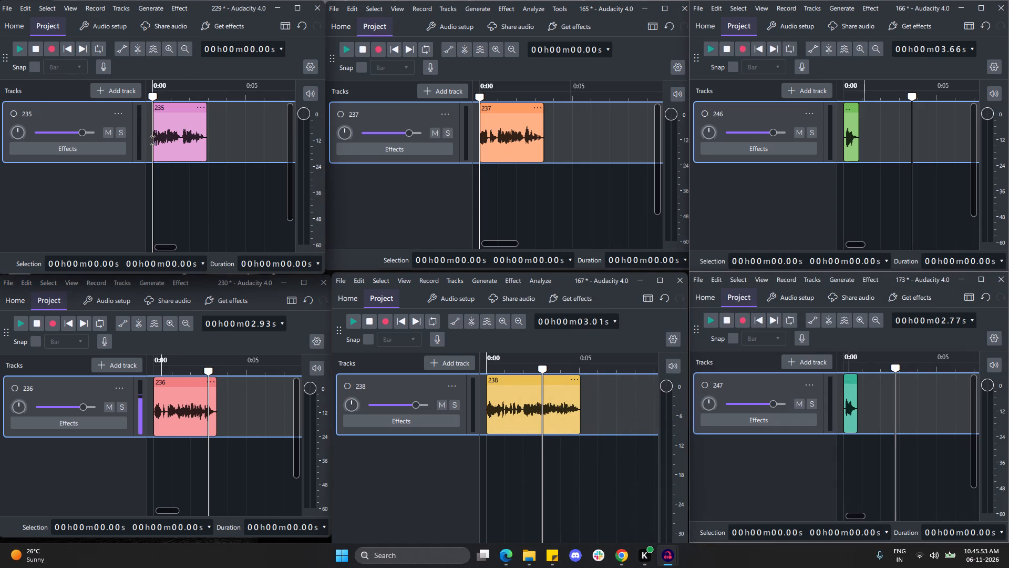
left_click(95, 11)
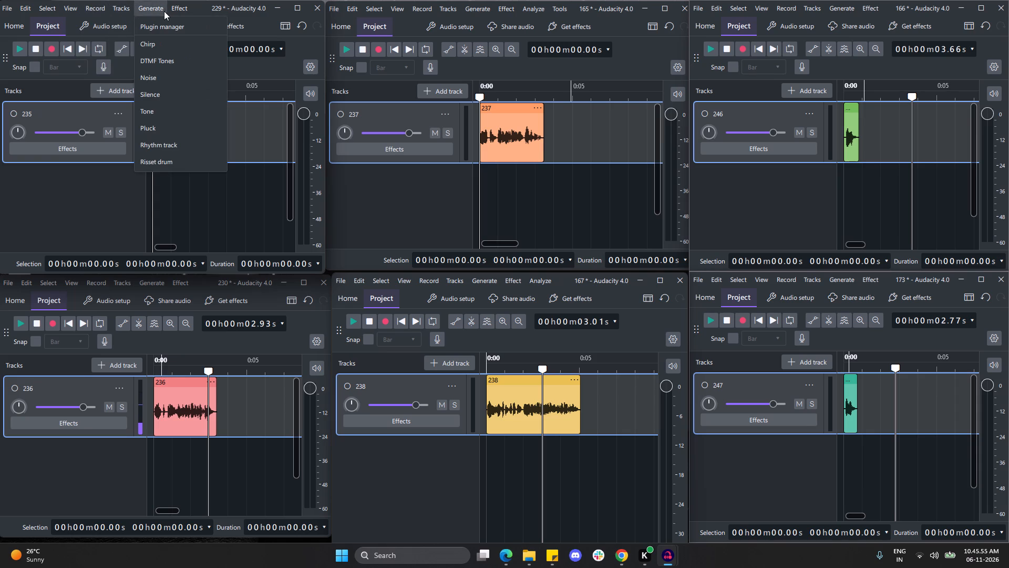
left_click(161, 91)
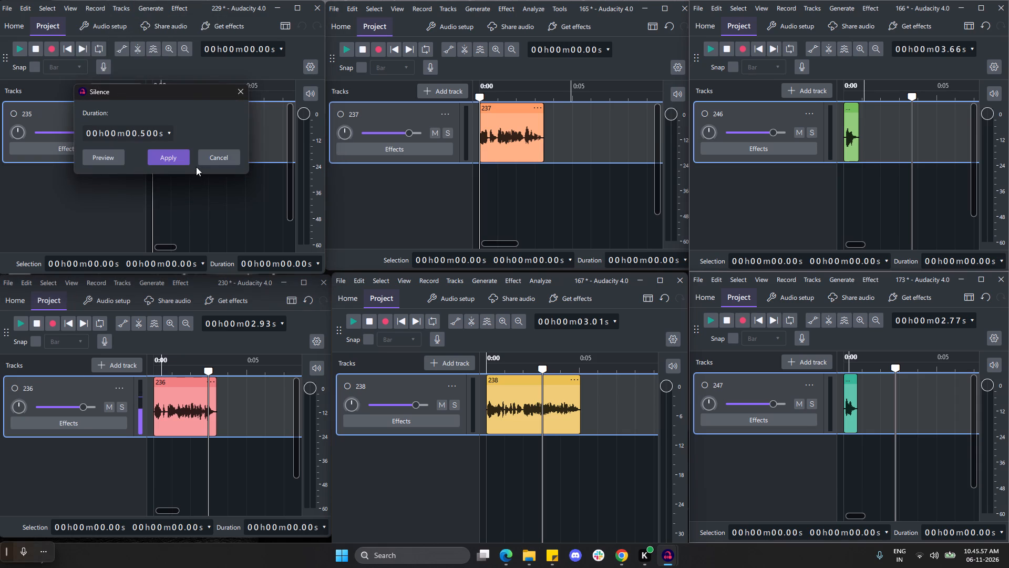
left_click(187, 161)
left_click(216, 133)
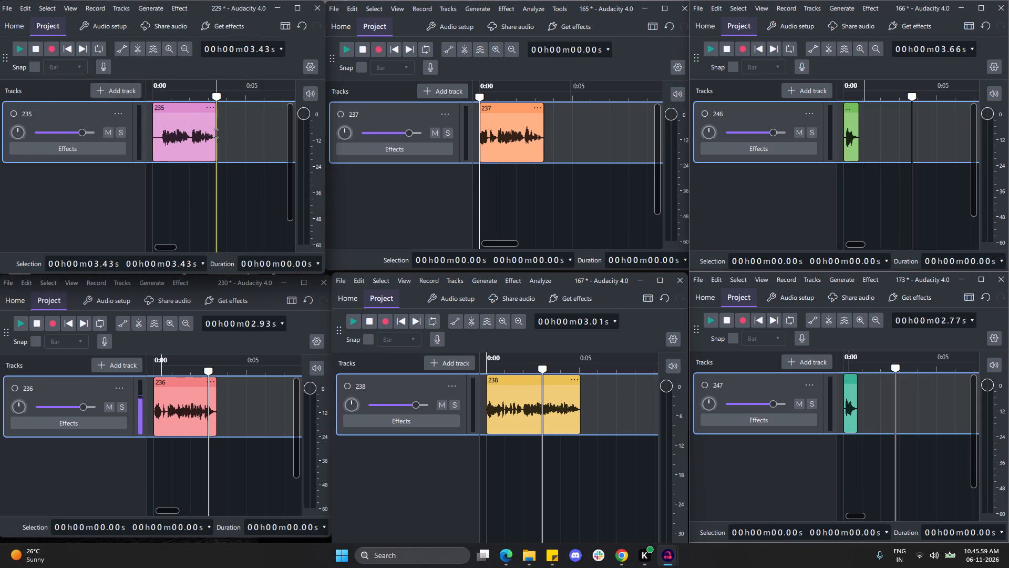
left_click(146, 9)
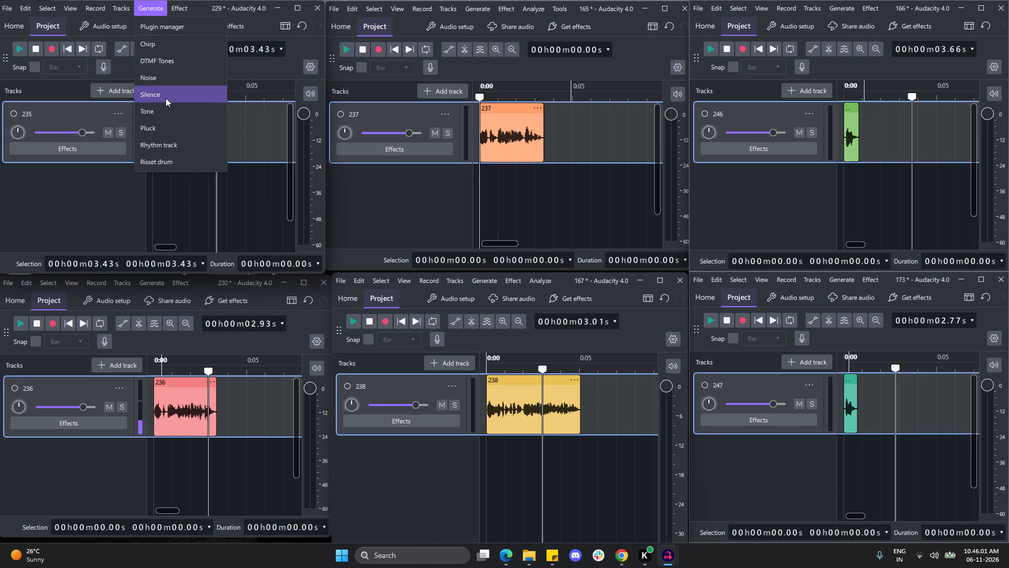
left_click(166, 98)
left_click(182, 156)
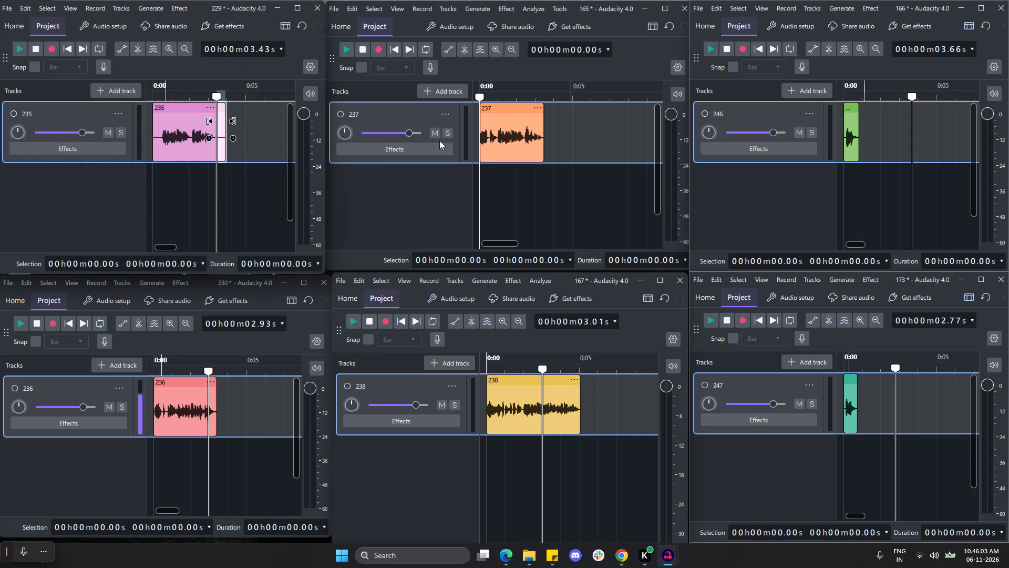
Generate 0.5 s of silence at the start and at the end of clip 237 in project 165.
left_click(480, 9)
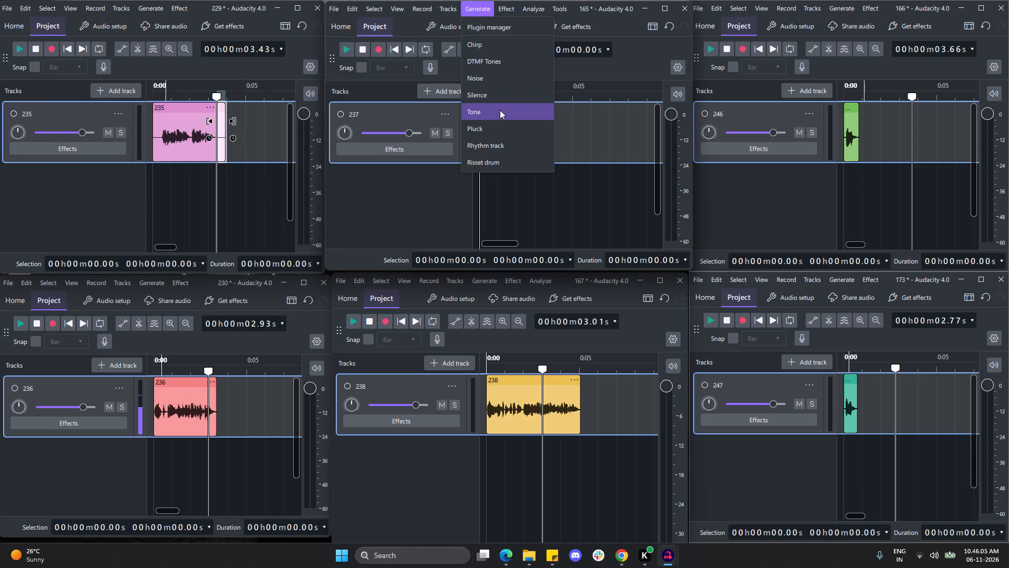
left_click(497, 98)
left_click(522, 156)
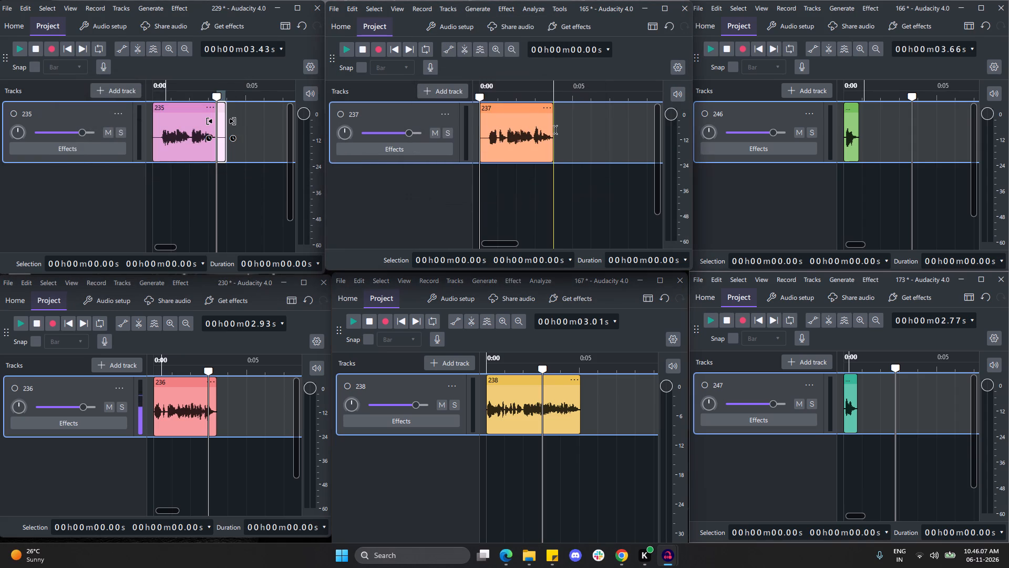
left_click(553, 130)
left_click(481, 8)
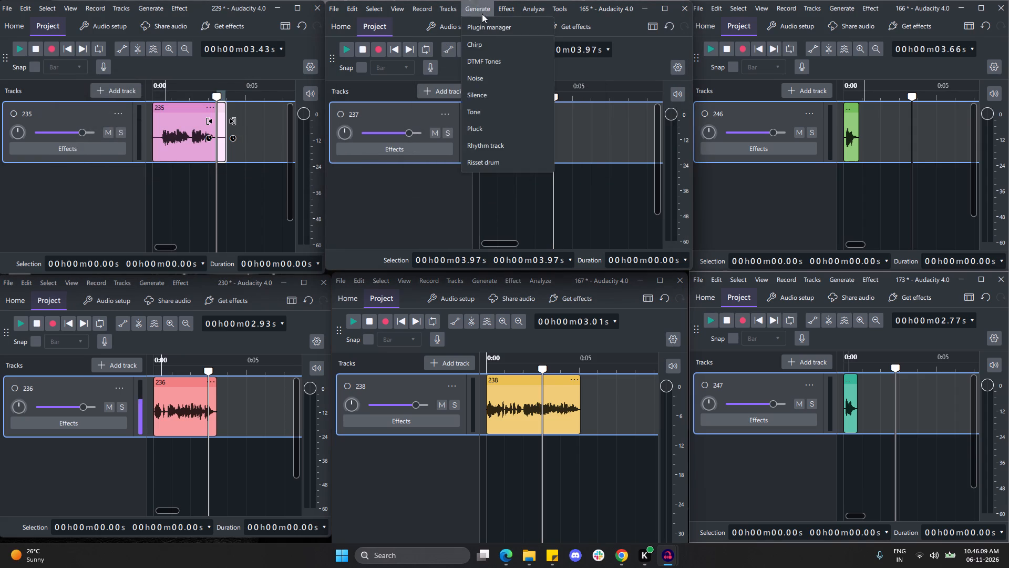
left_click(502, 99)
left_click(529, 159)
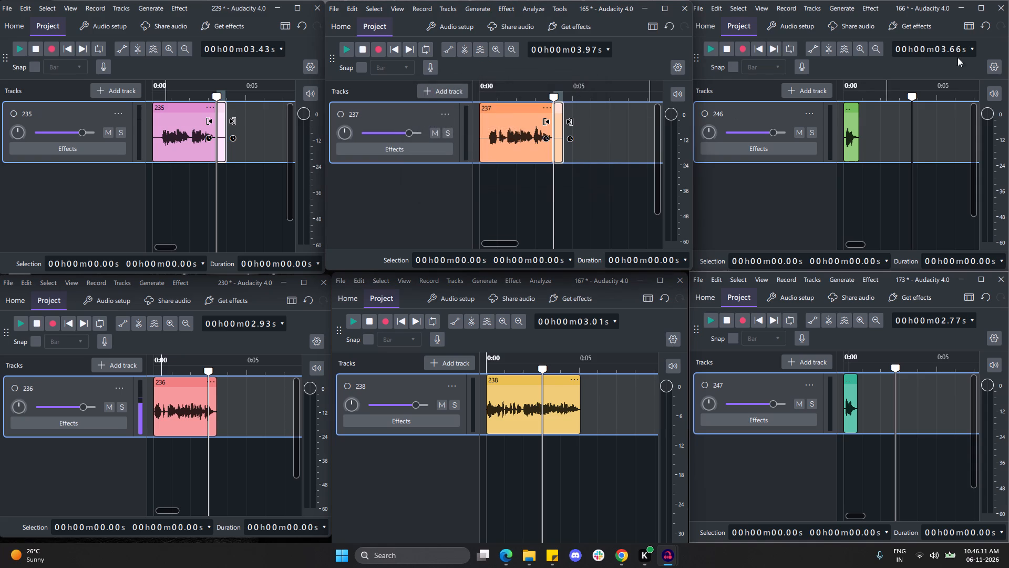
Generate 0.5 s of silence at the end and at the start of clip 246 in project 166.
left_click(858, 138)
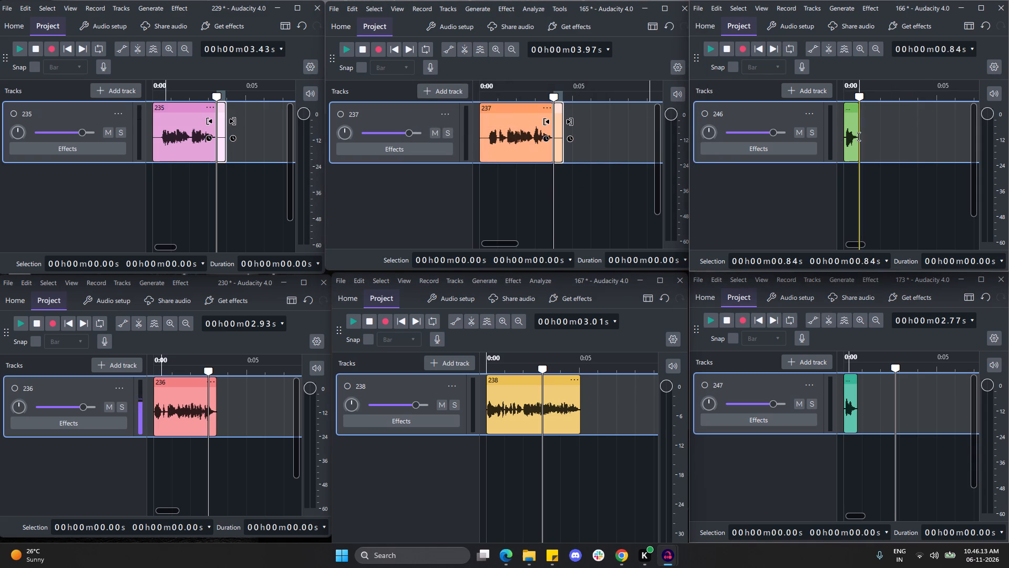
left_click(842, 9)
left_click(844, 95)
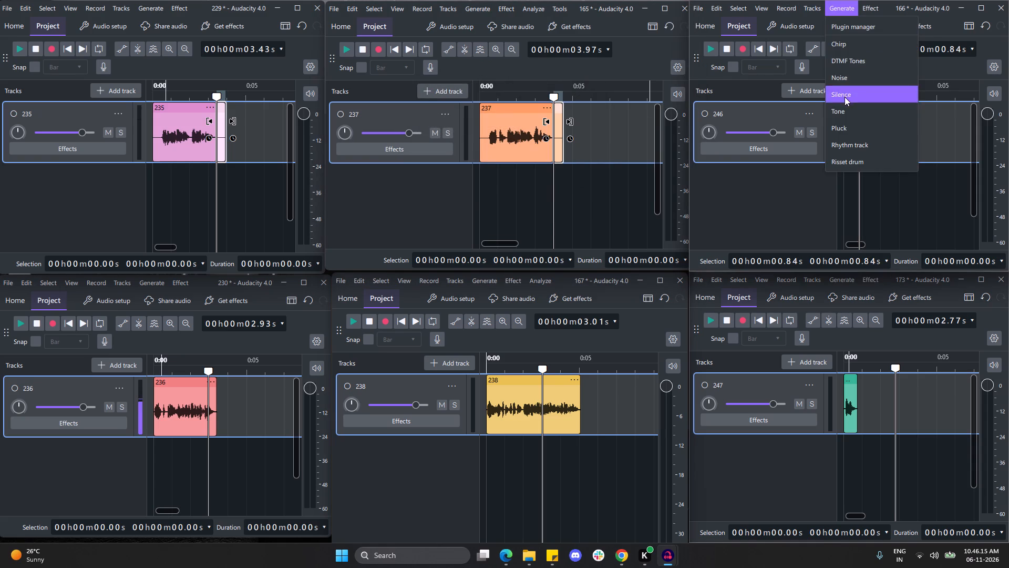
left_click(873, 154)
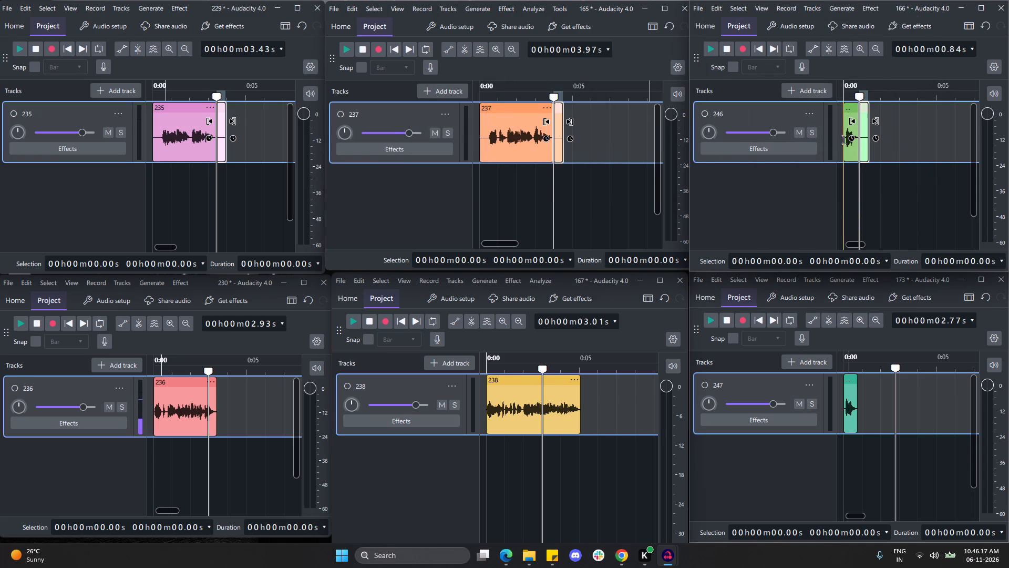
left_click(844, 140)
left_click(850, 9)
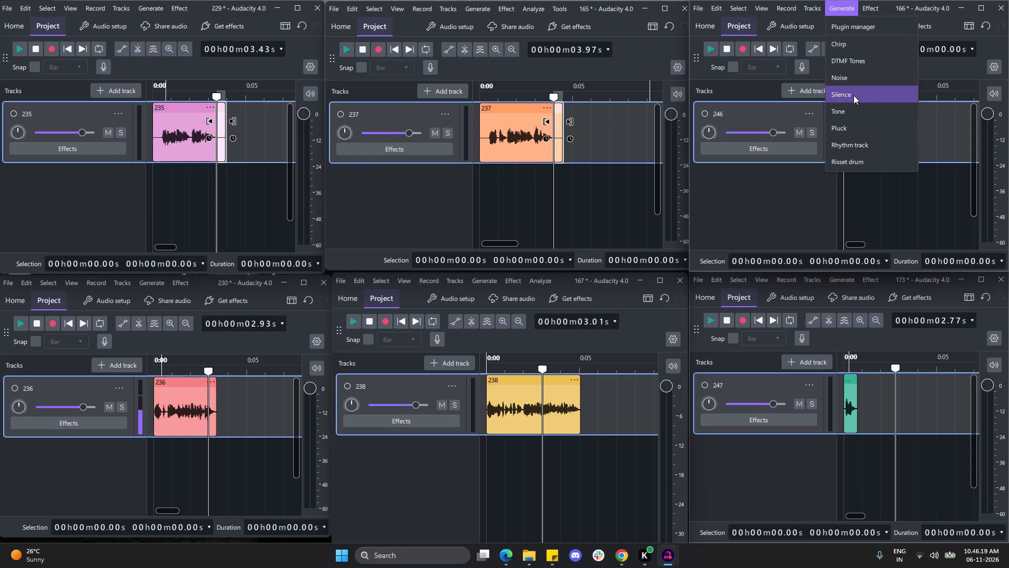
left_click(853, 95)
left_click(856, 153)
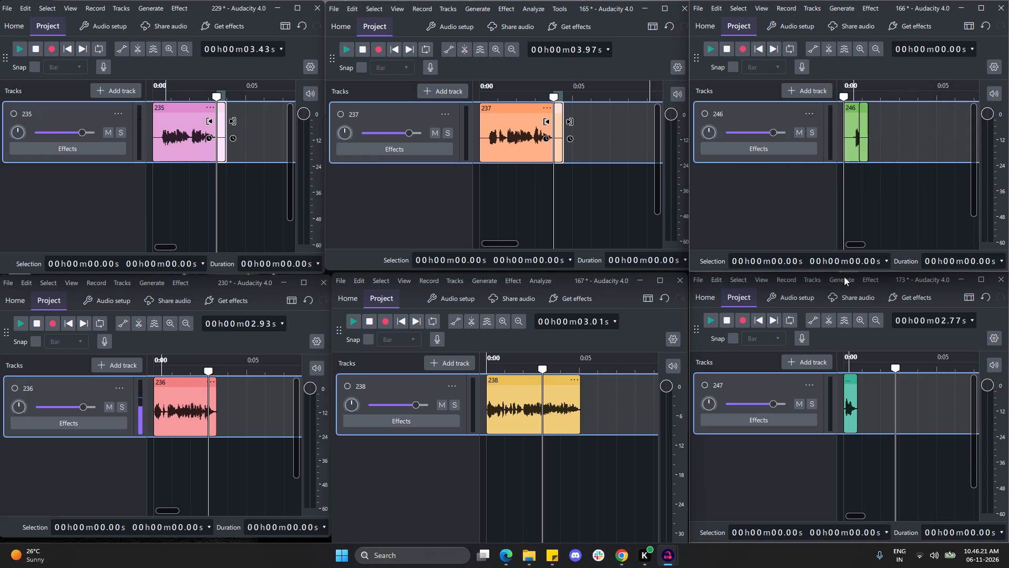
Generate 0.5 s of silence at the end and at the start of clip 247 in project 173.
left_click(857, 413)
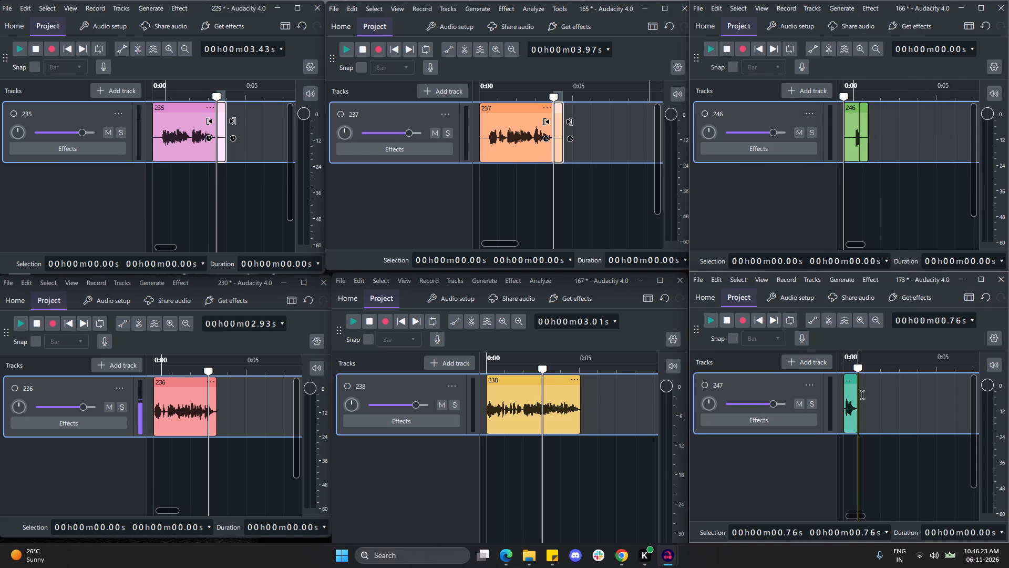
left_click(839, 282)
left_click(856, 366)
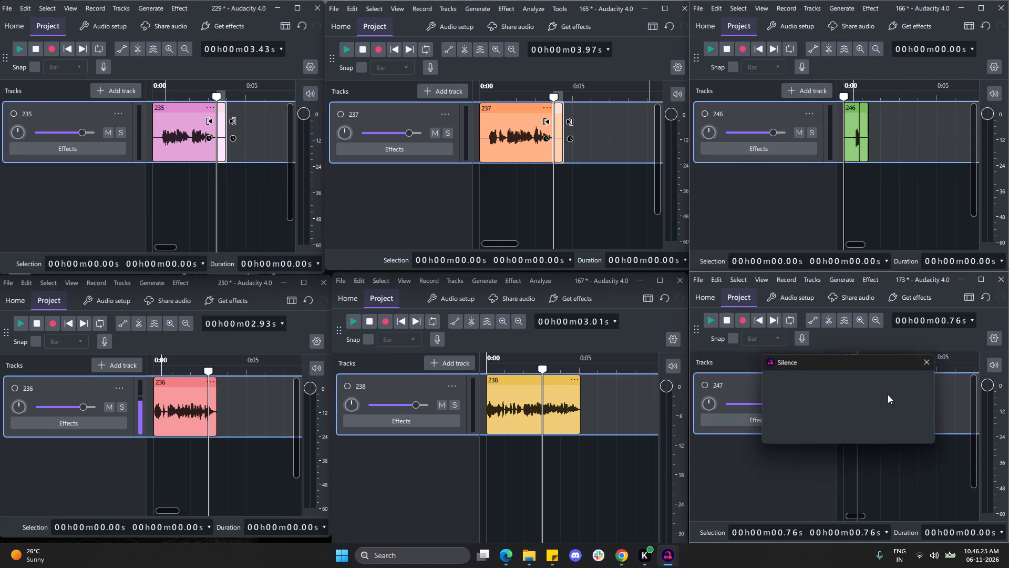
left_click(871, 427)
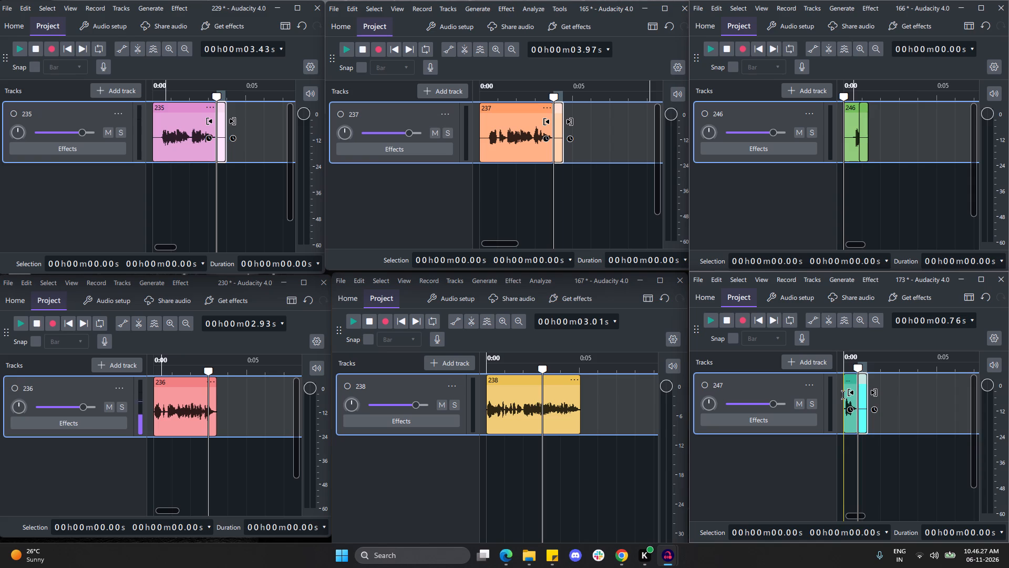
left_click(843, 395)
left_click(843, 281)
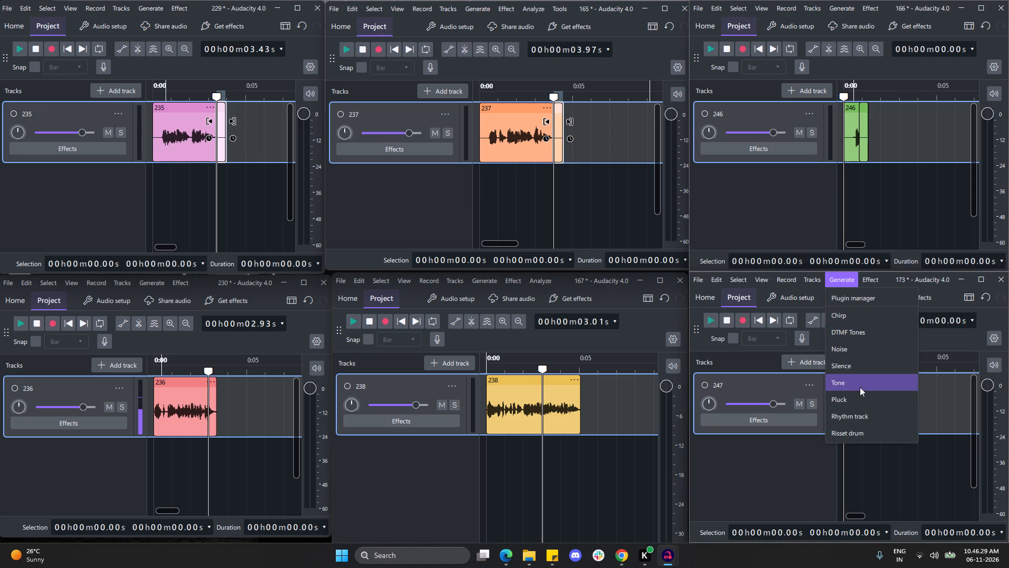
left_click(854, 367)
left_click(866, 430)
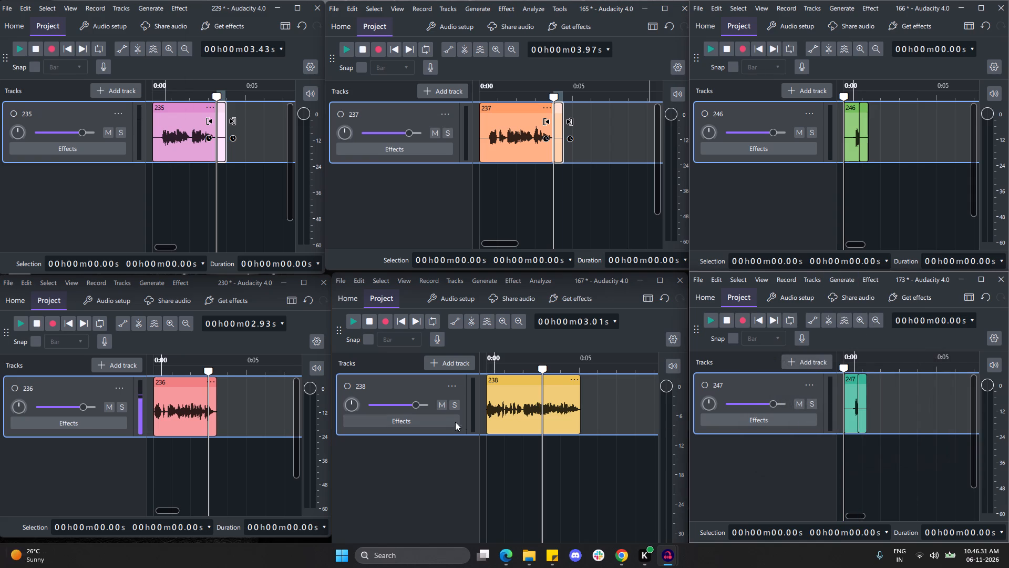
Generate 0.5 s of silence at the end and at the start of clip 238 in project 167.
left_click(580, 414)
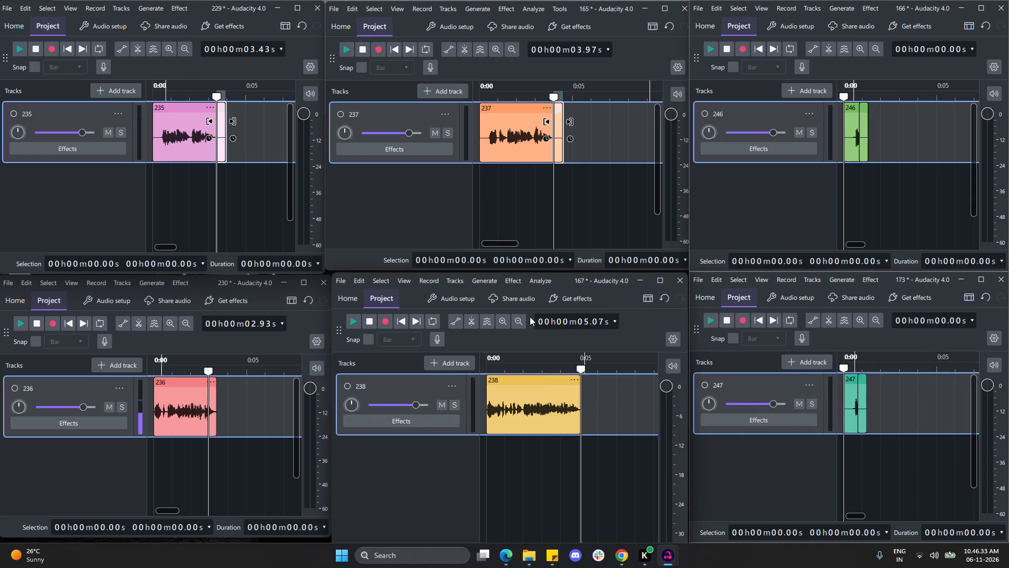
left_click(474, 278)
left_click(496, 366)
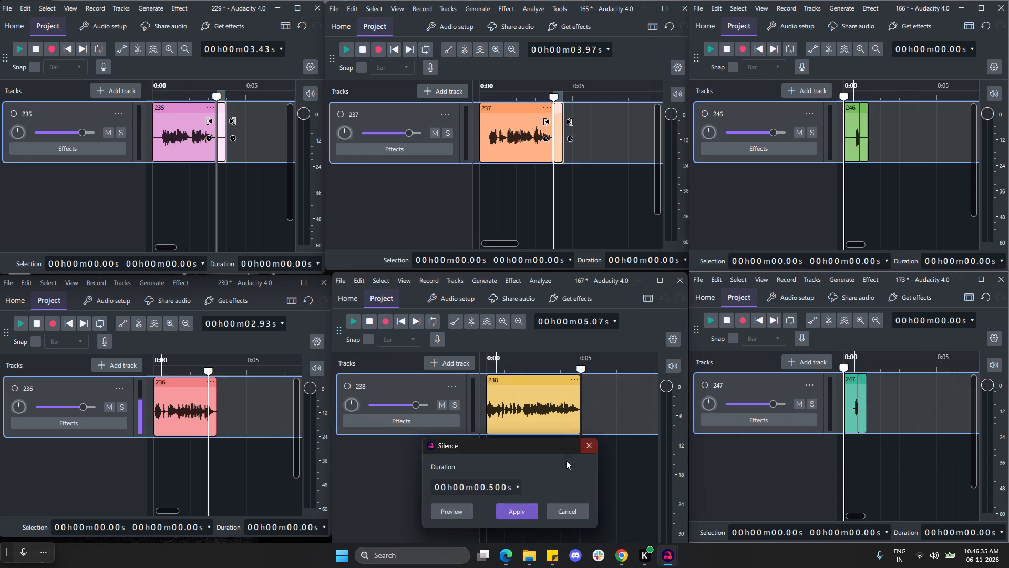
left_click(512, 511)
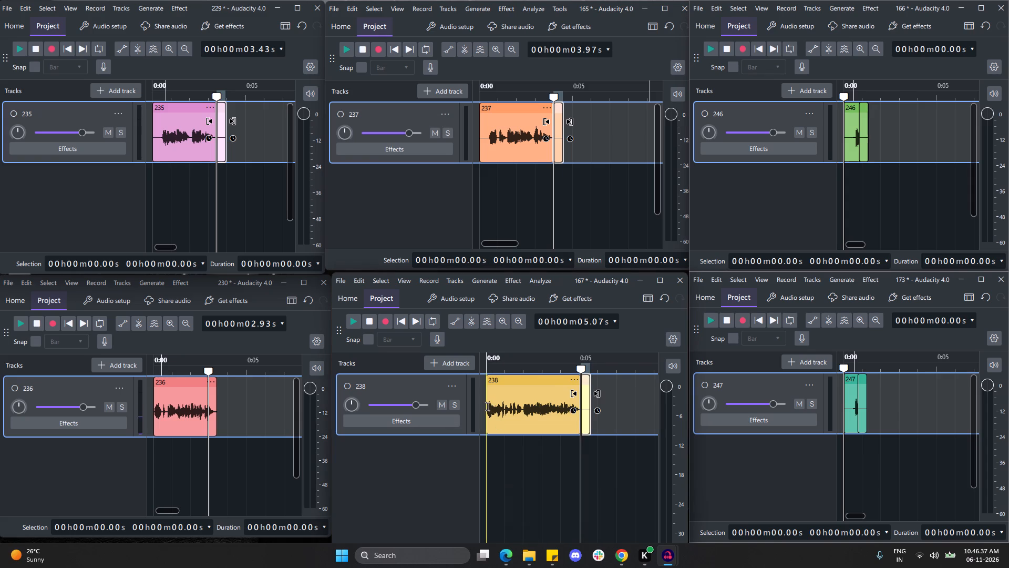
left_click(488, 407)
left_click(478, 286)
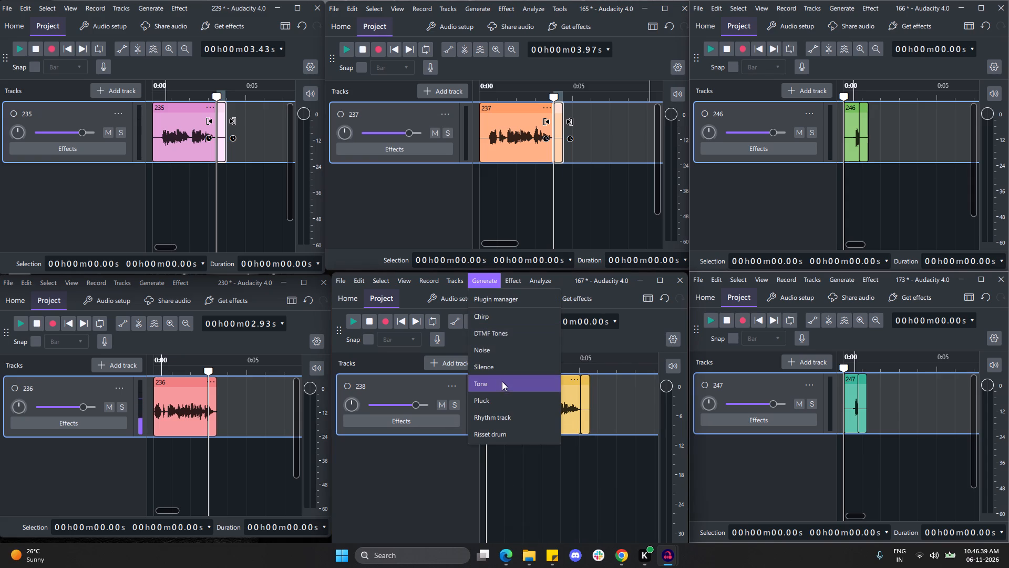
left_click(501, 372)
left_click(521, 510)
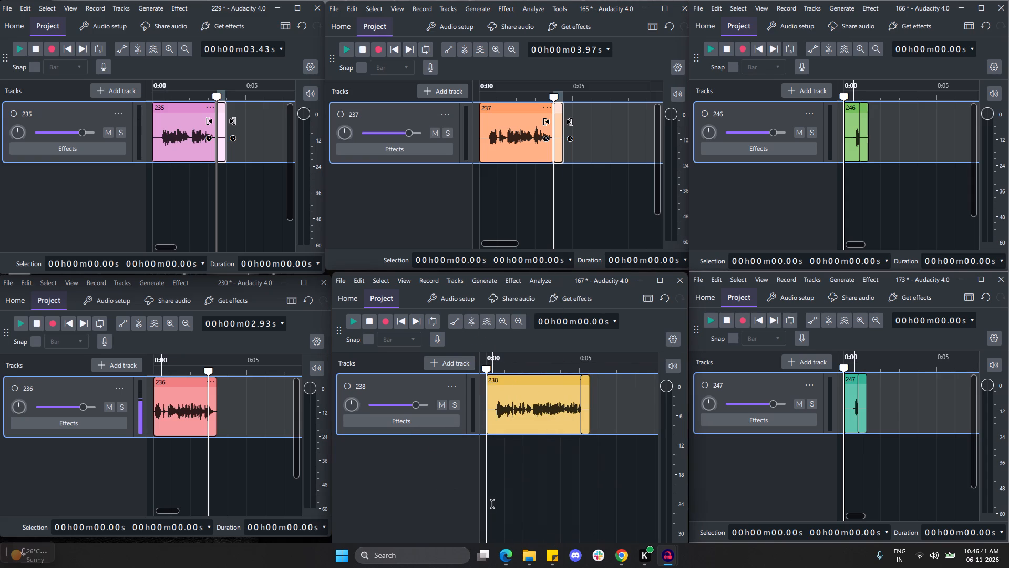
Generate 0.5 s of silence at the end and at the start of clip 236 in project 230.
left_click(218, 415)
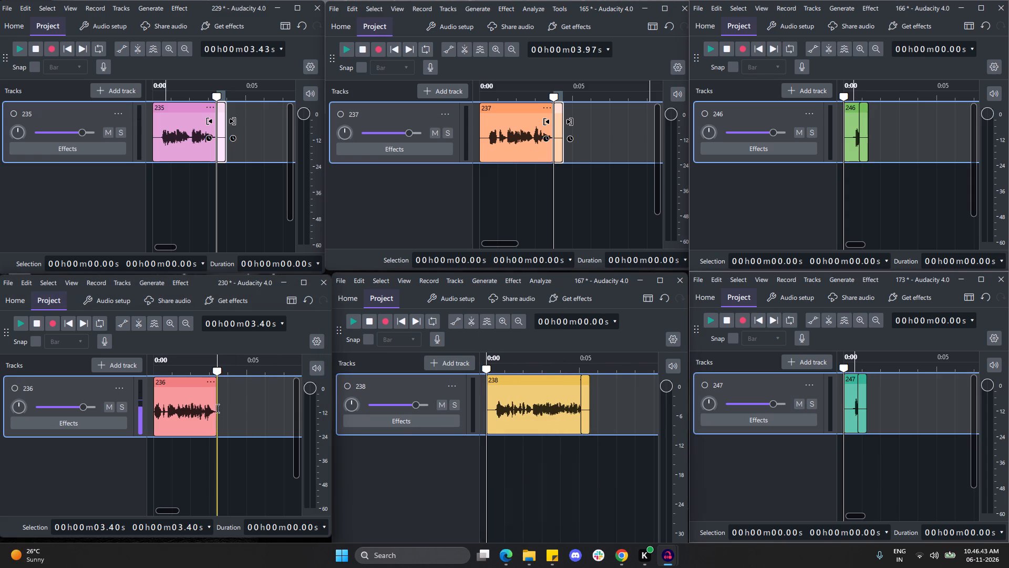
left_click(148, 283)
left_click(159, 374)
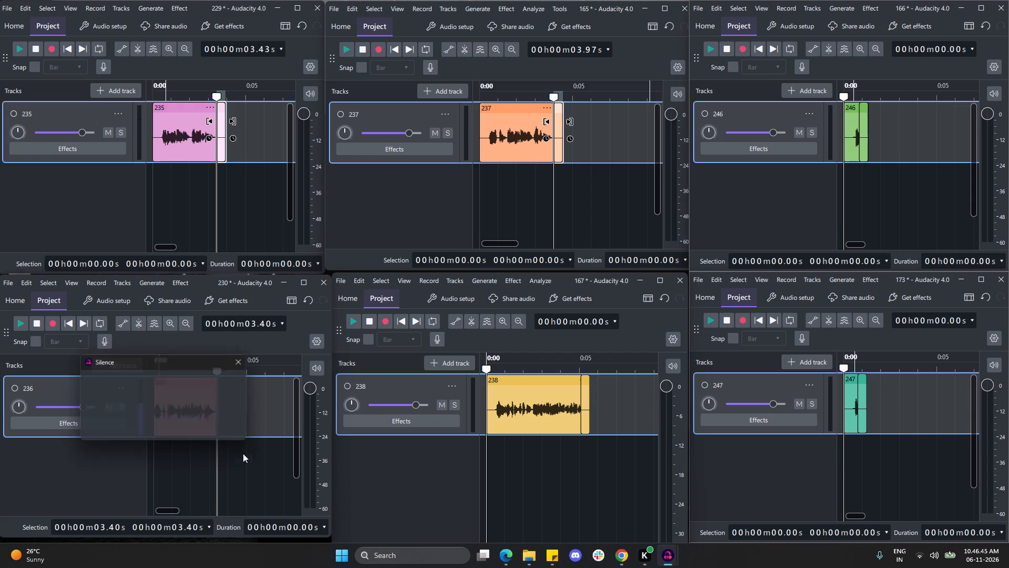
left_click(180, 427)
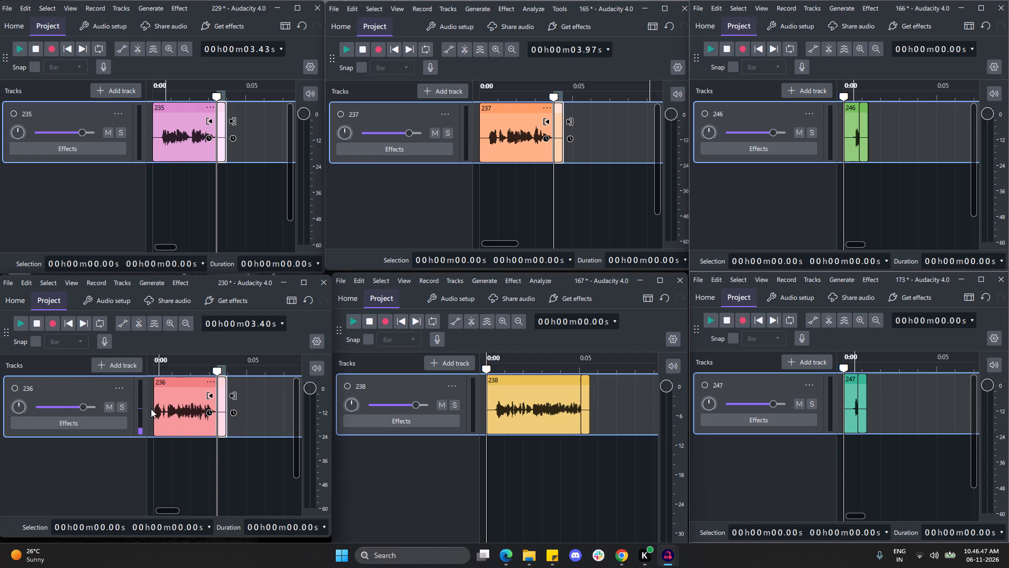
left_click(153, 409)
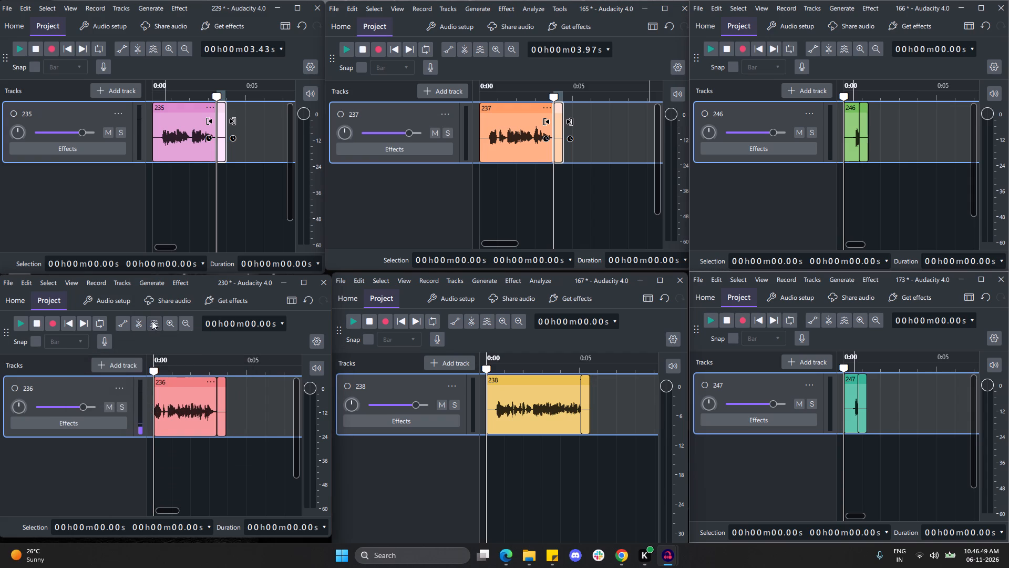
left_click(146, 286)
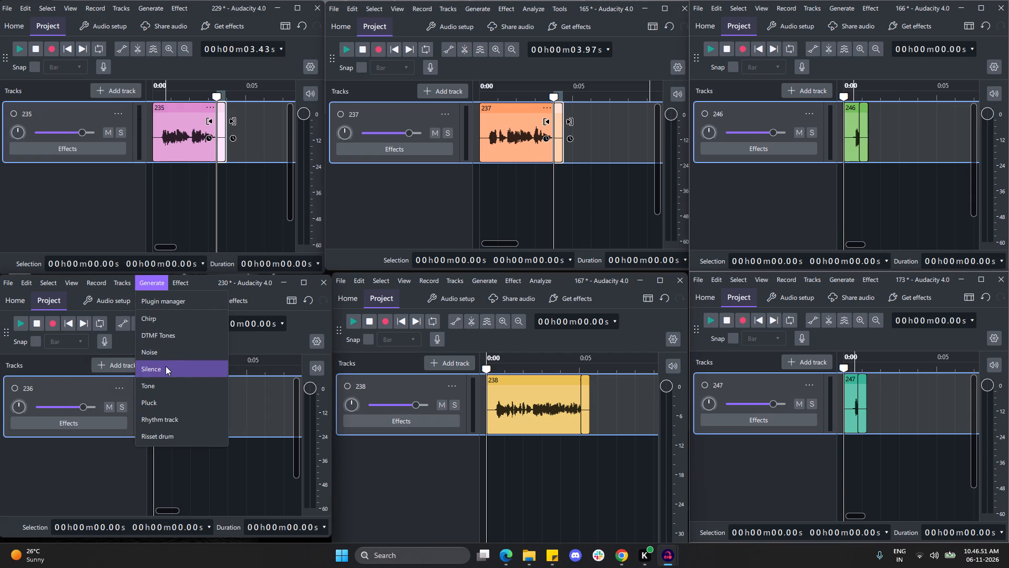
left_click(166, 368)
left_click(171, 429)
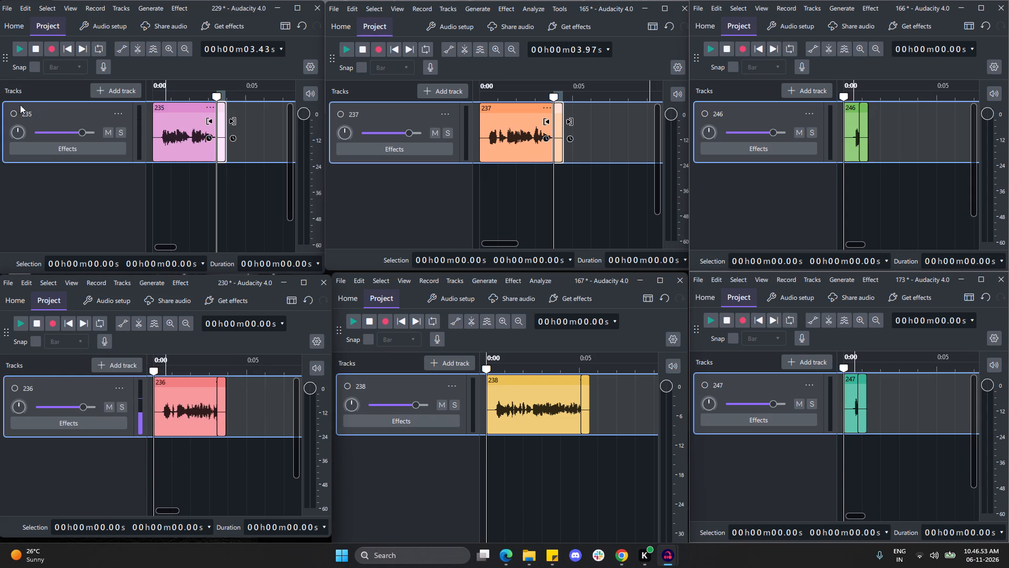
Export the audio of project 229, holding clip 235, with the file name Te_sp_1_235.
left_click(13, 6)
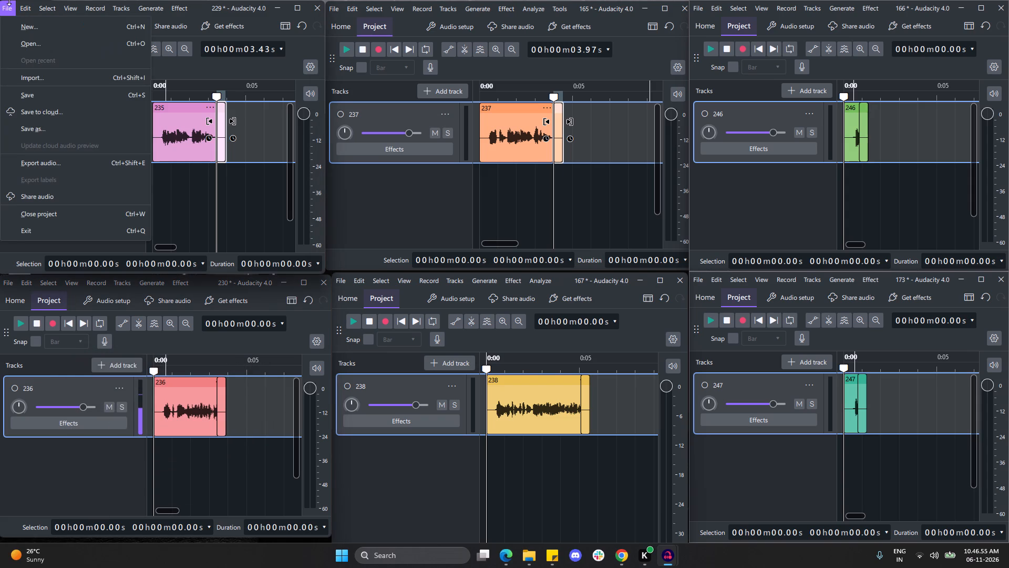
left_click(20, 162)
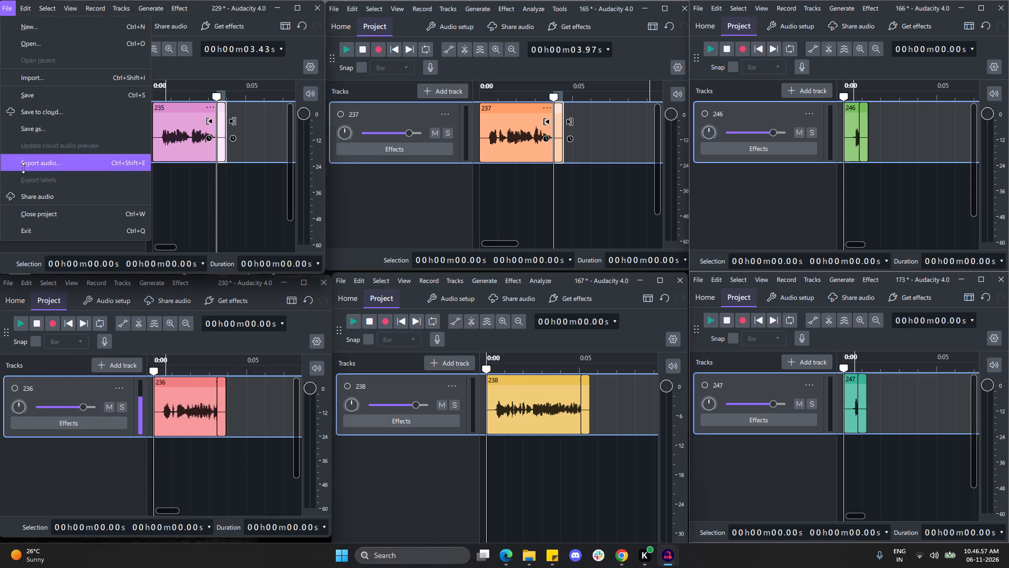
double_click(157, 89)
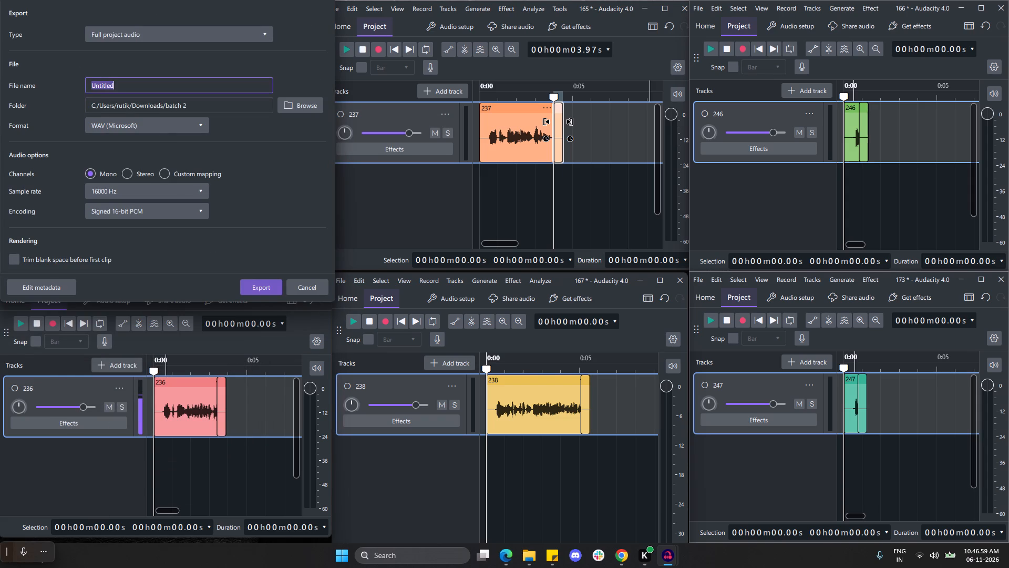
key("ctrl+v")
key("2")
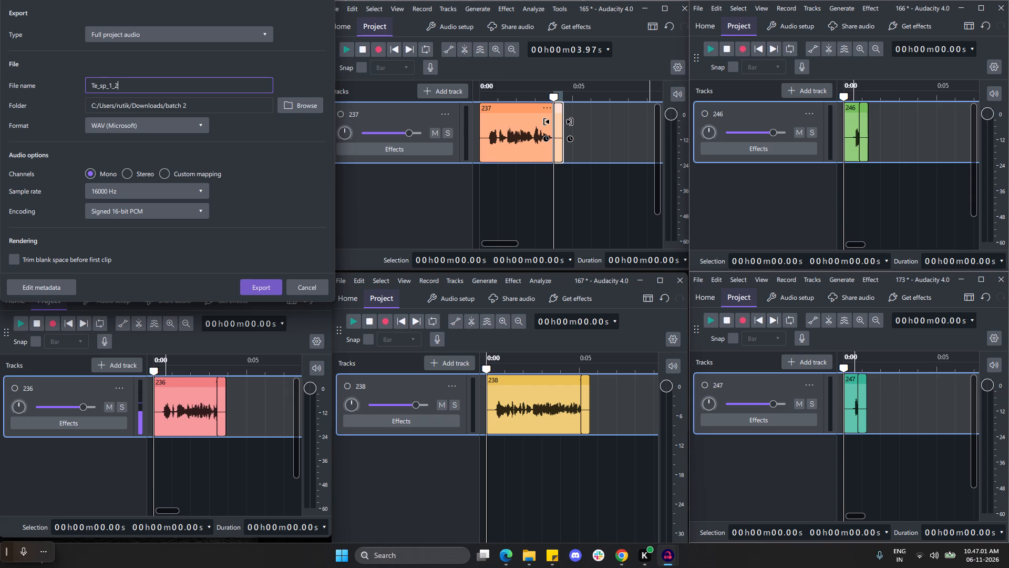
type("35")
left_click(269, 293)
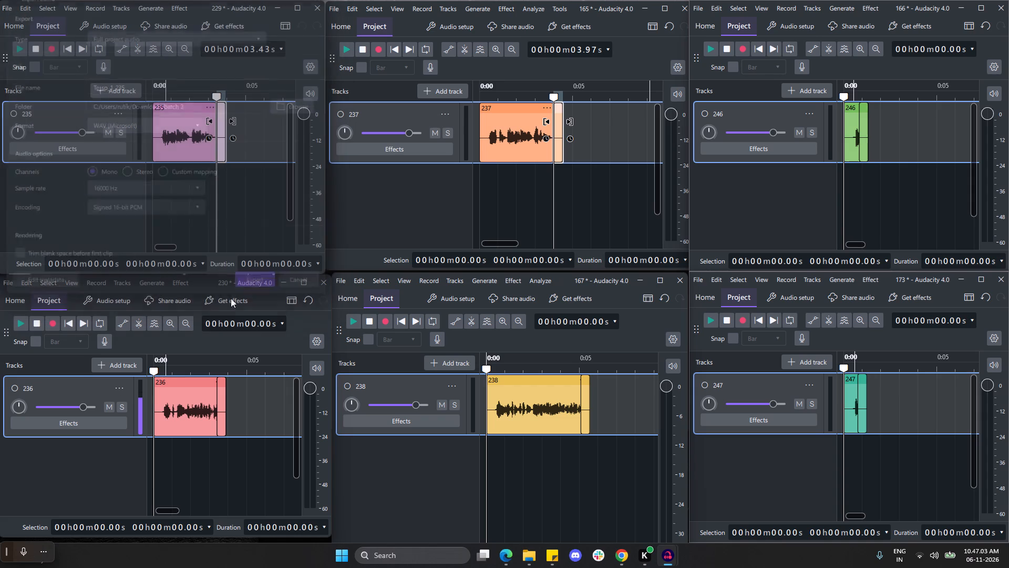
Export the audio of project 230, holding clip 236, with the file name Te_sp_1_236.
left_click(6, 286)
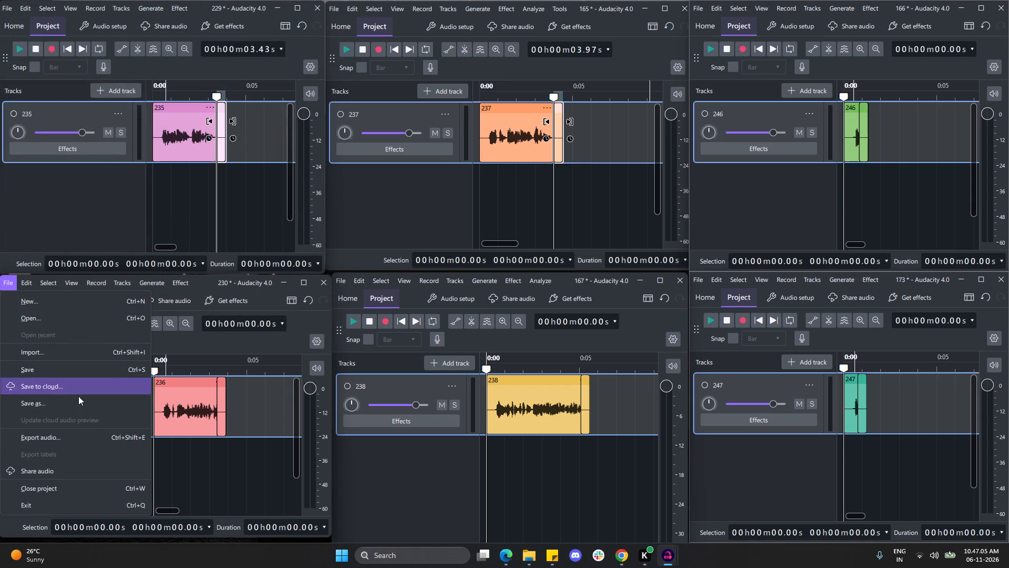
left_click(57, 440)
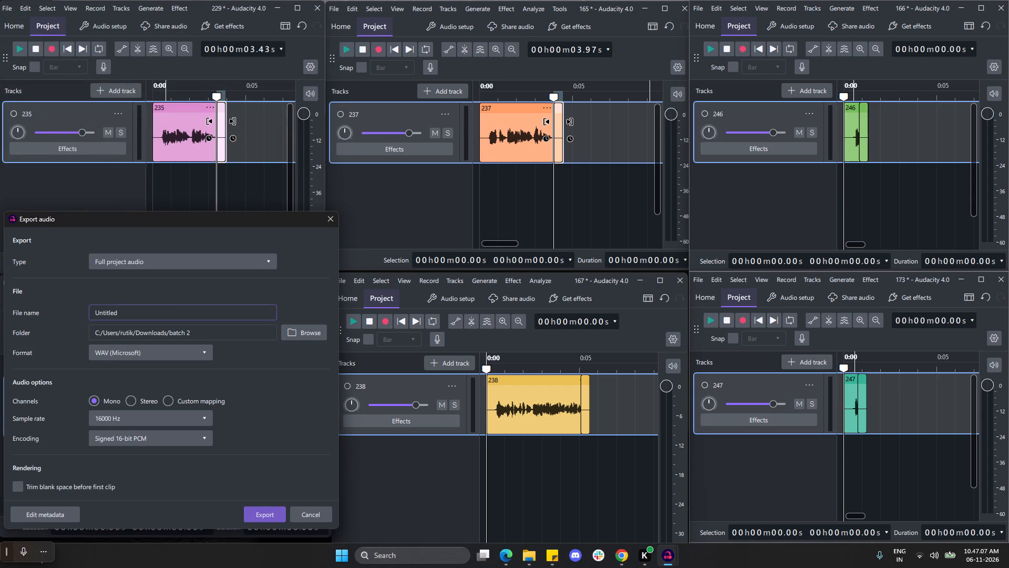
left_click(126, 305)
key("ctrl+v")
key("2")
key("3")
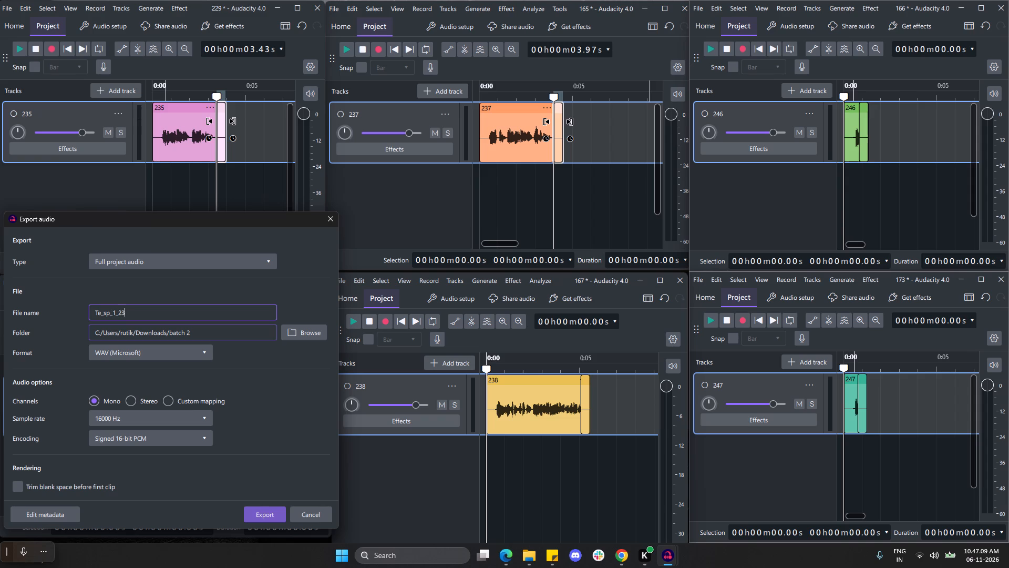
key("6")
left_click(265, 517)
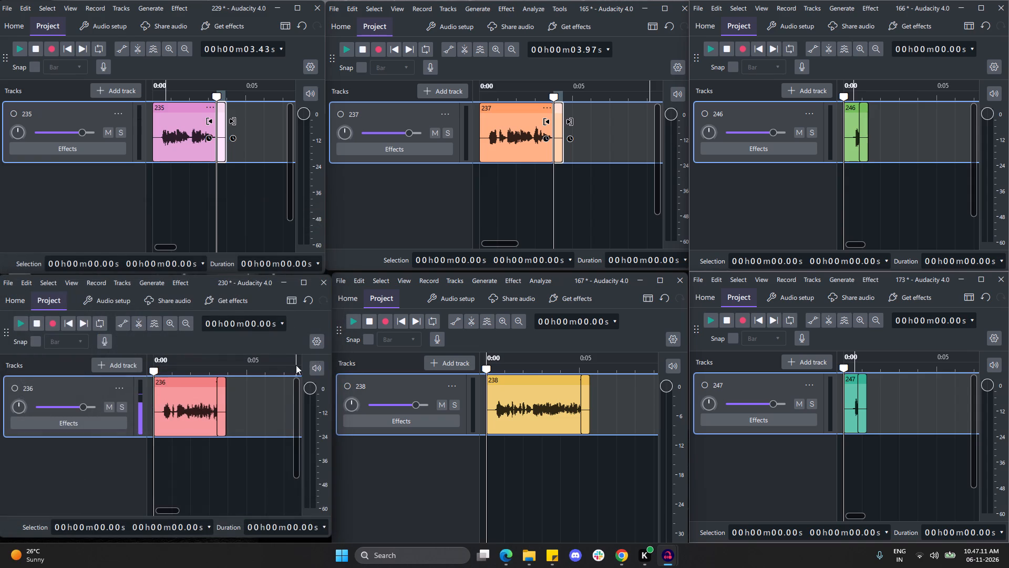
Export the audio of project 165, holding clip 237, with the file name Te_sp_1_237.
left_click(339, 280)
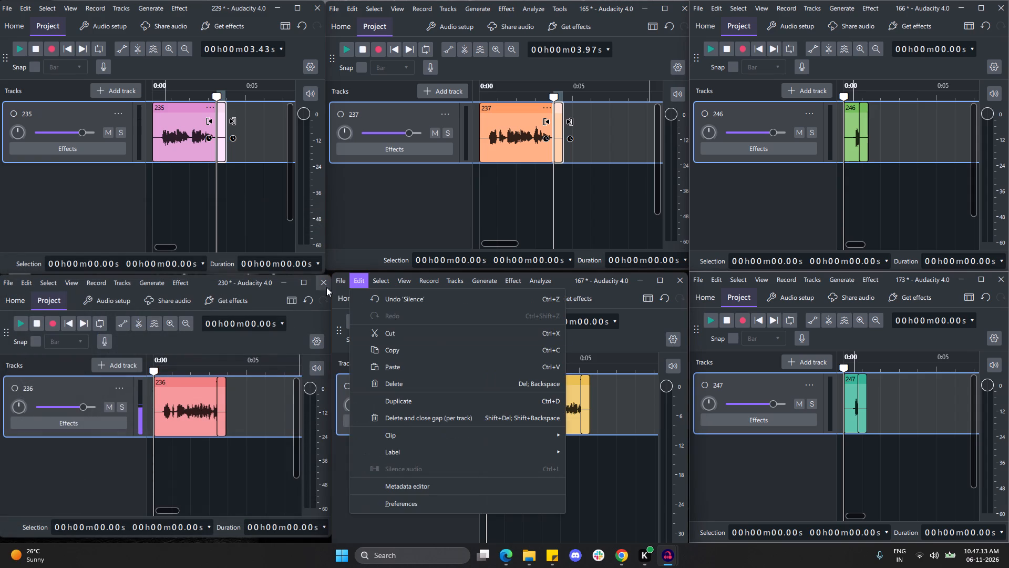
left_click(336, 9)
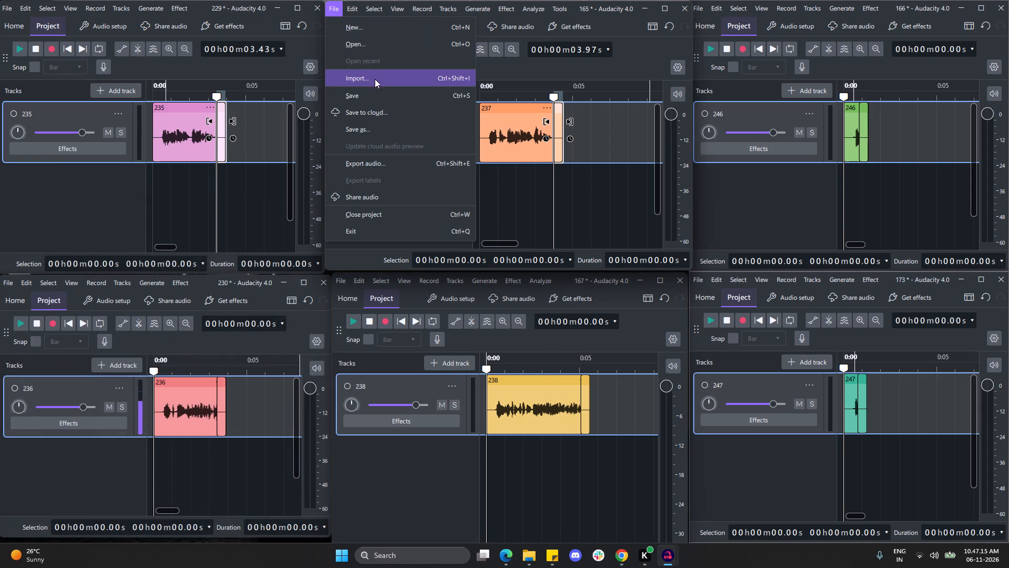
left_click(369, 163)
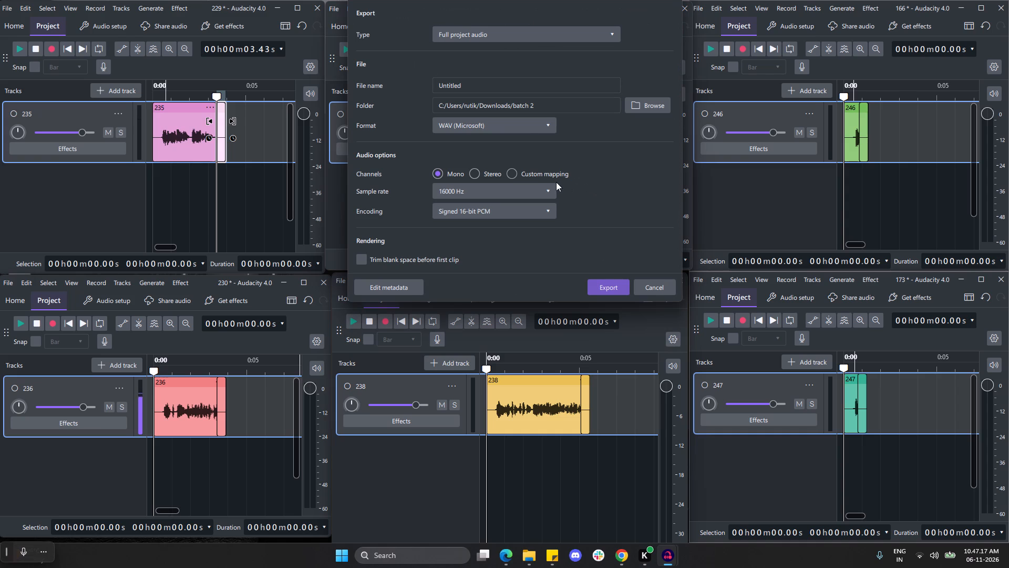
left_click(486, 92)
key("ctrl+v")
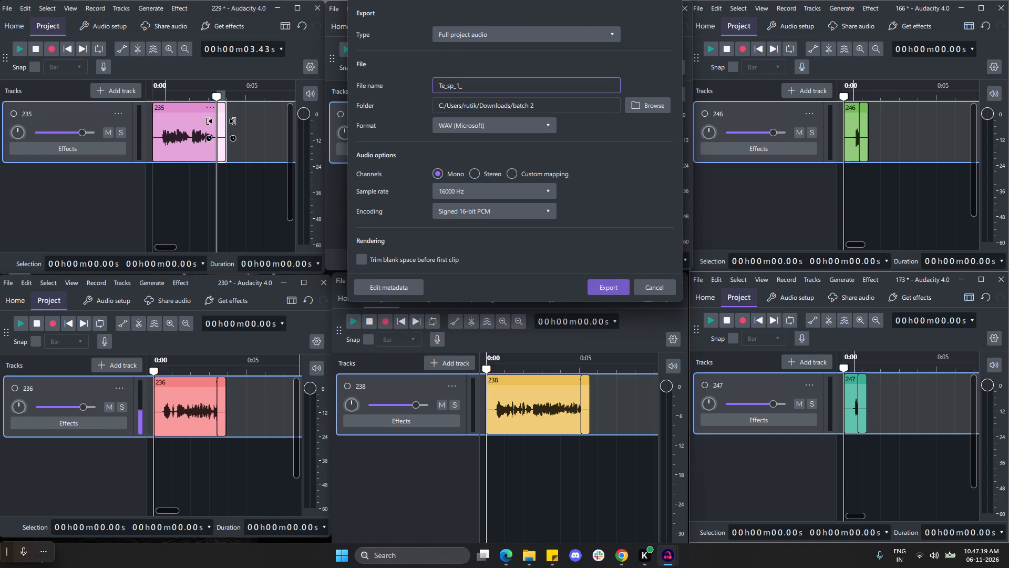
type("237")
left_click(610, 289)
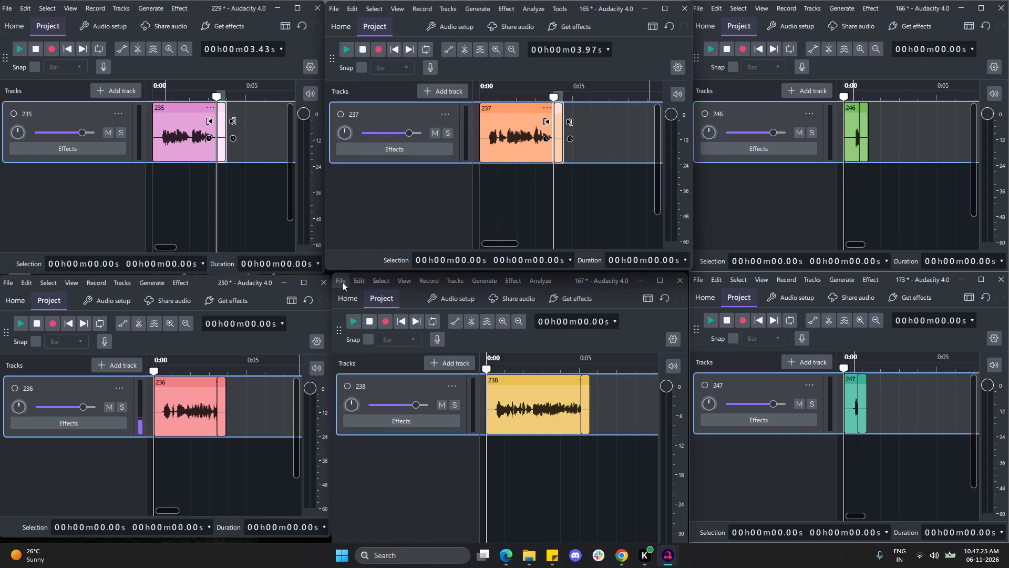
Export the audio of project 167, holding clip 238, with the file name Te_sp_1_238.
left_click(342, 282)
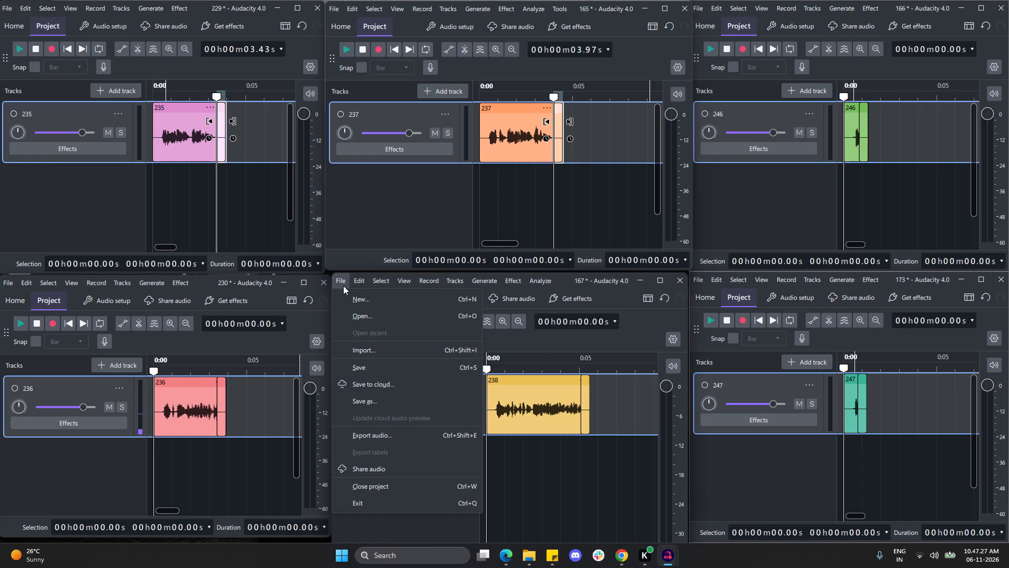
left_click(367, 432)
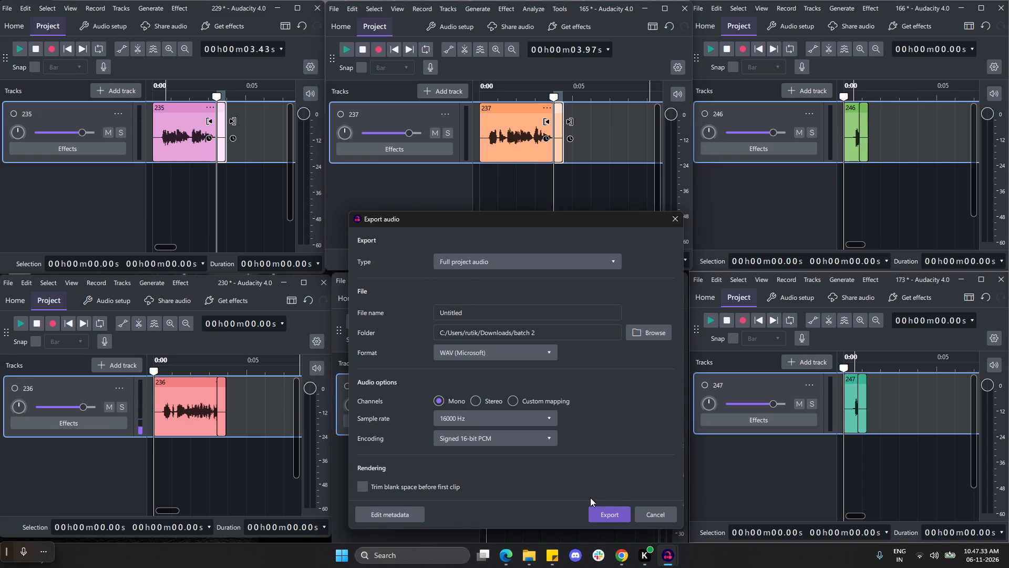
left_click(475, 315)
key("ctrl+v")
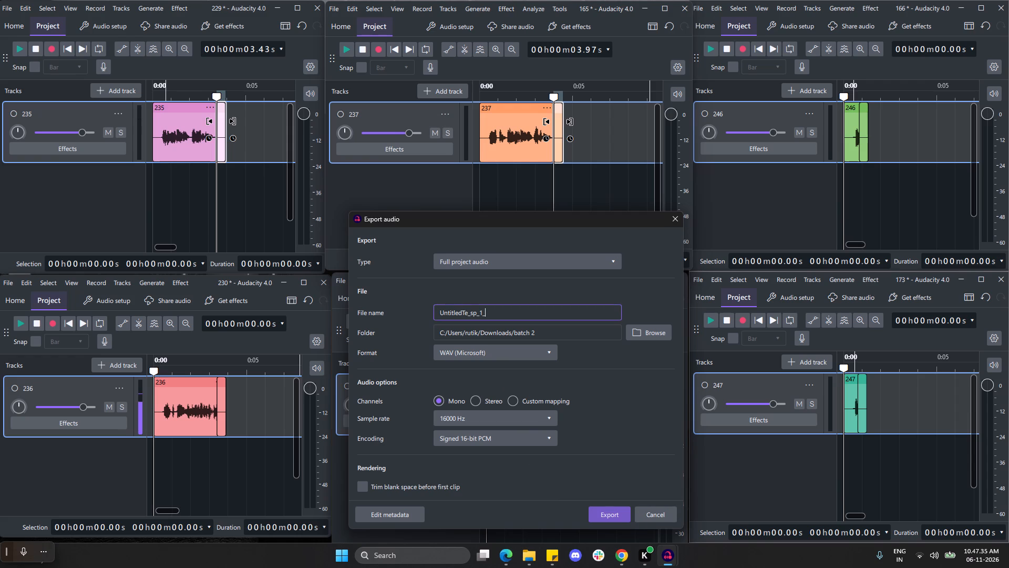
key("ctrl+a")
key("ctrl+v")
type("238")
left_click(607, 514)
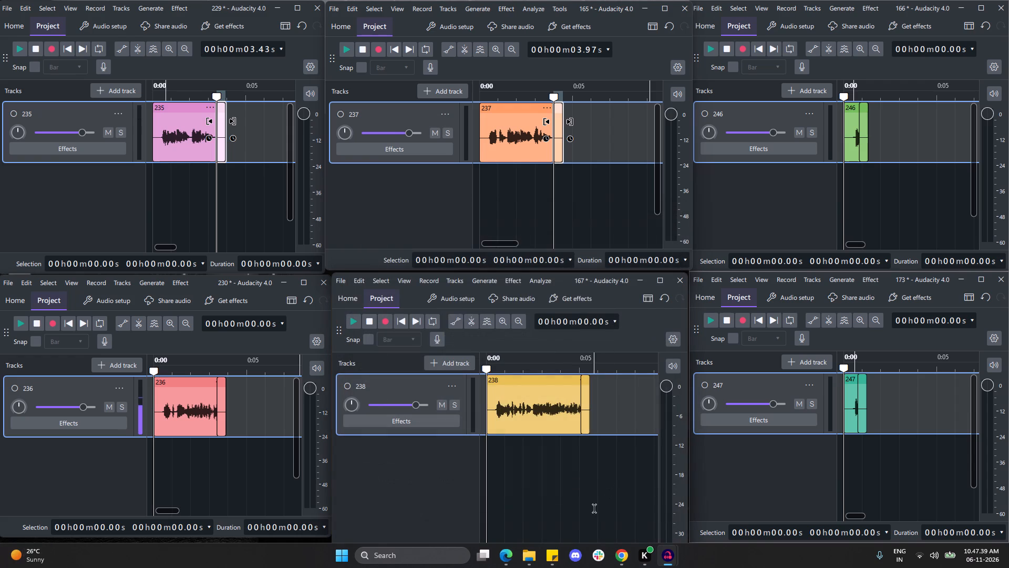
Export the audio of project 166, holding clip 246, with the file name Te_sp_1_246.
left_click(698, 9)
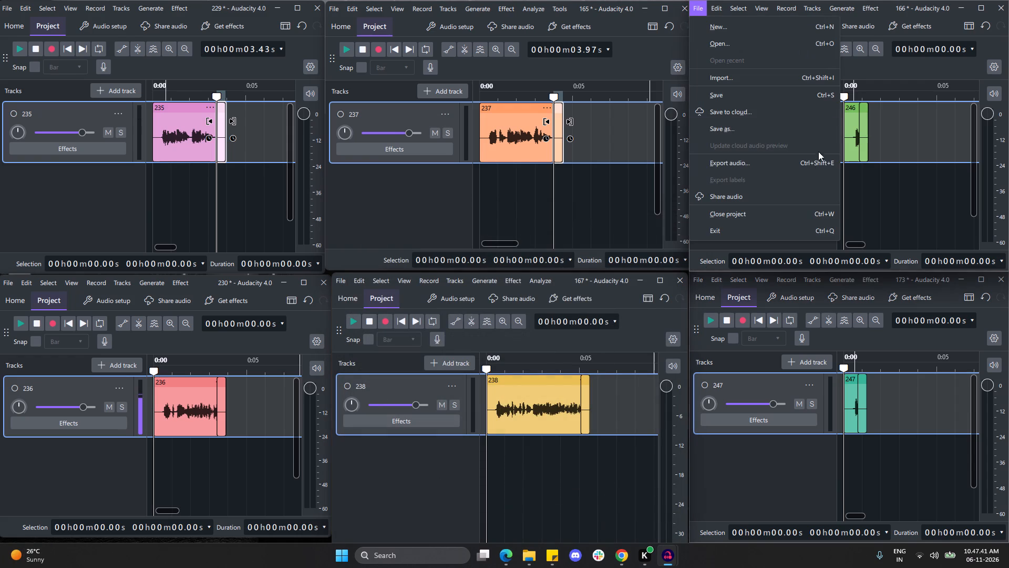
left_click(752, 161)
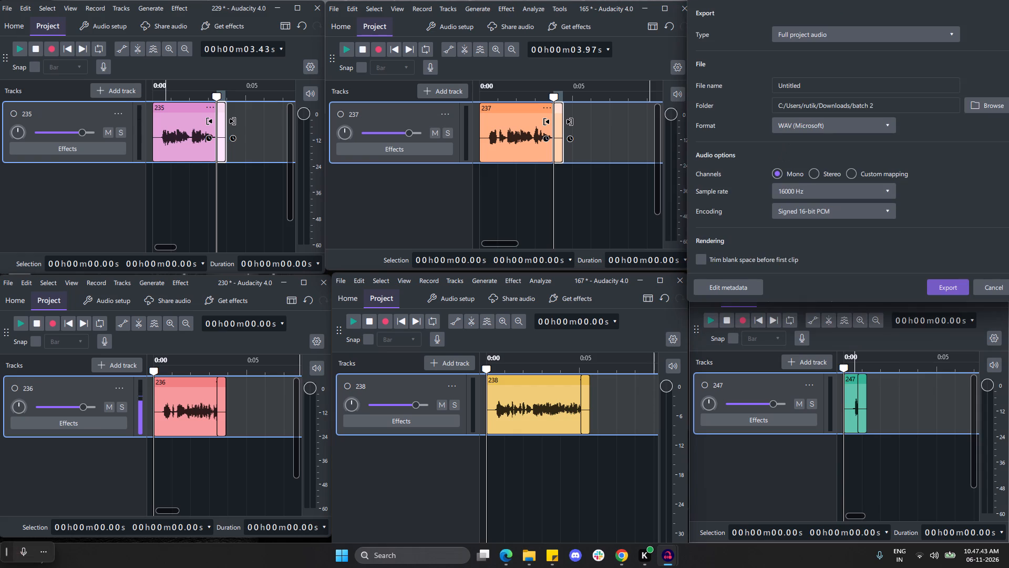
left_click(813, 83)
left_click(813, 83)
key("ctrl+v")
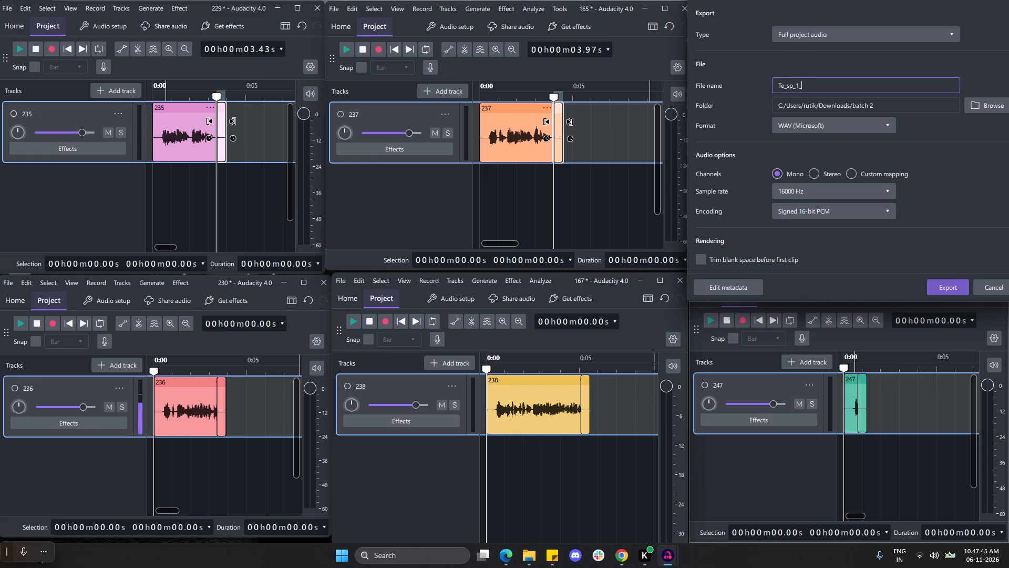
key("2")
type("46")
left_click(946, 291)
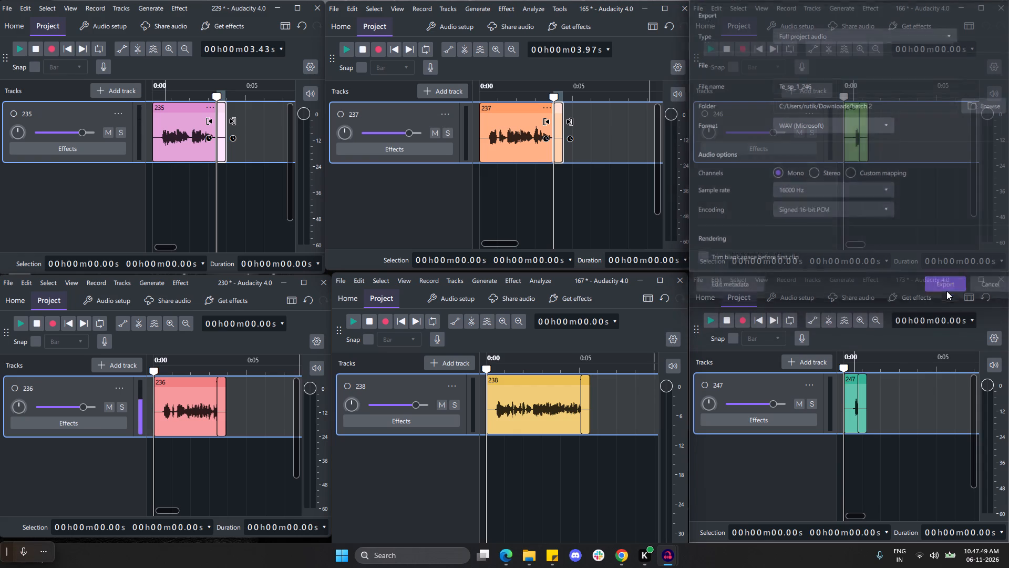
Export the audio of project 173, holding clip 247, with the file name Te_sp_1_247.
left_click(703, 280)
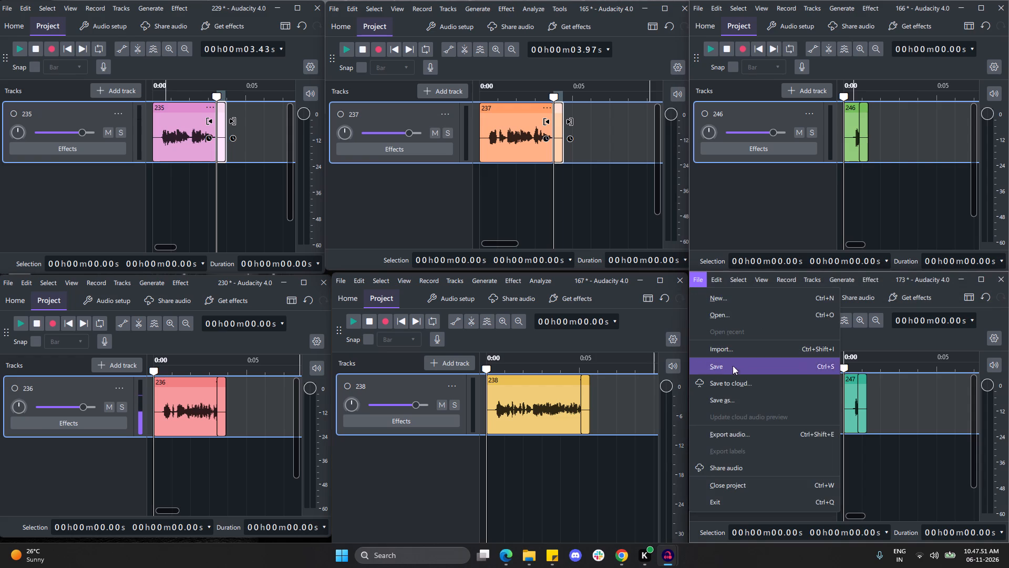
left_click(740, 432)
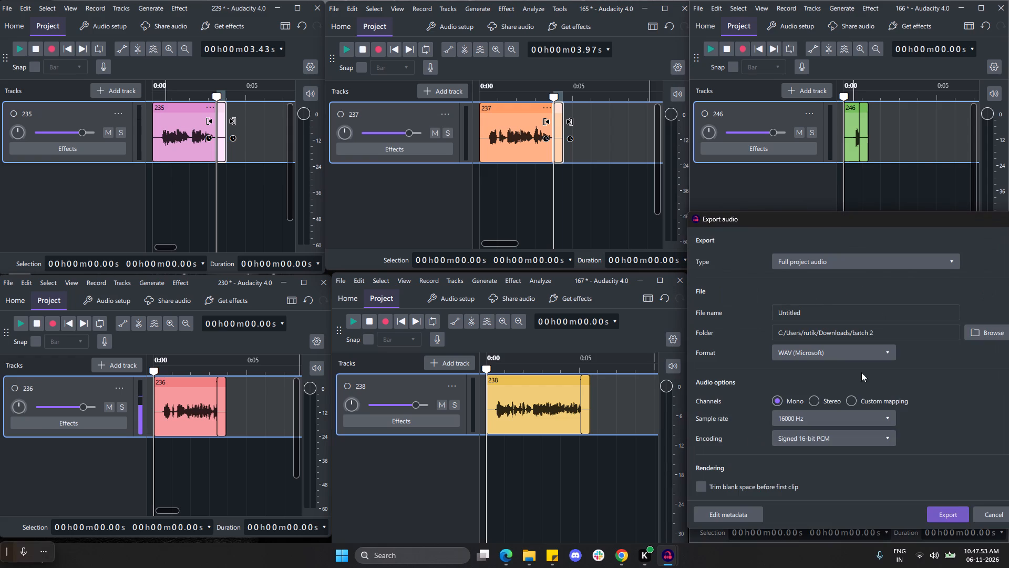
left_click(816, 310)
left_click(816, 310)
key("ctrl+v")
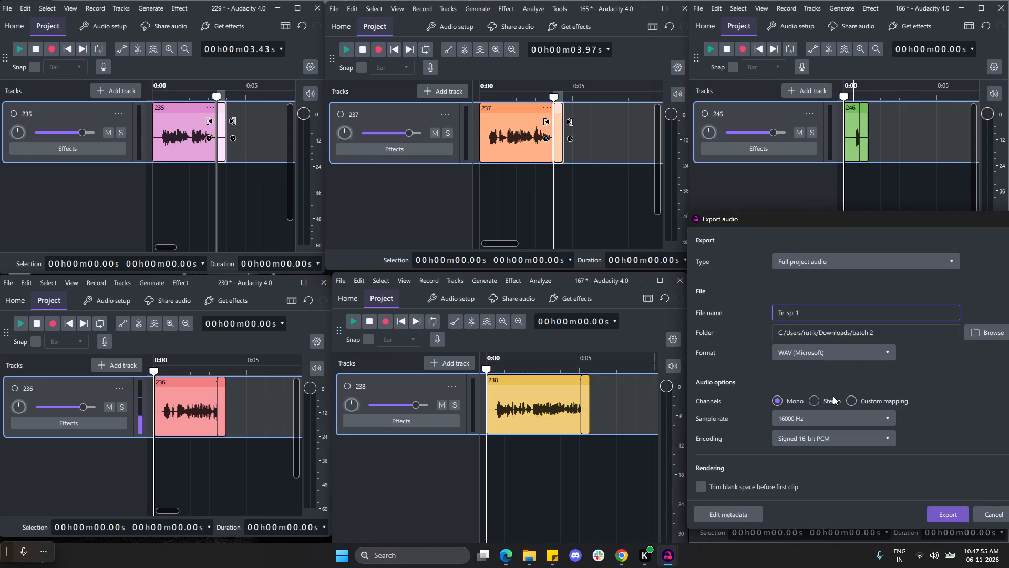
type("244")
key("BackSpace")
key("7")
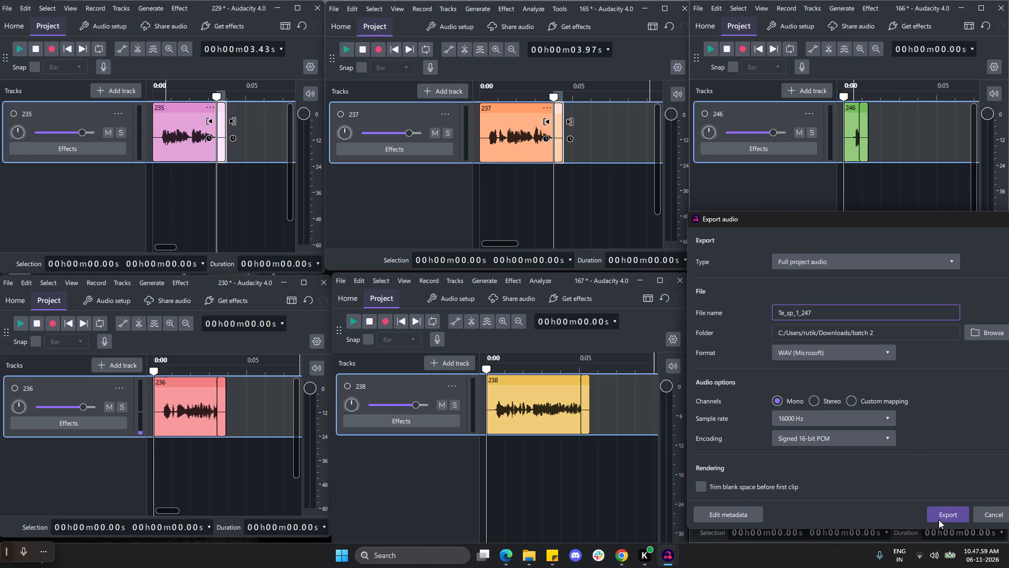
left_click(940, 518)
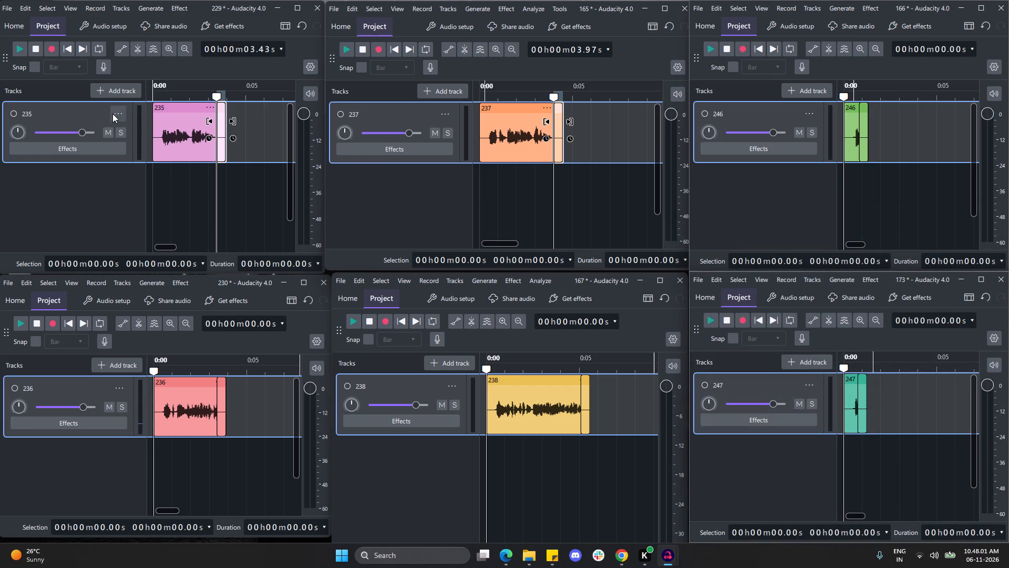
Delete the exported tracks 235, 236, 237, 246, 238 and 247 from their six projects.
left_click(113, 113)
left_click(161, 173)
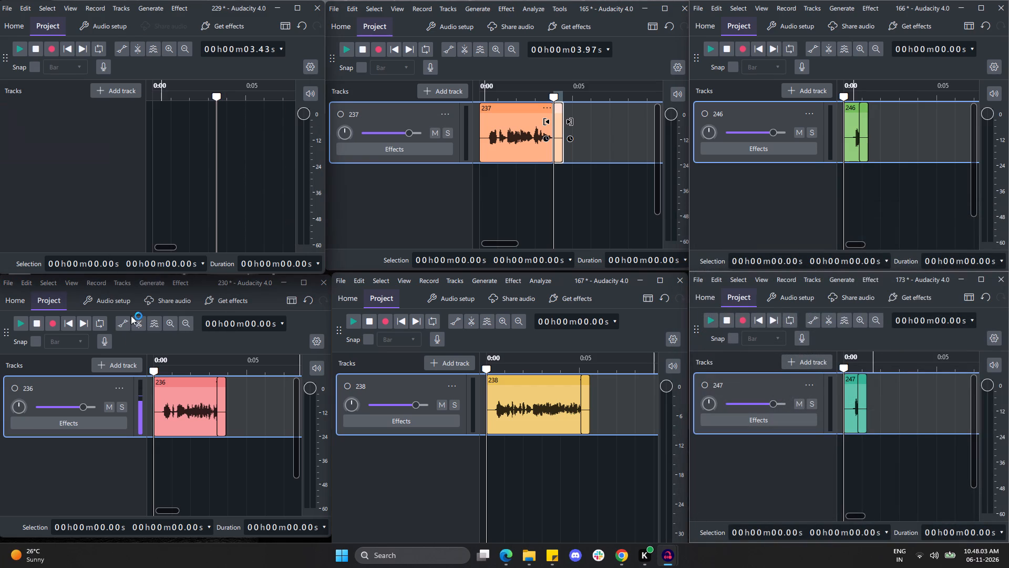
left_click(124, 388)
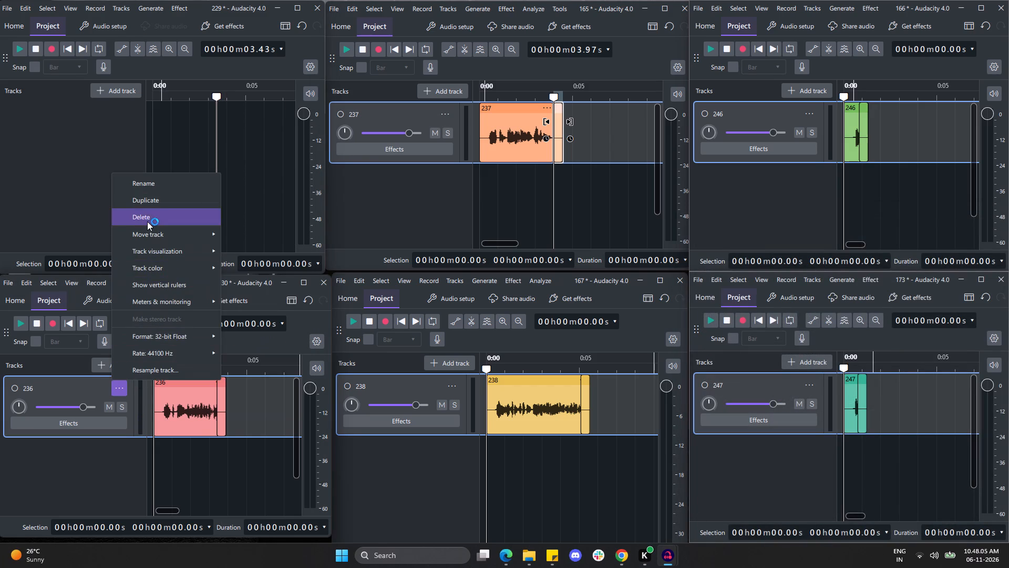
left_click(147, 221)
left_click(442, 119)
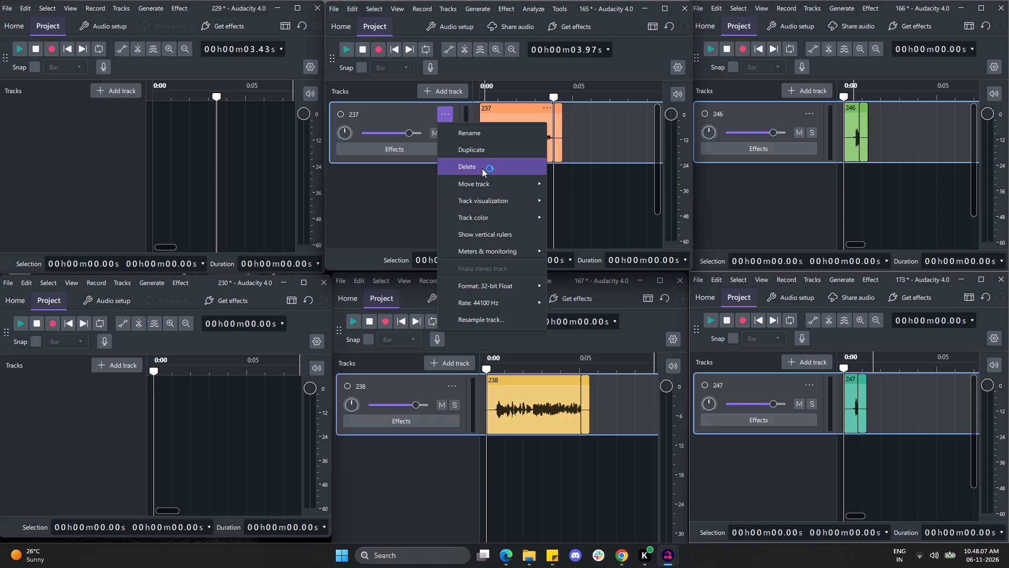
left_click(482, 168)
left_click(808, 107)
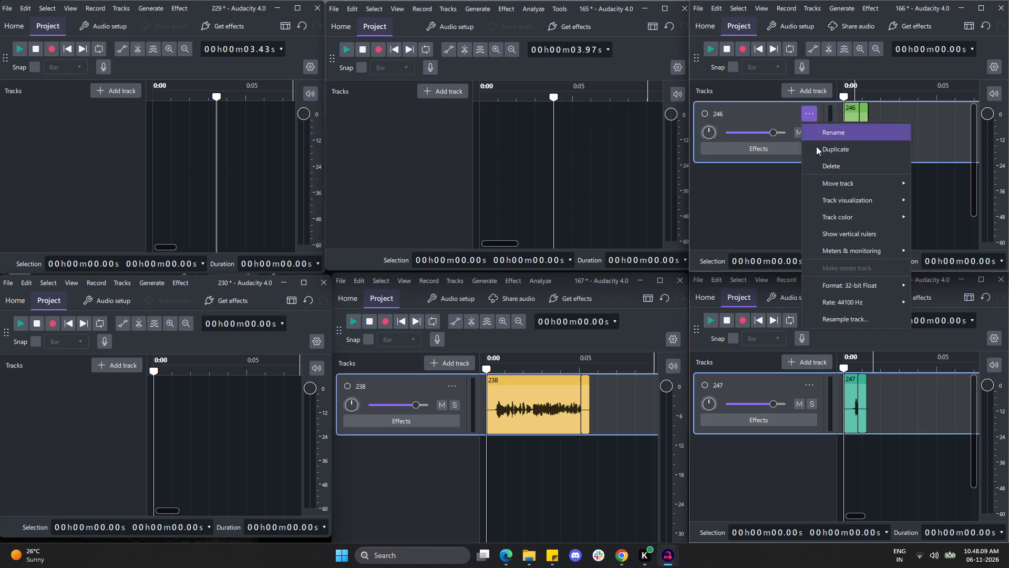
left_click(838, 167)
left_click(454, 388)
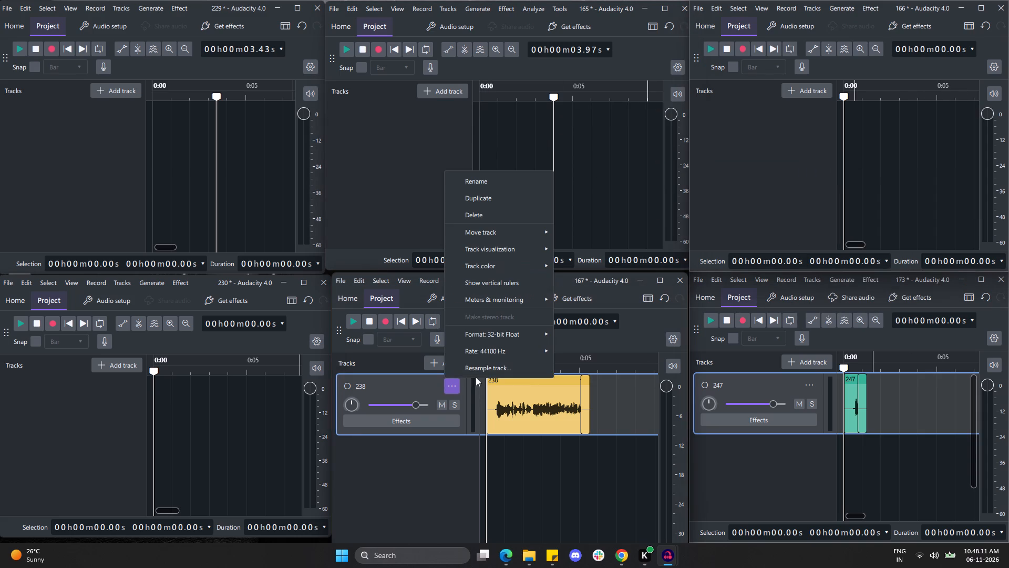
left_click(488, 221)
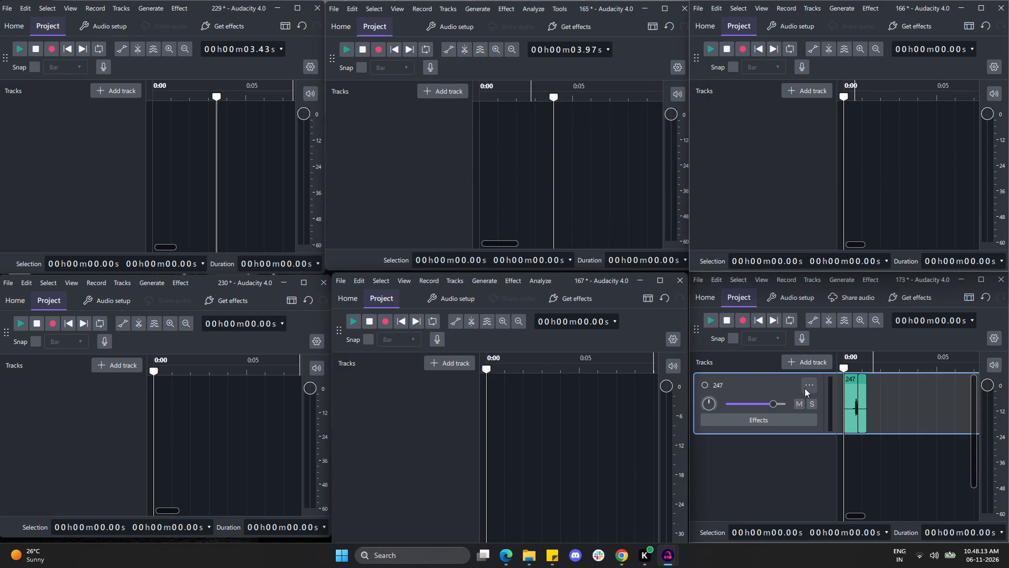
left_click(808, 383)
left_click(842, 214)
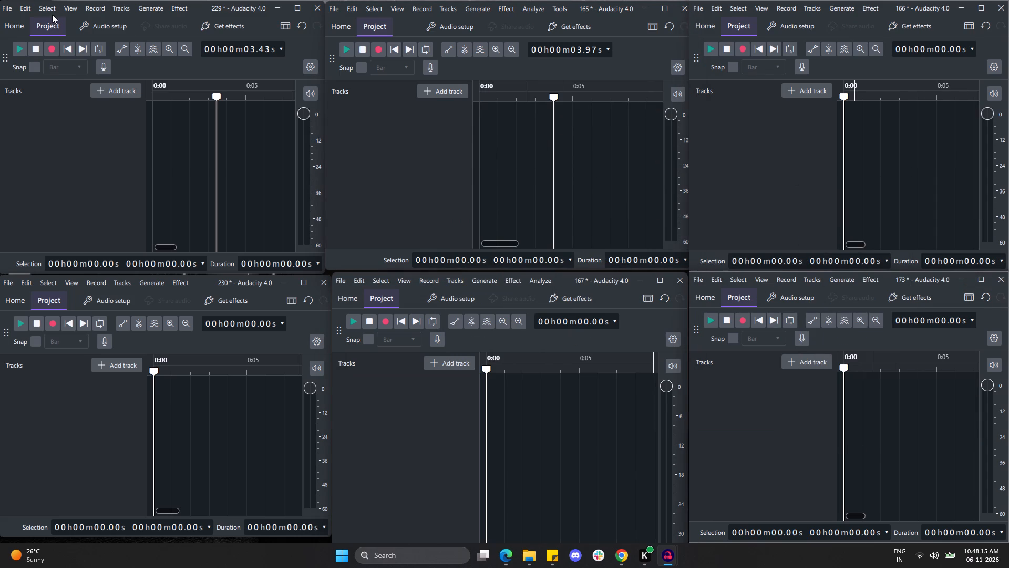
Move the playheads of projects 229, 230 and 165 to the start of the timeline at 0 s.
left_click(151, 86)
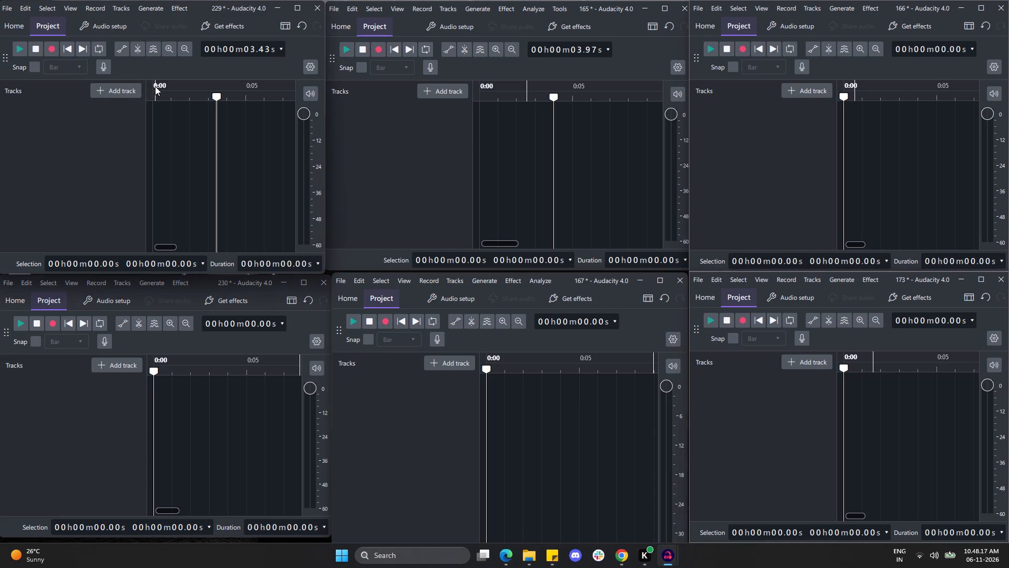
left_click(155, 86)
left_click_drag(155, 118, 149, 121)
left_click_drag(218, 98, 121, 102)
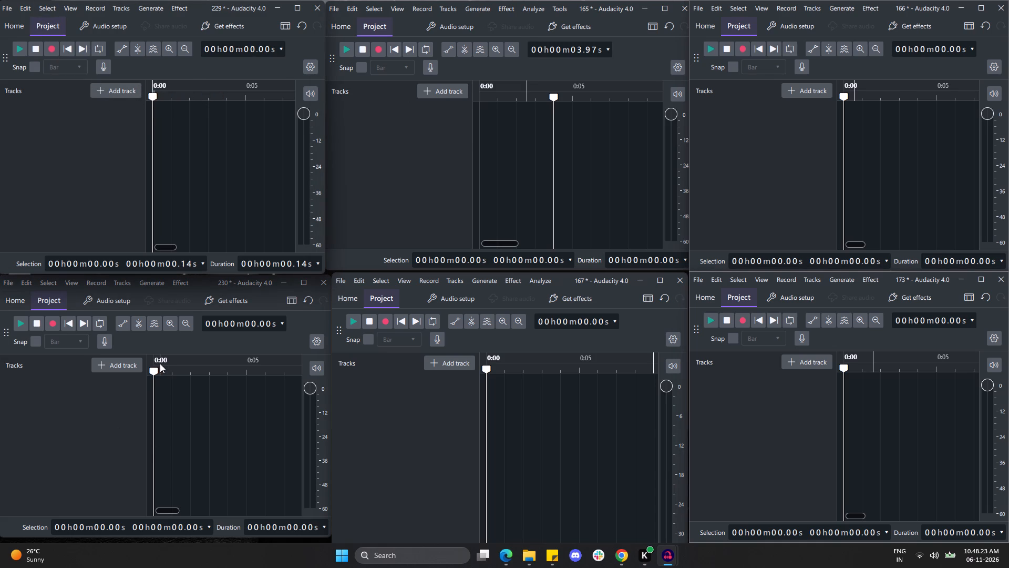
left_click_drag(153, 369, 118, 369)
left_click_drag(153, 373, 154, 373)
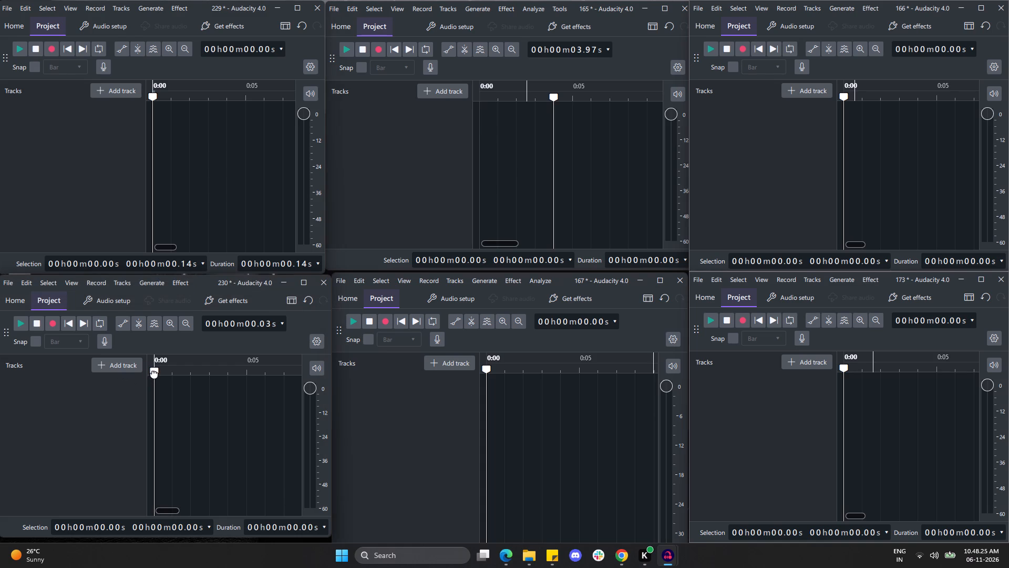
left_click_drag(154, 373, 137, 373)
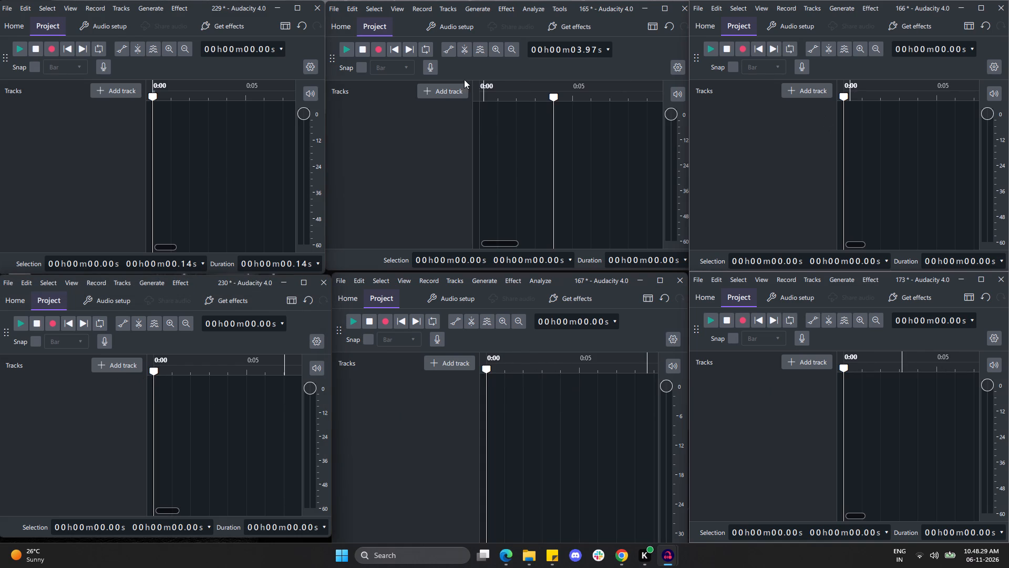
left_click_drag(557, 99, 448, 100)
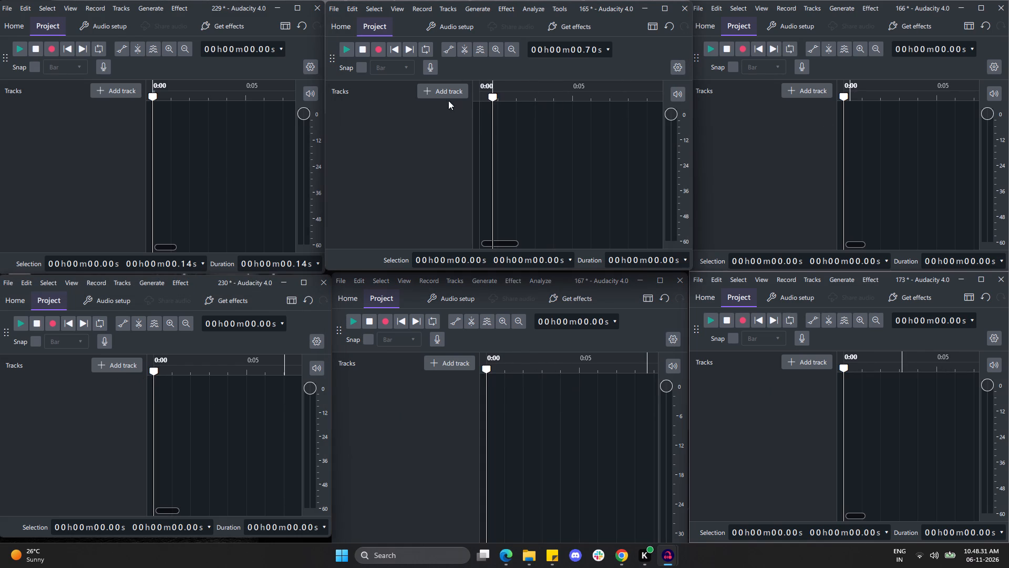
left_click_drag(448, 100, 406, 96)
Import 248.mp3 from the Rutik folder into project 229.
left_click(15, 7)
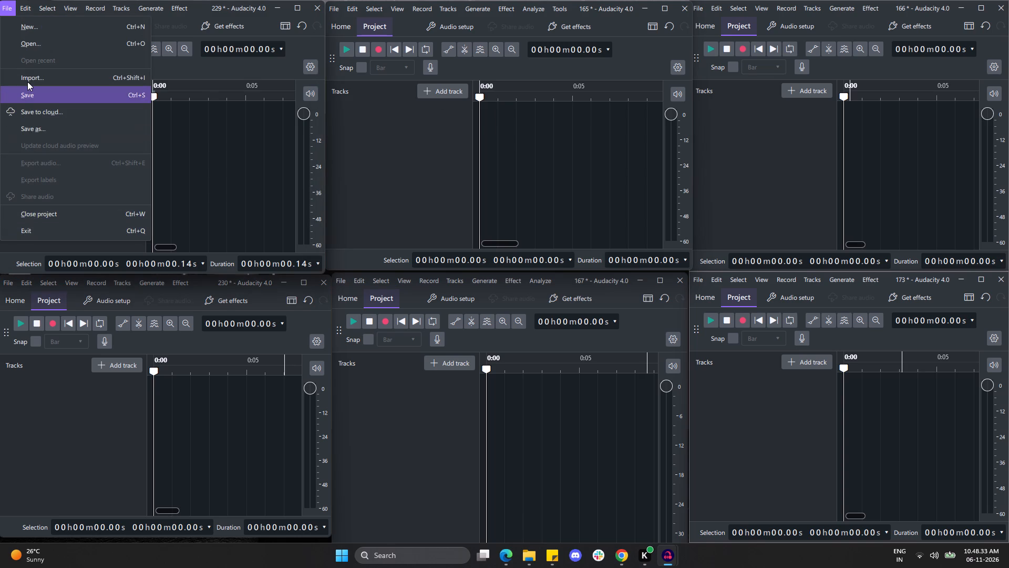
left_click(27, 82)
scroll(273, 159, "down", 1)
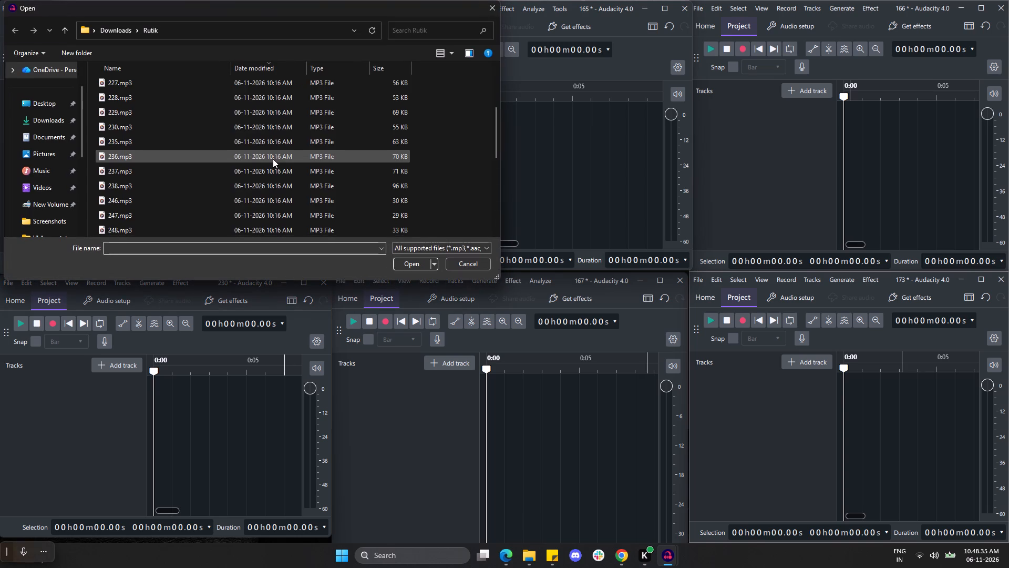
left_click(216, 225)
left_click(421, 263)
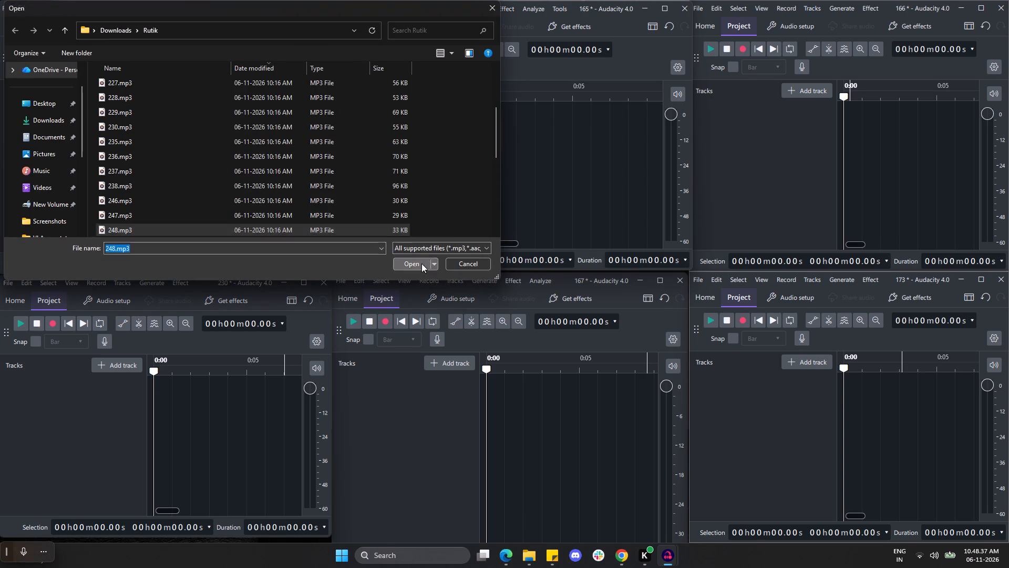
Import 249.mp3 from the Rutik folder into project 165.
left_click(339, 16)
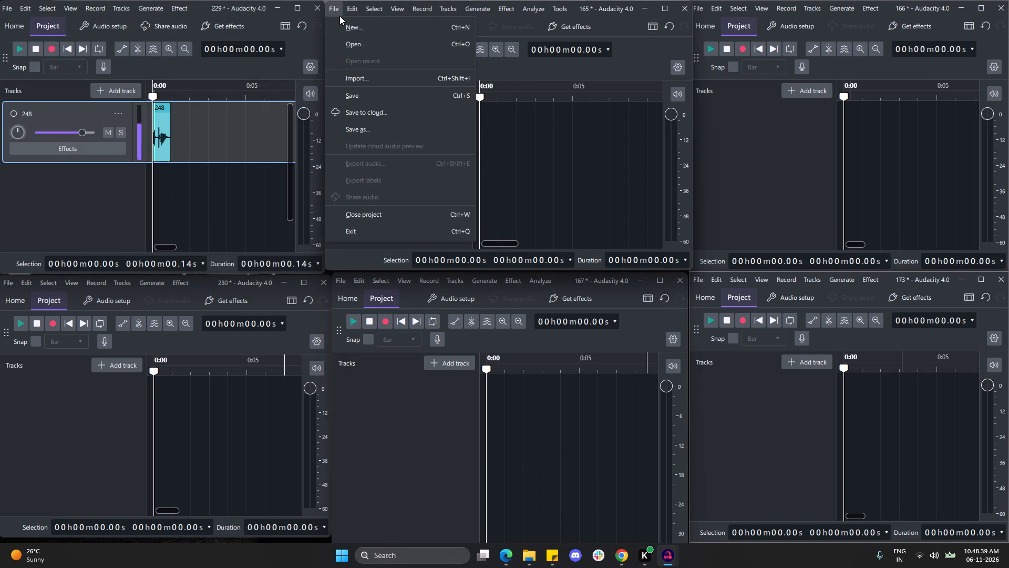
left_click(374, 82)
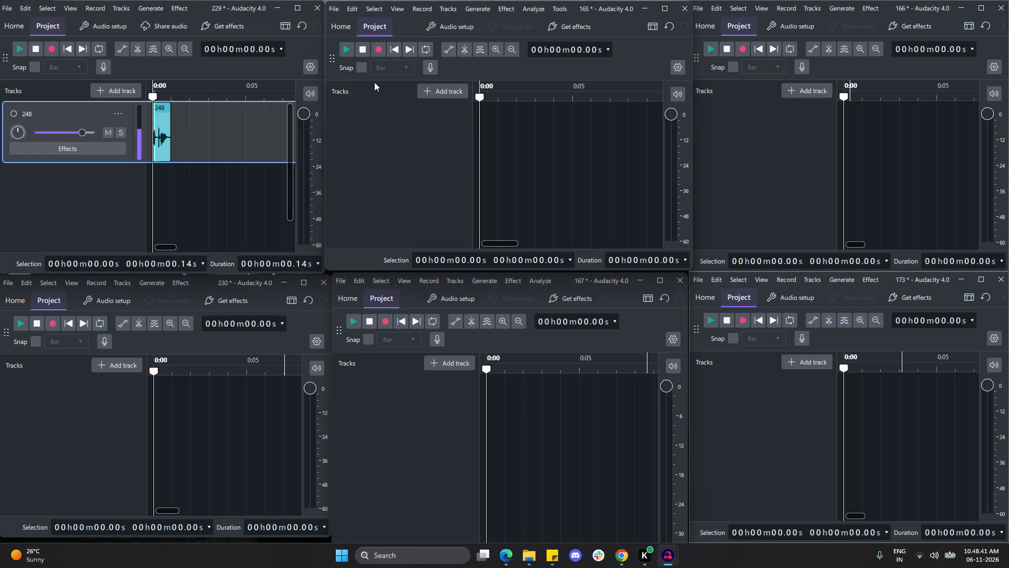
scroll(515, 167, "down", 2)
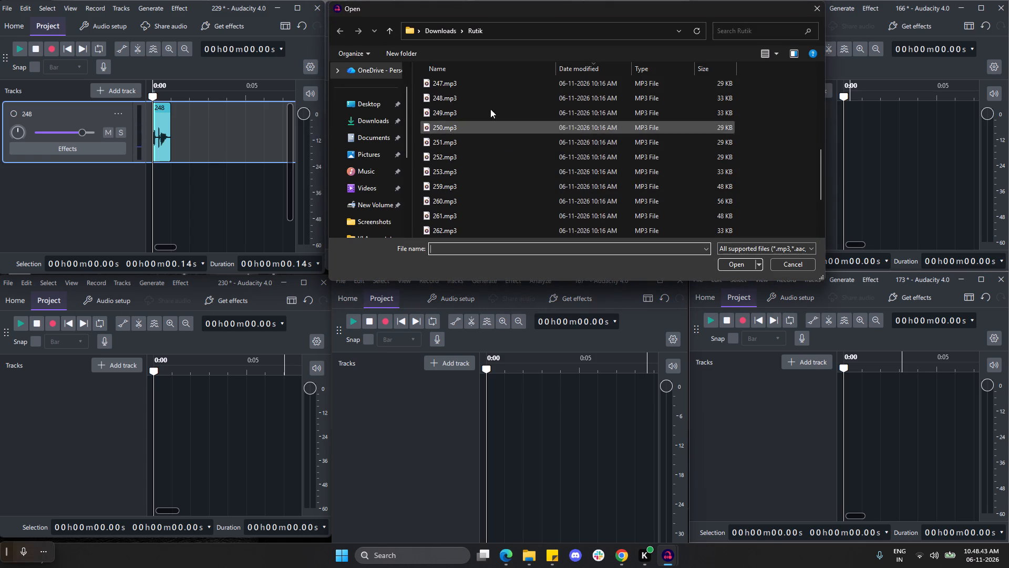
left_click(481, 109)
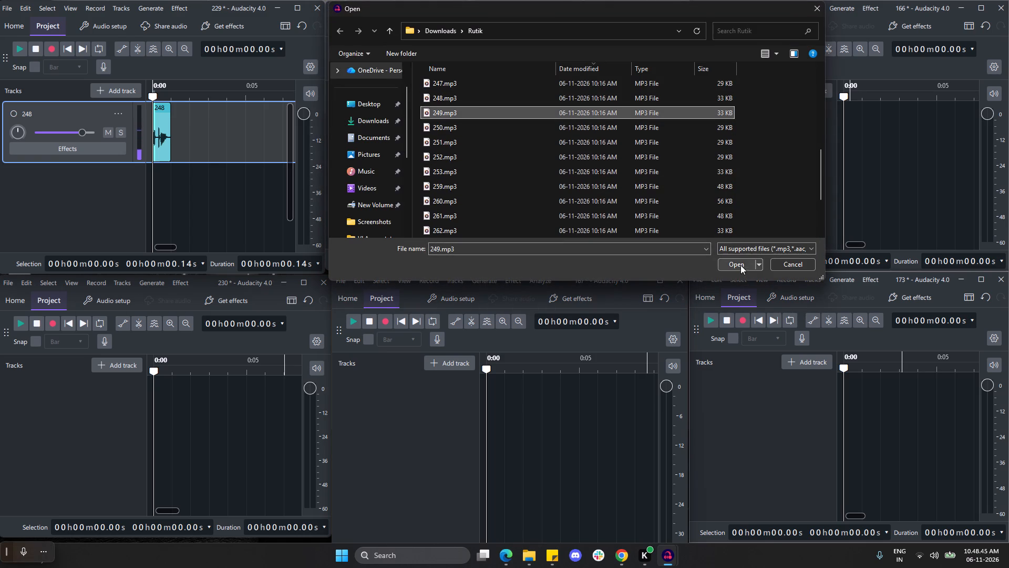
left_click(740, 264)
Import 250.mp3 from the Rutik folder into project 166.
left_click(698, 9)
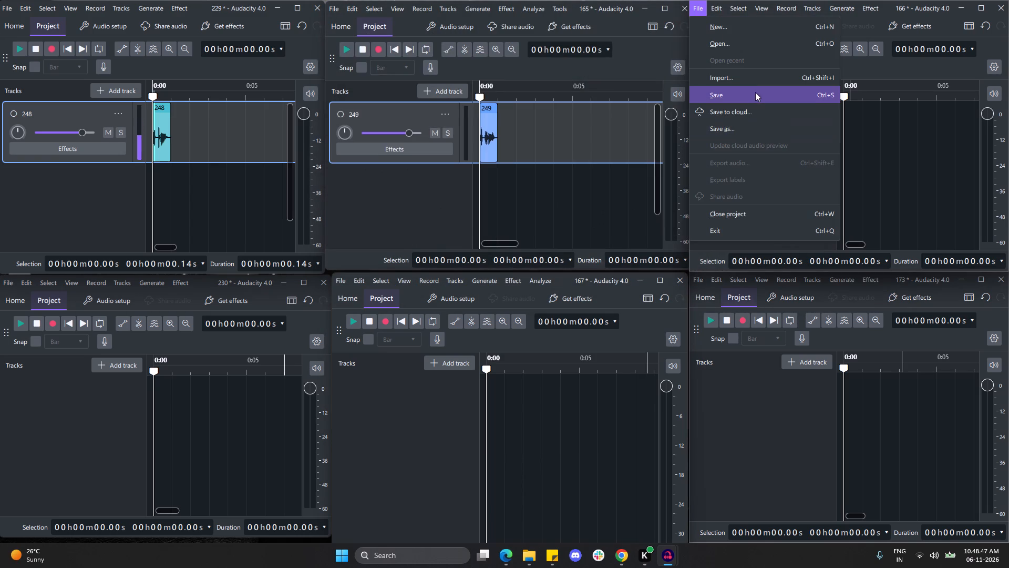
left_click(755, 82)
scroll(761, 133, "down", 1)
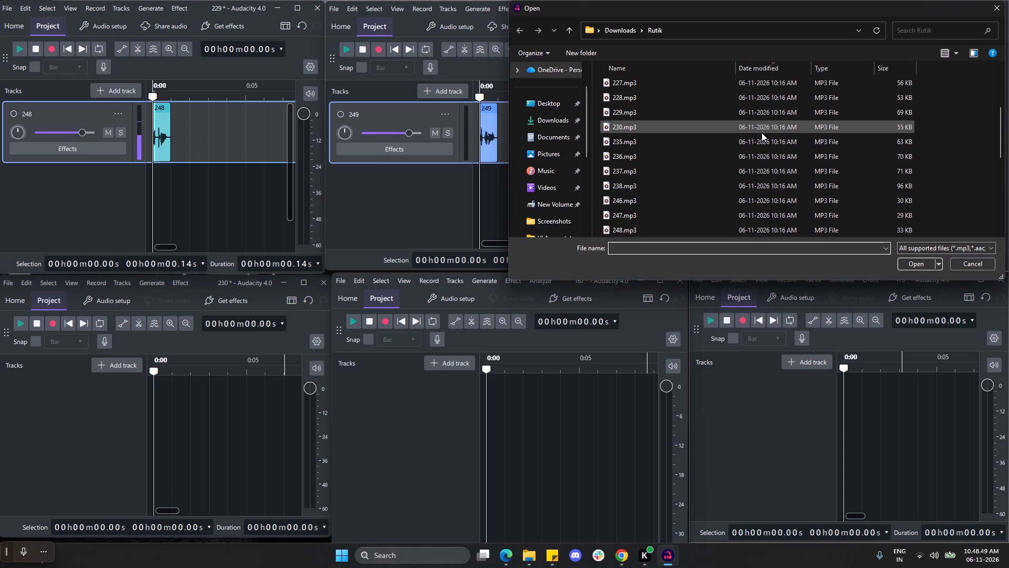
scroll(761, 133, "down", 1)
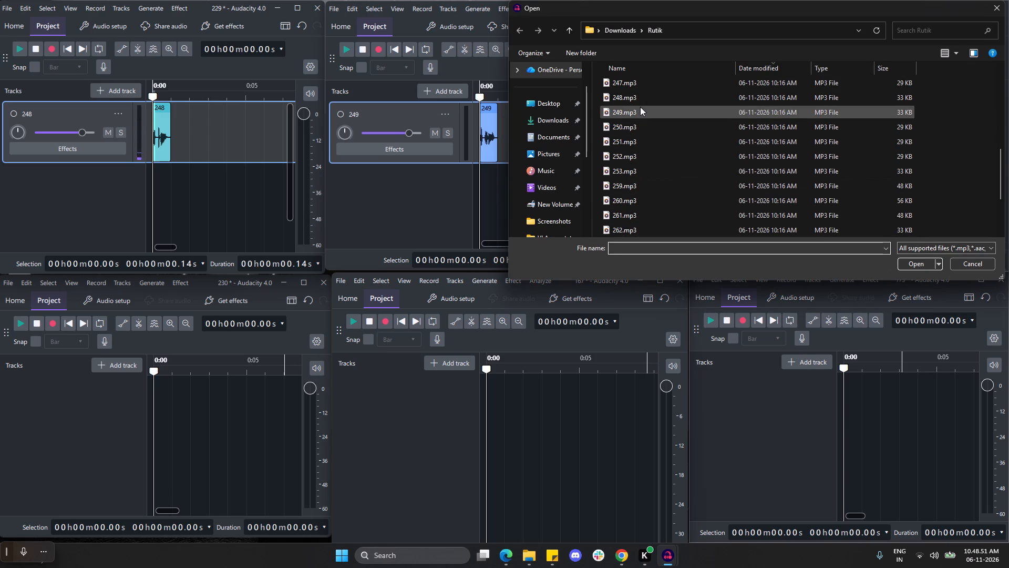
left_click(641, 125)
left_click(925, 269)
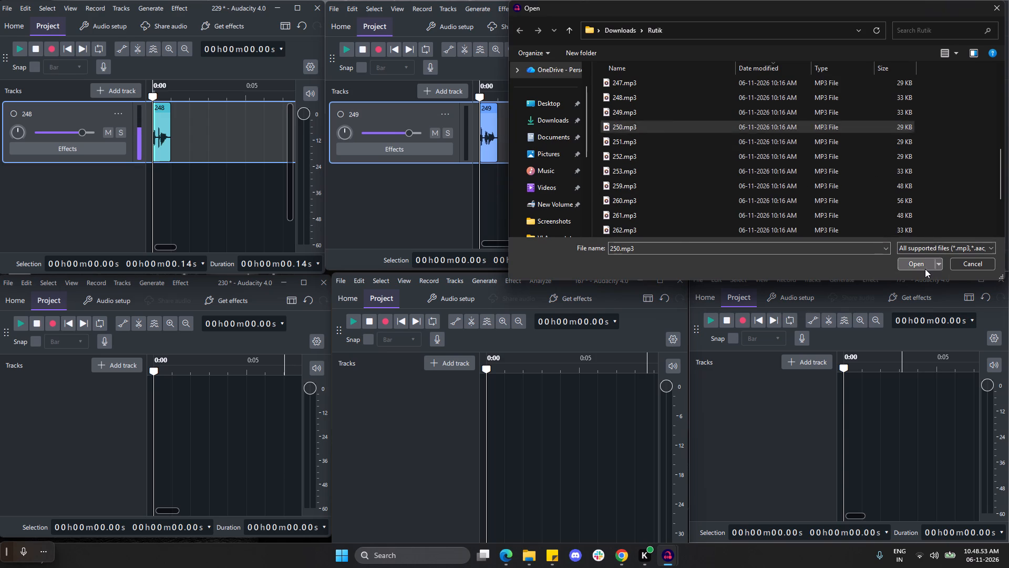
Import 251.mp3 from the Rutik folder into project 230.
left_click(11, 285)
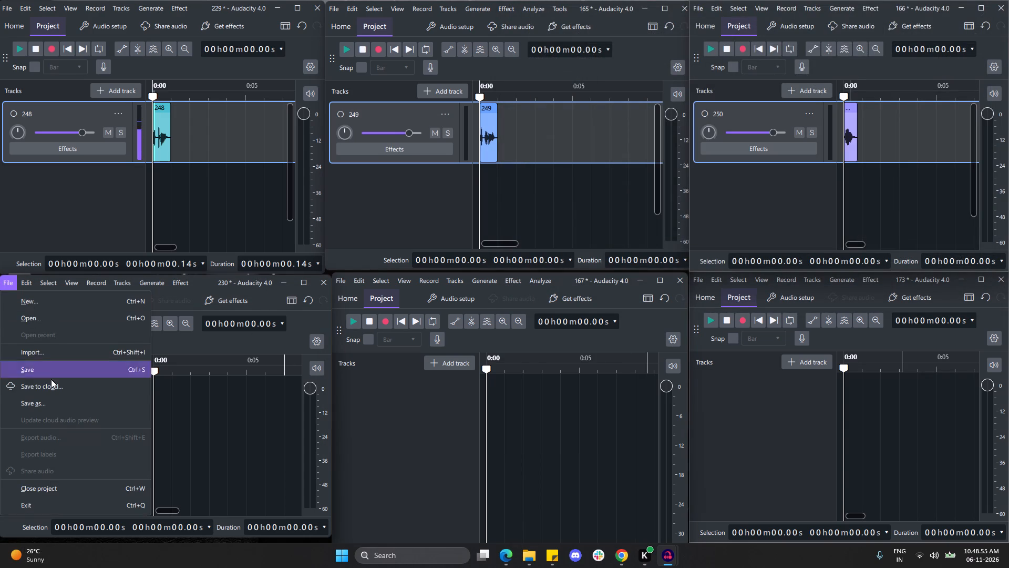
left_click(60, 355)
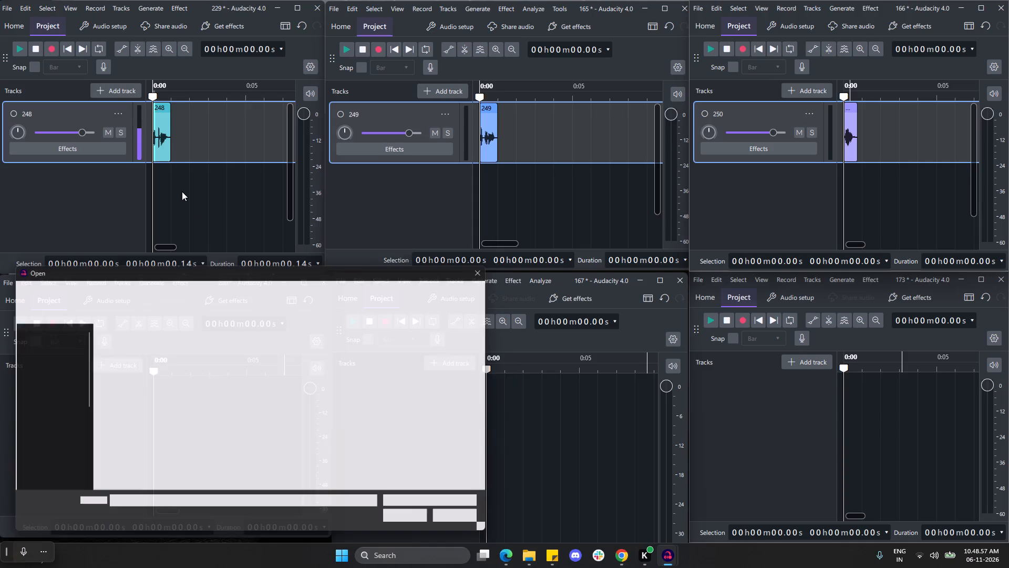
scroll(154, 406, "down", 2)
left_click(157, 403)
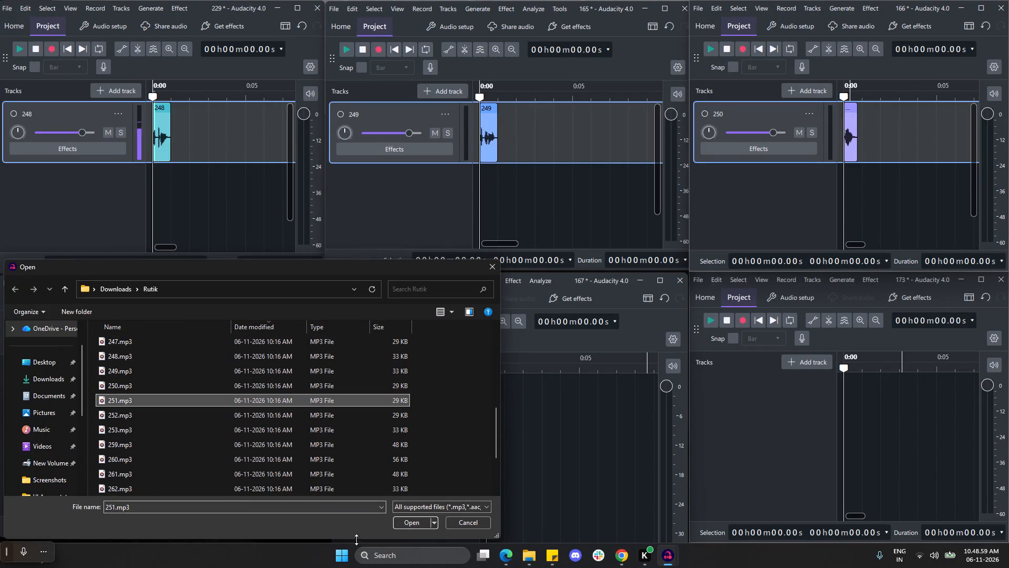
left_click(408, 521)
Import 252.mp3 from the Rutik folder into project 167.
left_click(341, 278)
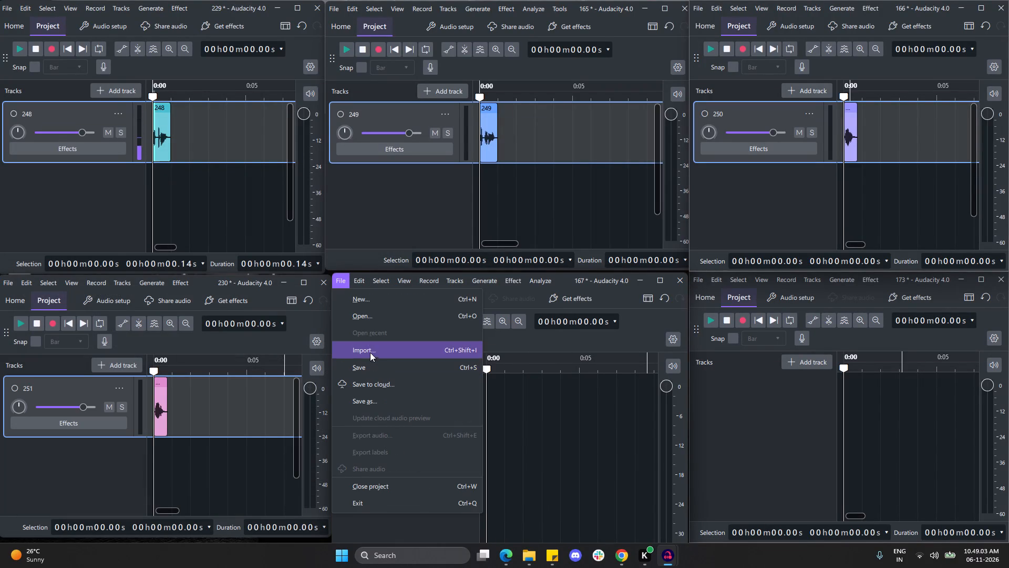
left_click(370, 352)
scroll(488, 406, "down", 2)
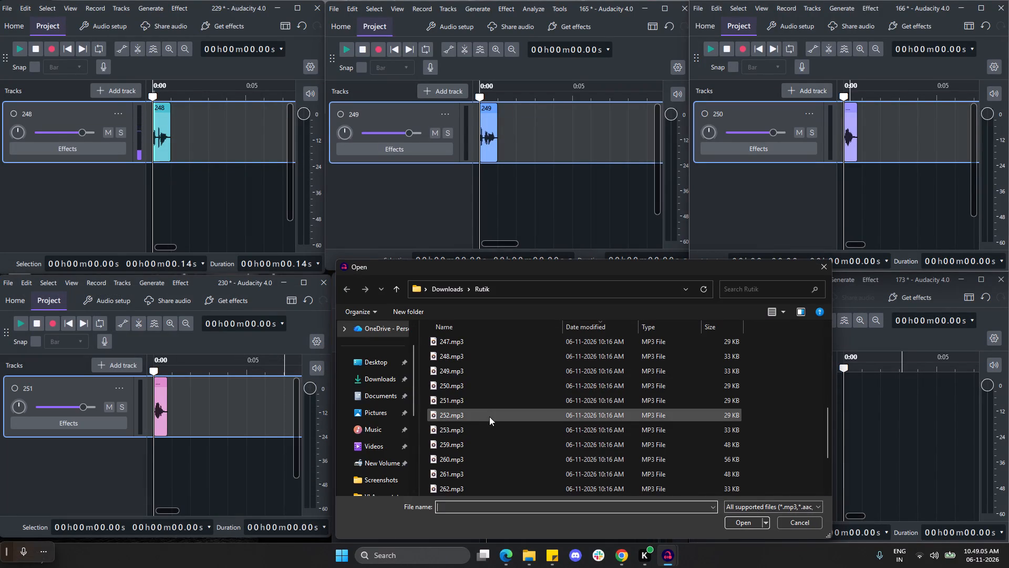
left_click(489, 417)
left_click(744, 522)
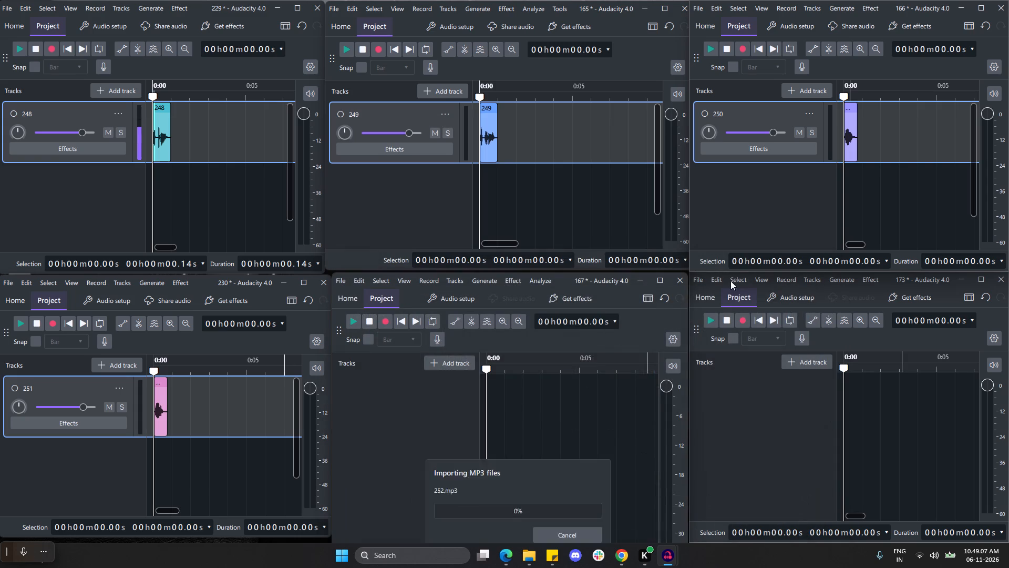
Import 253.mp3 from the Rutik folder into project 173.
left_click(701, 280)
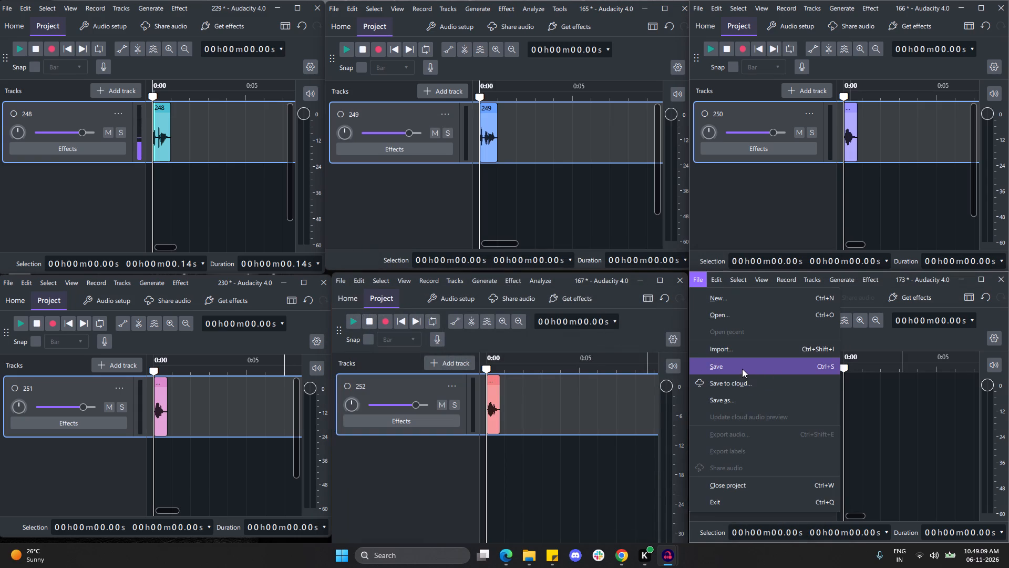
left_click(742, 352)
scroll(774, 433, "down", 4)
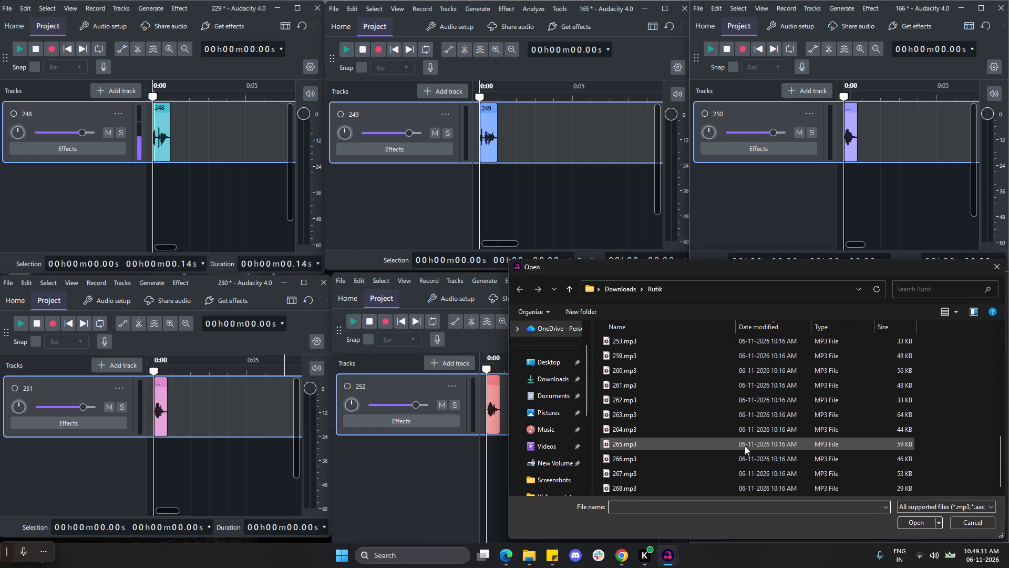
left_click(655, 342)
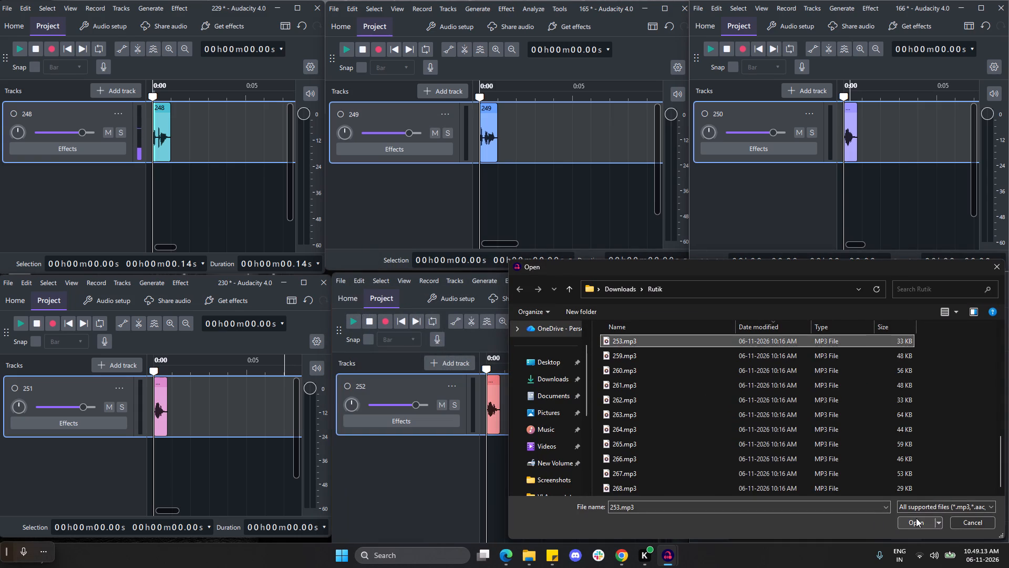
left_click(916, 519)
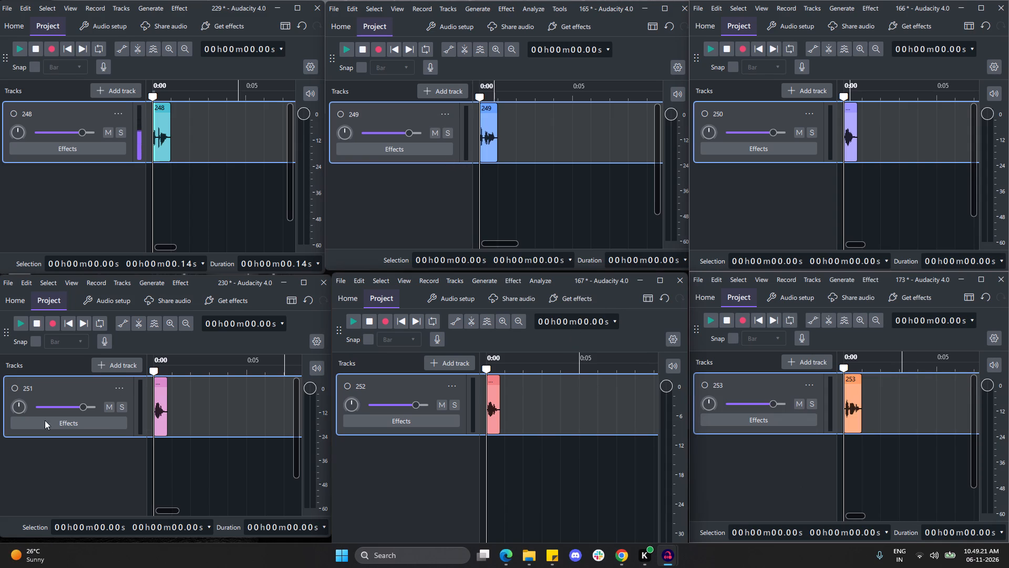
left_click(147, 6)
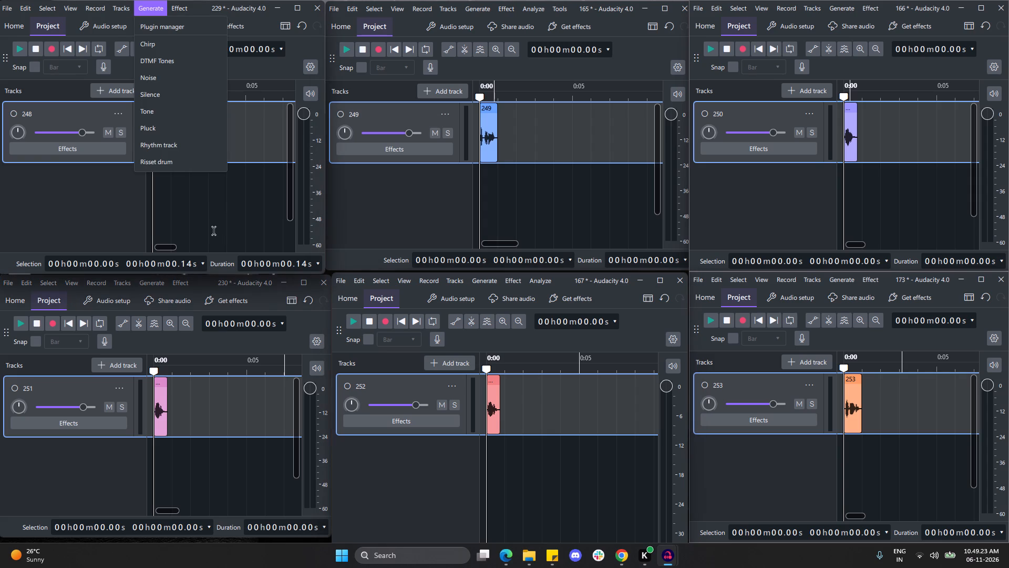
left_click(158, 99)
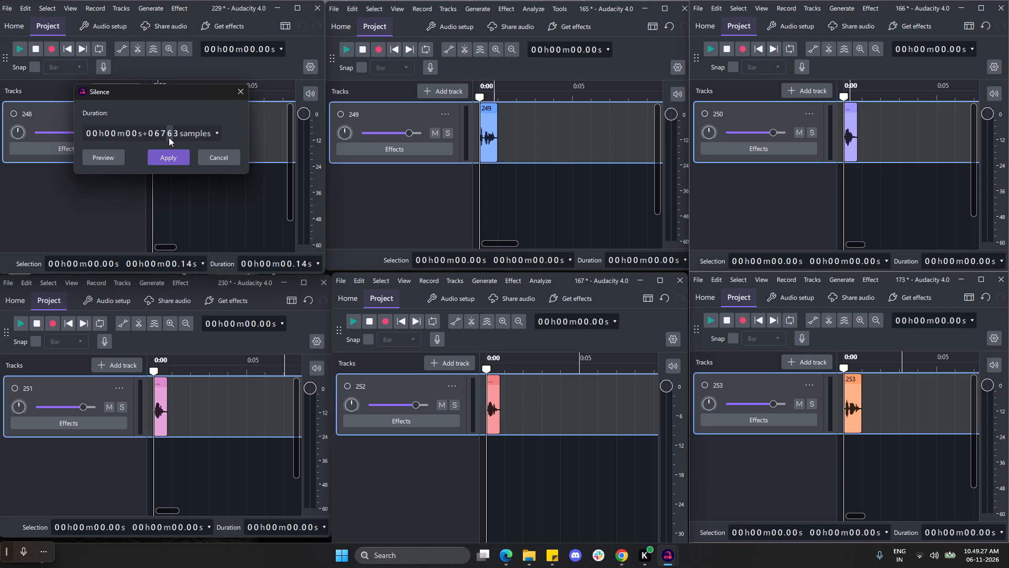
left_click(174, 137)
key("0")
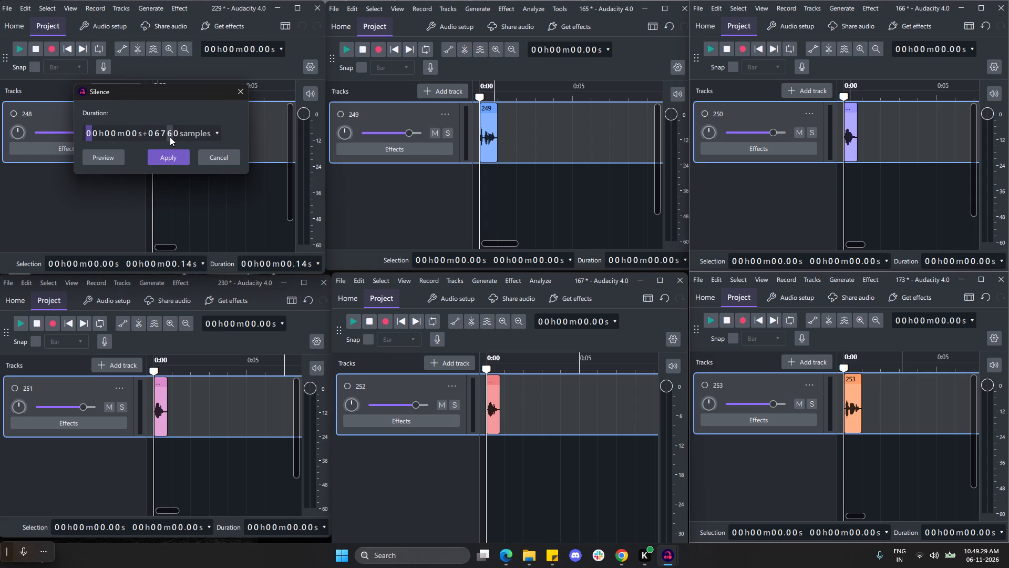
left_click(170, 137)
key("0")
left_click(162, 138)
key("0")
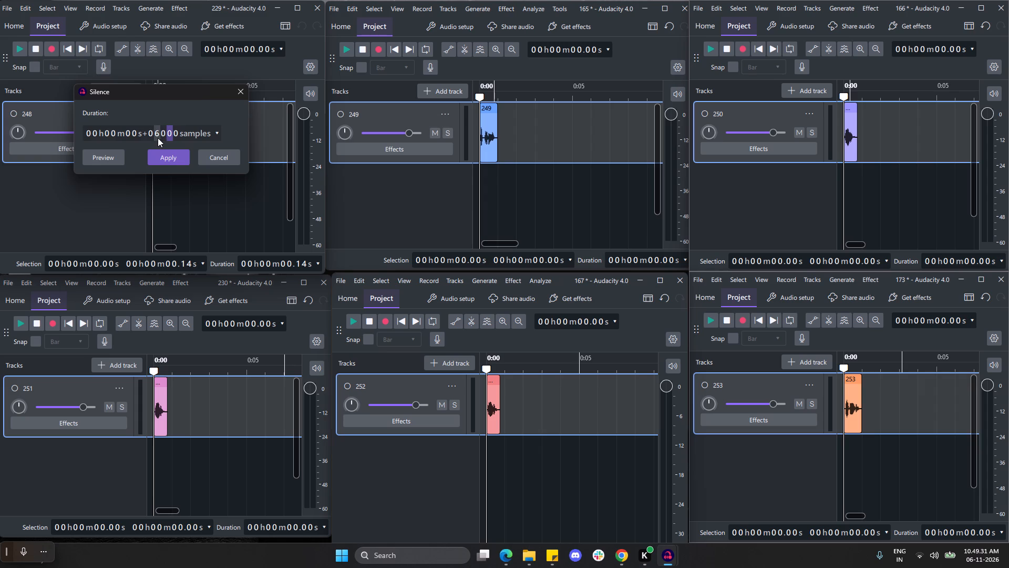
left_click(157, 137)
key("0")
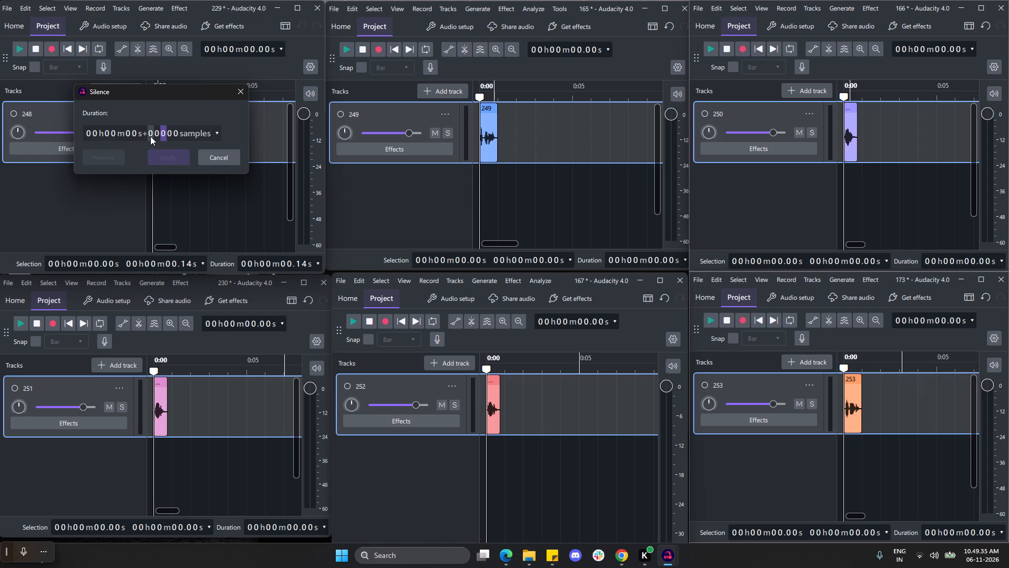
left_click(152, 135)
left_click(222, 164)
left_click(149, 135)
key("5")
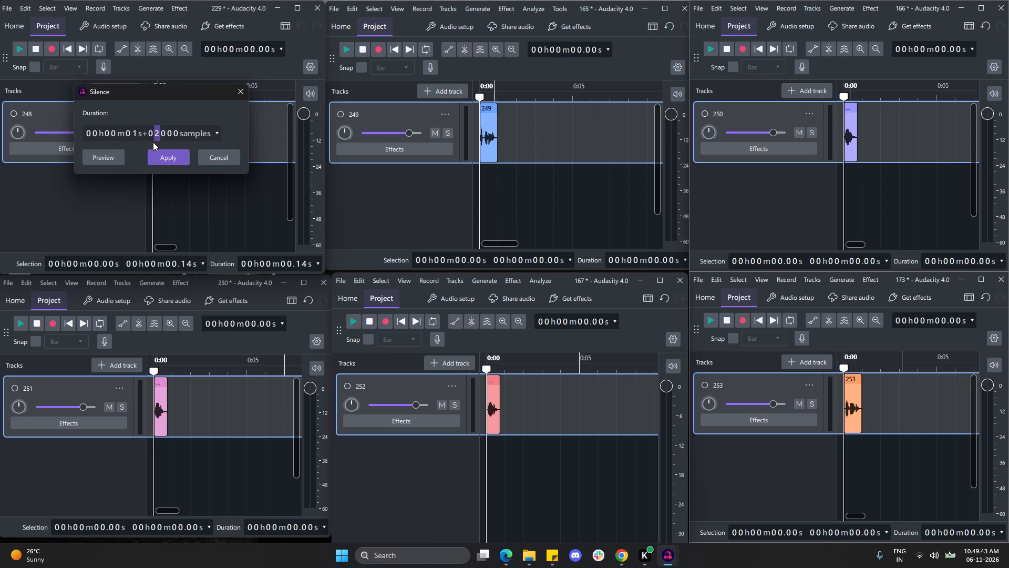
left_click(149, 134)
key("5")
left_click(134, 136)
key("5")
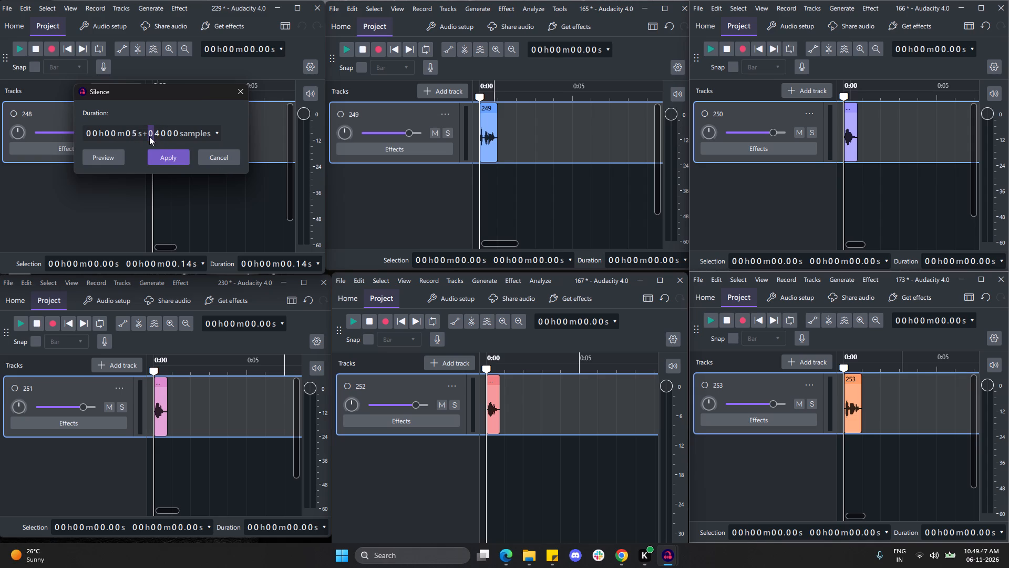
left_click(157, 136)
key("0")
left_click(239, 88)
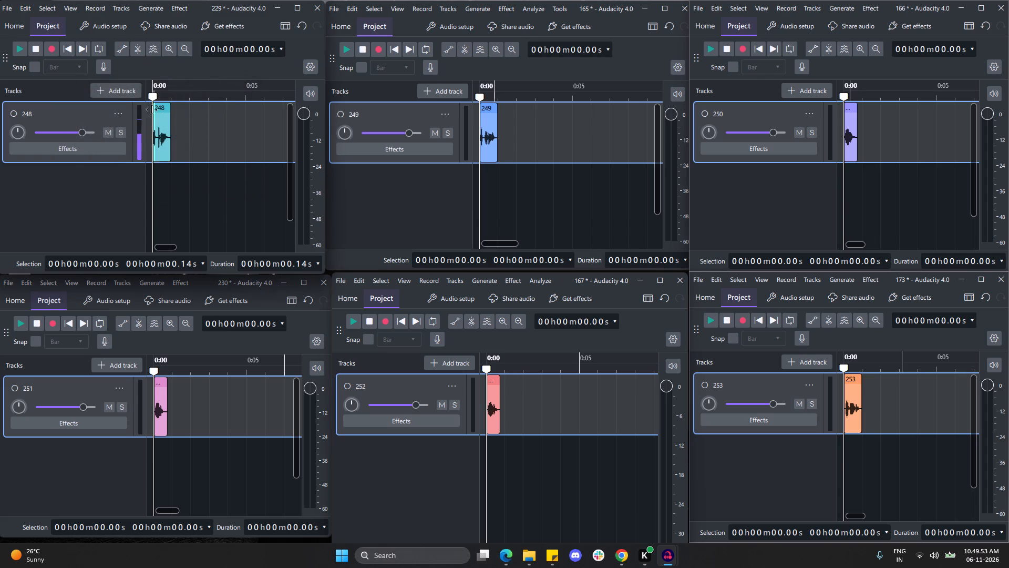
Clear the short time selection in project 229 and place the playhead at the start of clip 248.
left_click_drag(156, 103, 146, 104)
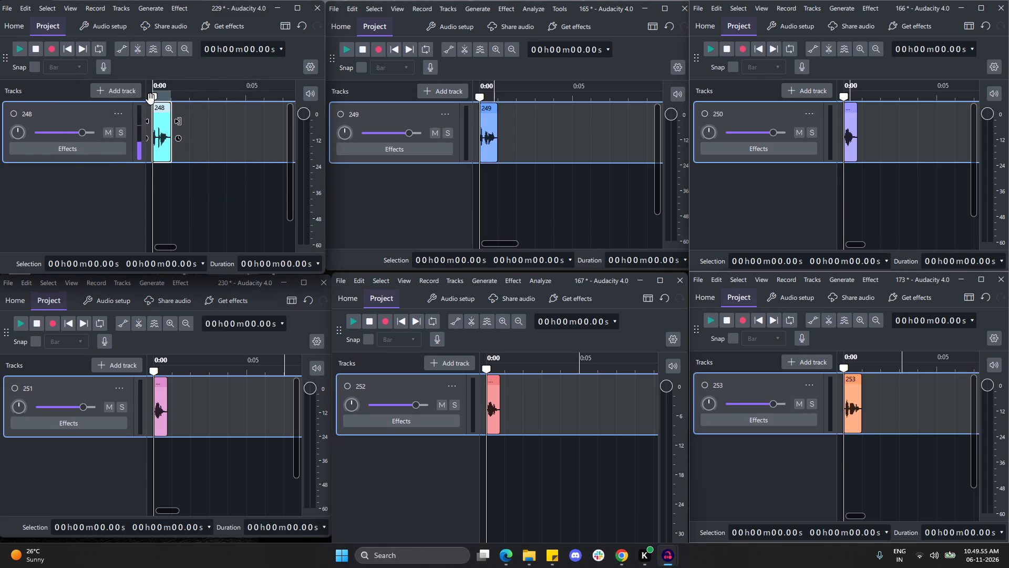
left_click(150, 99)
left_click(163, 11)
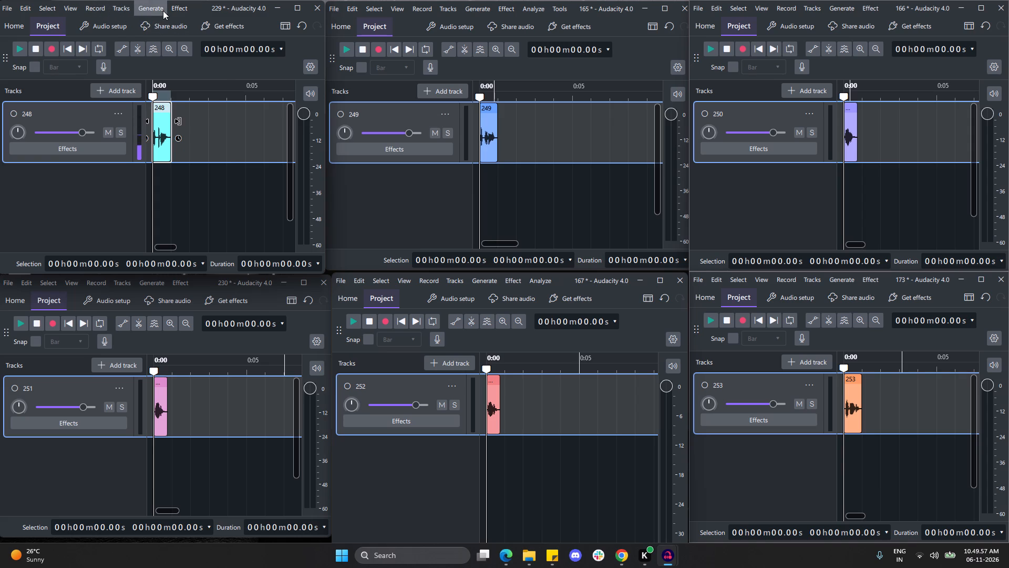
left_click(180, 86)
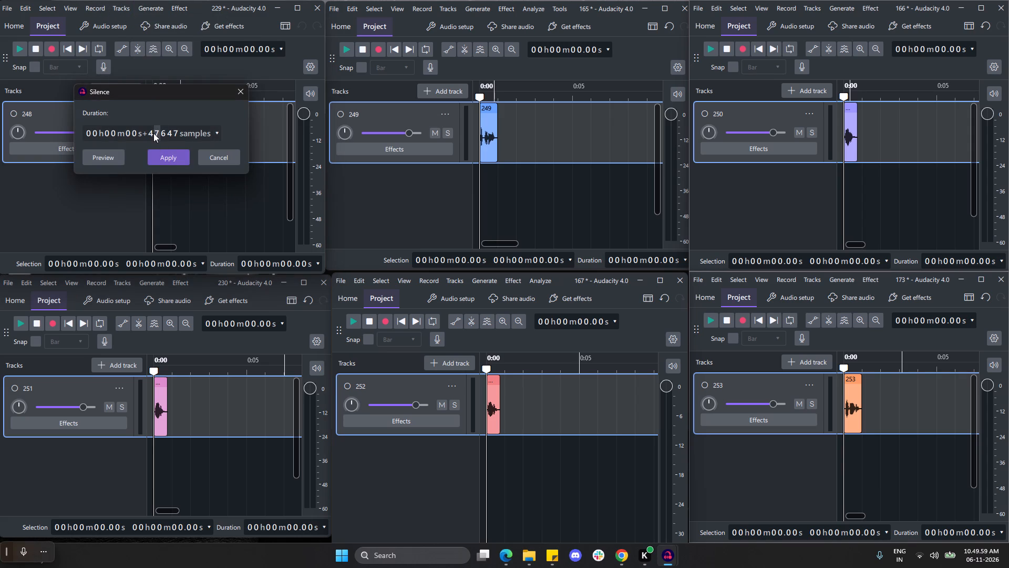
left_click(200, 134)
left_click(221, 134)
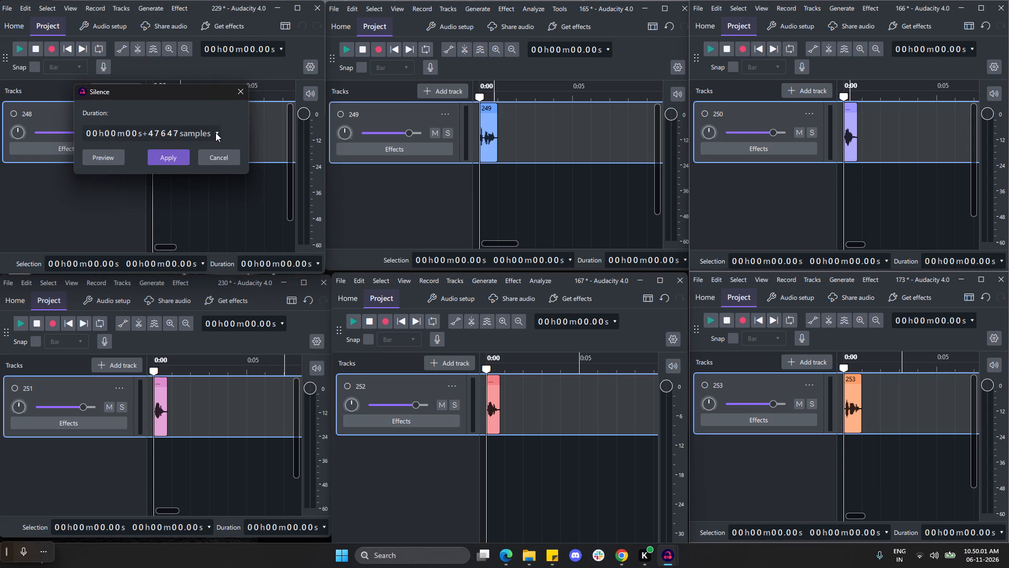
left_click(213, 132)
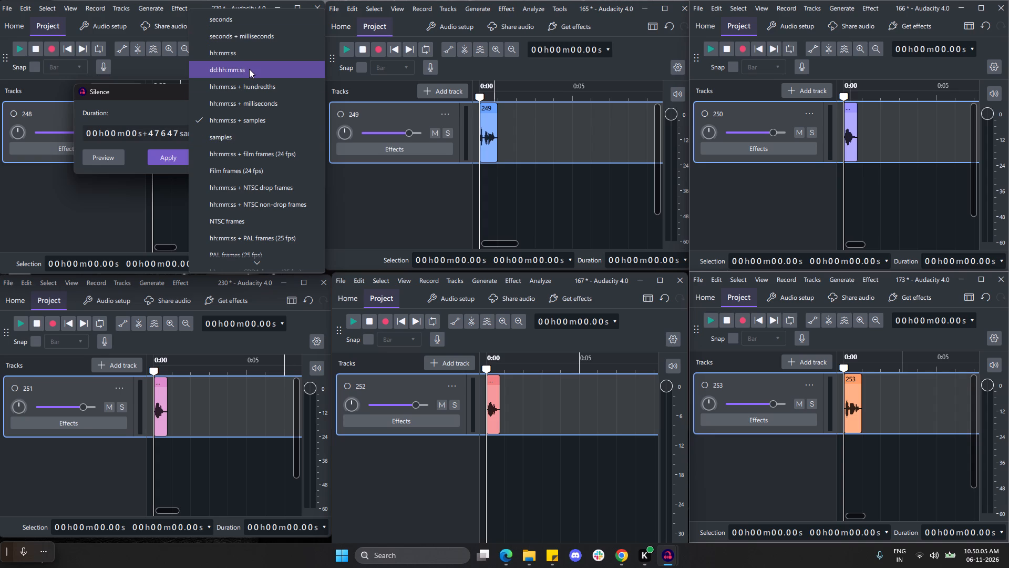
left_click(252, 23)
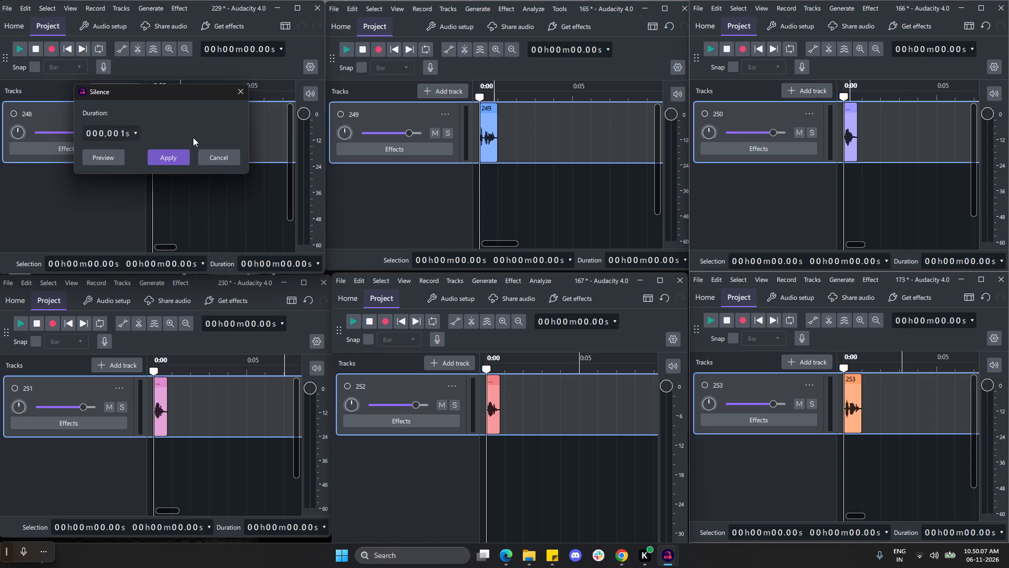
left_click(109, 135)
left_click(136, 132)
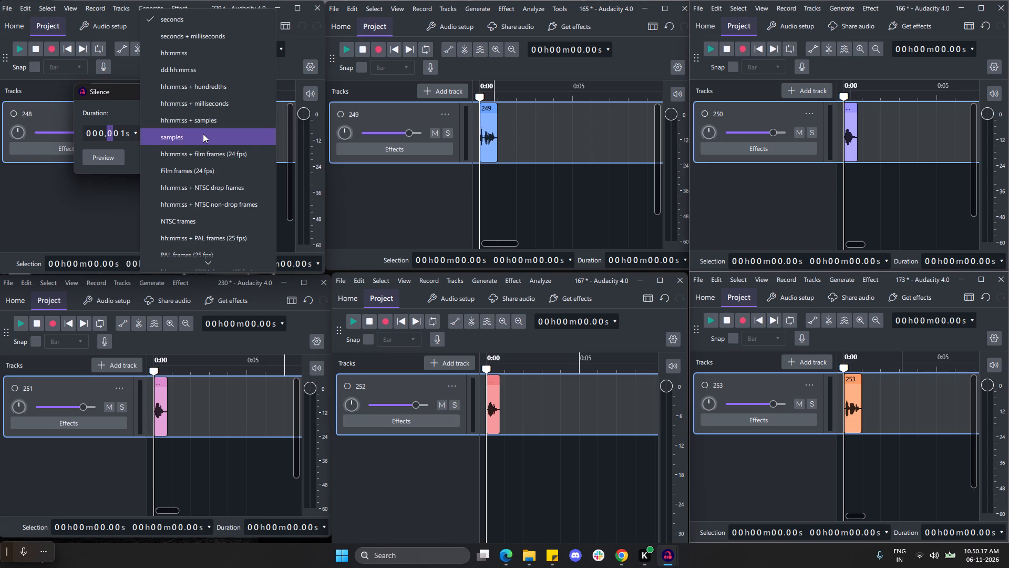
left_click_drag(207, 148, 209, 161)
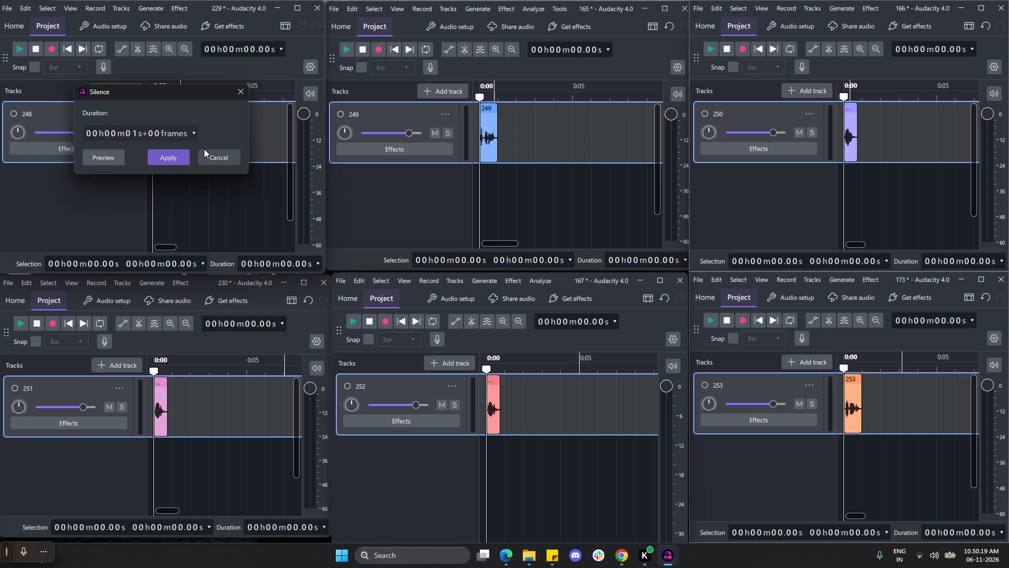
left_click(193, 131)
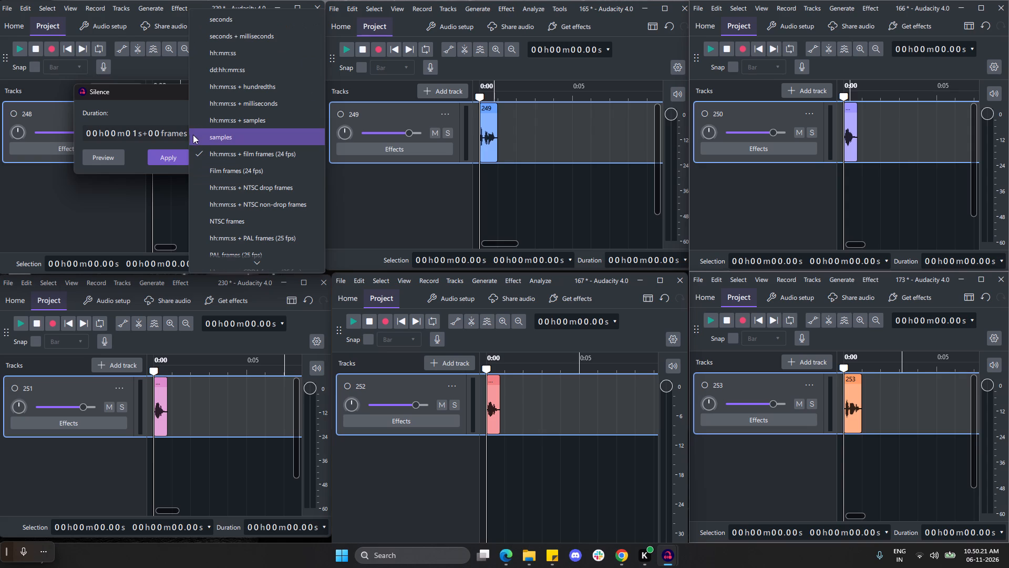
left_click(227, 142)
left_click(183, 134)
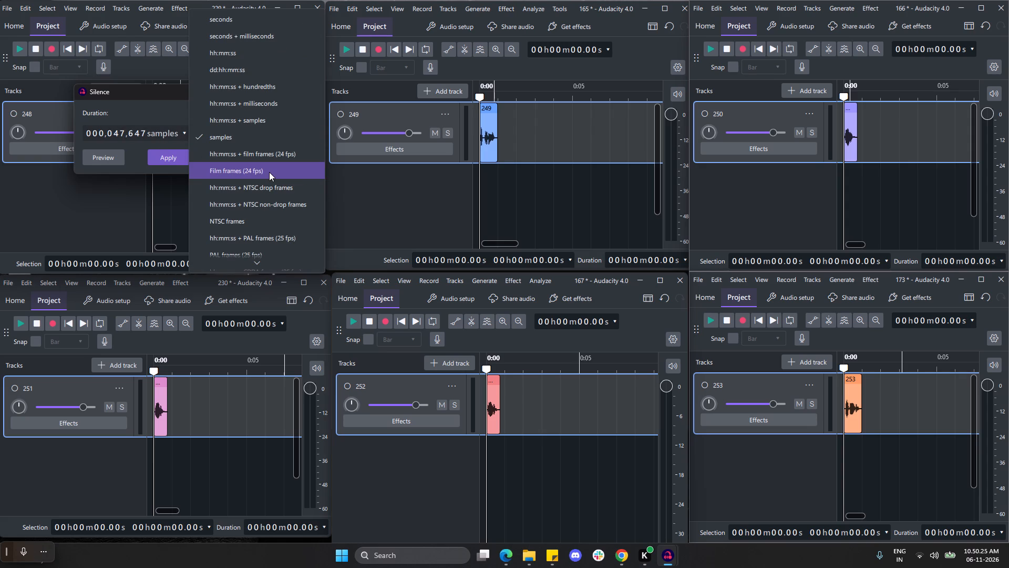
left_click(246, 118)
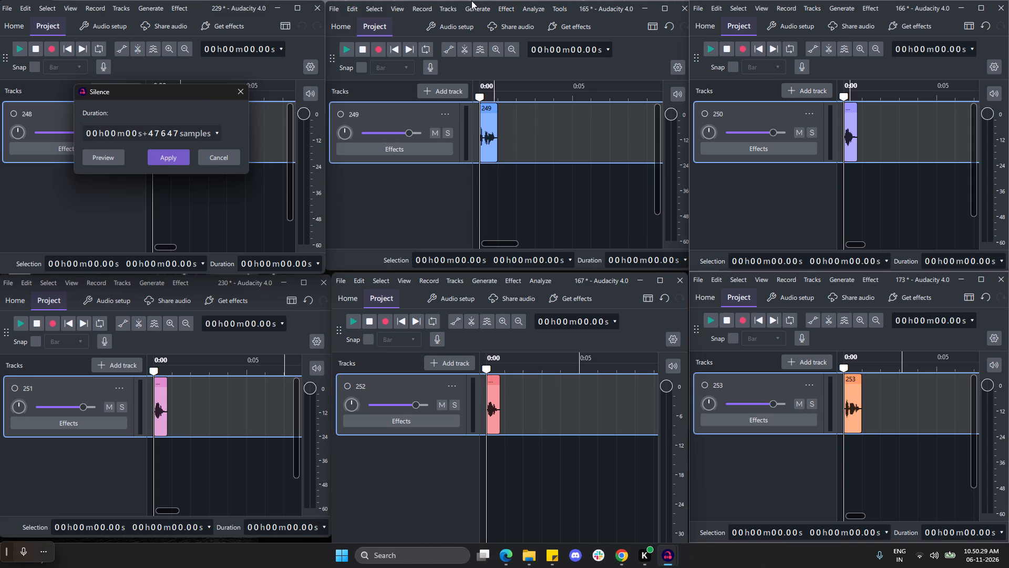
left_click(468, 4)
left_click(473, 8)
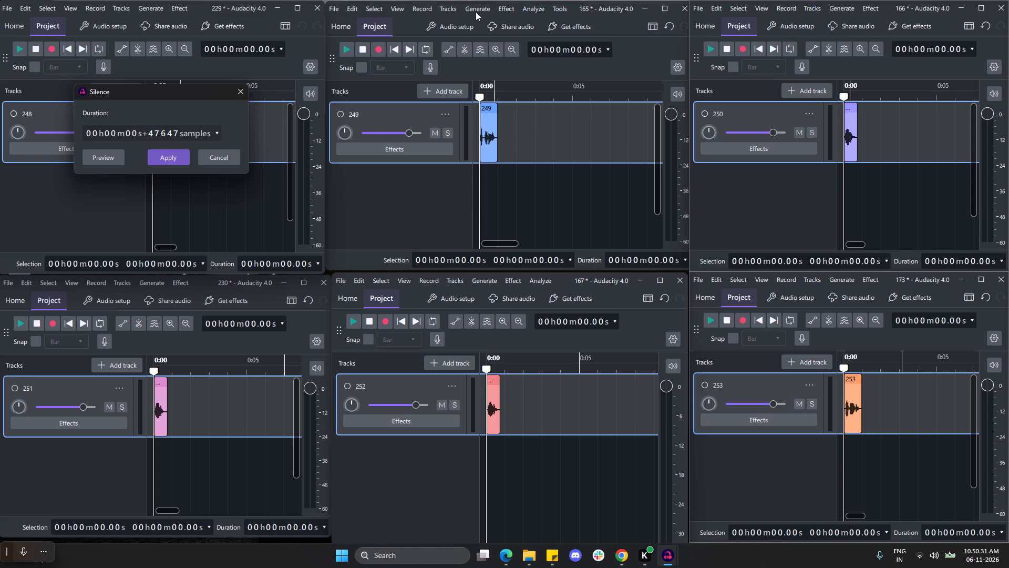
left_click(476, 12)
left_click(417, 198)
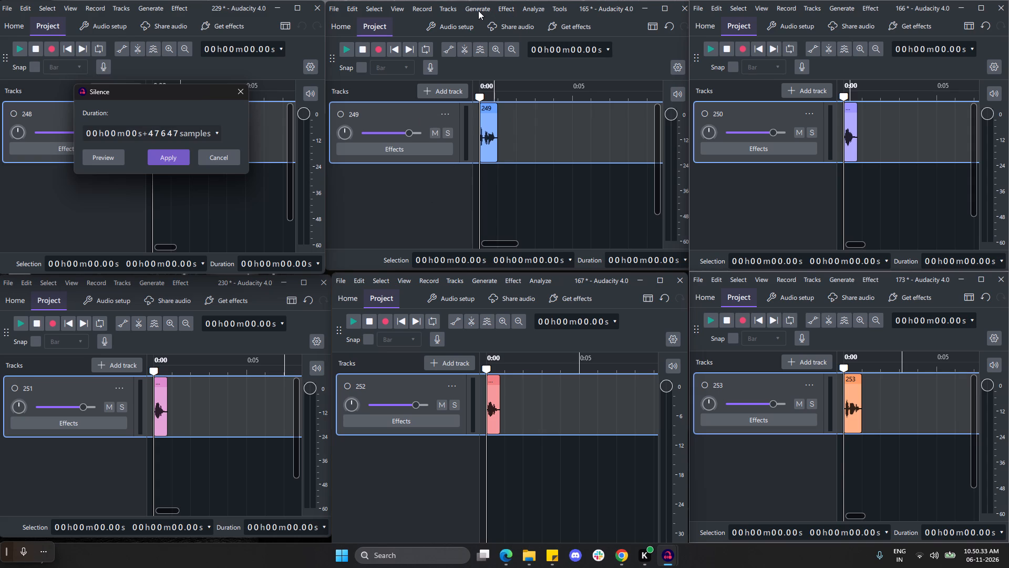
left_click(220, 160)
Insert 0.500 s of silence at the start of clip 249 in project 165.
left_click(477, 13)
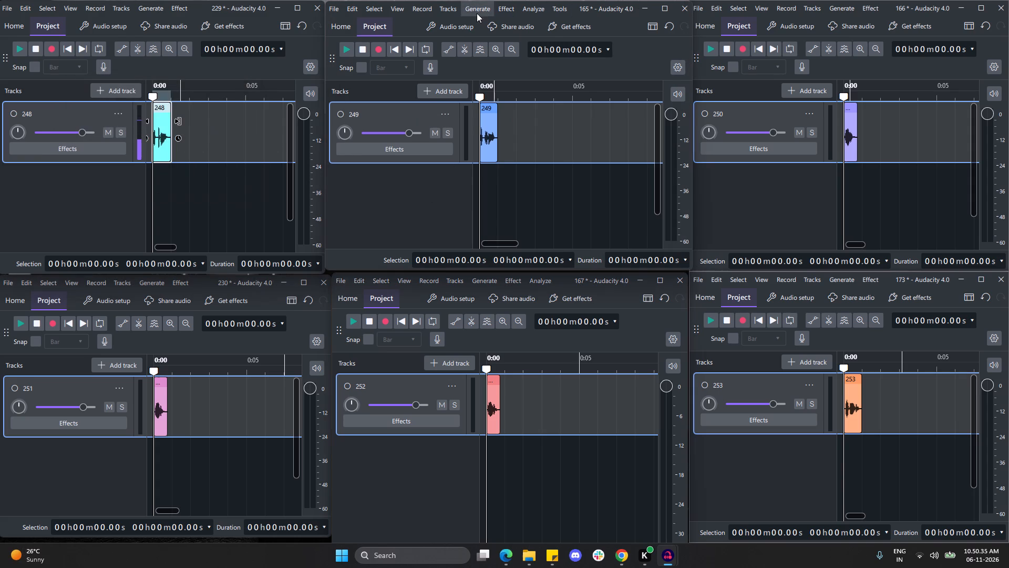
left_click(501, 94)
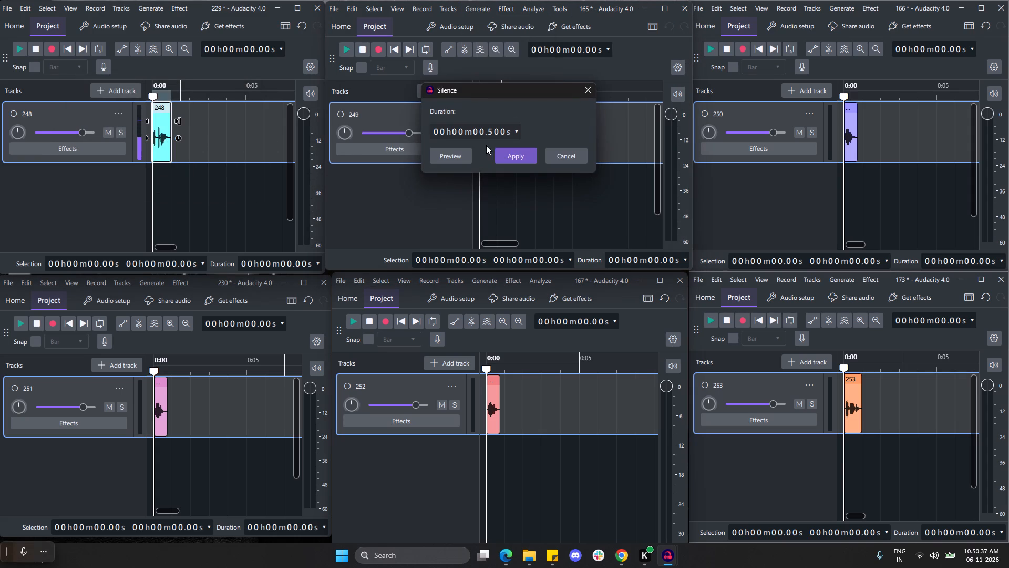
left_click(511, 158)
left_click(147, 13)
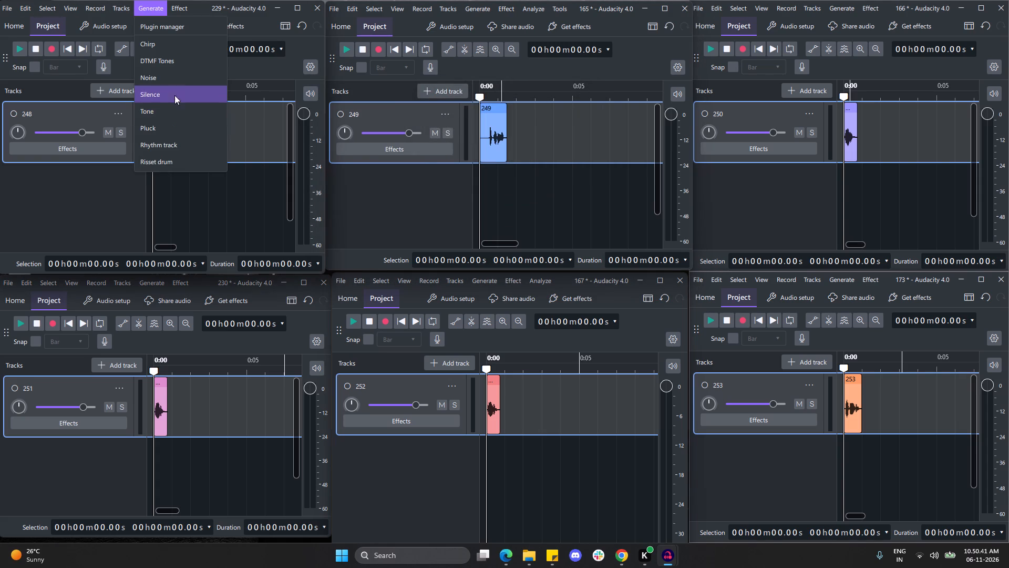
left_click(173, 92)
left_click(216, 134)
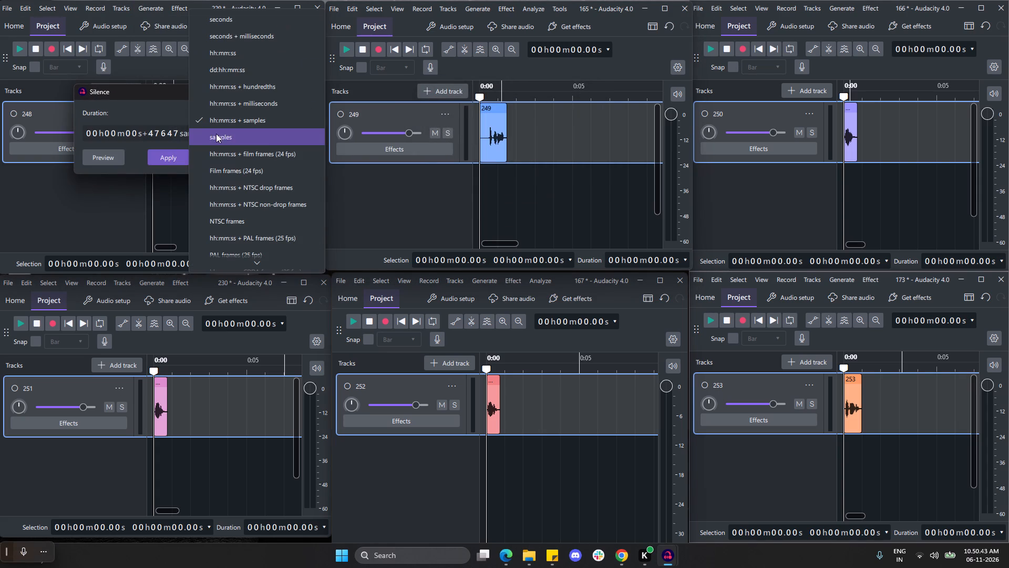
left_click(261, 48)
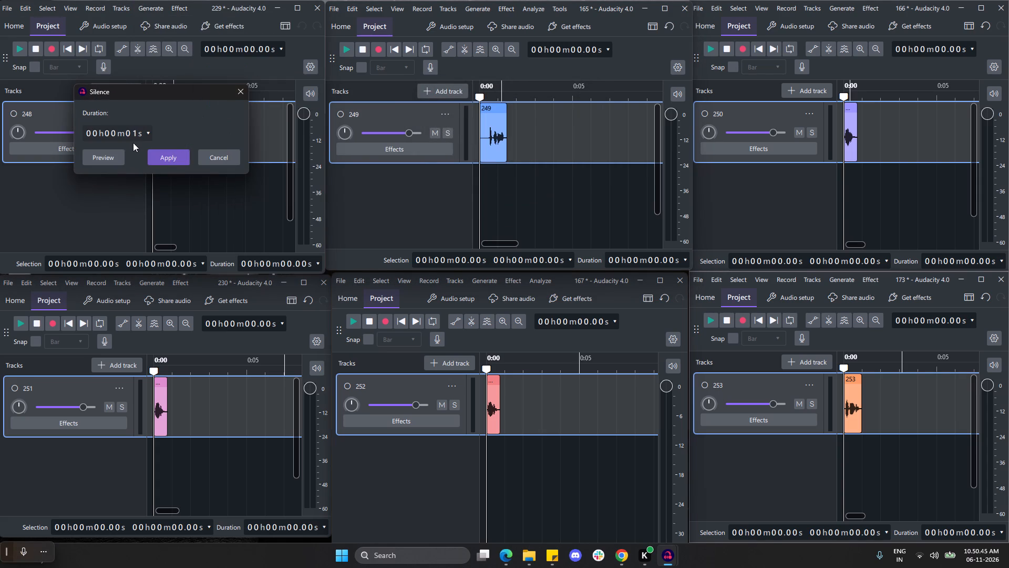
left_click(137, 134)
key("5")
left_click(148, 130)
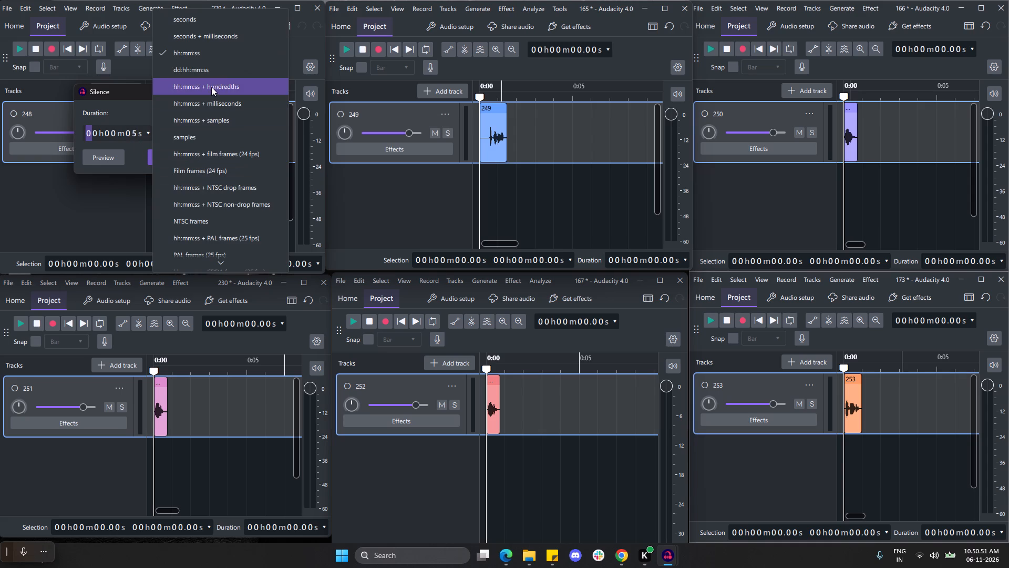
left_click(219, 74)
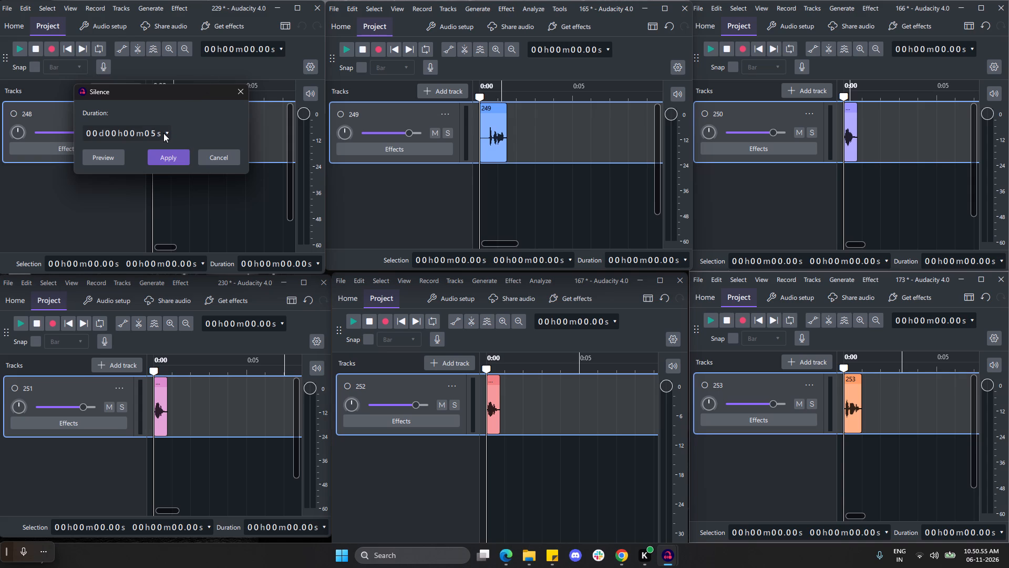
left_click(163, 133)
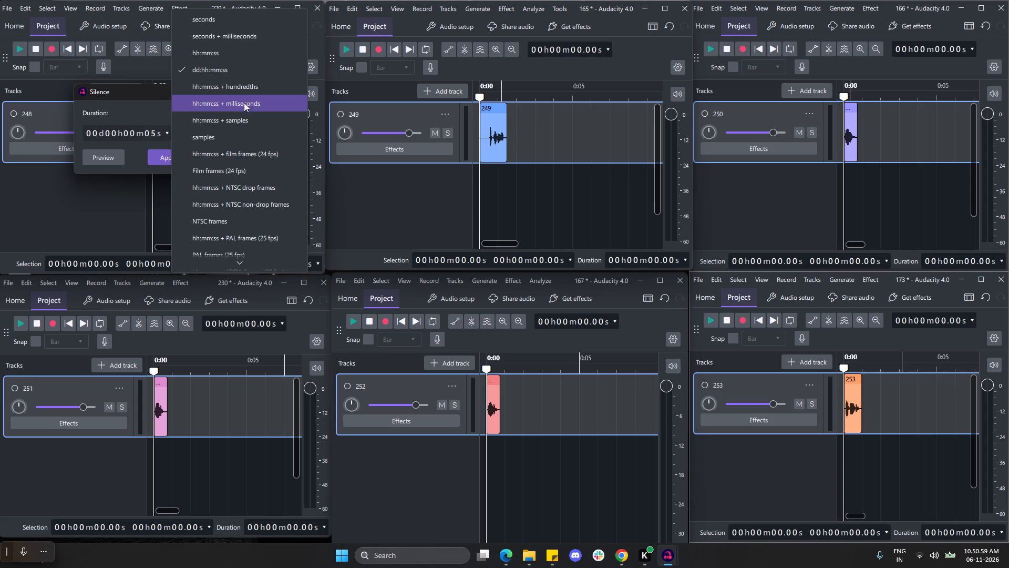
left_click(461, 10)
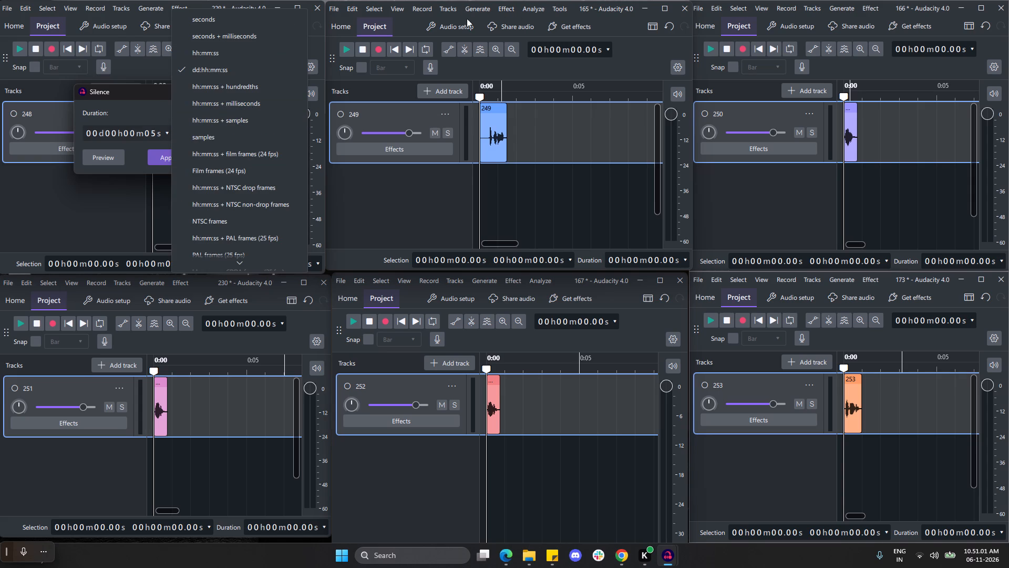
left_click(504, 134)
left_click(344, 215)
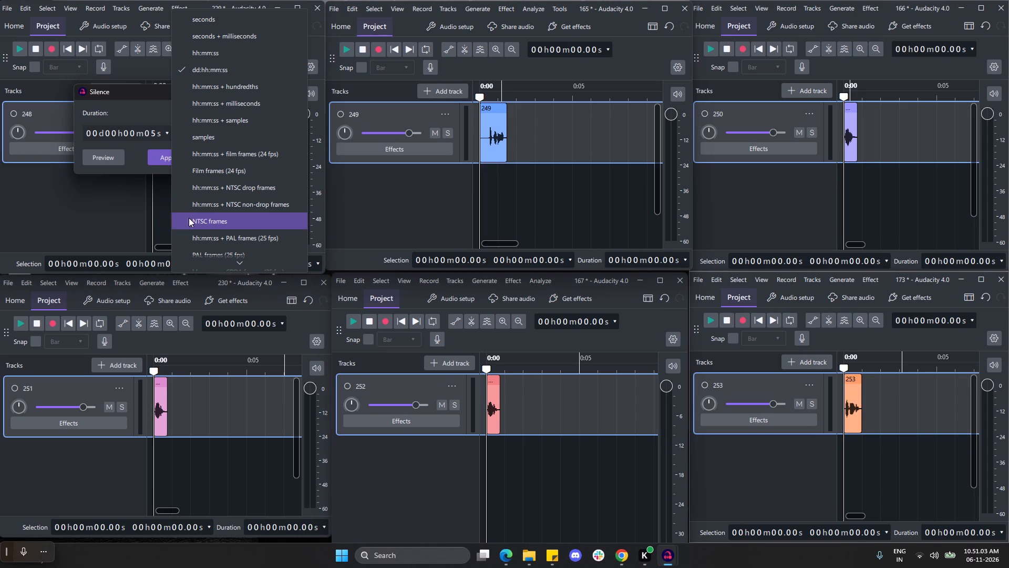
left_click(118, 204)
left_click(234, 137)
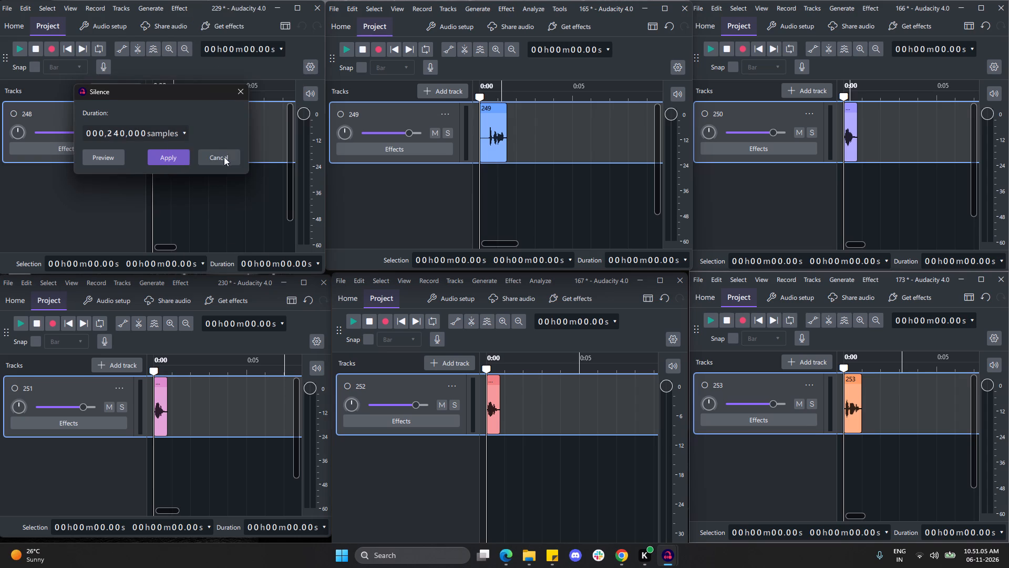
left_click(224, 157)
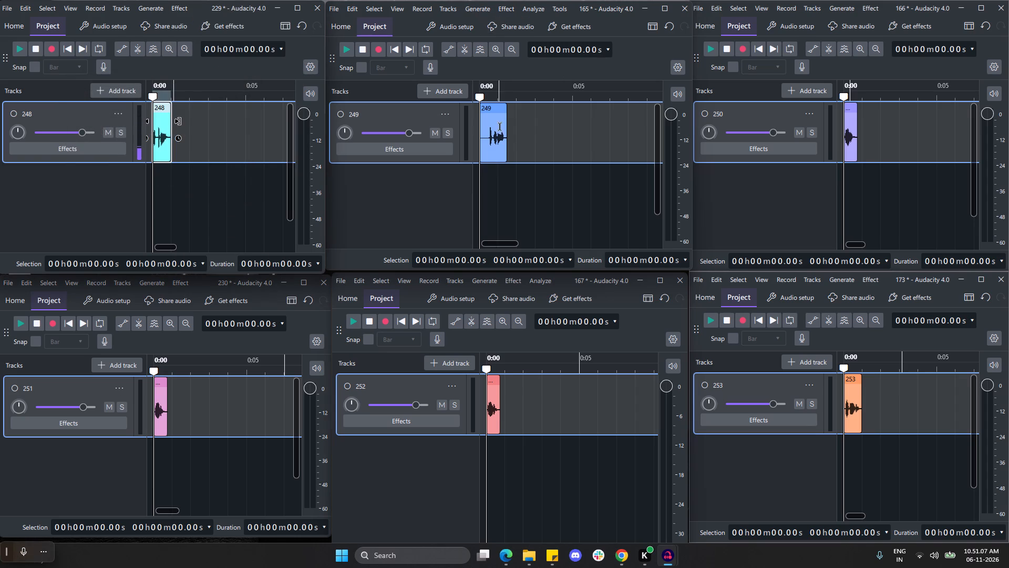
Insert 0.500 s of silence at the end of clip 249 in project 165.
left_click(506, 143)
left_click(477, 11)
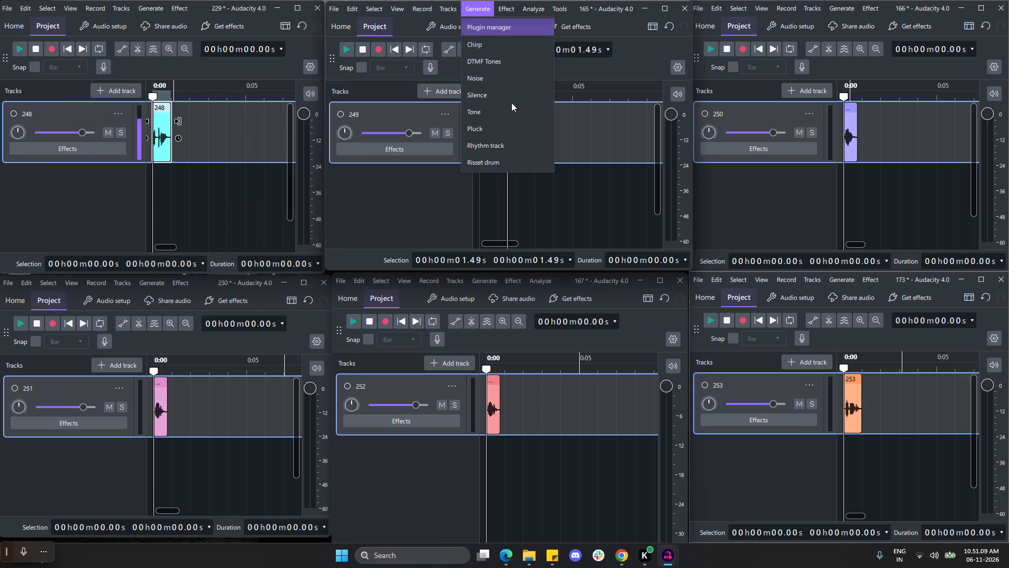
left_click(502, 95)
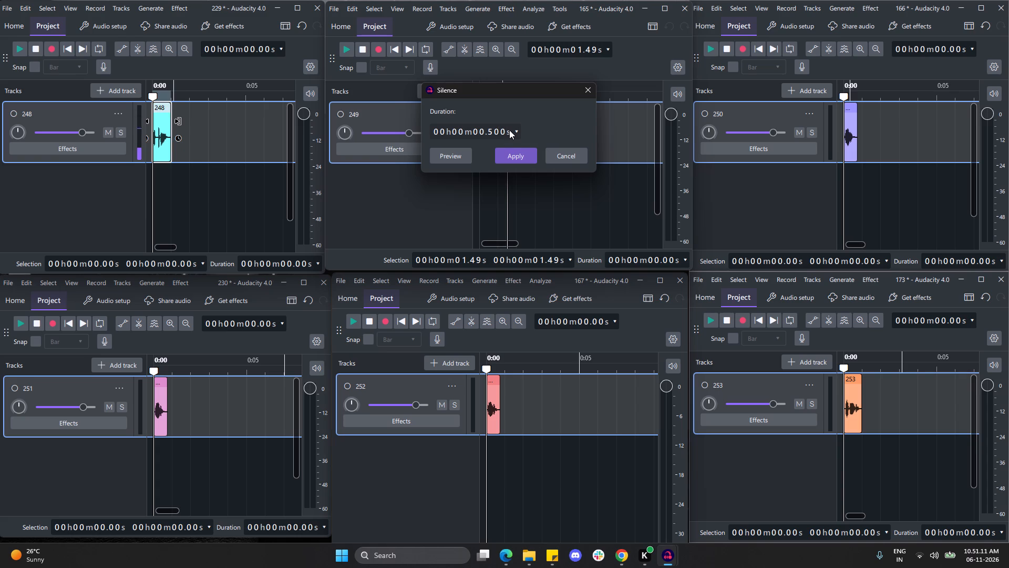
left_click(512, 130)
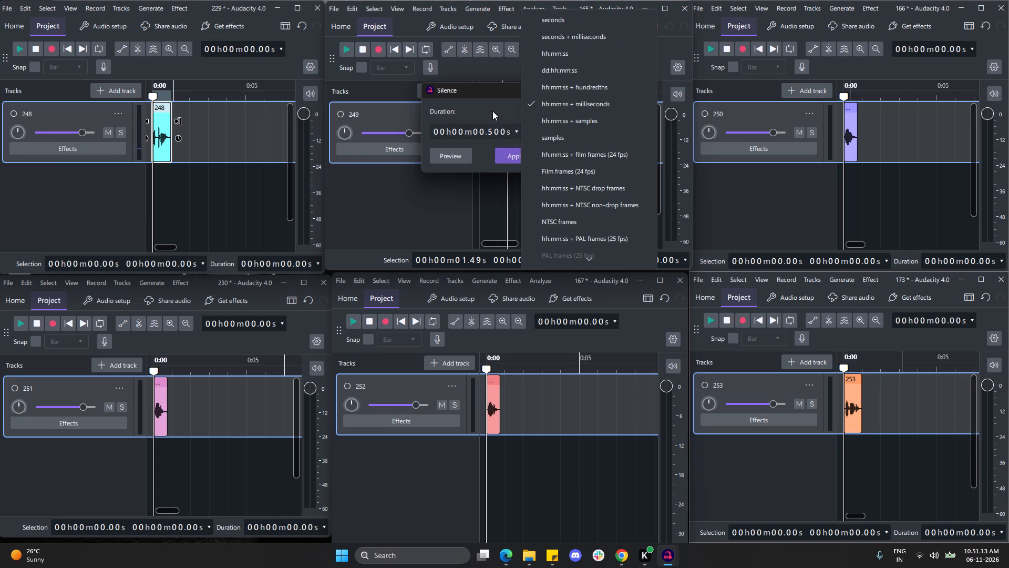
left_click(492, 109)
left_click(519, 158)
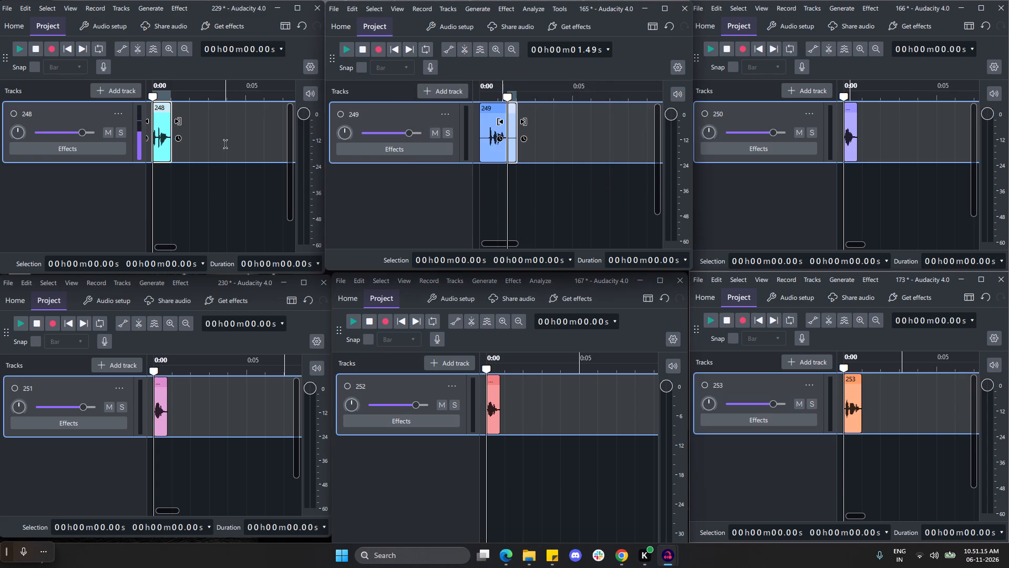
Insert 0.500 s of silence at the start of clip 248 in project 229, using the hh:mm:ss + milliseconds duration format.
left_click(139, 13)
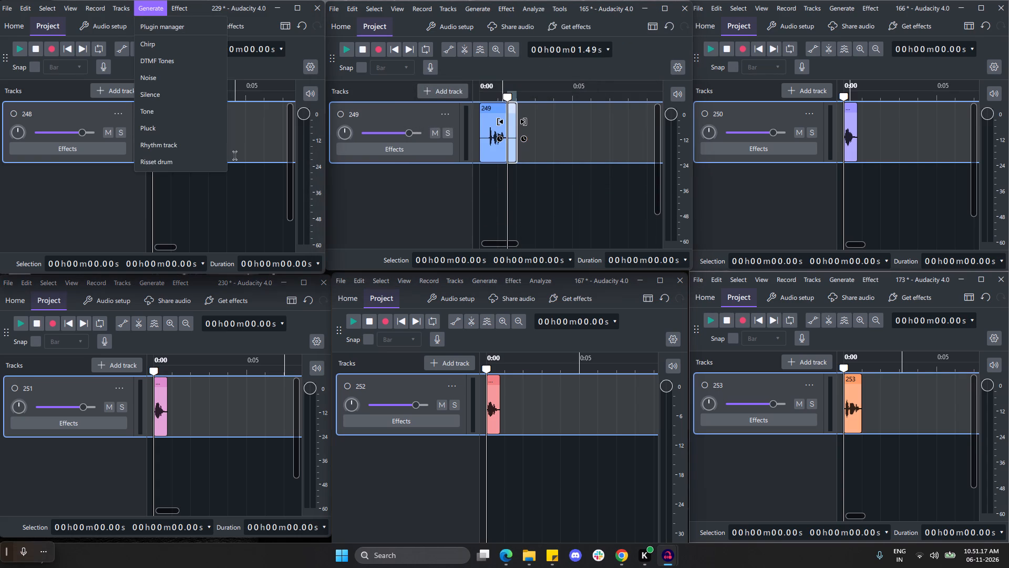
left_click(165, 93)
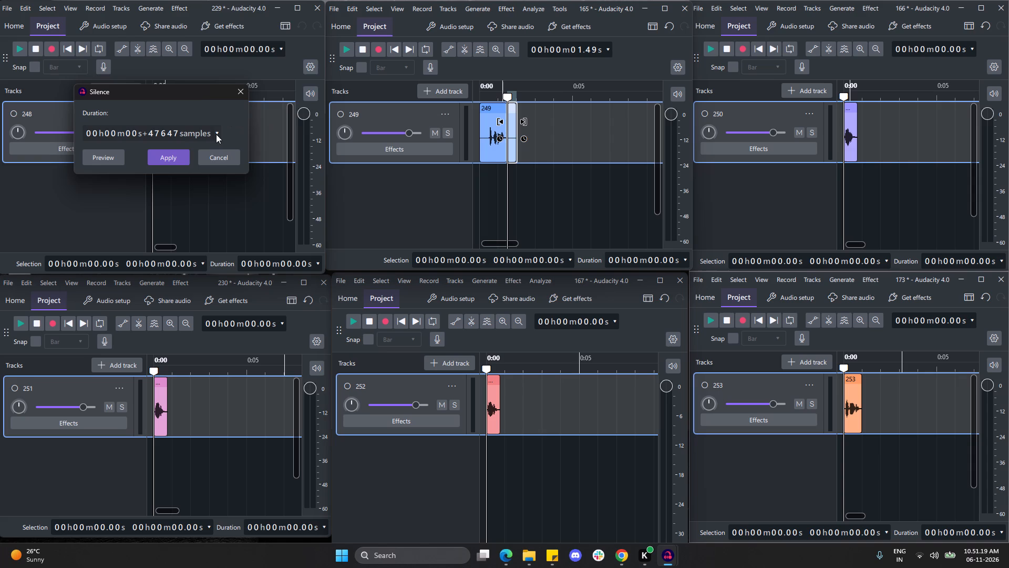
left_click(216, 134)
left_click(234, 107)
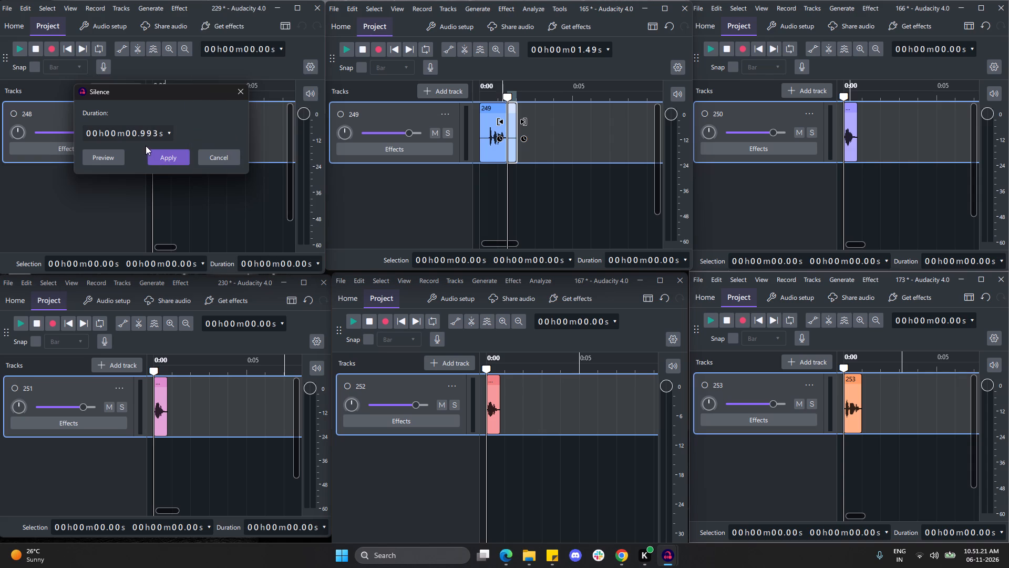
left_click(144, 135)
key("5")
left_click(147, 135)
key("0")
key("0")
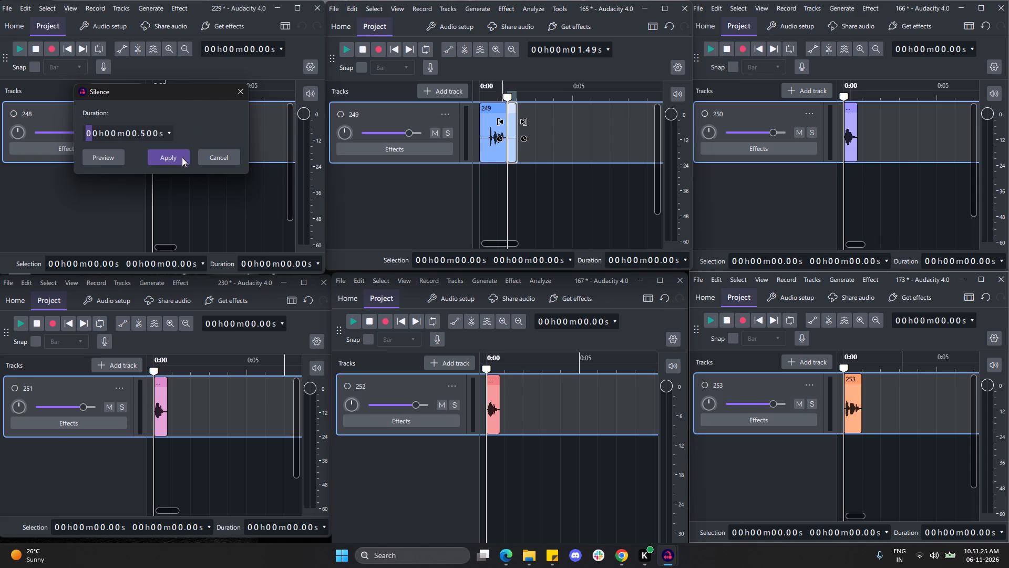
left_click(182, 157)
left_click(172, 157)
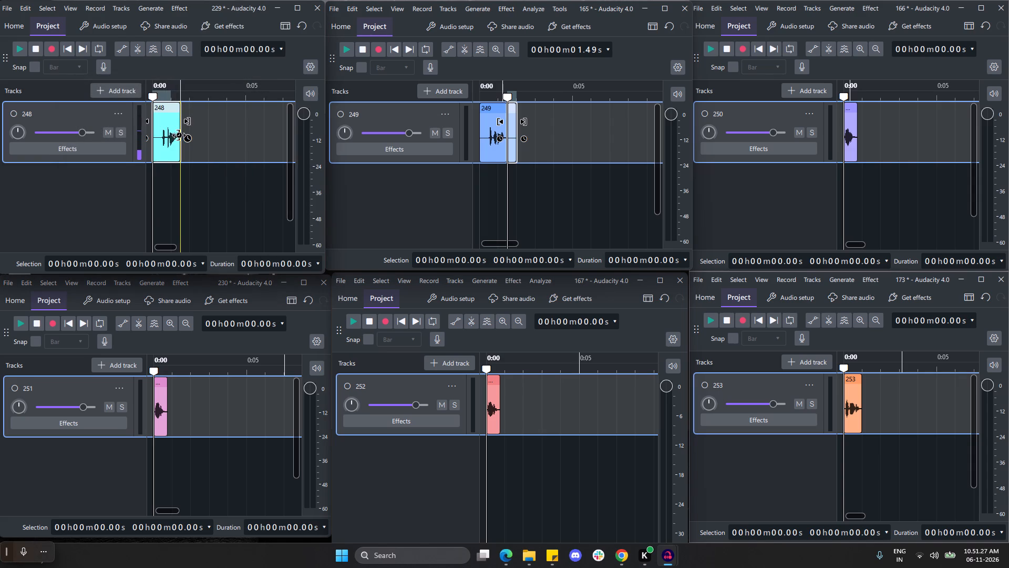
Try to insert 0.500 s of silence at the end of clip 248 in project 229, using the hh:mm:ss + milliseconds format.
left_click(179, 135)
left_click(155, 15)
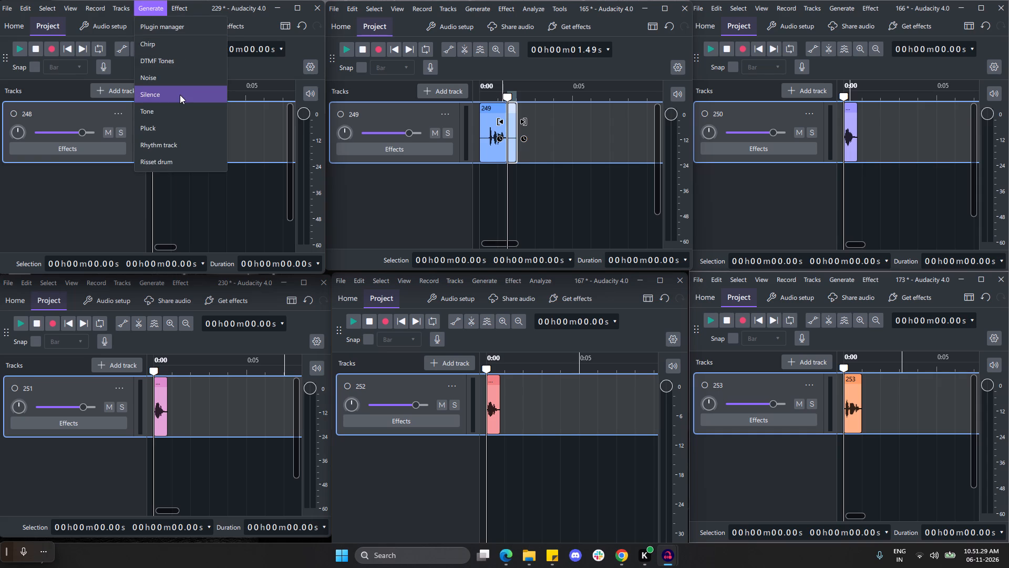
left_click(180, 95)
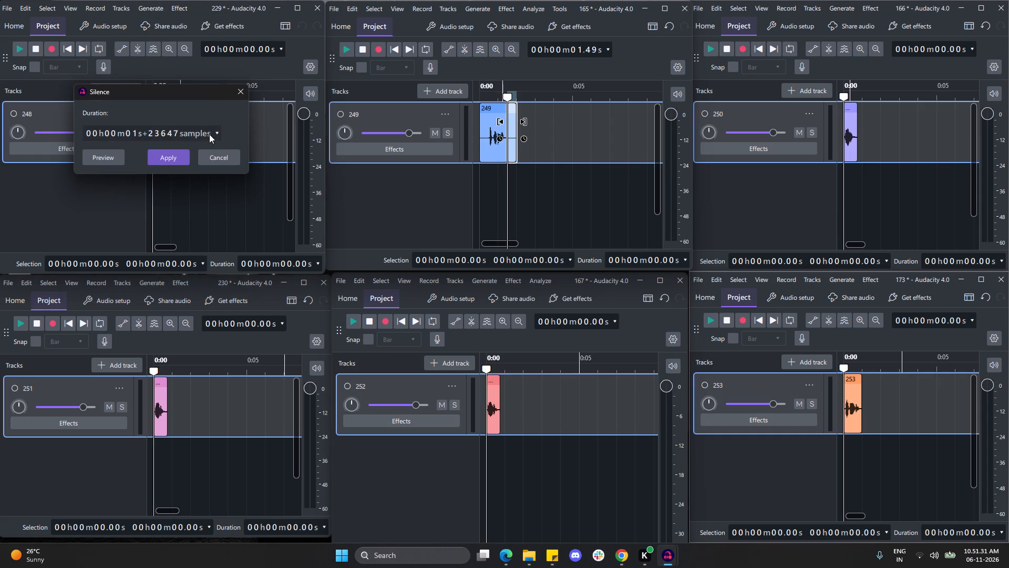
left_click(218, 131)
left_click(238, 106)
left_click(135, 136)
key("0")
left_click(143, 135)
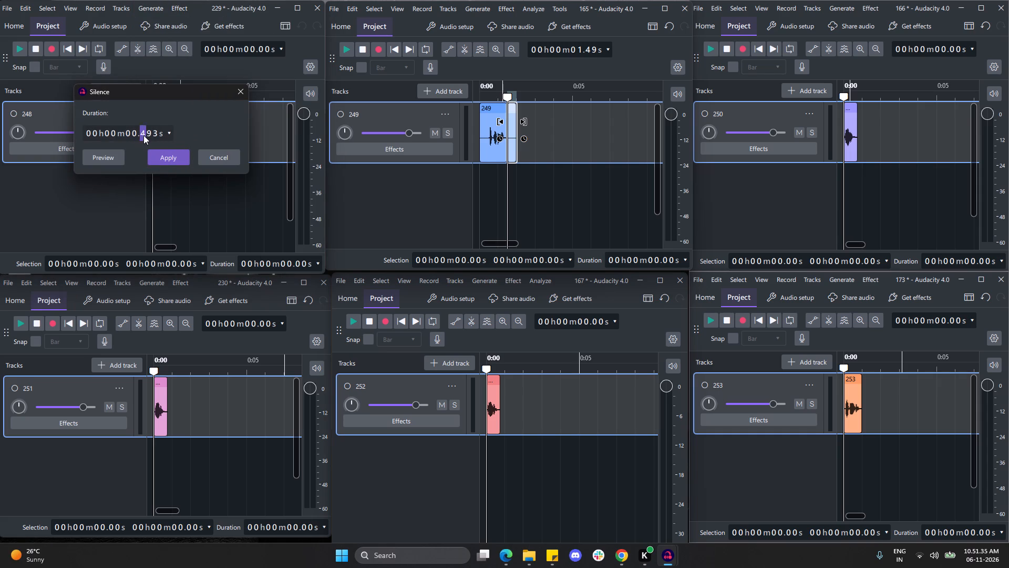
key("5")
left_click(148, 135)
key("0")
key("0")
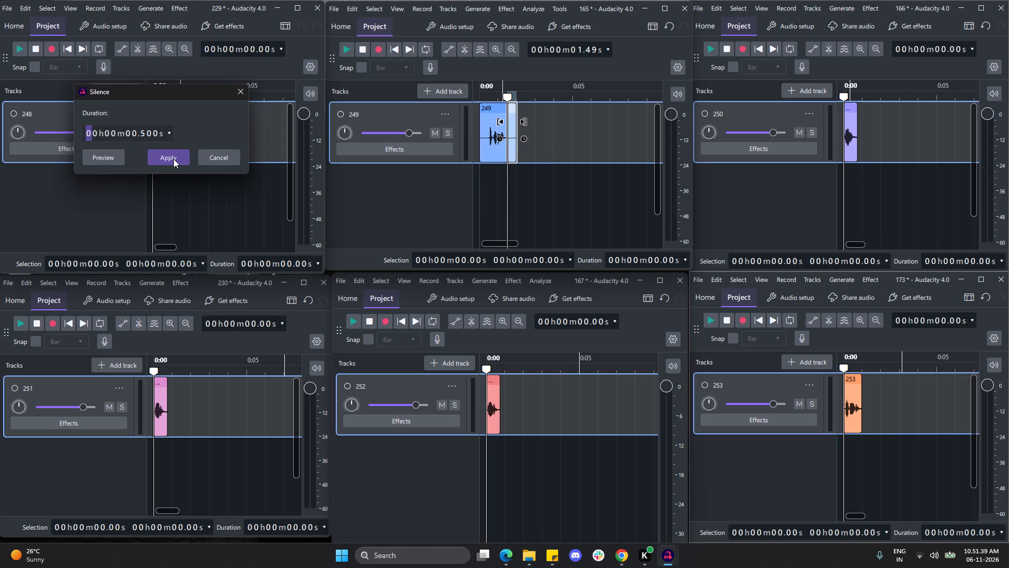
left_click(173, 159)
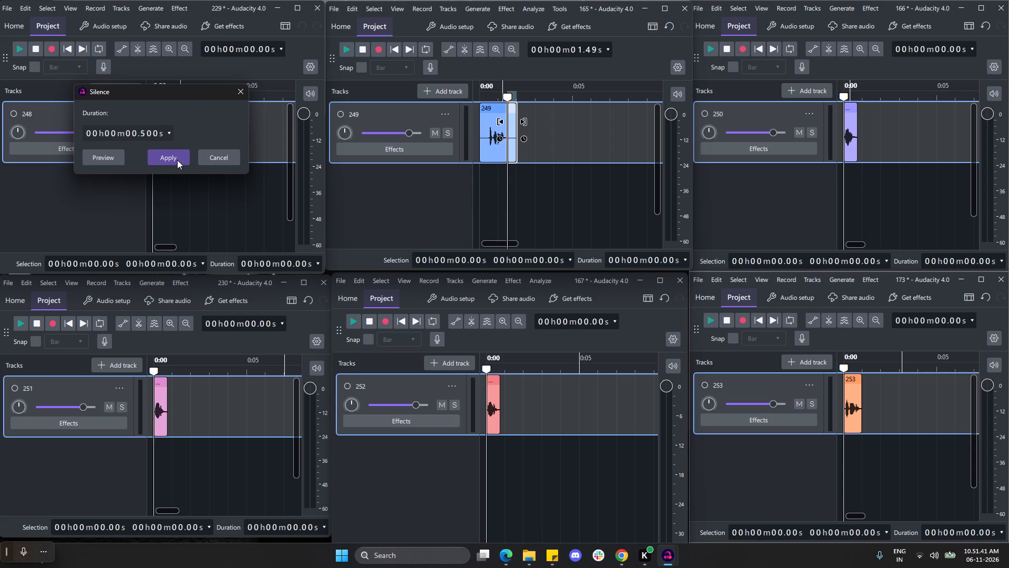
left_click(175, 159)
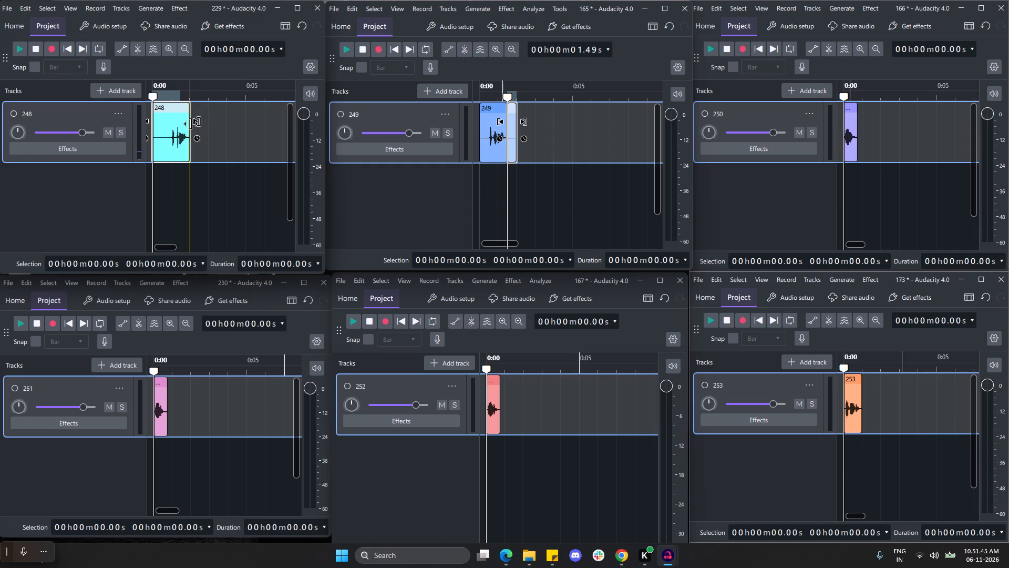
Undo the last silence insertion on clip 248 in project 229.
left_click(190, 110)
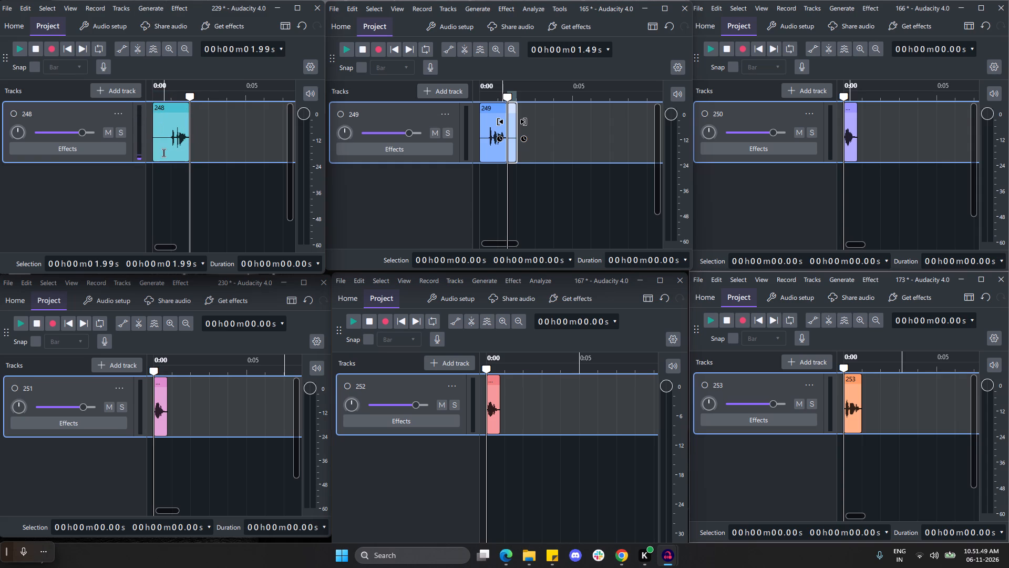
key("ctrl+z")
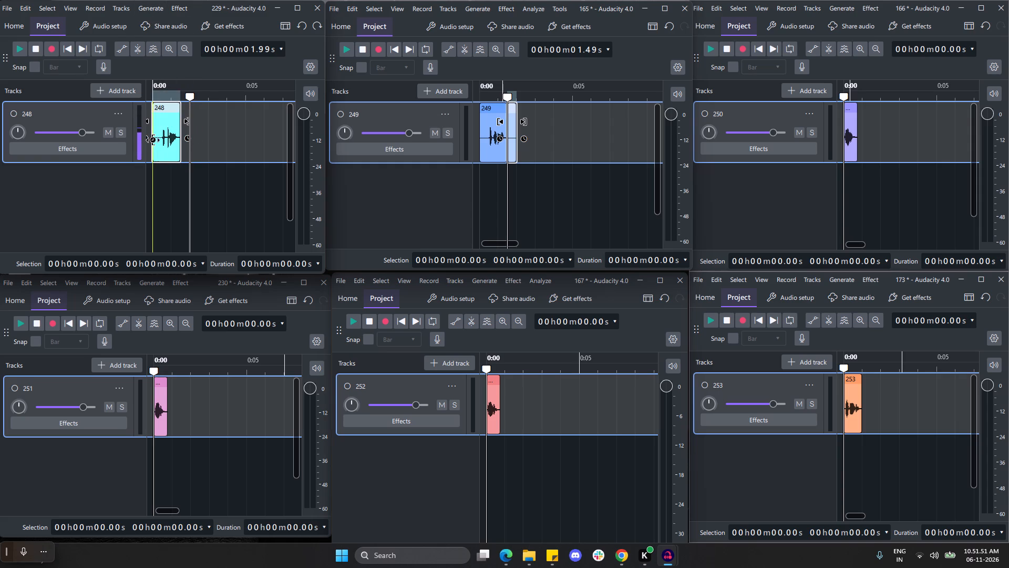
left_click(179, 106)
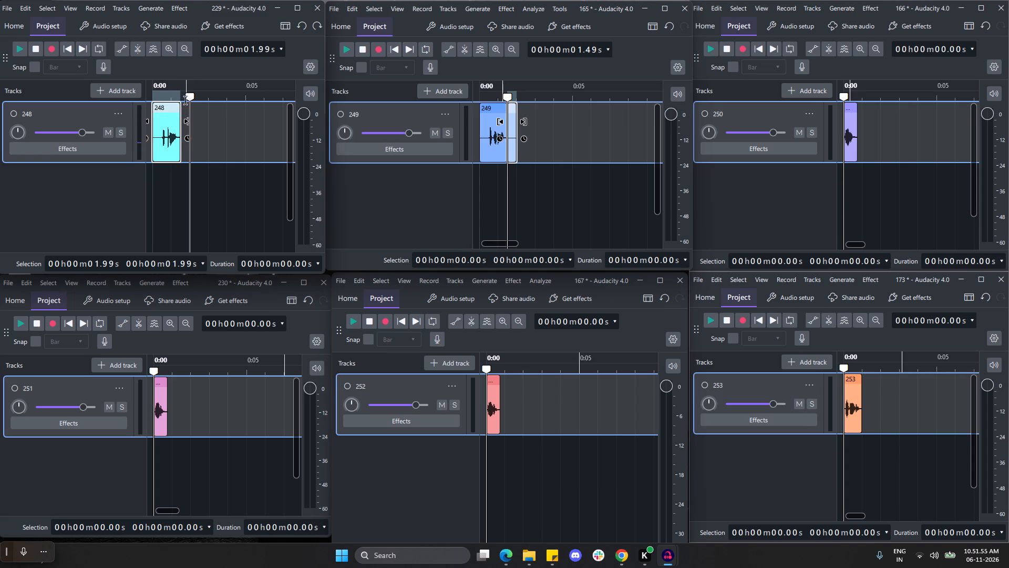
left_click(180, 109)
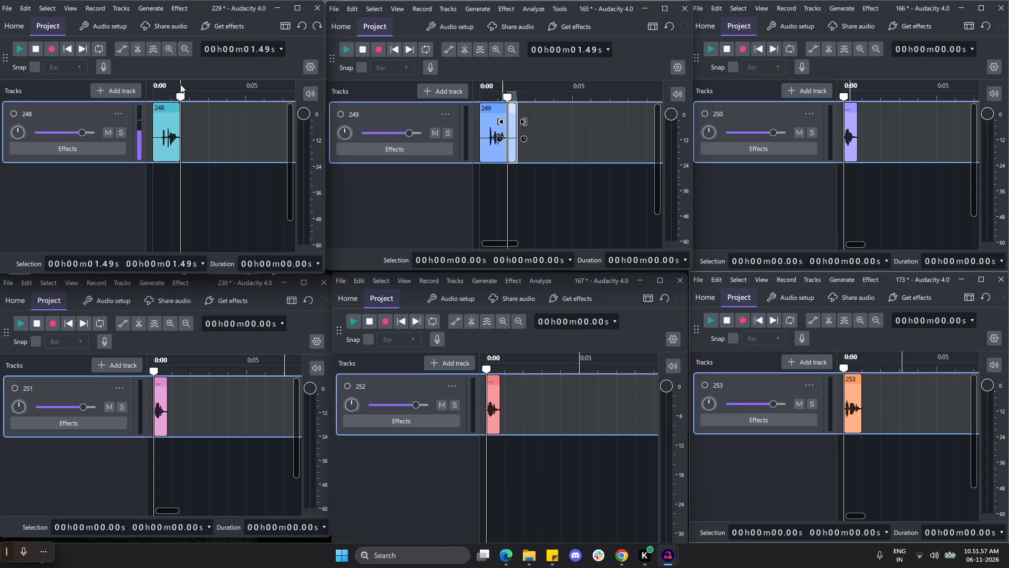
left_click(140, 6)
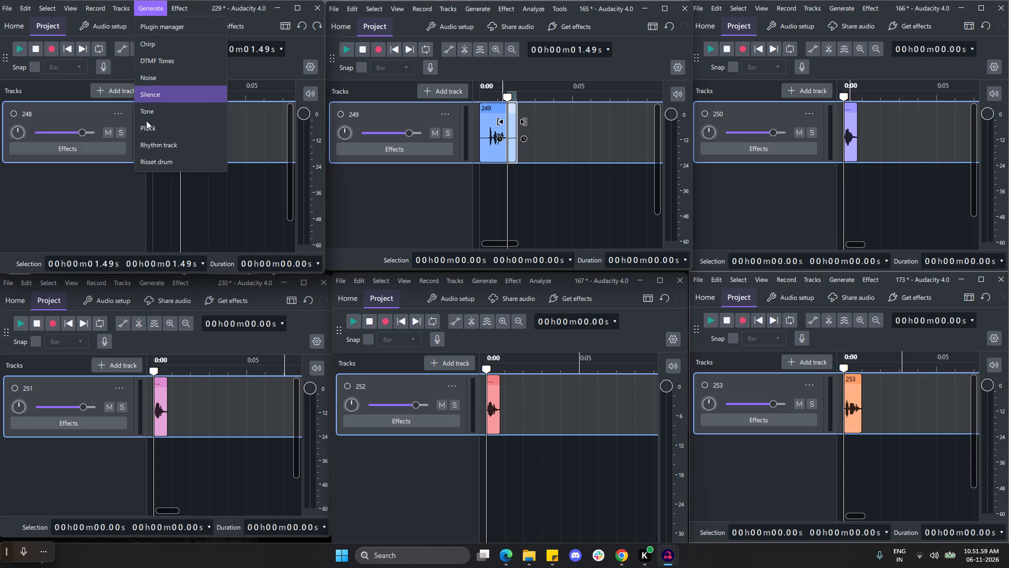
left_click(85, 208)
Undo the remaining edits in project 229 back through the import of clip 248.
key("ctrl+z")
key("ctrl+z")
key("ctrl+z")
key("ctrl+z")
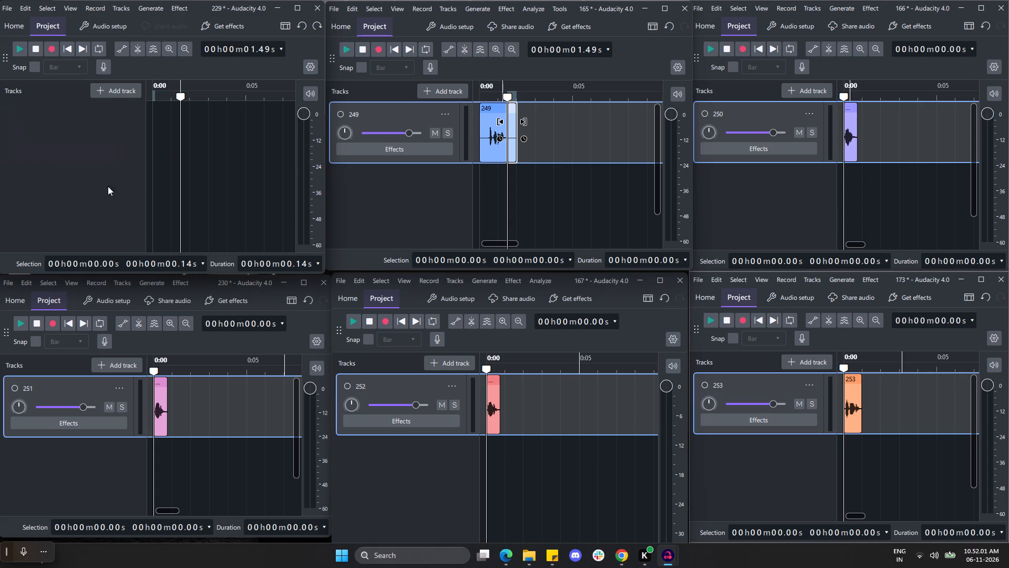
Redo the undone import of clip 248 in project 229.
key("ctrl+y")
key("ctrl+y")
key("ctrl+y")
key("ctrl+y")
key("ctrl+y")
key("ctrl+y")
key("ctrl+y")
left_click(317, 27)
Insert 0.500 s of silence at the start of clip 248 in project 229, using the hh:mm:ss + milliseconds duration format.
left_click(151, 131)
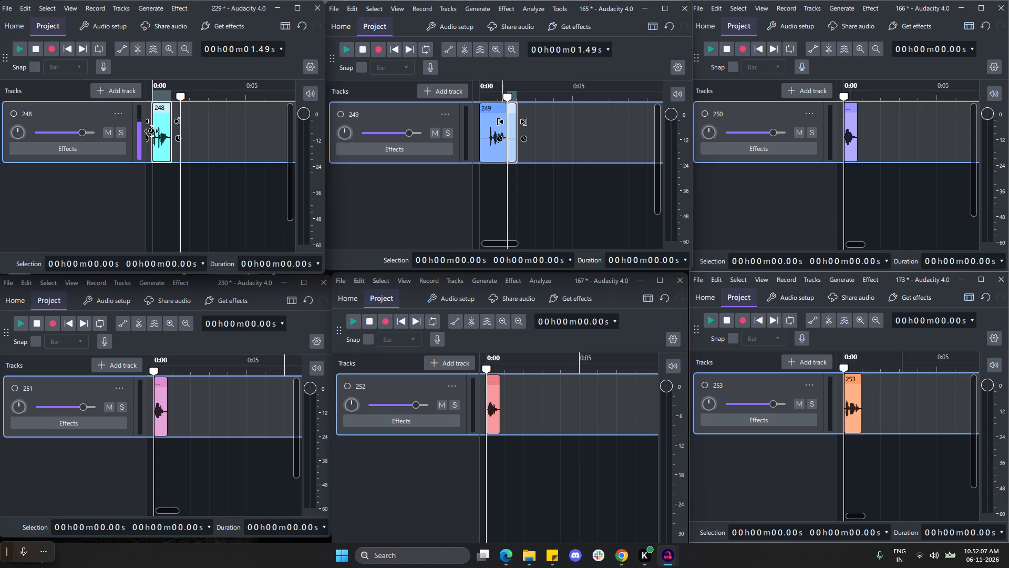
left_click(151, 95)
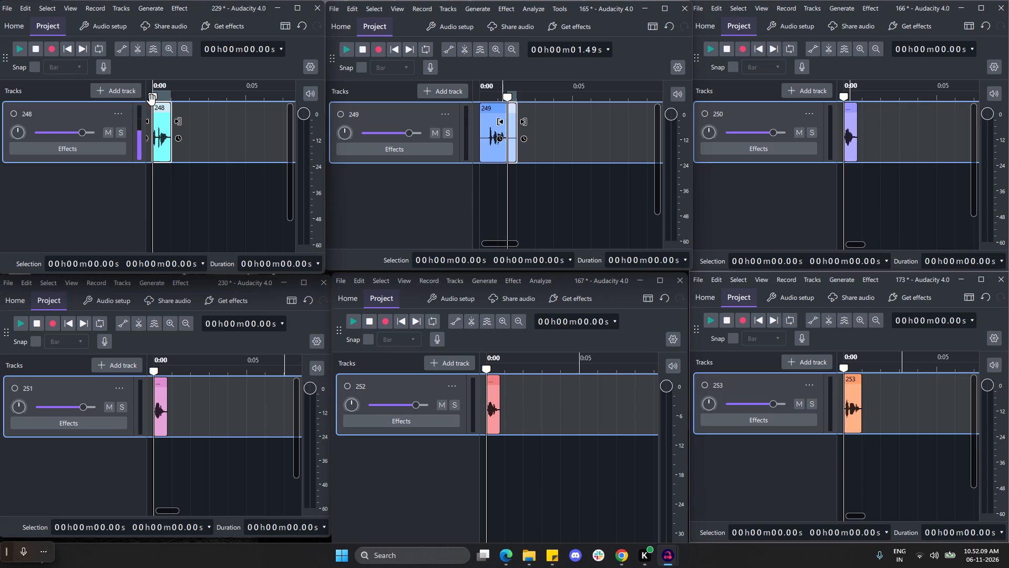
left_click_drag(151, 100, 145, 100)
left_click(147, 9)
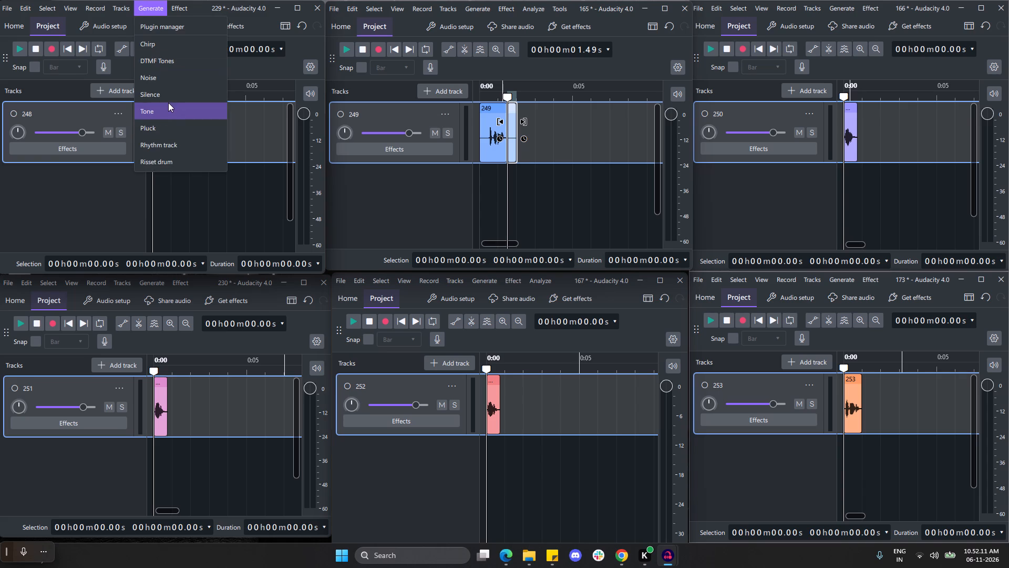
left_click(168, 86)
left_click(214, 133)
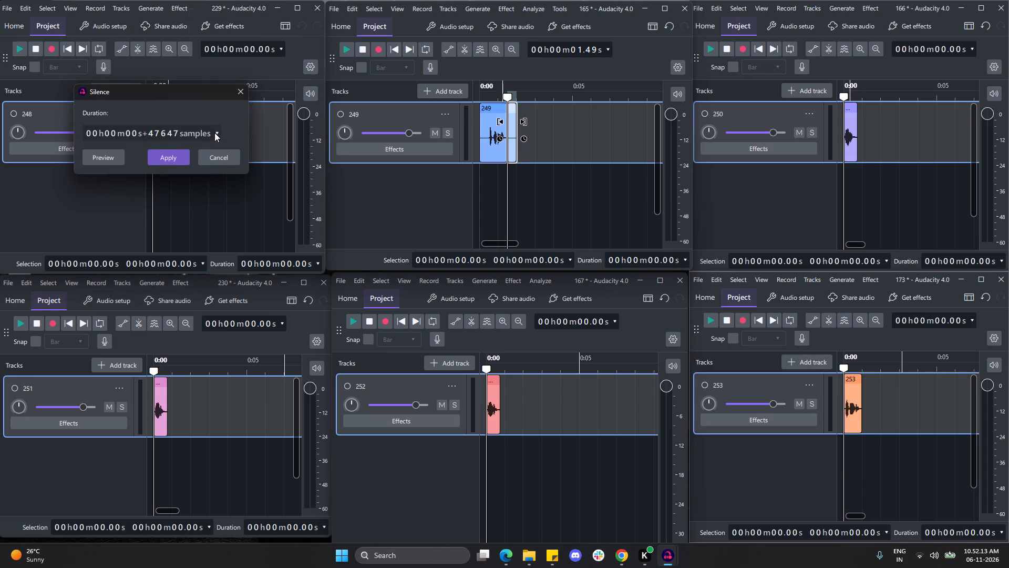
left_click(228, 102)
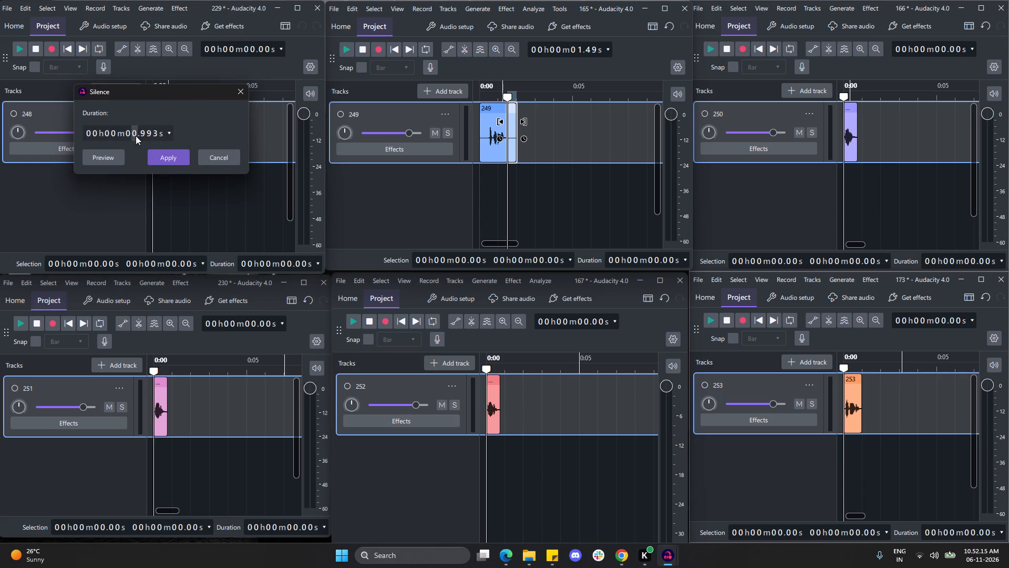
left_click(142, 137)
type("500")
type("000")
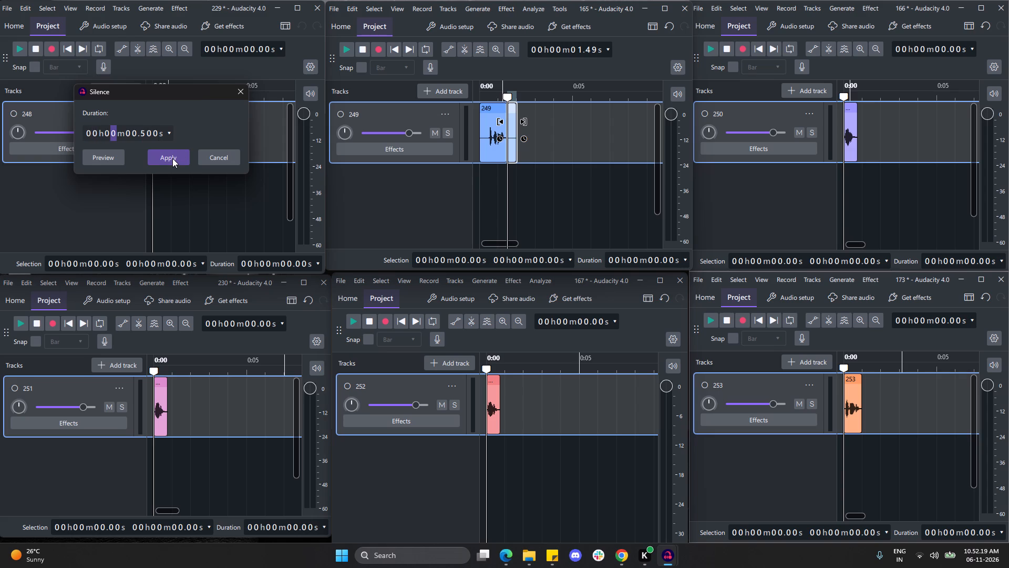
left_click(172, 158)
left_click(169, 155)
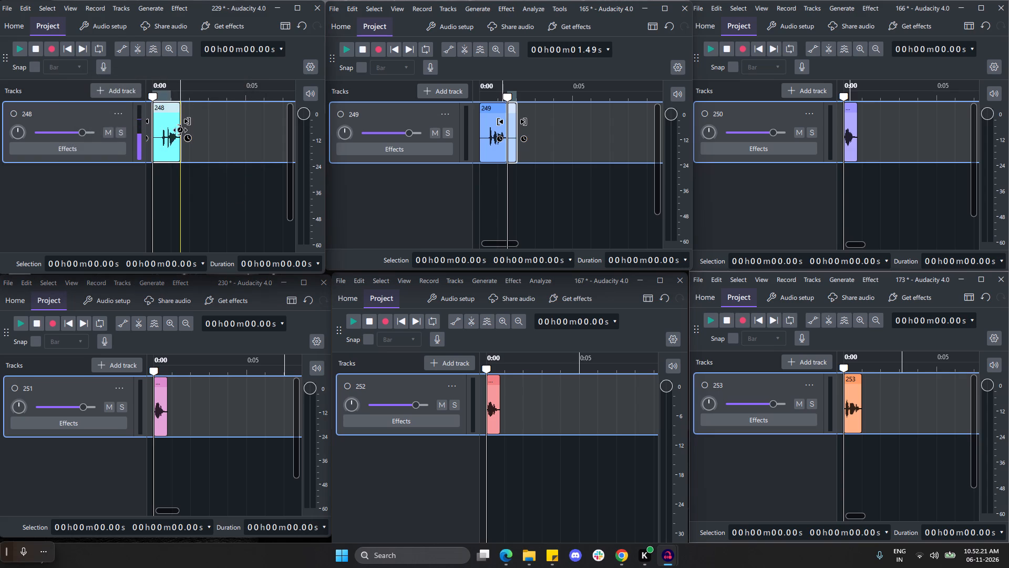
Insert 0.500 s of silence at the end of clip 248 in project 229.
left_click(180, 130)
left_click(181, 104)
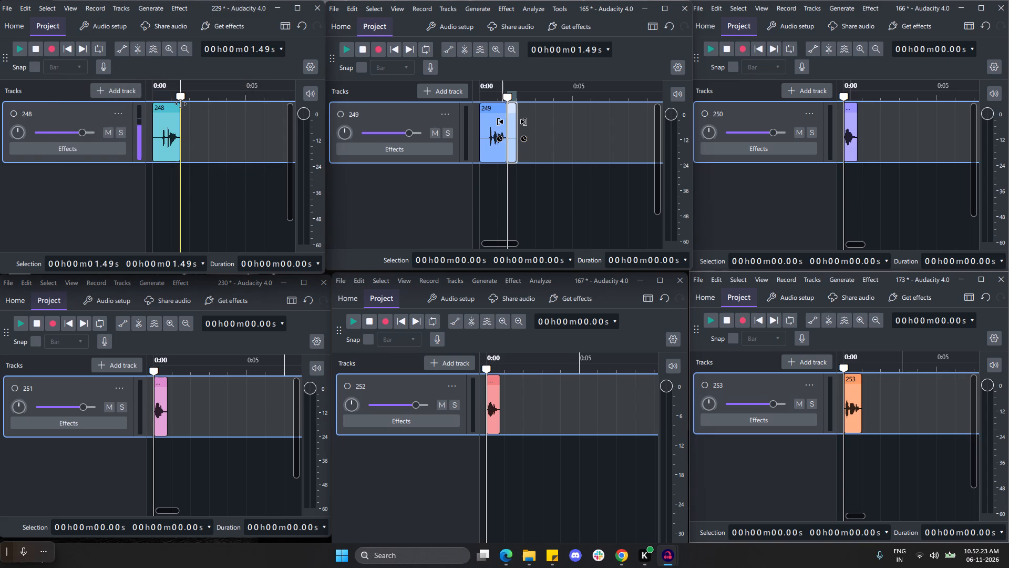
left_click(149, 7)
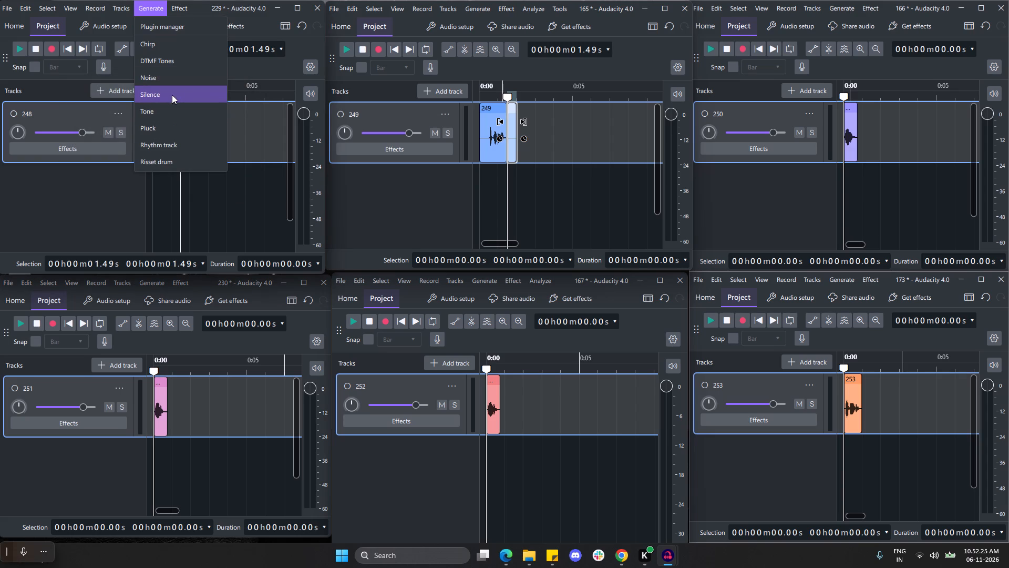
left_click(172, 94)
left_click(170, 157)
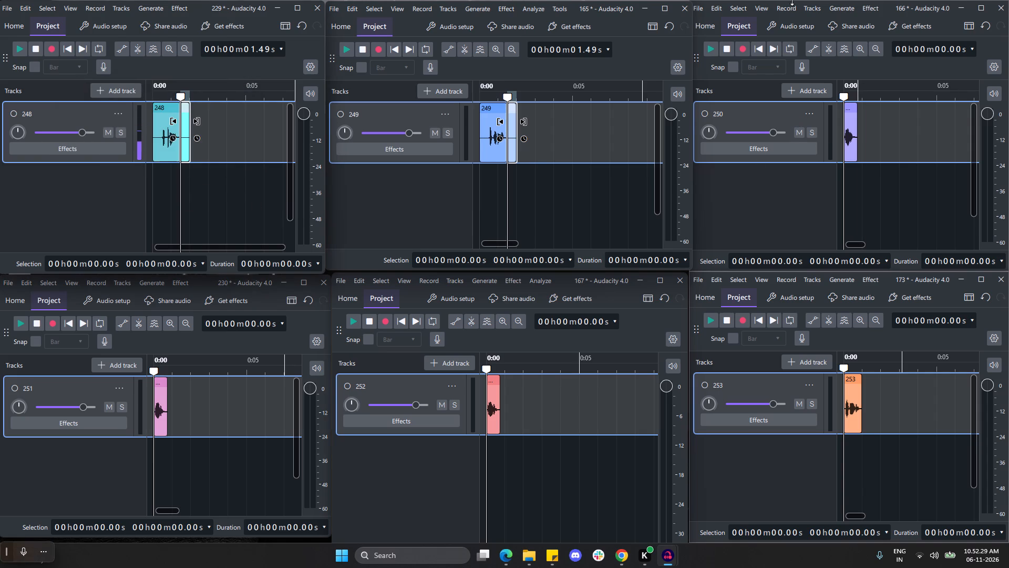
Pad clip 250 in project 166 with 0.500 s of silence at both its start and its end.
left_click(837, 14)
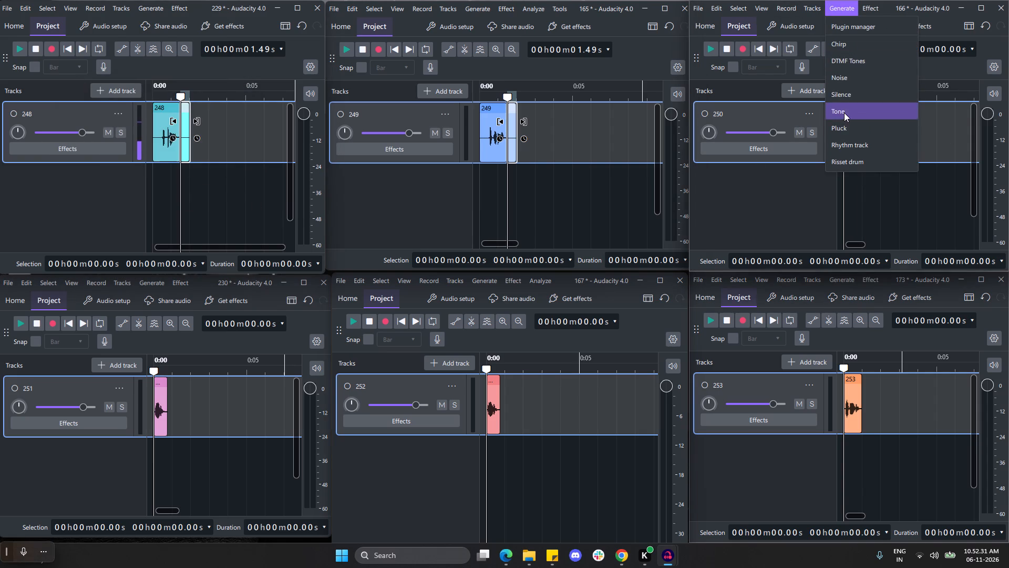
left_click(844, 98)
left_click(856, 155)
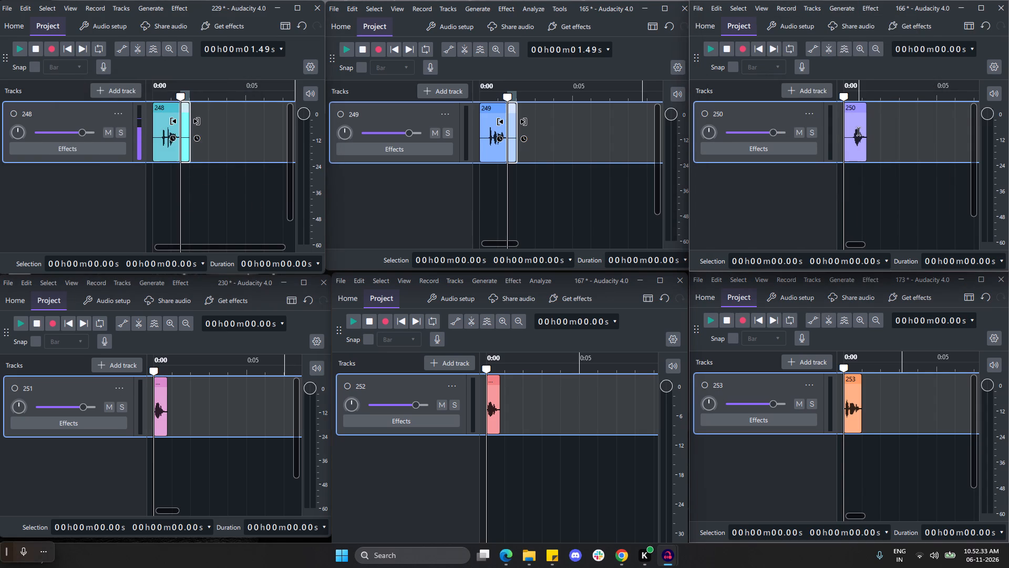
left_click(867, 134)
left_click(835, 12)
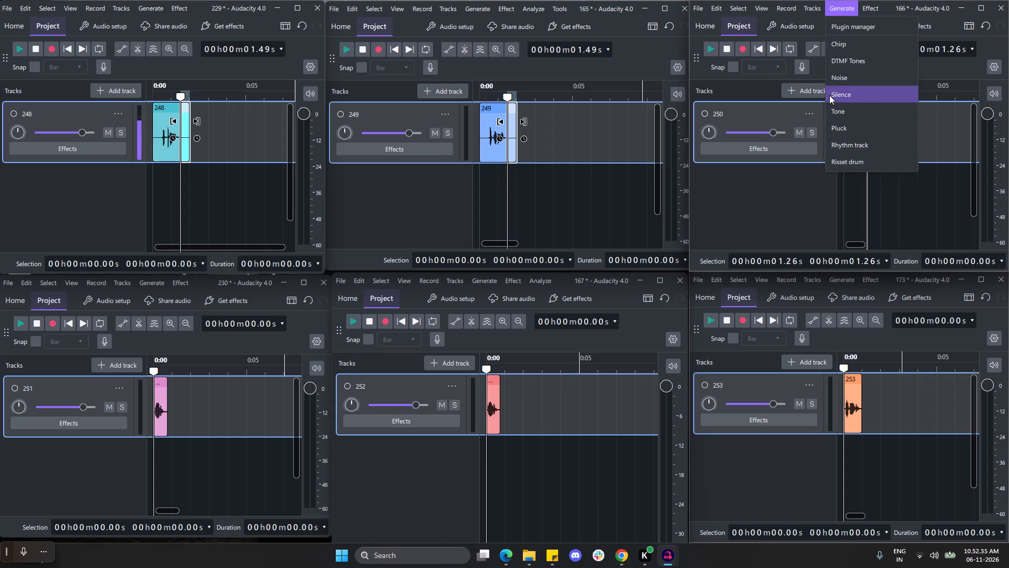
left_click(831, 95)
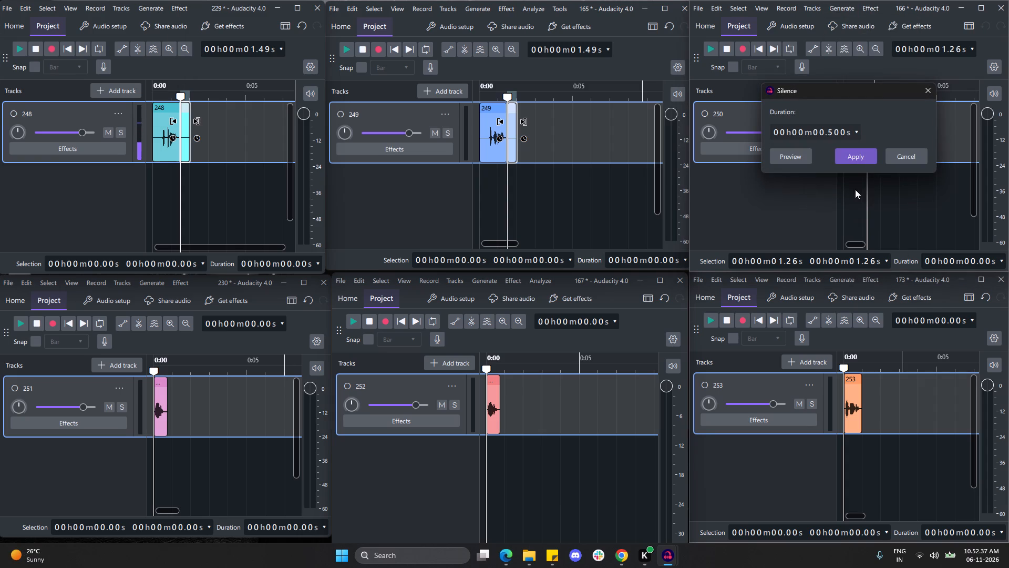
left_click(857, 161)
Pad clip 253 in project 173 with 0.500 s of silence at both its start and its end.
left_click(831, 281)
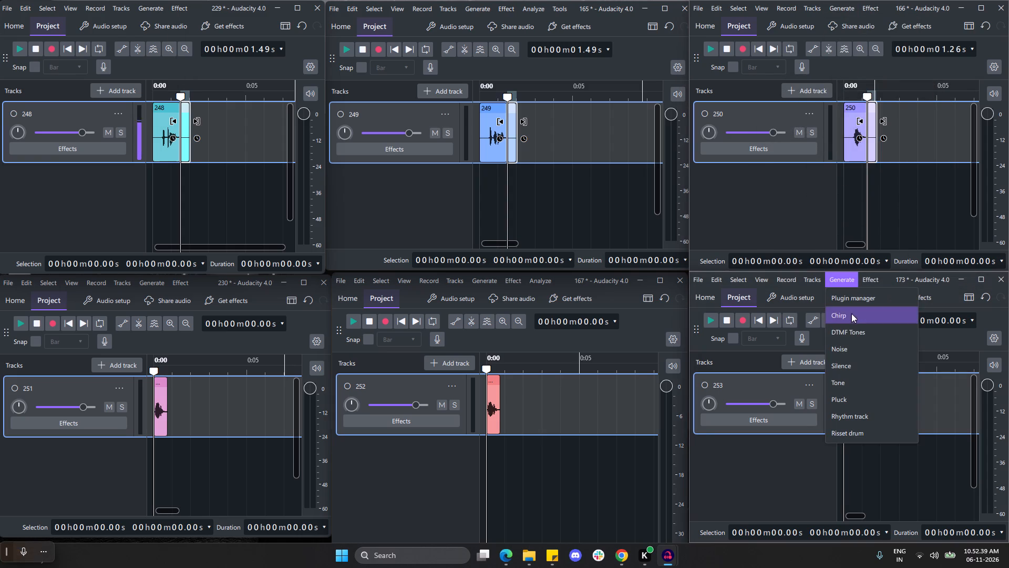
left_click(851, 368)
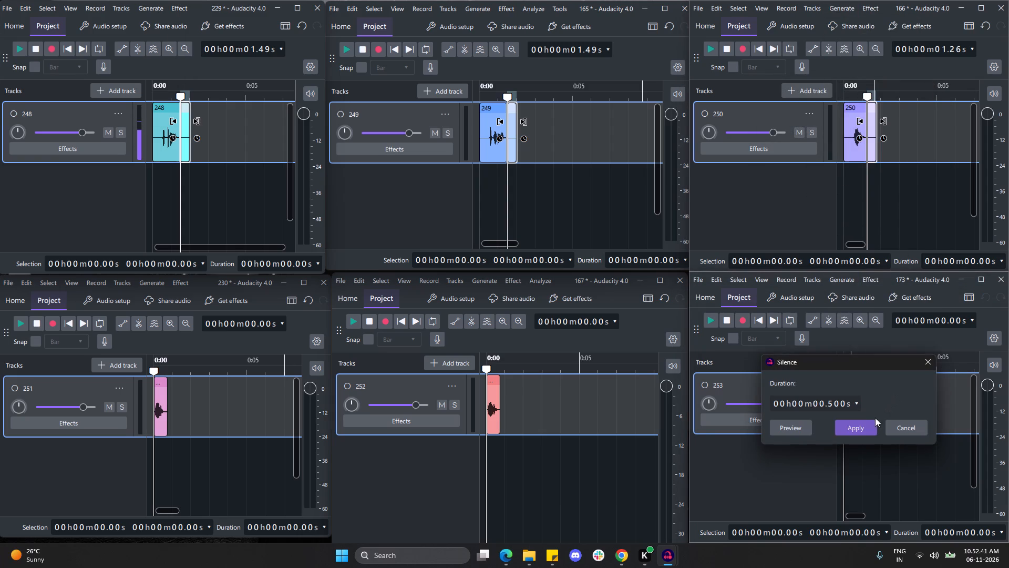
left_click(862, 427)
left_click(871, 408)
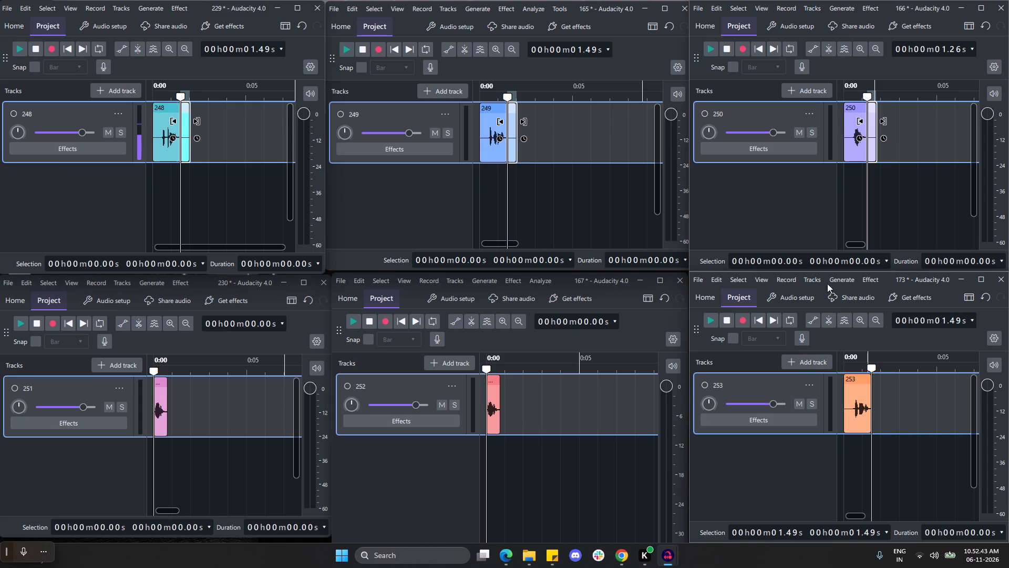
left_click(827, 283)
left_click(856, 364)
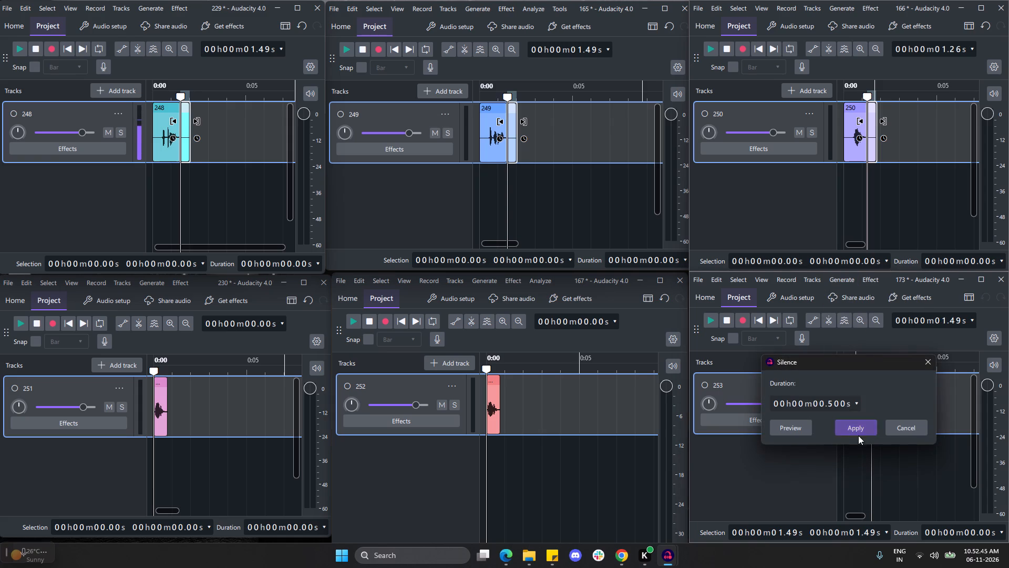
left_click(851, 422)
Pad clip 252 in project 167 with 0.500 s of silence at both its start and its end.
left_click(469, 282)
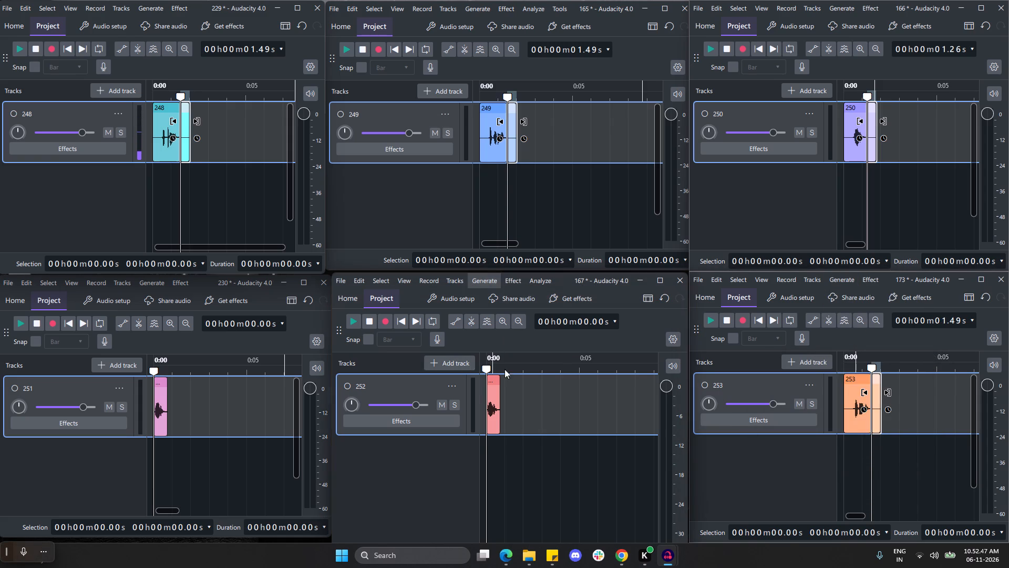
left_click(516, 369)
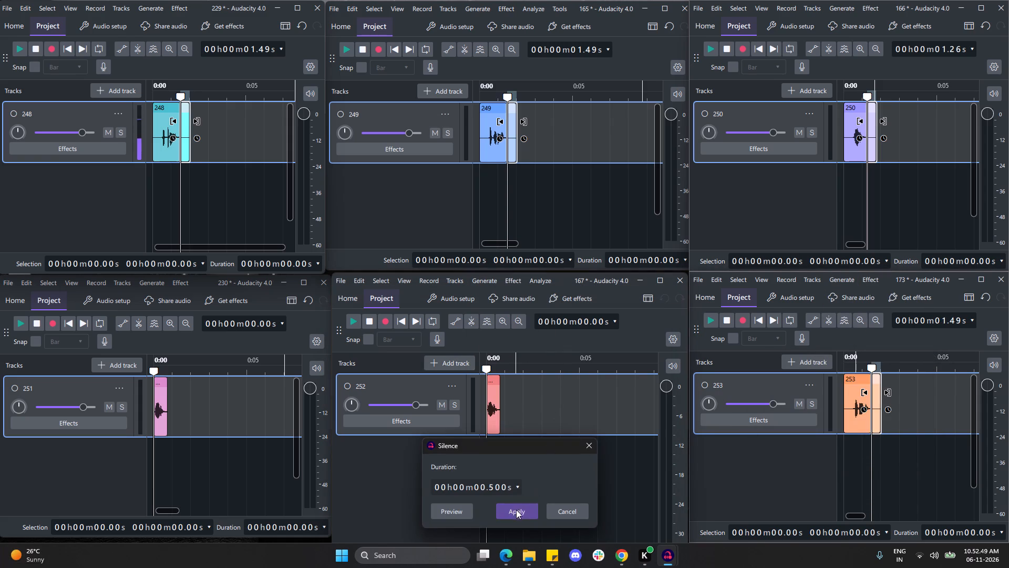
left_click(516, 510)
left_click(509, 408)
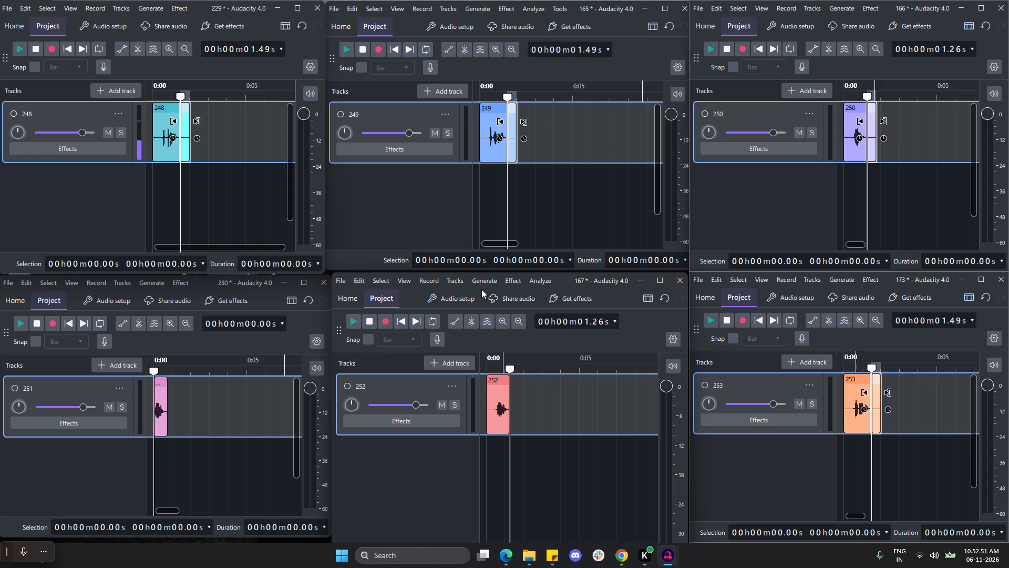
left_click(481, 285)
left_click(510, 361)
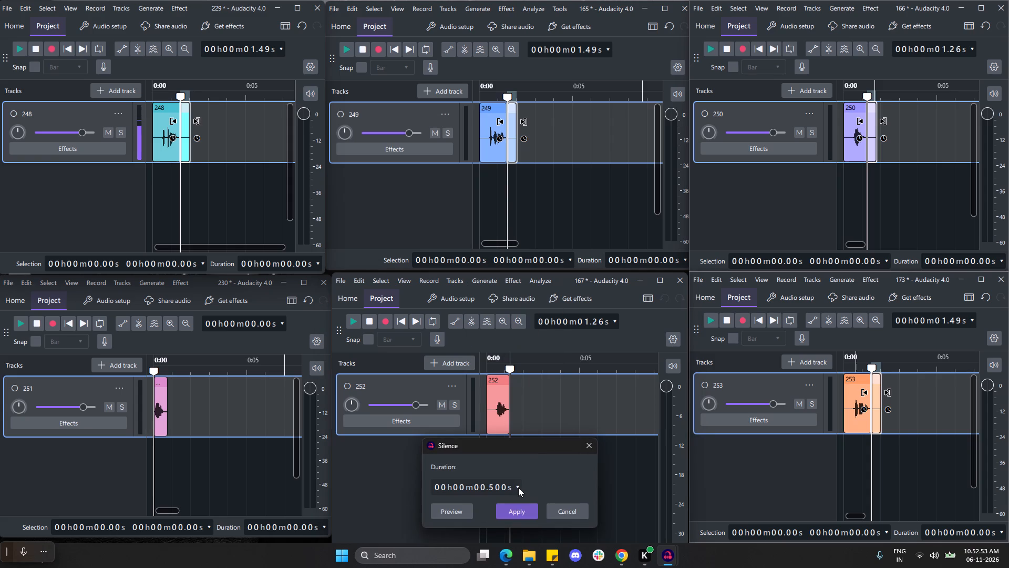
left_click(520, 505)
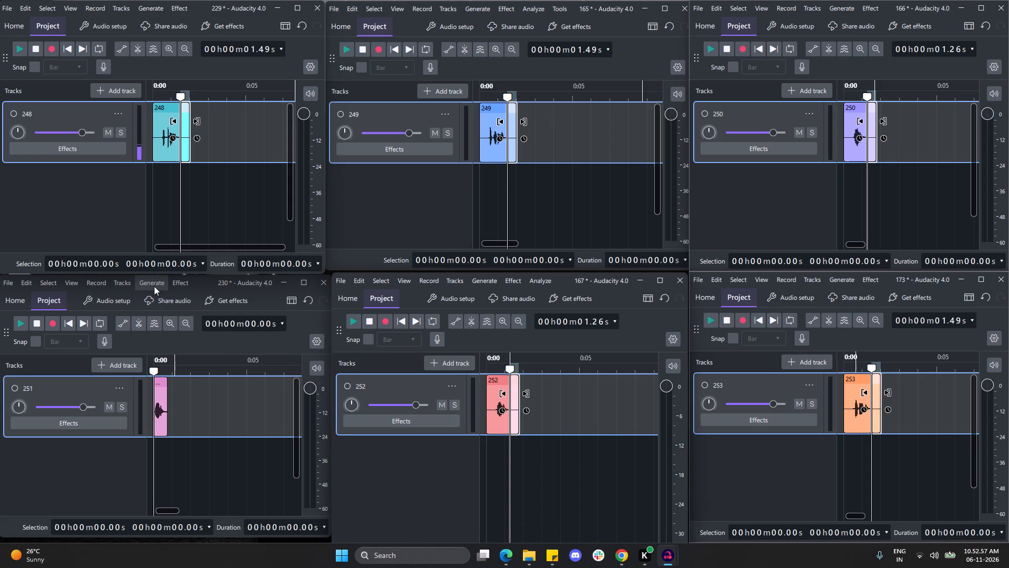
Pad clip 251 in project 230 with 0.500 s of silence at both its start and its end.
left_click(154, 286)
left_click(173, 366)
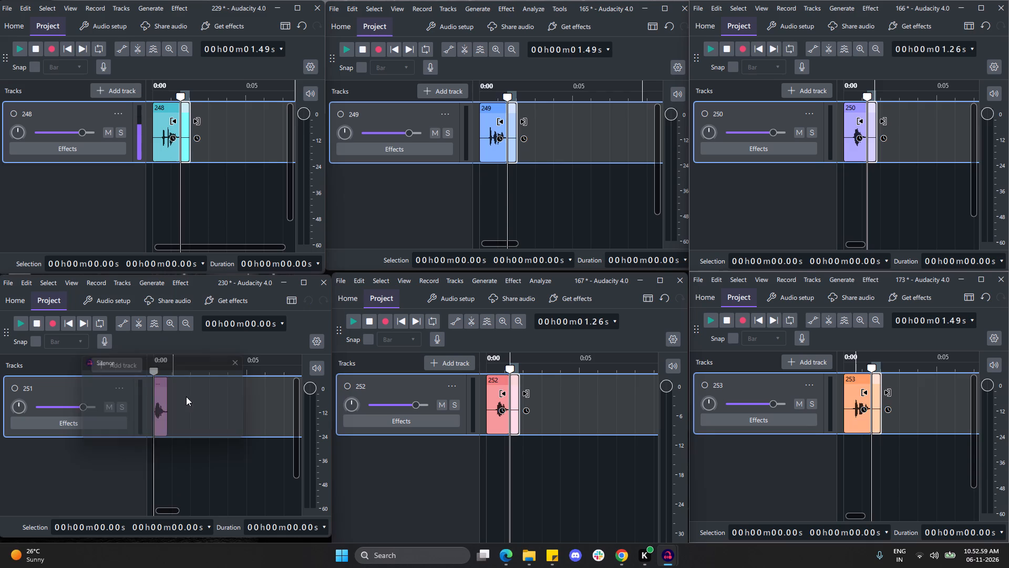
left_click(180, 424)
left_click(176, 407)
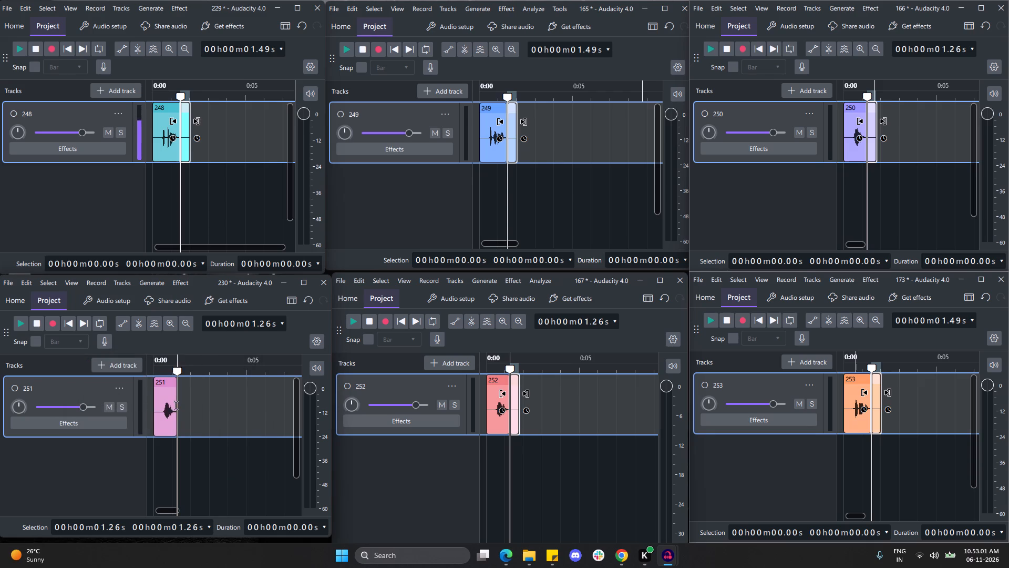
left_click(151, 282)
left_click(183, 366)
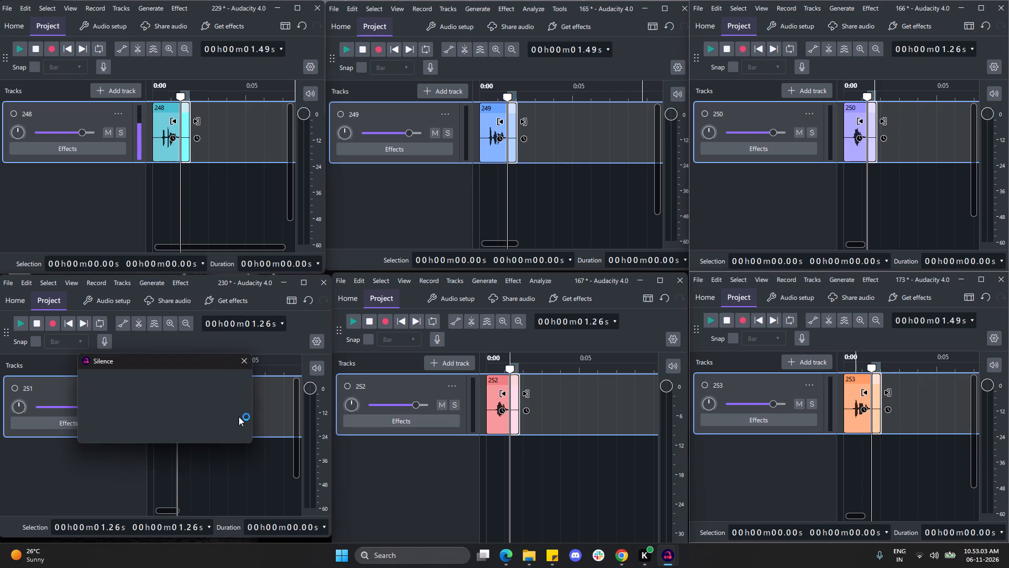
left_click(177, 427)
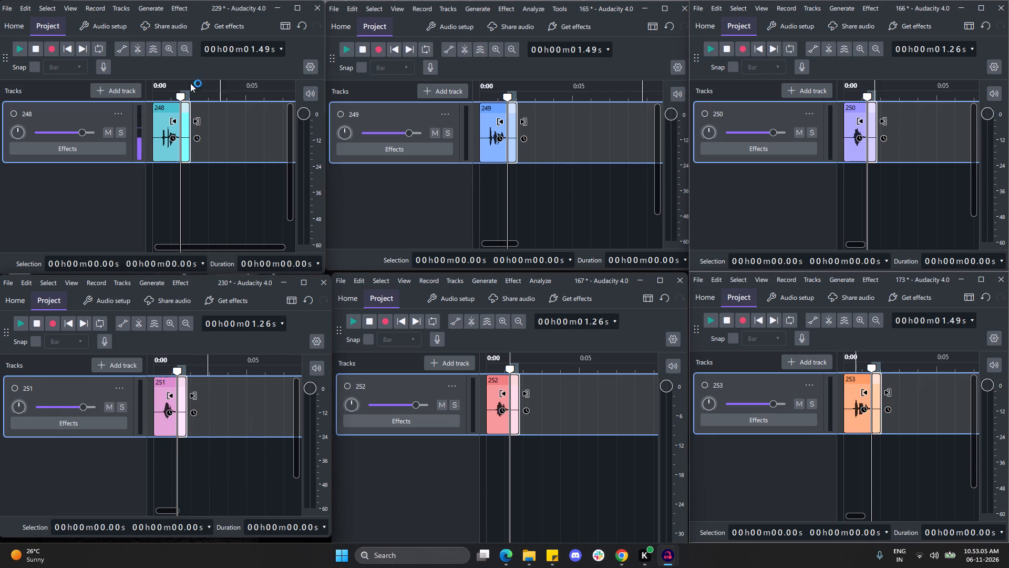
Export the full audio of project 229 under the file name Te_sp_1_248.
left_click(4, 13)
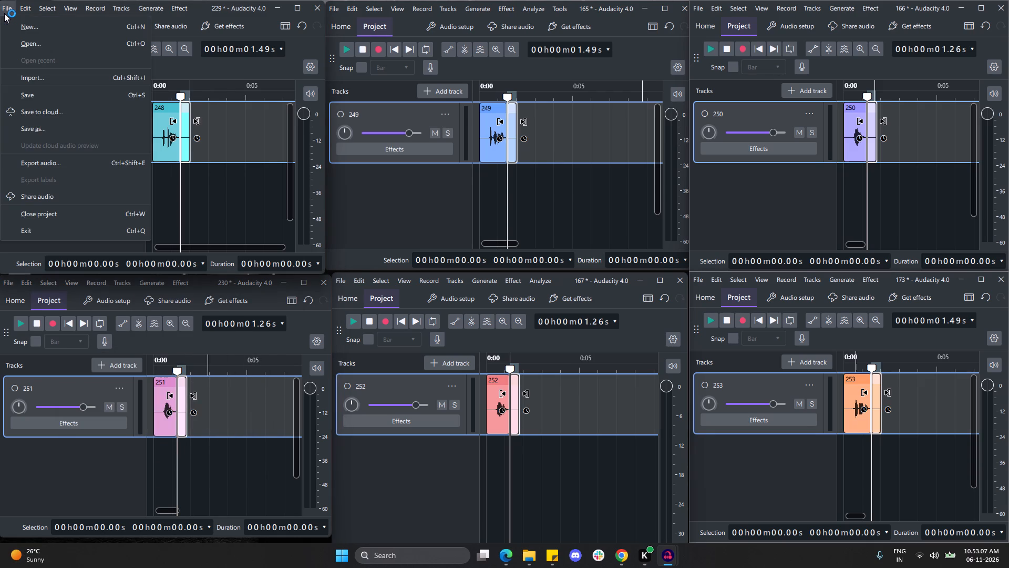
left_click(55, 165)
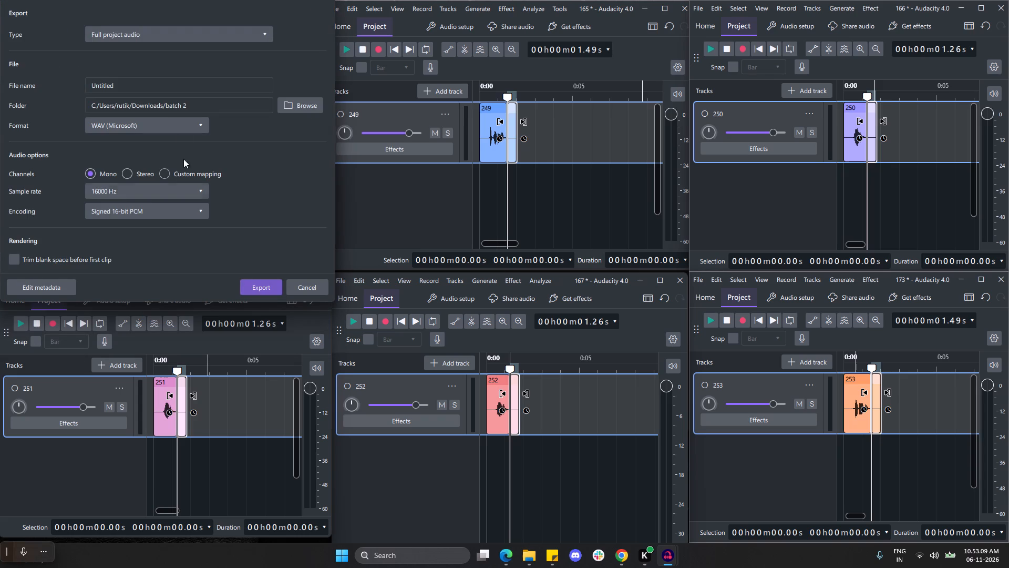
double_click(141, 83)
key("ctrl+v")
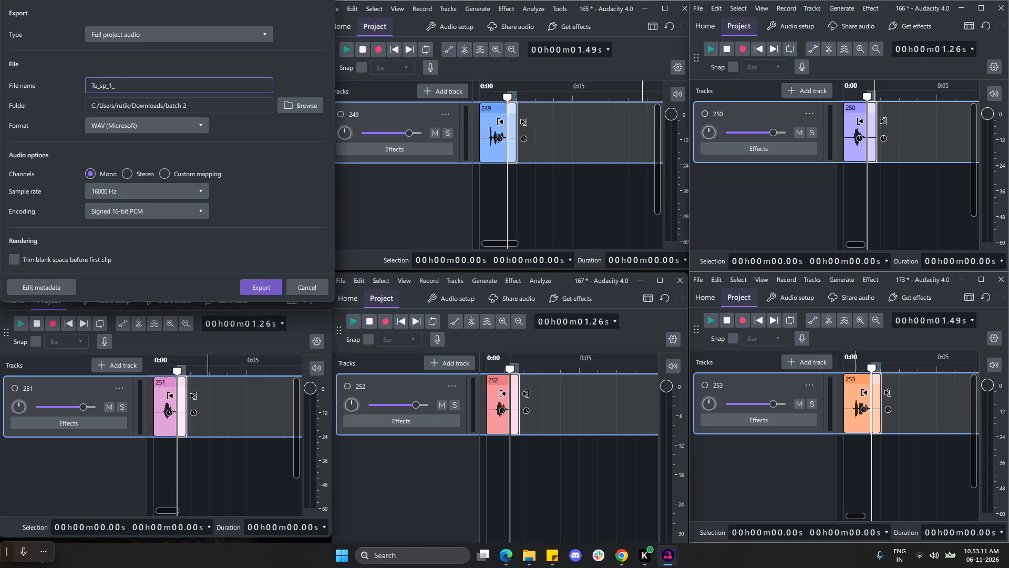
type("248")
left_click(261, 289)
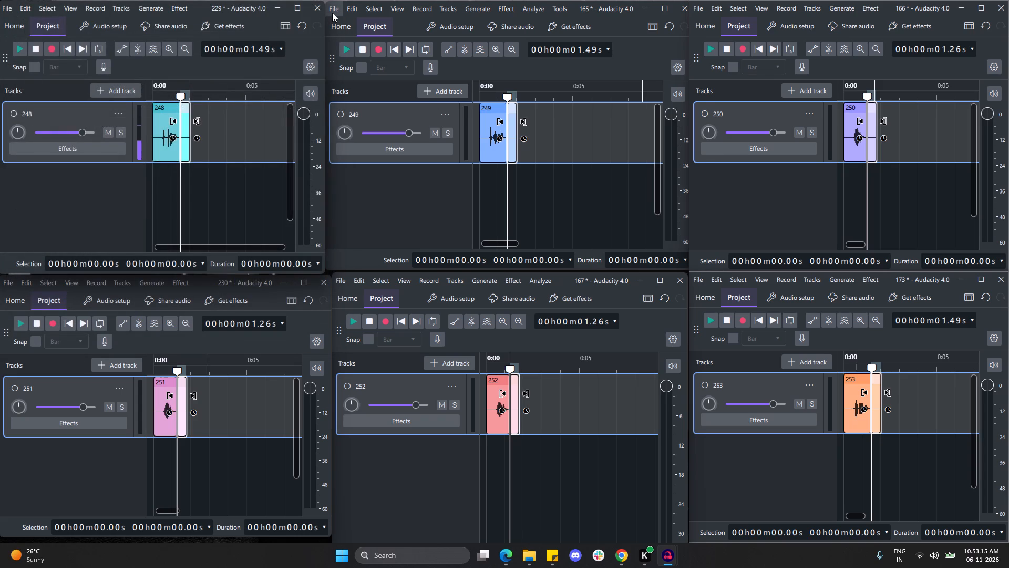
Export the full audio of project 165 under the file name Te_sp_1_249.
left_click(332, 13)
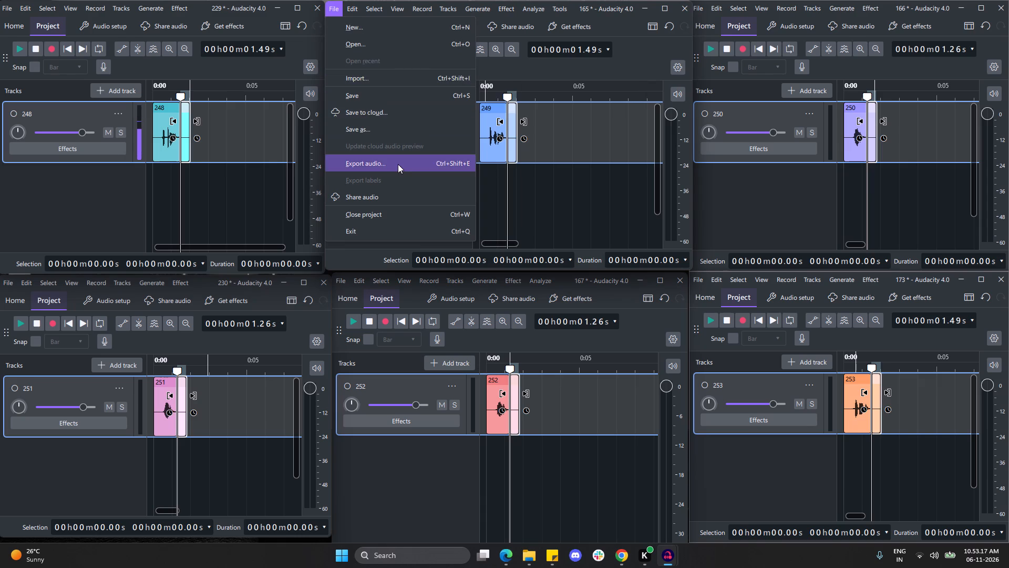
left_click(398, 164)
left_click(478, 84)
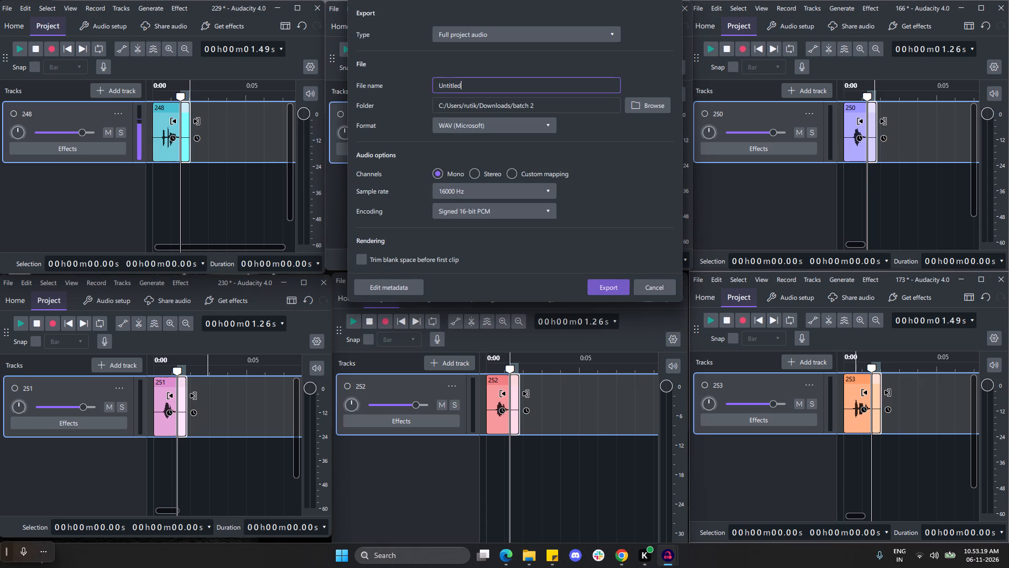
left_click(478, 84, "ctrl")
key("ctrl+v")
type("249")
left_click(608, 287)
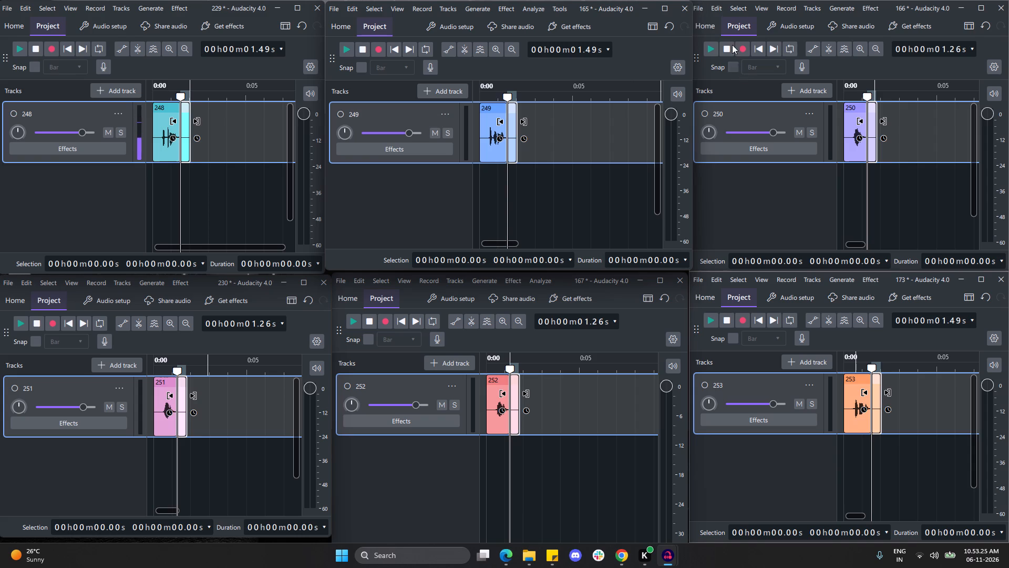
Export the full audio of project 166 under the file name Te_sp_1_250.
left_click(699, 8)
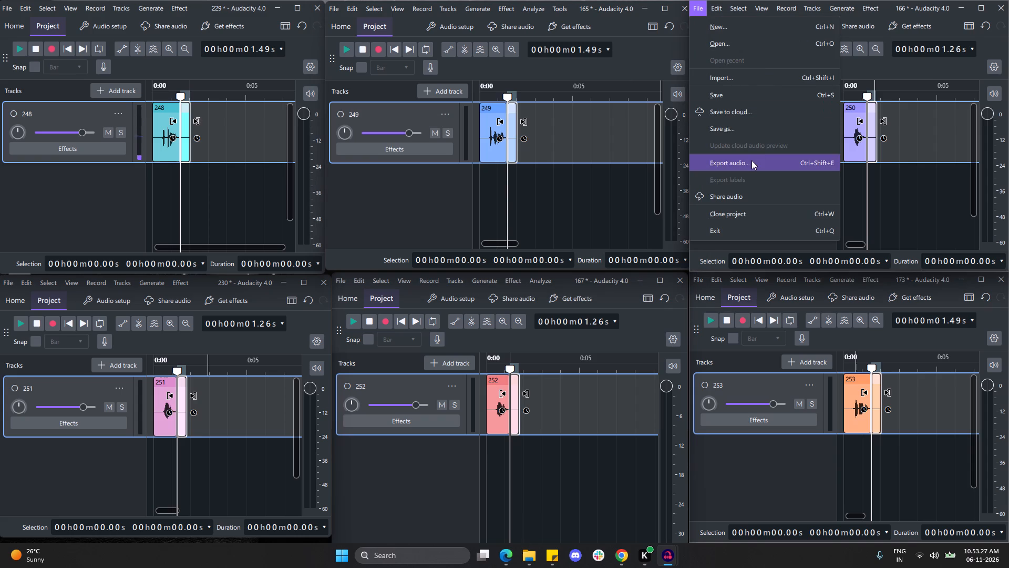
left_click(751, 161)
left_click(804, 84)
left_click(804, 84)
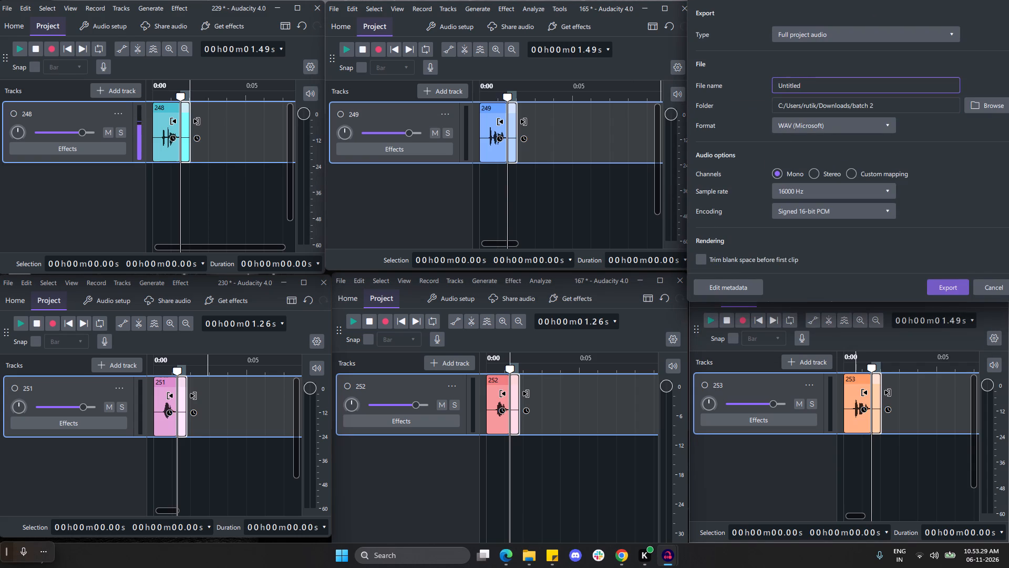
left_click(804, 84, "ctrl")
key("ctrl+v")
key("2")
type("50")
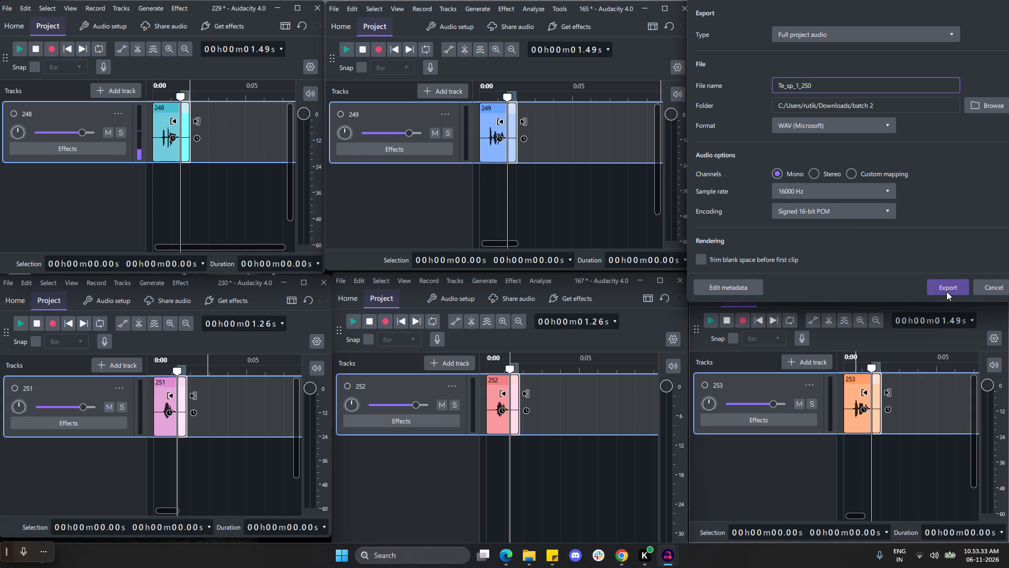
left_click(945, 289)
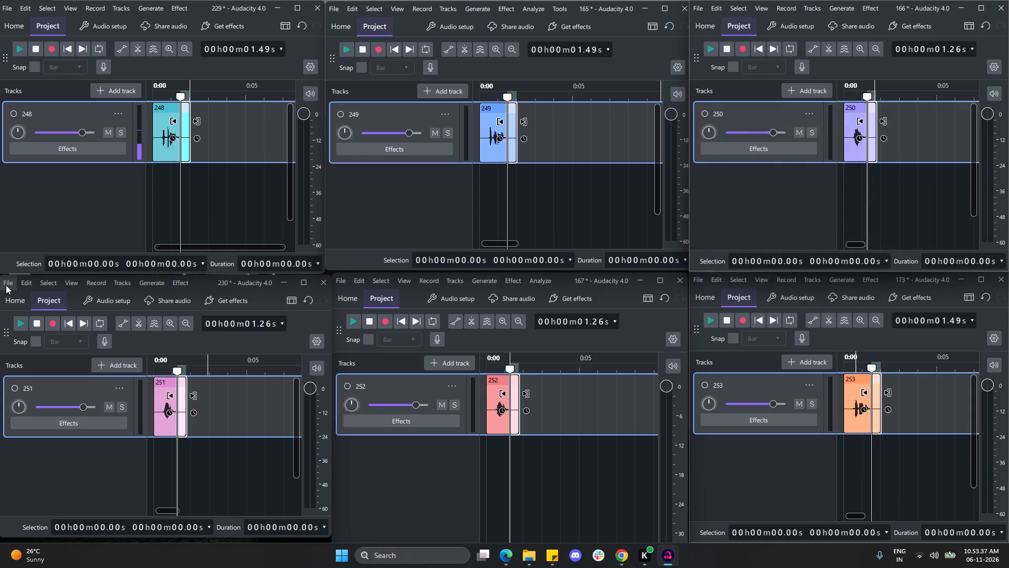
Export the full audio of project 230 under the file name Te_sp_1_251.
left_click(6, 285)
left_click(35, 438)
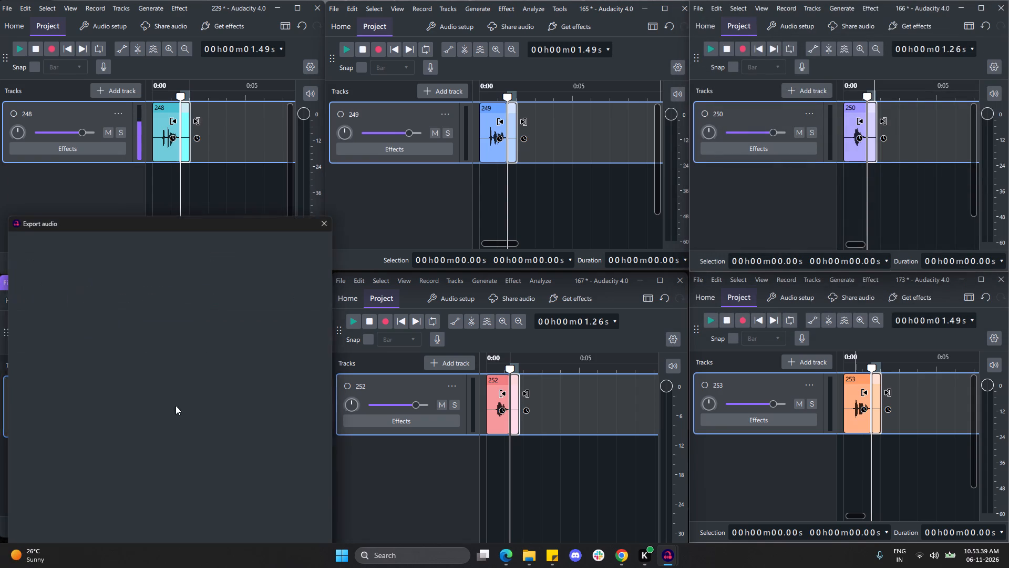
double_click(136, 312)
key("ctrl+v")
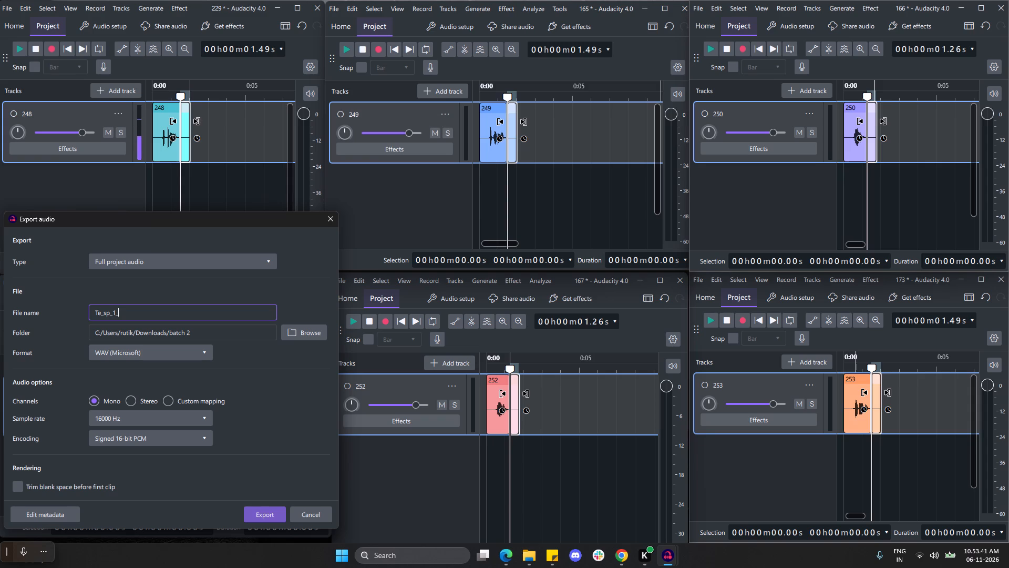
type("251")
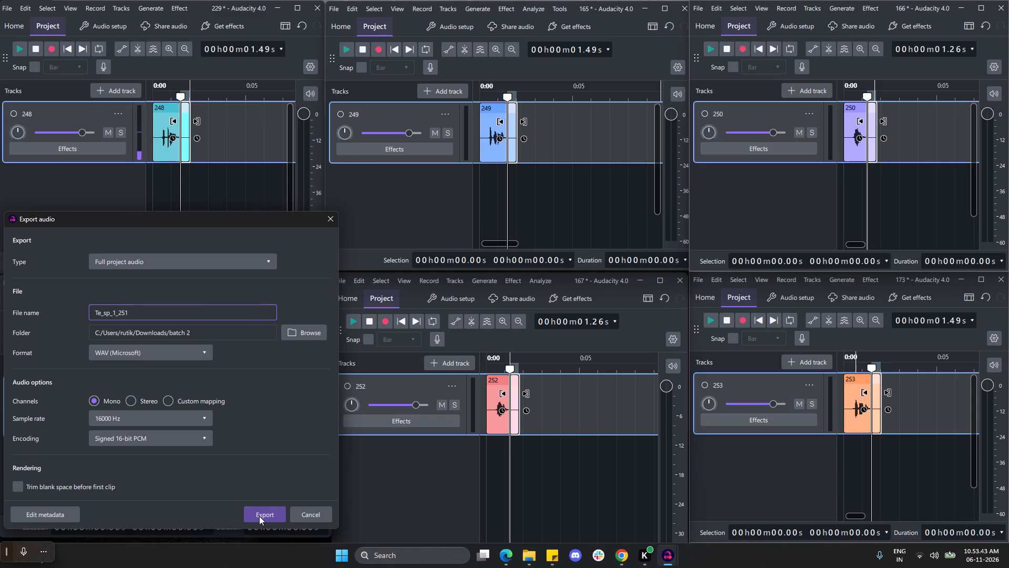
left_click(259, 516)
Export the full audio of project 167 under the file name Te_sp_1_252.
left_click(337, 283)
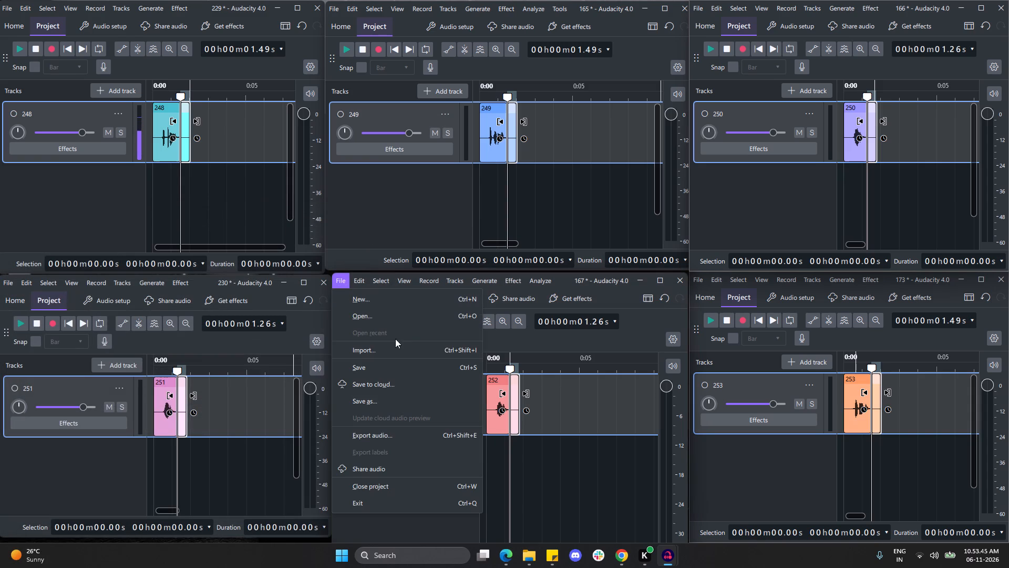
left_click(374, 439)
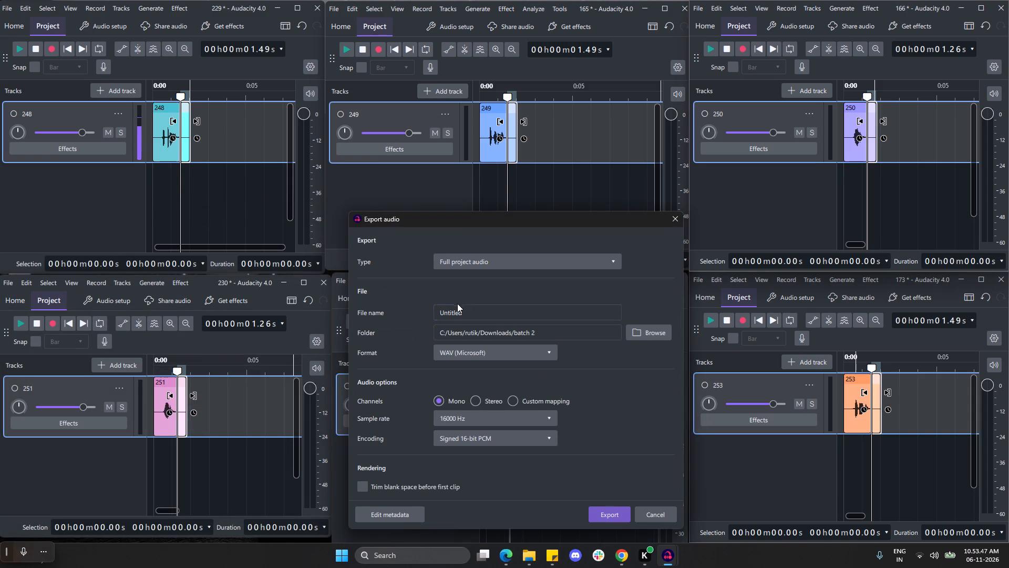
double_click(467, 313)
key("ctrl+v")
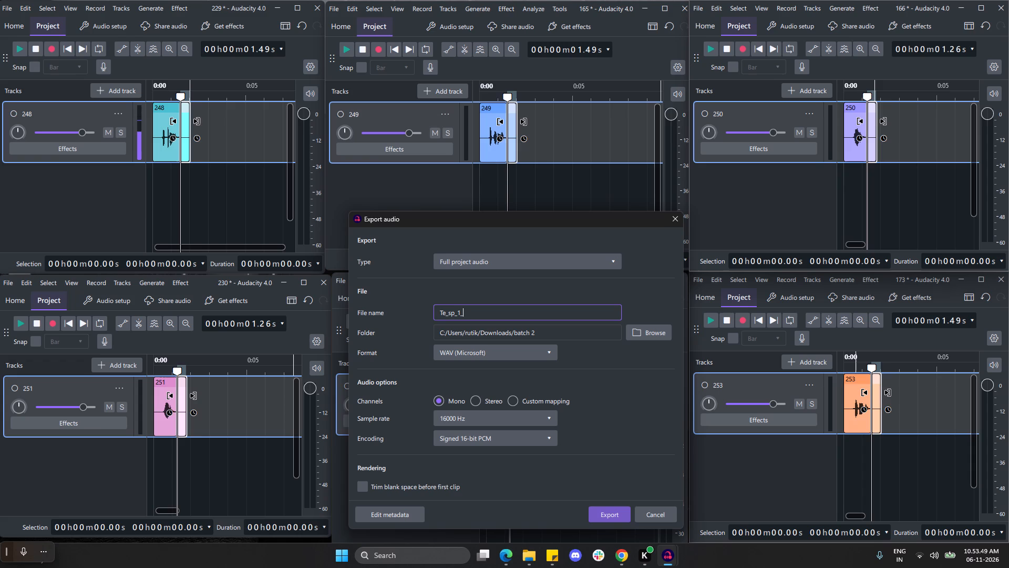
type("252")
left_click(609, 518)
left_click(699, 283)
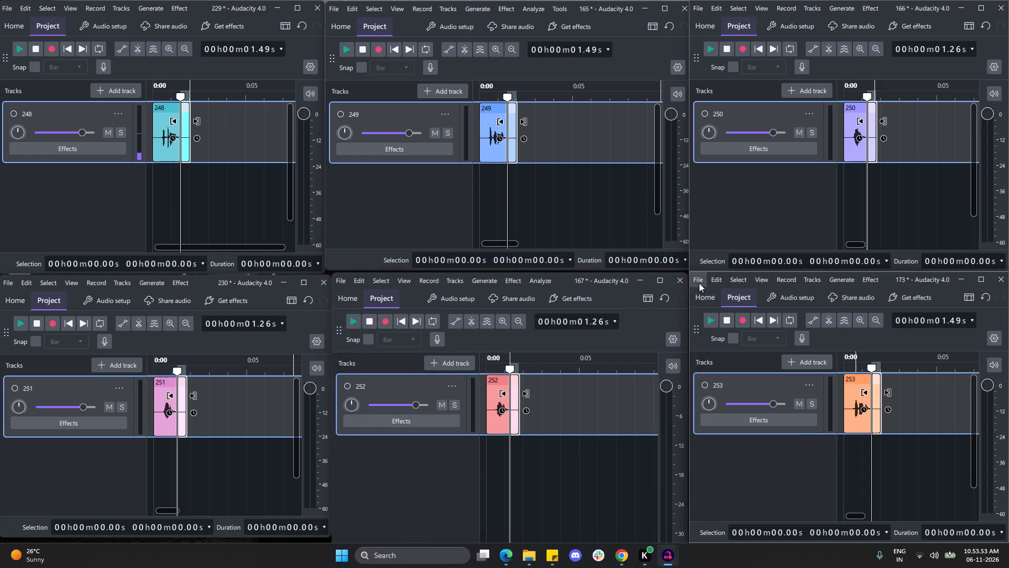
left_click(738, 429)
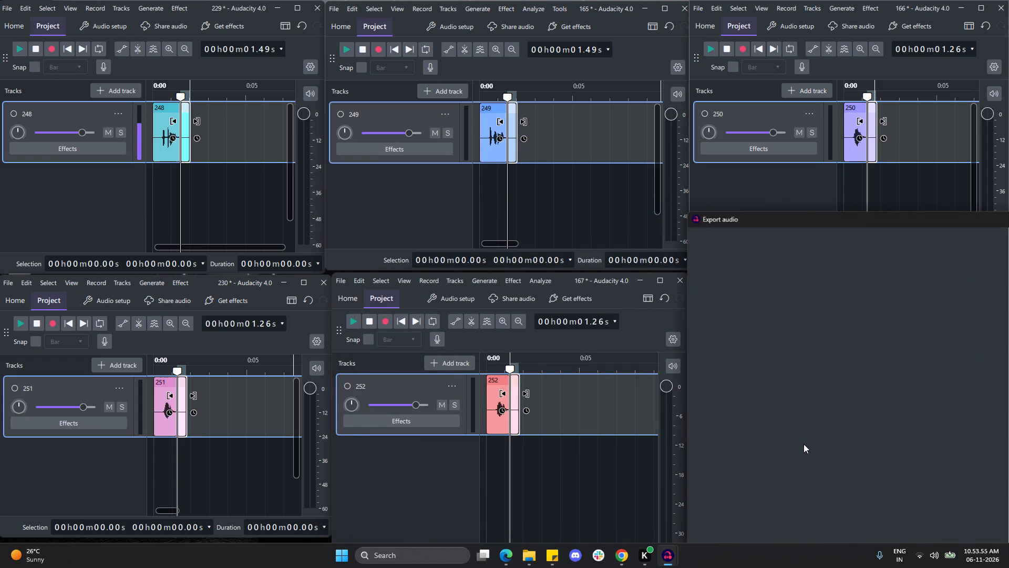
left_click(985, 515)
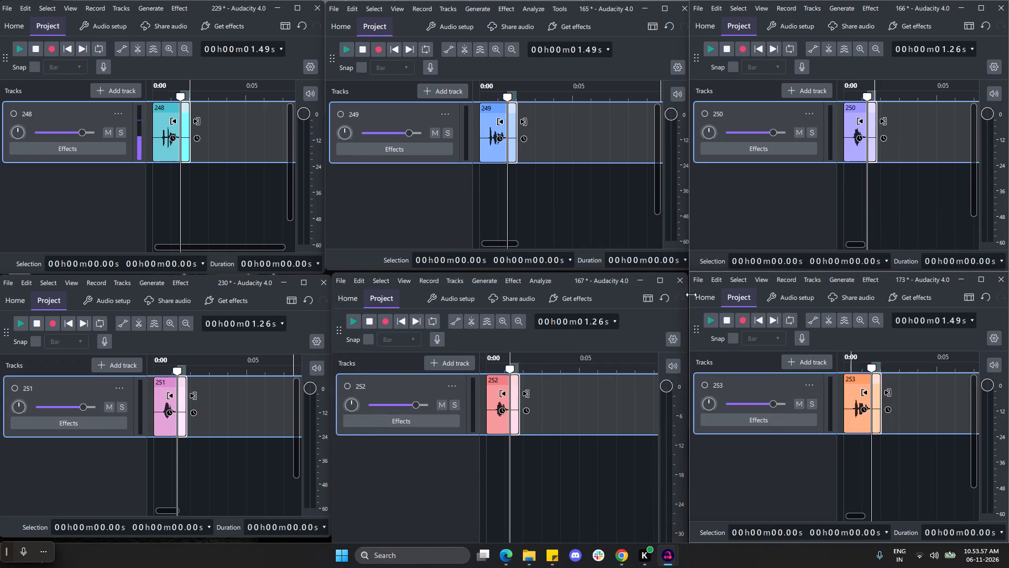
Export the full audio of project 173 as Te_sp_1_253 with the sample rate set to 16000 Hz.
left_click(705, 277)
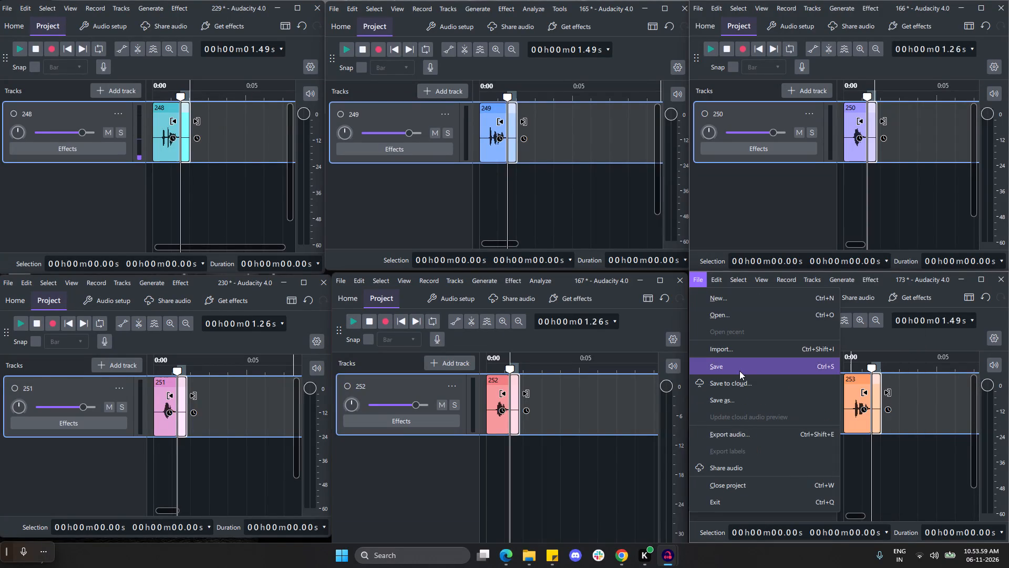
left_click(748, 437)
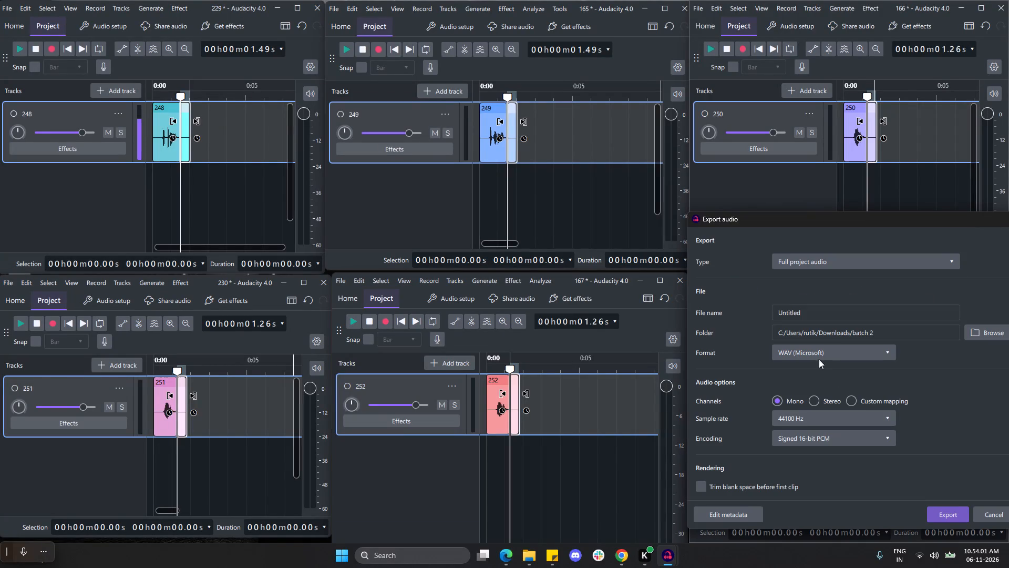
left_click(810, 313)
key("ctrl+v")
left_click(810, 313, "ctrl")
key("ctrl+a")
key("ctrl+v")
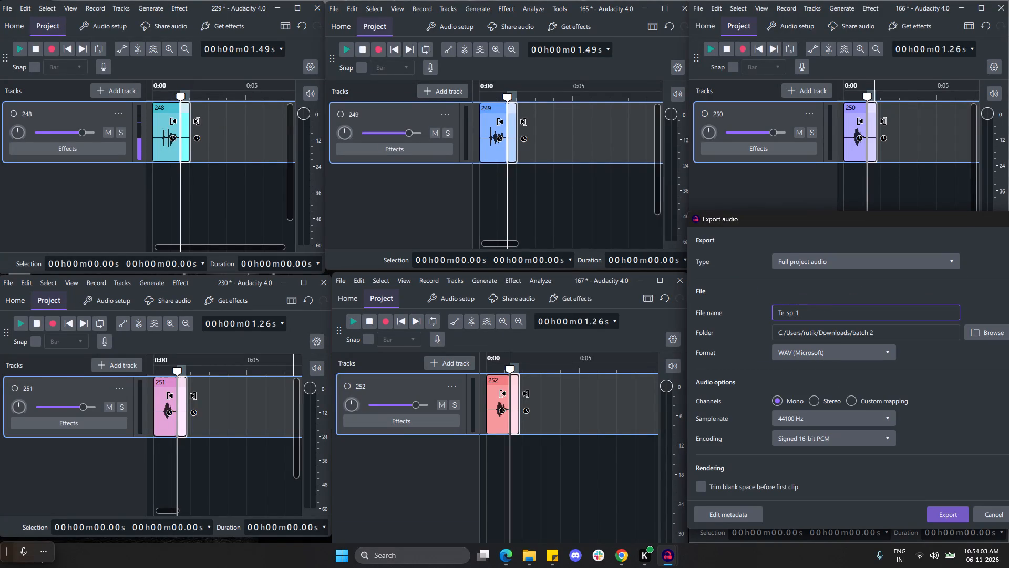
type("253")
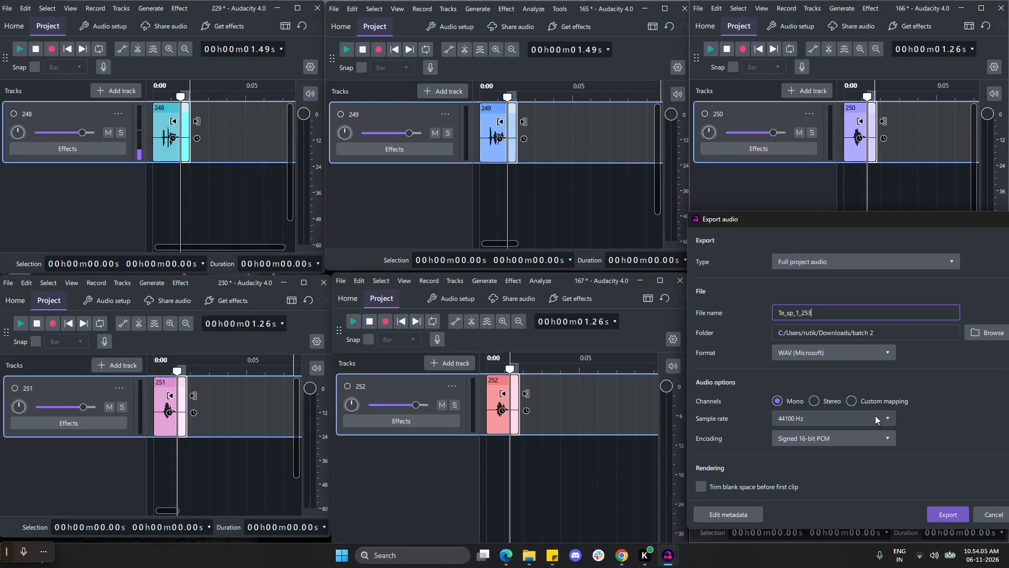
left_click(875, 415)
left_click(834, 375)
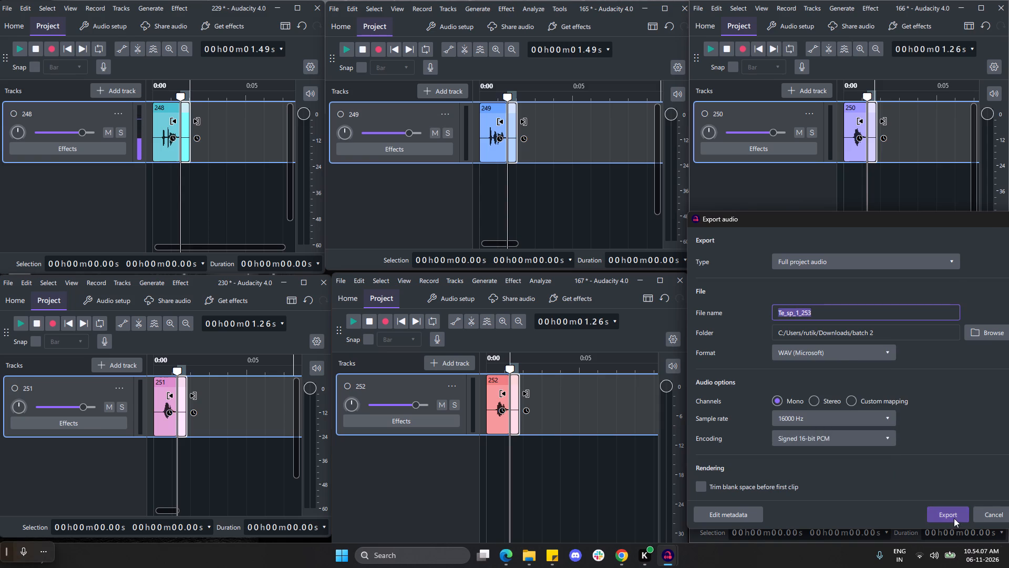
left_click(954, 518)
Delete tracks 248, 251, 249, 252 and 250 from projects 229, 230, 165, 167 and 166.
left_click(116, 114)
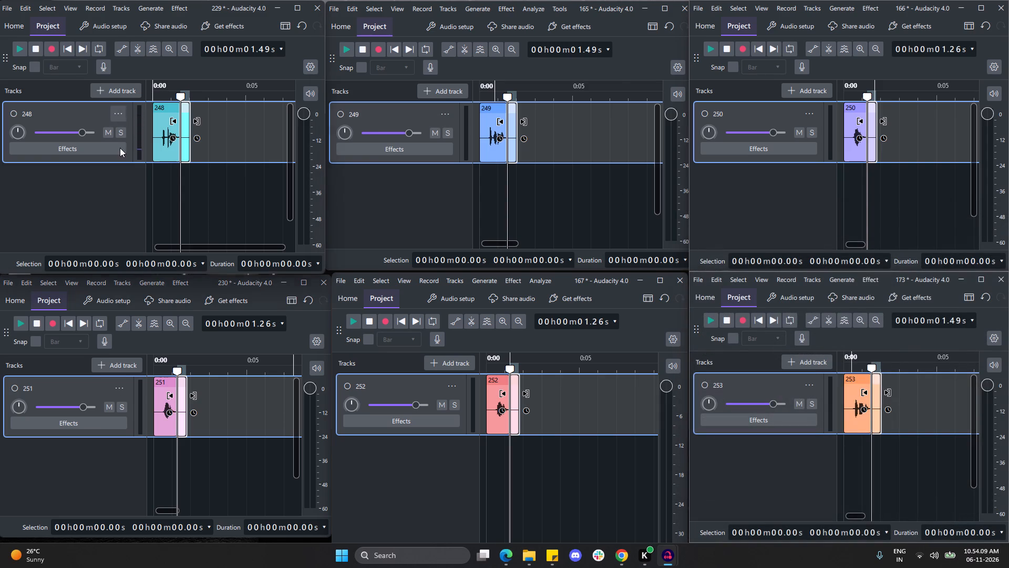
left_click(161, 167)
left_click(119, 387)
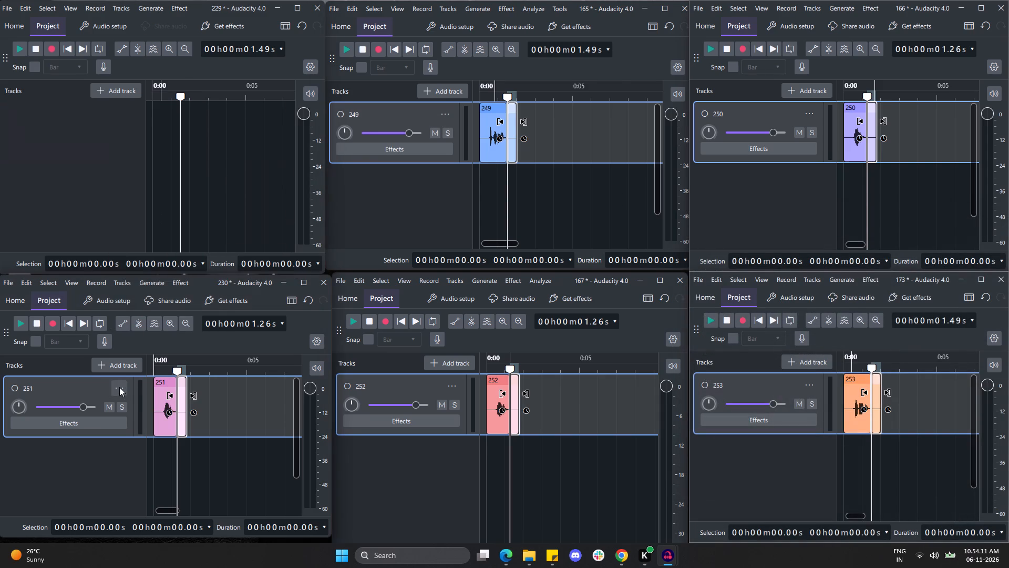
left_click(182, 212)
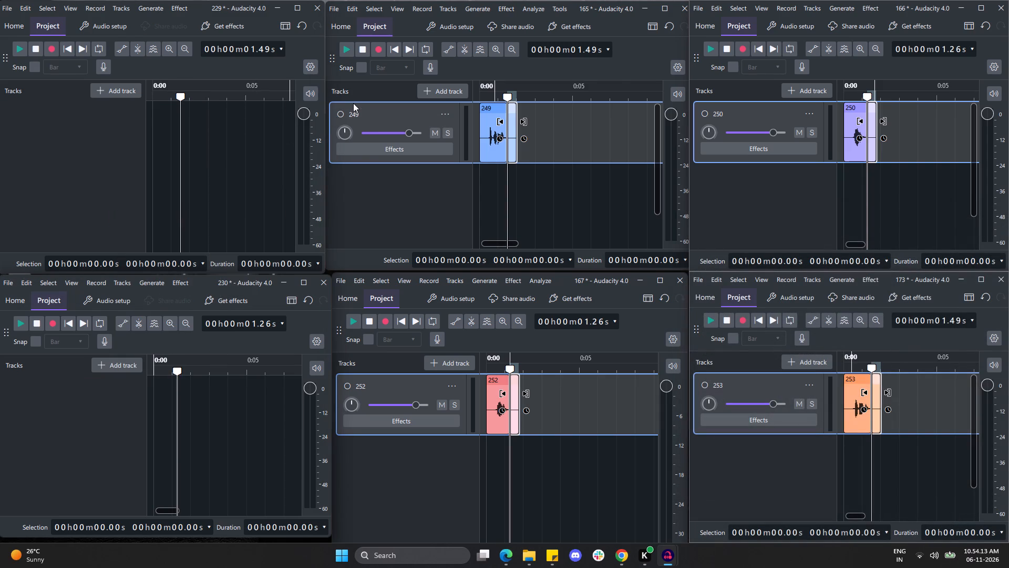
left_click(444, 113)
left_click(477, 165)
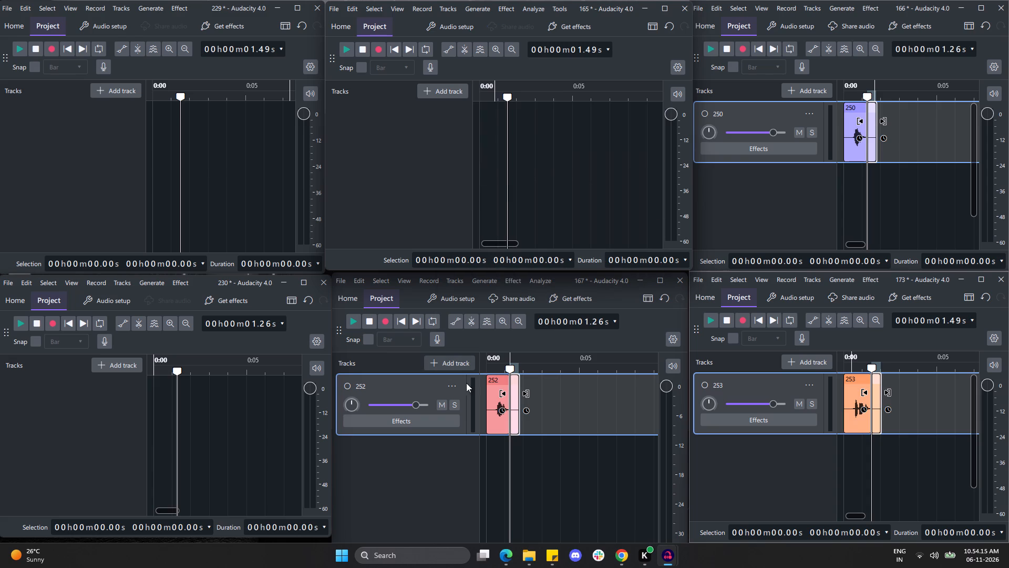
left_click(457, 383)
left_click(469, 212)
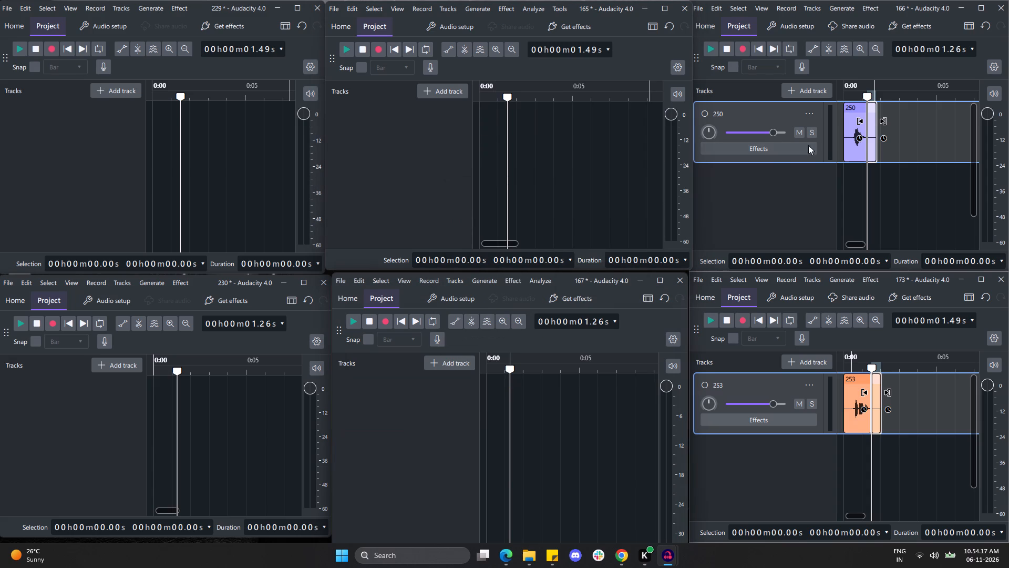
left_click(809, 118)
left_click(837, 169)
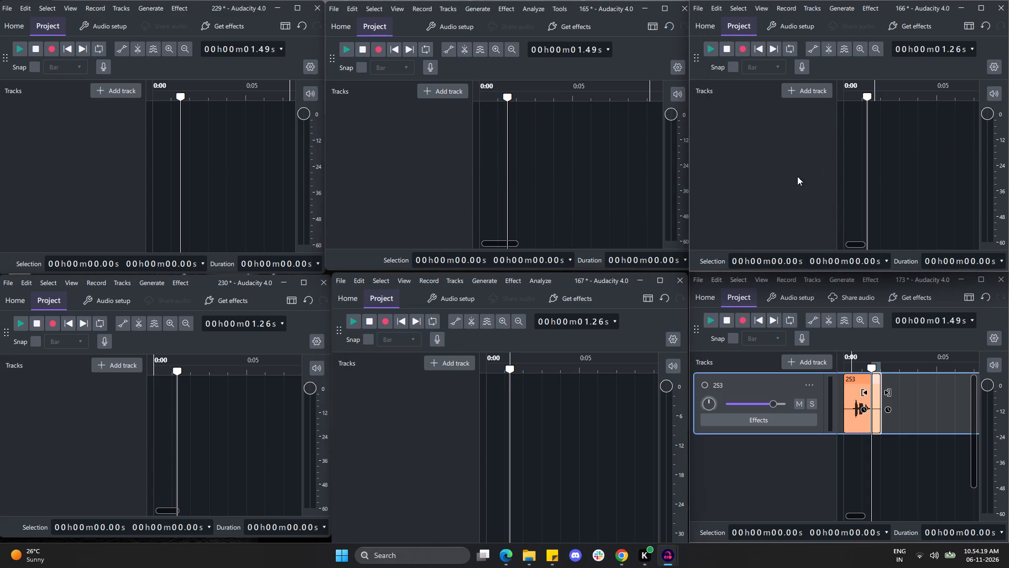
Import 259.mp3 from the Rutik folder into the emptied project 229.
left_click(7, 11)
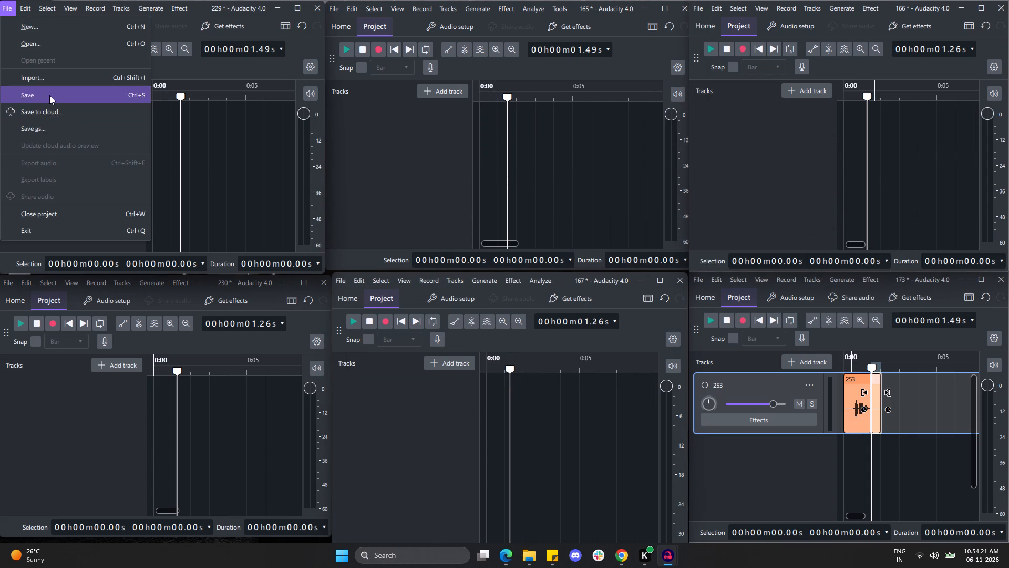
left_click(44, 80)
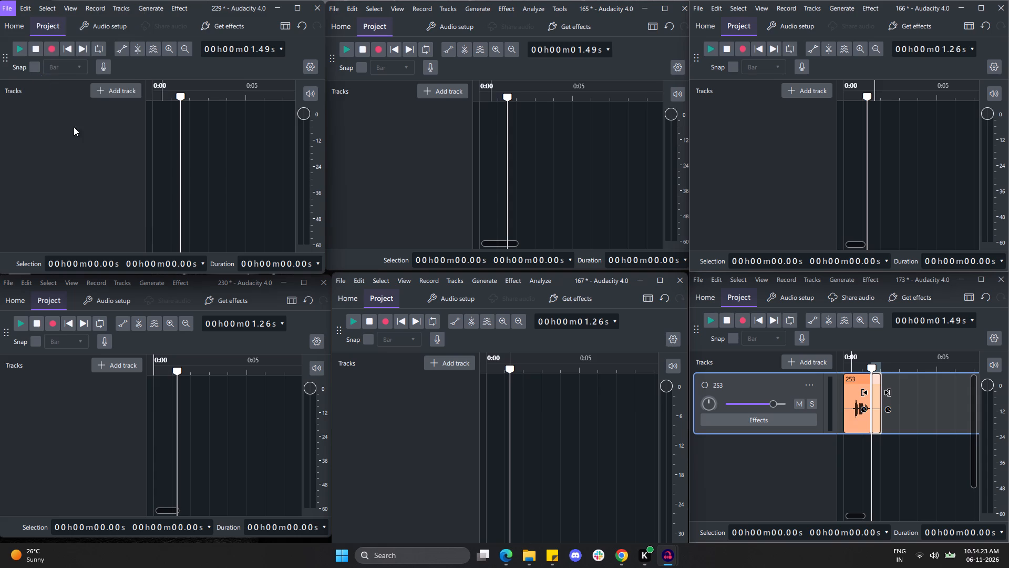
scroll(250, 153, "down", 2)
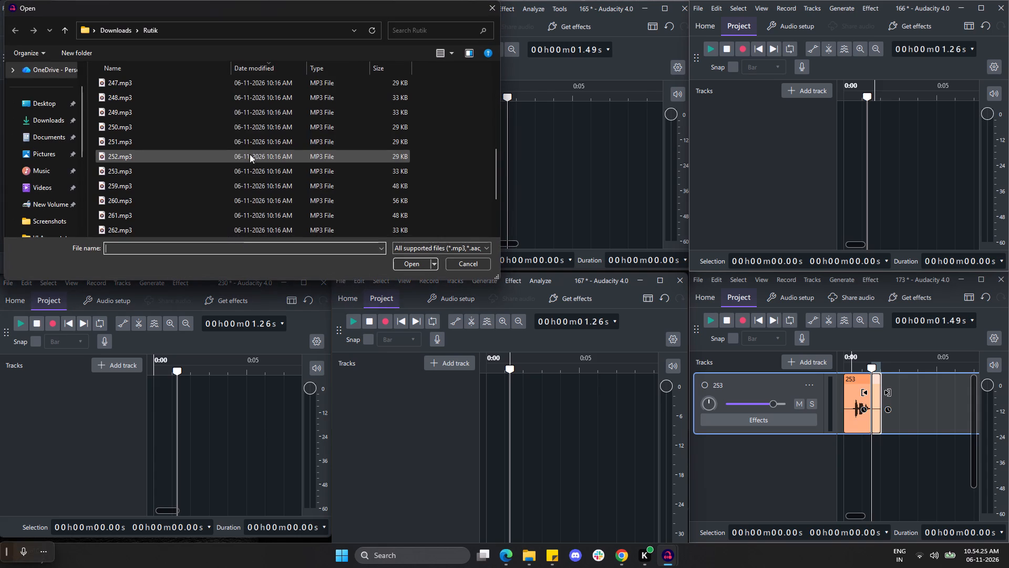
left_click(186, 182)
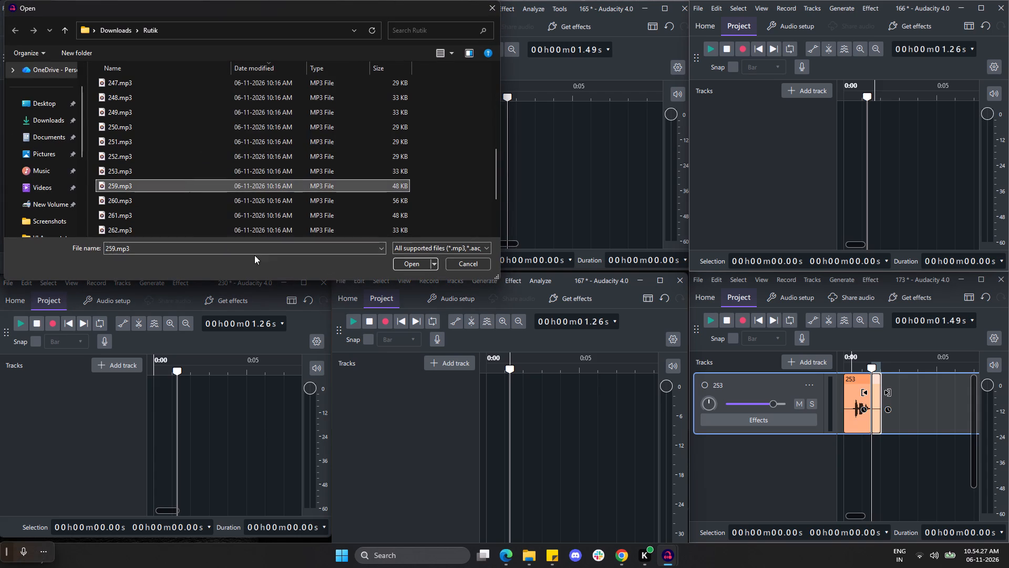
left_click(404, 261)
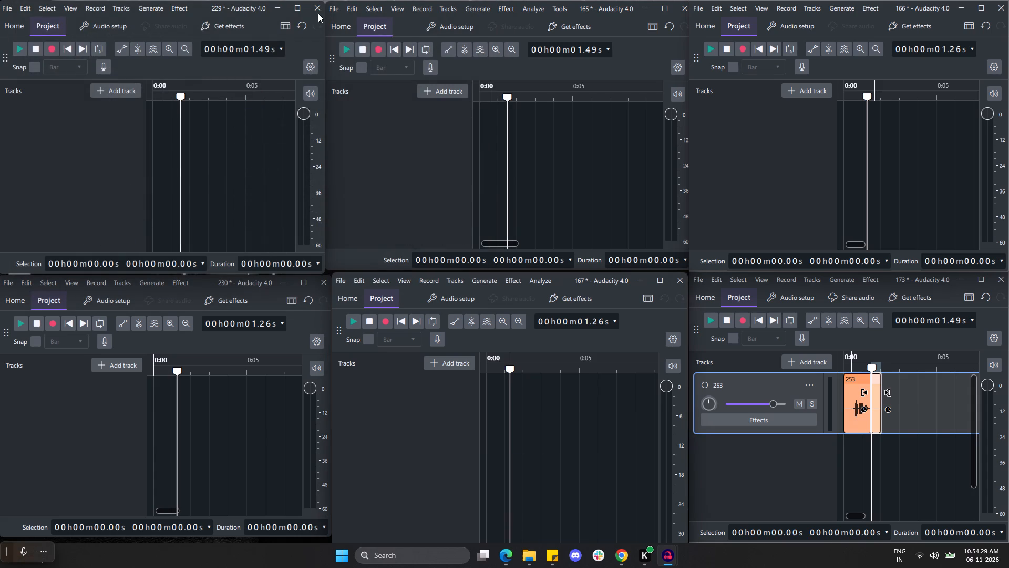
Import 260.mp3 from the Rutik folder into the emptied project 165.
left_click(332, 11)
left_click(404, 85)
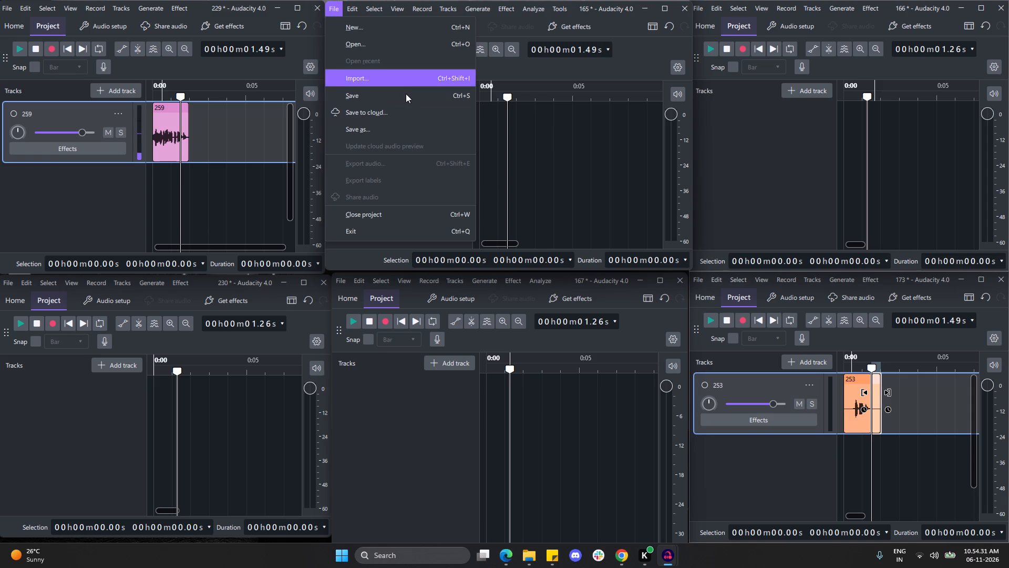
scroll(501, 162, "down", 4)
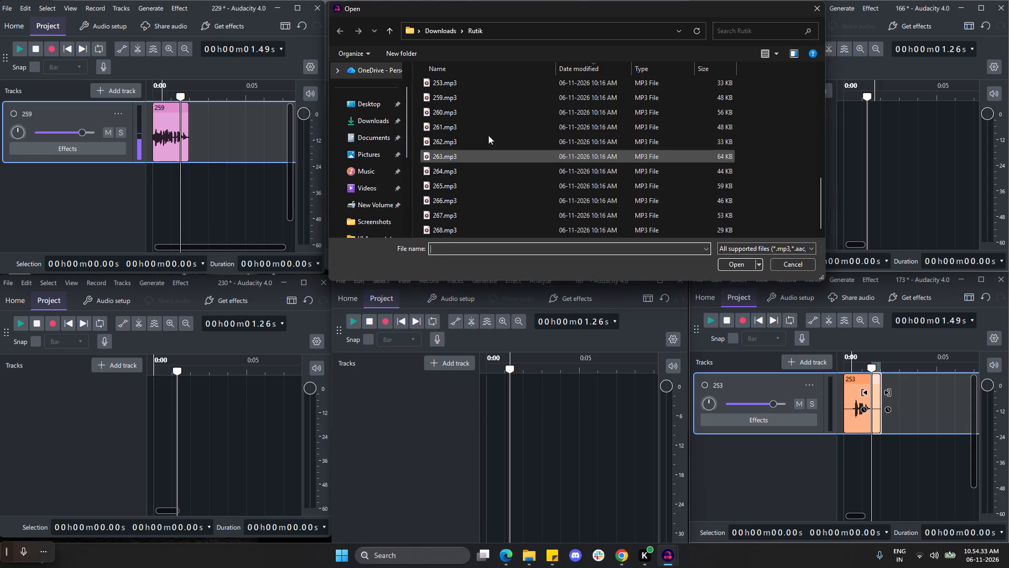
left_click(477, 102)
left_click(479, 118)
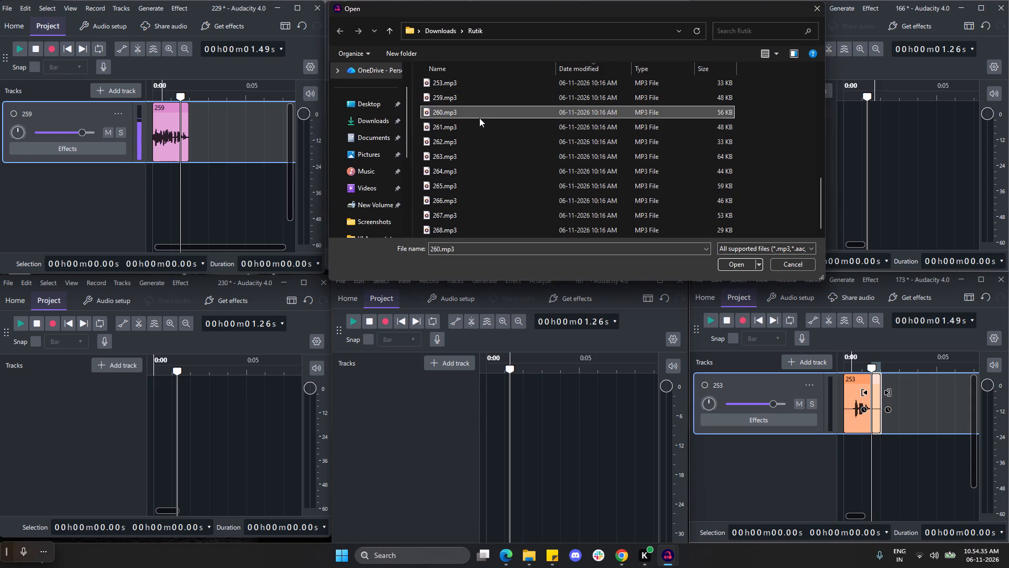
left_click(729, 259)
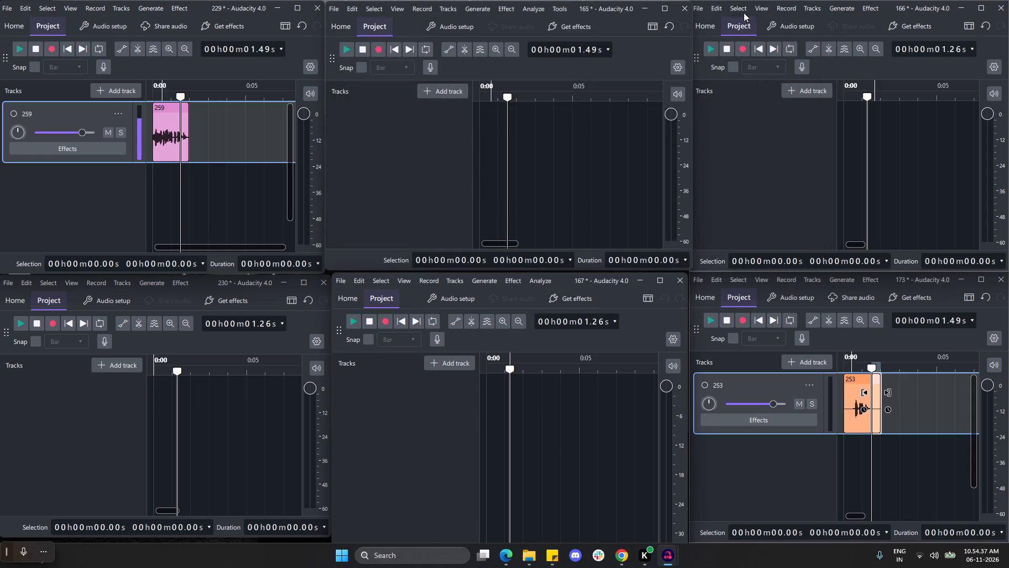
Import 261.mp3 from the Rutik folder into the emptied project 166.
left_click(701, 11)
left_click(744, 79)
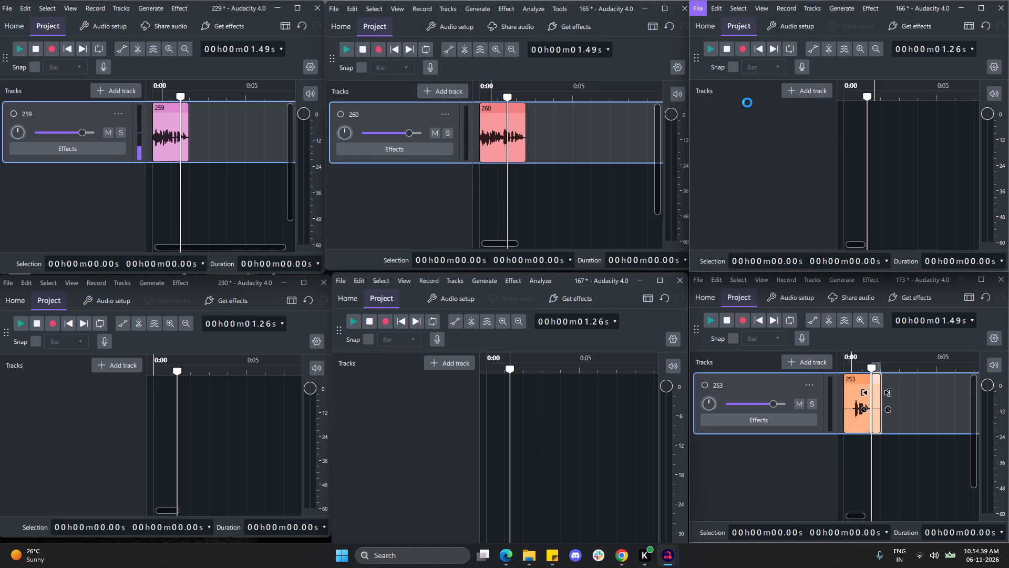
scroll(685, 153, "down", 3)
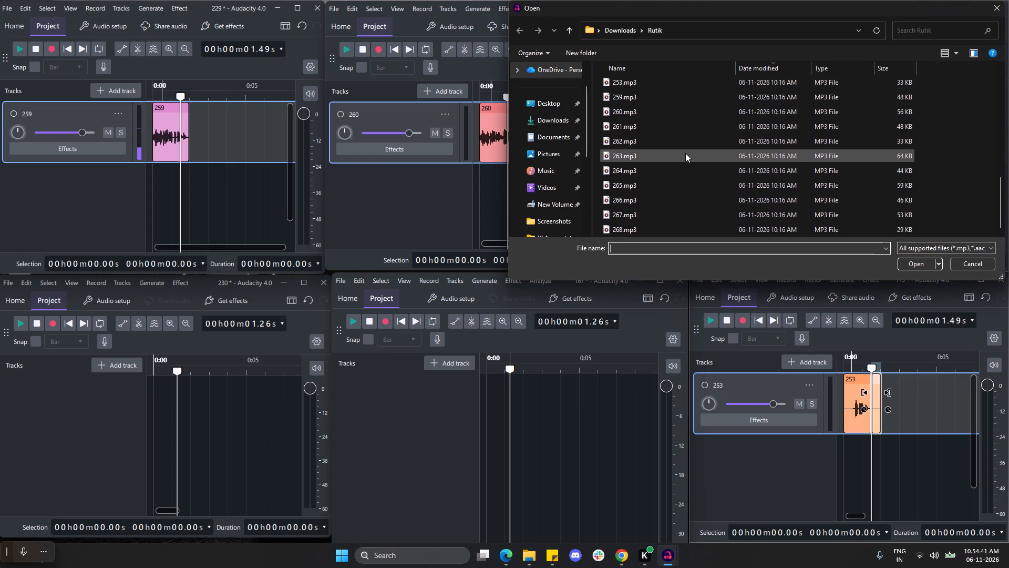
left_click(681, 127)
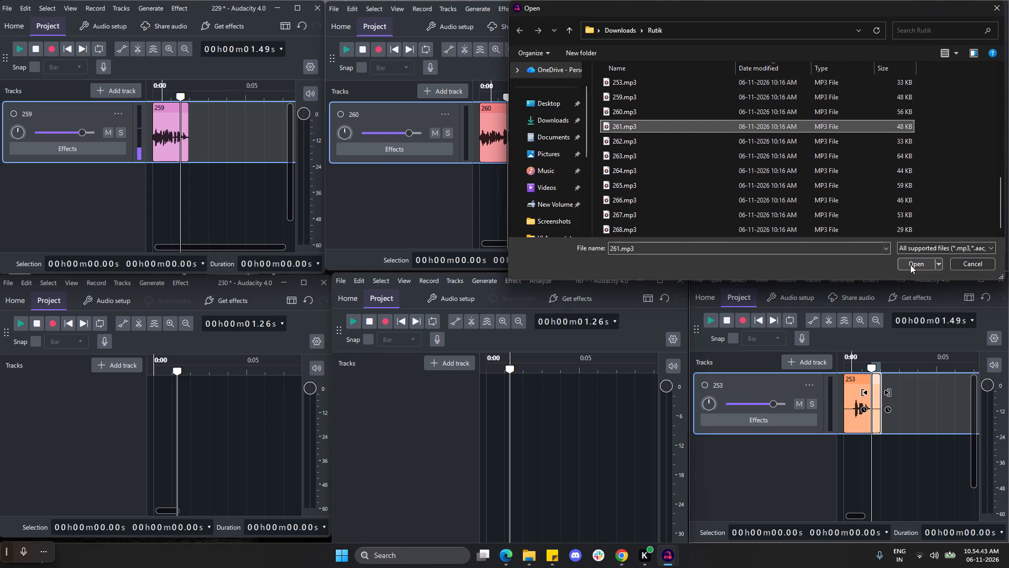
left_click(910, 265)
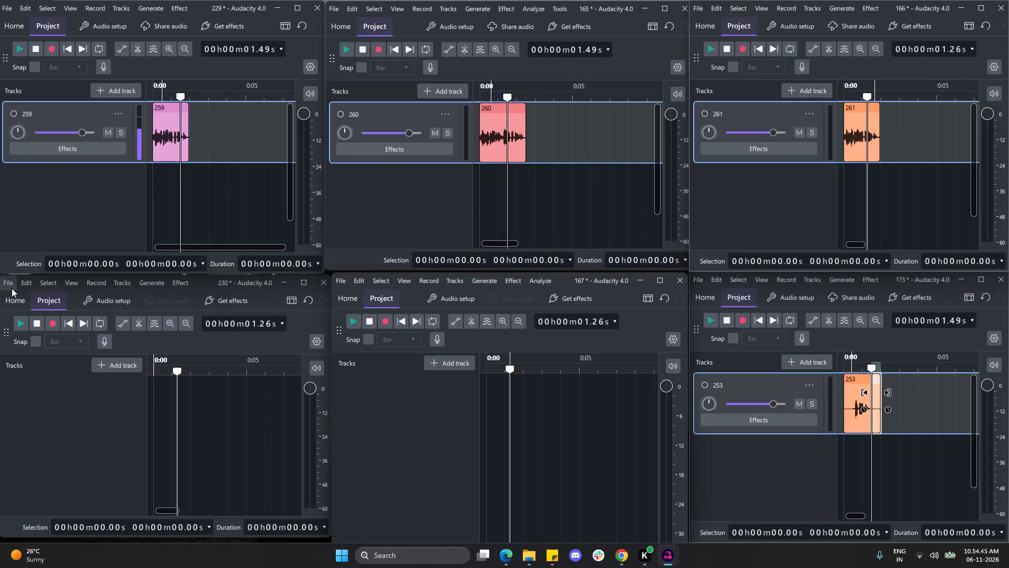
Import 262.mp3 from the Rutik folder into the emptied project 230.
left_click(11, 283)
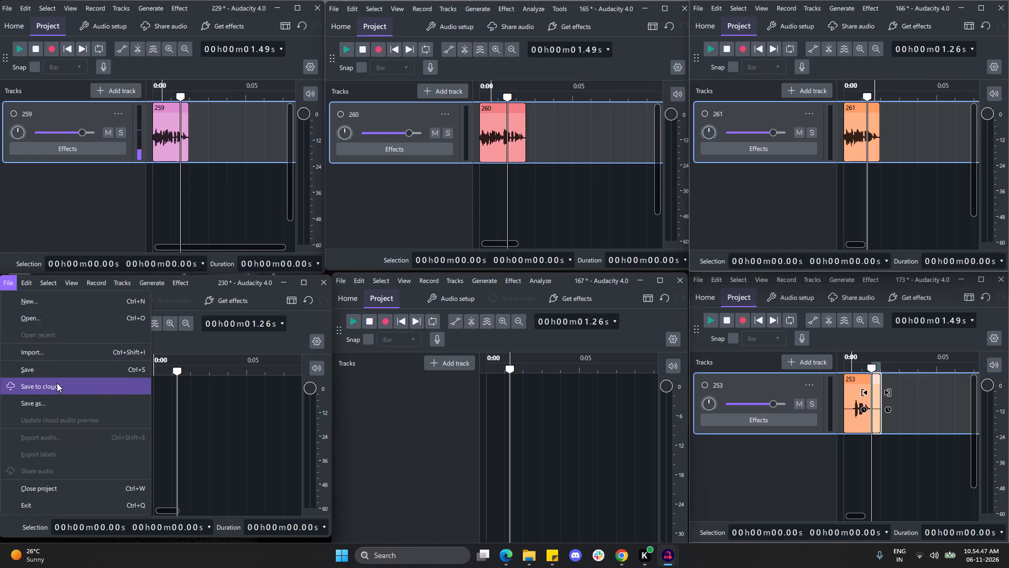
left_click(57, 357)
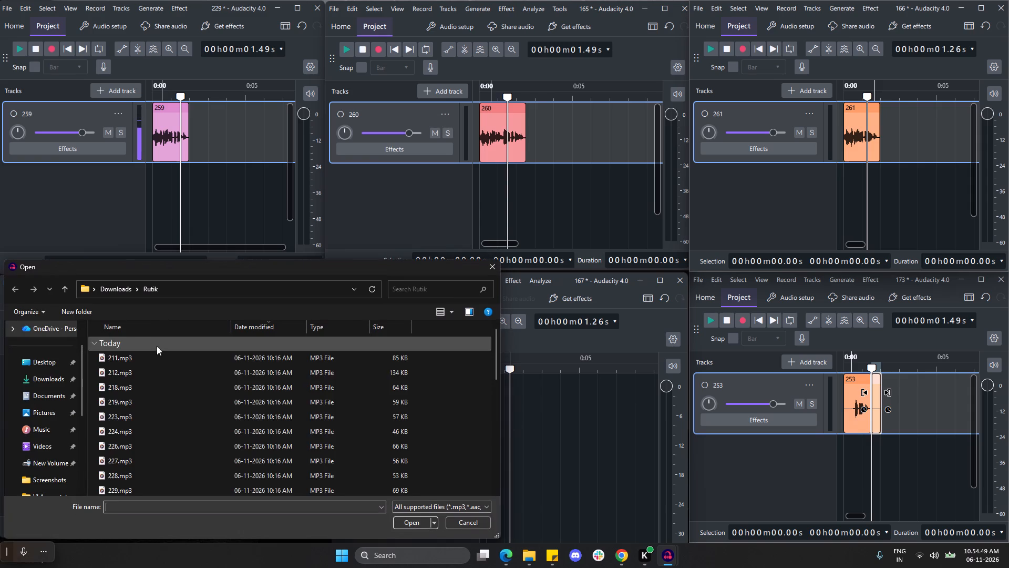
scroll(163, 400, "down", 4)
left_click(152, 403)
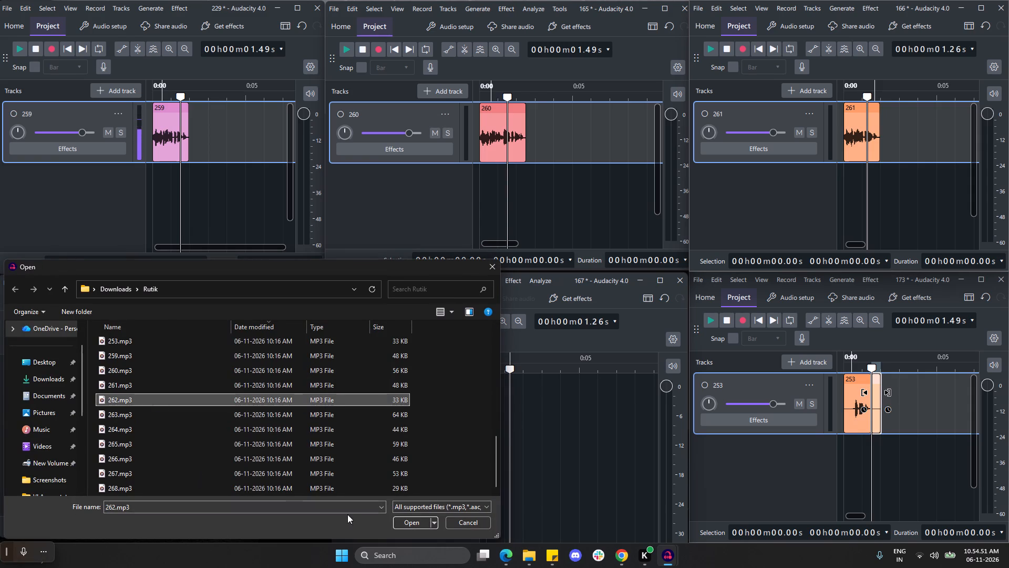
left_click(416, 524)
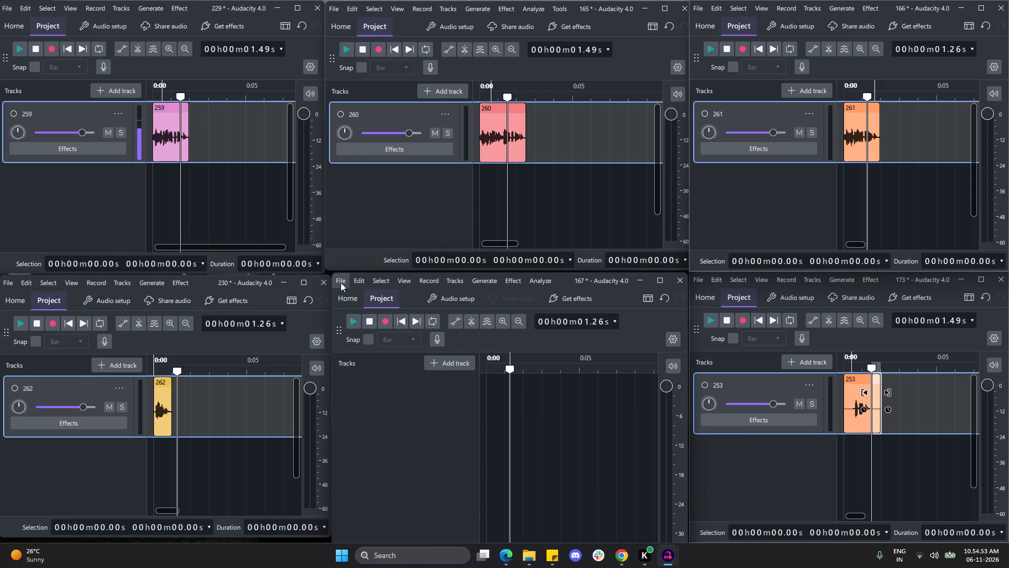
Import 263.mp3 from the Rutik folder into the emptied project 167.
left_click(341, 282)
left_click(393, 356)
left_click_drag(420, 417, 448, 471)
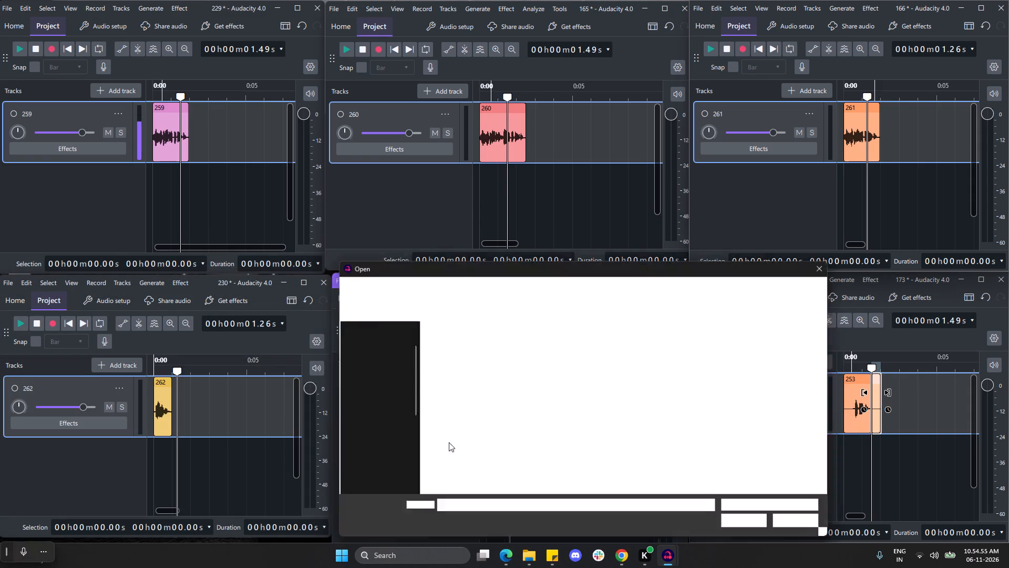
scroll(499, 398, "down", 4)
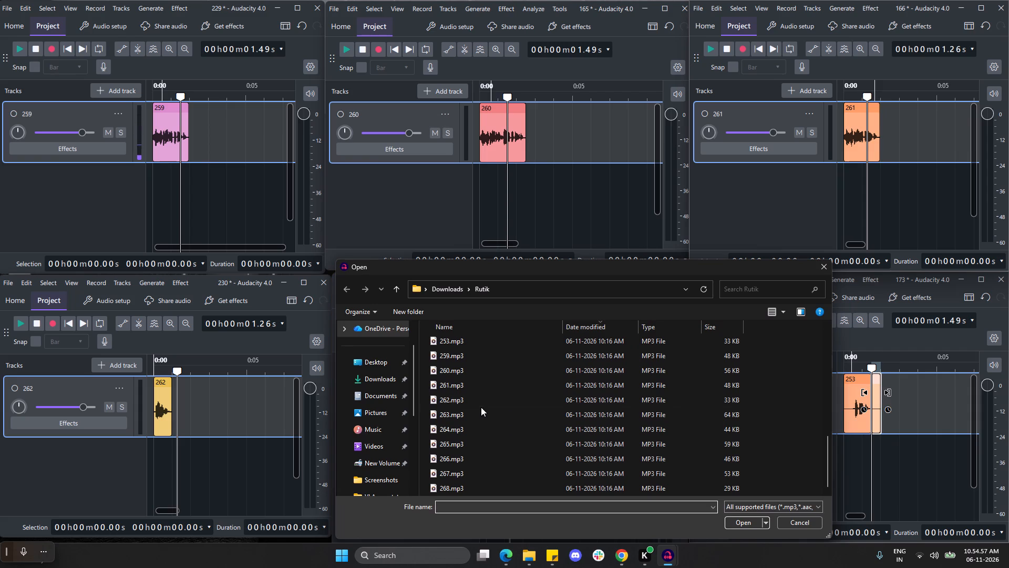
left_click(481, 418)
left_click(737, 525)
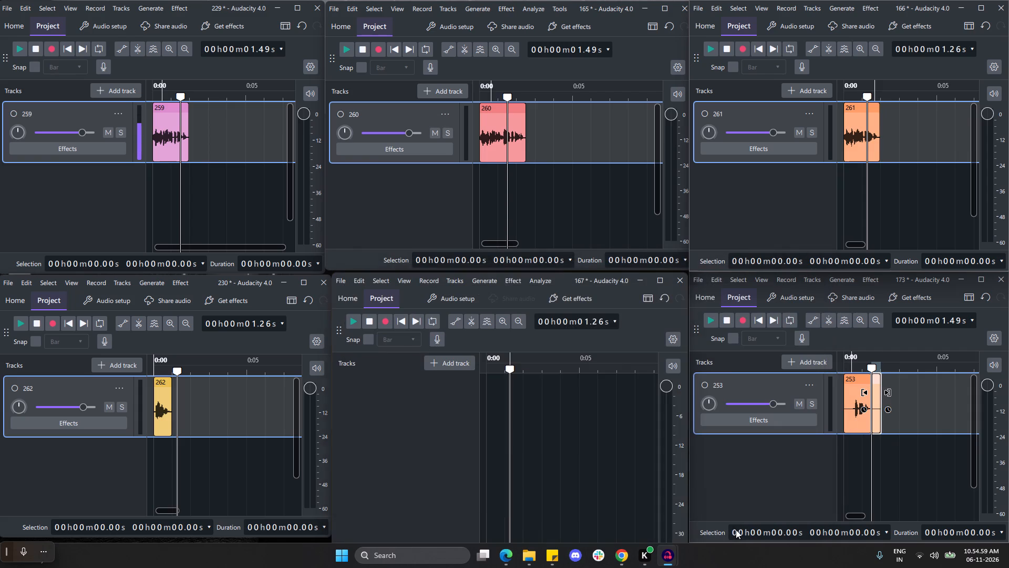
Delete track 253 from project 173.
left_click(812, 386)
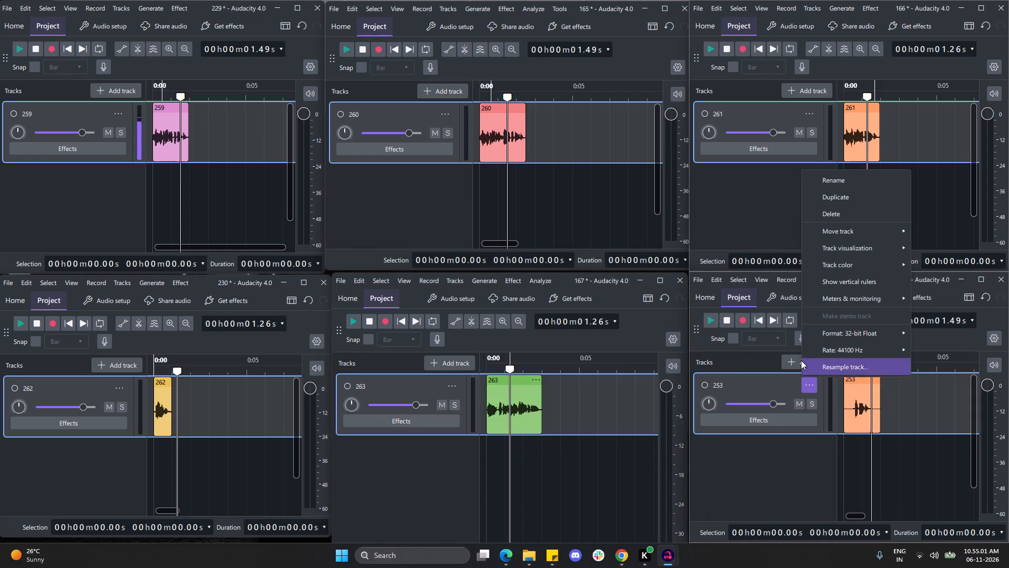
left_click(856, 217)
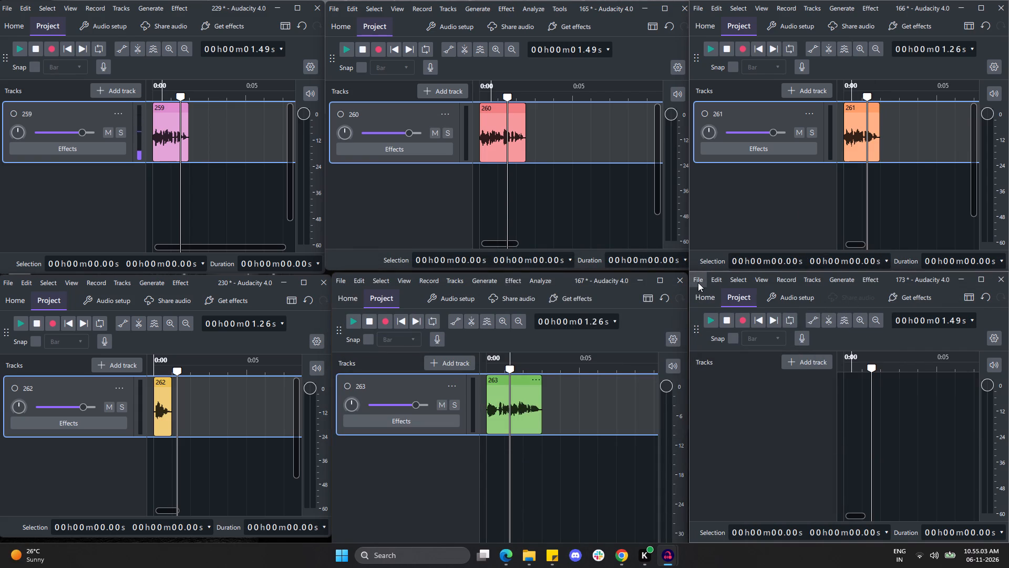
Import 264.mp3 from the Rutik folder into project 173.
left_click(697, 282)
left_click(769, 350)
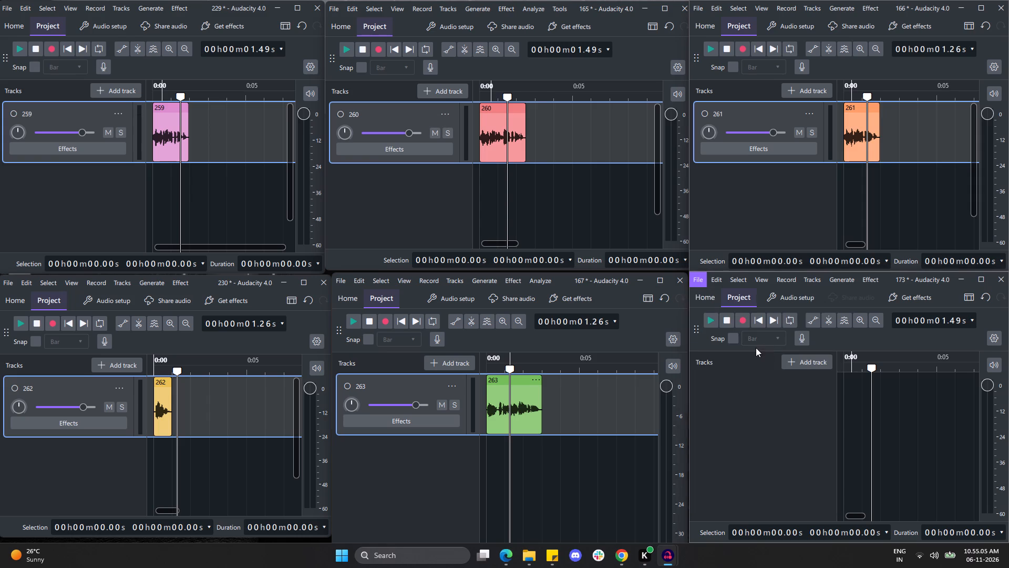
scroll(766, 324, "down", 4)
scroll(737, 406, "down", 5)
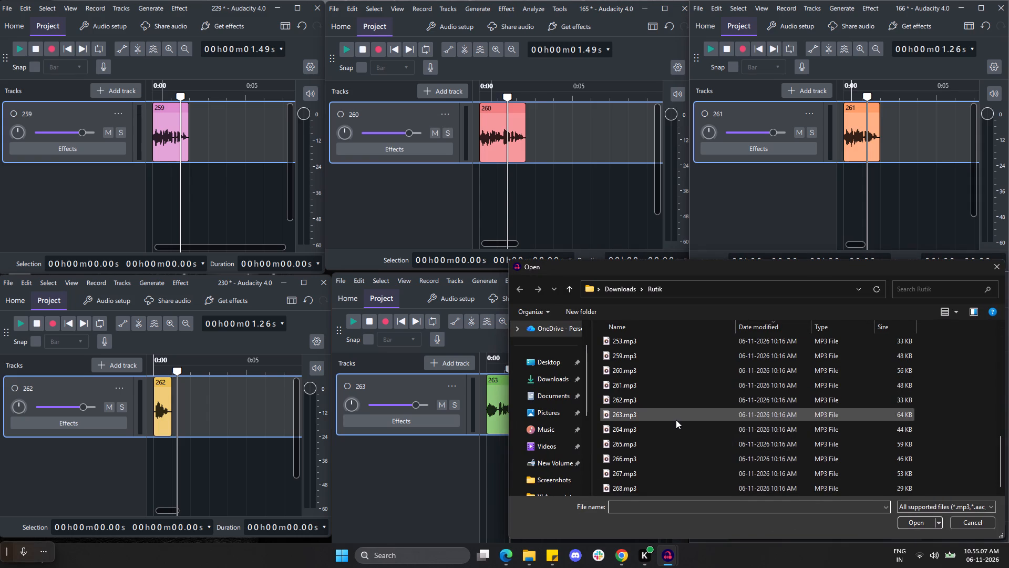
left_click(674, 430)
left_click(908, 525)
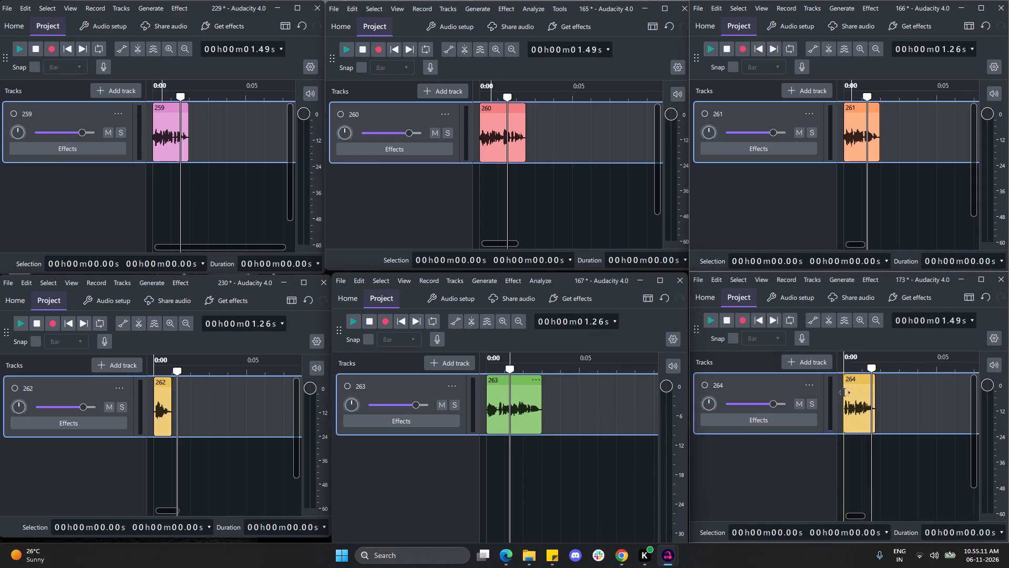
Generate 0.5 s of silence at the end and at the start of clip 264 in project 173.
left_click(876, 392)
left_click(875, 392)
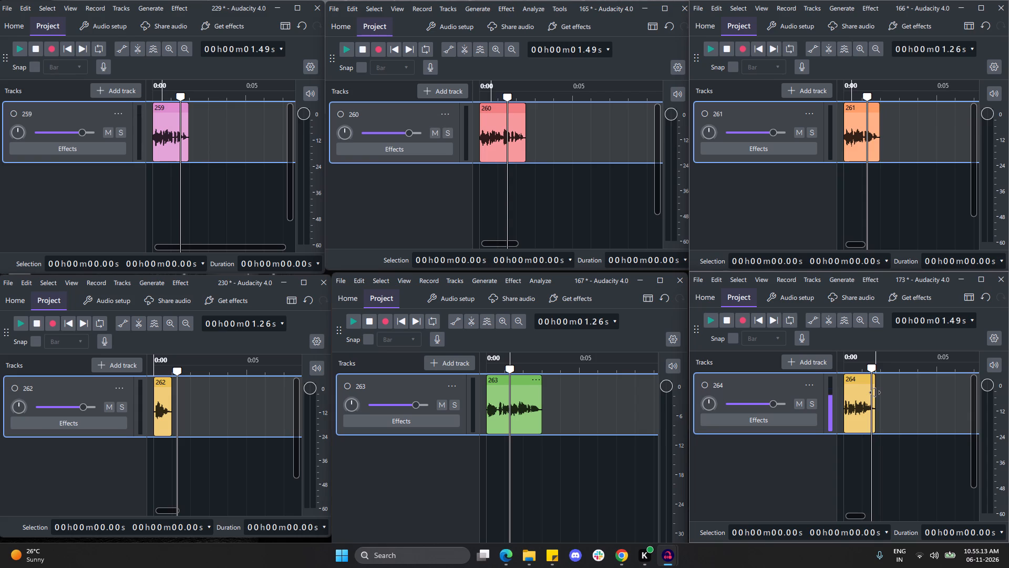
left_click(876, 396)
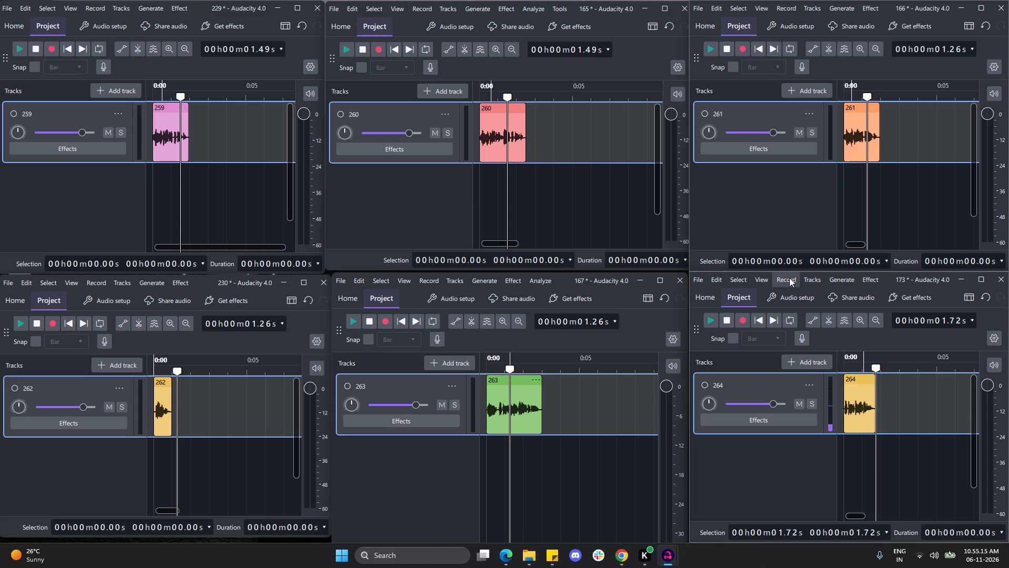
left_click(838, 282)
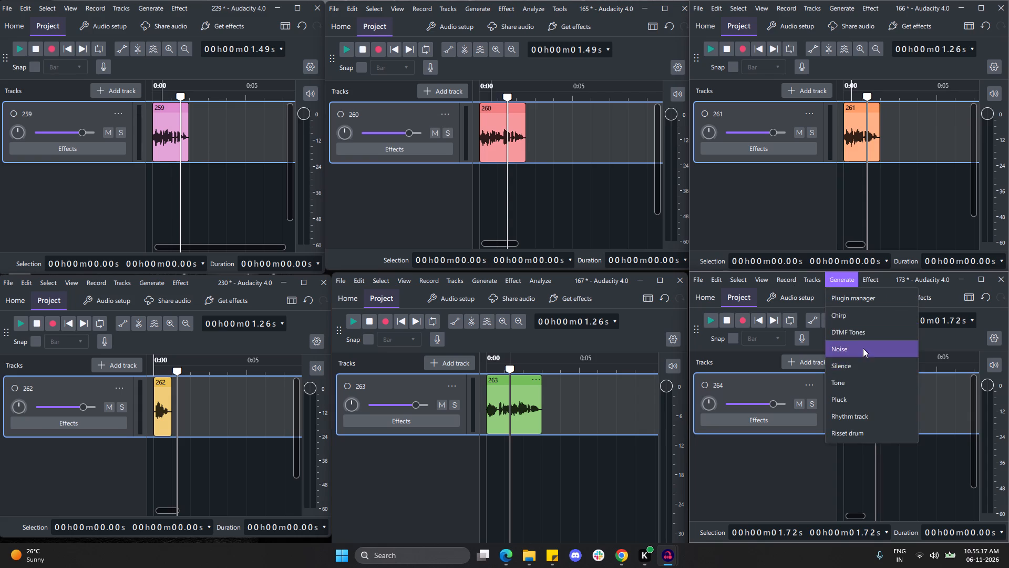
left_click(863, 362)
left_click(854, 425)
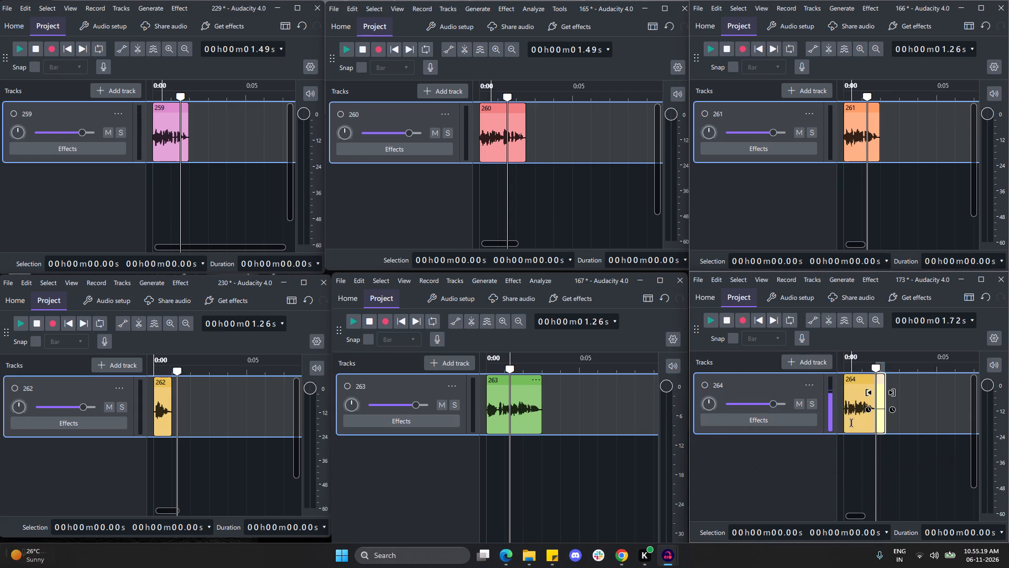
left_click(846, 414)
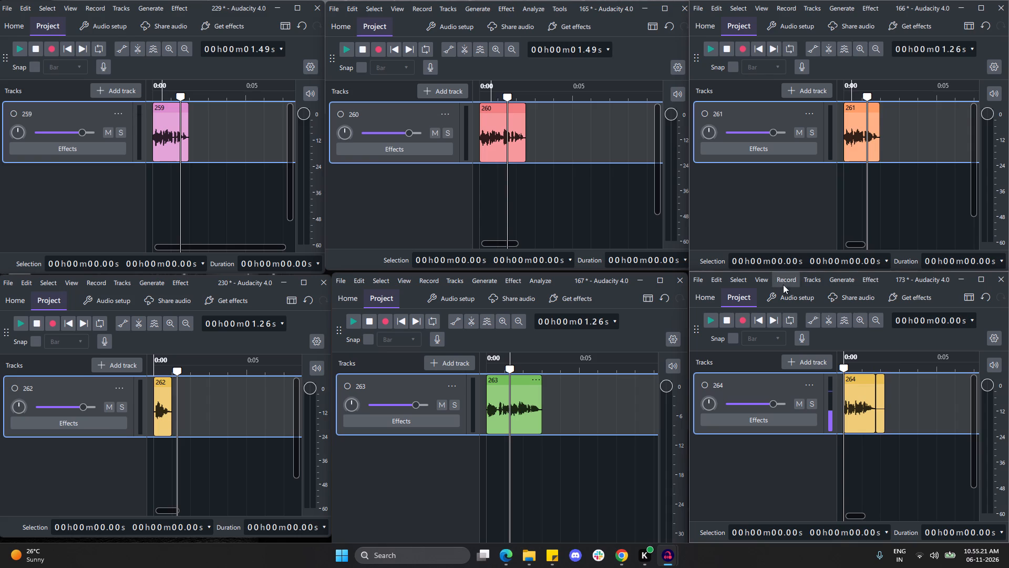
left_click(841, 281)
left_click(853, 365)
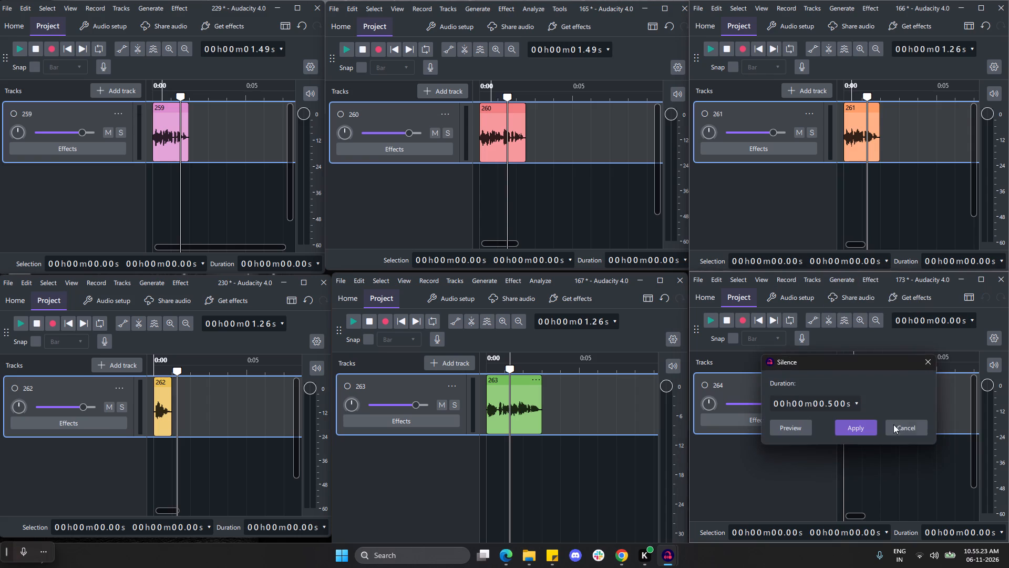
left_click(867, 429)
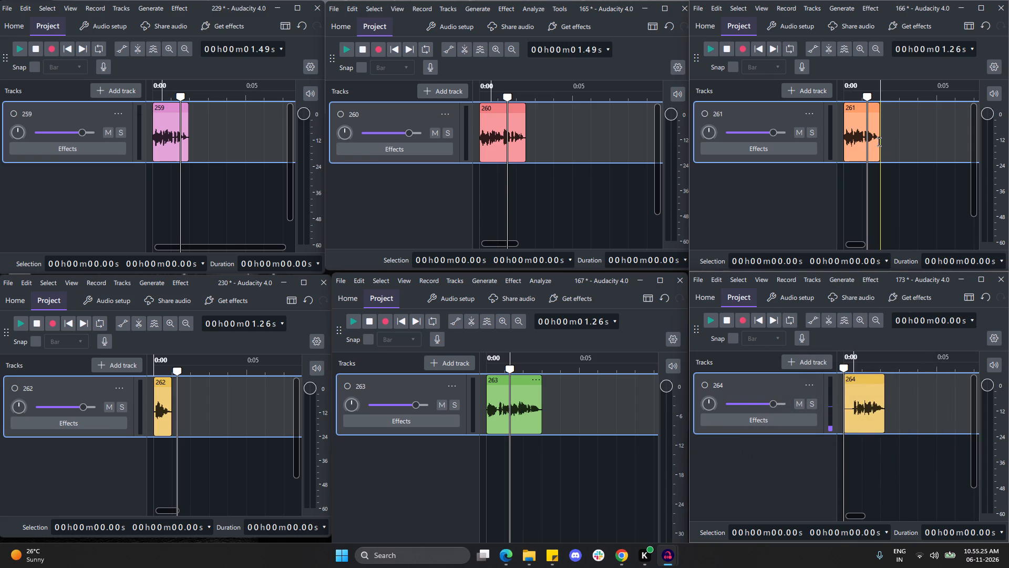
Generate 0.5 s of silence at the end and at the start of clip 261 in project 166.
left_click(879, 142)
left_click(836, 11)
left_click(852, 95)
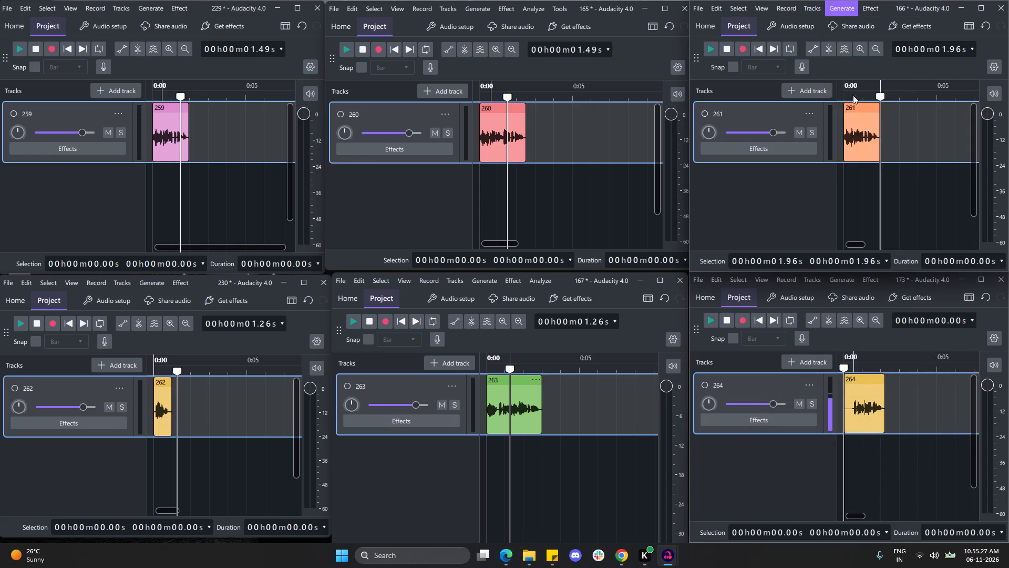
left_click(867, 159)
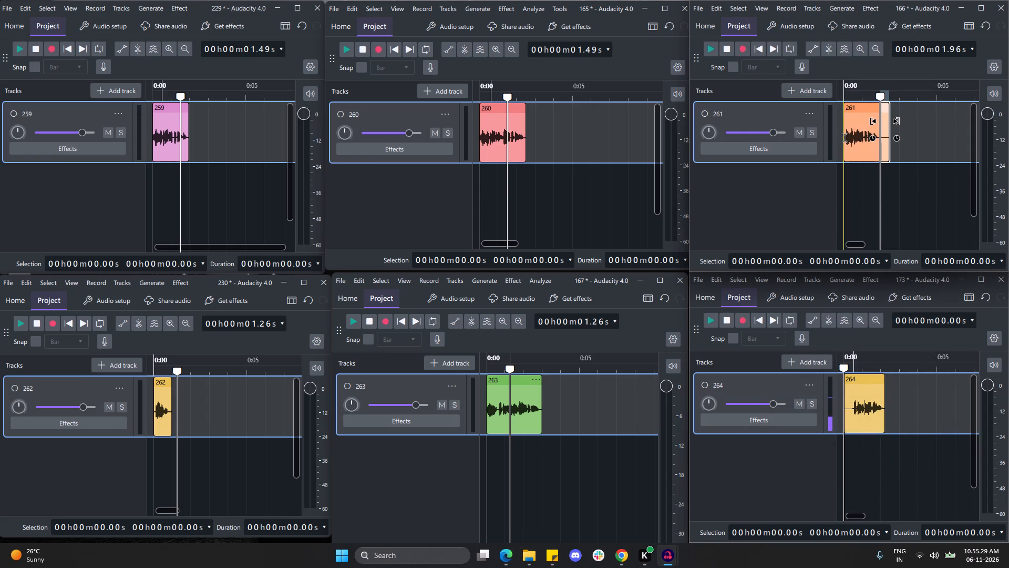
left_click(845, 138)
left_click(842, 3)
left_click(845, 13)
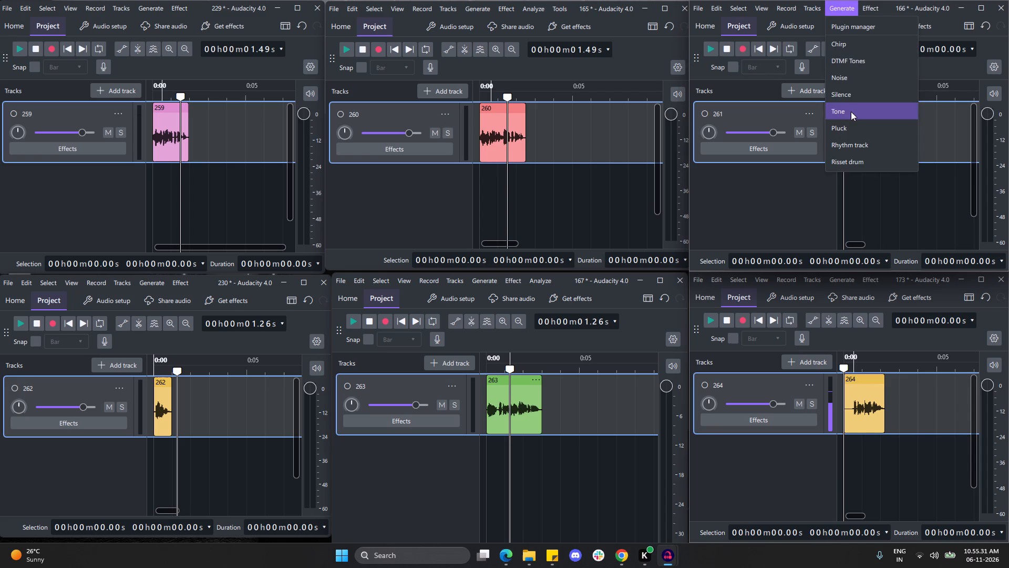
left_click(851, 89)
left_click(866, 161)
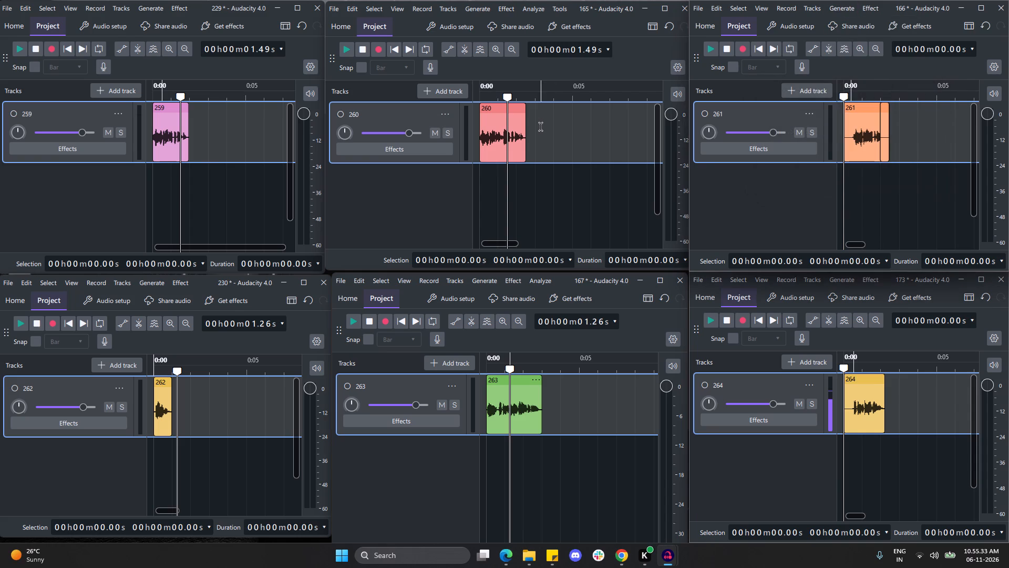
Generate 0.5 s of silence at the end and at the start of clip 260 in project 165.
left_click(527, 131)
left_click(482, 9)
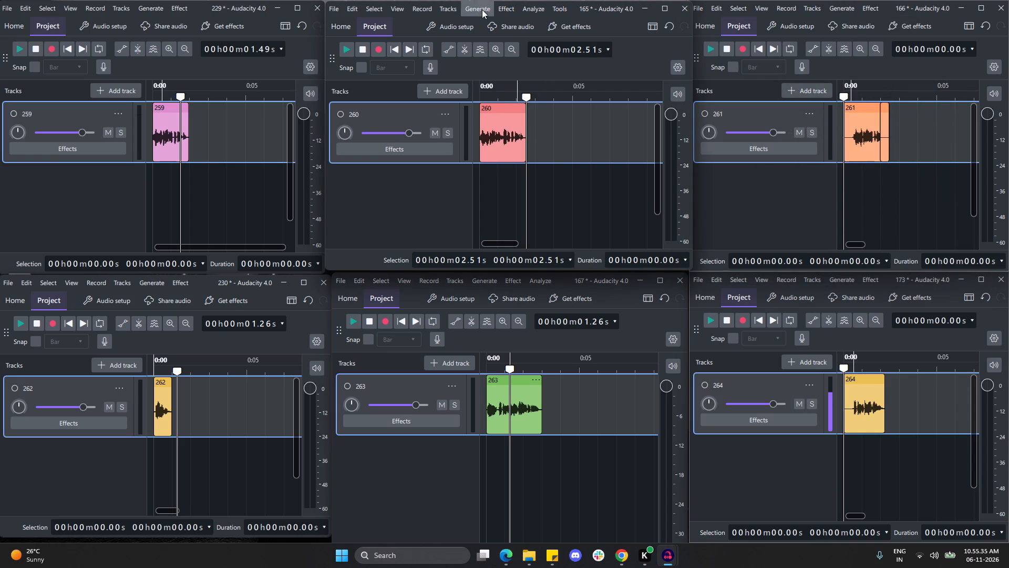
left_click(487, 99)
left_click(524, 155)
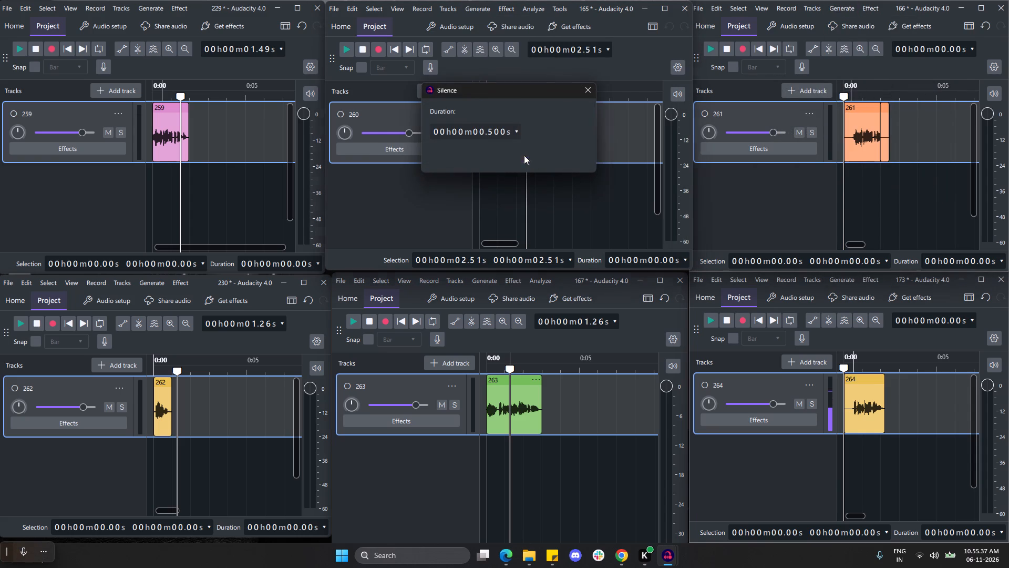
left_click(479, 133)
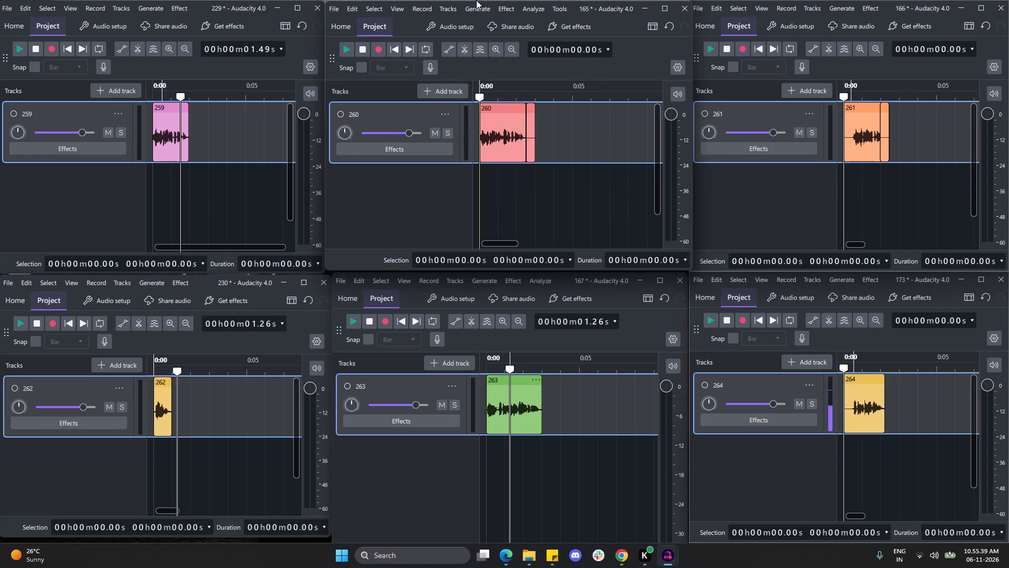
left_click(476, 5)
left_click(484, 100)
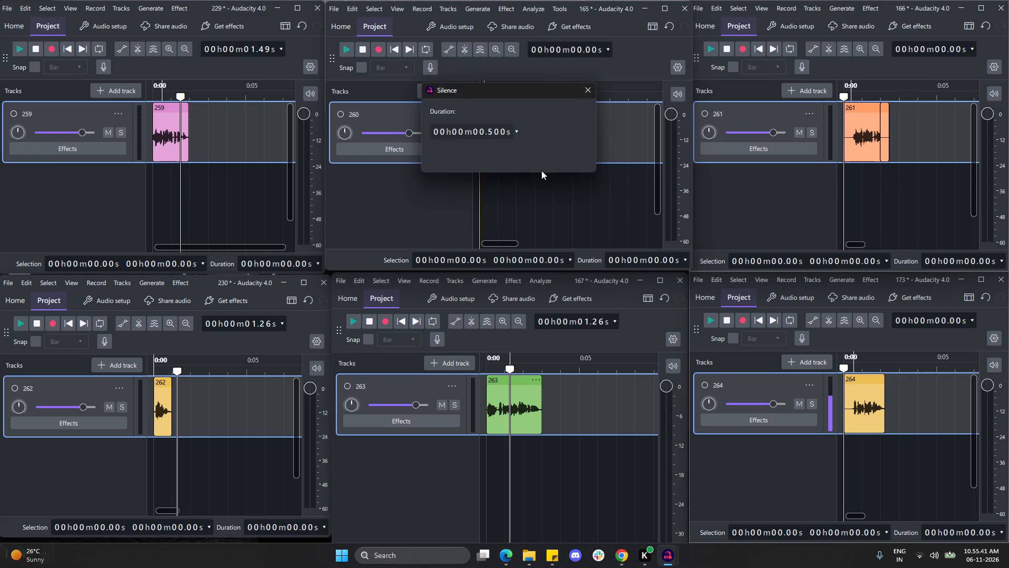
left_click(530, 153)
Generate 0.5 s of silence at the end and at the start of clip 259 in project 229.
left_click(189, 130)
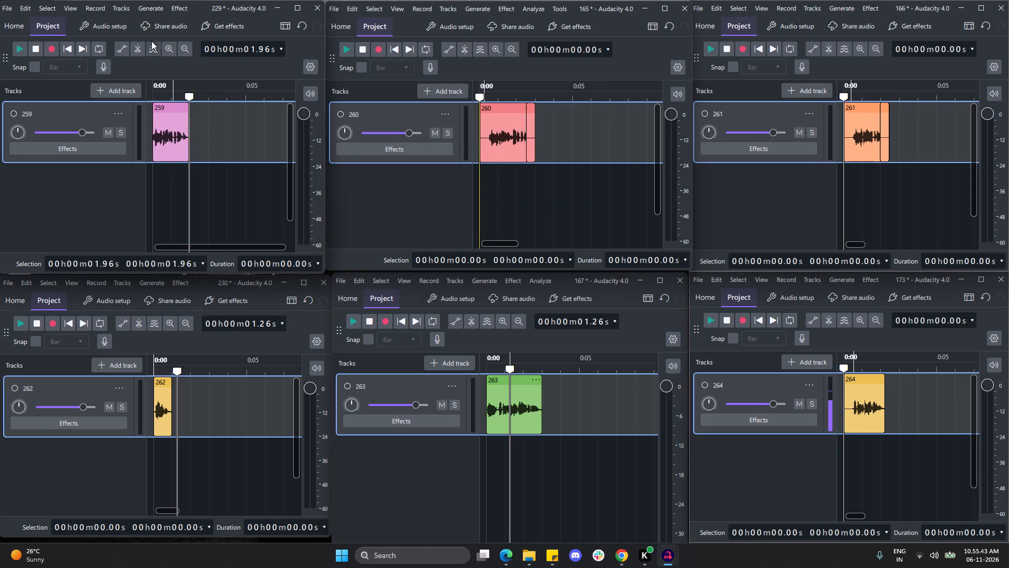
left_click(157, 9)
left_click(171, 99)
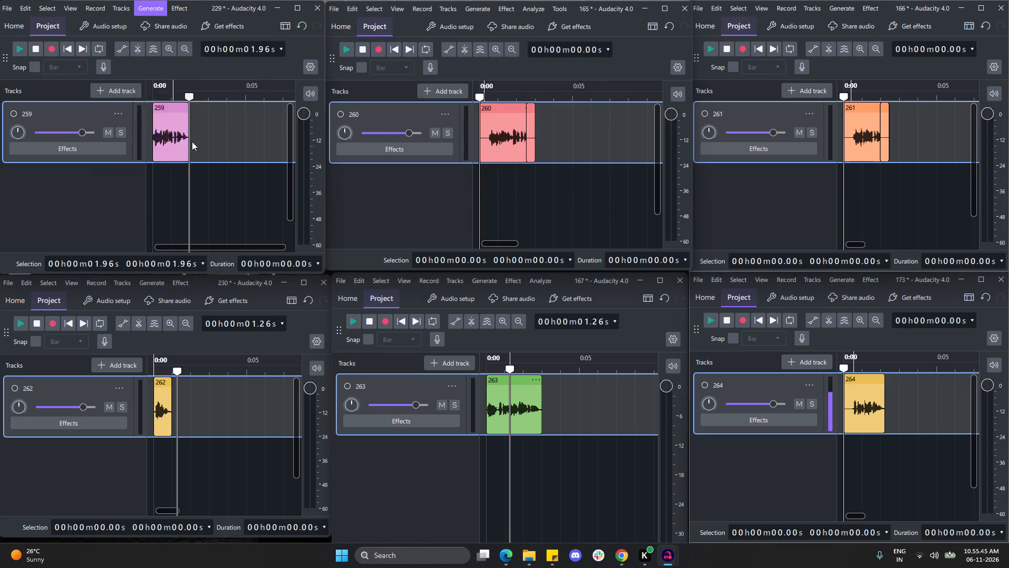
left_click(173, 158)
left_click(155, 127)
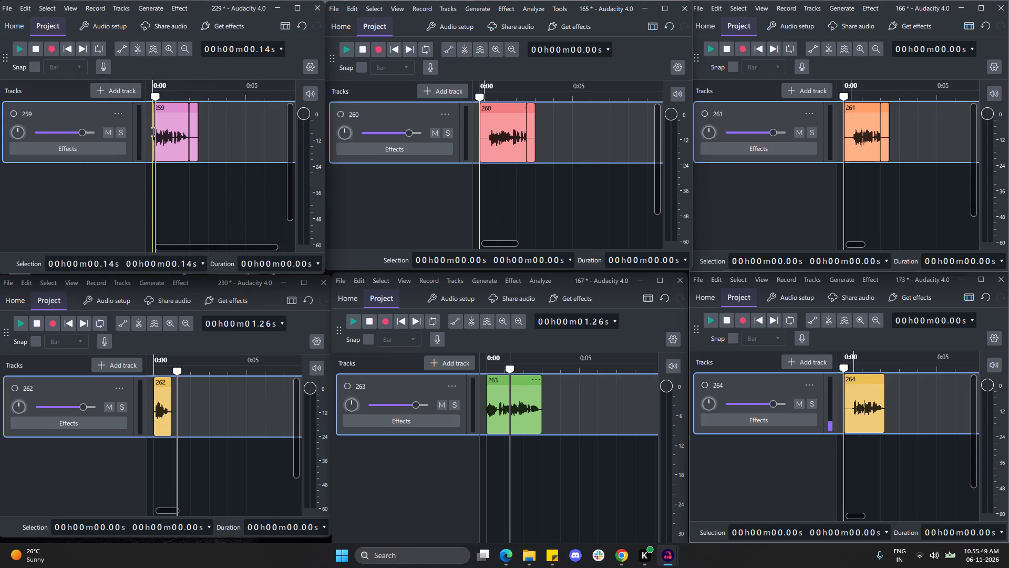
left_click(153, 132)
left_click(148, 5)
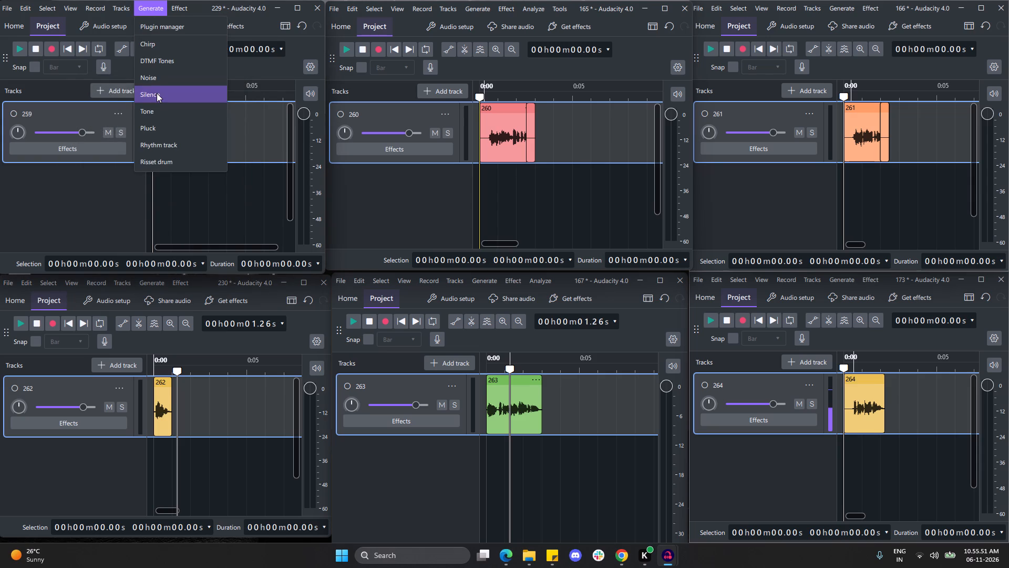
left_click(156, 93)
left_click(171, 163)
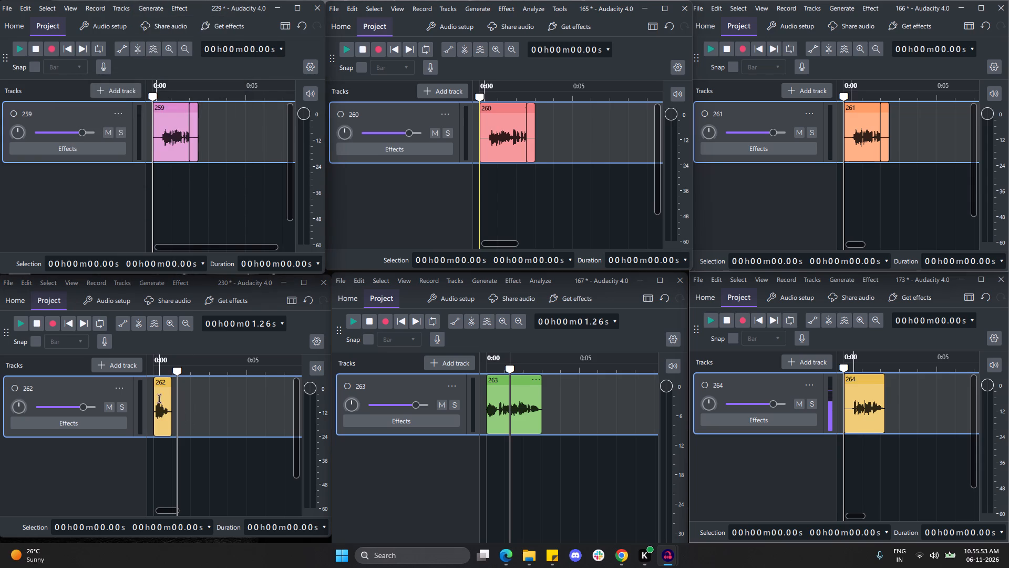
Generate 0.5 s of silence at the end and at the start of clip 262 in project 230.
left_click(172, 410)
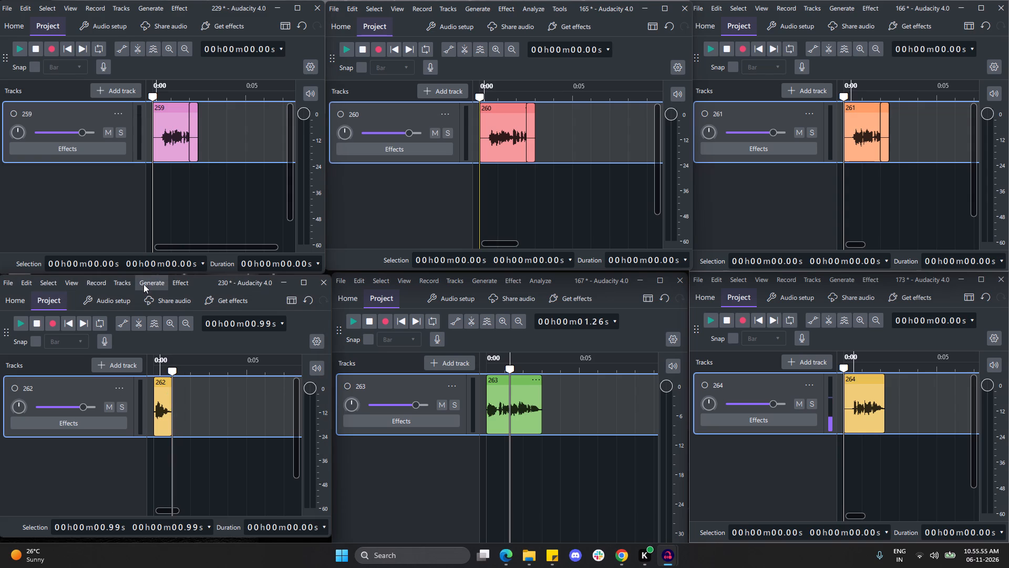
left_click(143, 284)
left_click(157, 368)
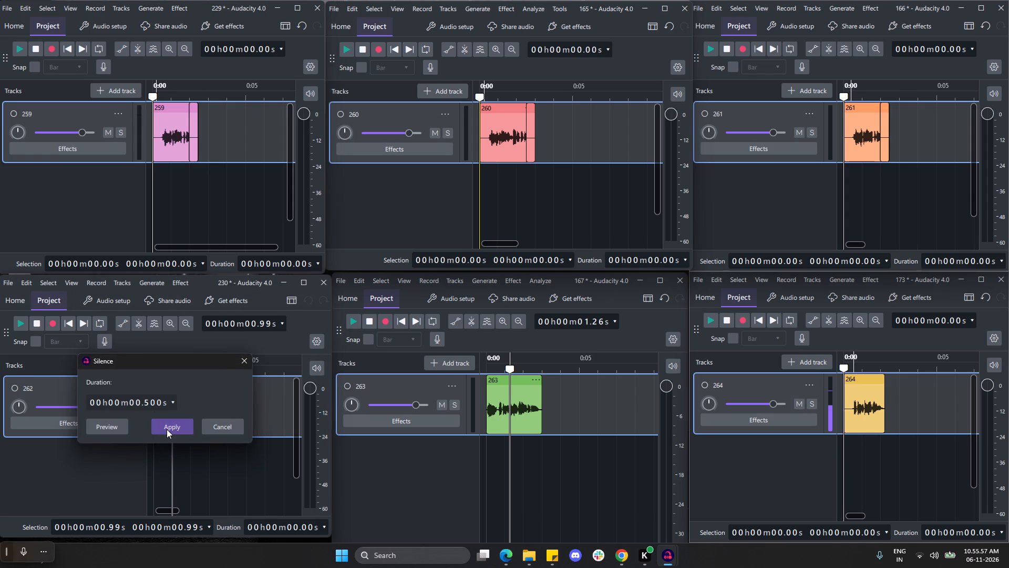
left_click(167, 429)
left_click(153, 408)
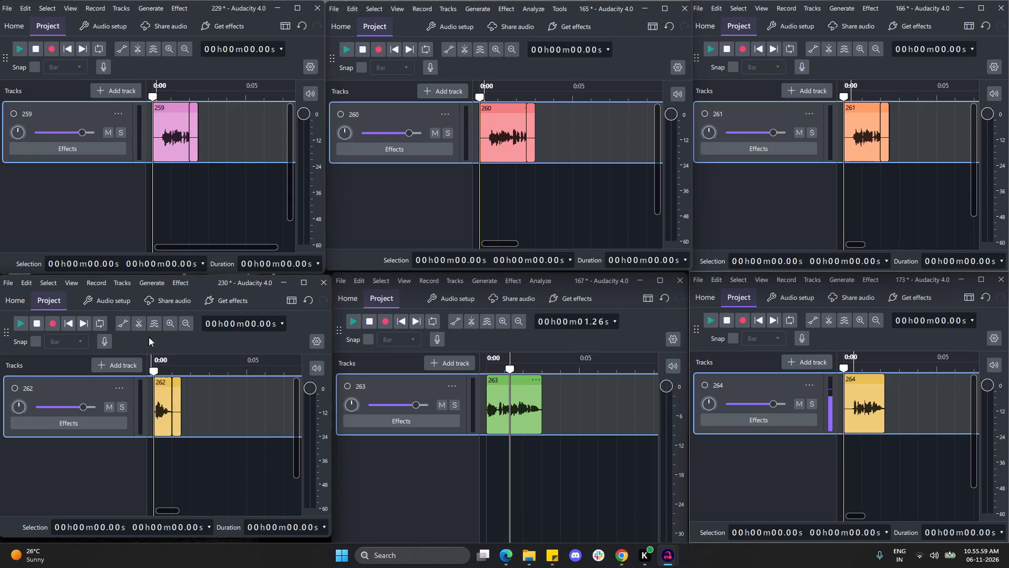
left_click(147, 287)
left_click(176, 364)
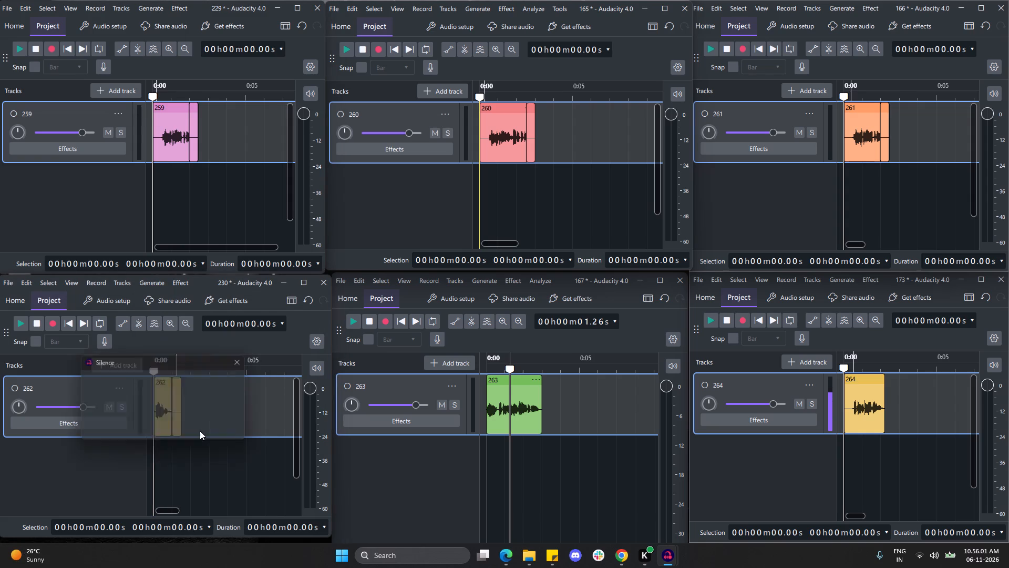
left_click(169, 419)
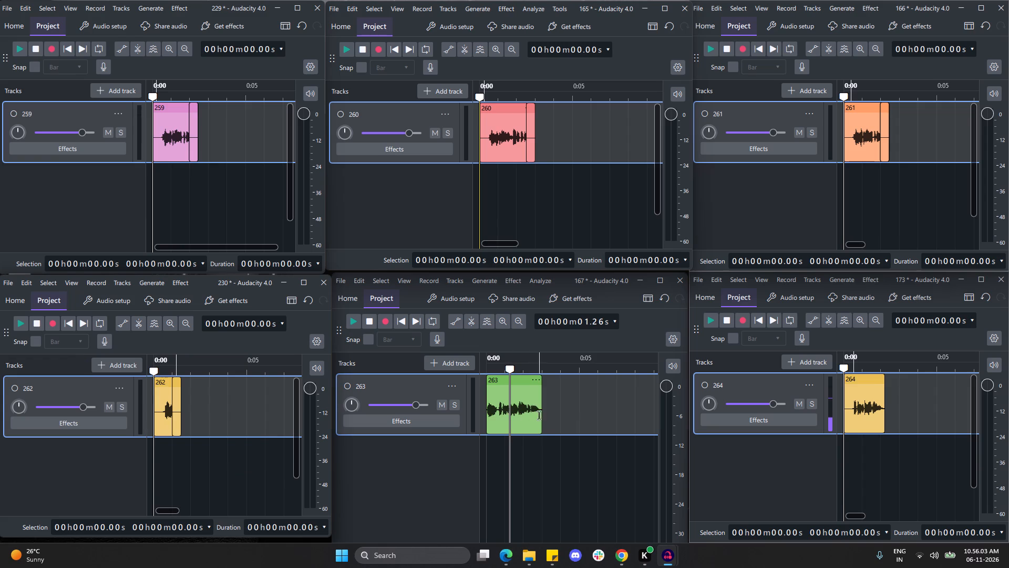
Generate 0.5 s of silence at the end and at the start of clip 263 in project 167.
left_click(541, 414)
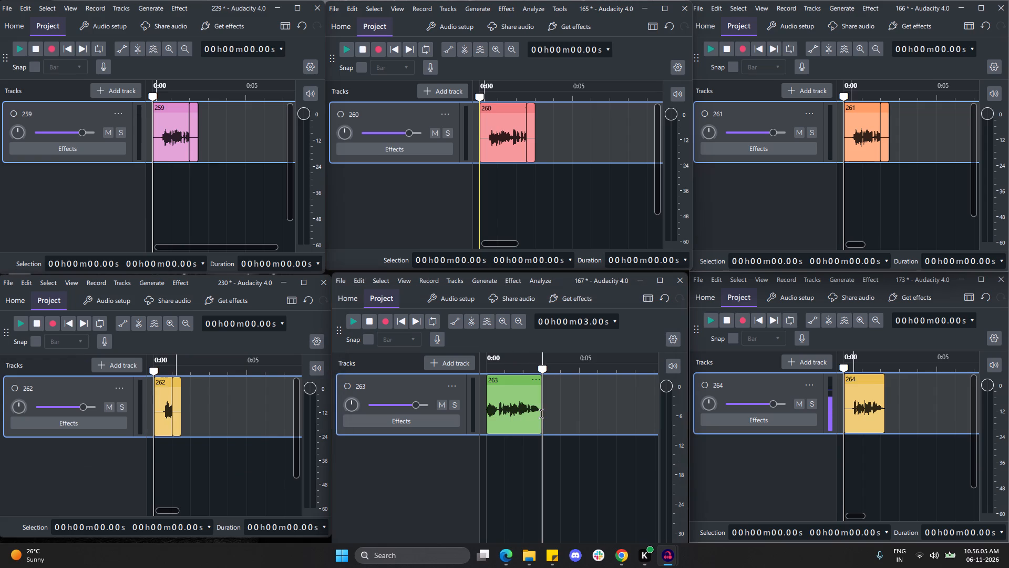
left_click(470, 282)
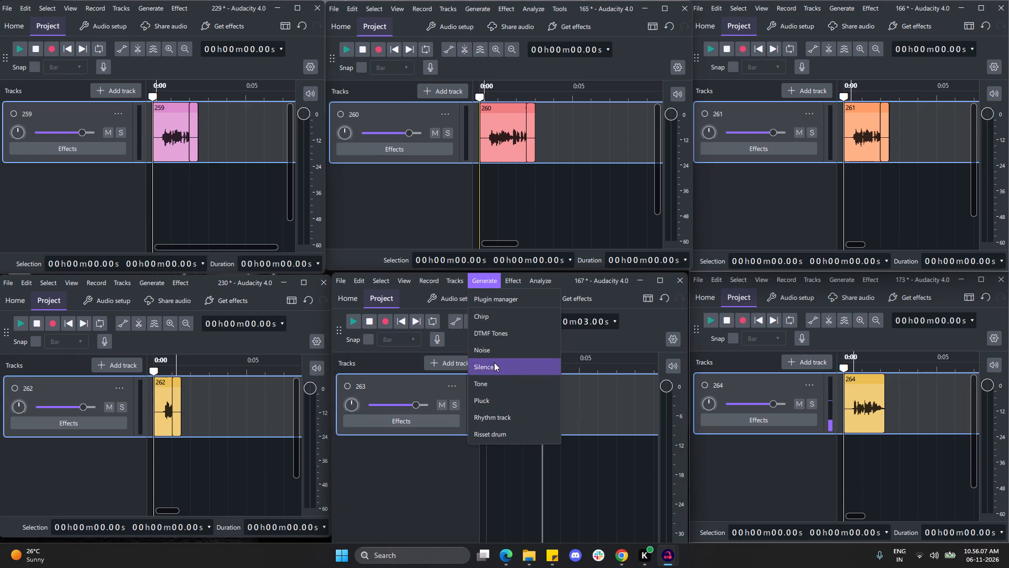
left_click(494, 362)
left_click(519, 512)
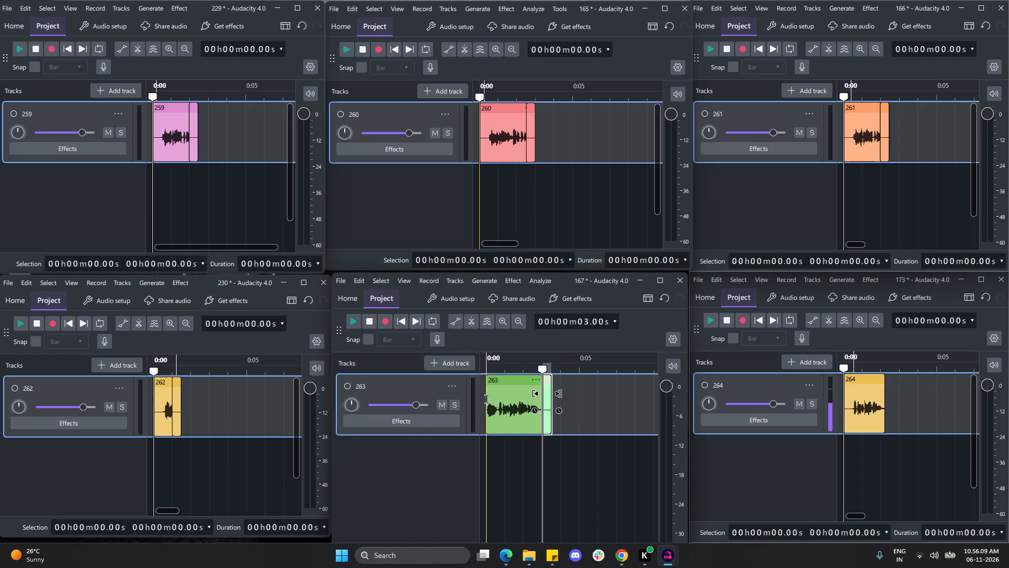
left_click(487, 399)
left_click(483, 282)
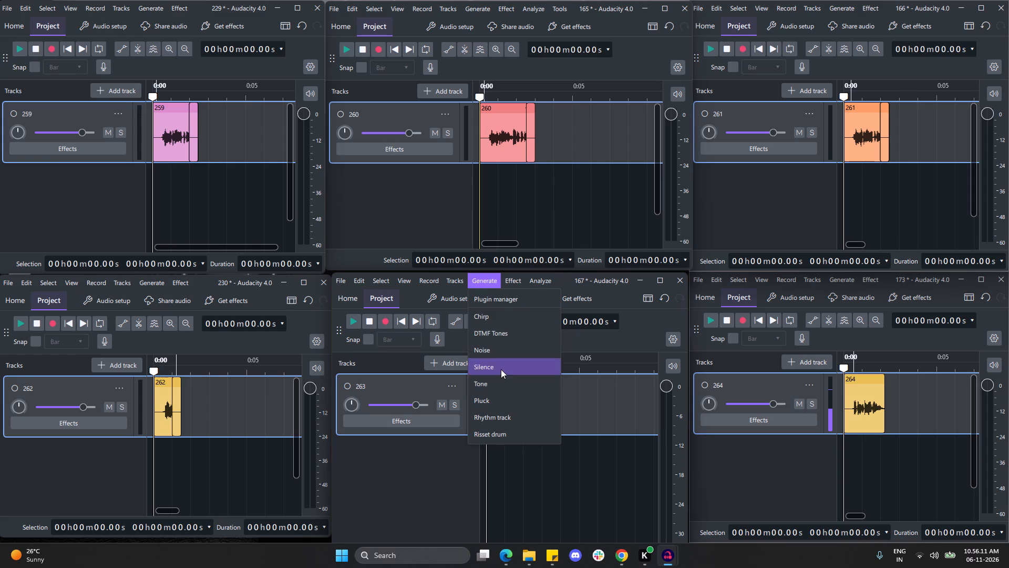
left_click(501, 369)
left_click(510, 508)
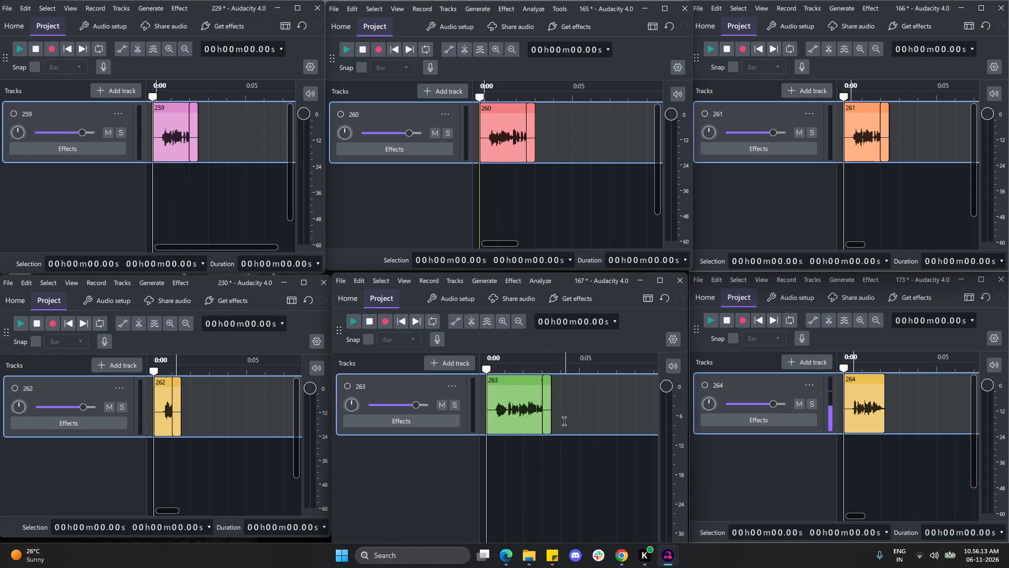
Export project 229's audio as a WAV file named Te_sp_1_259 in the batch 2 folder.
left_click(10, 6)
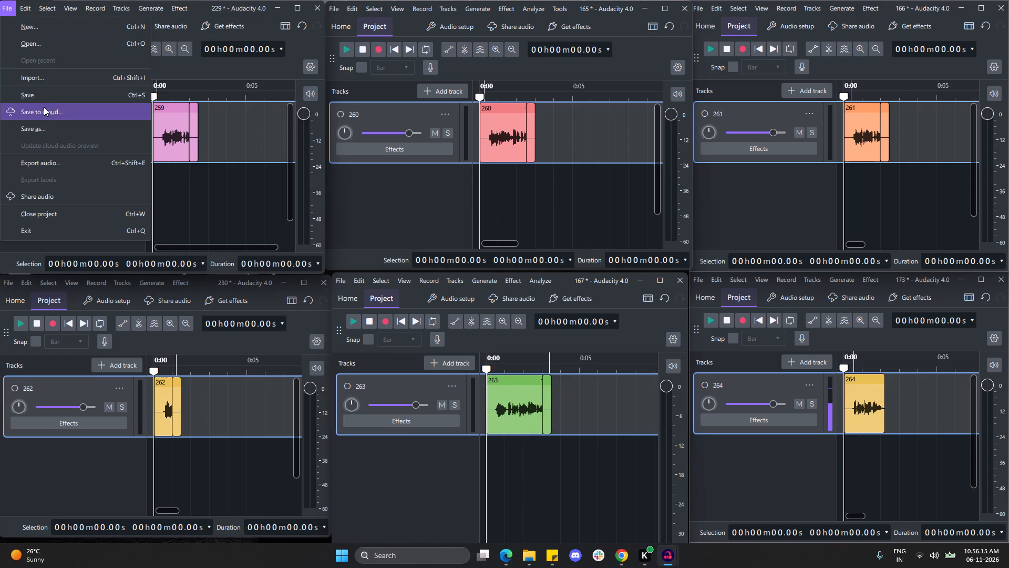
left_click(60, 165)
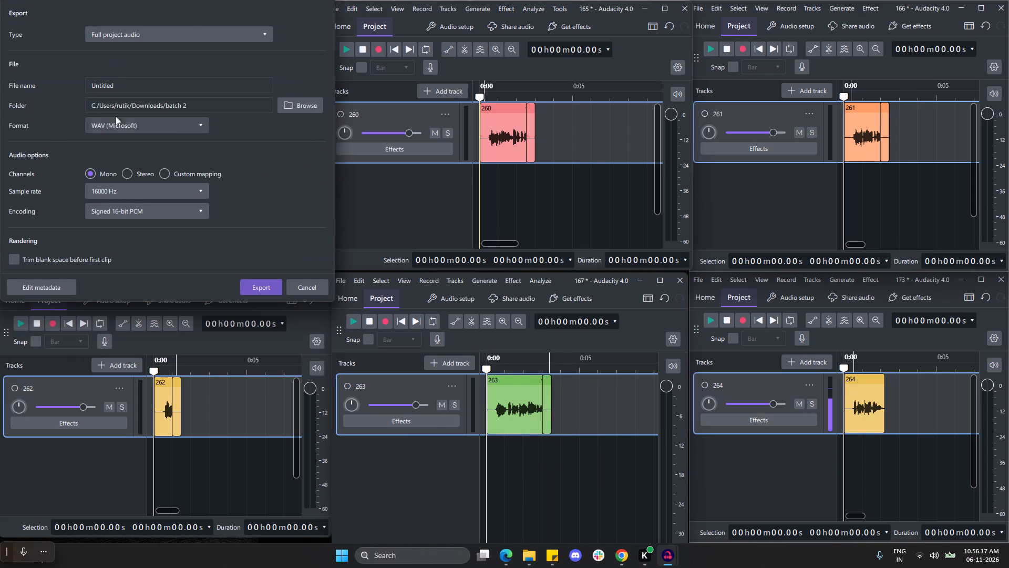
left_click(119, 87)
left_click(119, 87)
key("ctrl+v")
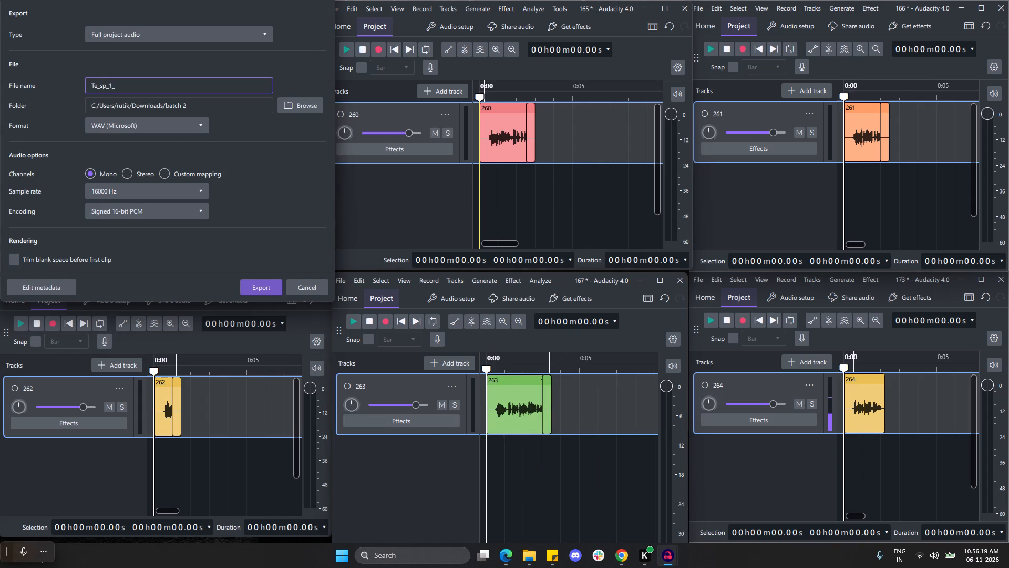
type("2259")
left_click(119, 88)
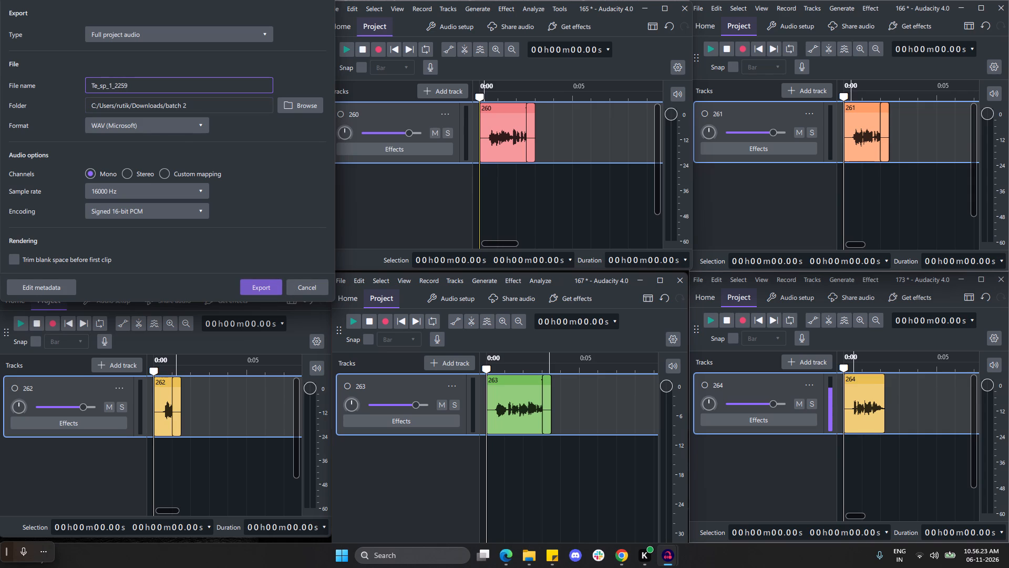
left_click(119, 84)
key("BackSpace")
left_click(263, 288)
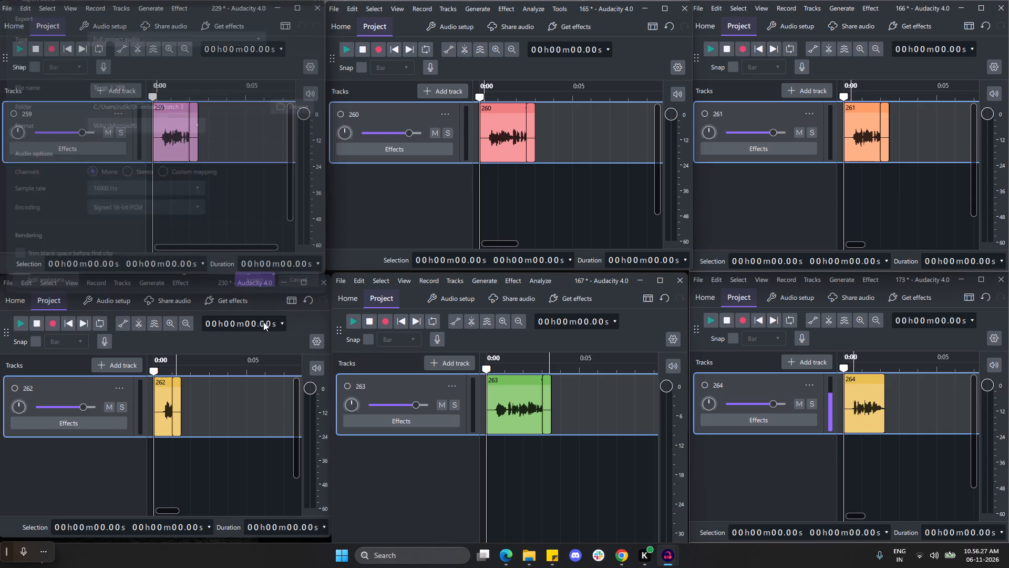
Export project 165's audio as a WAV file named Te_sp_1_260 in the batch 2 folder.
left_click(332, 9)
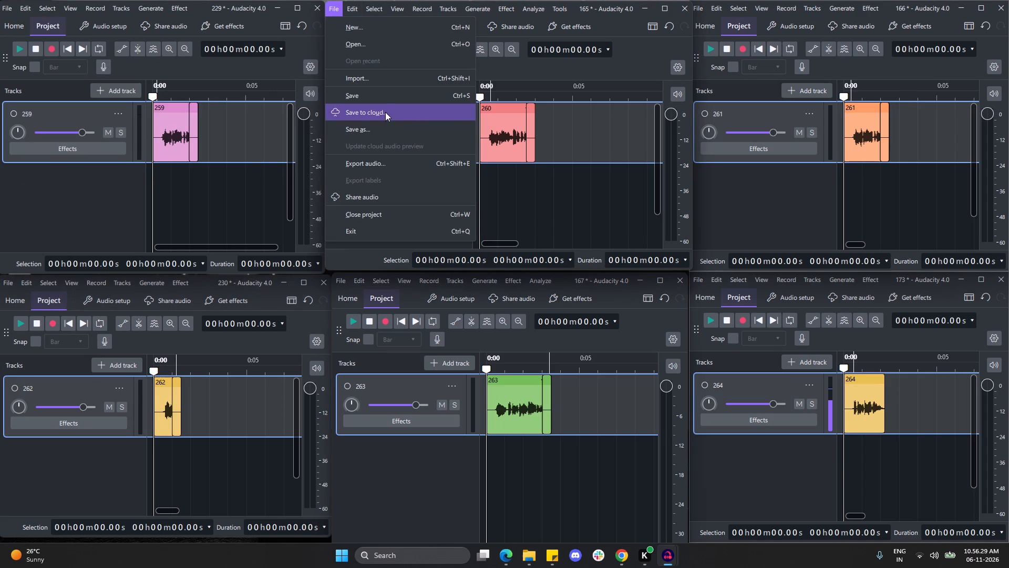
left_click(387, 164)
double_click(487, 82)
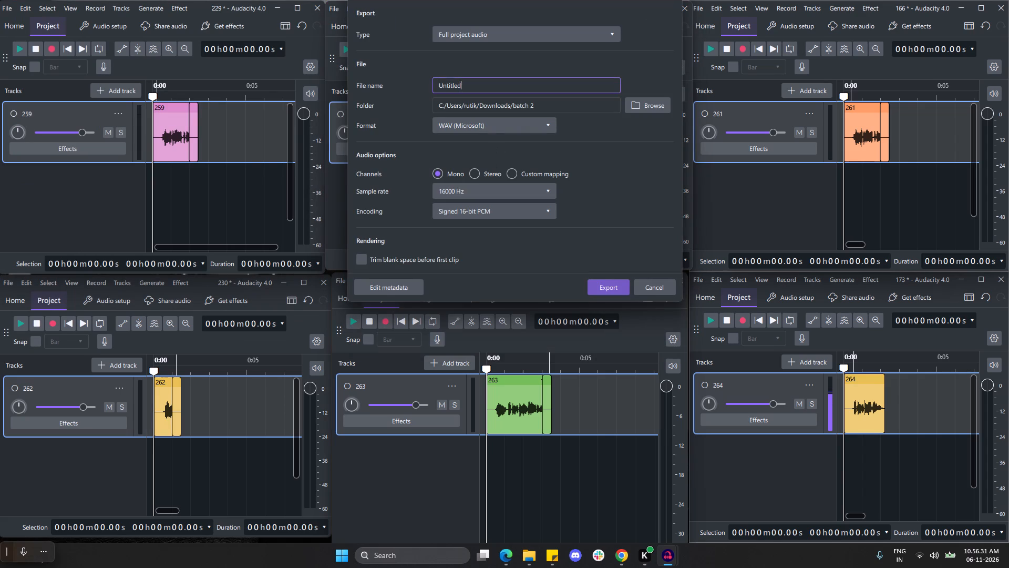
key("ctrl+v")
type("260")
left_click(613, 285)
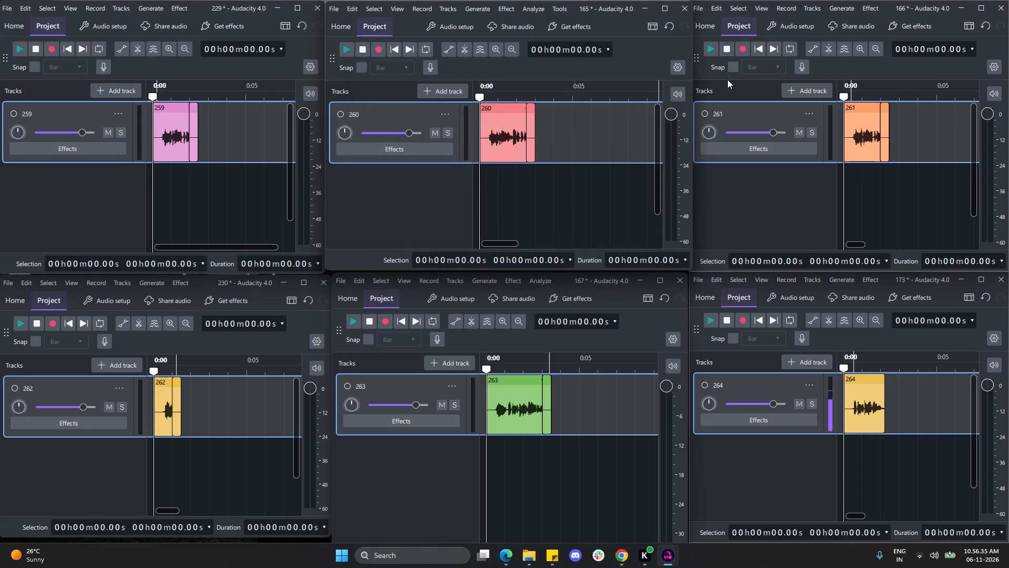
Open the audio export settings for clip 261 in project 166.
left_click(704, 8)
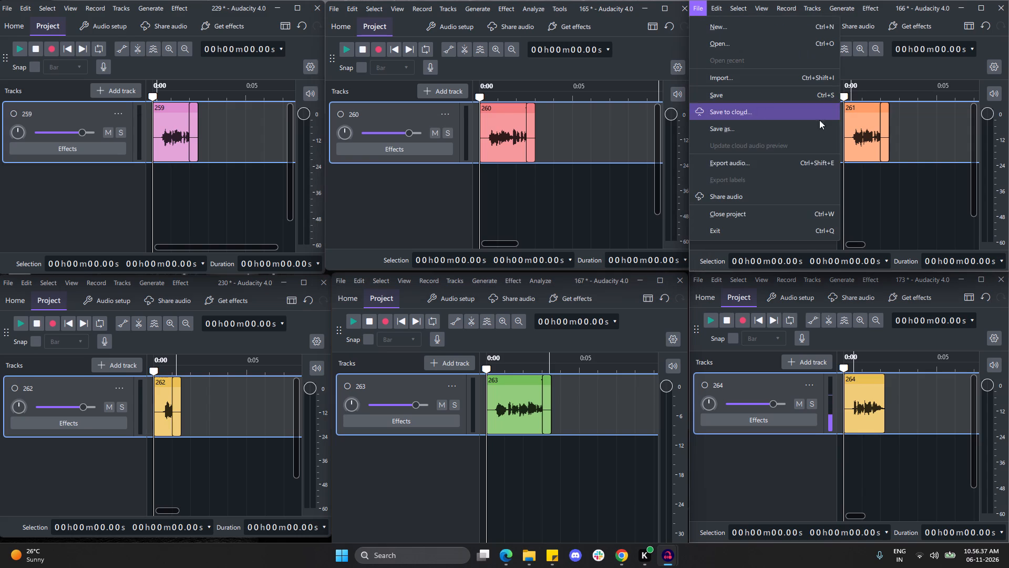
left_click(899, 74)
left_click(700, 8)
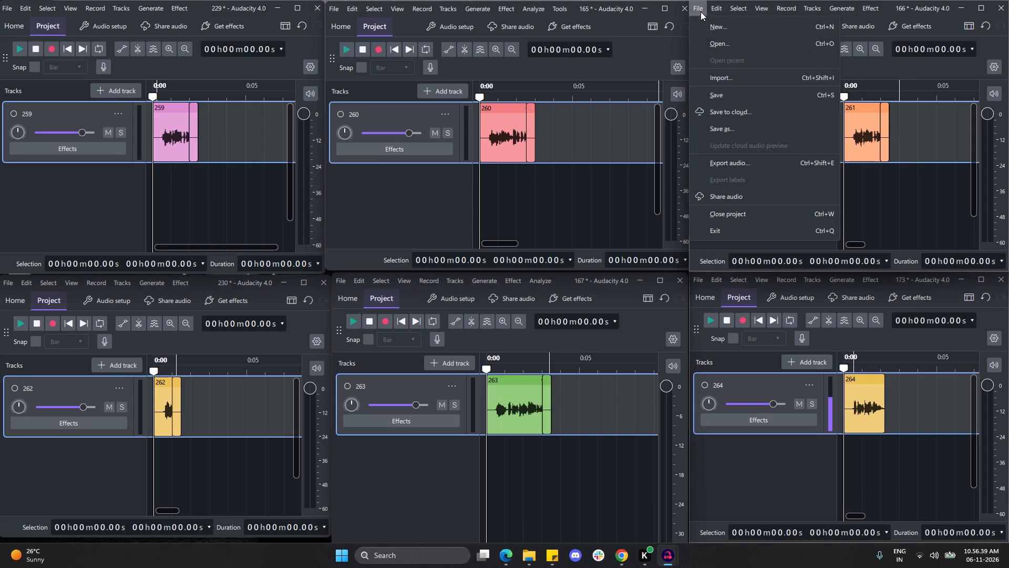
left_click(723, 164)
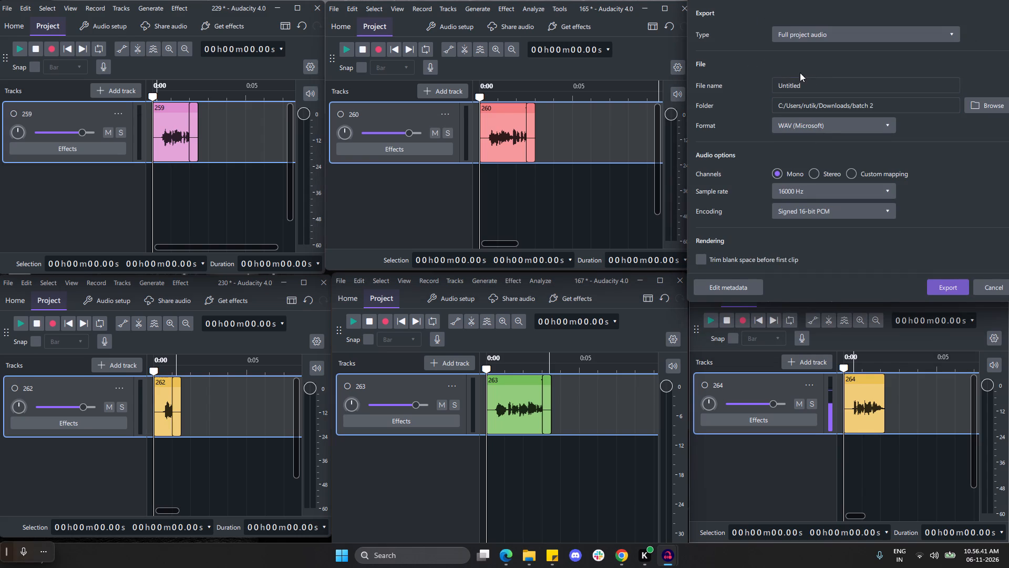
Export project 166's audio as a WAV file named Te_sp_1_261 in the batch 2 folder.
double_click(805, 84)
key("ctrl+v")
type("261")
left_click(960, 285)
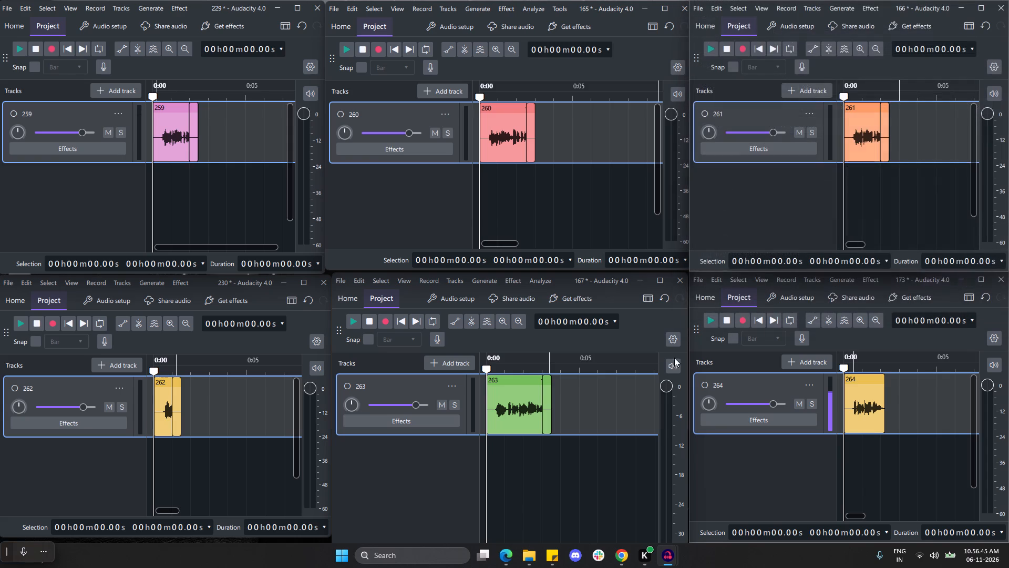
Export project 230's audio as a WAV file named Te_sp_1_262 in the batch 2 folder.
left_click(6, 282)
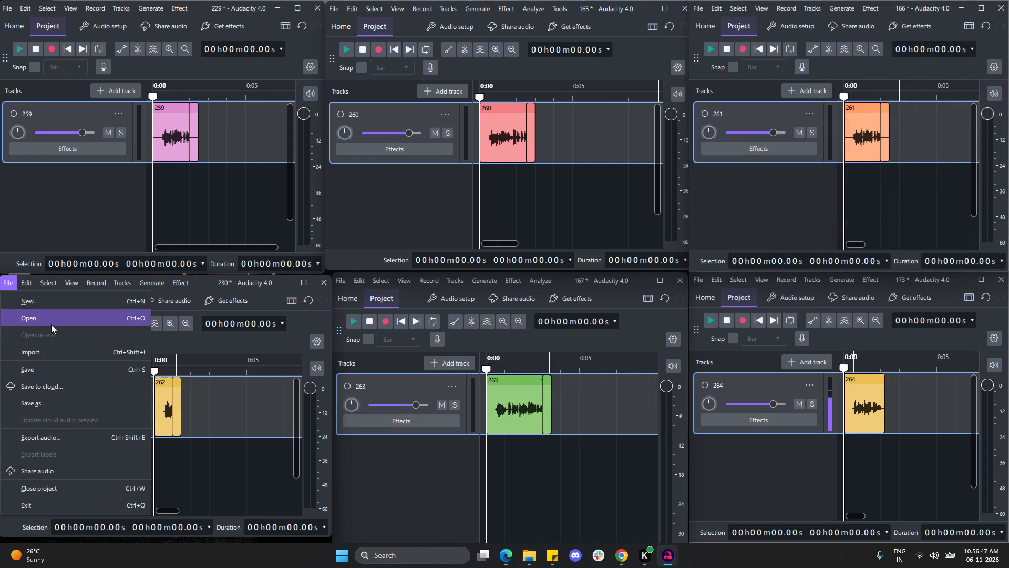
left_click(49, 435)
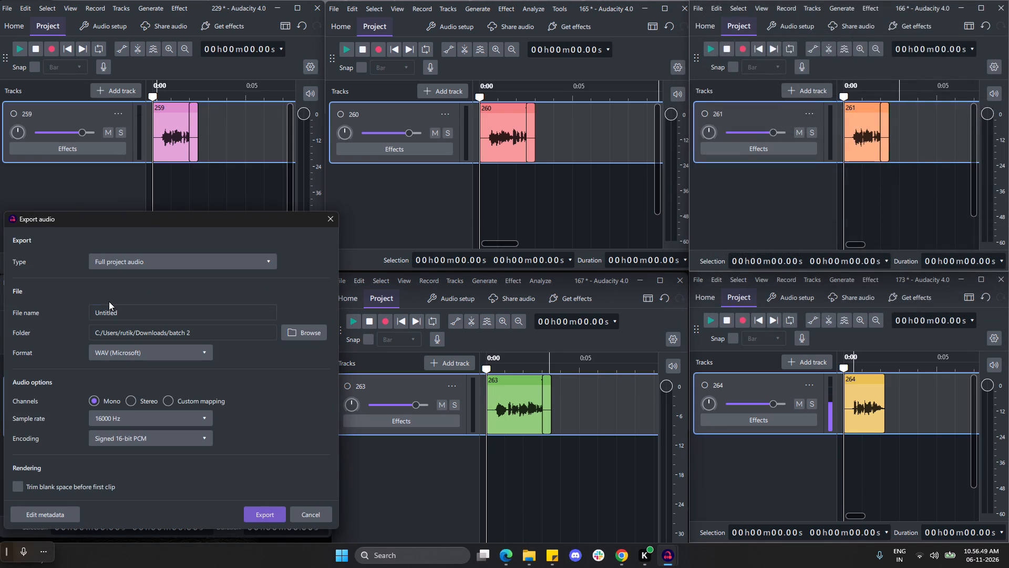
double_click(133, 313)
key("ctrl+v")
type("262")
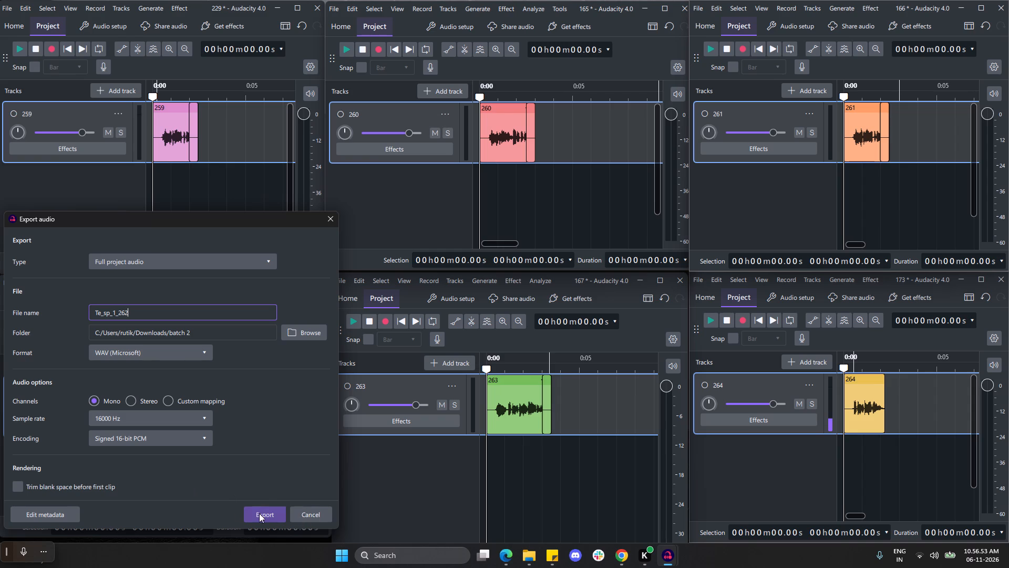
left_click(260, 513)
Export project 167's audio as a WAV file named Te_sp_1_263 in the batch 2 folder.
left_click(339, 283)
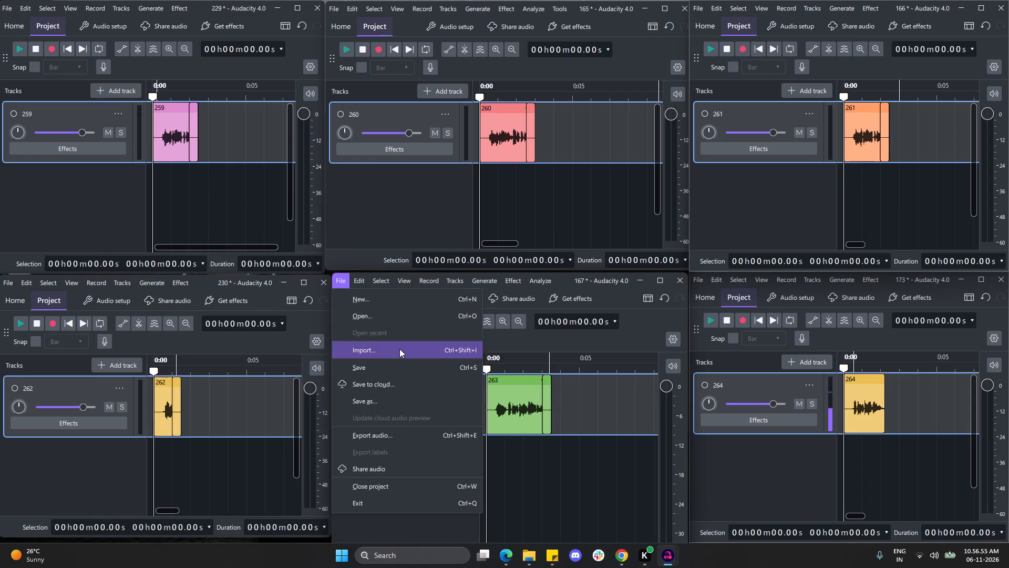
left_click(430, 438)
double_click(476, 313)
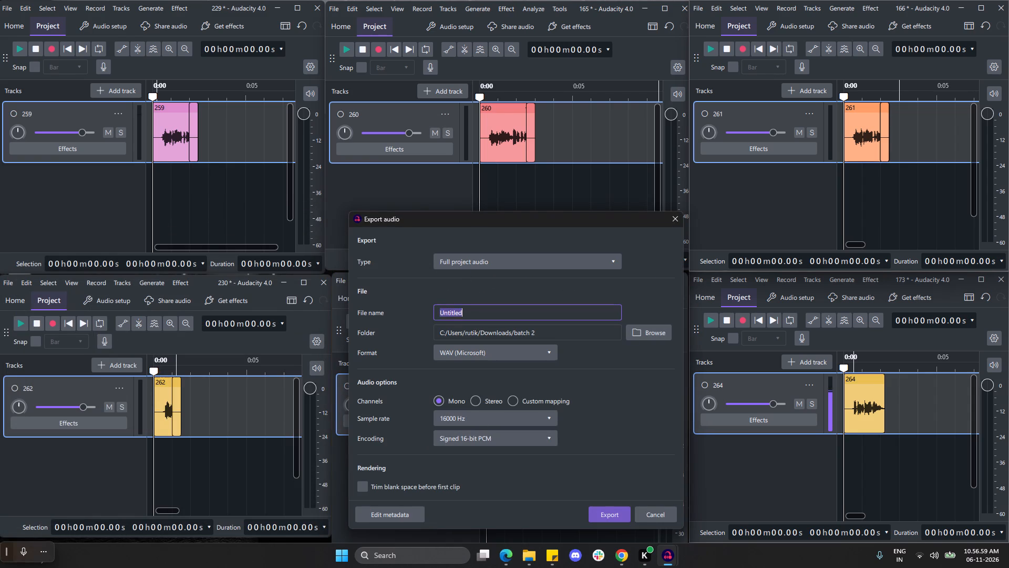
key("ctrl+v")
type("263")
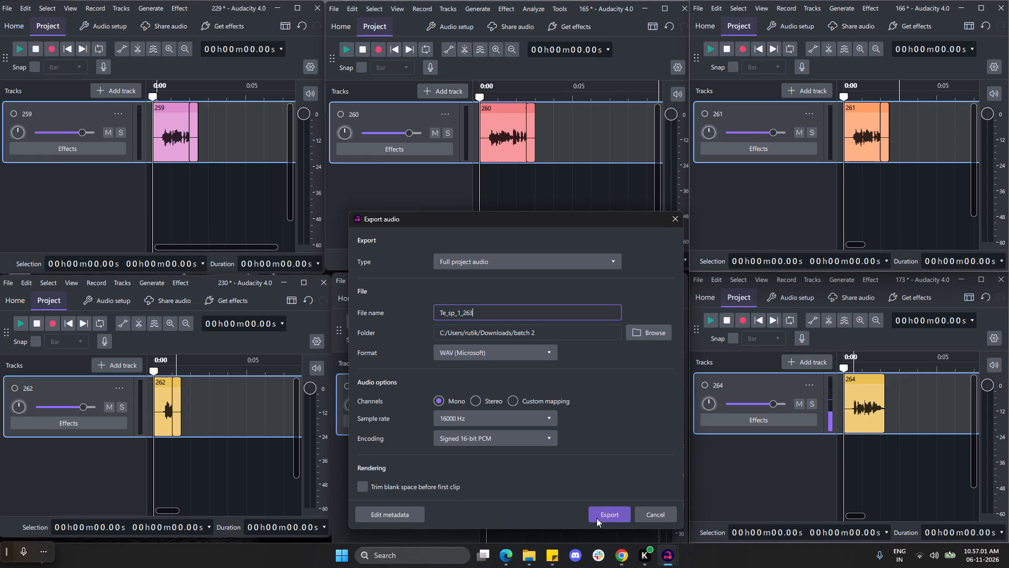
left_click(604, 512)
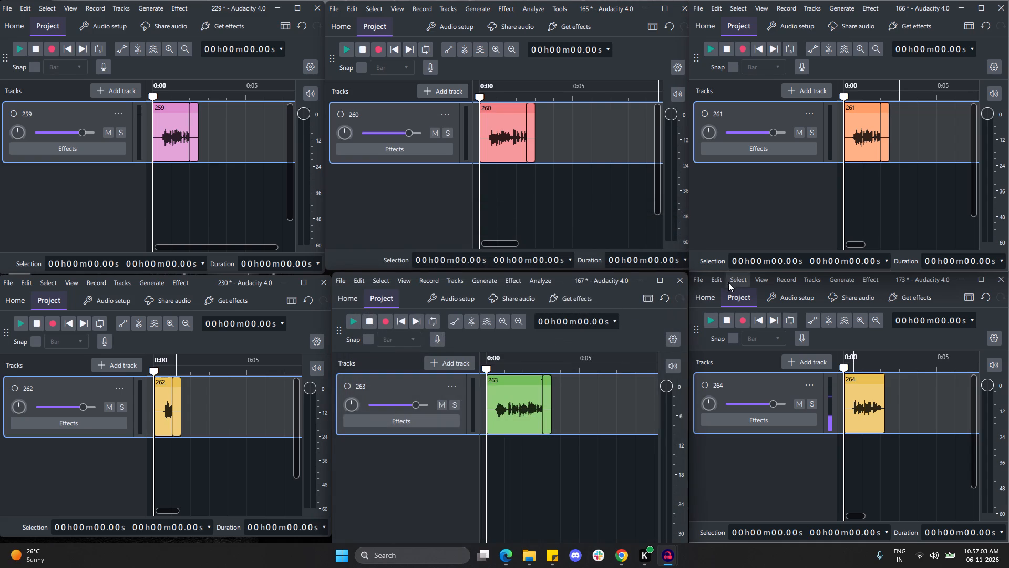
Export project 173's audio as a WAV file named Te_sp_1_264 in the batch 2 folder.
left_click(702, 281)
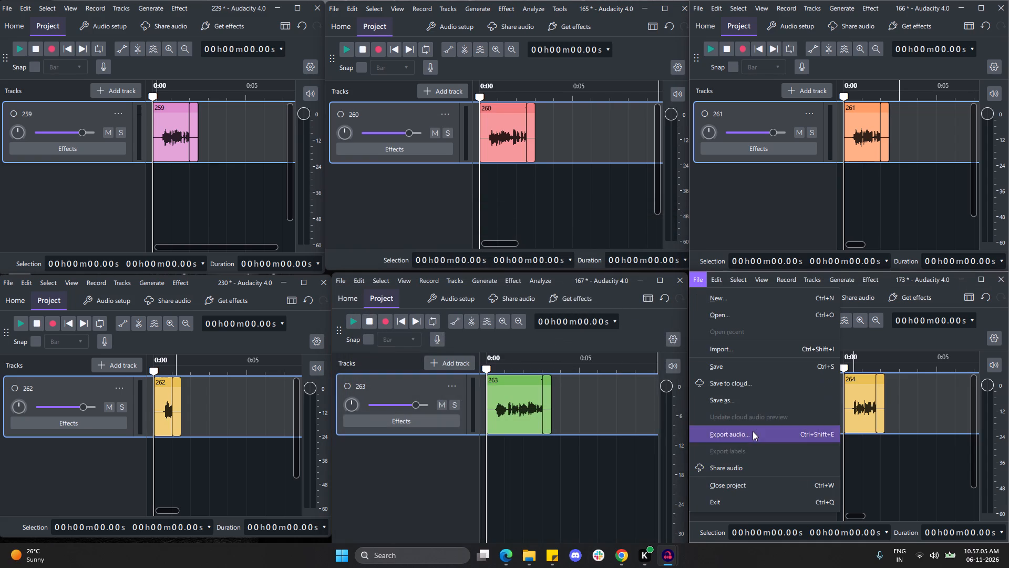
left_click(753, 431)
double_click(828, 313)
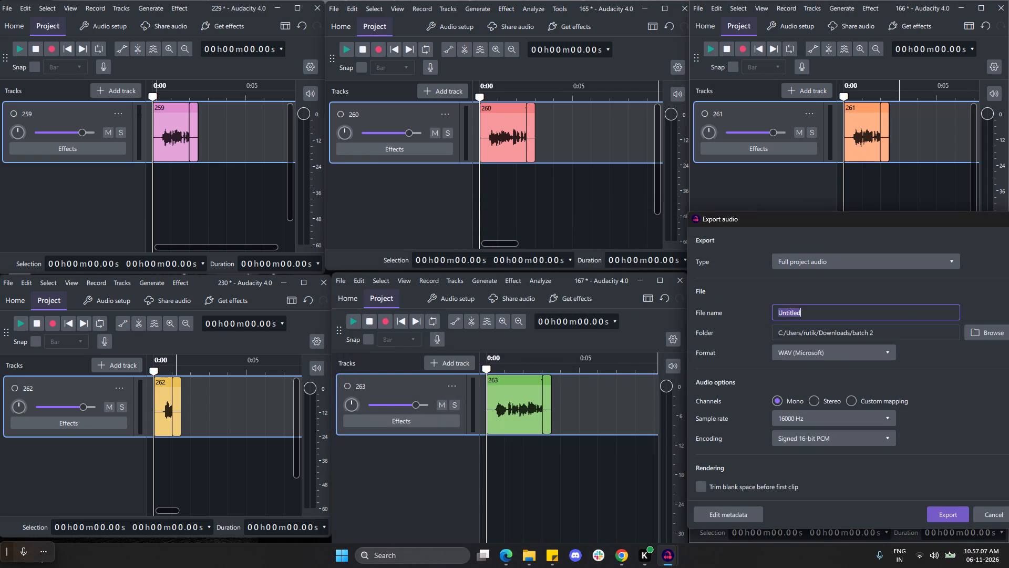
key("ctrl+v")
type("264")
left_click(943, 511)
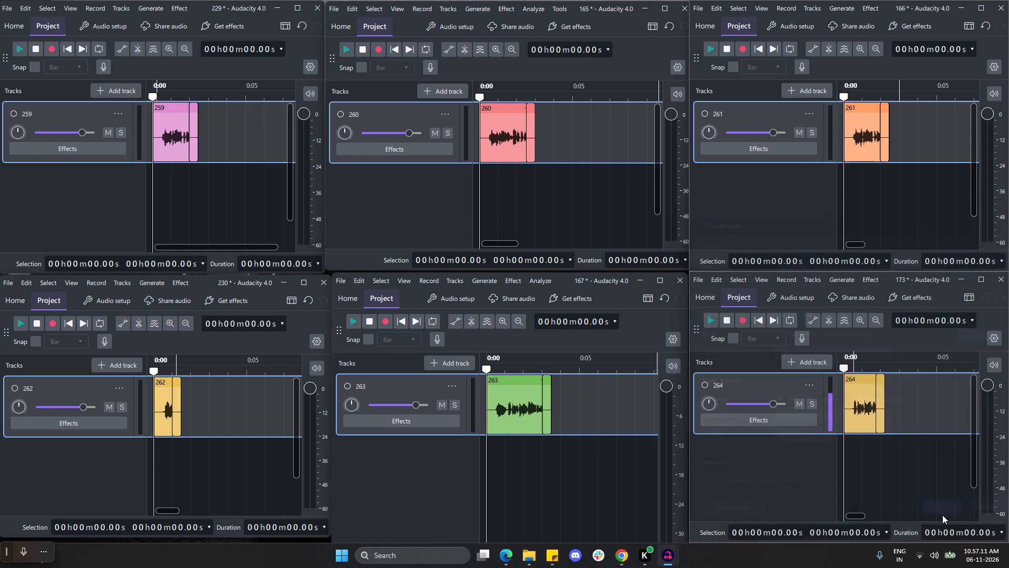
Delete the exported tracks 264, 261 and 260 from projects 173, 166 and 165.
left_click(812, 389)
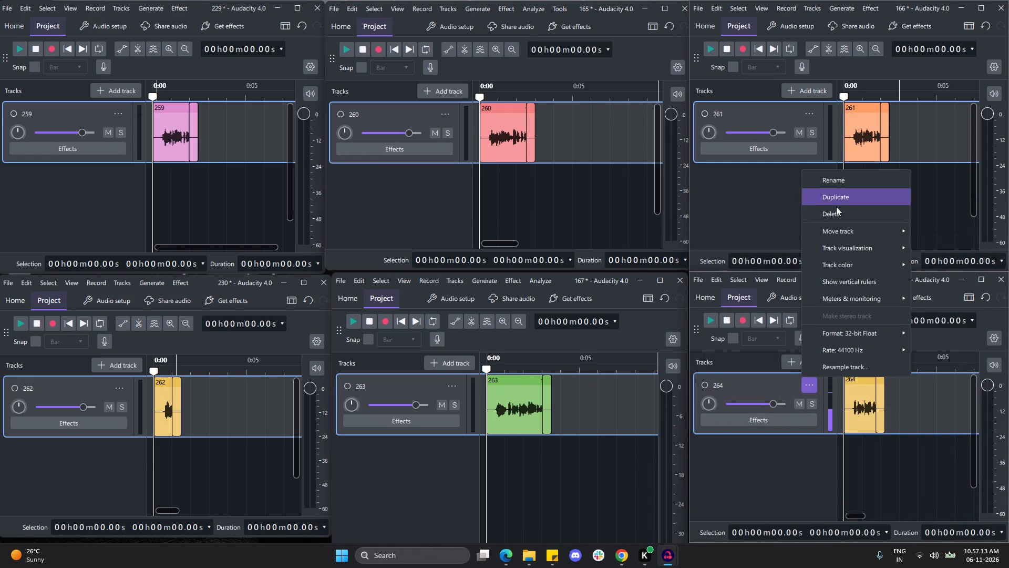
left_click(837, 211)
left_click(809, 115)
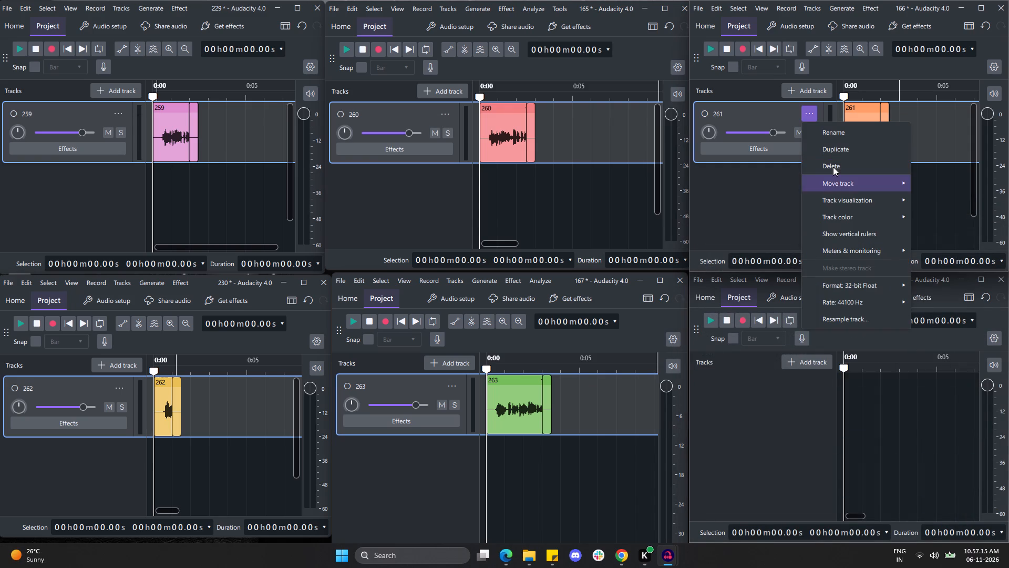
left_click(833, 167)
left_click(446, 114)
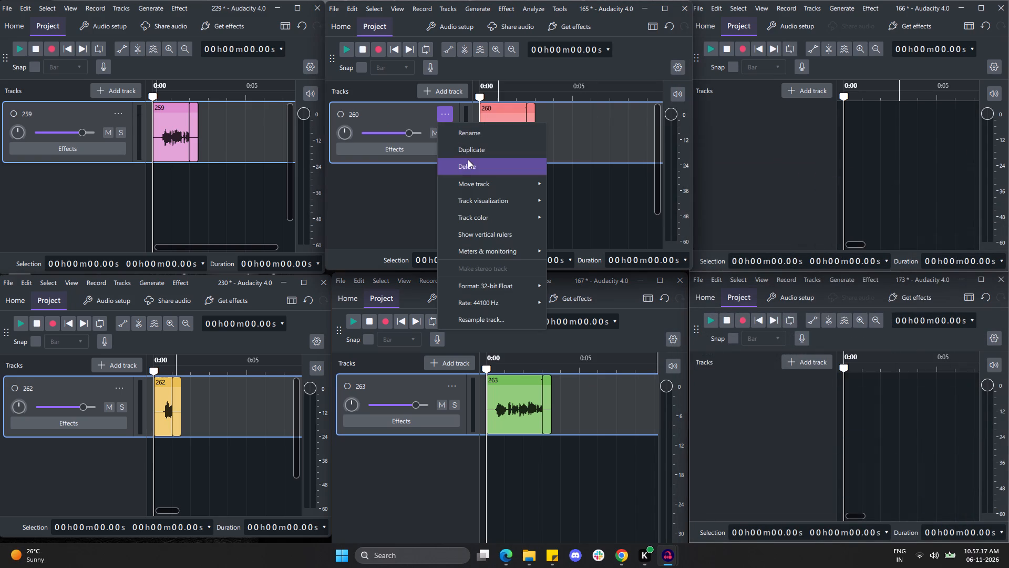
Delete the remaining tracks: 260 from project 165, 263 from project 167, 262 from project 230 and 259 from project 229.
left_click(468, 160)
left_click(453, 386)
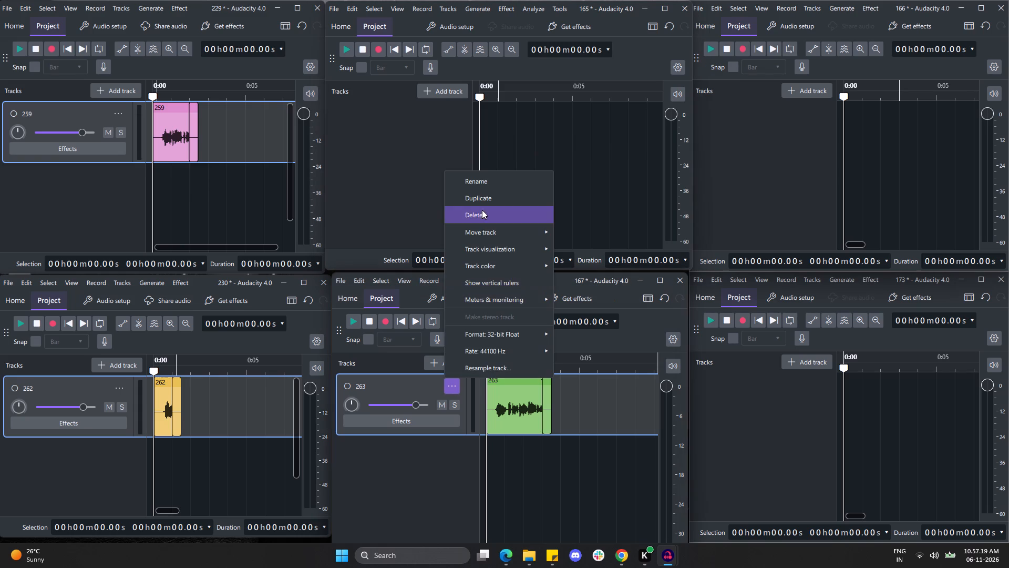
left_click(482, 211)
left_click(124, 389)
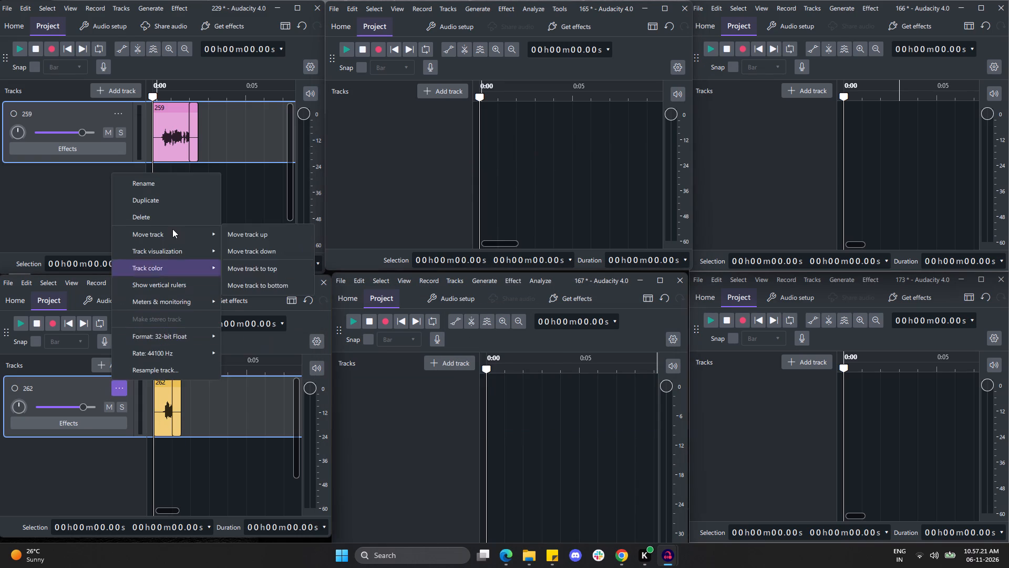
left_click(169, 220)
left_click(121, 110)
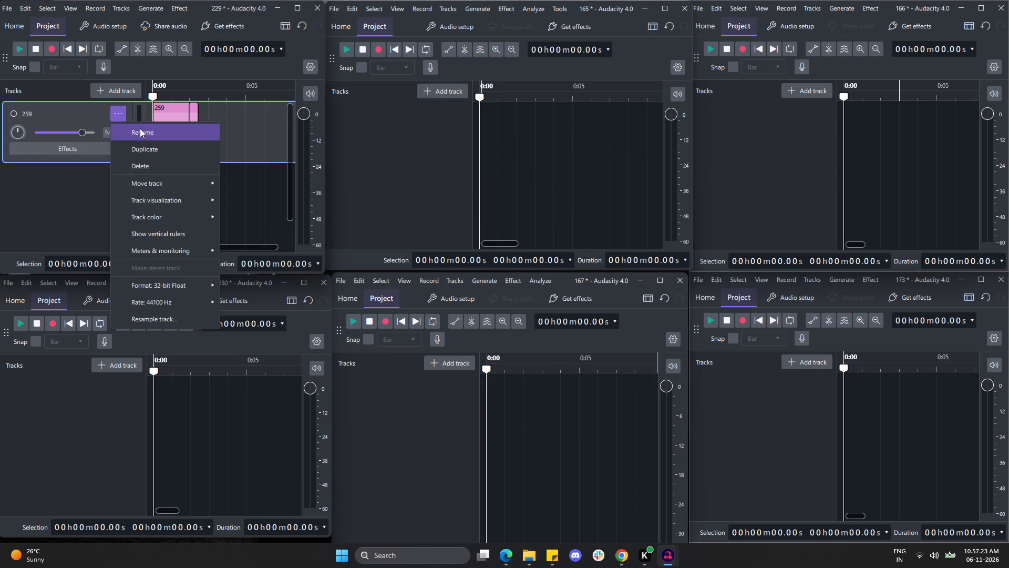
left_click(139, 164)
Import 265.mp3 from the Rutik downloads folder into project 229.
left_click(6, 11)
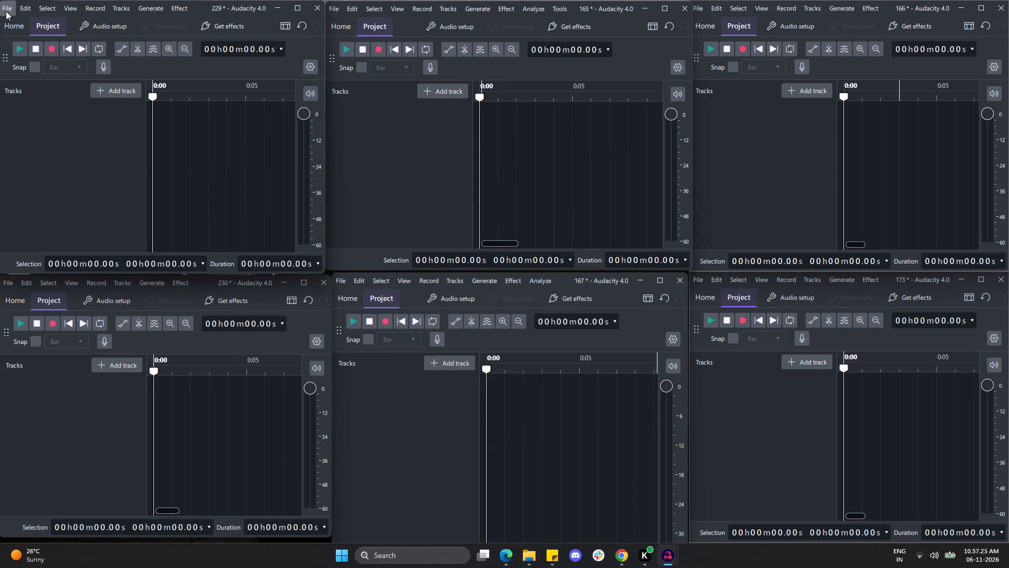
left_click(69, 70)
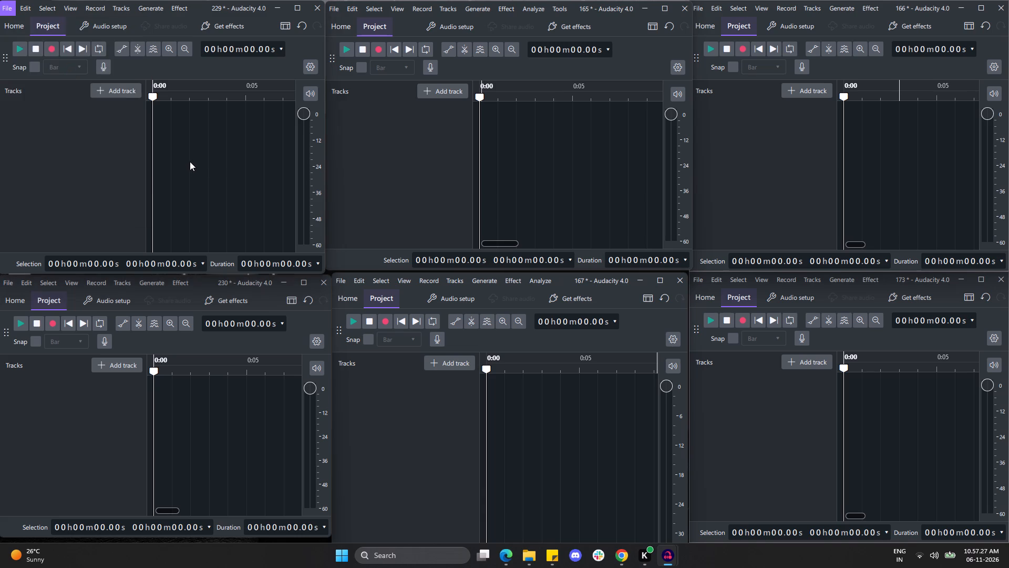
scroll(250, 119, "down", 4)
scroll(176, 168, "down", 3)
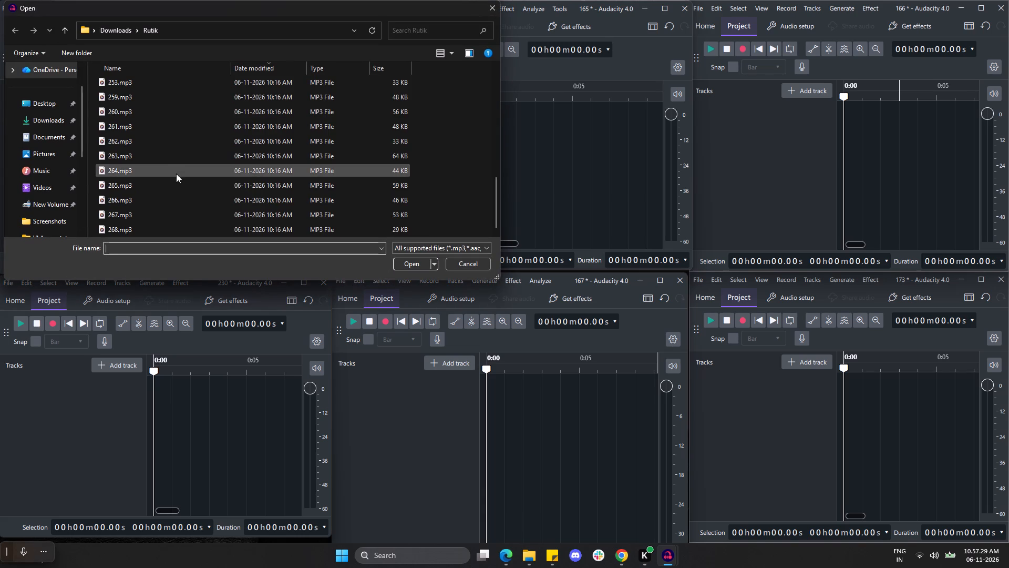
left_click(172, 183)
left_click(417, 268)
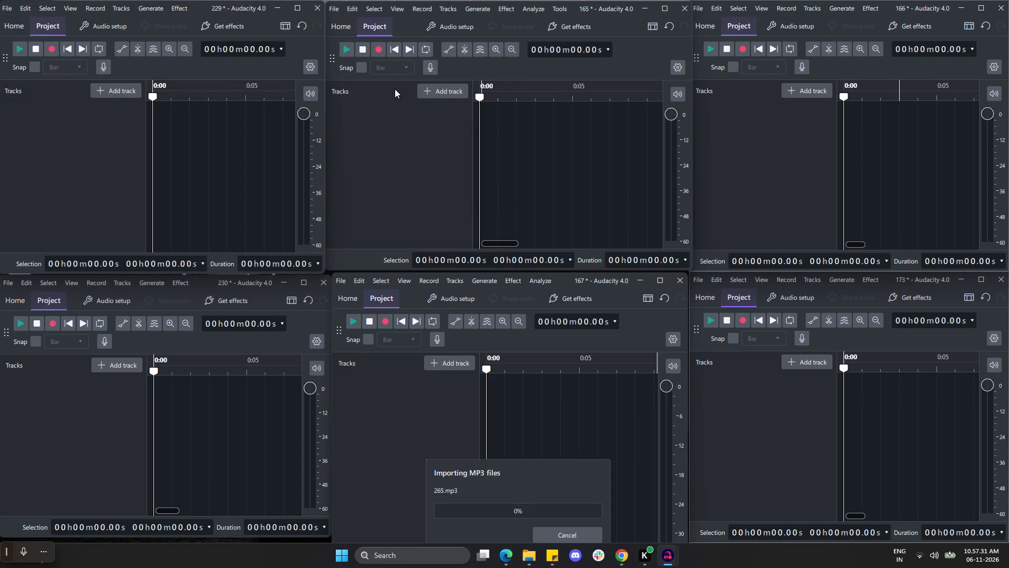
Import 266.mp3 from the Rutik downloads folder into project 165.
left_click(333, 7)
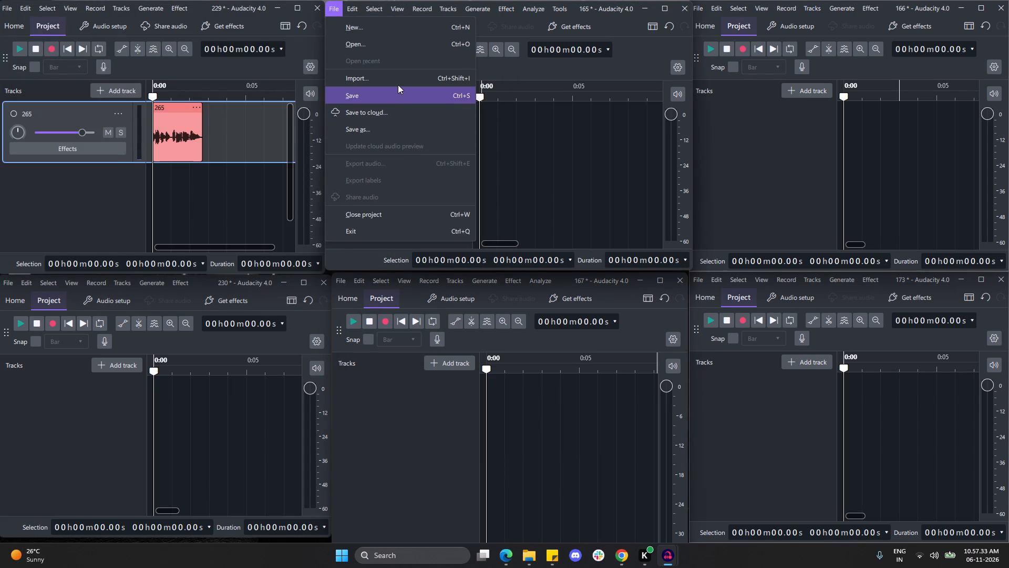
left_click(398, 80)
scroll(480, 170, "down", 5)
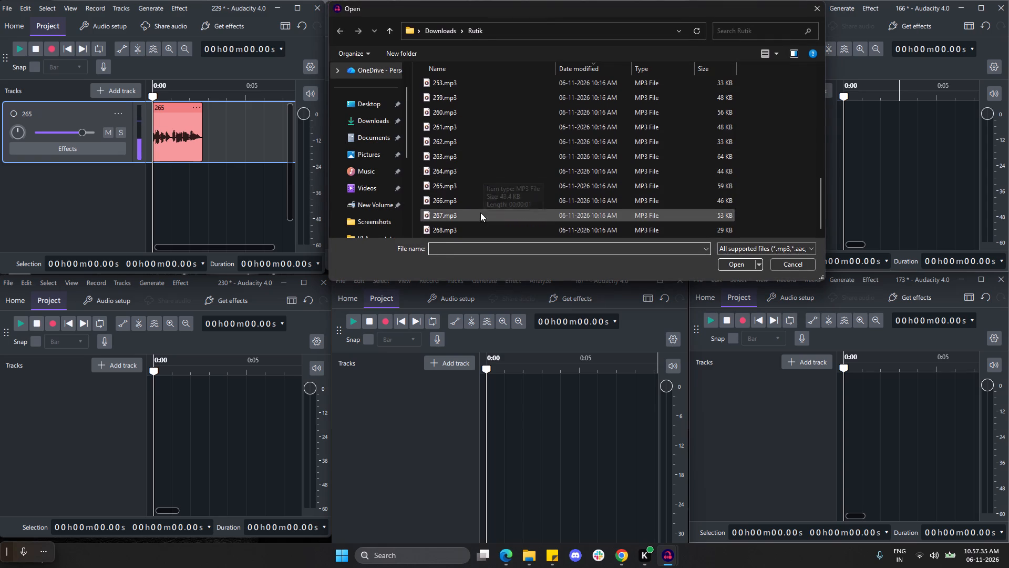
left_click(479, 188)
left_click(480, 204)
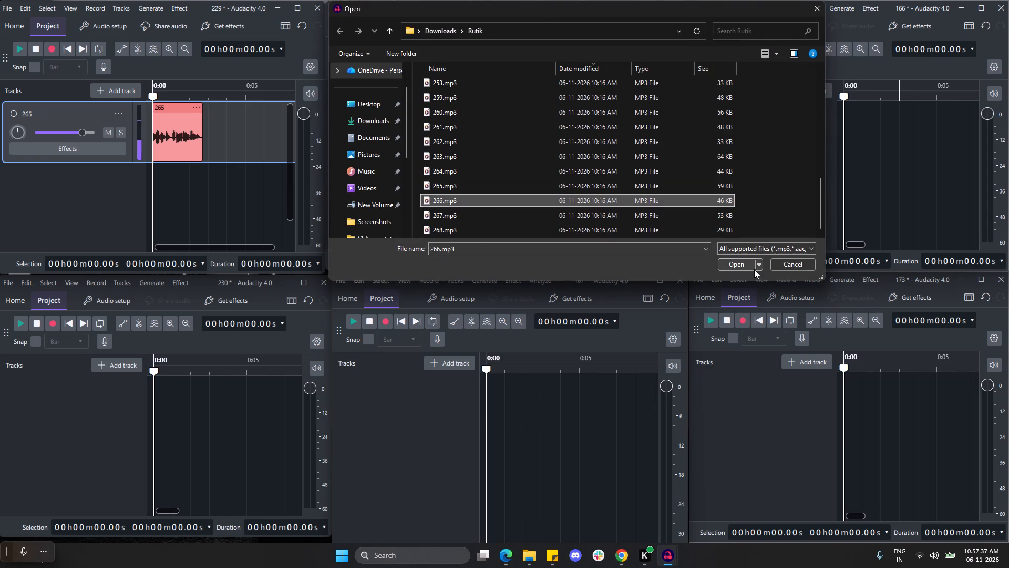
left_click(741, 263)
Import 267.mp3 from the Rutik downloads folder into project 166.
left_click(698, 10)
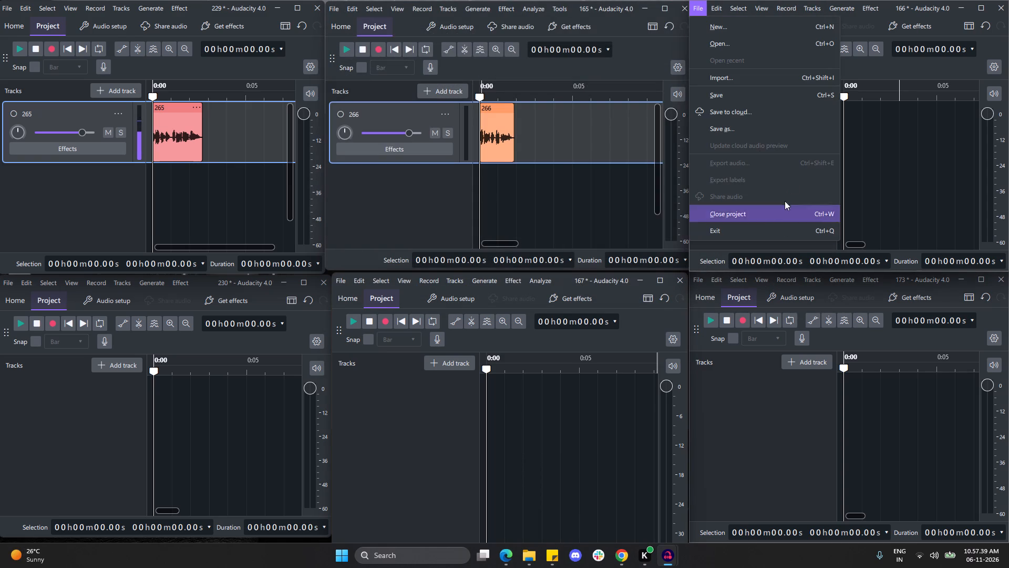
left_click(748, 83)
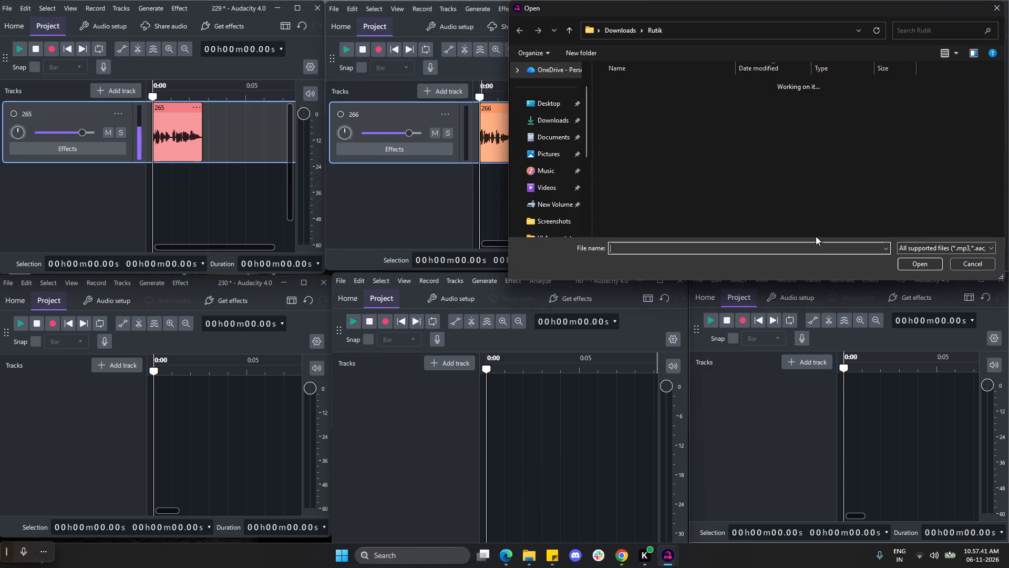
scroll(715, 172, "down", 6)
left_click(681, 216)
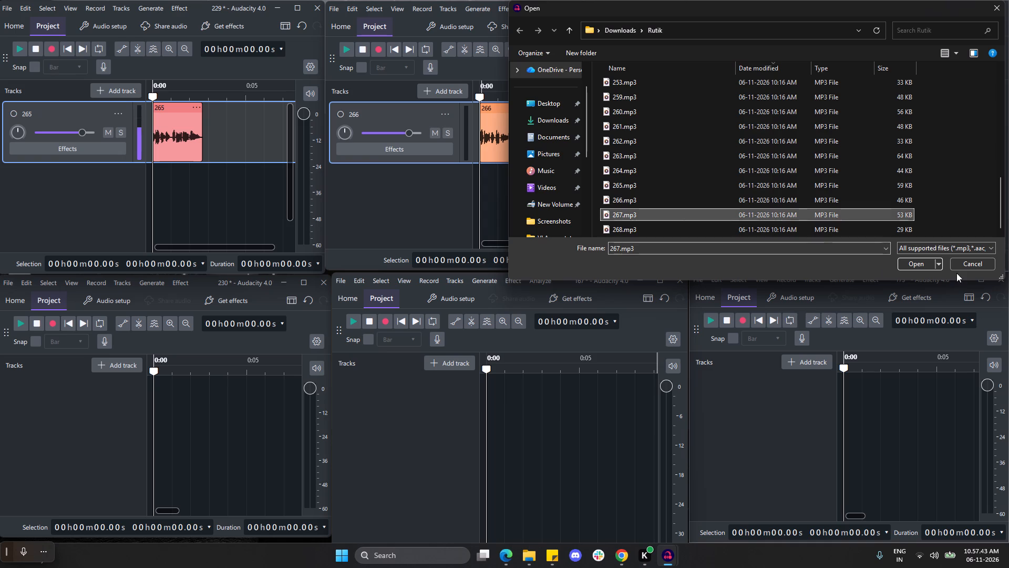
left_click(922, 262)
Import 268.mp3 from the Rutik downloads folder into project 230.
left_click(11, 283)
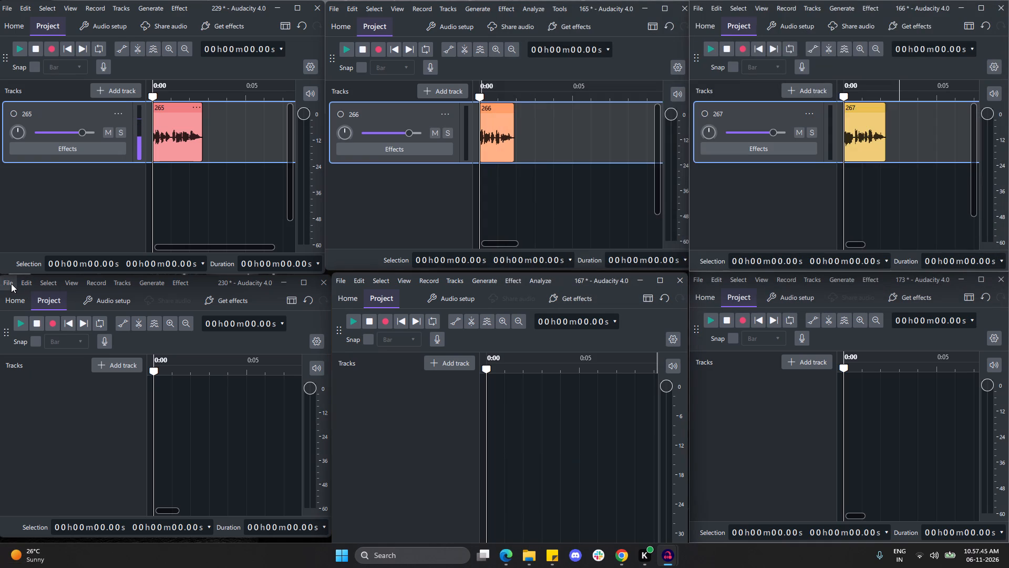
left_click(69, 355)
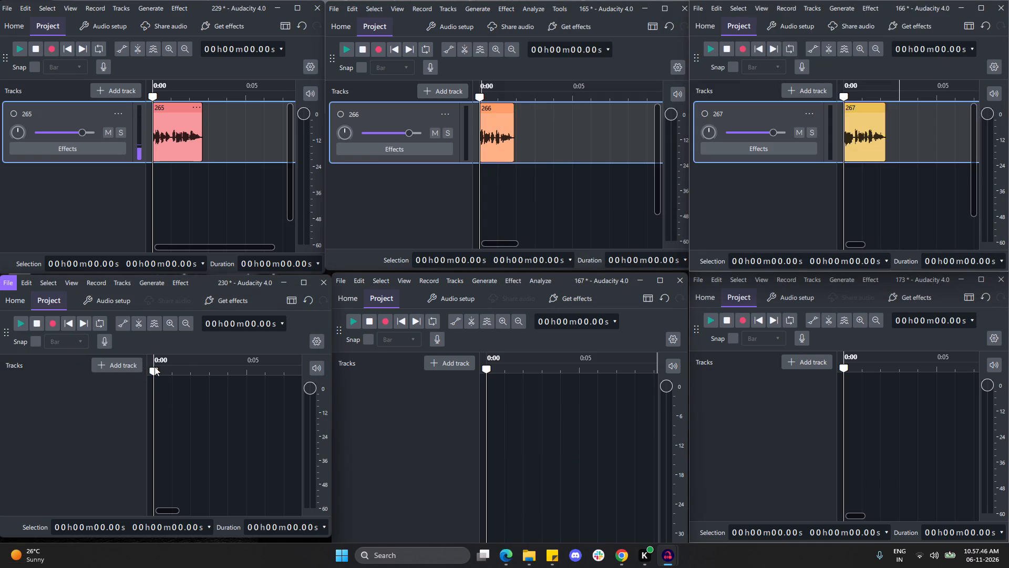
scroll(121, 379, "down", 6)
scroll(140, 425, "down", 8)
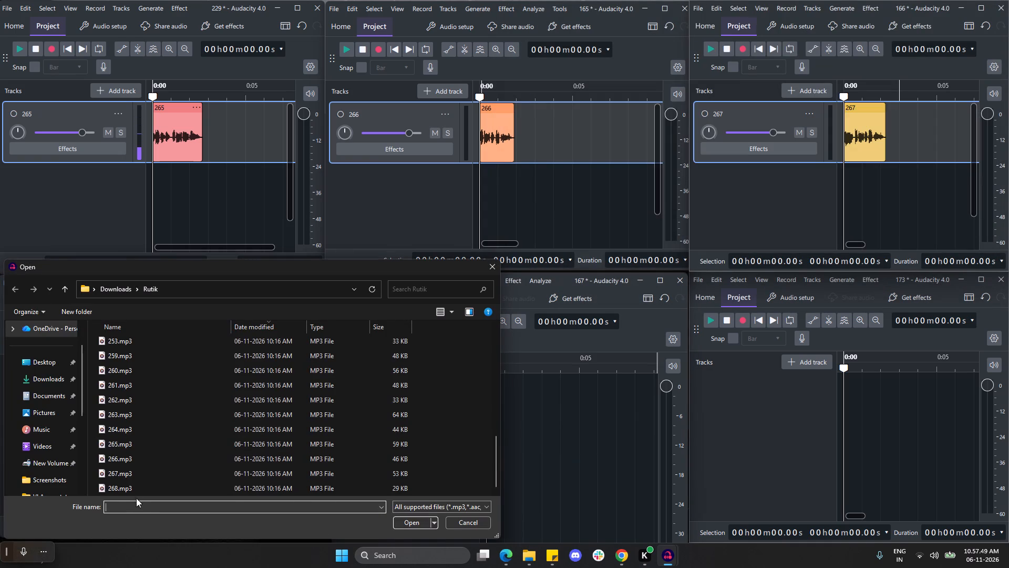
left_click(138, 489)
left_click(418, 519)
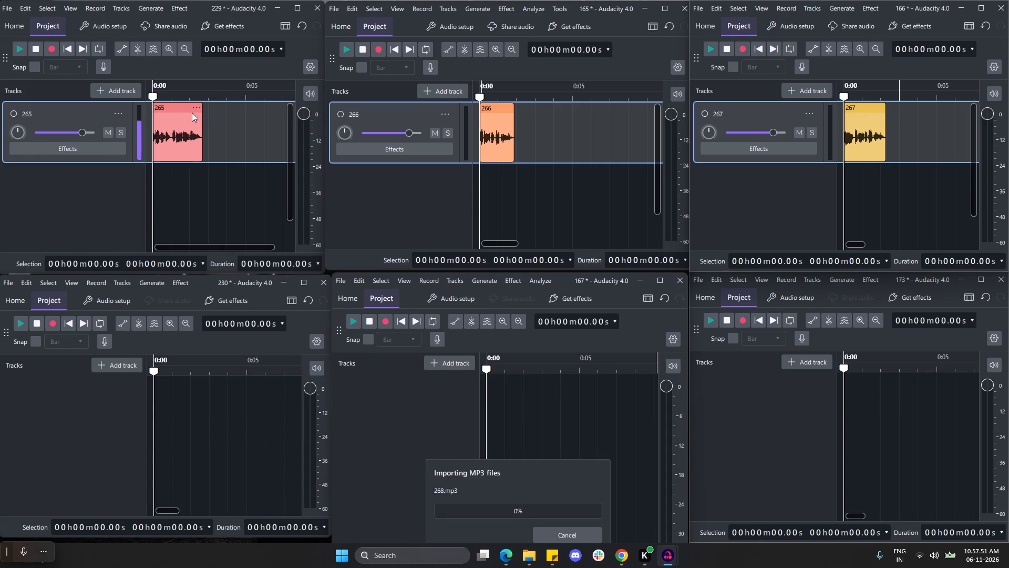
Generate 0.500 s of silence at the start and at the end of clip 265 in project 229.
left_click(151, 12)
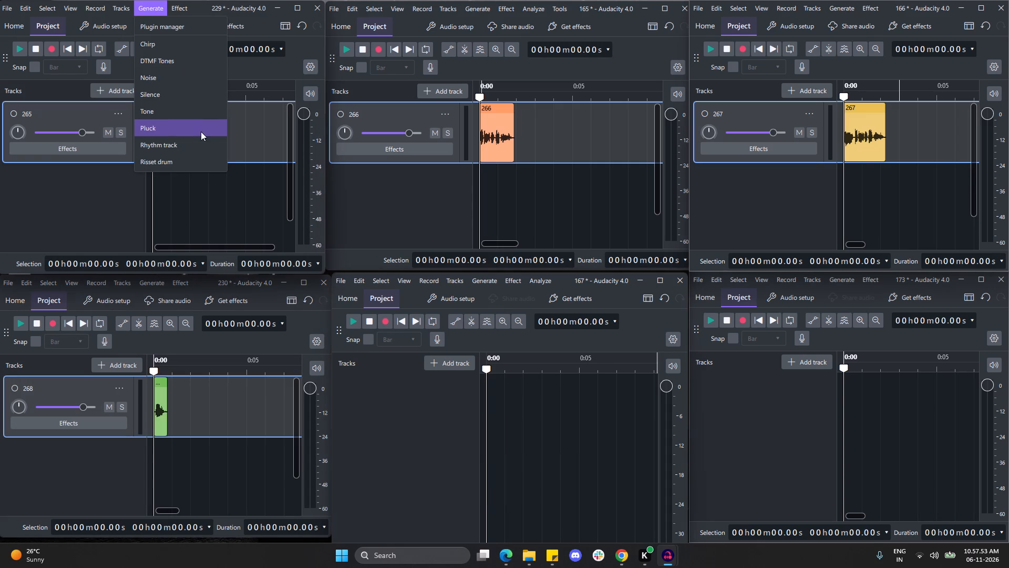
left_click(183, 90)
left_click(176, 161)
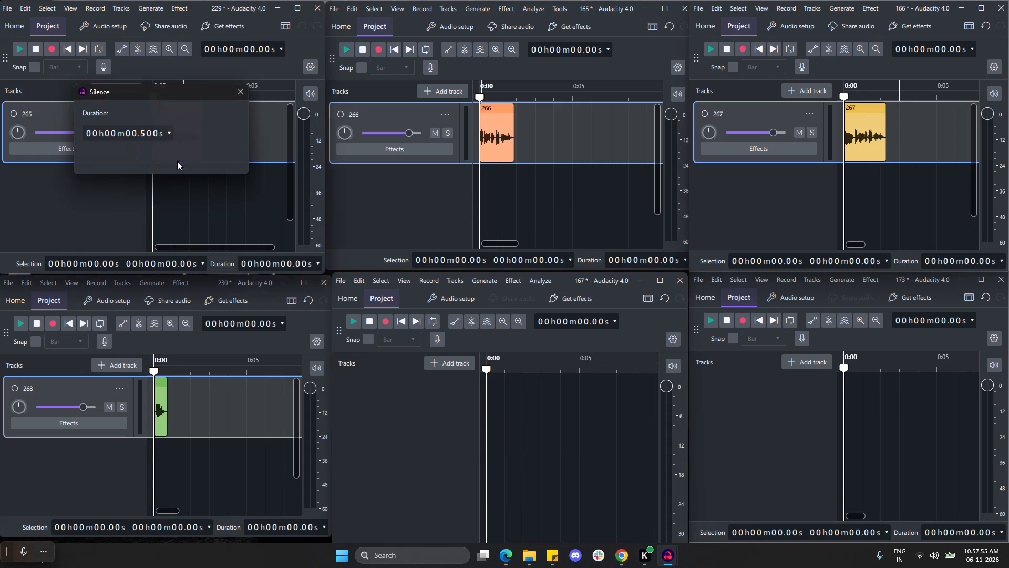
left_click(211, 143)
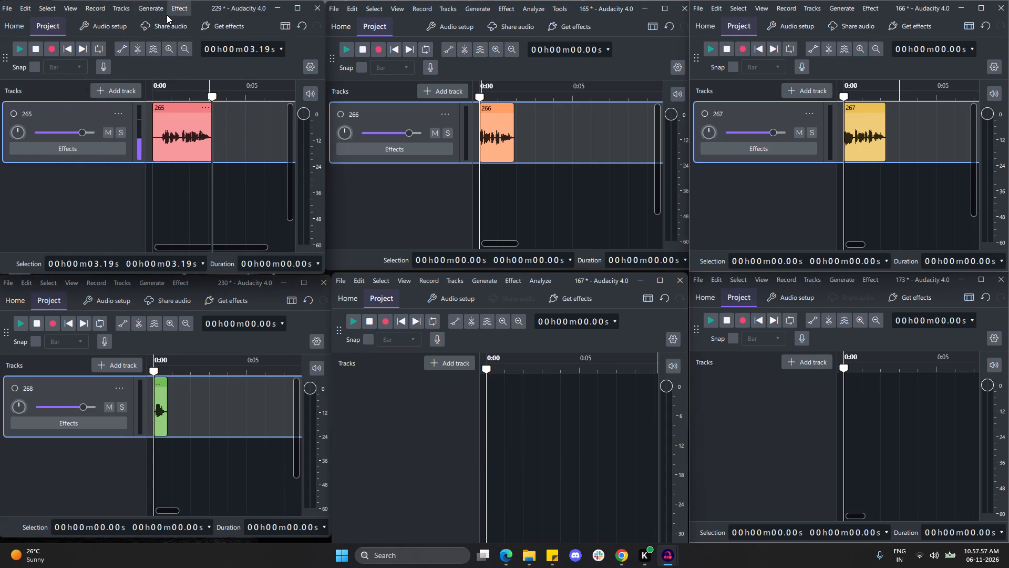
left_click(152, 13)
left_click(168, 98)
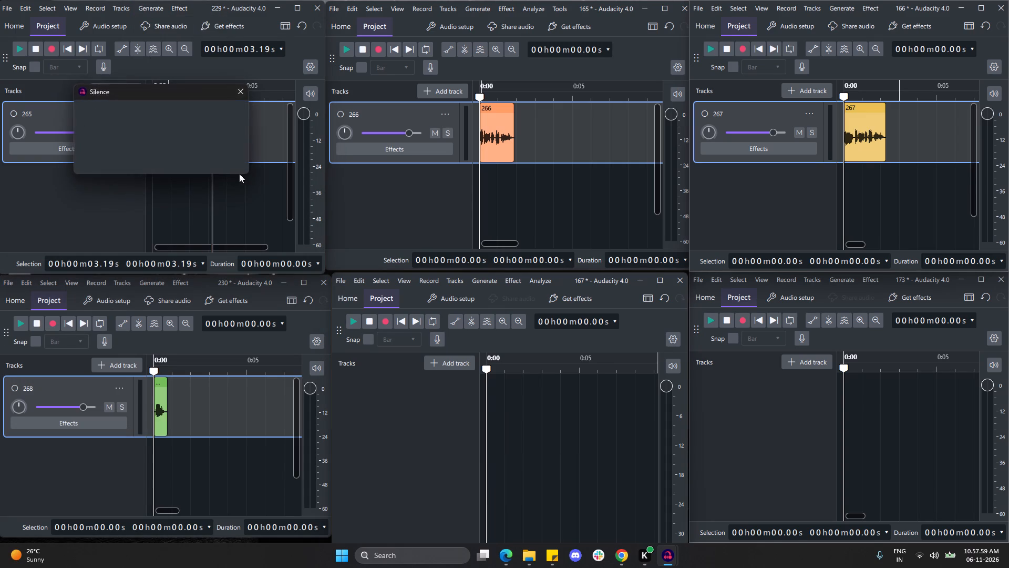
left_click(182, 158)
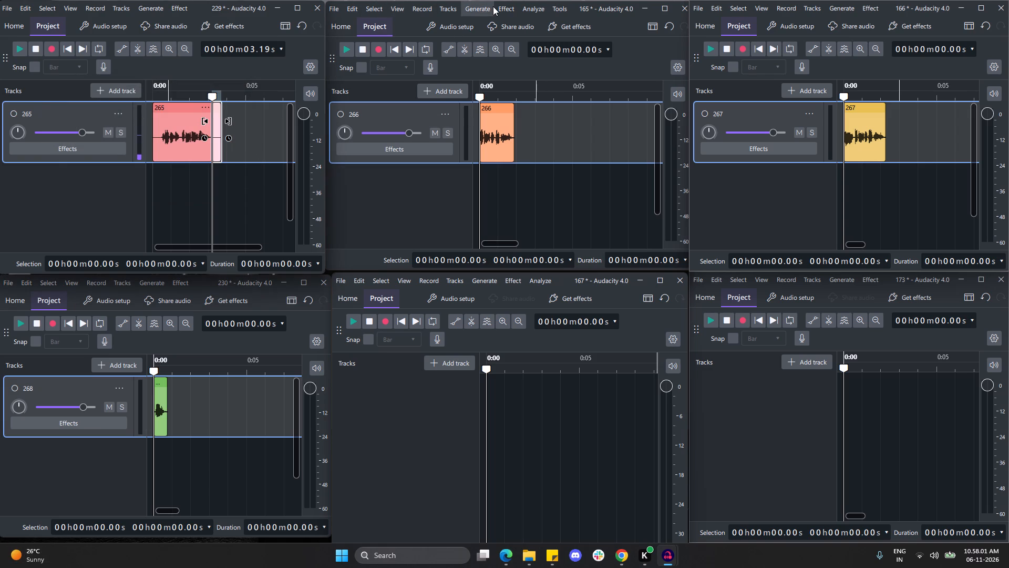
Generate 0.5 s of silence at the start and at the end of clip 266 in project 165.
left_click(493, 6)
left_click(485, 97)
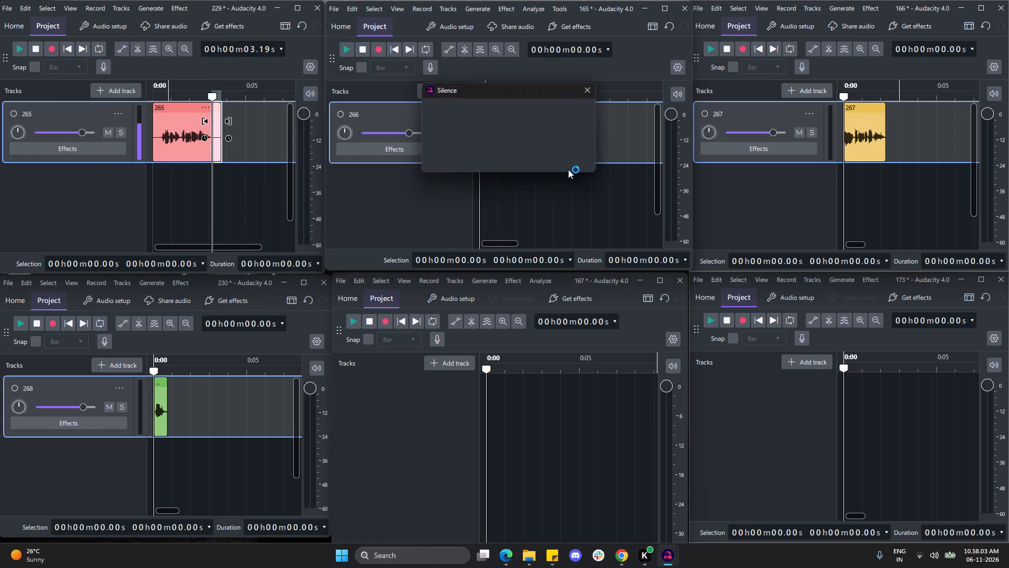
left_click(506, 151)
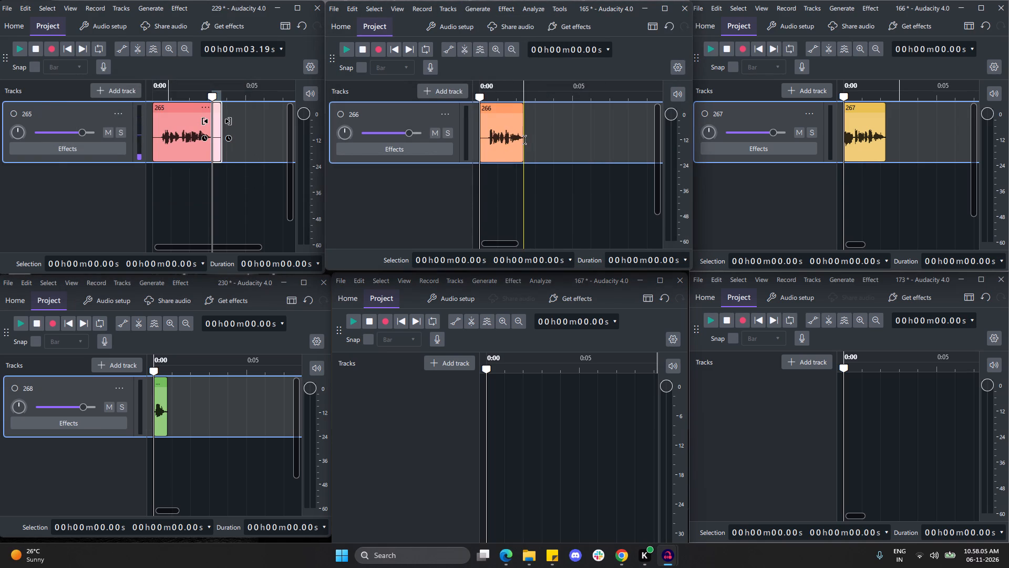
left_click(524, 140)
left_click(475, 9)
left_click(486, 98)
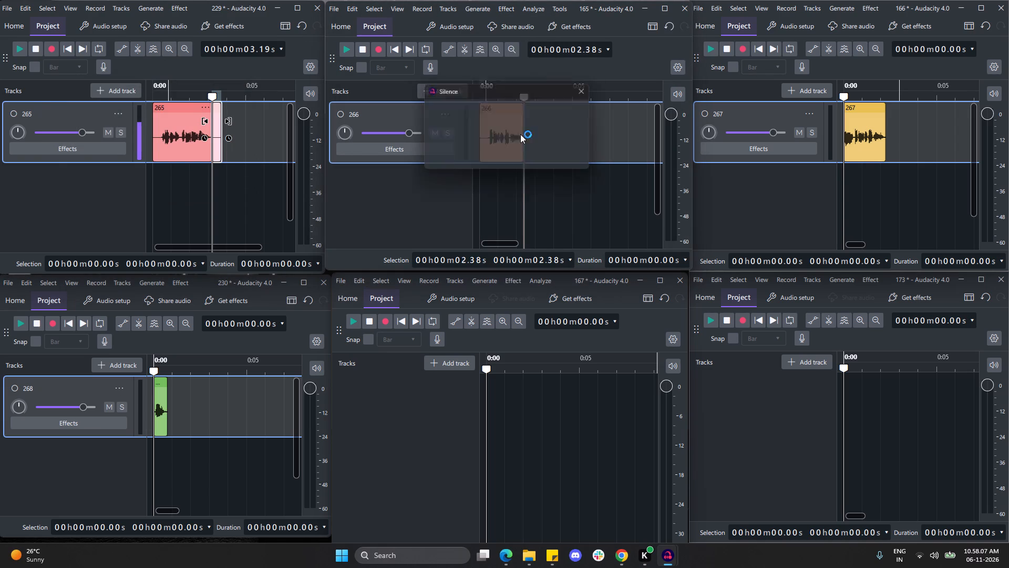
left_click(507, 156)
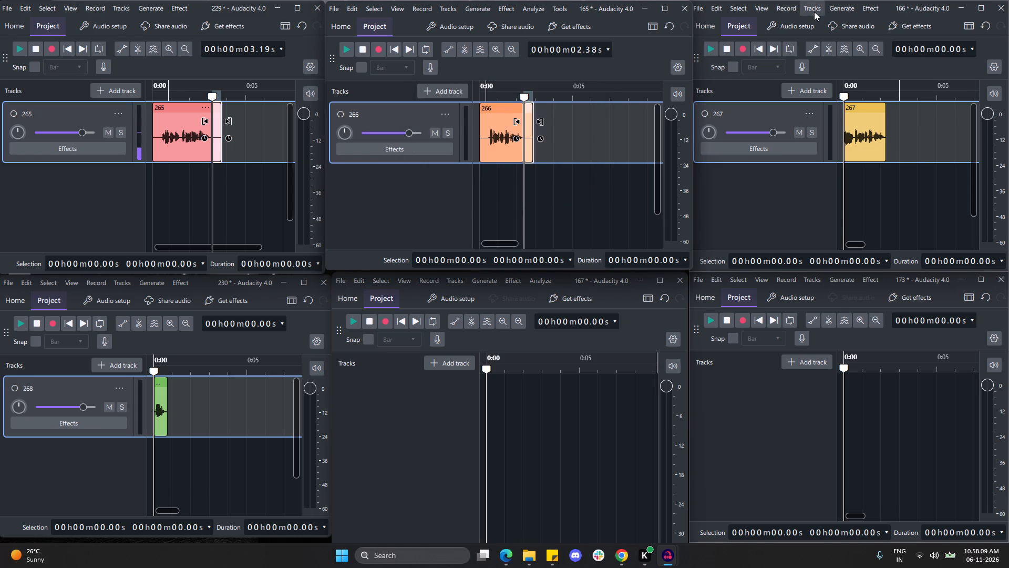
Generate 0.500 s of silence at the start and at the end of clip 267 in project 166.
left_click(835, 8)
left_click(858, 92)
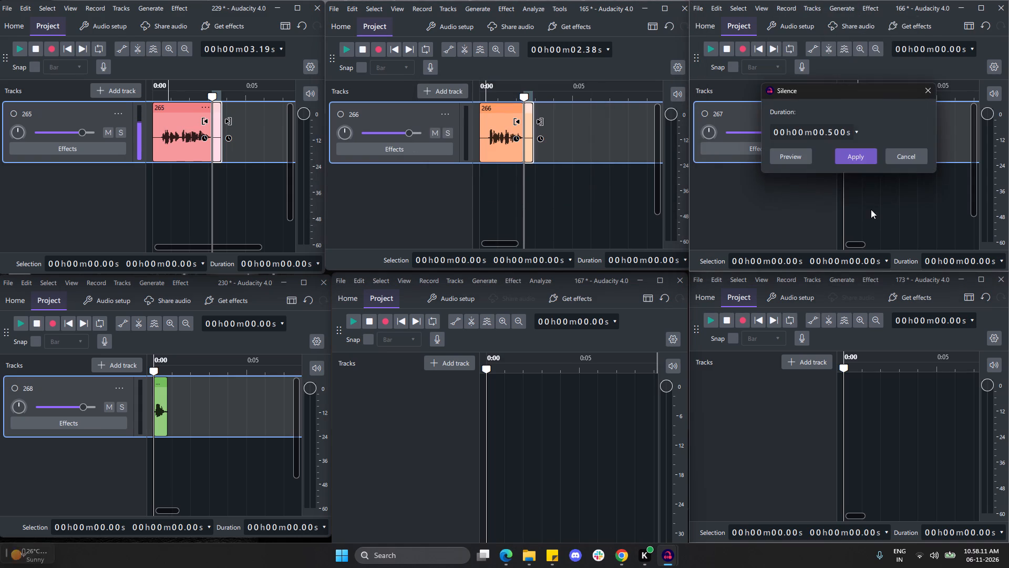
left_click(861, 155)
left_click(897, 130)
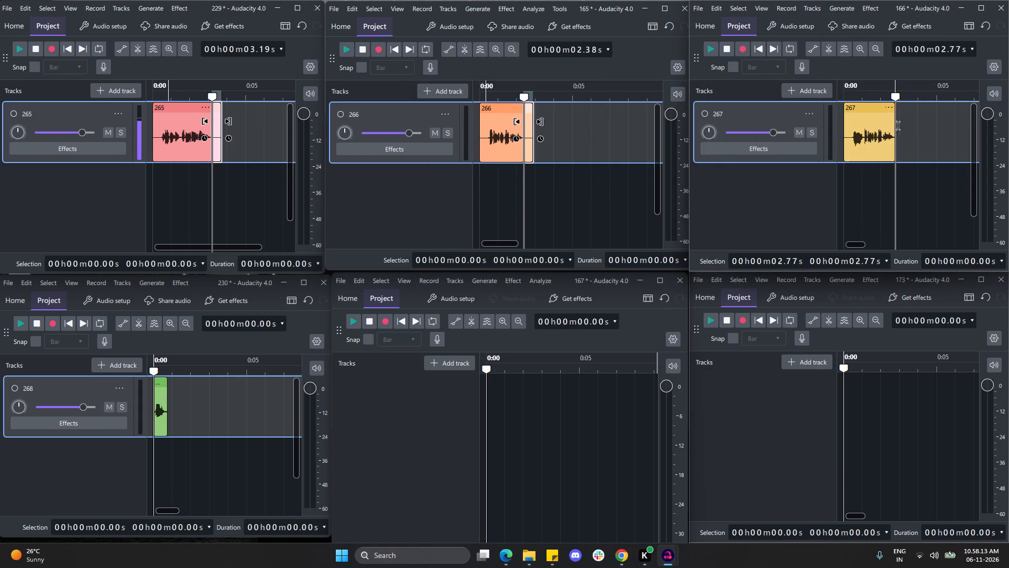
left_click(846, 12)
left_click(849, 91)
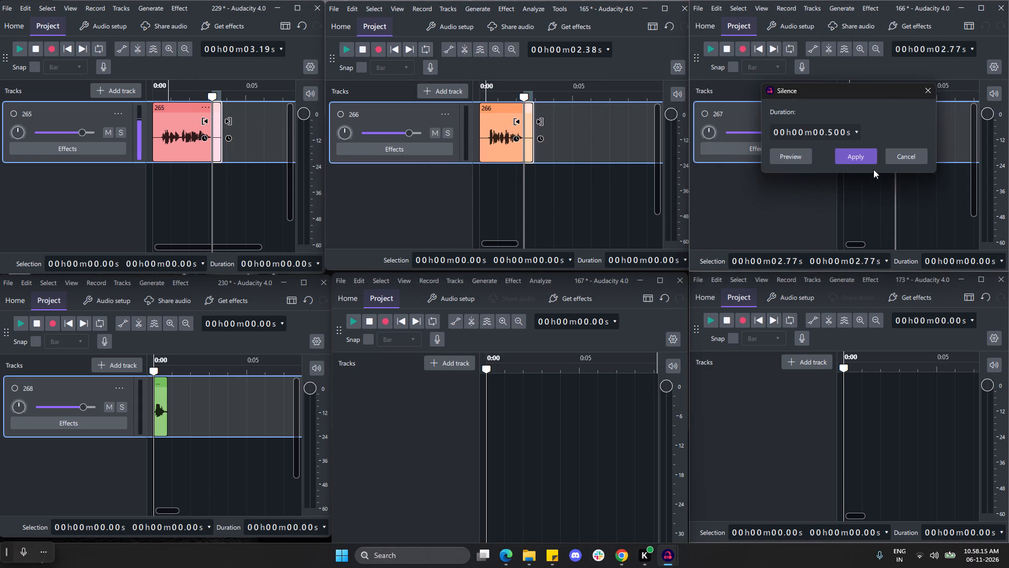
left_click(866, 157)
Generate 0.500 s of silence at the start and at the end of clip 268 in project 230.
left_click(147, 280)
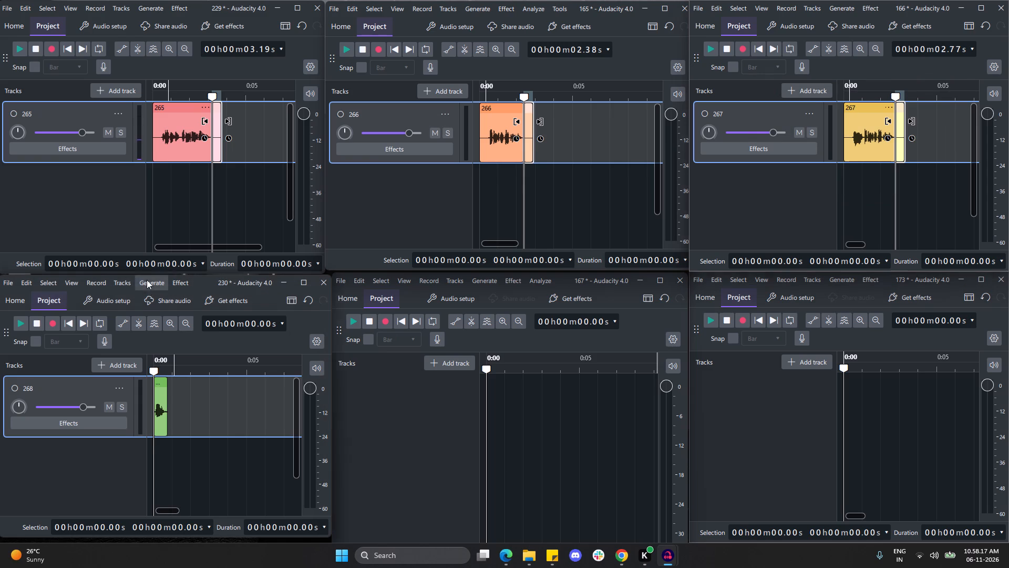
left_click(178, 372)
left_click(172, 422)
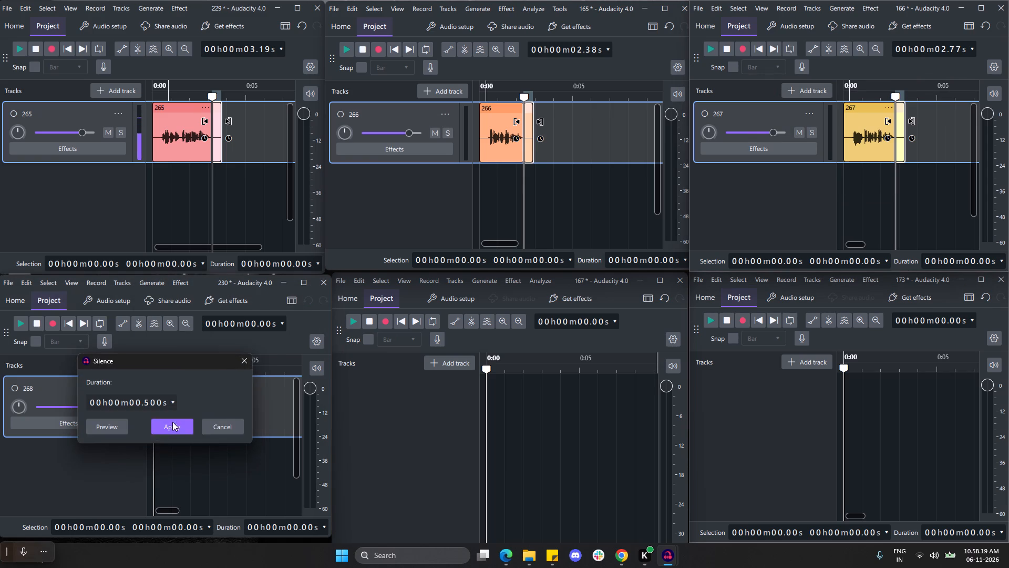
left_click(178, 408)
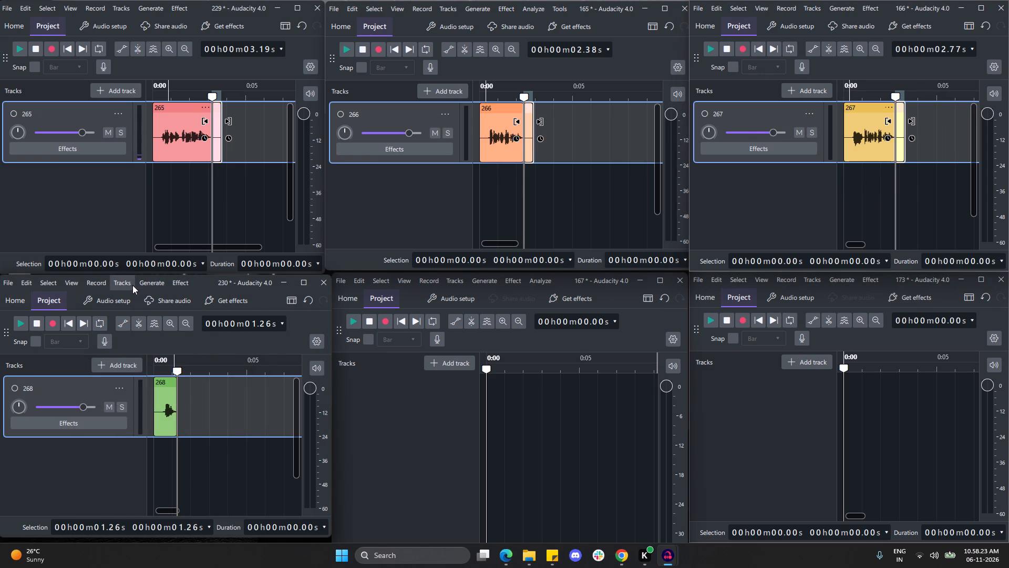
left_click(176, 414)
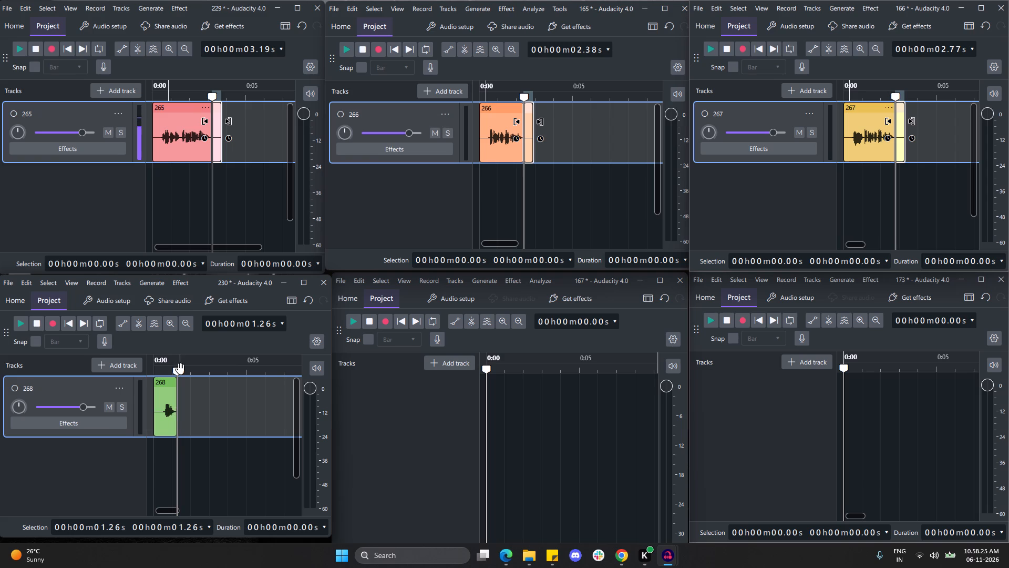
left_click(153, 286)
left_click(170, 366)
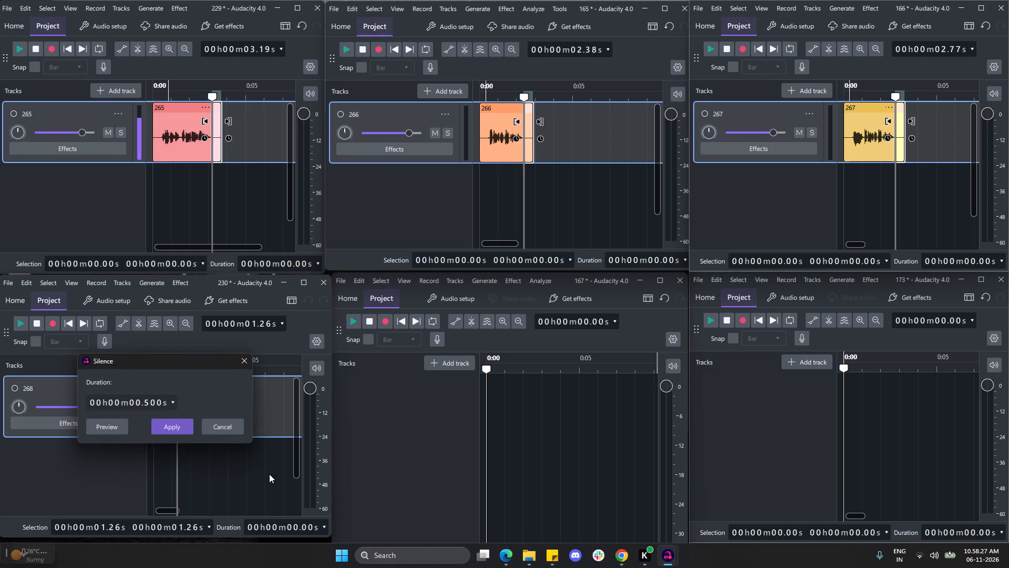
left_click(181, 428)
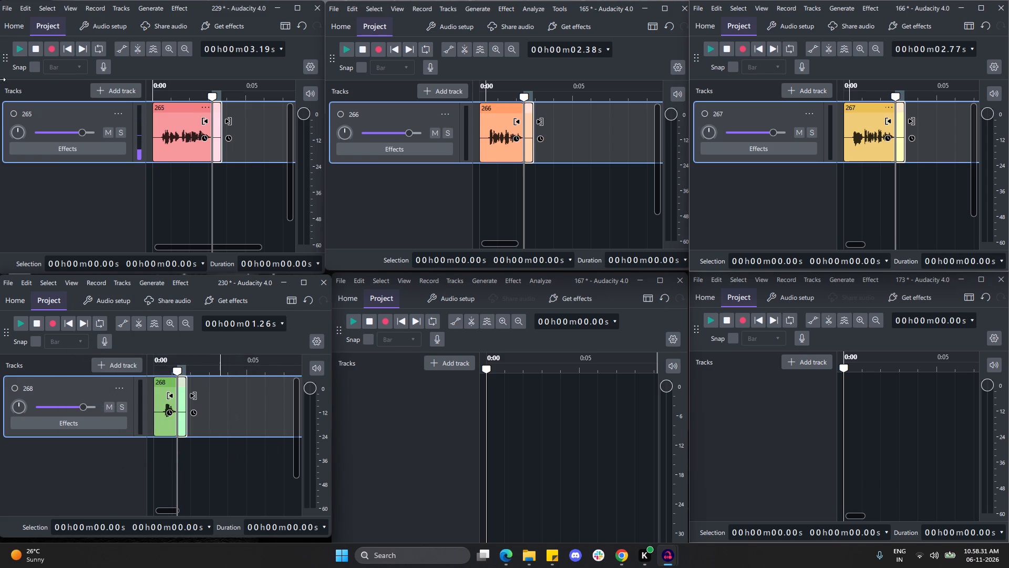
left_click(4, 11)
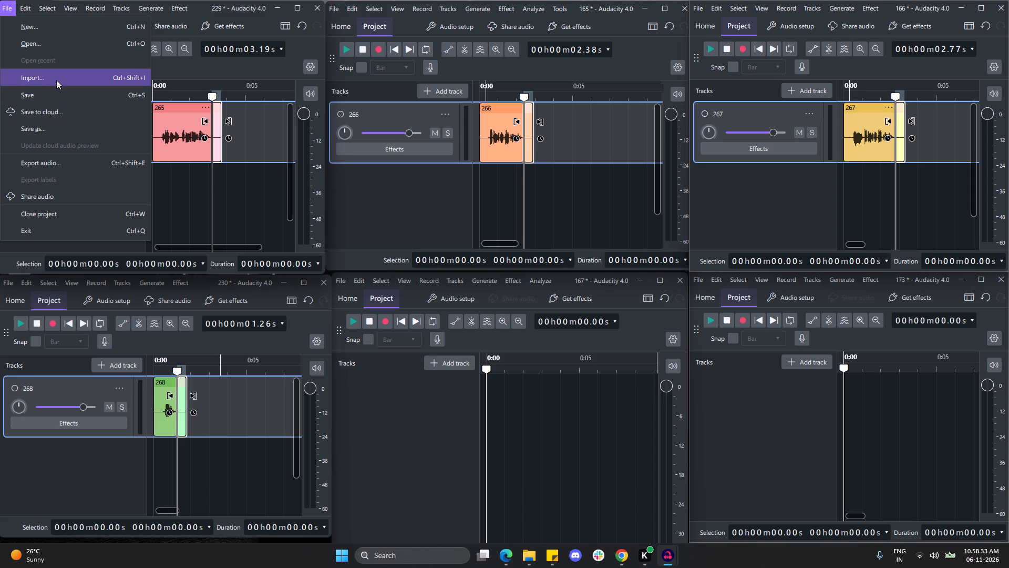
Export clip 265 from project 229 as a 16000 Hz mono WAV named Te_sp_1_265 into the batch 2 folder.
left_click(56, 78)
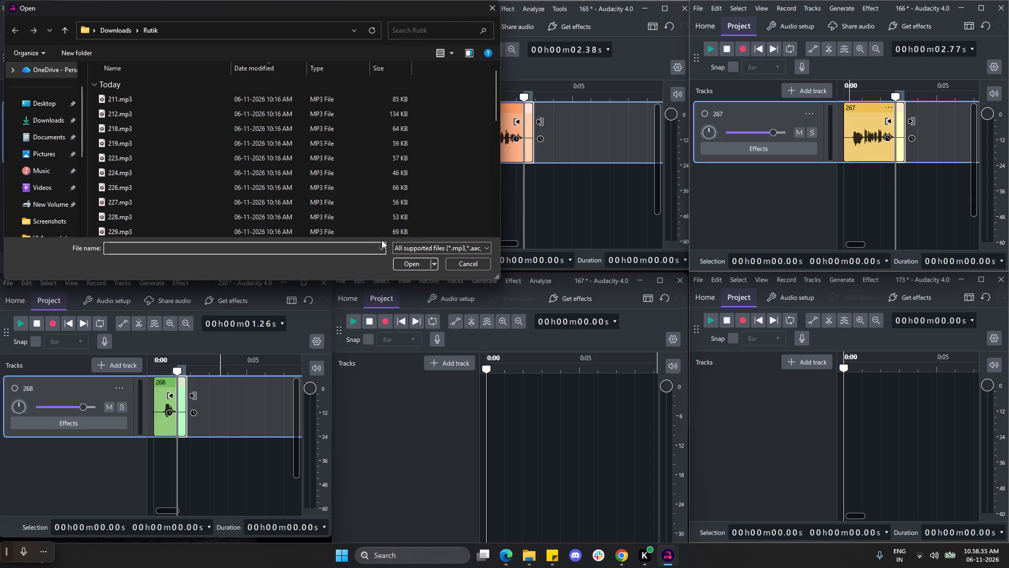
left_click(472, 263)
left_click(4, 8)
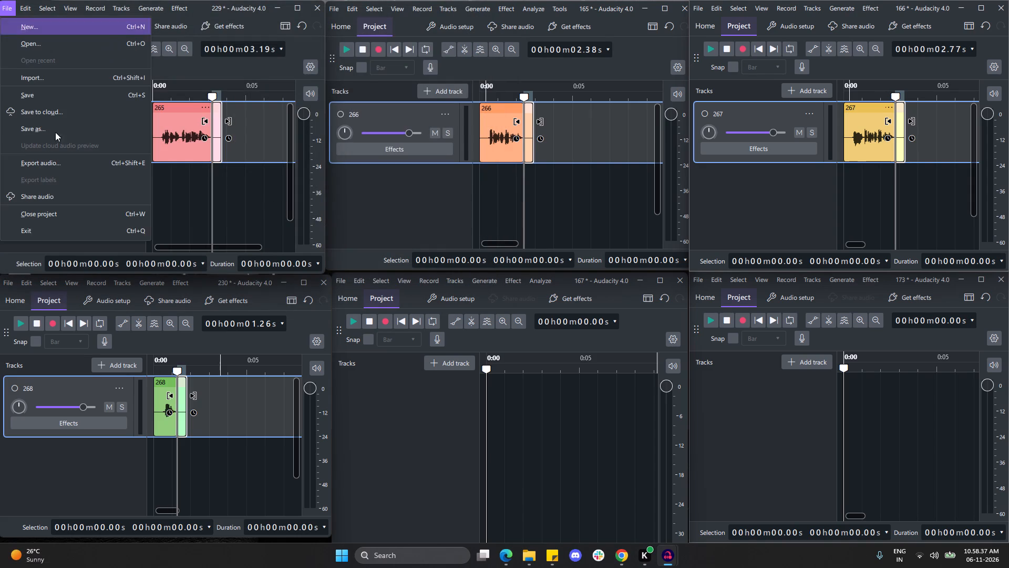
left_click(65, 160)
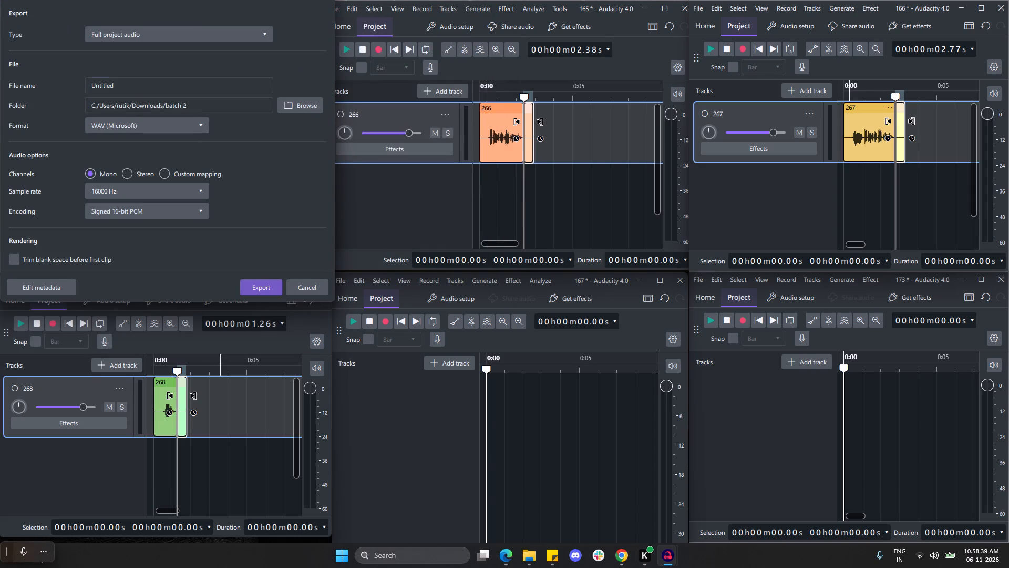
left_click(139, 90)
double_click(138, 85)
key("ctrl+v")
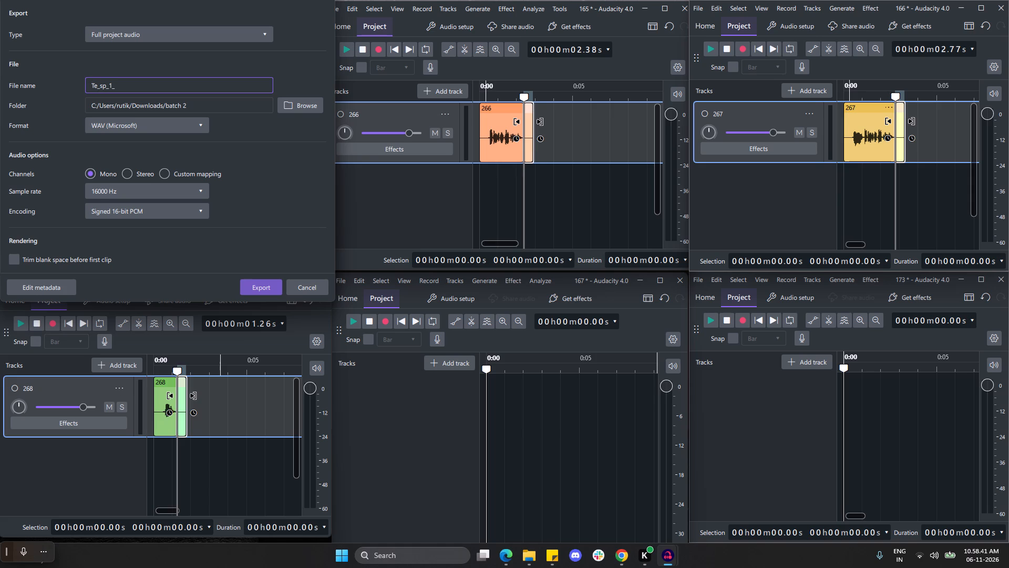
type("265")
left_click(265, 288)
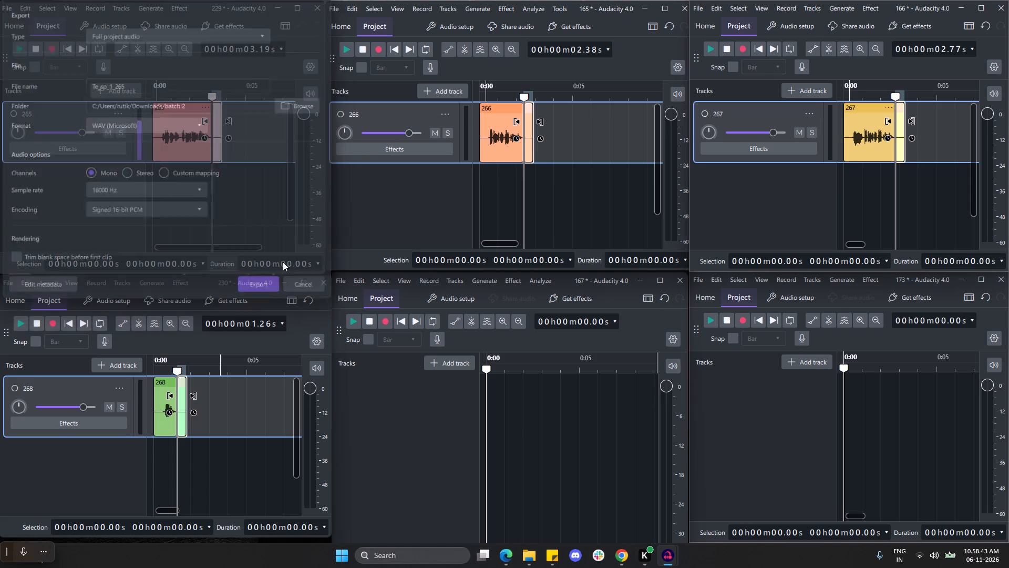
Export clip 266 from project 165 as a 16000 Hz mono WAV named Te_sp_1_266 into the batch 2 folder.
left_click(335, 4)
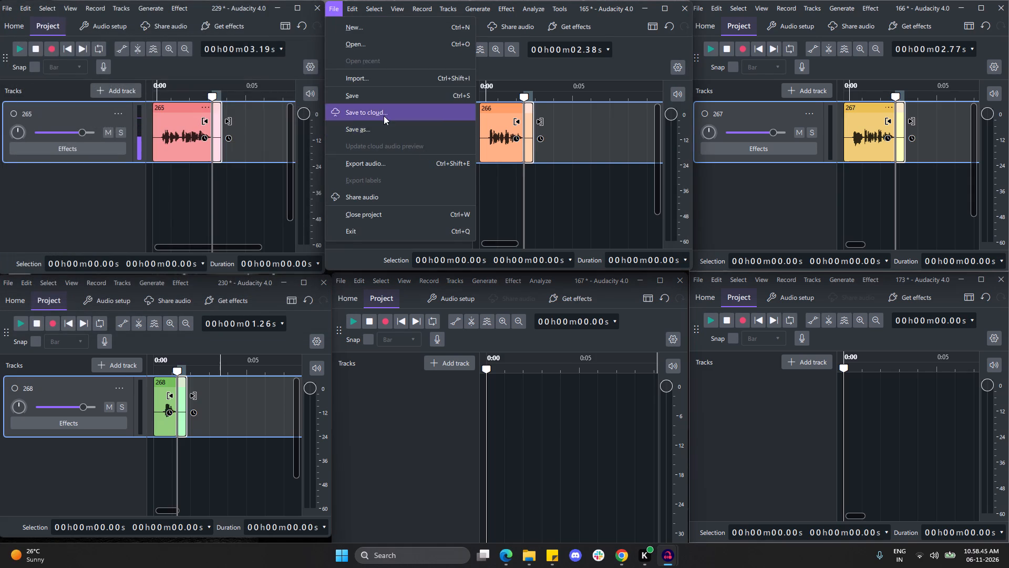
left_click(389, 160)
double_click(479, 85)
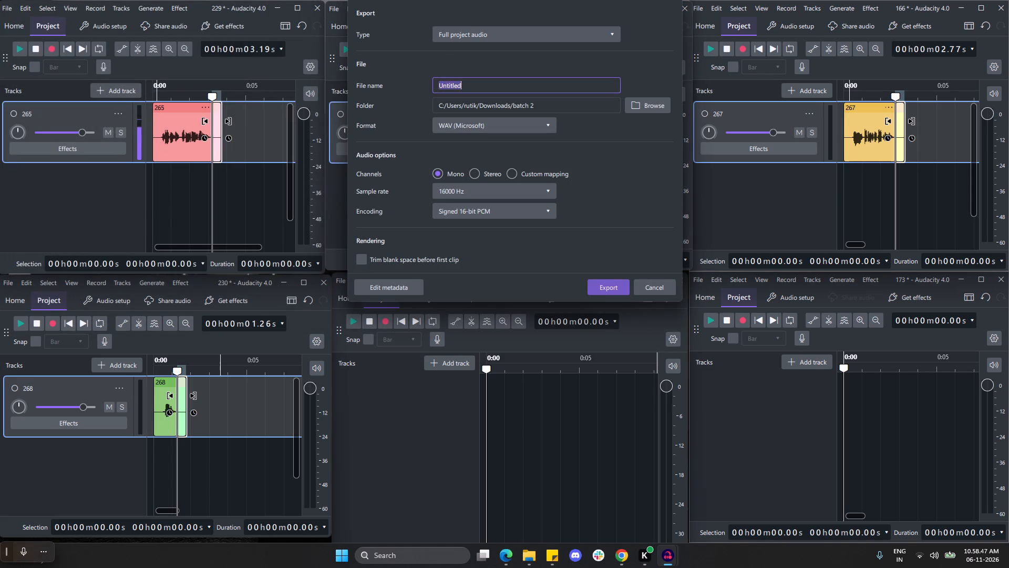
key("ctrl+v")
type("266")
left_click(618, 288)
Export clip 267 from project 166 as a 16000 Hz mono WAV named Te_sp_1_267 into the batch 2 folder.
left_click(703, 6)
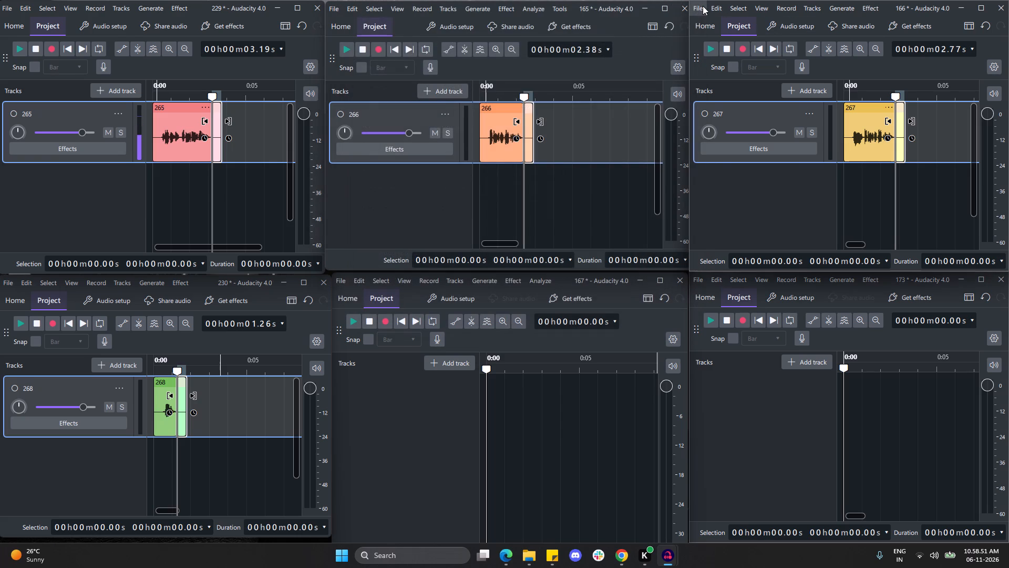
left_click(768, 159)
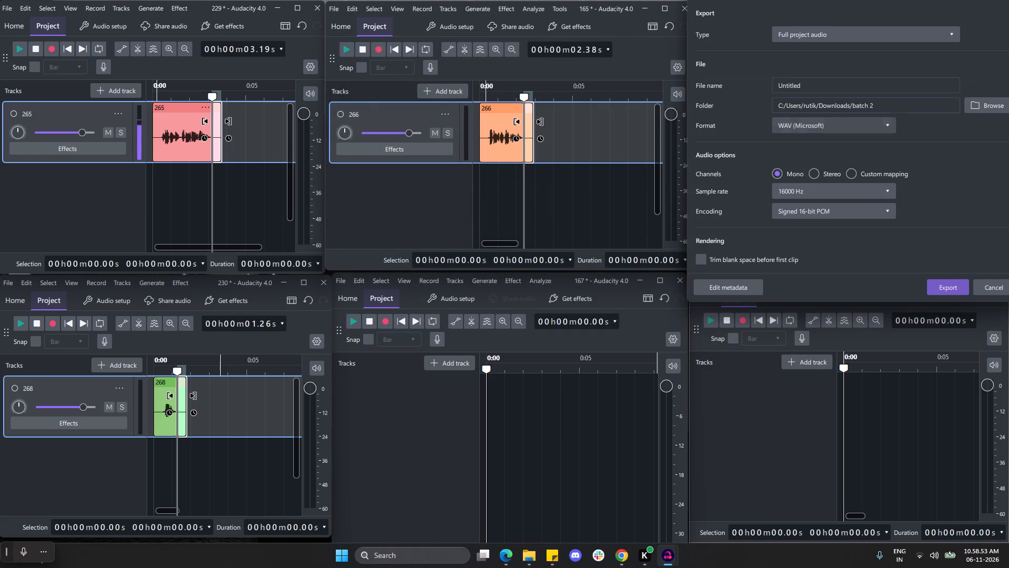
double_click(800, 83)
key("ctrl+v")
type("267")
left_click(952, 286)
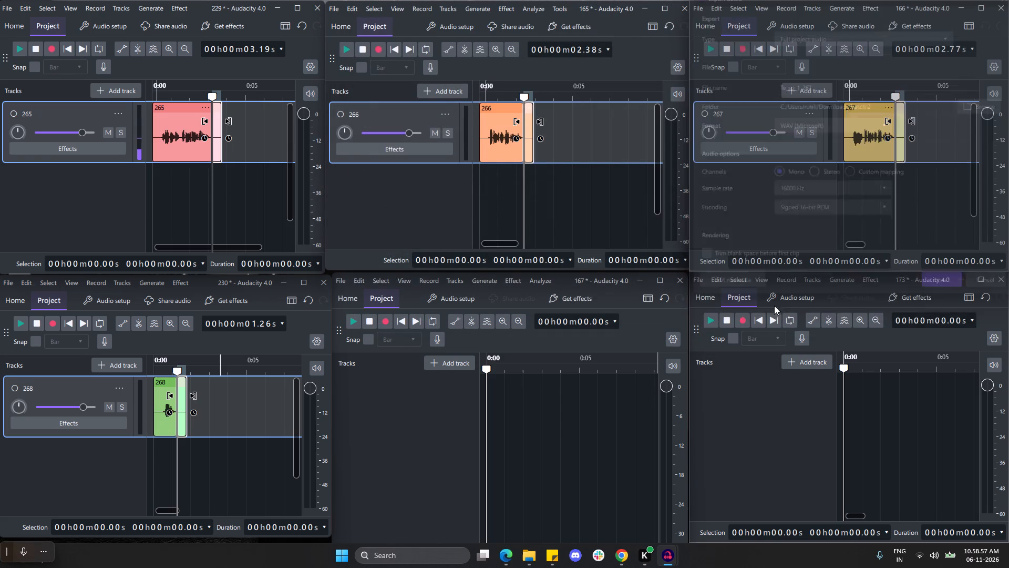
Export clip 268 from project 230 as a 16000 Hz mono WAV named Te_sp_1_268 into the batch 2 folder.
left_click(6, 282)
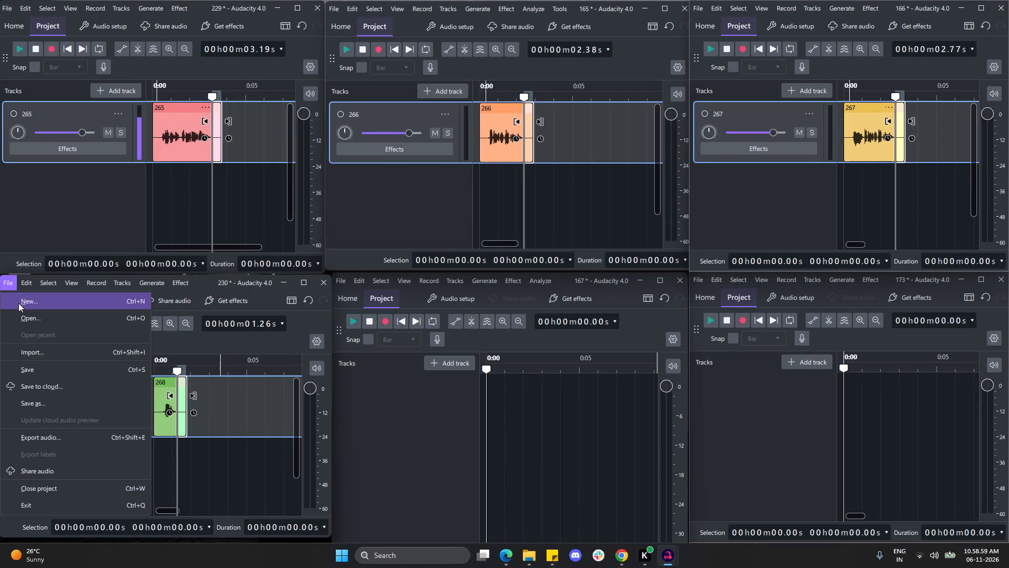
left_click(54, 436)
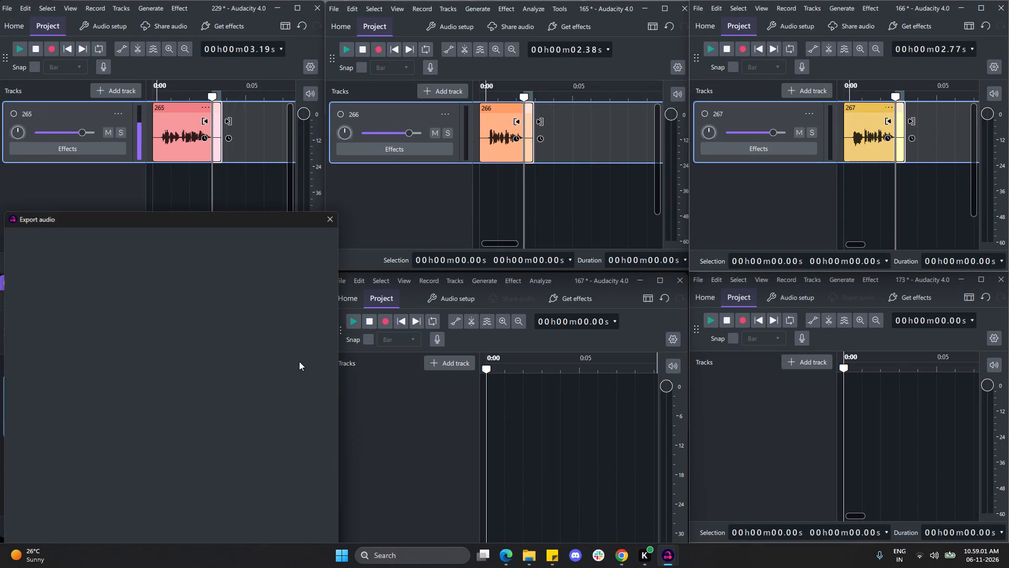
double_click(152, 316)
key("ctrl+v")
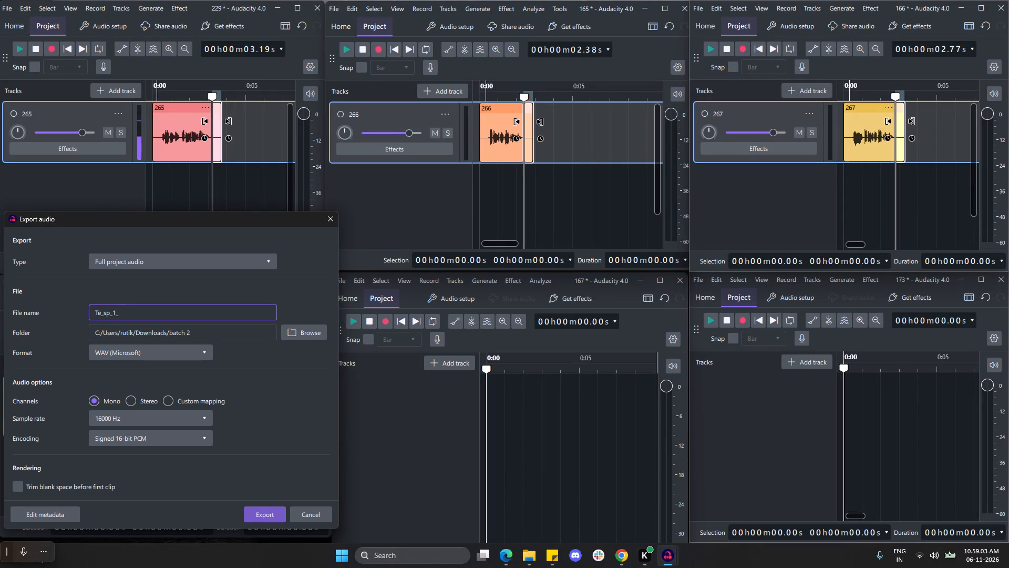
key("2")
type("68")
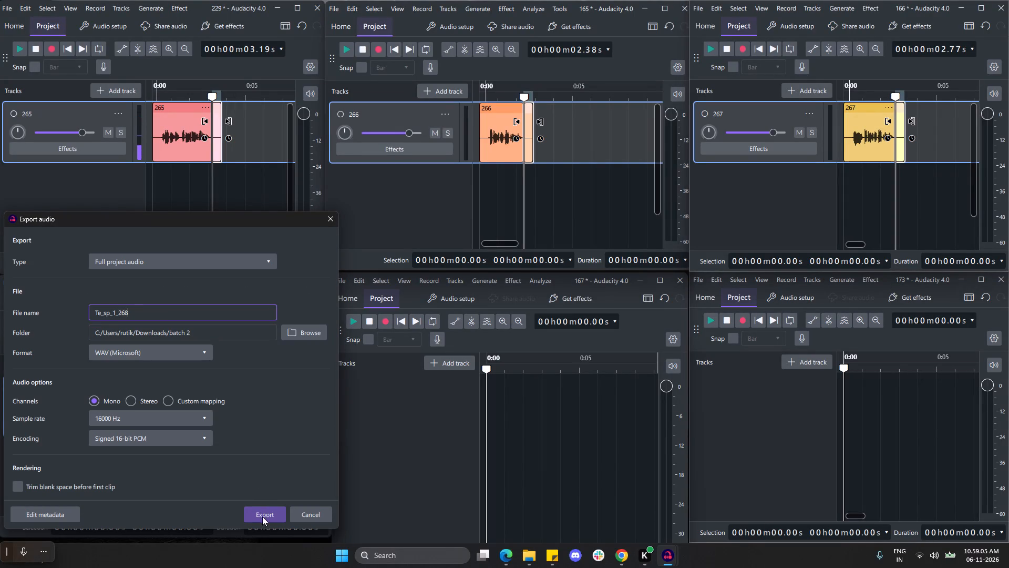
left_click(262, 515)
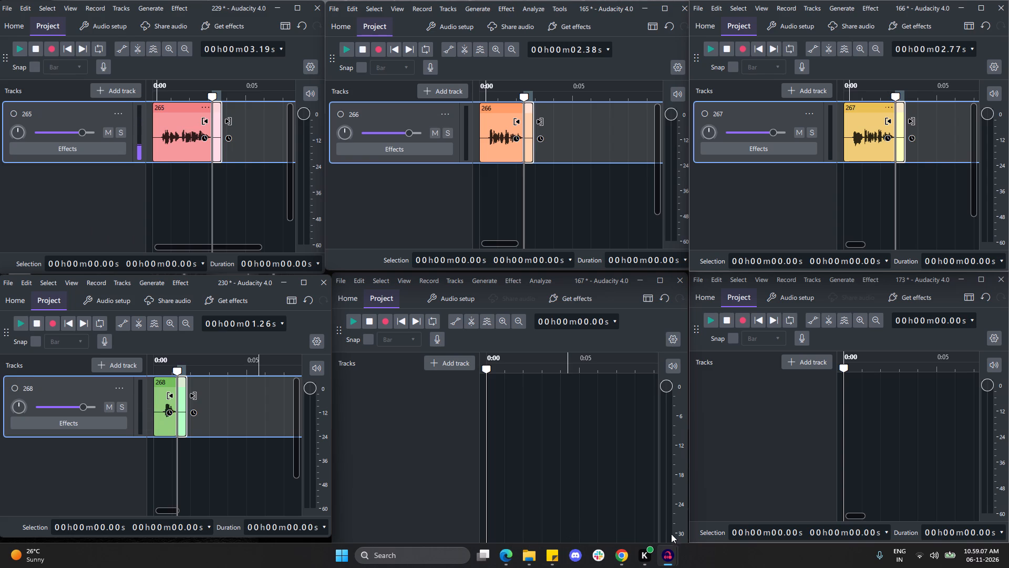
Switch to Google Drive in Chrome and go from the shared Rutik folder to the Drive home page.
left_click(626, 561)
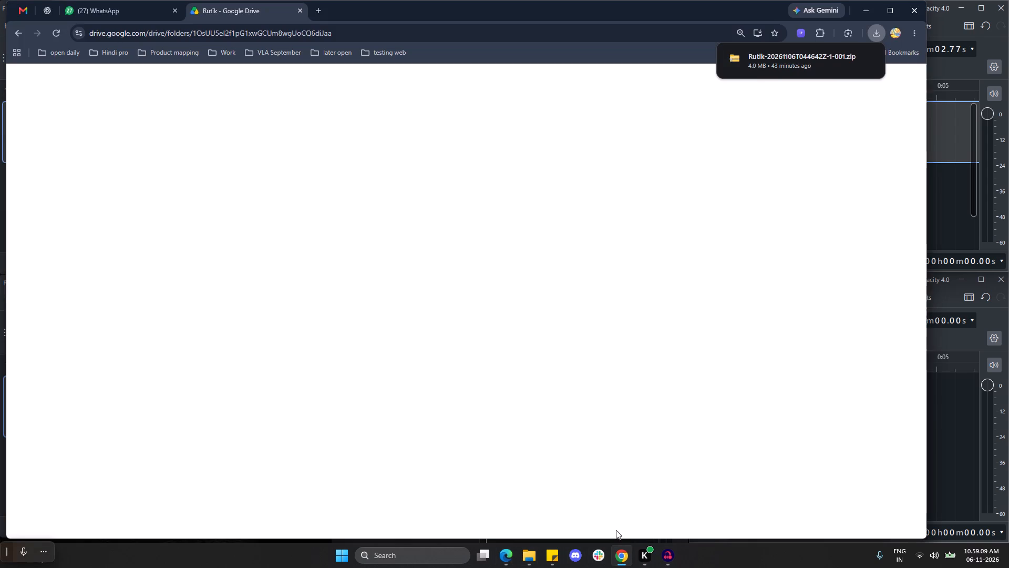
scroll(337, 146, "up", 4)
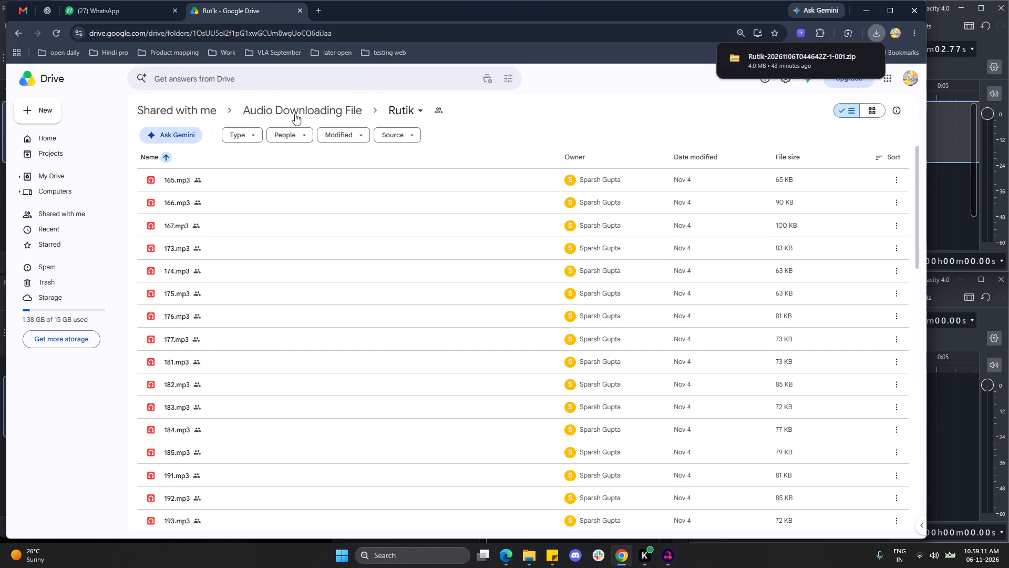
left_click(292, 106)
left_click(44, 136)
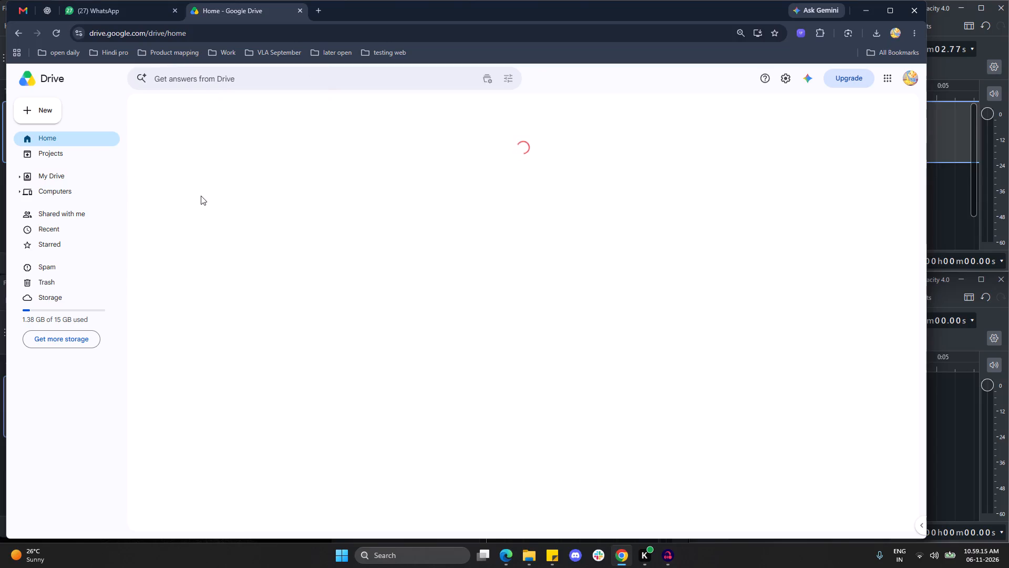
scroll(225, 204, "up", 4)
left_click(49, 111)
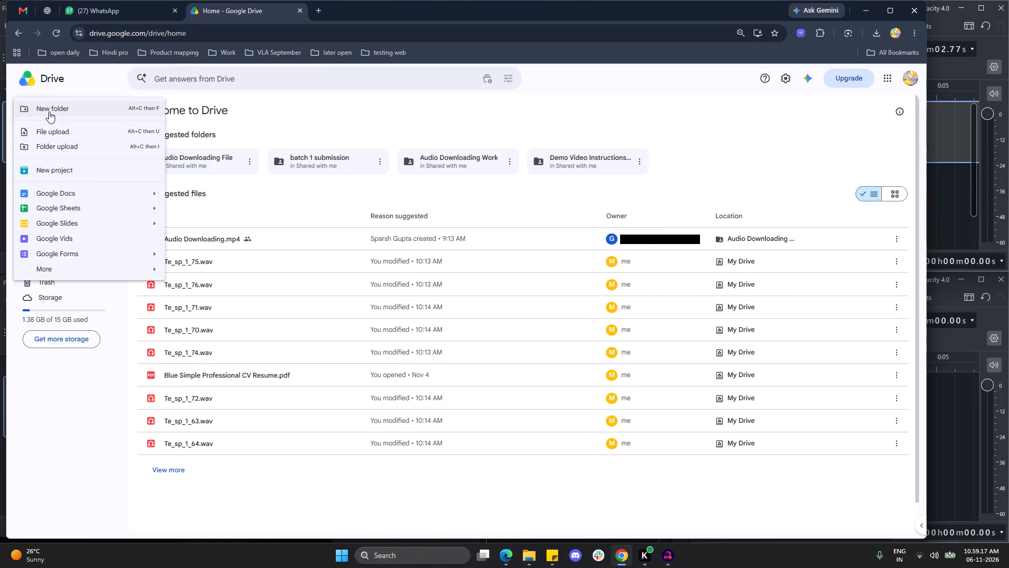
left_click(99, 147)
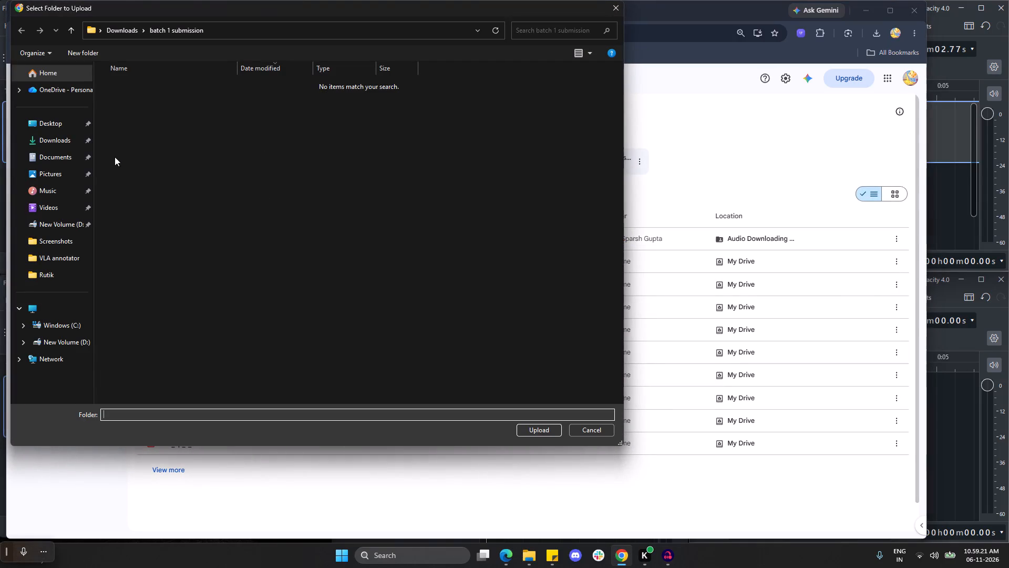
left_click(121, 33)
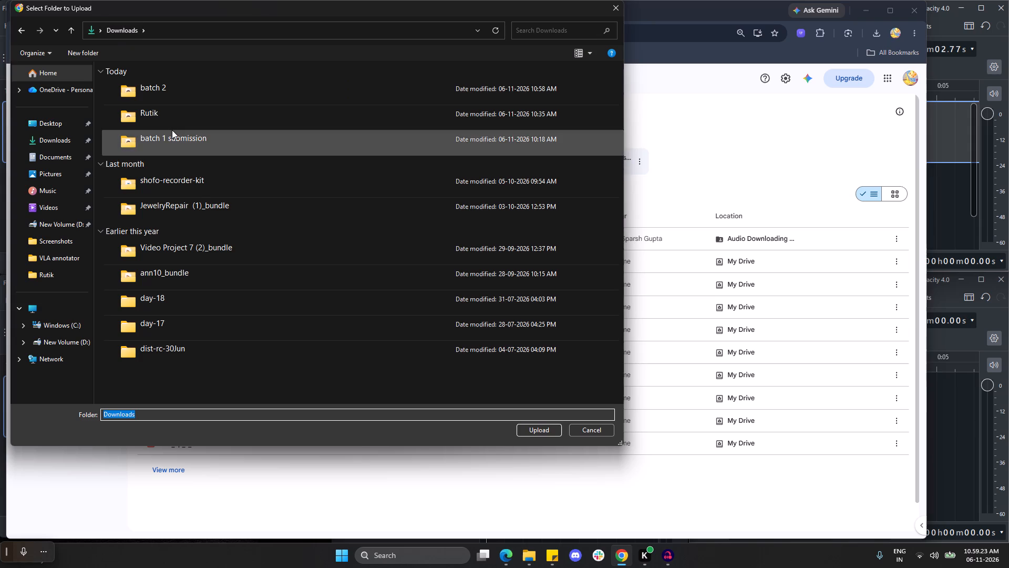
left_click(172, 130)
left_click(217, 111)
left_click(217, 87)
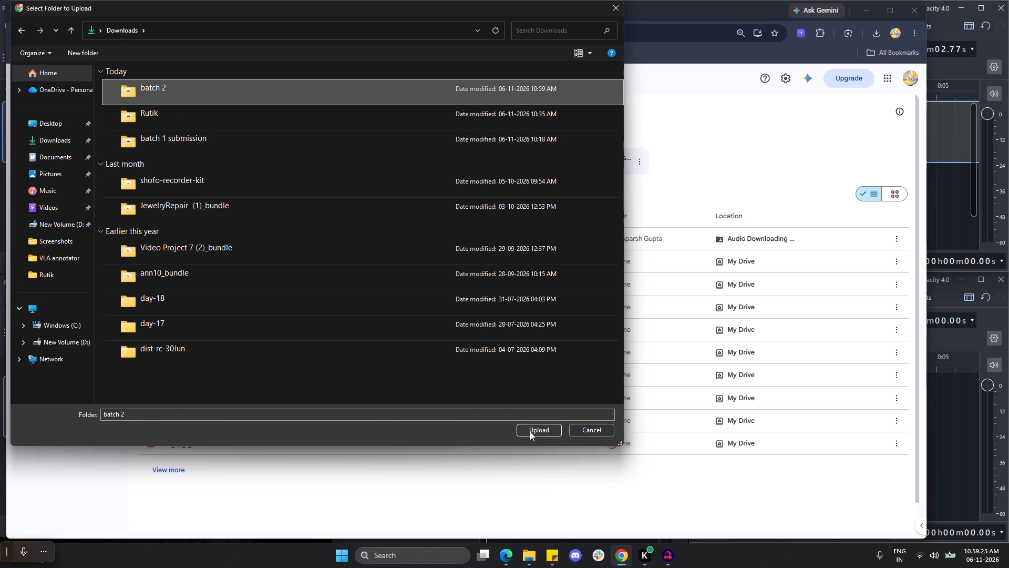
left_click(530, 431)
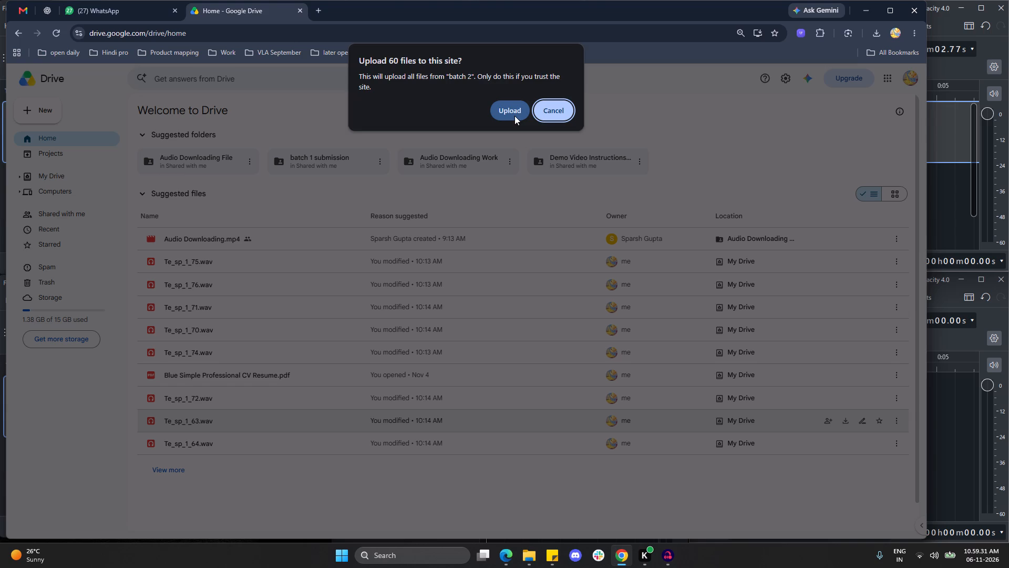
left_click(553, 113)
Upload the "batch 2" folder from Downloads to Google Drive and approve uploading its files.
left_click(70, 136)
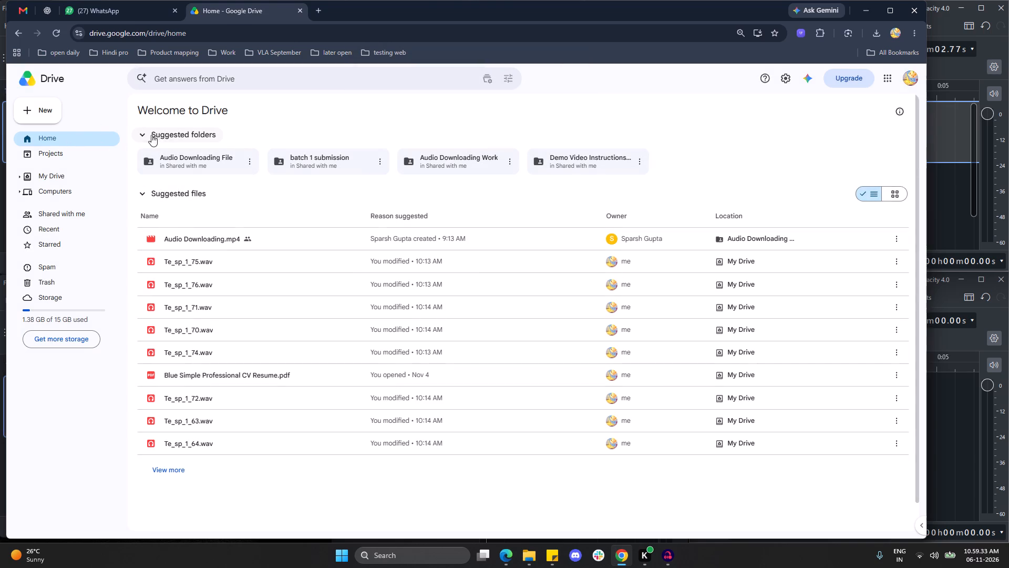
scroll(291, 132, "up", 3)
left_click(291, 131)
left_click(35, 111)
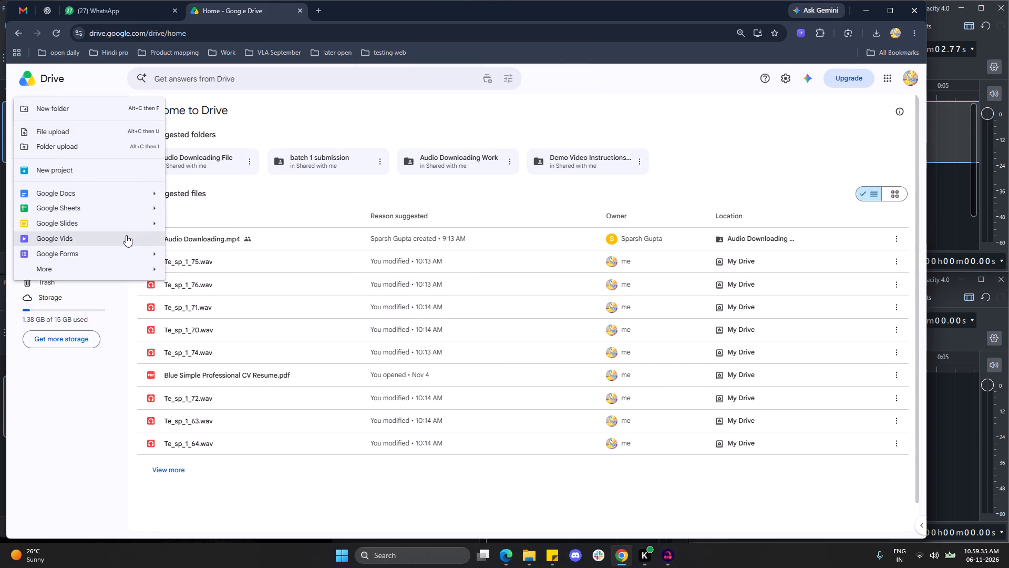
left_click(80, 142)
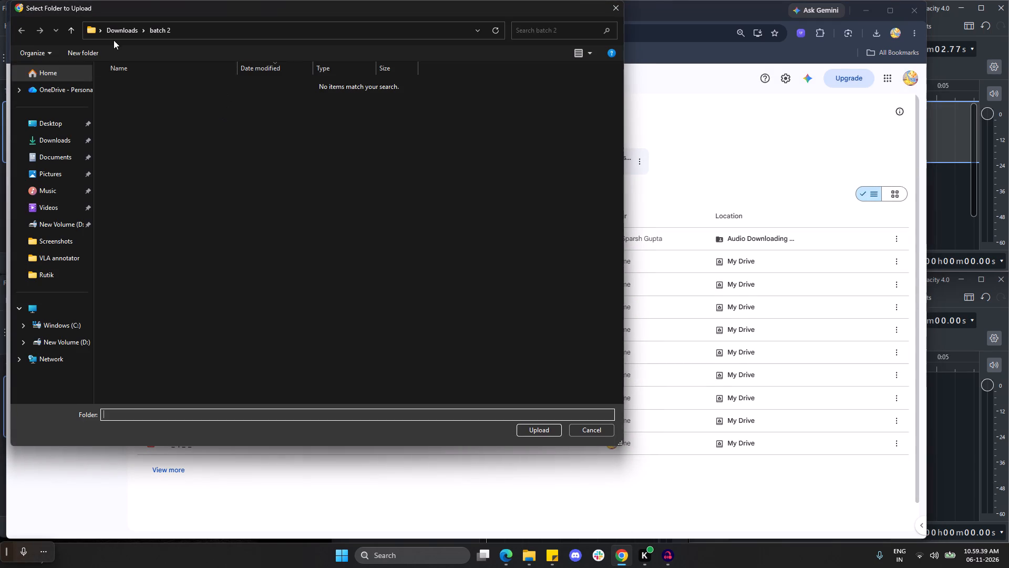
left_click(111, 34)
left_click(187, 90)
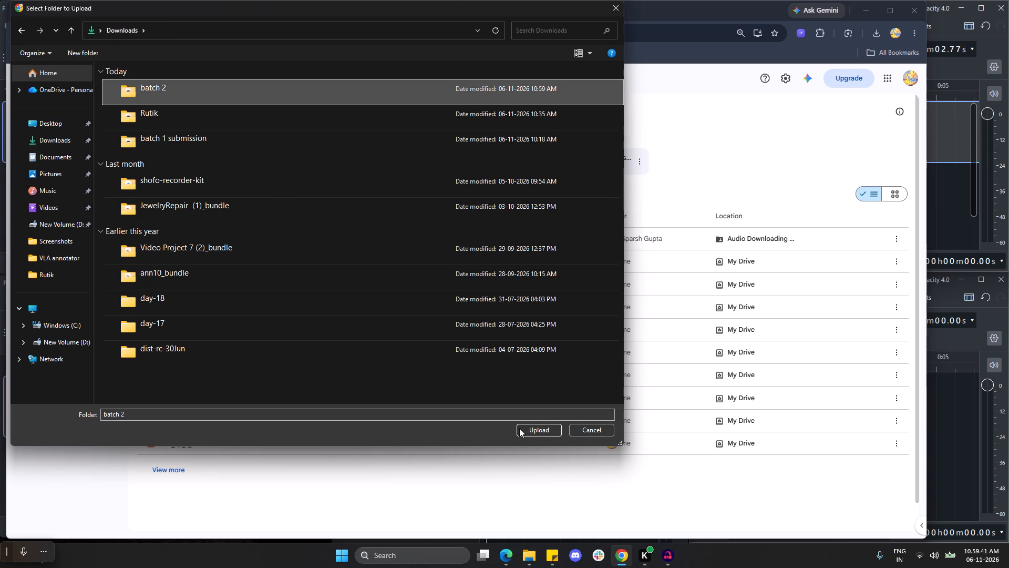
left_click(529, 430)
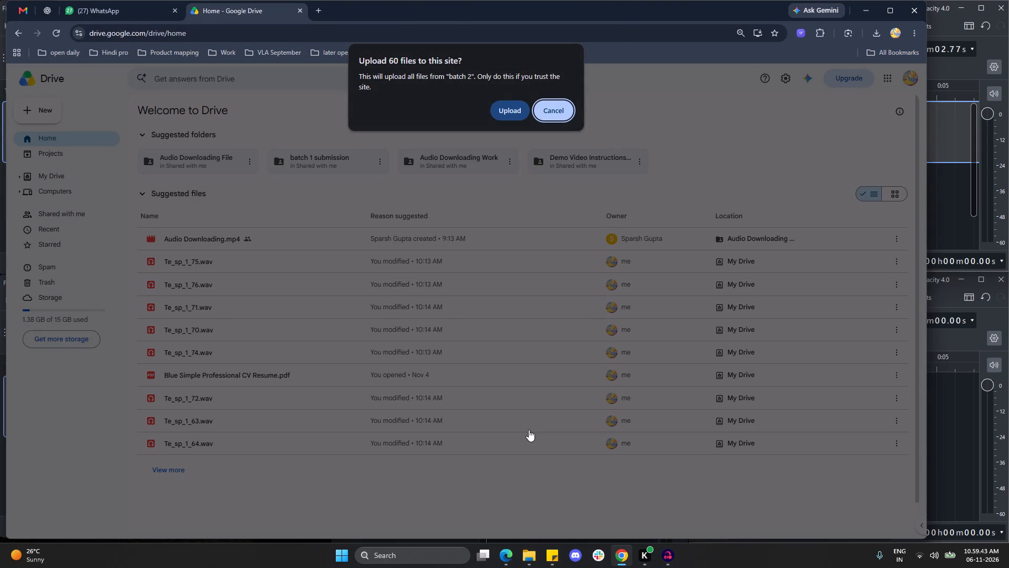
left_click(520, 107)
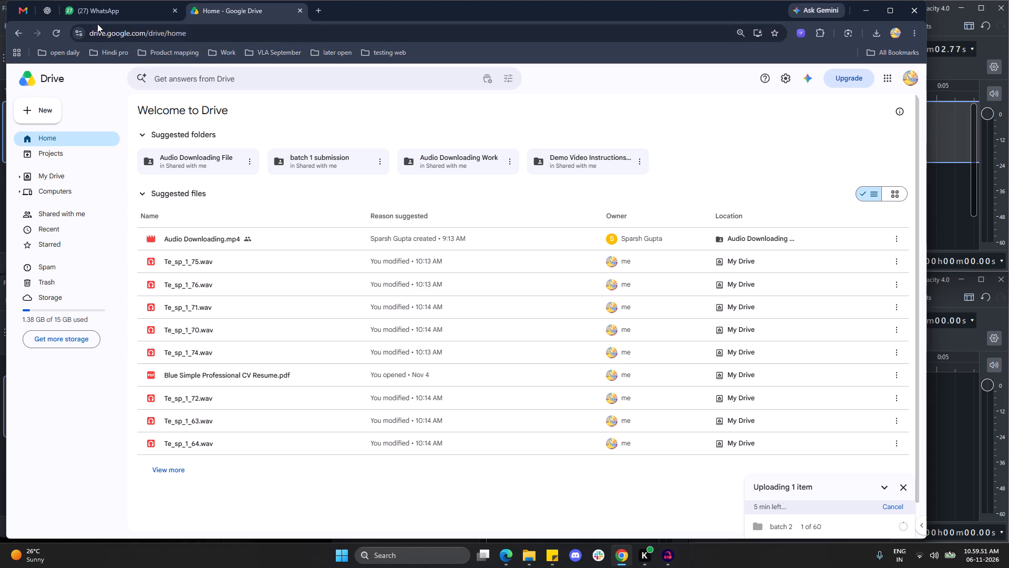
Check the upload of "batch 2" and look through the suggested folders and files on the Drive home page for it.
left_click(775, 529)
scroll(305, 317, "down", 1)
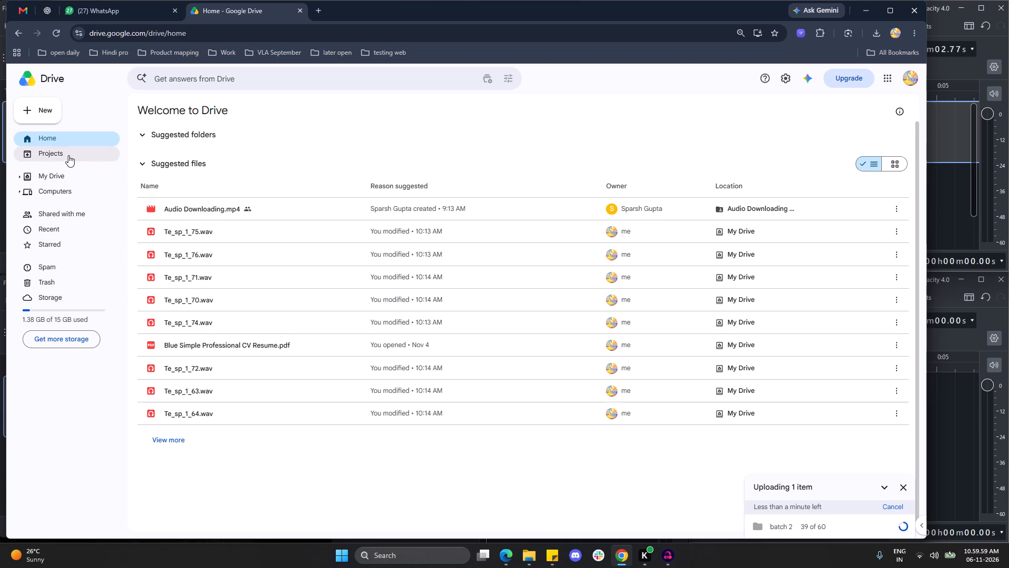
left_click(186, 139)
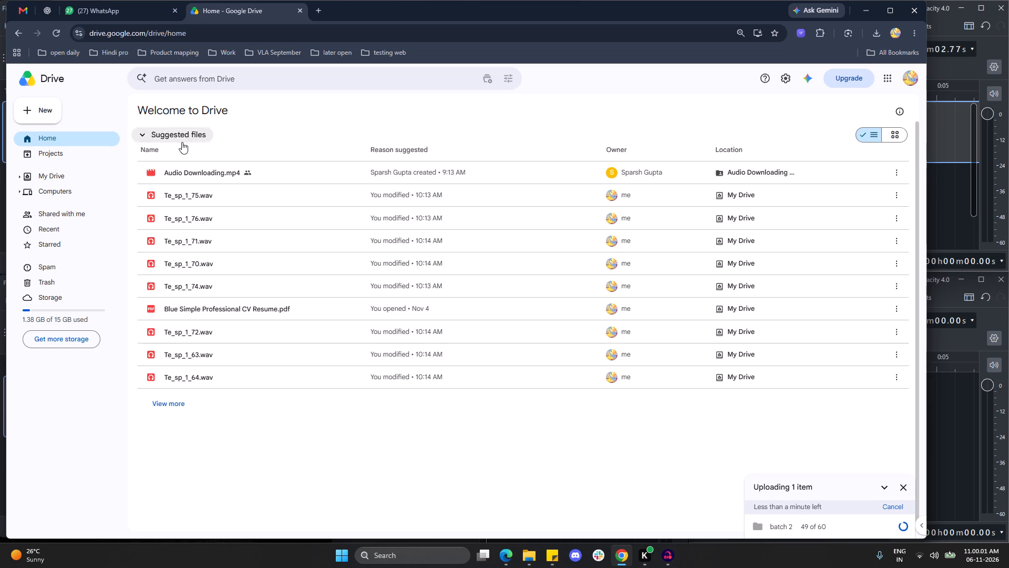
left_click(180, 141)
left_click(182, 129)
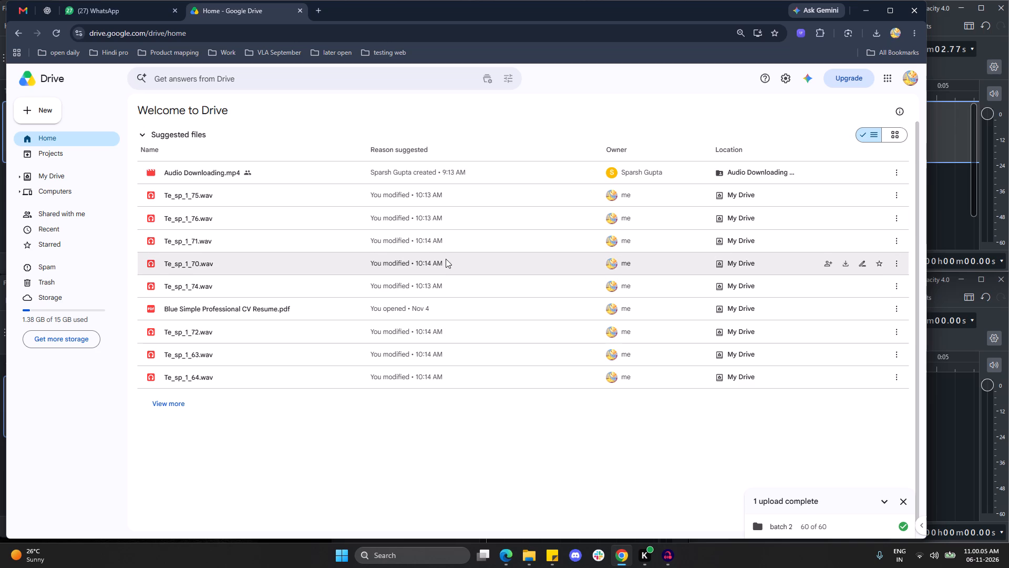
left_click(903, 138)
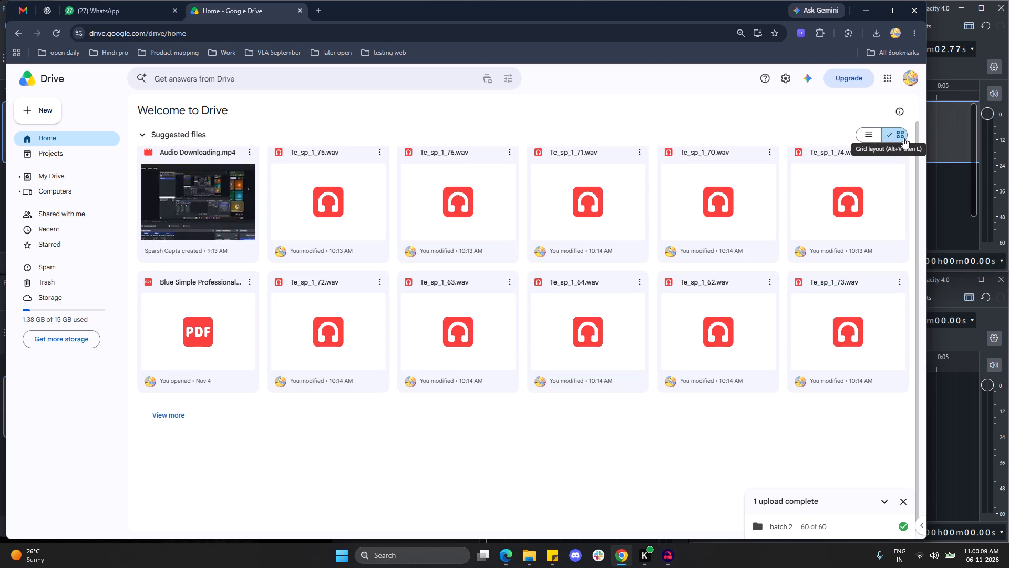
left_click(903, 138)
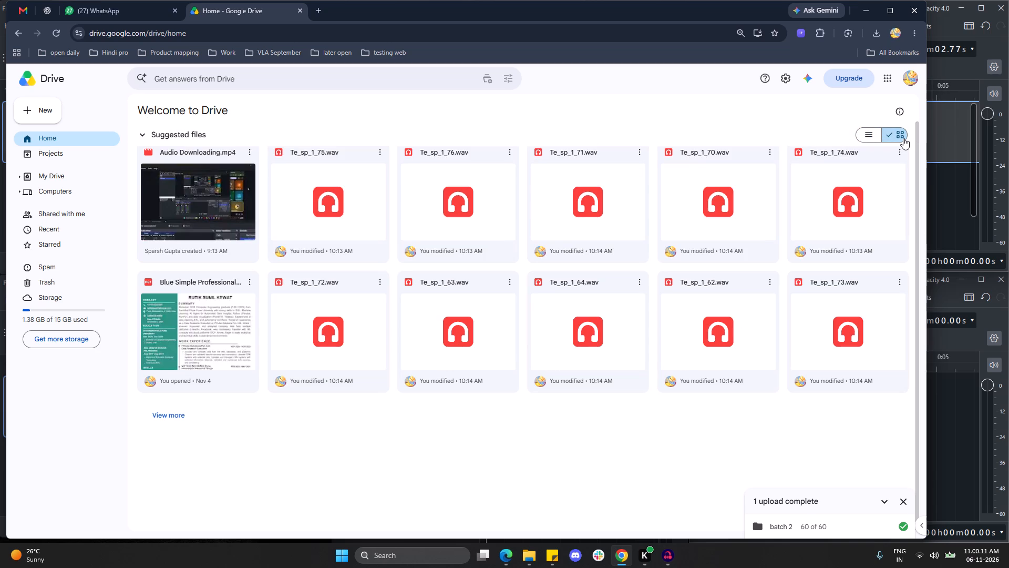
left_click(902, 137)
left_click(873, 133)
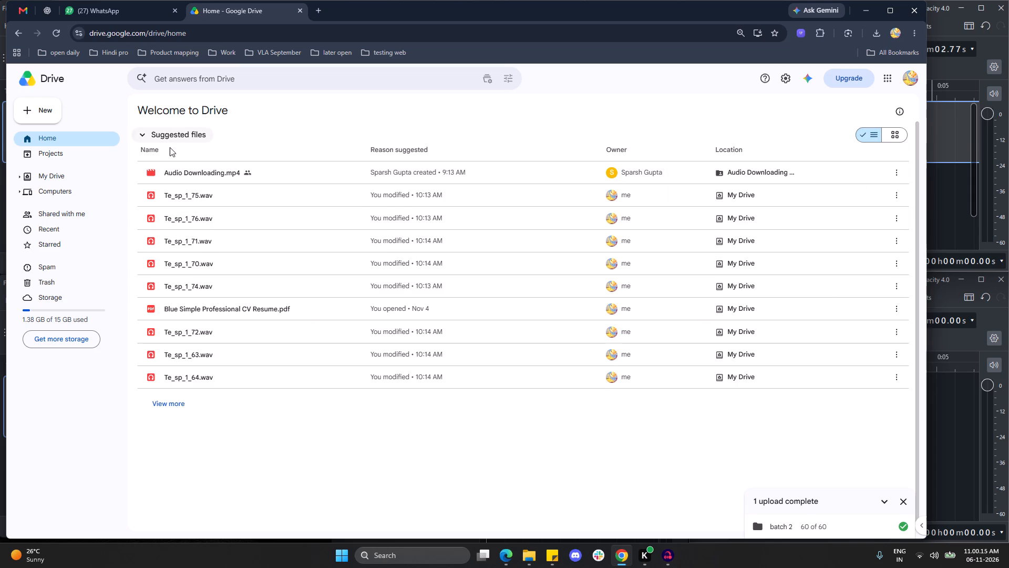
left_click(143, 135)
left_click(142, 127)
left_click(95, 130)
left_click(87, 135)
left_click(56, 140)
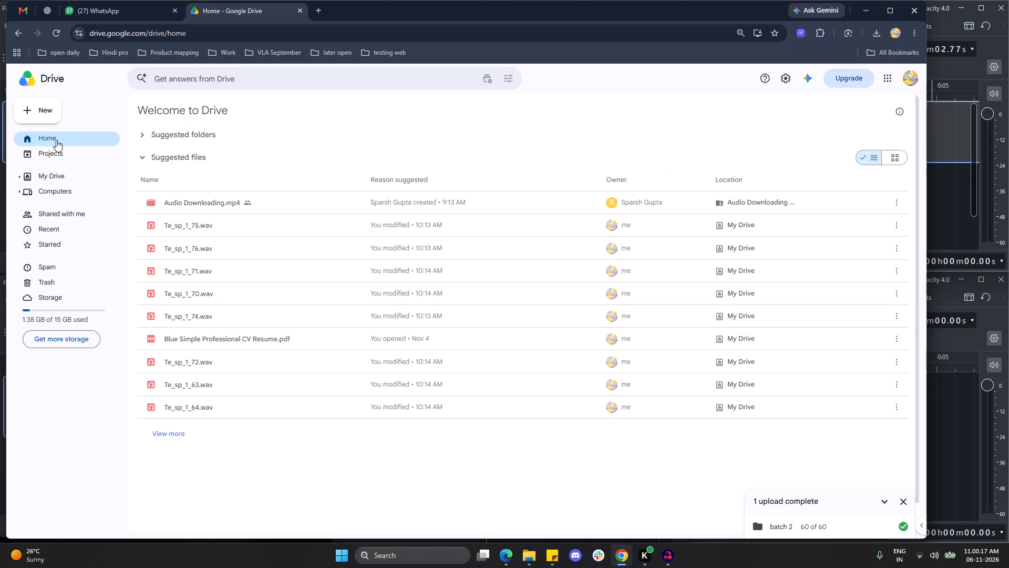
left_click(141, 134)
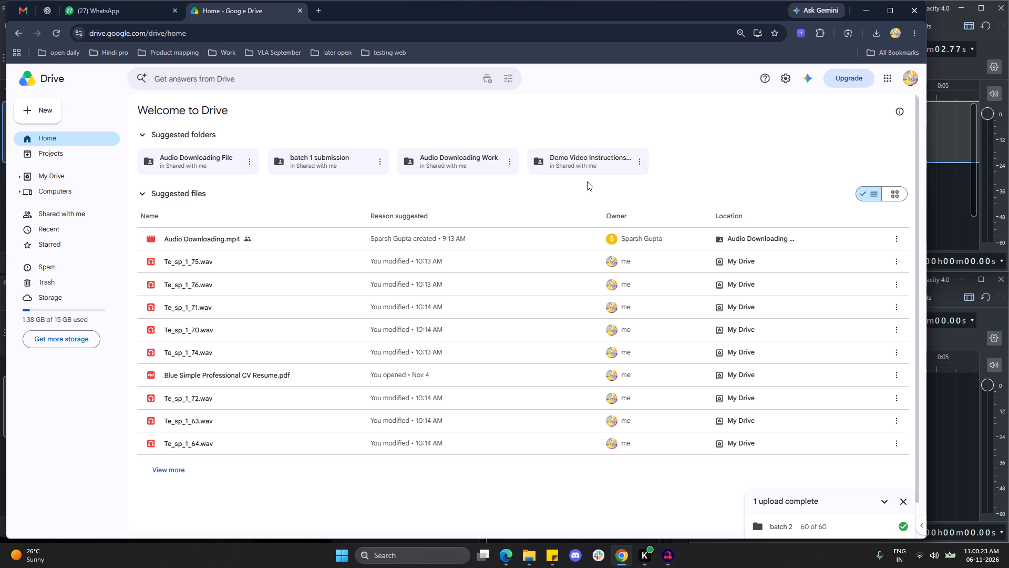
left_click(817, 523)
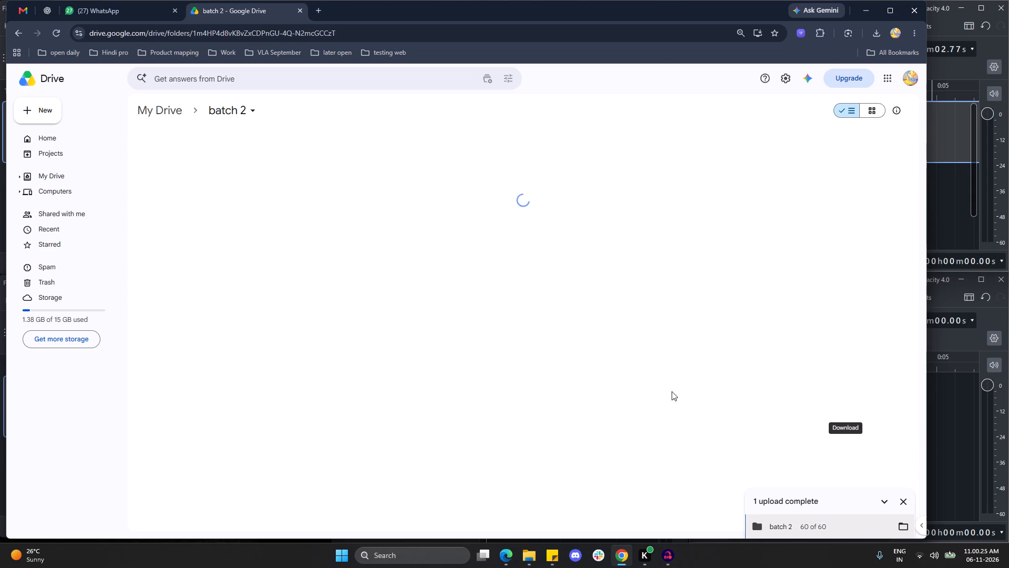
left_click(253, 110)
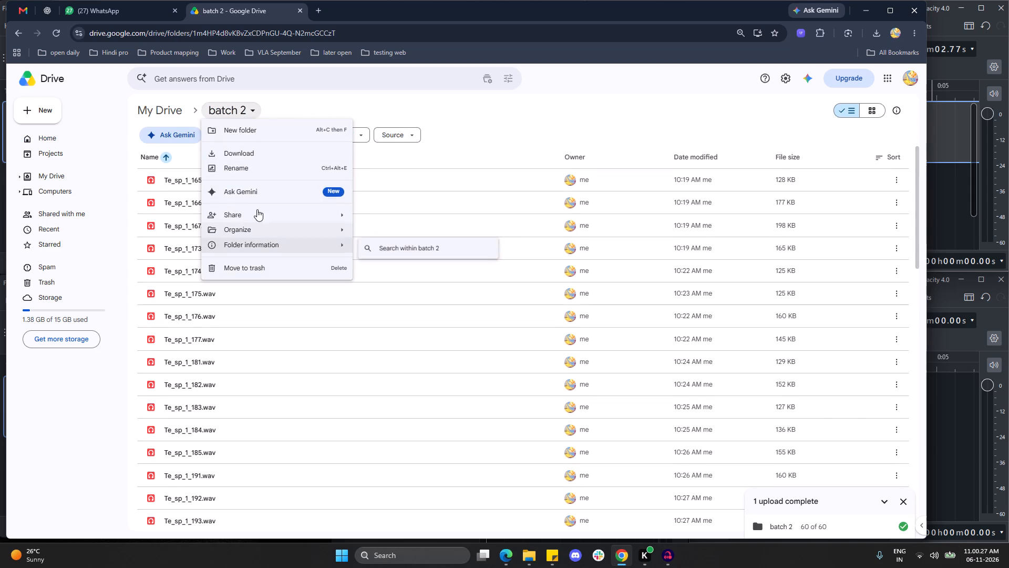
left_click(424, 214)
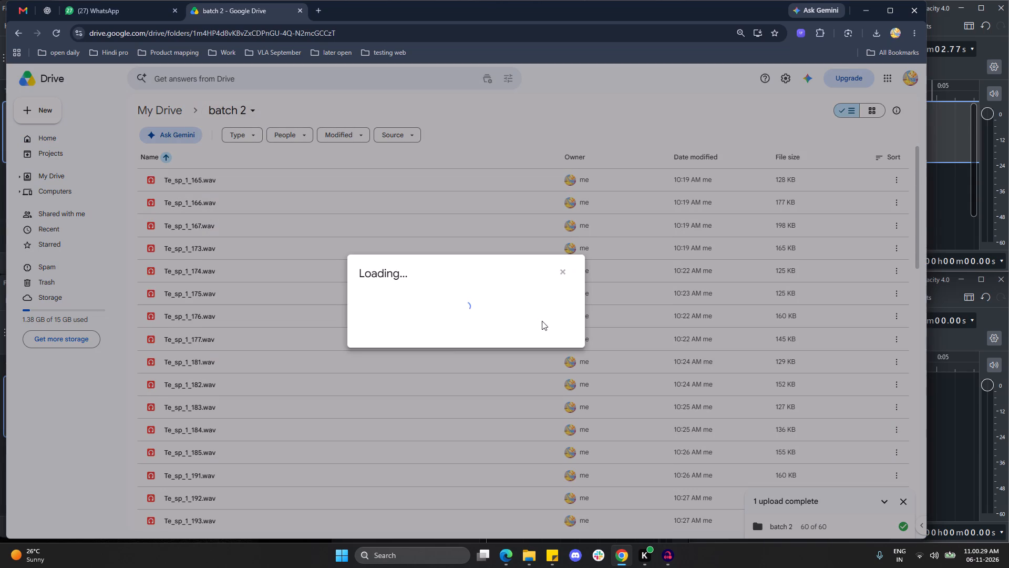
scroll(436, 343, "down", 3)
left_click(399, 340)
left_click(406, 384)
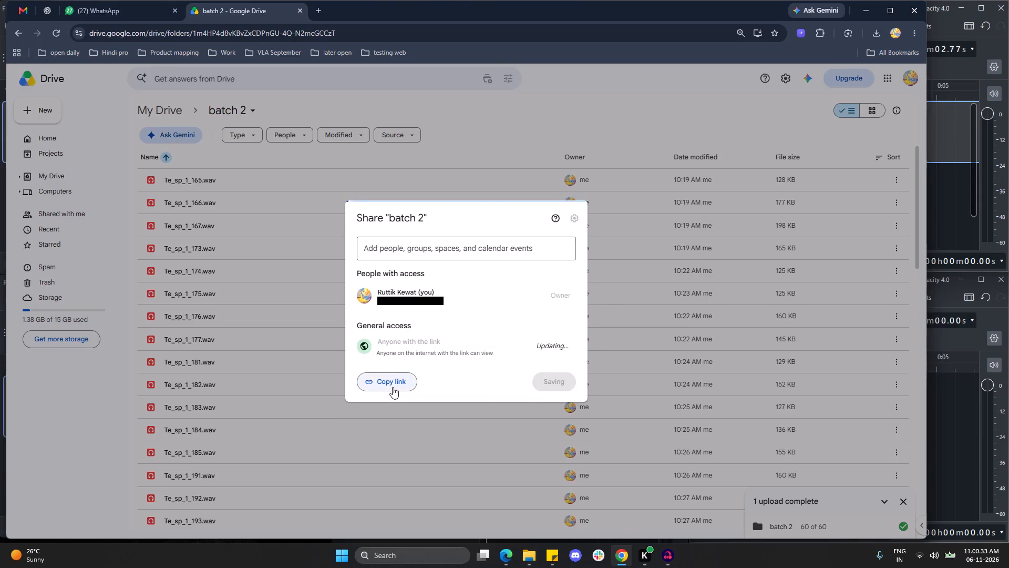
left_click(548, 348)
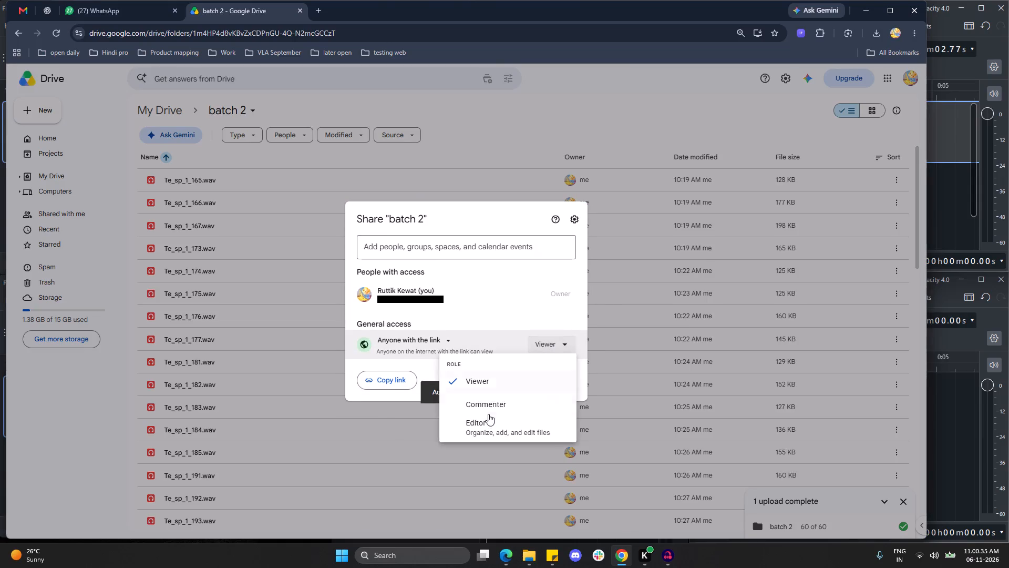
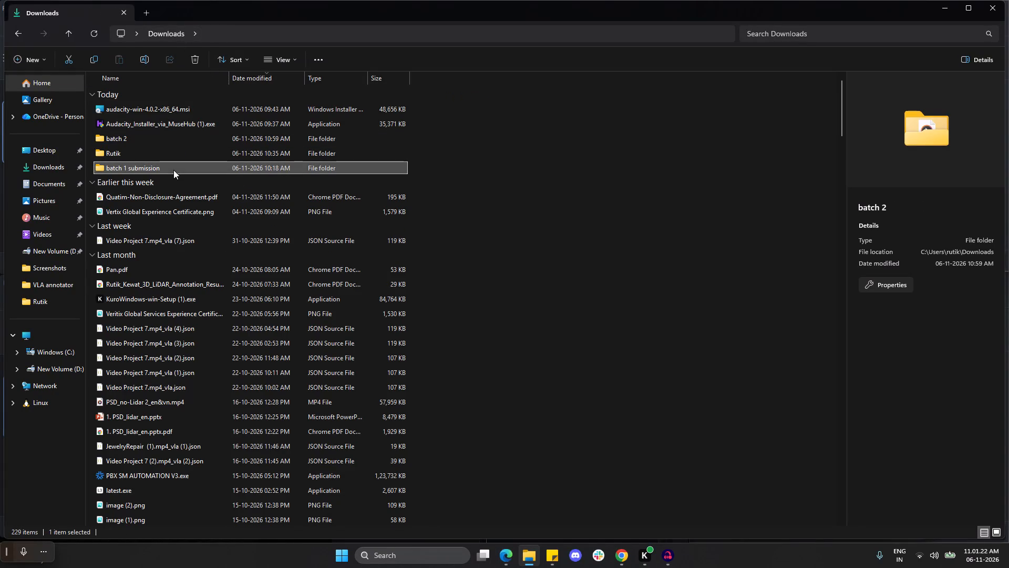
Permanently delete the "batch 1 submission" folder from Downloads.
key("shift+Delete")
key("Return")
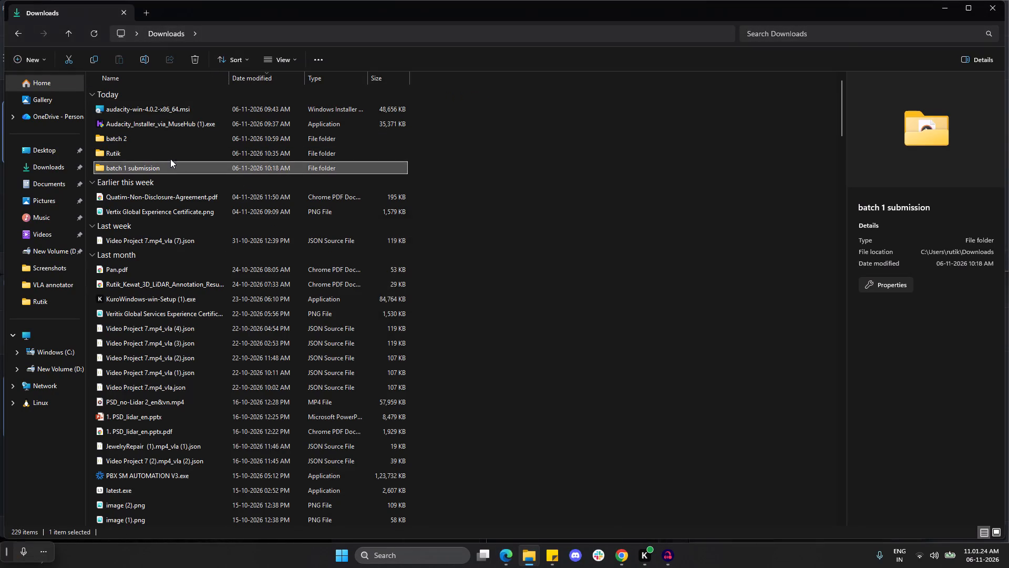
Permanently delete the "Rutik" and "batch 1 submission" folders from Downloads and put the file window away.
left_click(167, 151)
key("shift+Delete")
key("Return")
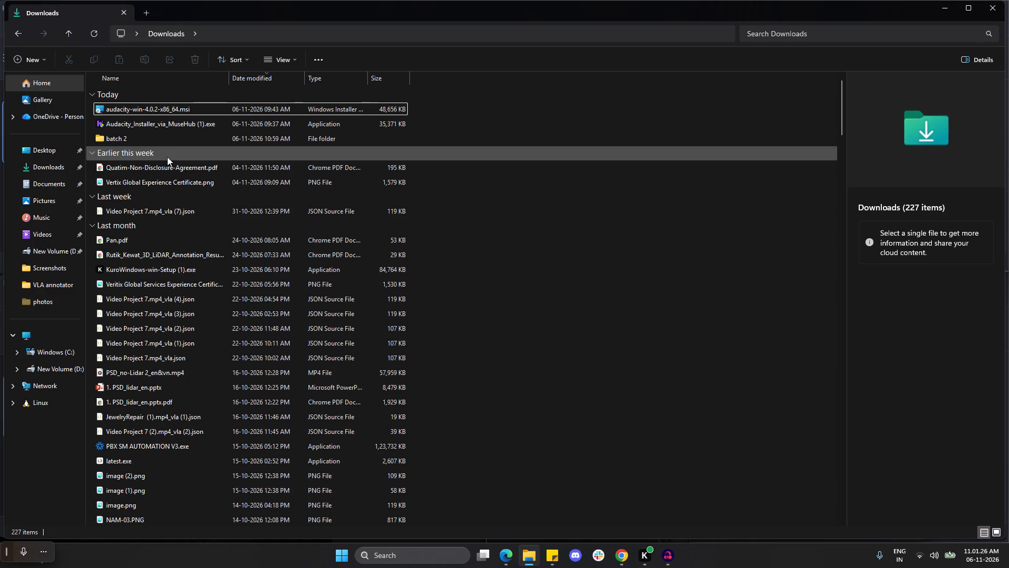
left_click(945, 11)
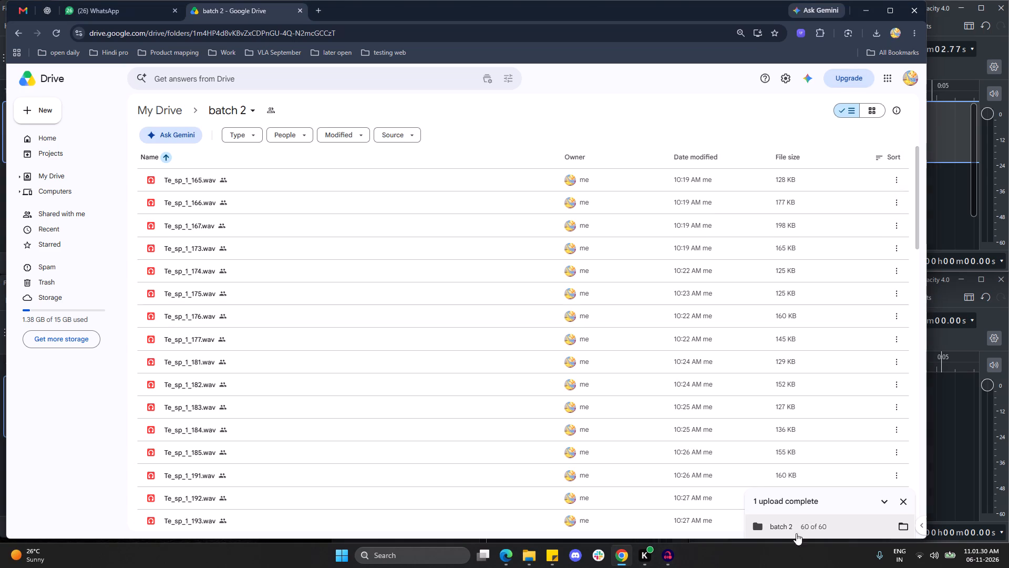
Look through the uploaded Te_sp_1 WAV files in the "batch 2" Drive folder, then return to the Audacity projects.
scroll(808, 520, "down", 2)
scroll(353, 223, "up", 2)
scroll(549, 415, "down", 8)
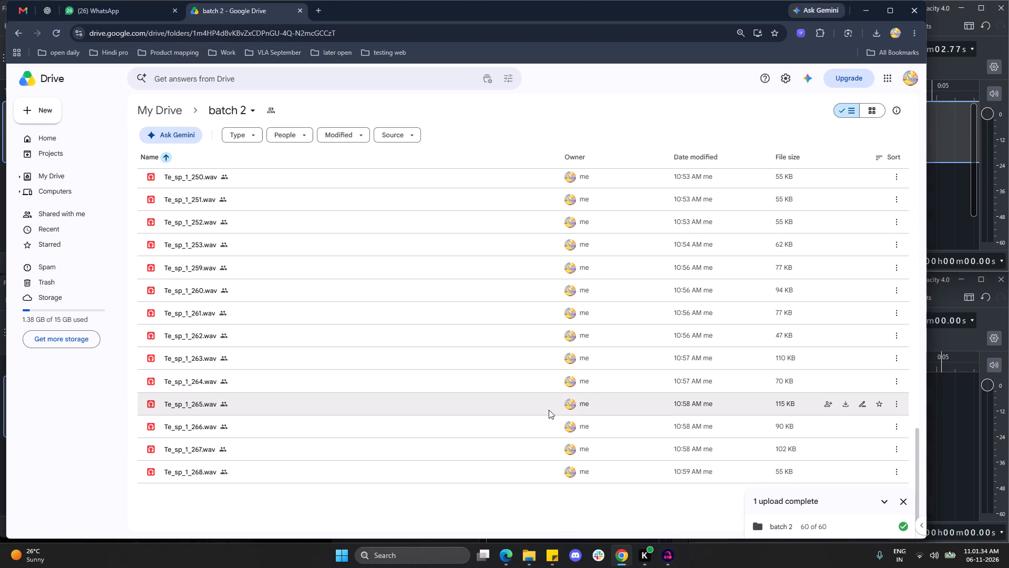
scroll(549, 410, "down", 3)
scroll(549, 410, "up", 8)
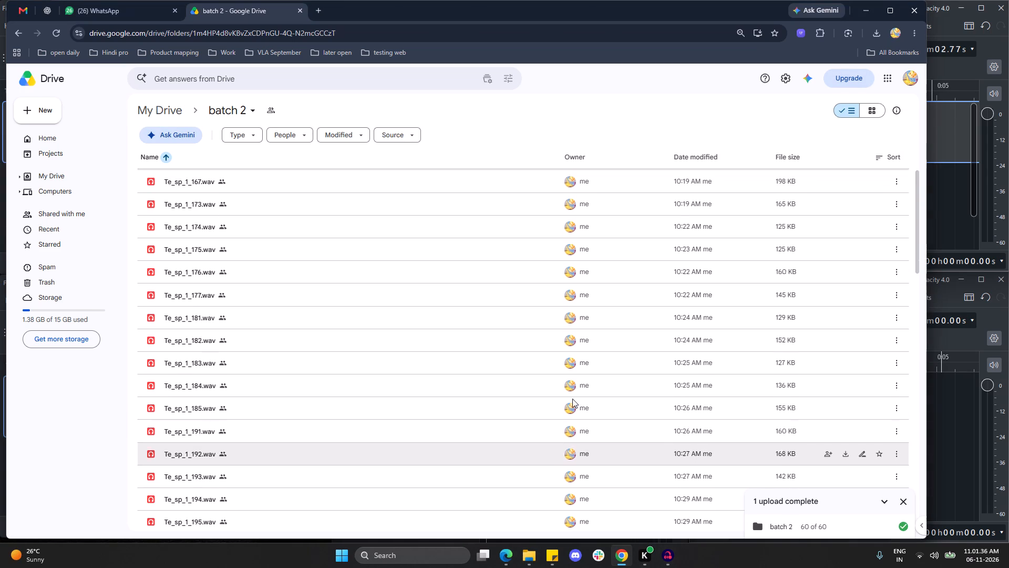
scroll(663, 265, "up", 2)
scroll(663, 265, "down", 3)
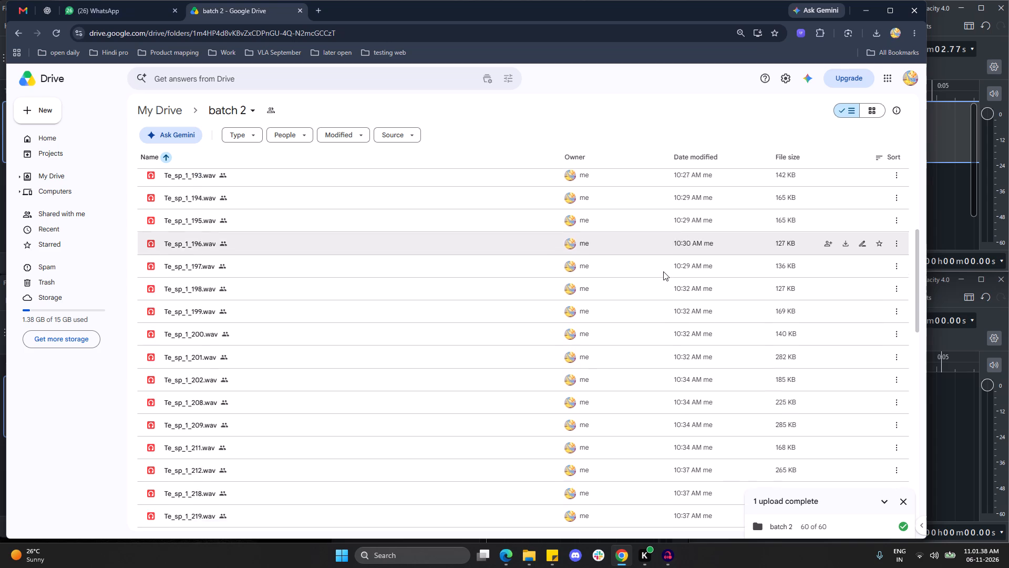
scroll(663, 271, "down", 5)
scroll(663, 275, "up", 5)
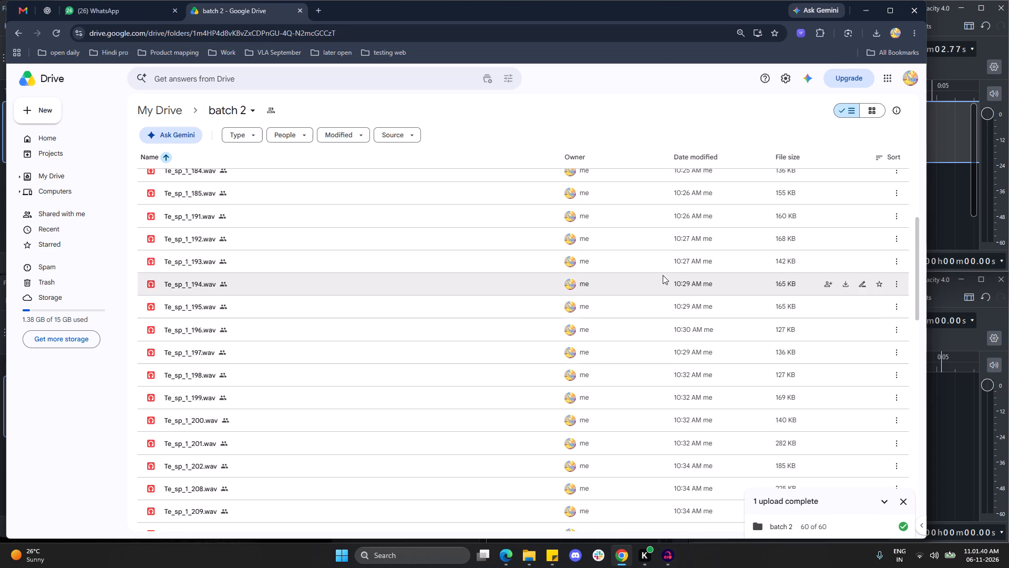
scroll(663, 275, "up", 4)
scroll(871, 184, "up", 3)
left_click(869, 11)
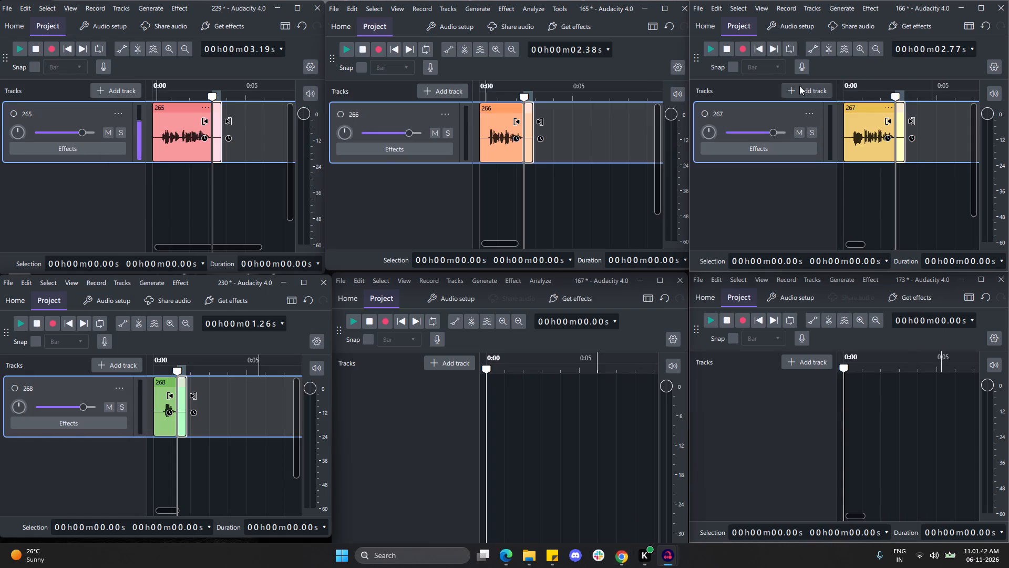
Delete track 267 from project 166 and track 266 from project 165.
left_click(814, 111)
left_click(860, 165)
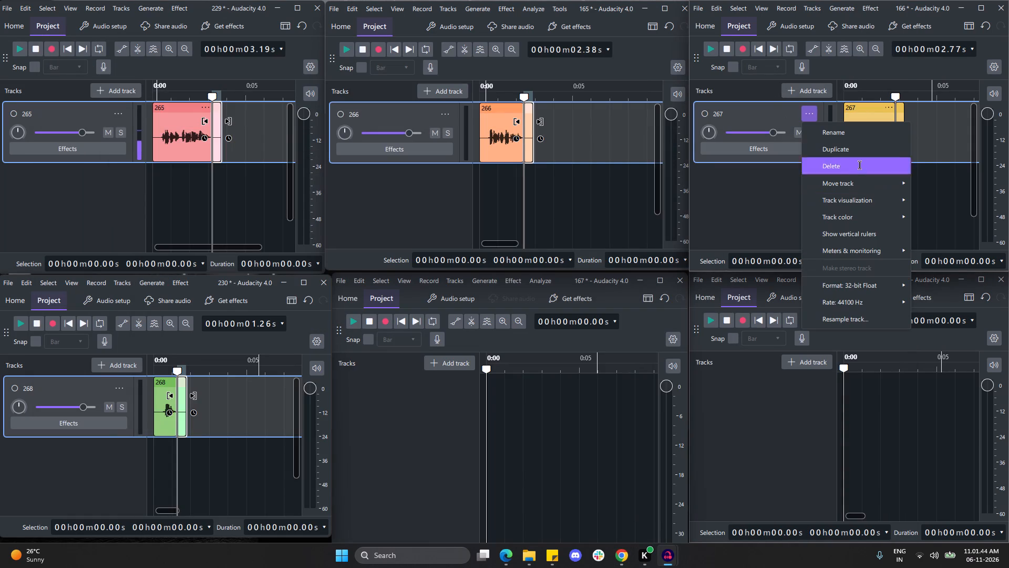
left_click(442, 119)
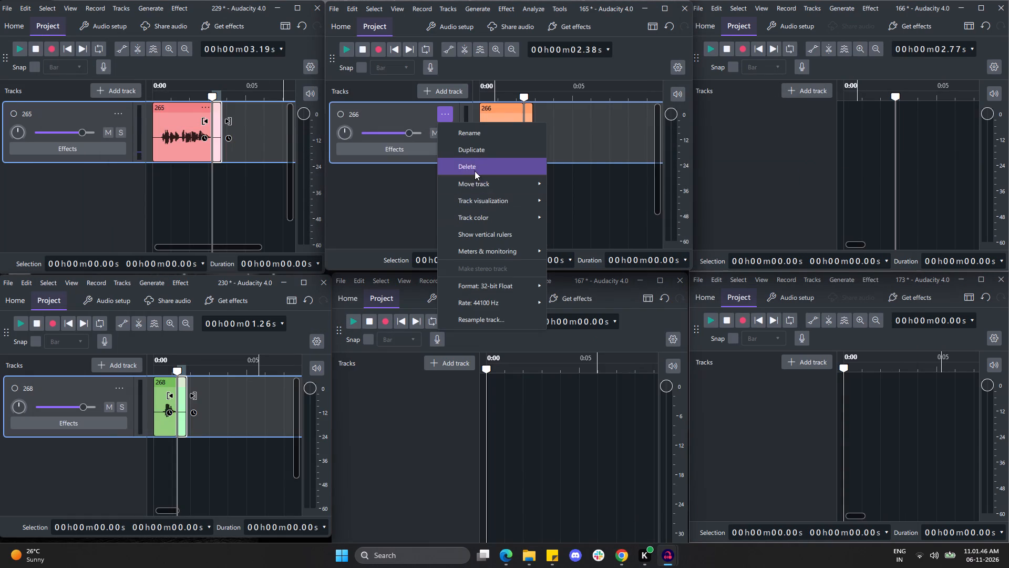
Delete track 266 from project 165, track 265 from project 229 and track 268 from project 230.
left_click(475, 170)
left_click(118, 119)
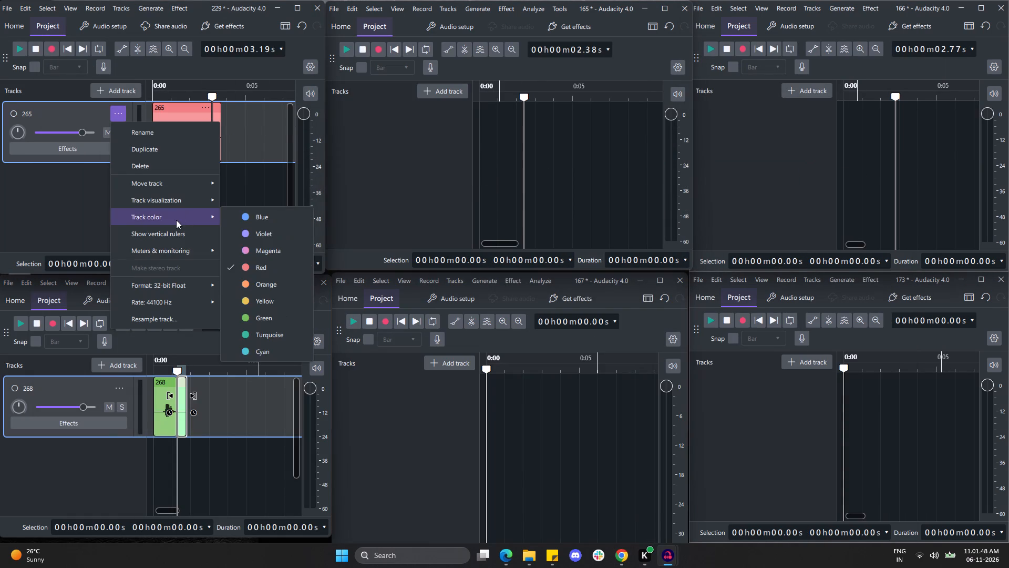
left_click(168, 170)
left_click(120, 387)
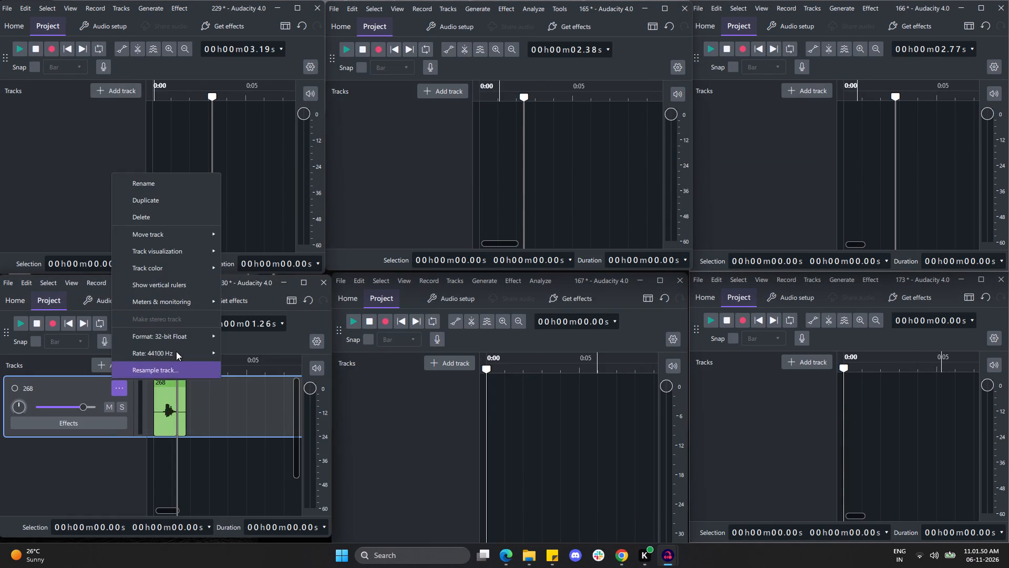
left_click(155, 221)
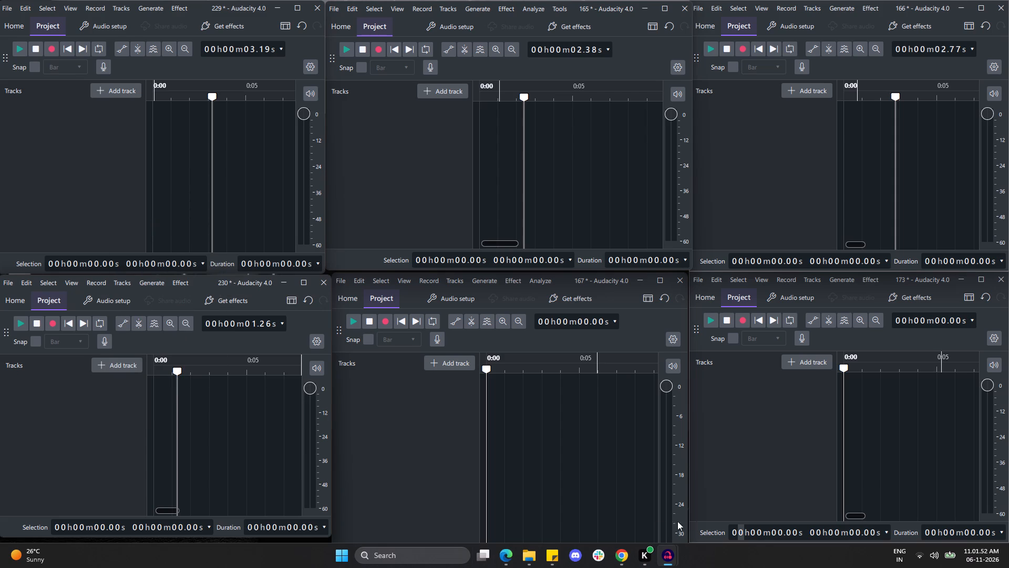
Switch to File Explorer and bring up the Downloads folder.
left_click(529, 555)
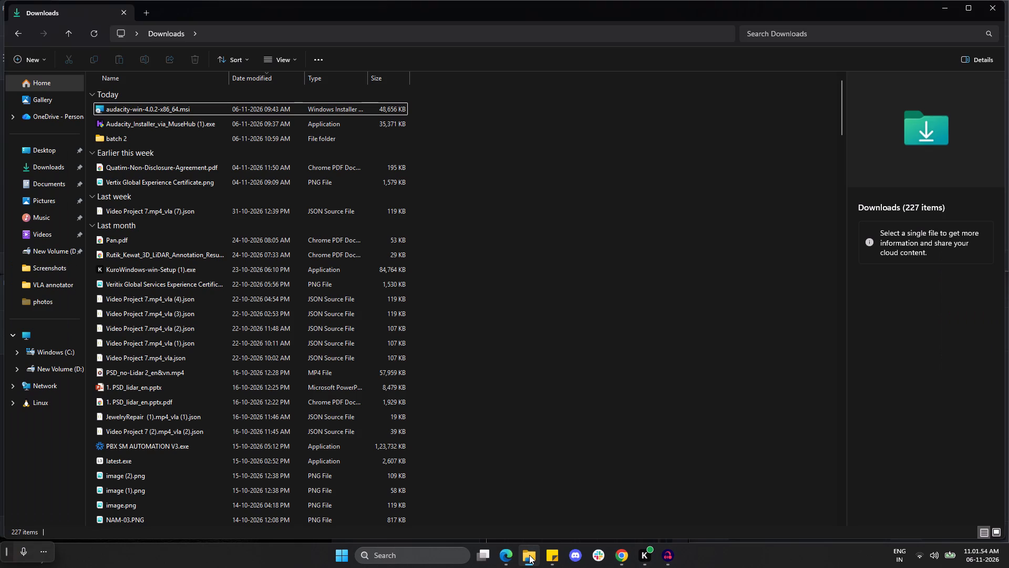
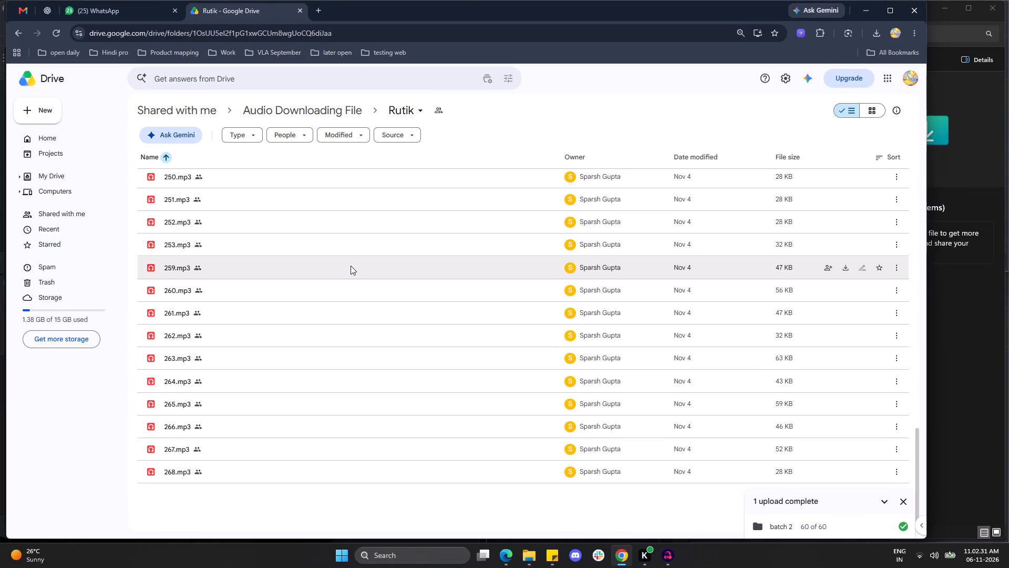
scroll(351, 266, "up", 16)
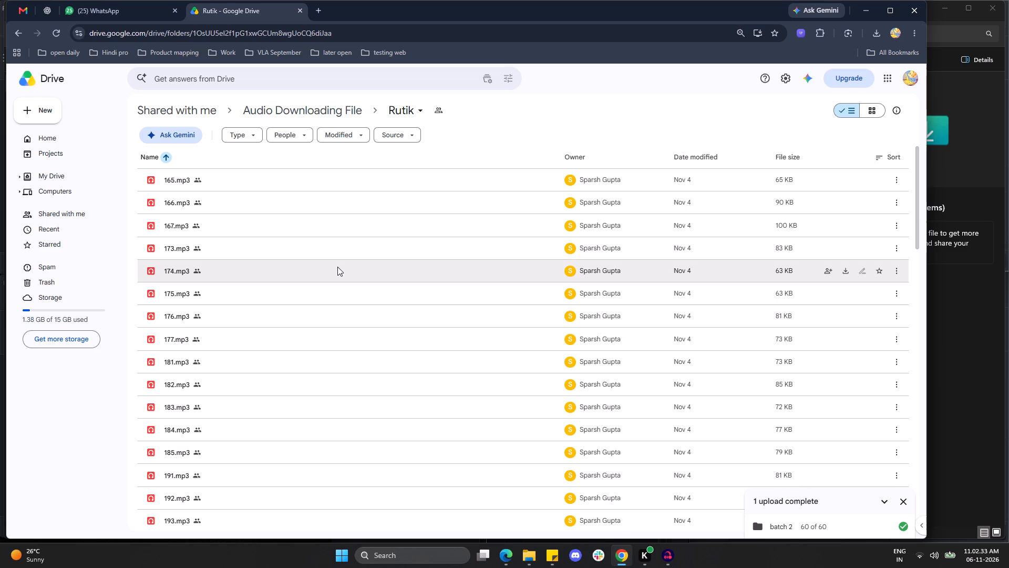
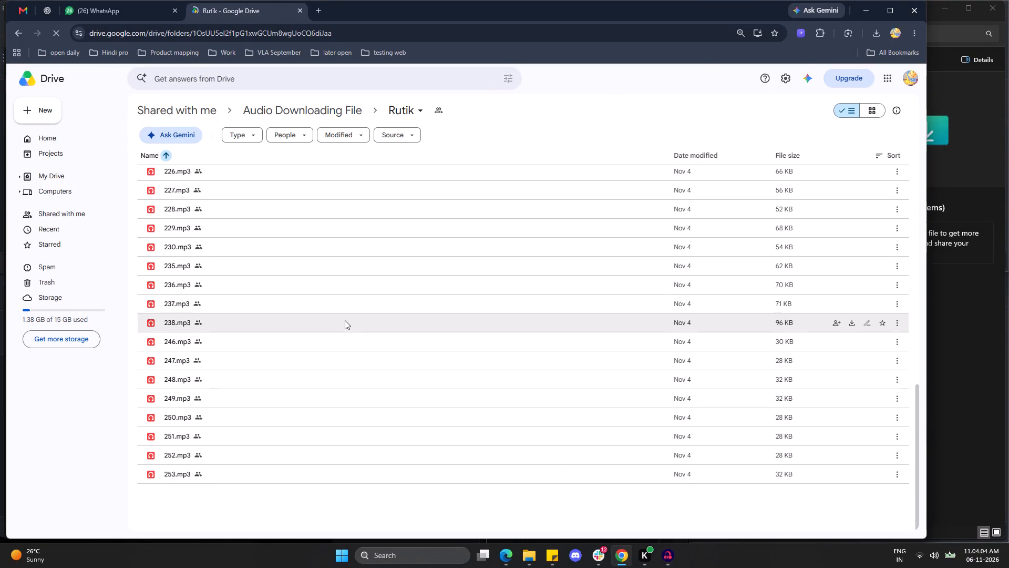
Look back through the MP3 files in the shared "Rutik" Drive folder up to the start of the list.
scroll(345, 320, "up", 15)
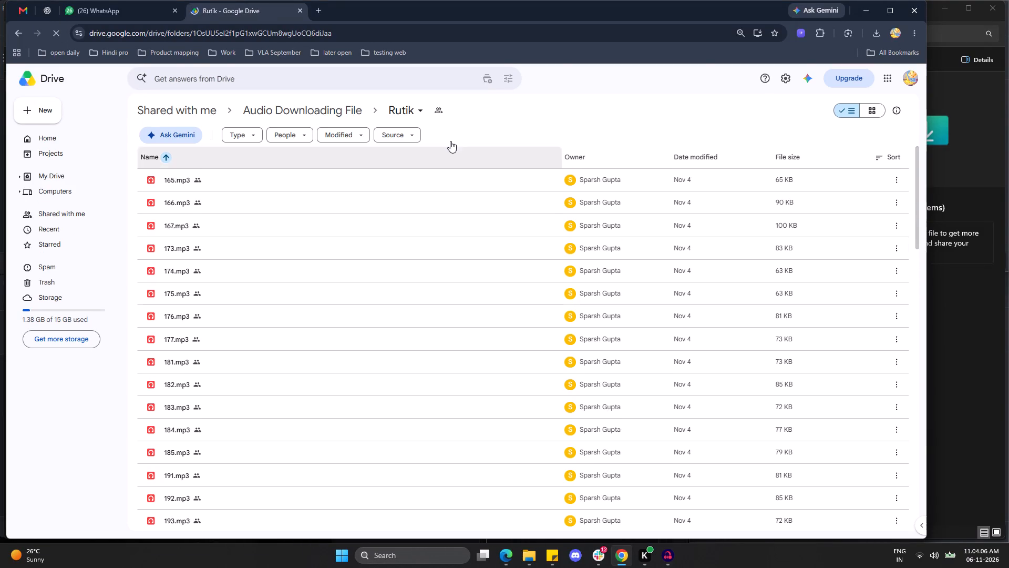